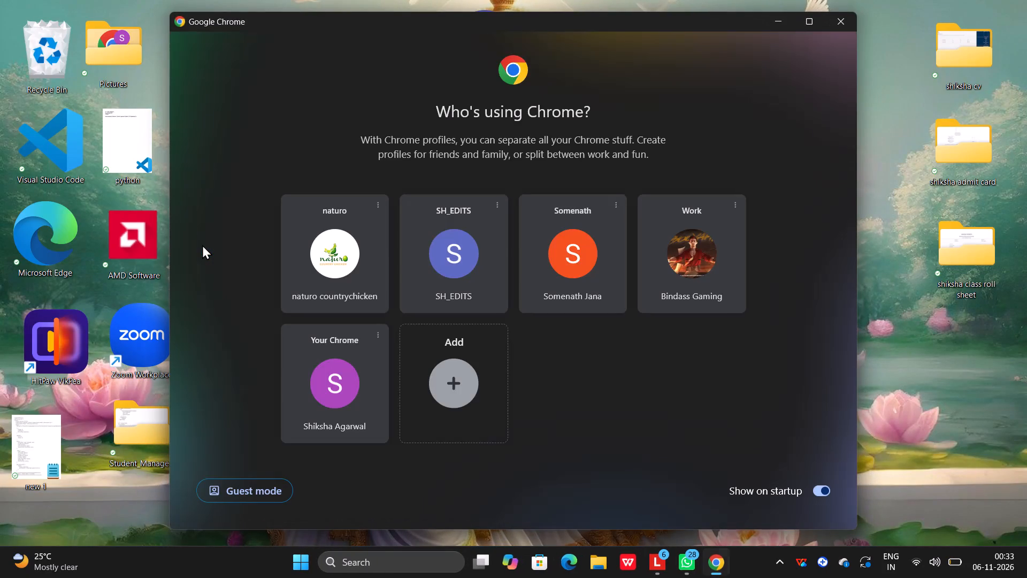
# Open the browser with the "Your Chrome" profile.
pyautogui.click(325, 384)
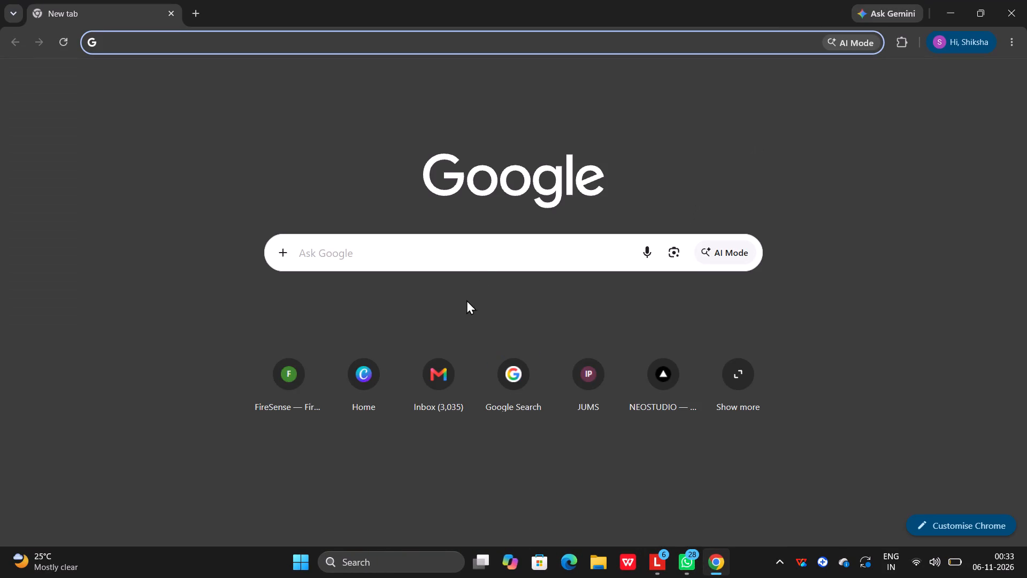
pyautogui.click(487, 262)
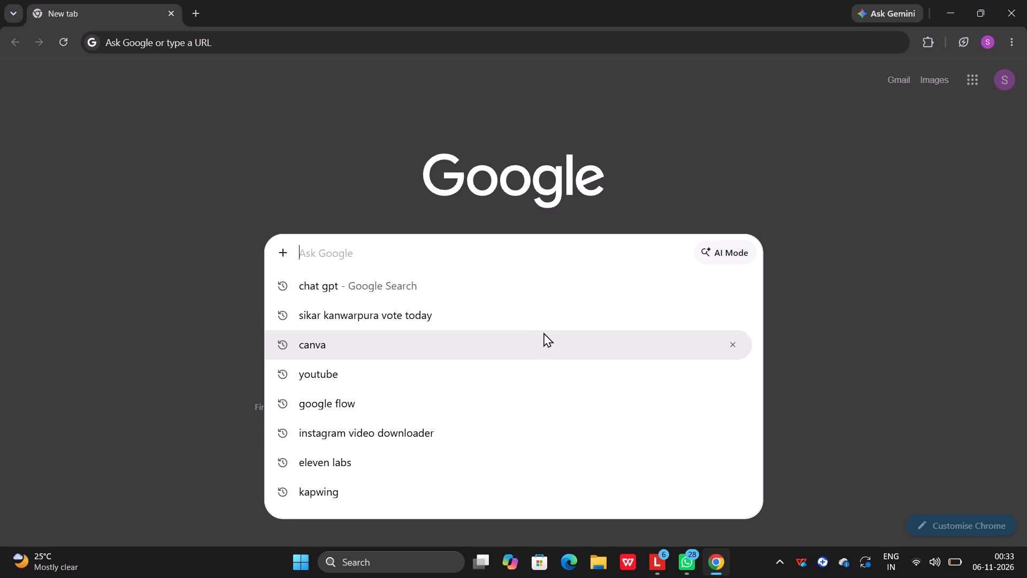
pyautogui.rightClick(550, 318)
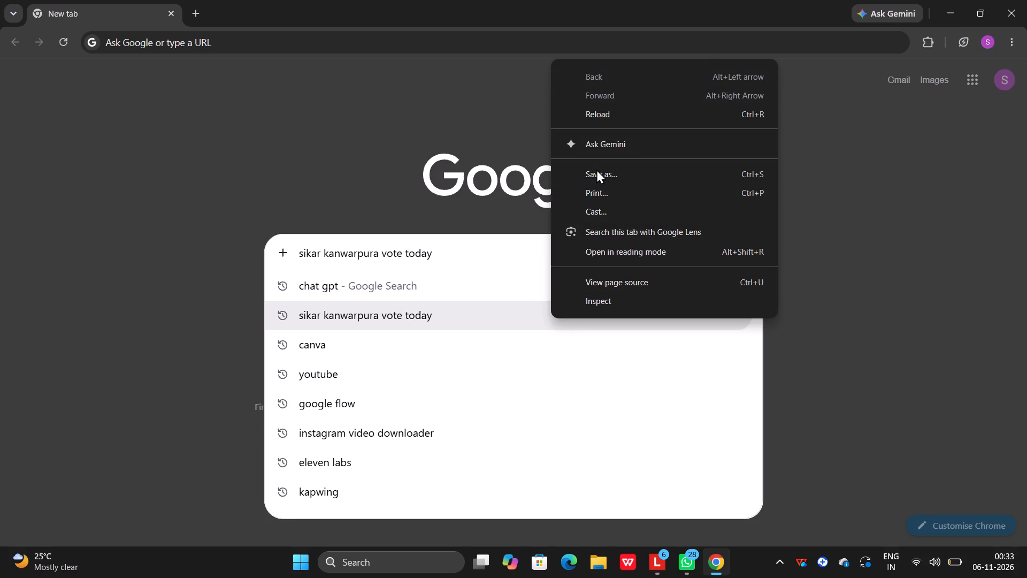
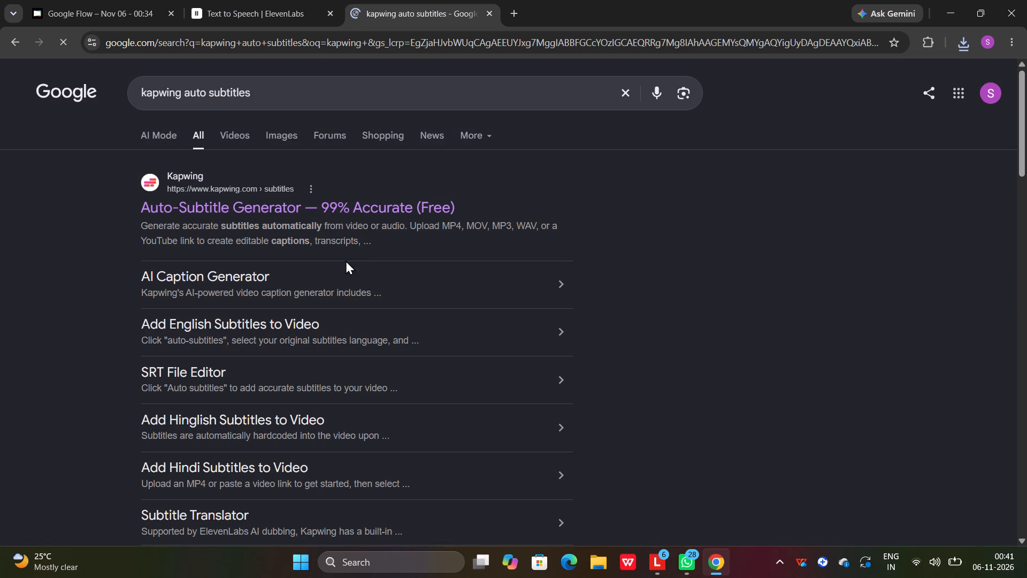
pyautogui.click(337, 209)
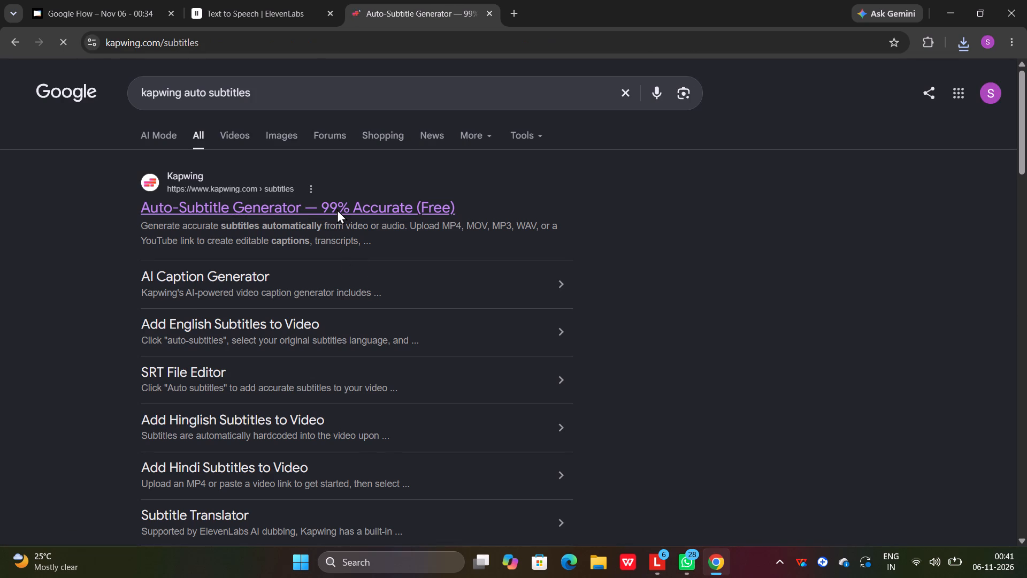
pyautogui.click(451, 308)
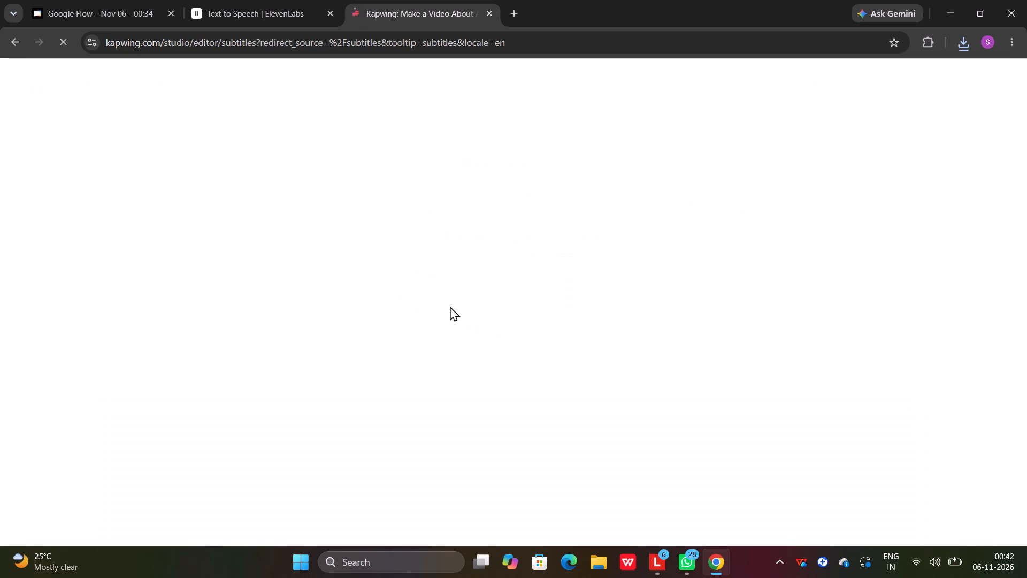
pyautogui.scroll(1, 435, 88)
pyautogui.scroll(-1, 355, 63)
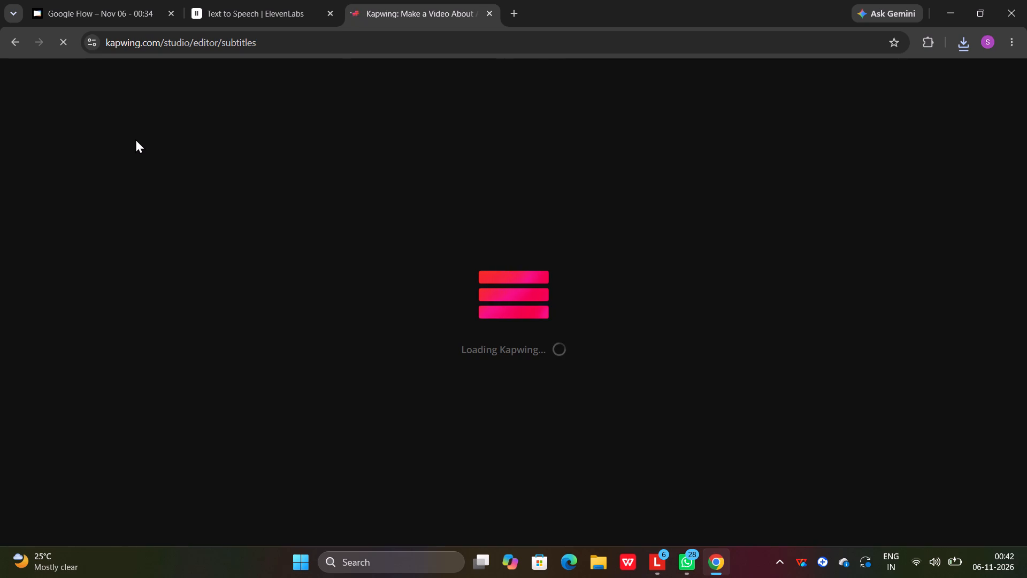
# Upload the EKON_digital_standees_communicat..._da34038b and Digital_standees_marketing_message_db77836c videos from Downloads into the Kapwing project.
pyautogui.click(721, 315)
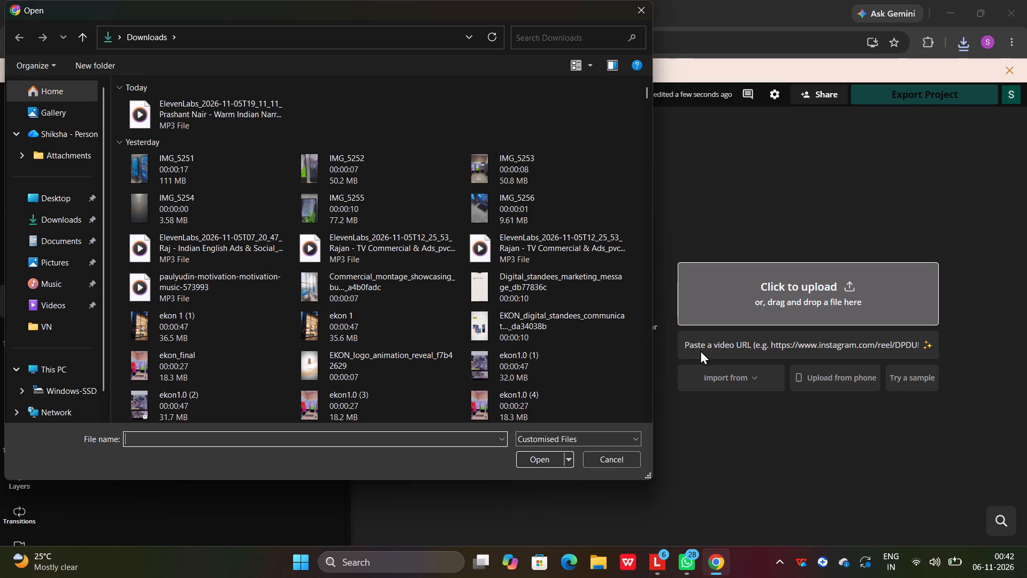
pyautogui.moveTo(564, 325); pyautogui.dragTo(740, 313)
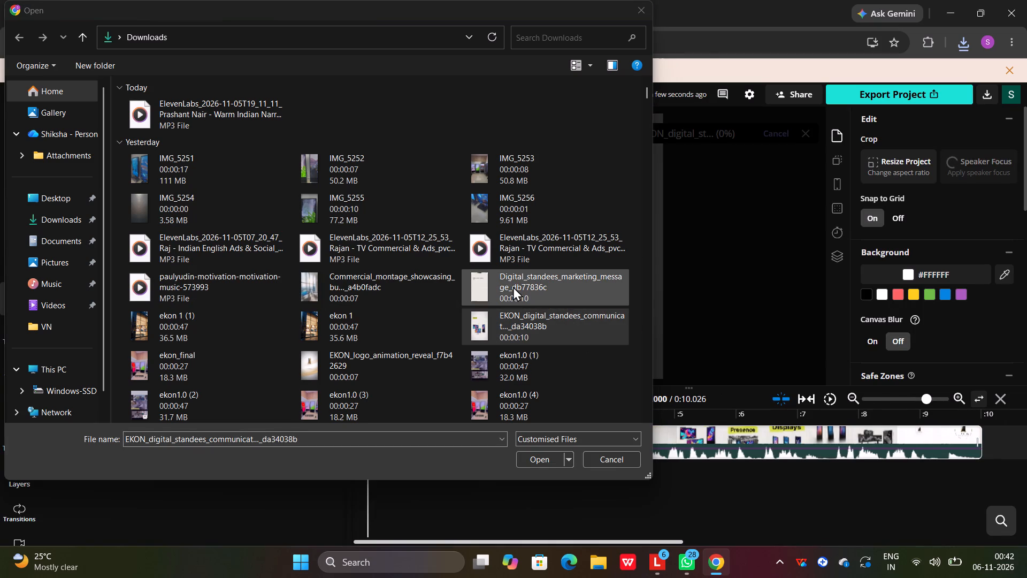
pyautogui.moveTo(507, 285); pyautogui.dragTo(932, 405)
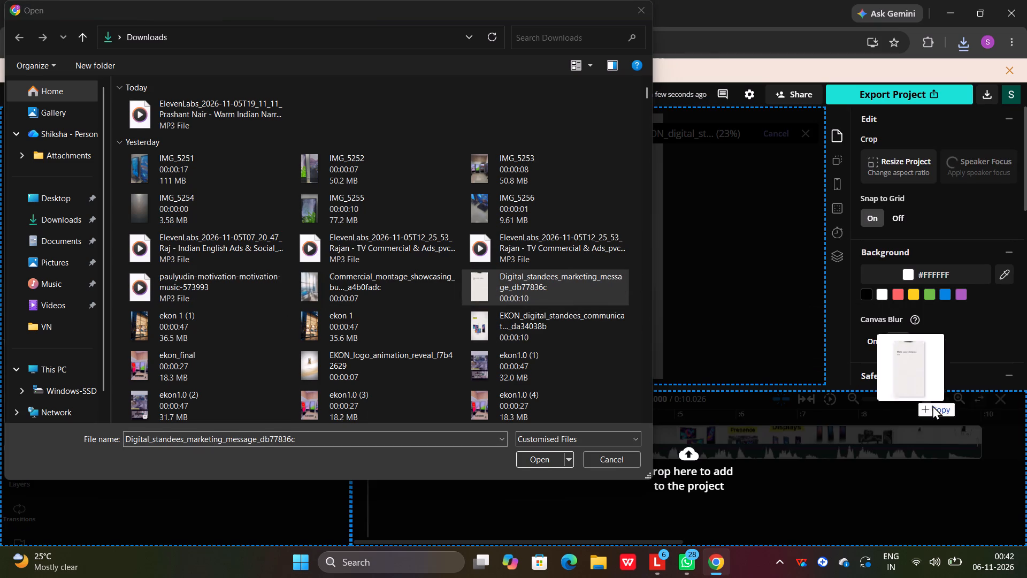
pyautogui.moveTo(932, 405); pyautogui.dragTo(1022, 459)
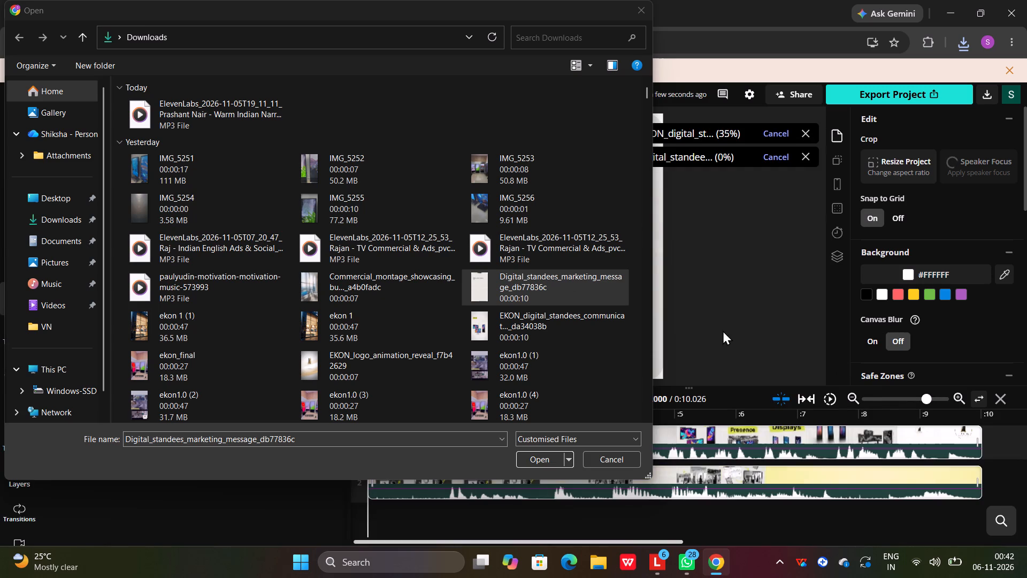
pyautogui.scroll(-1, 526, 379)
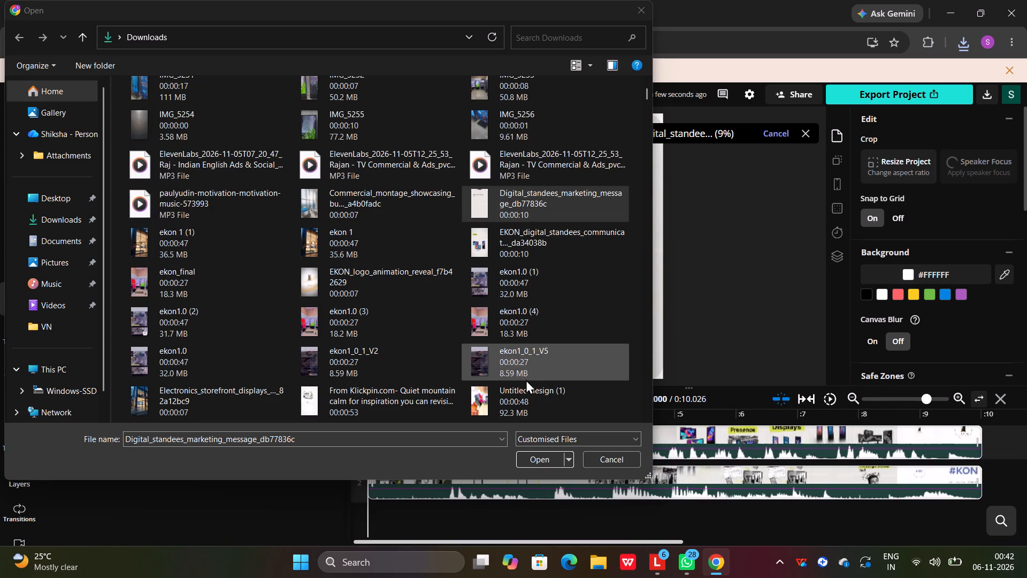
pyautogui.click(644, 2)
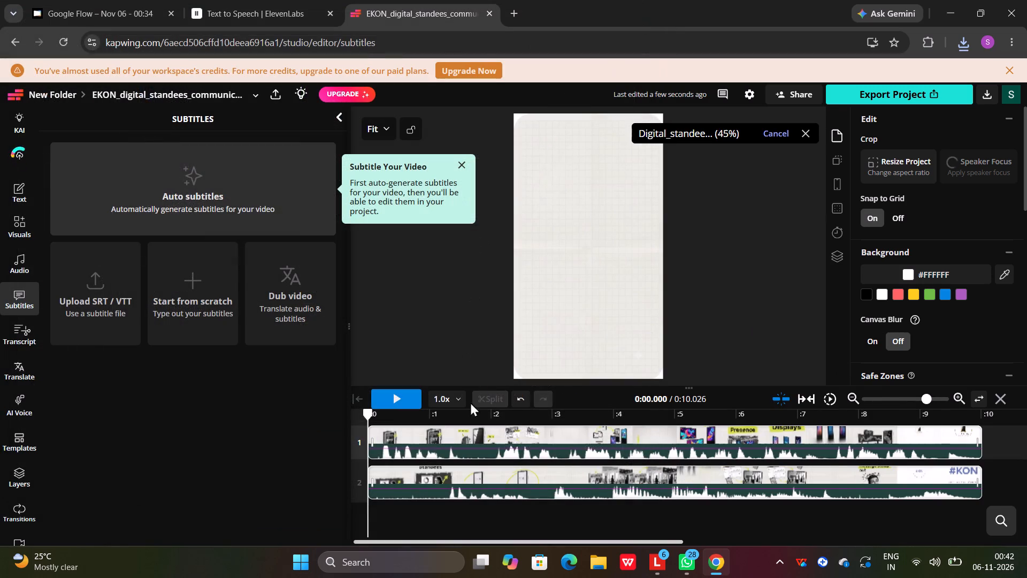
# Move the second video clip onto track 1 directly after the first clip, starting at 10.026 s.
pyautogui.click(382, 522)
pyautogui.moveTo(416, 491); pyautogui.dragTo(860, 466)
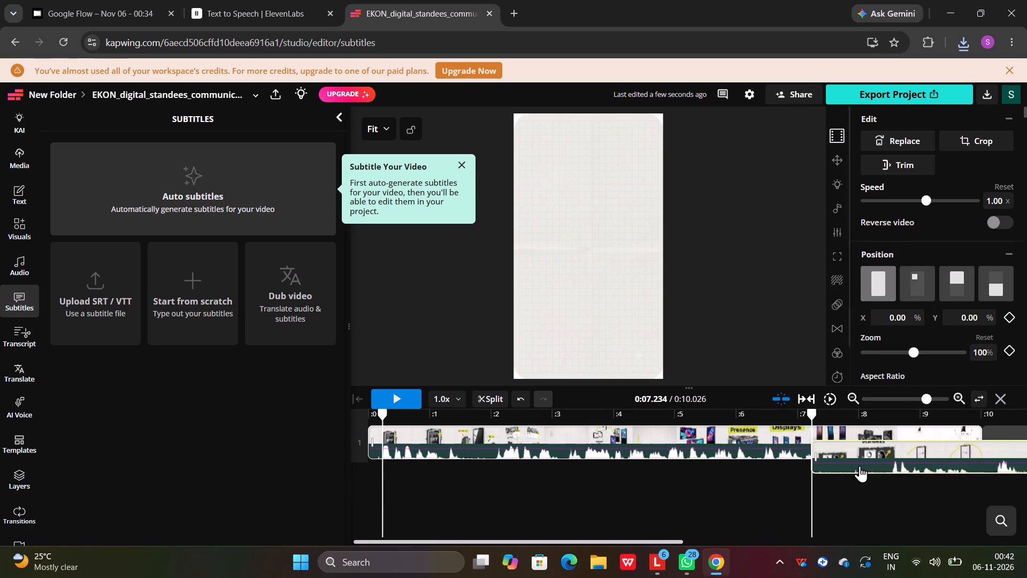
pyautogui.moveTo(860, 466); pyautogui.dragTo(794, 439)
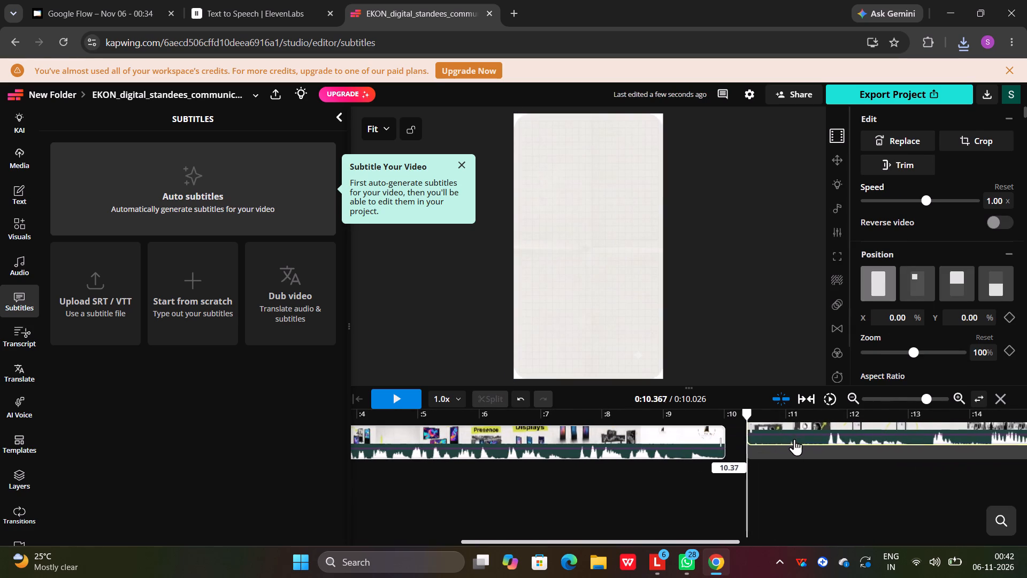
pyautogui.moveTo(794, 439); pyautogui.dragTo(776, 453)
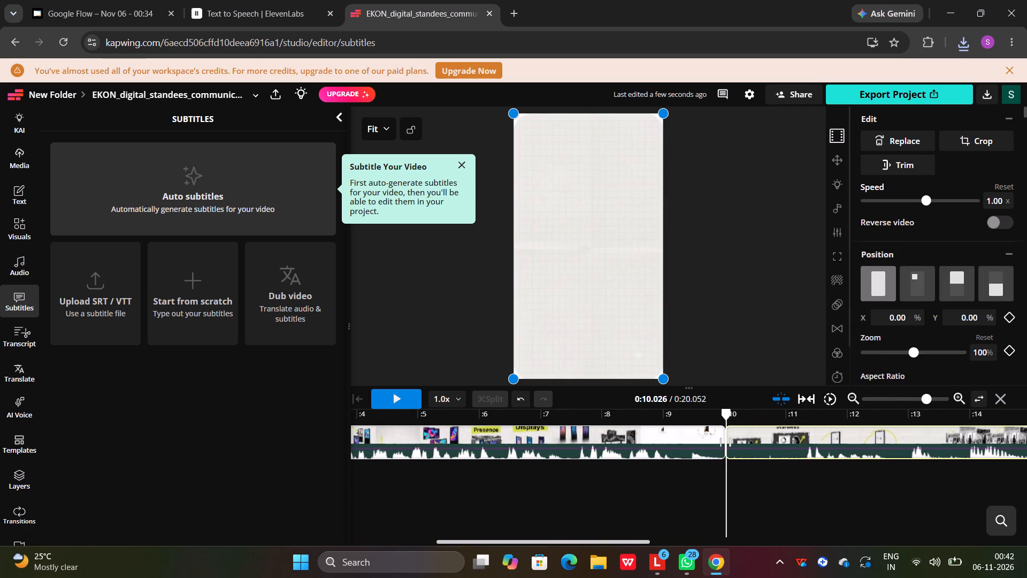
# Return the playhead to the start of the timeline.
pyautogui.moveTo(724, 415); pyautogui.dragTo(285, 429)
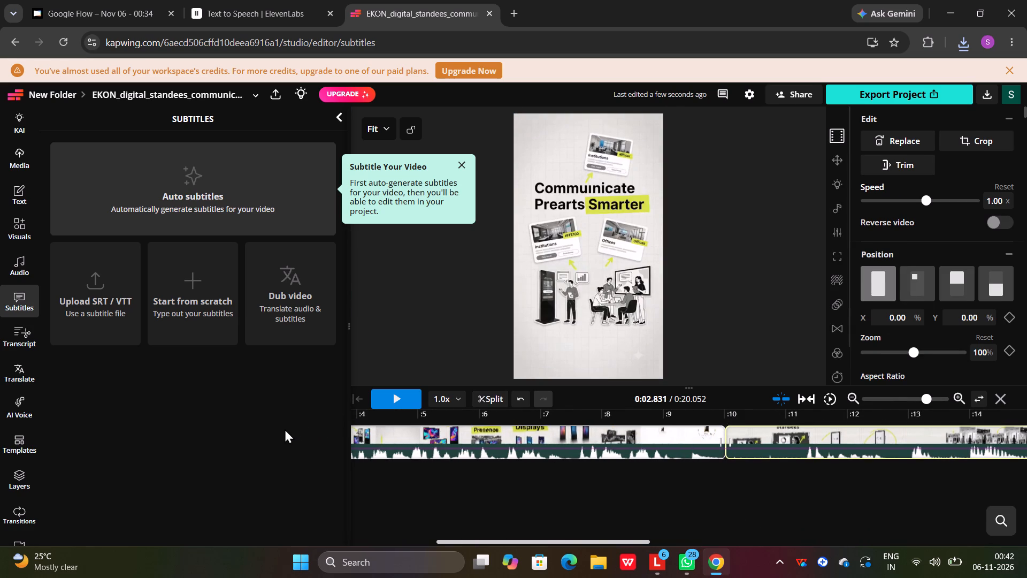
pyautogui.click(351, 512)
pyautogui.moveTo(379, 489); pyautogui.dragTo(382, 489)
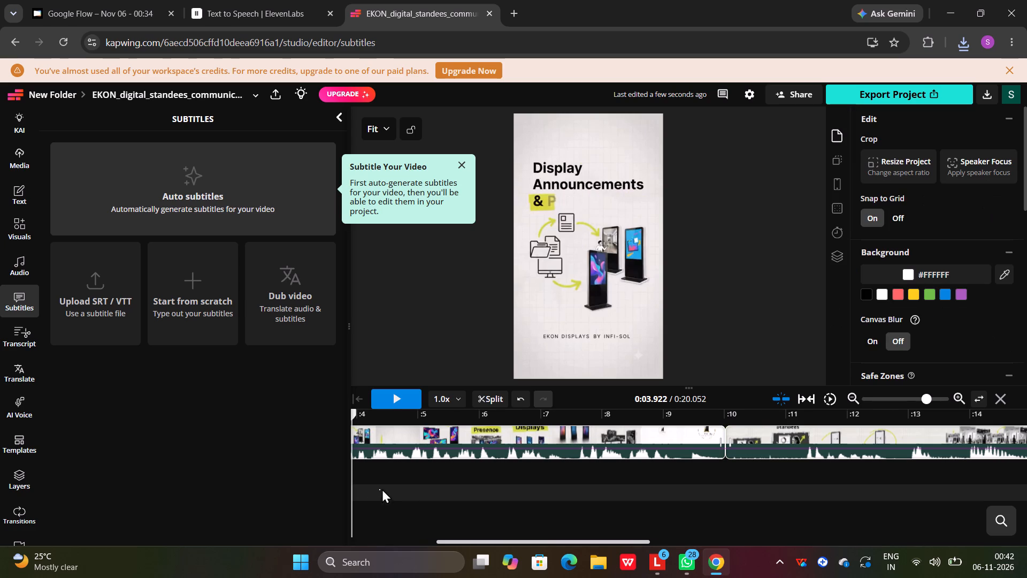
pyautogui.moveTo(382, 489); pyautogui.dragTo(427, 490)
pyautogui.moveTo(384, 413); pyautogui.dragTo(291, 409)
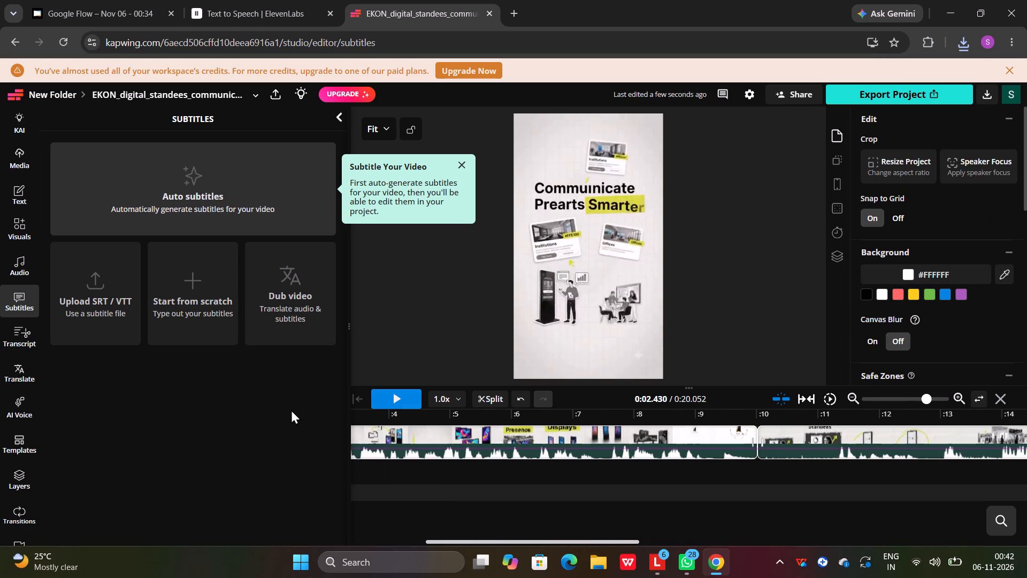
pyautogui.moveTo(291, 409); pyautogui.dragTo(109, 409)
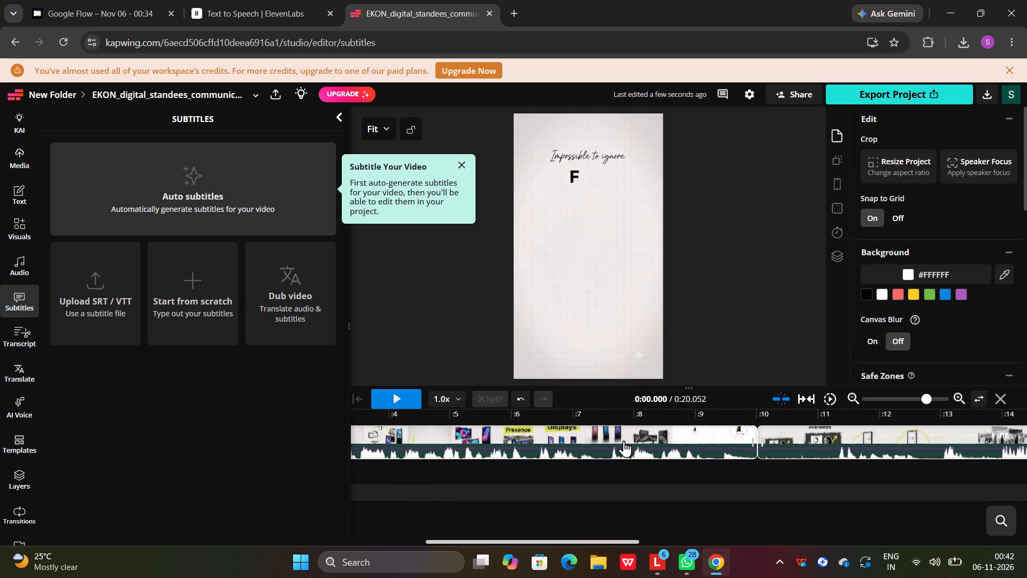
# Look through the first video clip's settings for the Split Vocals audio tool, play its demo and close it.
pyautogui.click(624, 440)
pyautogui.scroll(2, 893, 201)
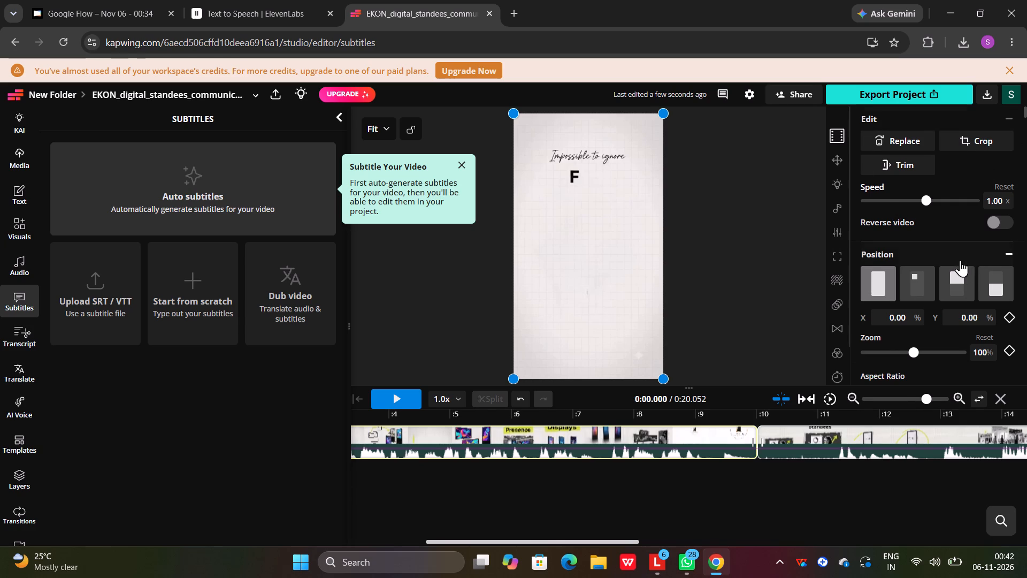
pyautogui.scroll(-2, 921, 253)
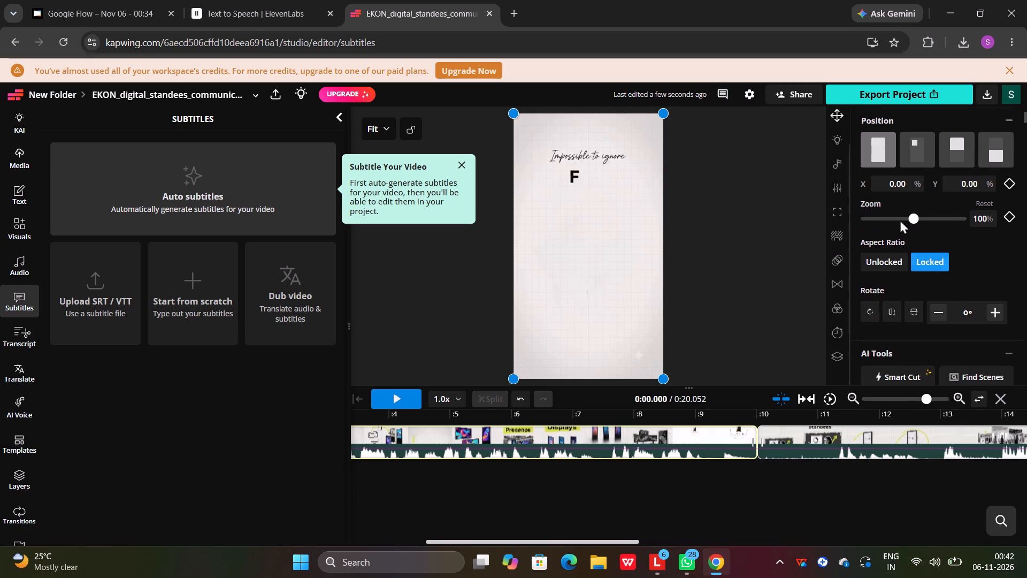
pyautogui.scroll(1, 900, 219)
pyautogui.scroll(-3, 977, 225)
pyautogui.scroll(2, 888, 253)
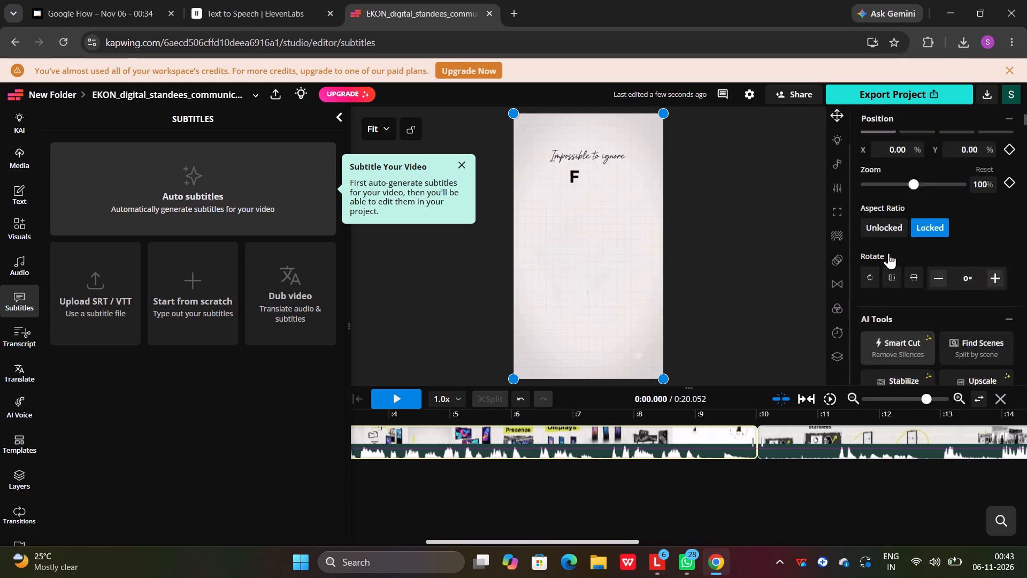
pyautogui.scroll(-4, 888, 253)
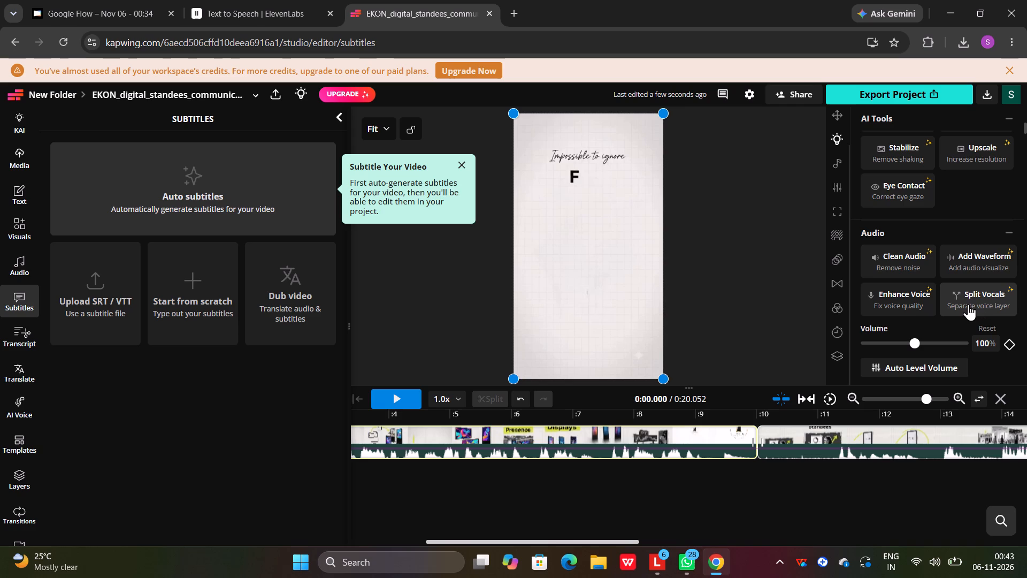
pyautogui.scroll(-1, 966, 303)
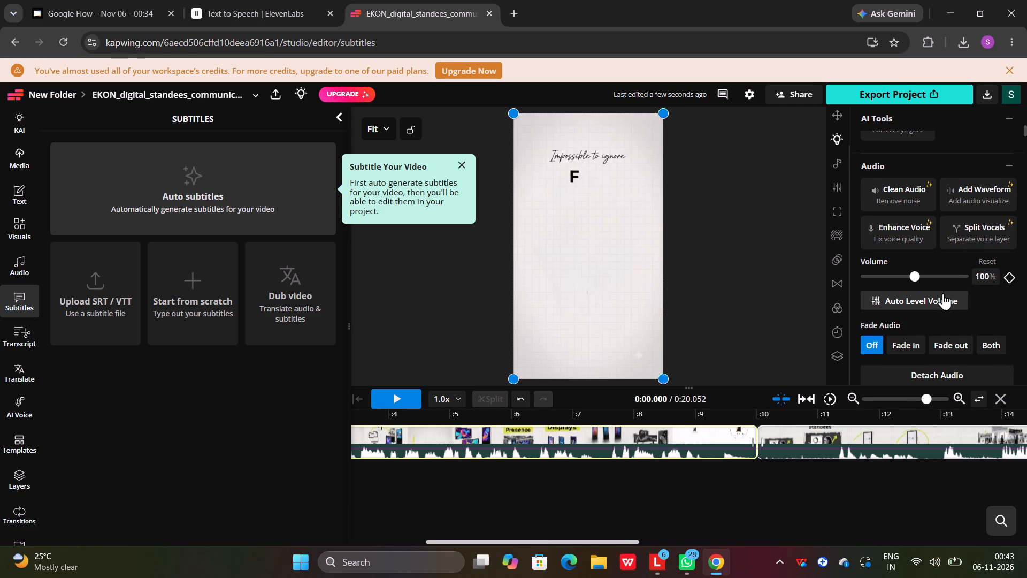
pyautogui.click(965, 239)
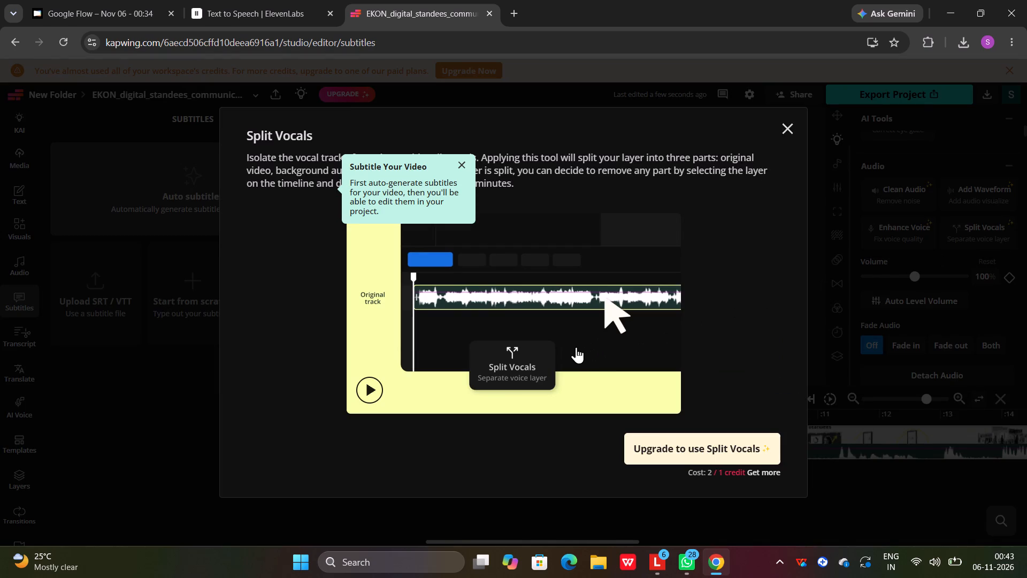
pyautogui.click(791, 124)
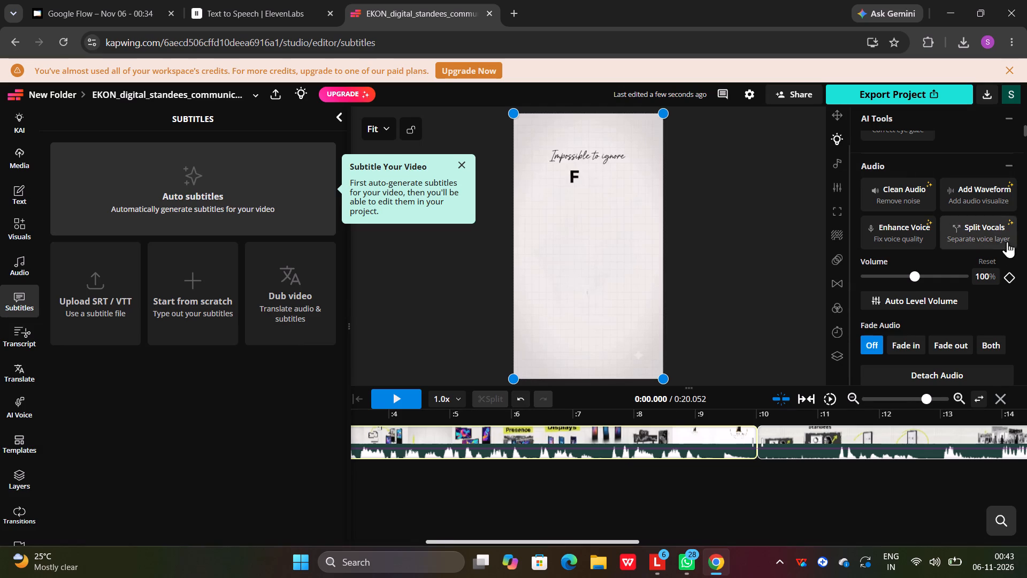
pyautogui.click(987, 232)
pyautogui.click(363, 389)
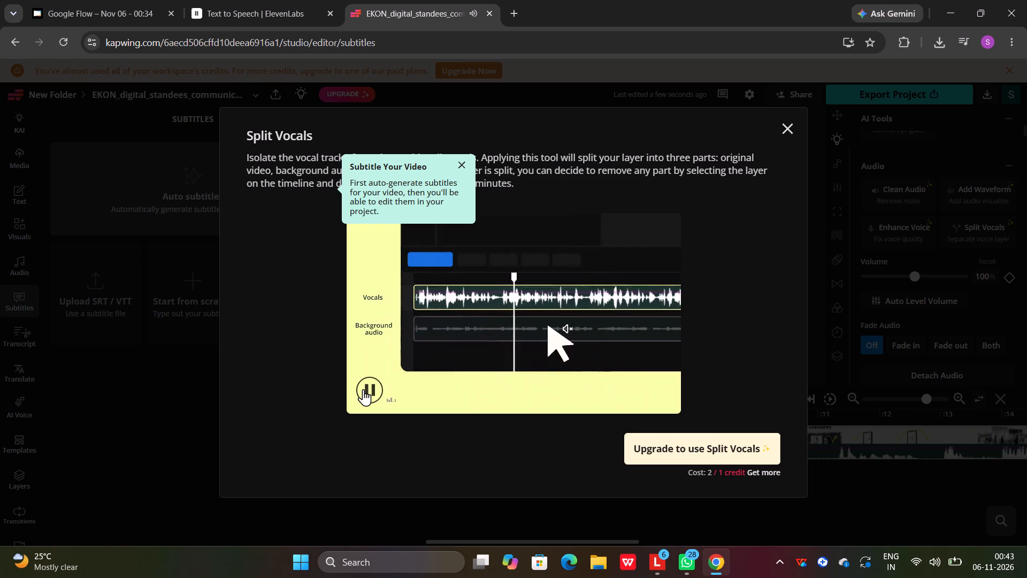
pyautogui.click(363, 389)
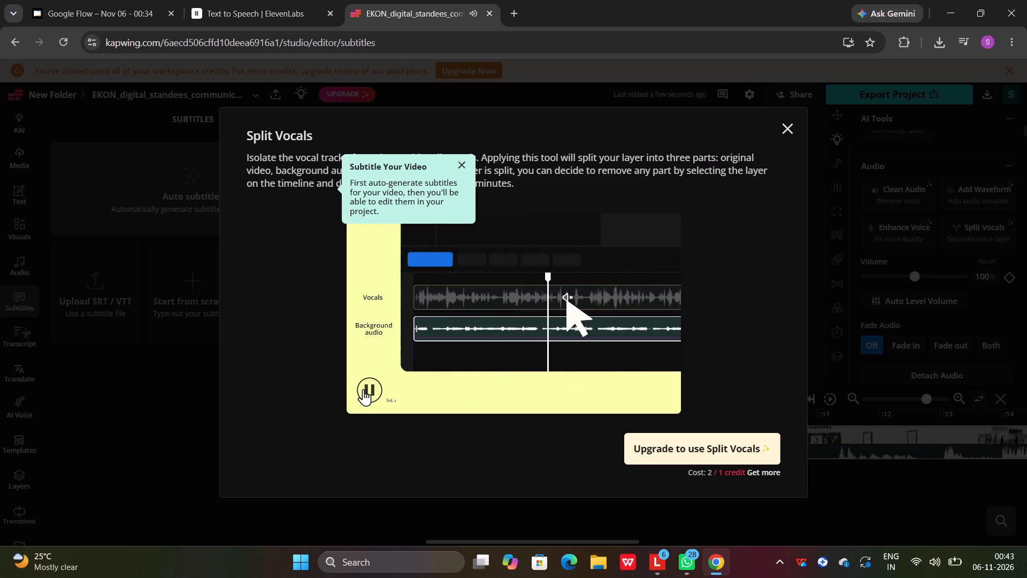
pyautogui.click(801, 124)
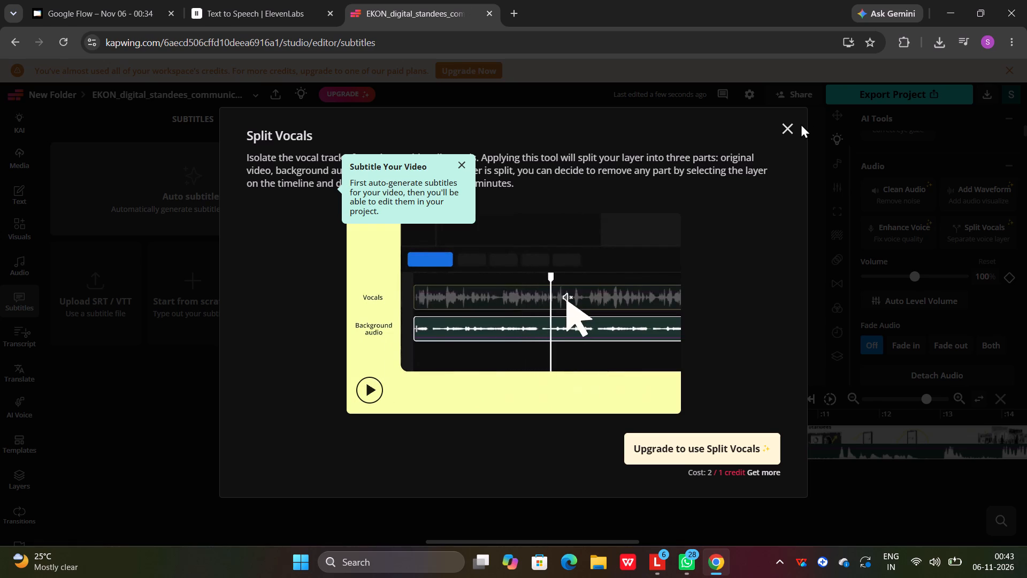
pyautogui.click(783, 132)
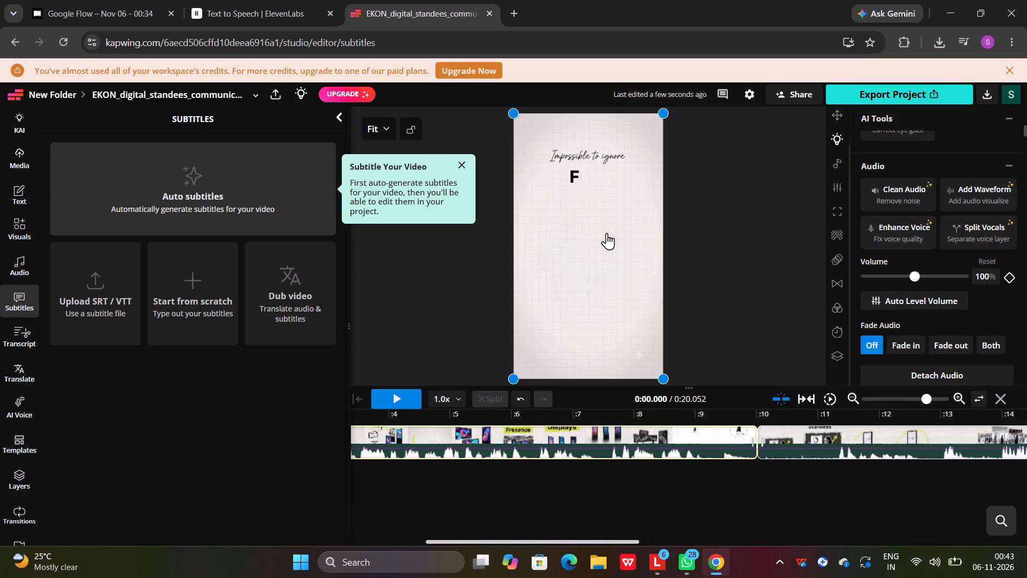
# Preview the first clip's audio from the beginning, then place the playhead near the start at 0:00.091.
pyautogui.click(400, 394)
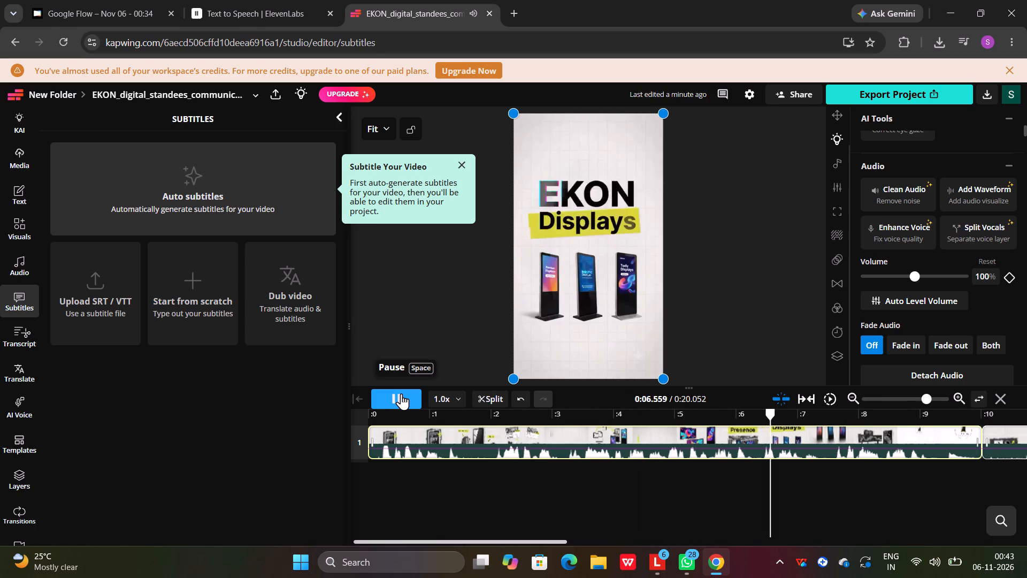
pyautogui.click(401, 393)
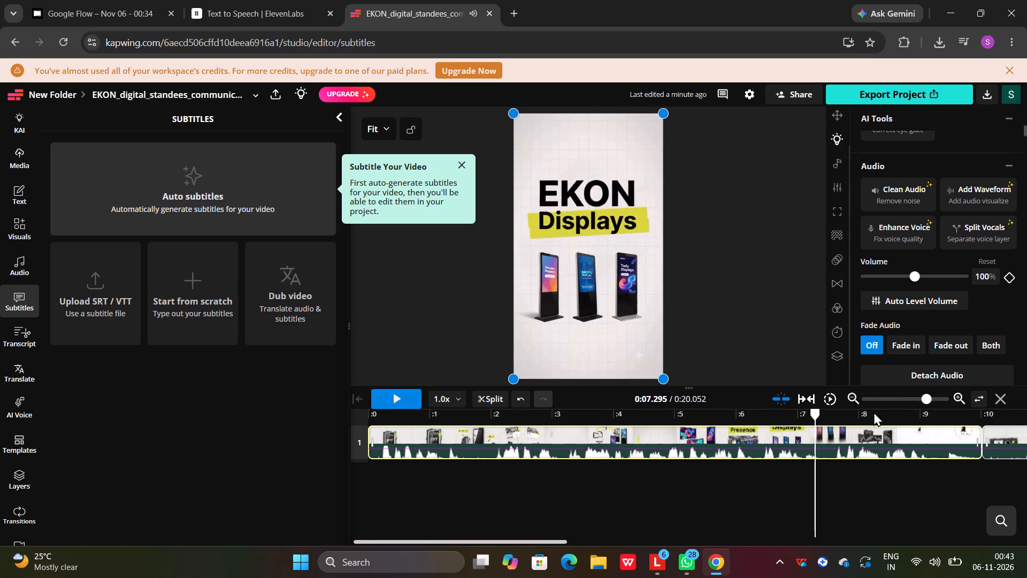
pyautogui.moveTo(812, 412); pyautogui.dragTo(403, 419)
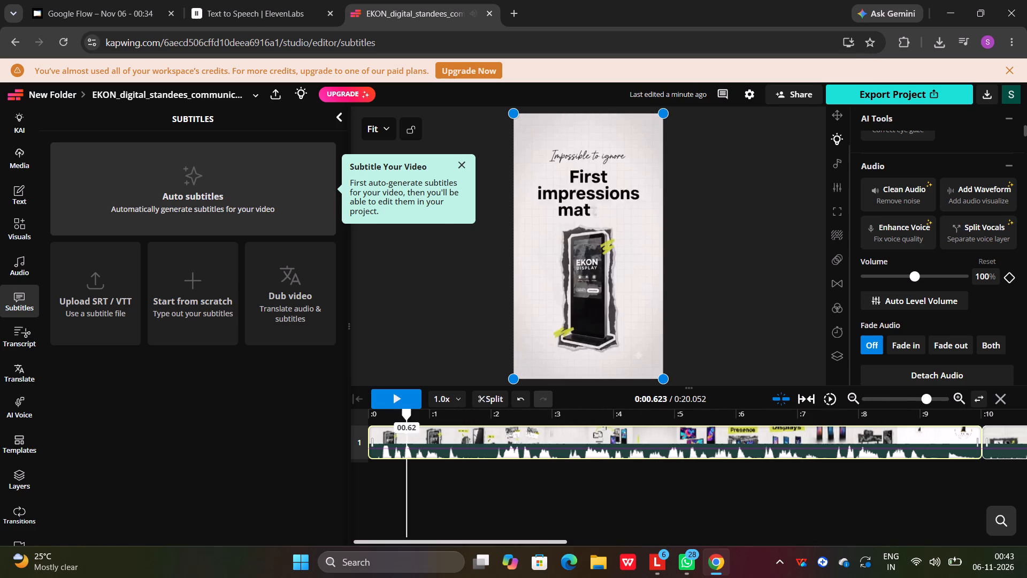
pyautogui.moveTo(403, 419); pyautogui.dragTo(339, 420)
pyautogui.click(392, 387)
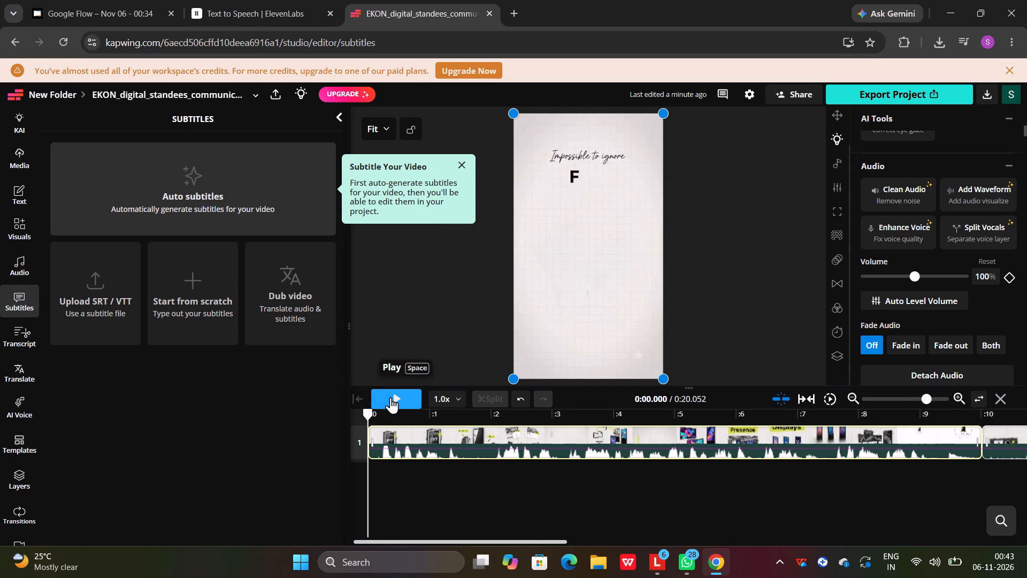
pyautogui.click(390, 399)
pyautogui.click(390, 399)
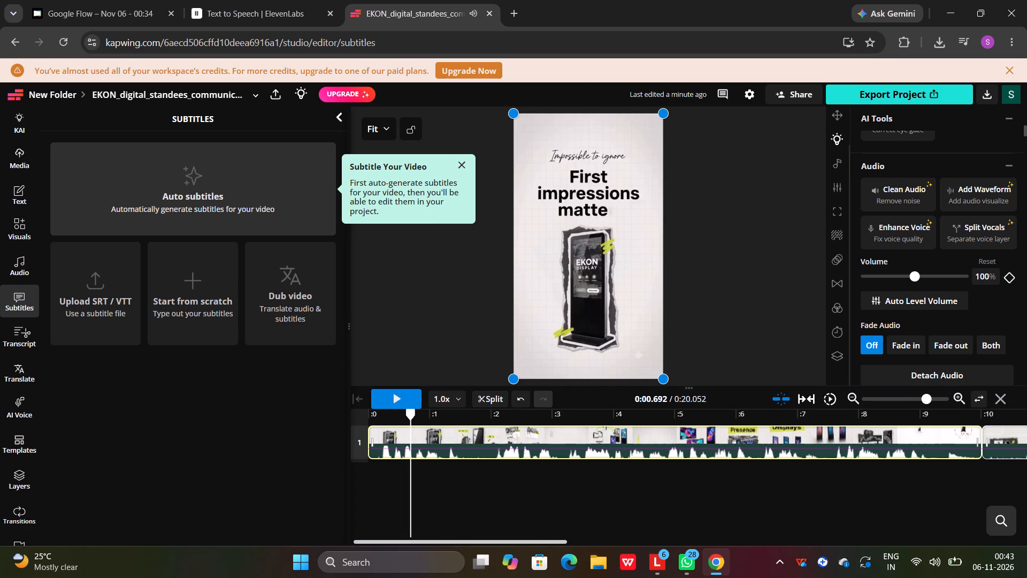
pyautogui.moveTo(411, 421); pyautogui.dragTo(373, 432)
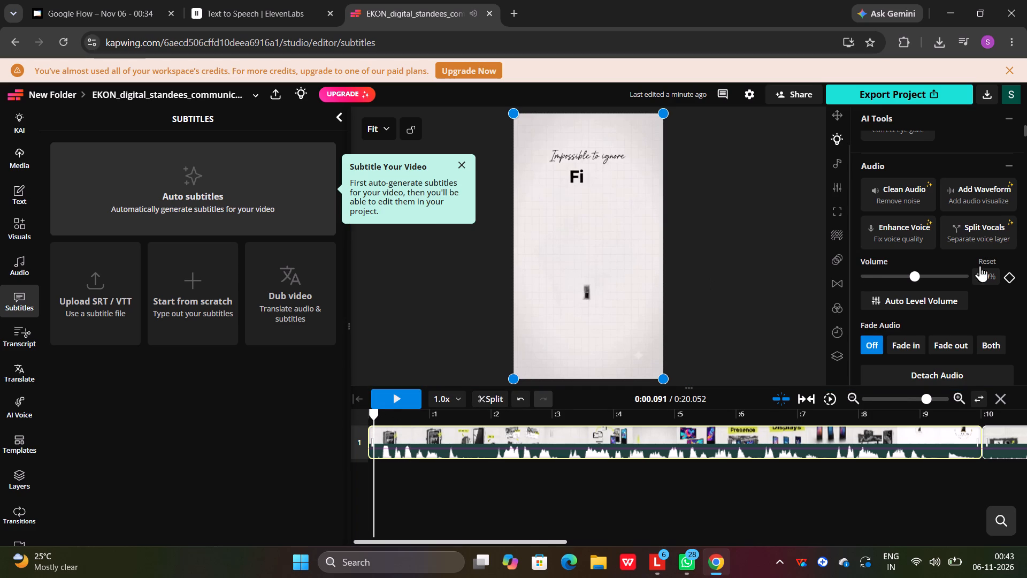
# Set the first video clip's volume to 0%.
pyautogui.moveTo(914, 278); pyautogui.dragTo(837, 274)
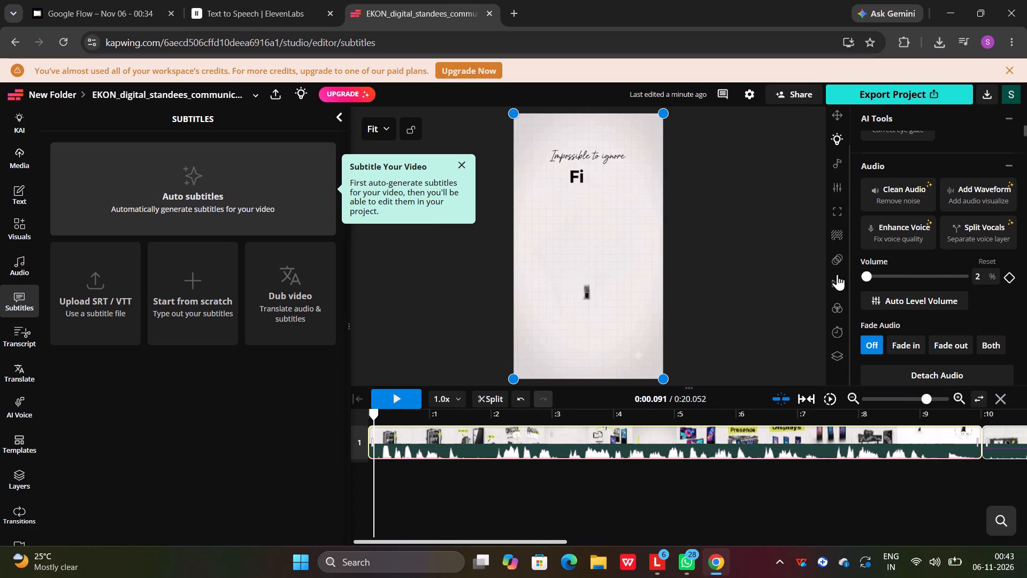
pyautogui.moveTo(837, 274); pyautogui.dragTo(834, 274)
pyautogui.scroll(1, 402, 200)
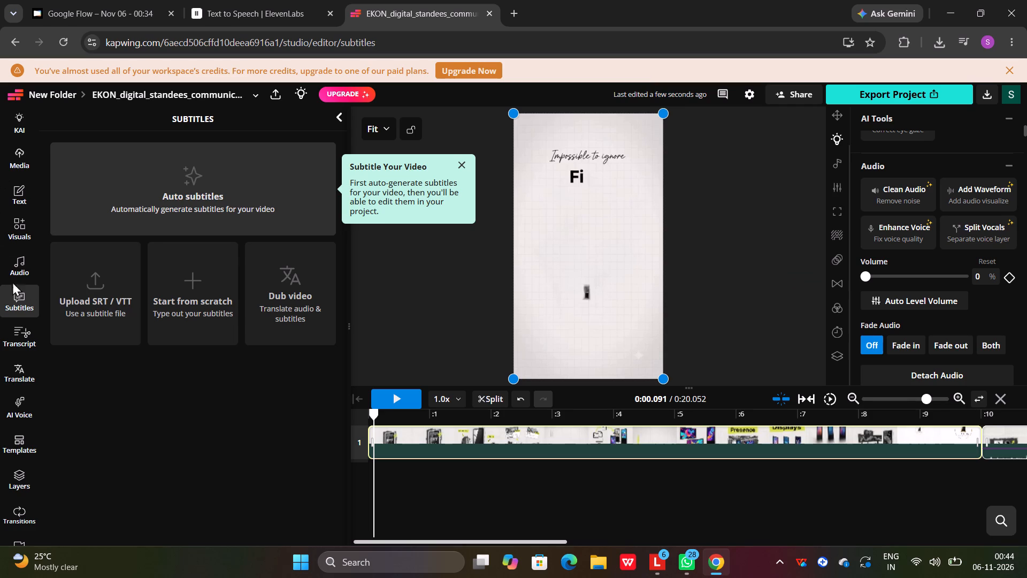
# Upload the Warm Indian Narrator voice-over MP3 (ElevenLabs_2026-11-05T19_11_11) from Downloads as audio in the project.
pyautogui.click(12, 272)
pyautogui.click(55, 197)
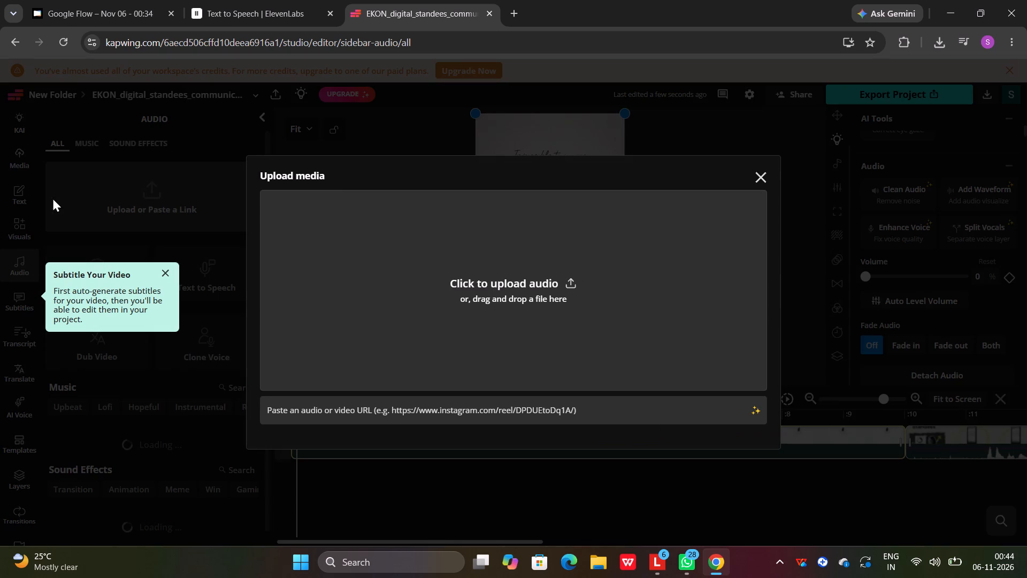
pyautogui.click(377, 319)
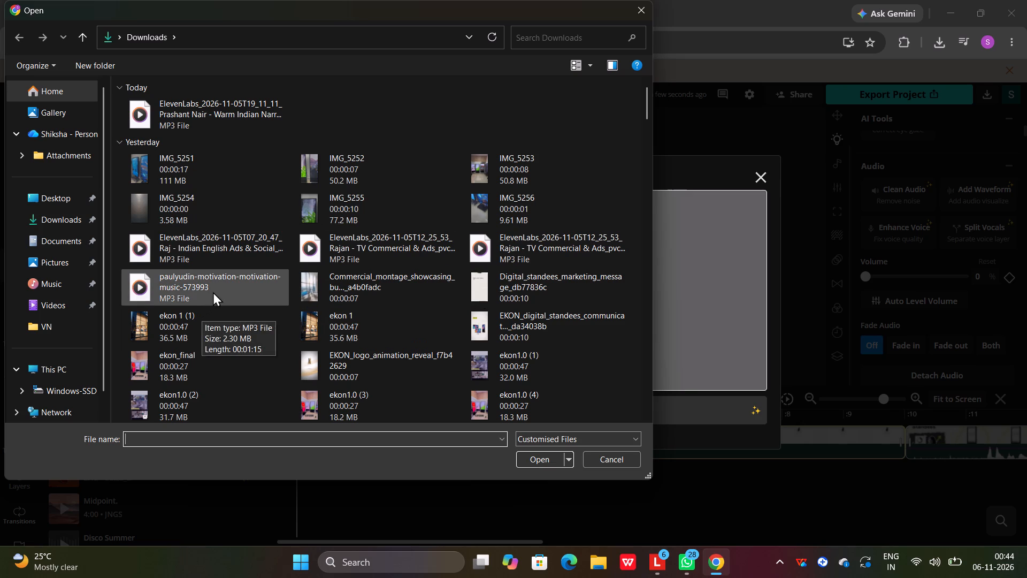
pyautogui.moveTo(189, 119); pyautogui.dragTo(581, 303)
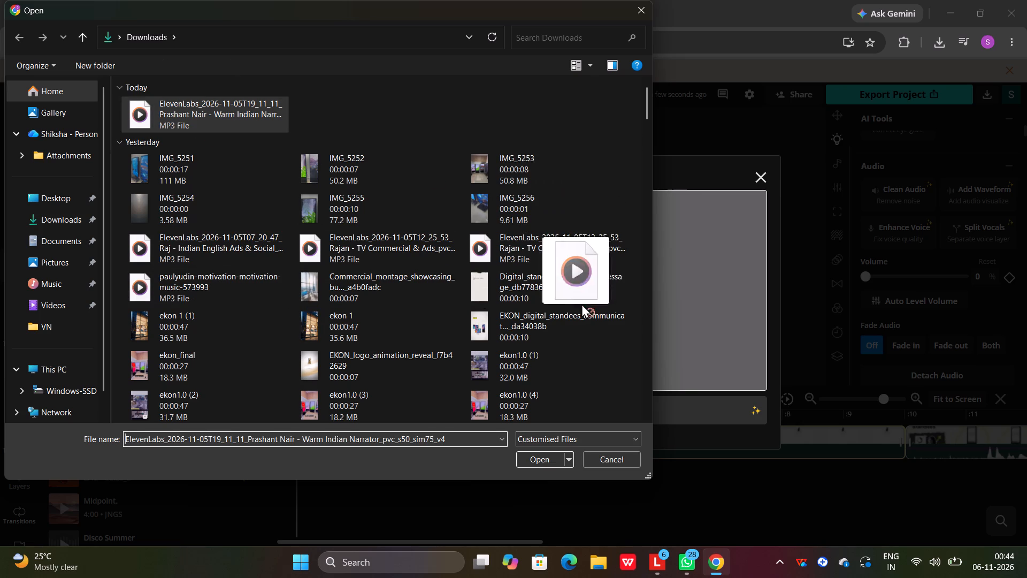
pyautogui.moveTo(581, 303); pyautogui.dragTo(749, 508)
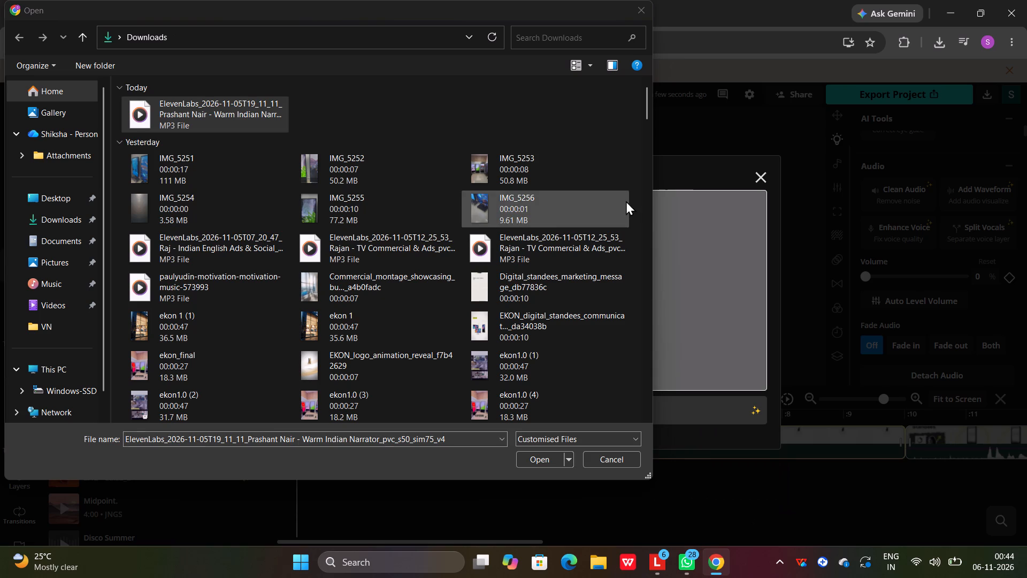
pyautogui.click(221, 118)
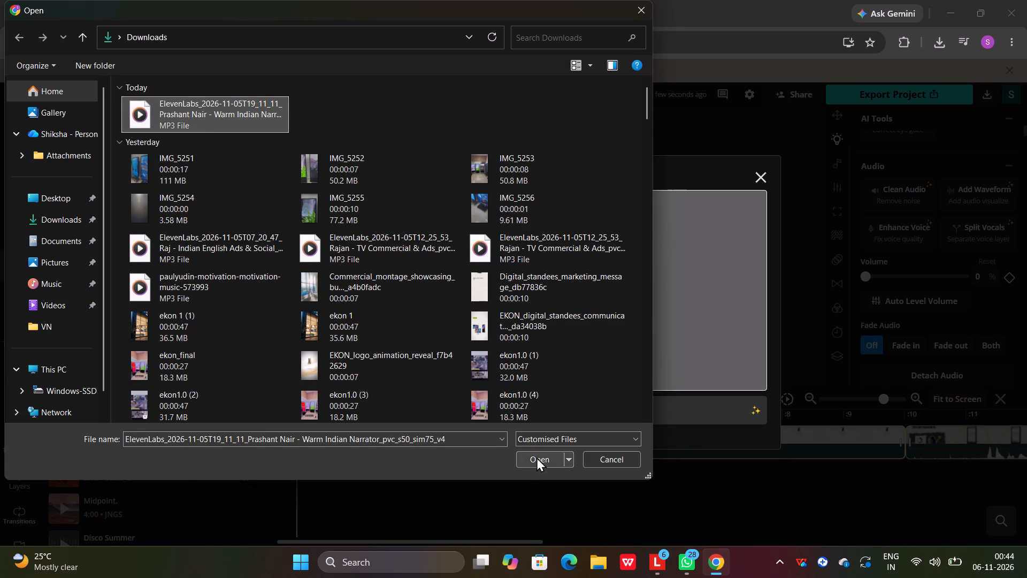
pyautogui.click(537, 457)
pyautogui.scroll(1, 536, 310)
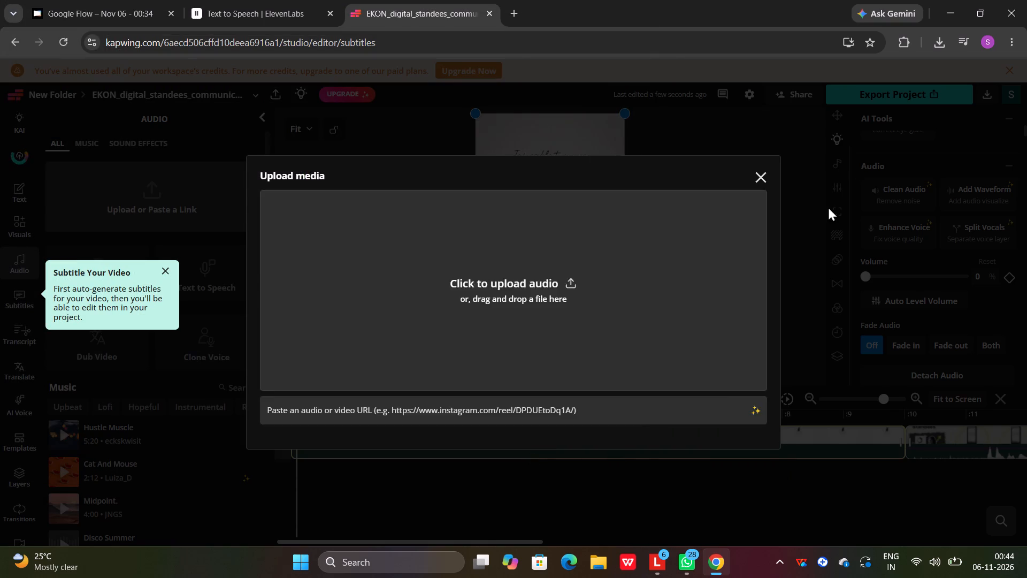
# Play the timeline with the voice-over through to the end of the video clips to compare their timing.
pyautogui.click(393, 400)
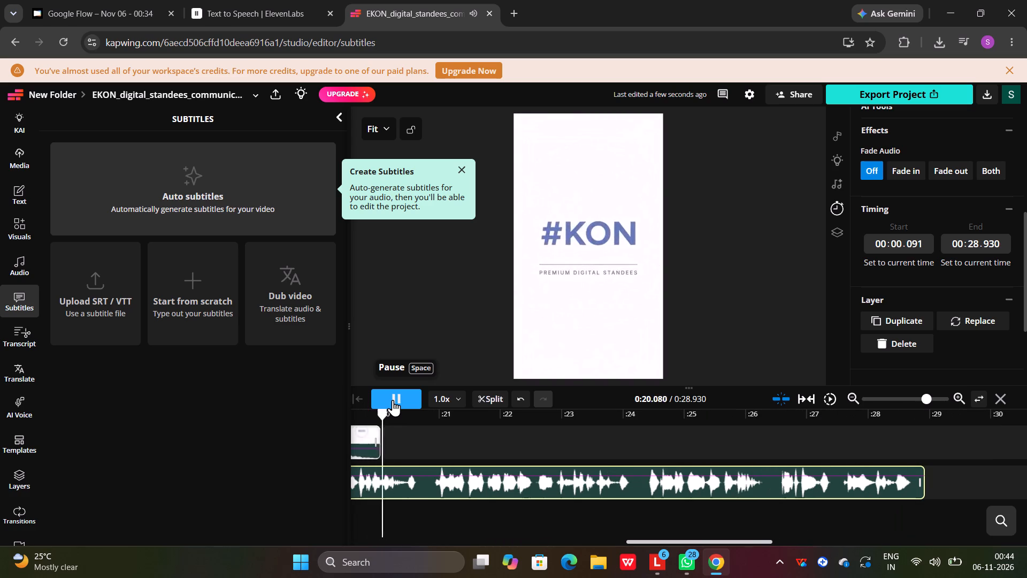
pyautogui.click(393, 400)
# Set the voice-over audio's speed to 1.35x.
pyautogui.click(643, 484)
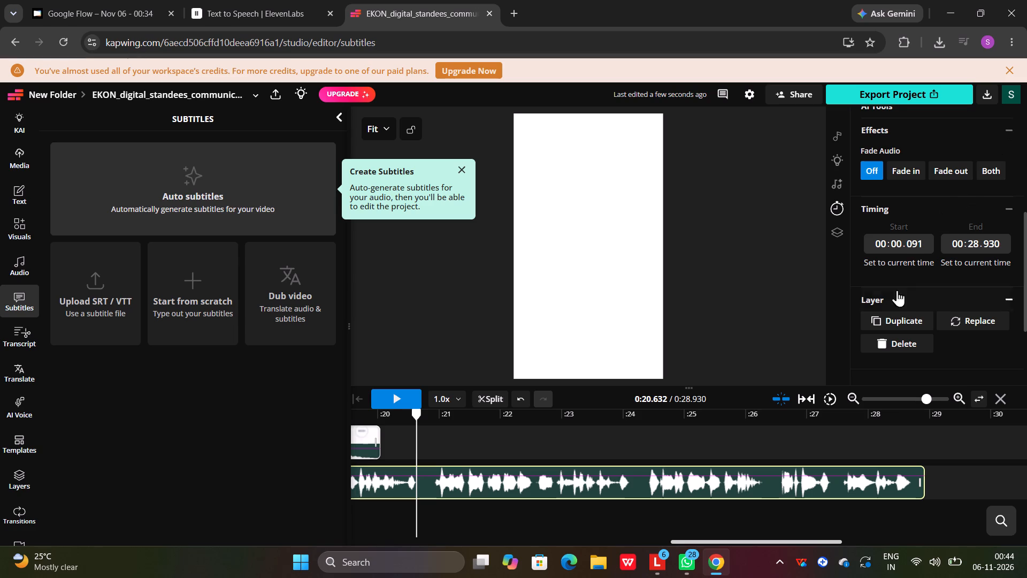
pyautogui.scroll(10, 897, 286)
pyautogui.moveTo(926, 174); pyautogui.dragTo(932, 173)
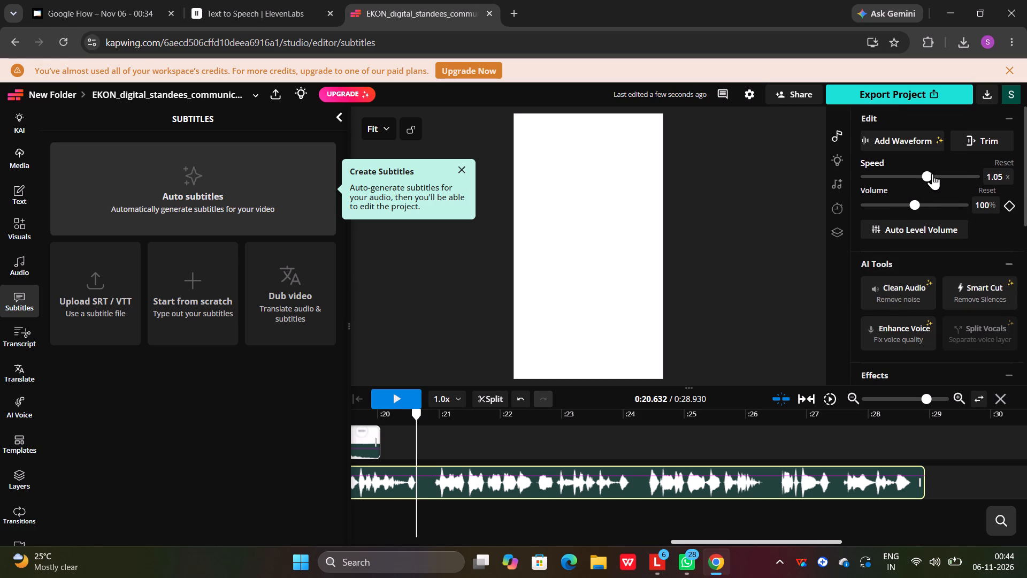
pyautogui.moveTo(932, 173); pyautogui.dragTo(930, 179)
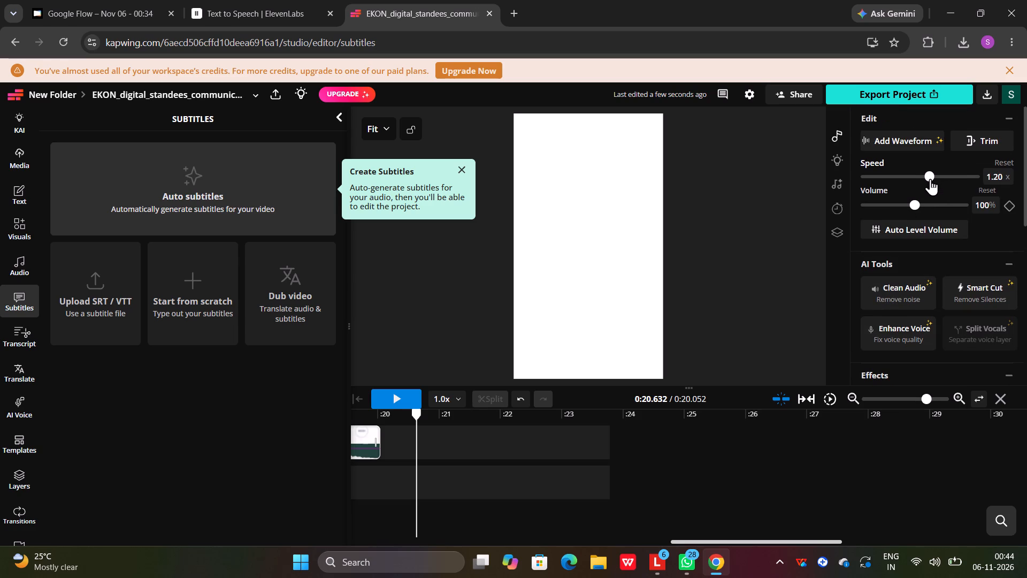
pyautogui.moveTo(930, 179); pyautogui.dragTo(933, 180)
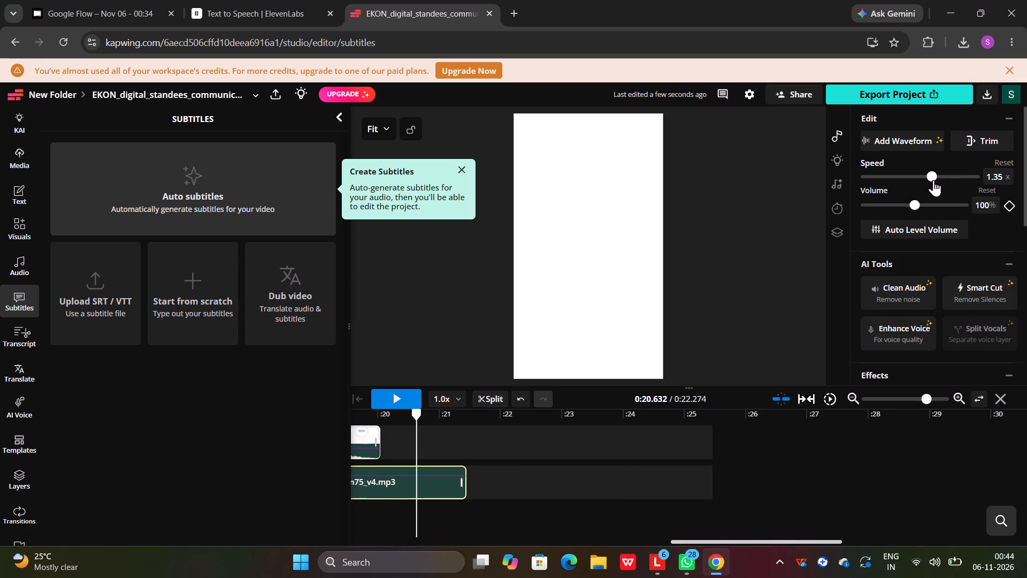
pyautogui.moveTo(933, 180); pyautogui.dragTo(933, 180)
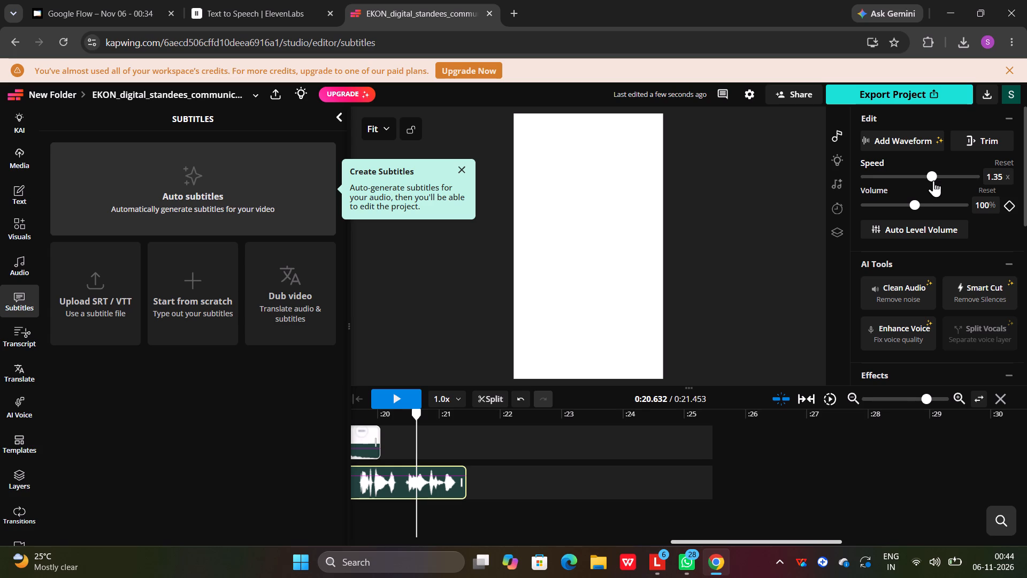
# Raise the voice-over audio's speed to 1.45x so that it ends with the video clips.
pyautogui.moveTo(933, 180); pyautogui.dragTo(934, 180)
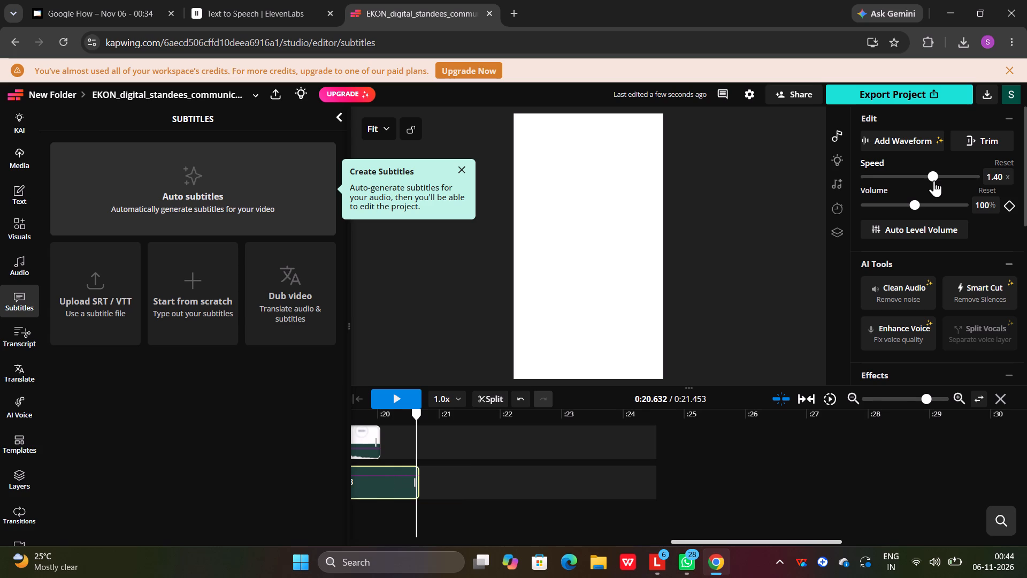
pyautogui.moveTo(934, 180); pyautogui.dragTo(934, 180)
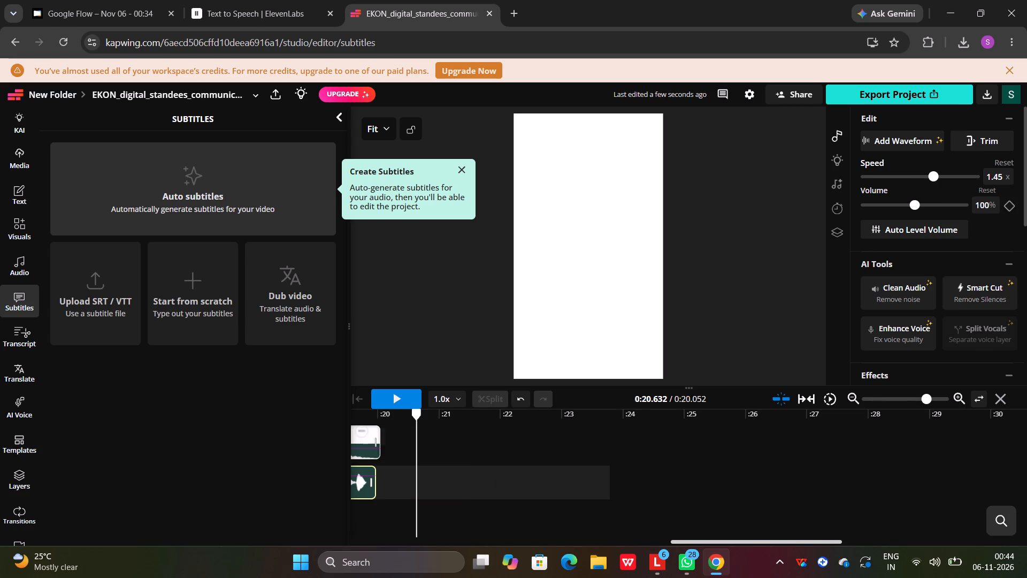
# Play the closing section from about 14 seconds to the end to check the voice-over's timing against the video.
pyautogui.moveTo(418, 415); pyautogui.dragTo(142, 389)
pyautogui.moveTo(678, 486); pyautogui.dragTo(747, 462)
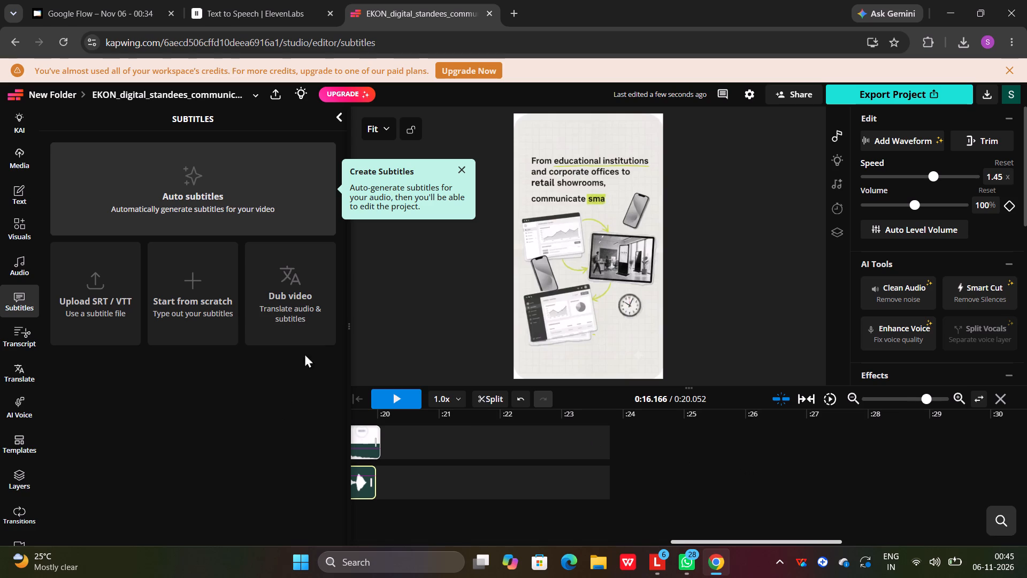
pyautogui.click(338, 115)
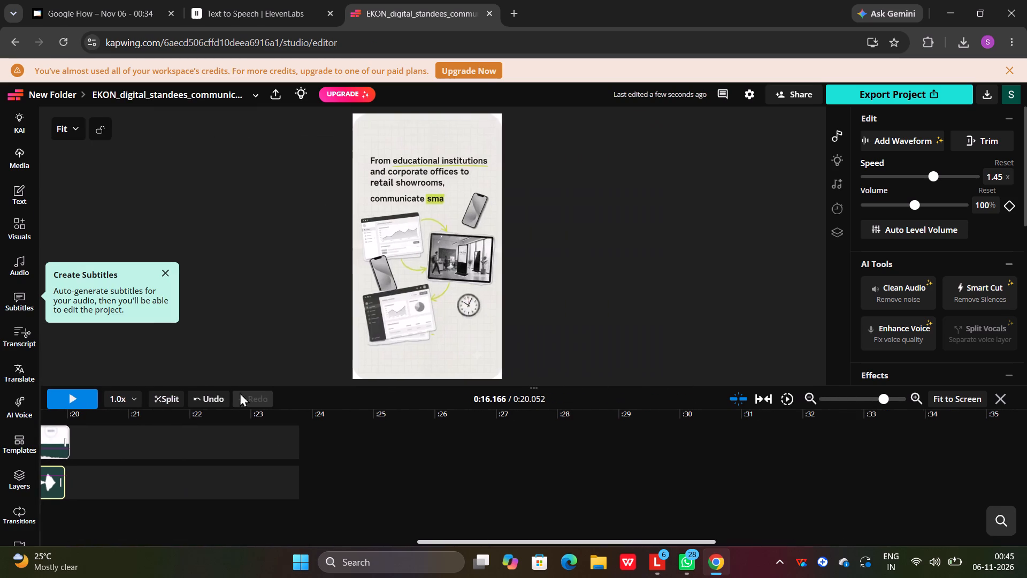
pyautogui.click(78, 394)
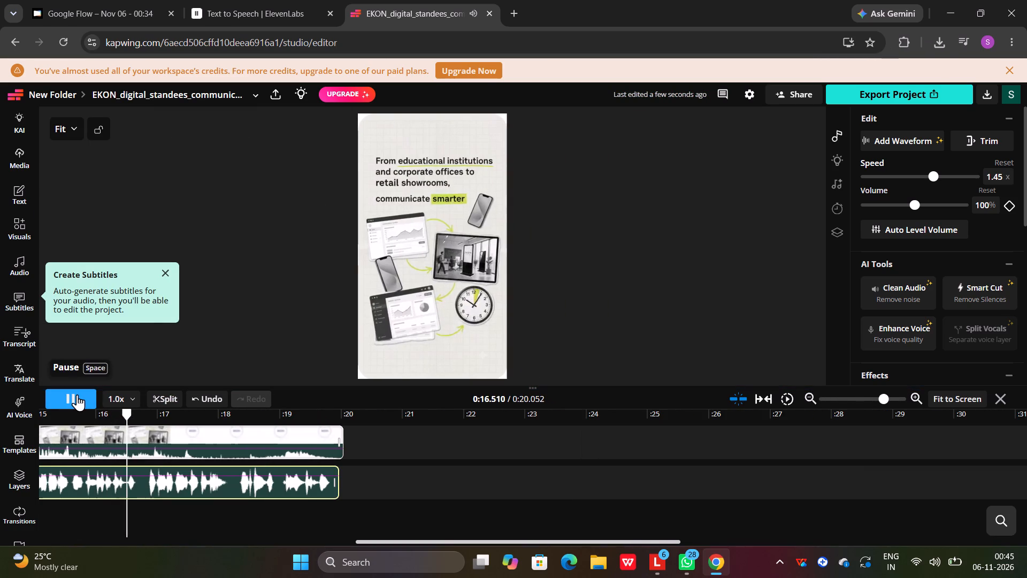
pyautogui.moveTo(202, 413); pyautogui.dragTo(55, 413)
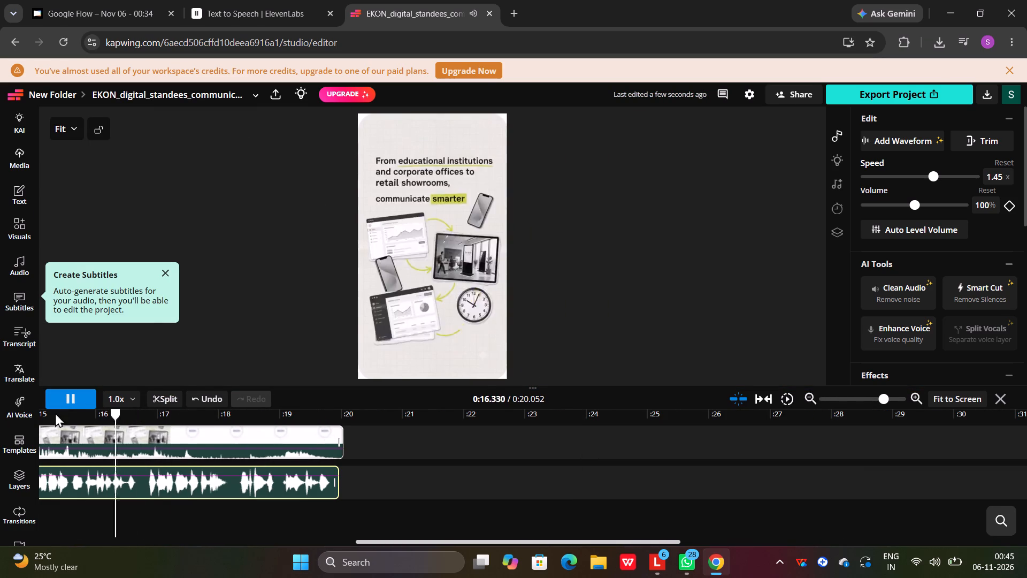
pyautogui.moveTo(55, 413); pyautogui.dragTo(0, 422)
pyautogui.moveTo(114, 417); pyautogui.dragTo(59, 406)
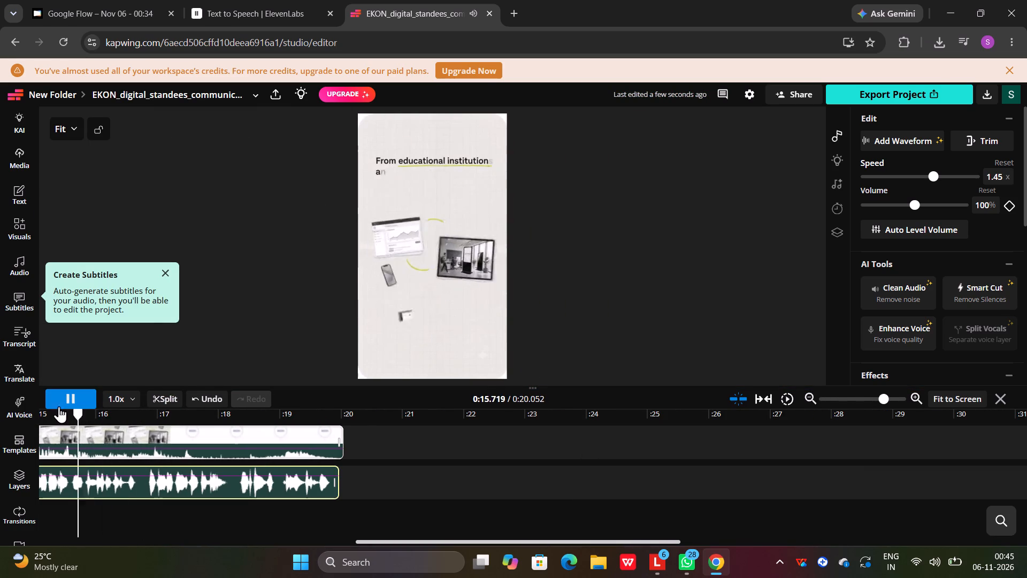
pyautogui.moveTo(59, 406); pyautogui.dragTo(2, 404)
pyautogui.click(60, 395)
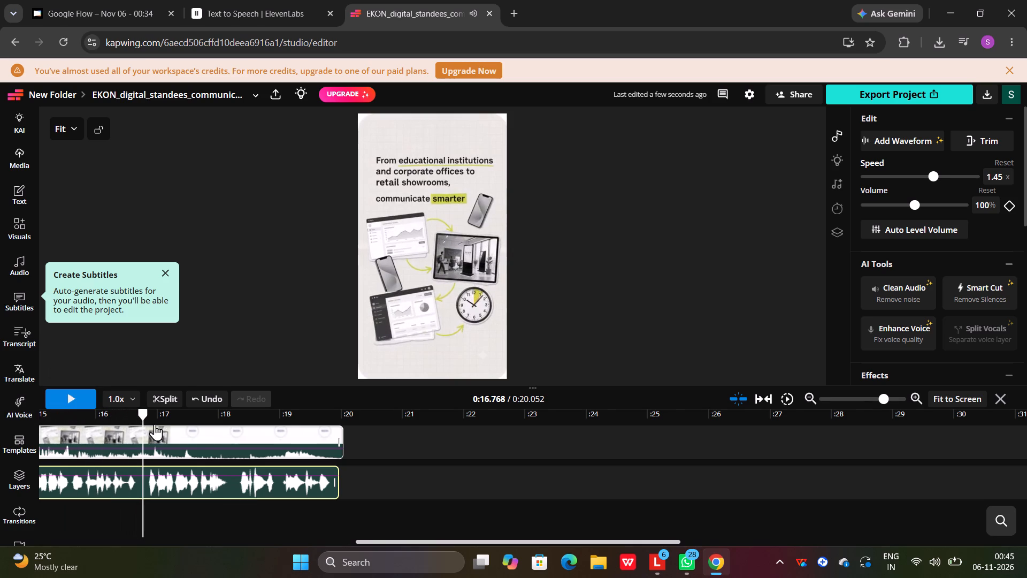
pyautogui.moveTo(144, 415); pyautogui.dragTo(0, 420)
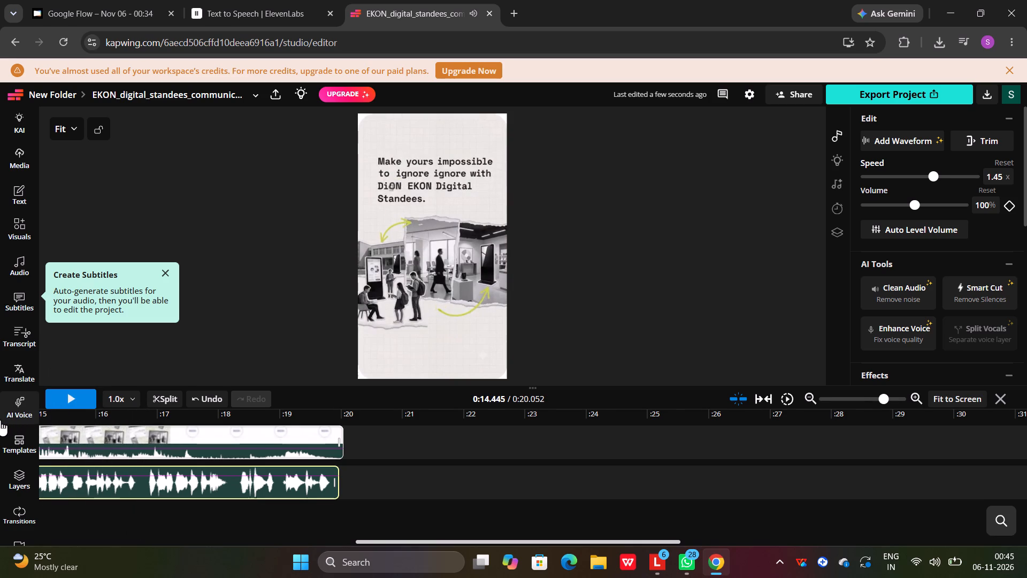
pyautogui.moveTo(0, 420); pyautogui.dragTo(0, 430)
pyautogui.click(60, 401)
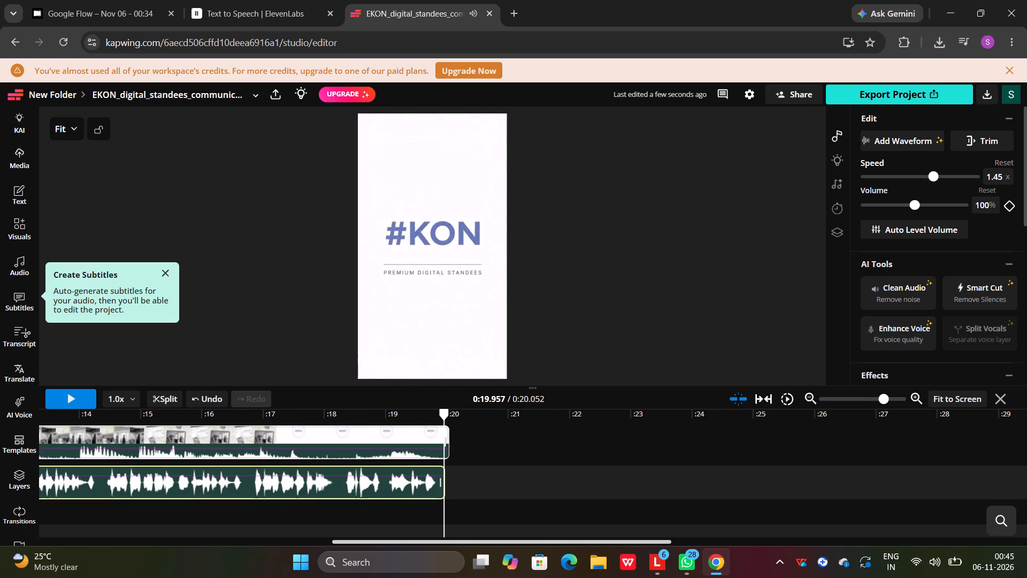
# Move the playhead back to about 10 seconds and select the final video clip on the timeline.
pyautogui.moveTo(444, 531); pyautogui.dragTo(0, 475)
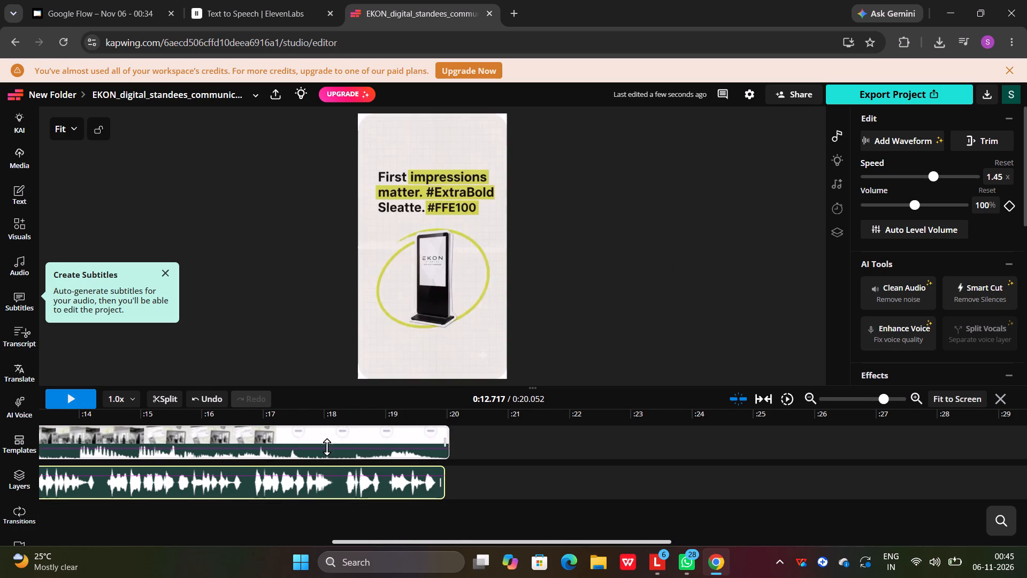
pyautogui.moveTo(326, 447); pyautogui.dragTo(341, 444)
pyautogui.click(330, 437)
pyautogui.moveTo(306, 441); pyautogui.dragTo(321, 438)
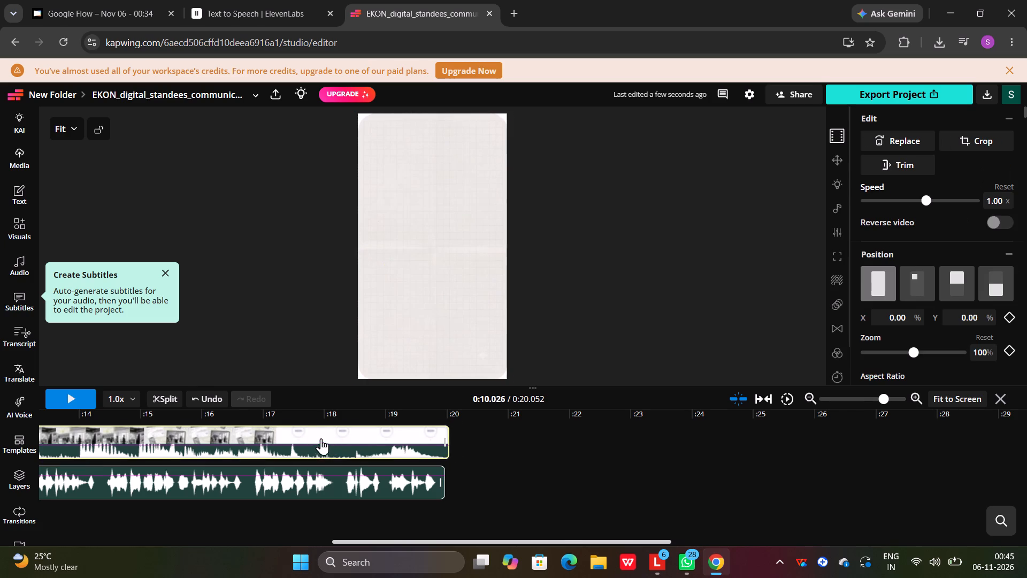
pyautogui.moveTo(321, 438); pyautogui.dragTo(314, 444)
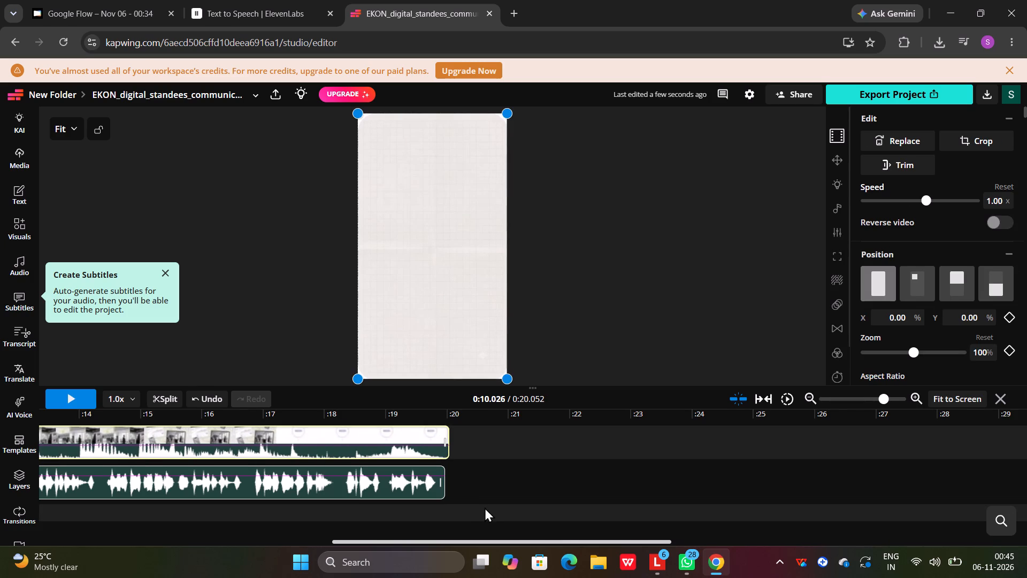
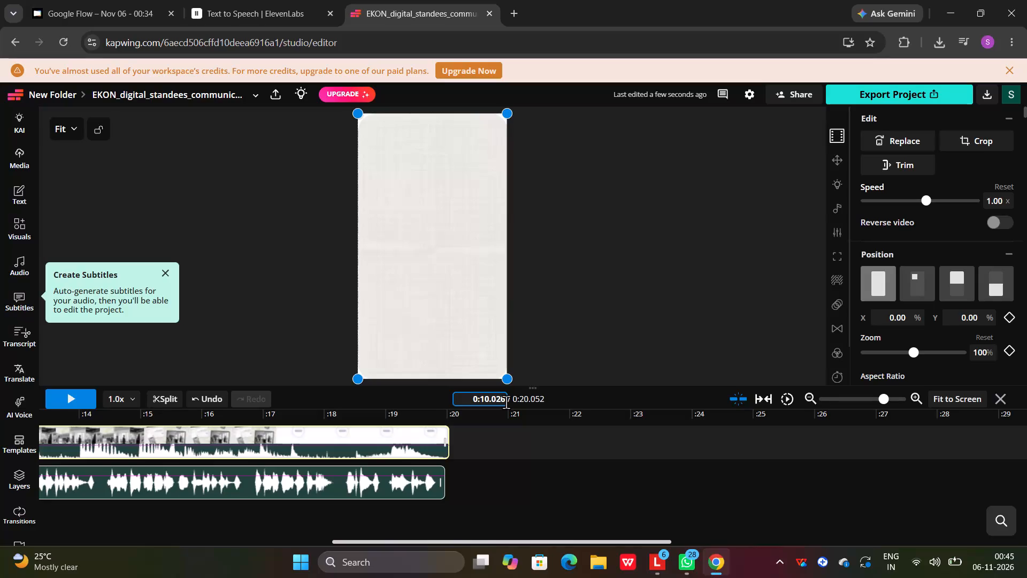
# Return the playhead to the start of the timeline and shift the voice-over audio to begin at 0:00.
pyautogui.hscroll(5, 483, 533)
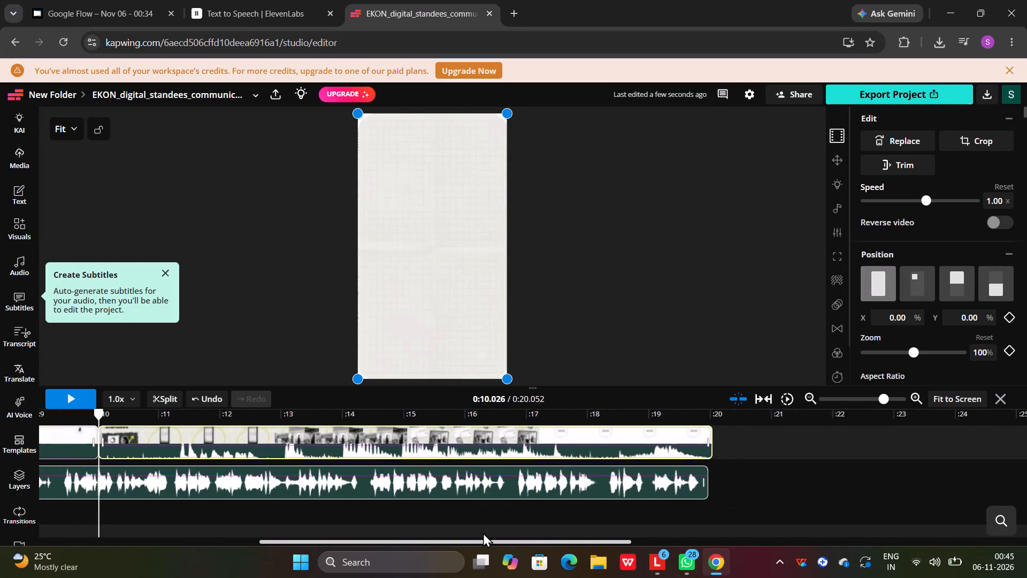
pyautogui.hscroll(4, 483, 533)
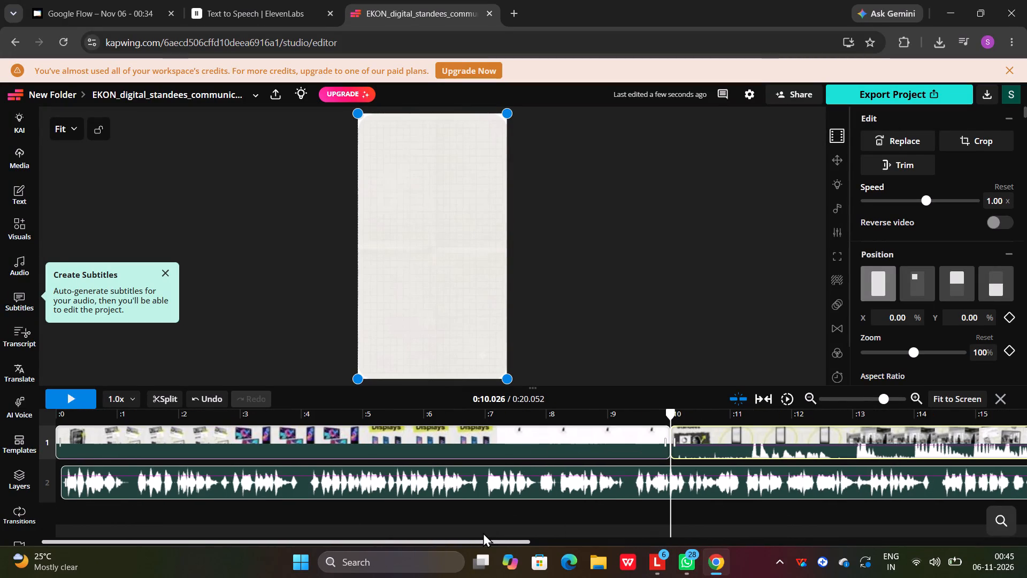
pyautogui.scroll(-1, 612, 477)
pyautogui.moveTo(669, 417); pyautogui.dragTo(162, 432)
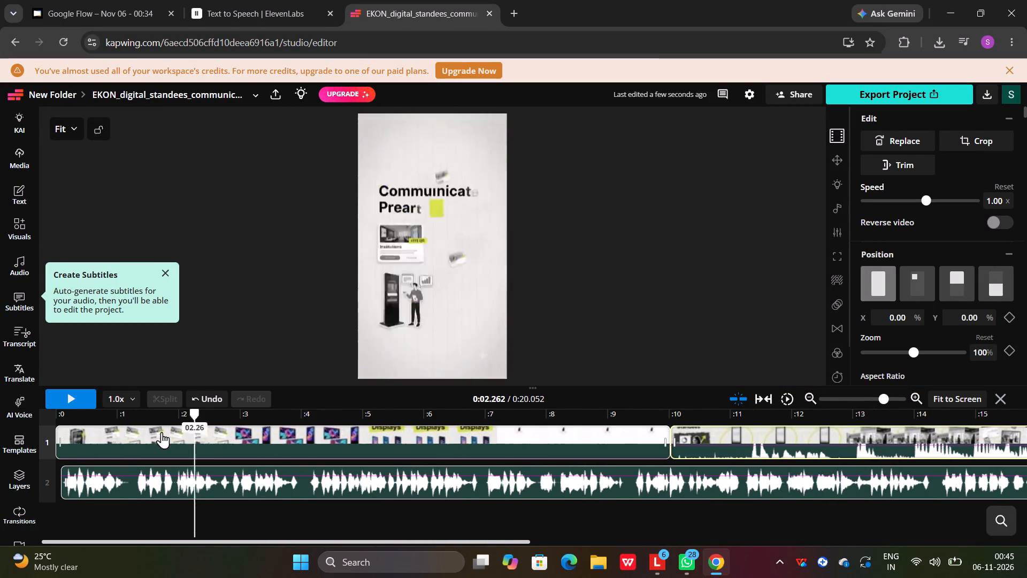
pyautogui.moveTo(162, 432); pyautogui.dragTo(0, 407)
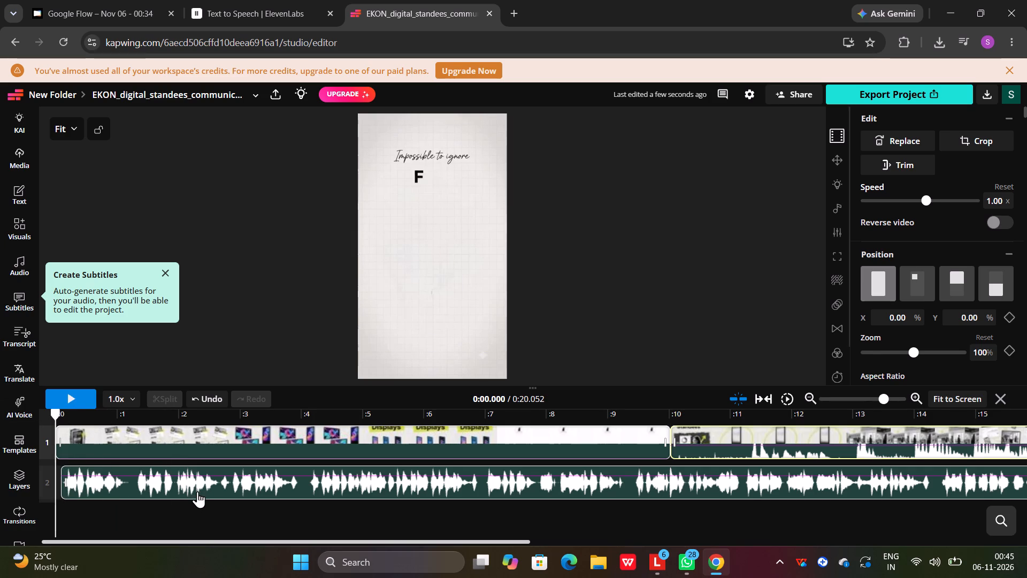
pyautogui.click(197, 491)
pyautogui.moveTo(197, 485); pyautogui.dragTo(189, 485)
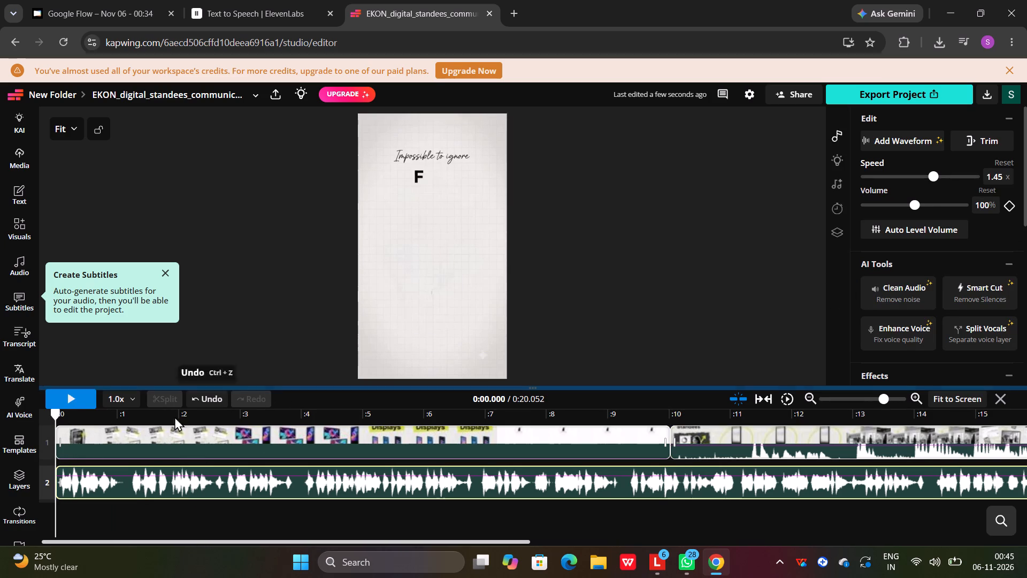
# Play the video from the beginning to about 13 seconds to check the audio of both clips against the voice-over.
pyautogui.click(72, 393)
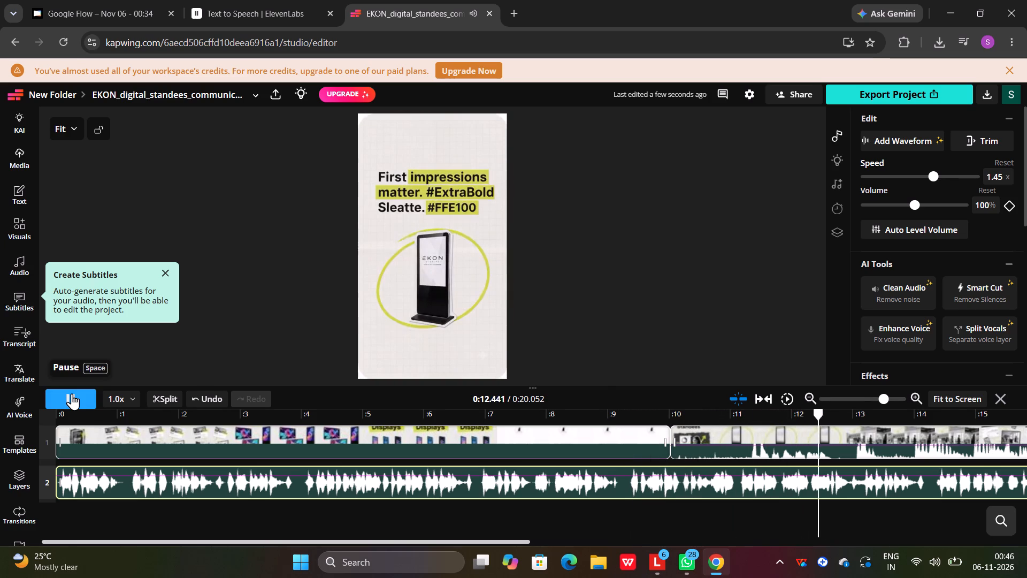
pyautogui.click(72, 393)
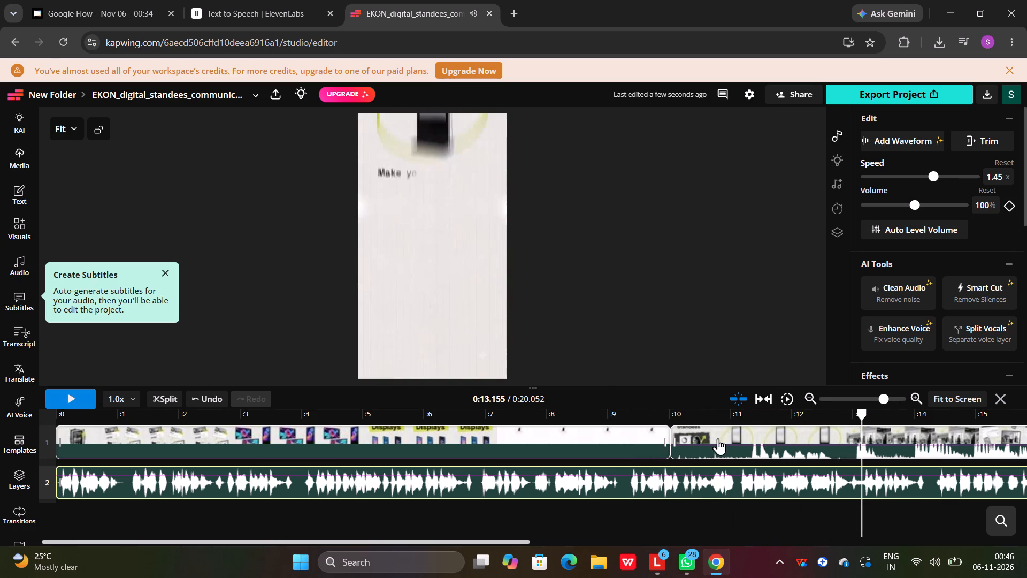
# Mute the second video clip, which starts at about 10 seconds, by setting its volume to 0%.
pyautogui.click(716, 444)
pyautogui.click(729, 451)
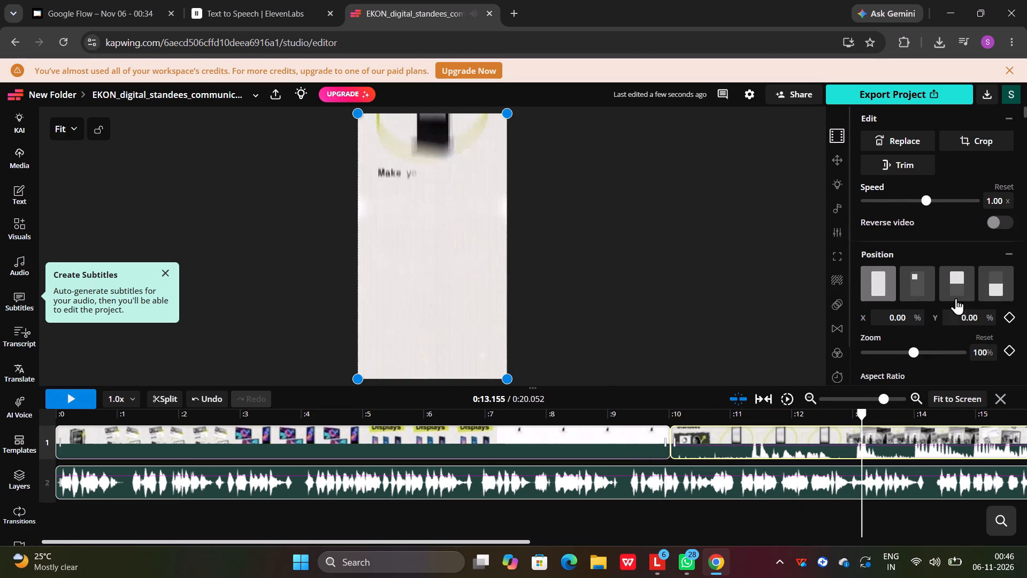
pyautogui.scroll(-3, 905, 330)
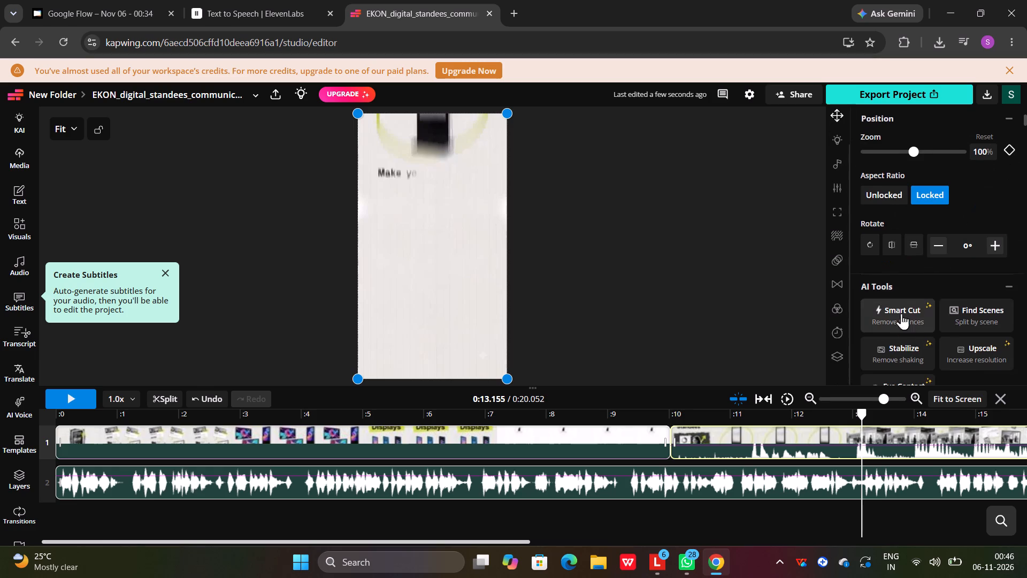
pyautogui.scroll(-2, 925, 181)
pyautogui.scroll(-5, 887, 308)
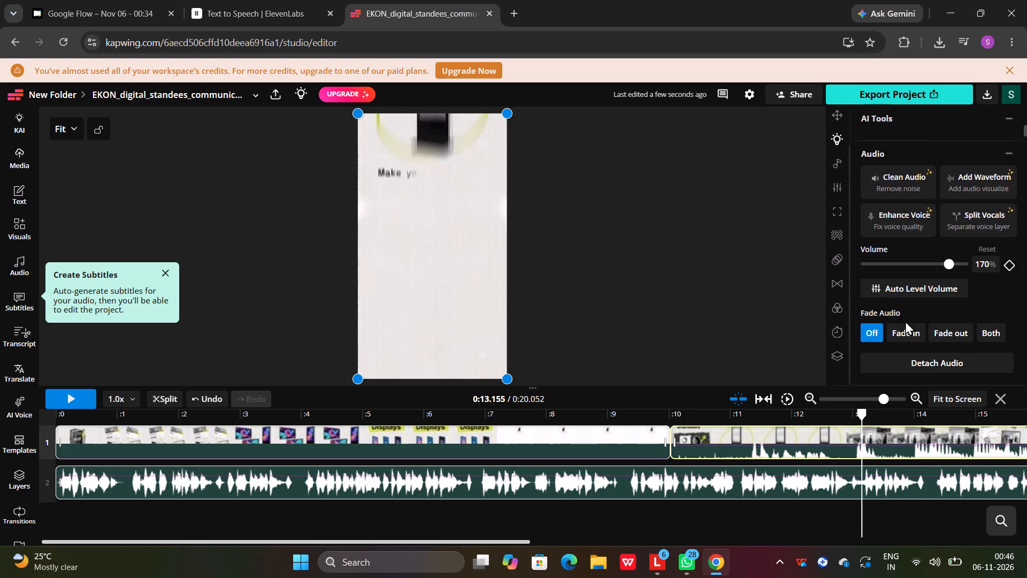
pyautogui.scroll(-16, 905, 321)
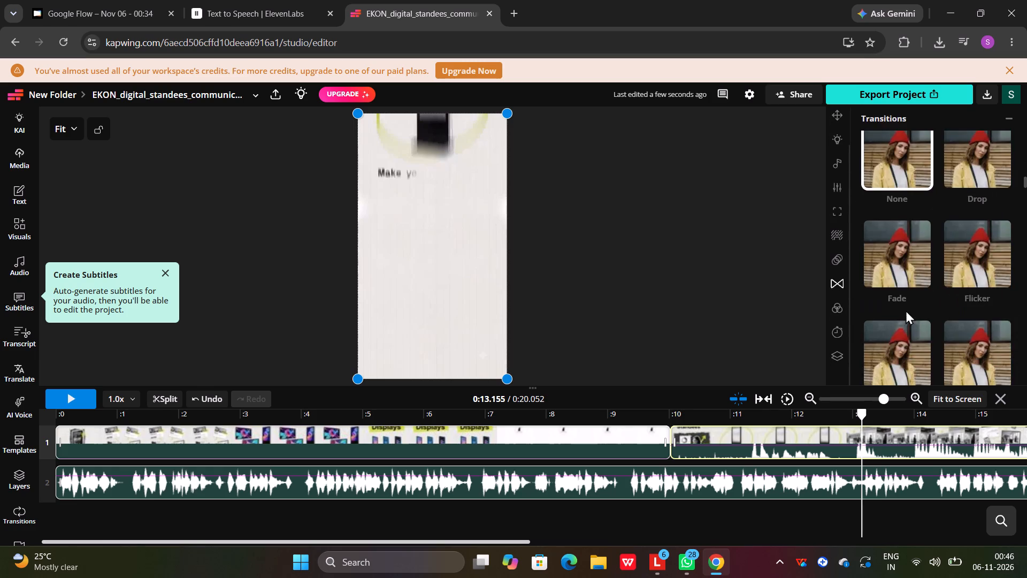
pyautogui.scroll(20, 903, 313)
pyautogui.scroll(9, 903, 313)
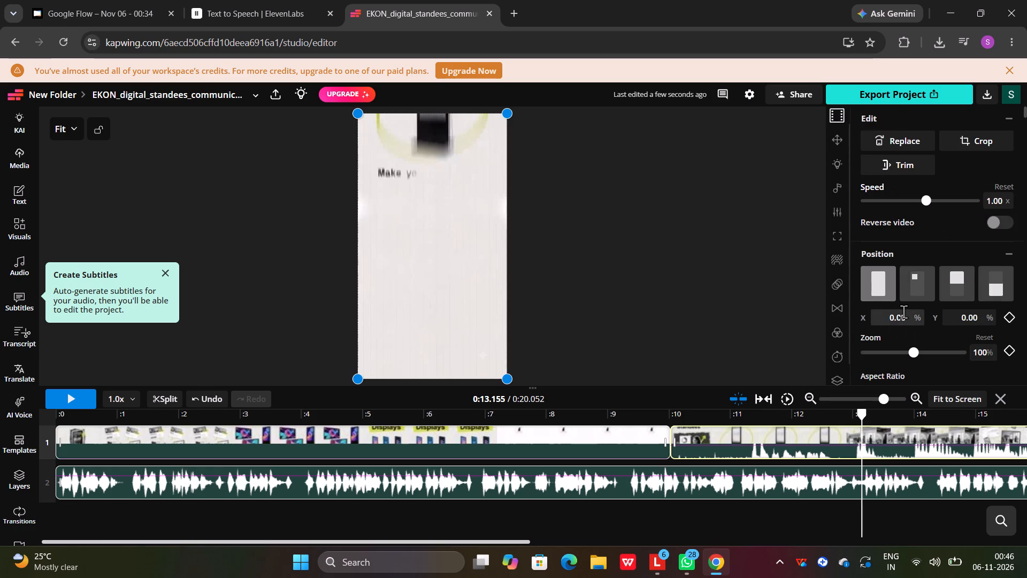
pyautogui.scroll(2, 904, 218)
pyautogui.scroll(-3, 917, 247)
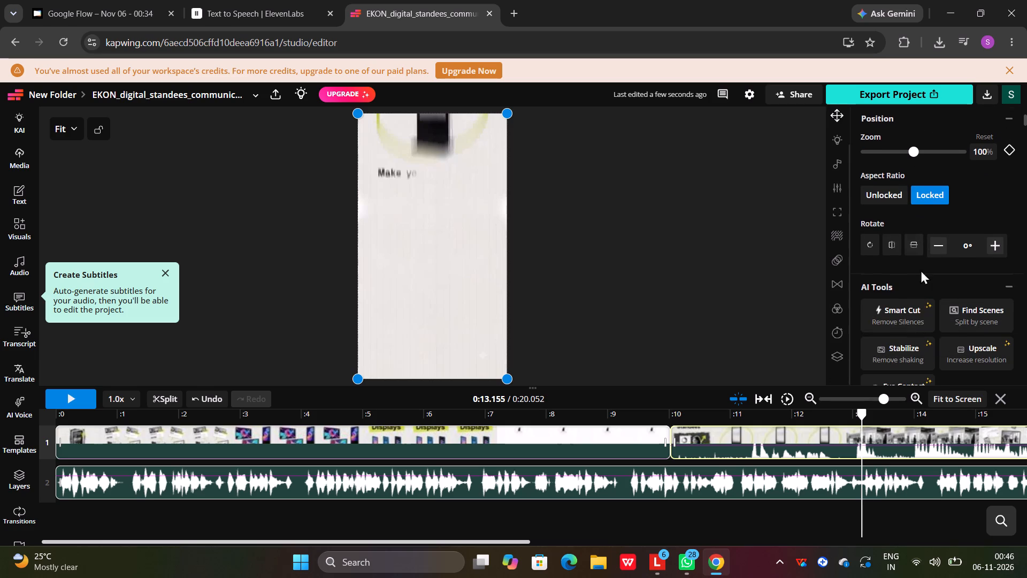
pyautogui.scroll(-4, 912, 319)
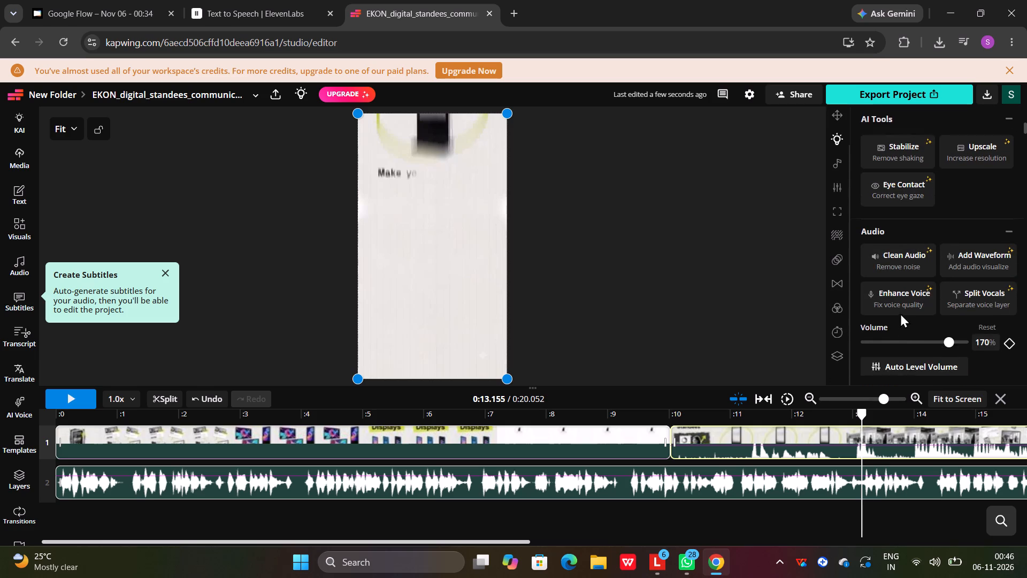
pyautogui.scroll(-2, 900, 313)
pyautogui.scroll(2, 900, 309)
pyautogui.moveTo(950, 276); pyautogui.dragTo(949, 276)
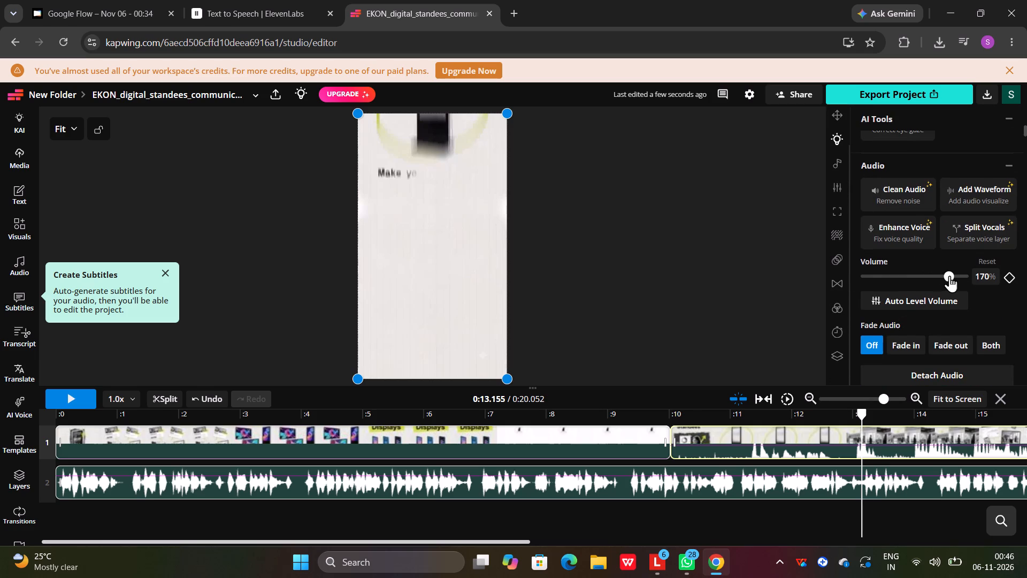
pyautogui.moveTo(949, 276); pyautogui.dragTo(740, 288)
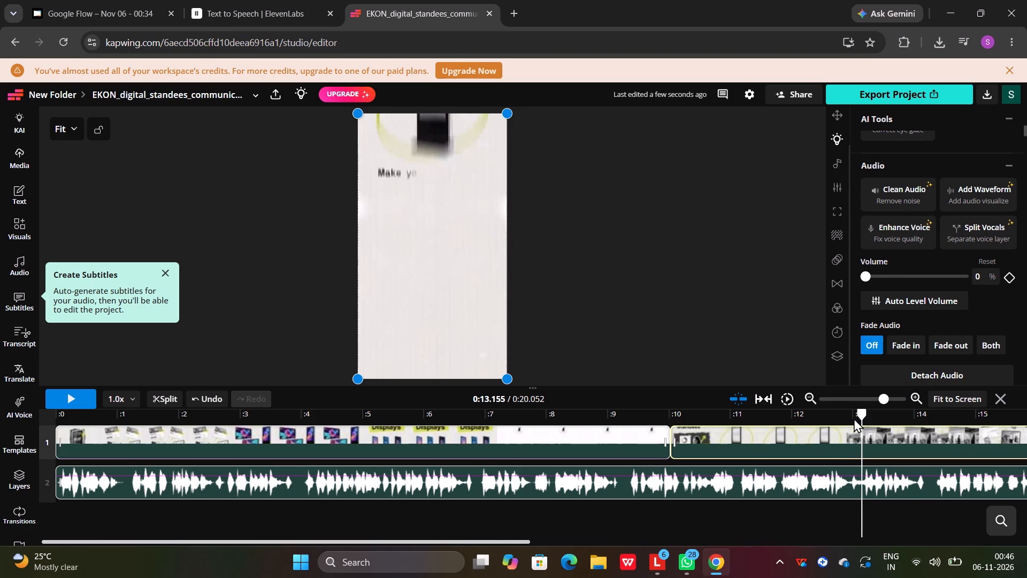
# Replay the opening seconds from 0:00 to check the voice-over against the video, returning the playhead to the start.
pyautogui.moveTo(867, 416); pyautogui.dragTo(790, 419)
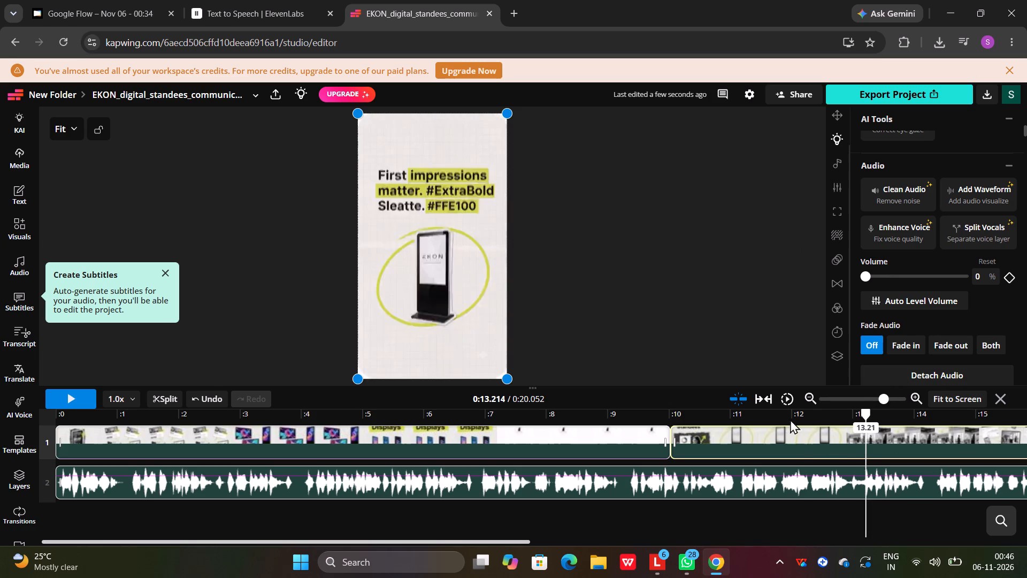
pyautogui.moveTo(790, 419); pyautogui.dragTo(307, 485)
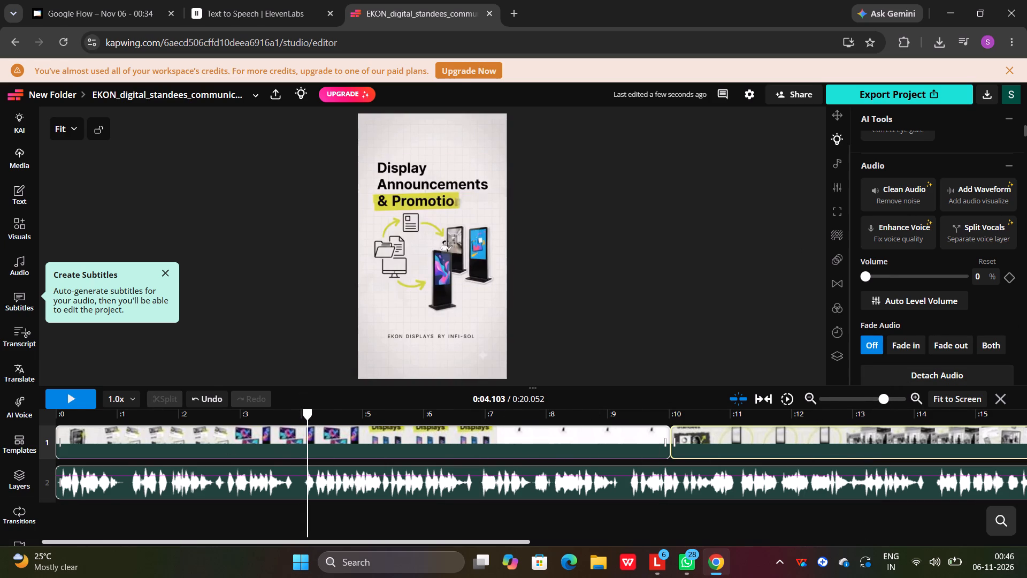
pyautogui.moveTo(308, 420); pyautogui.dragTo(2, 437)
pyautogui.click(73, 401)
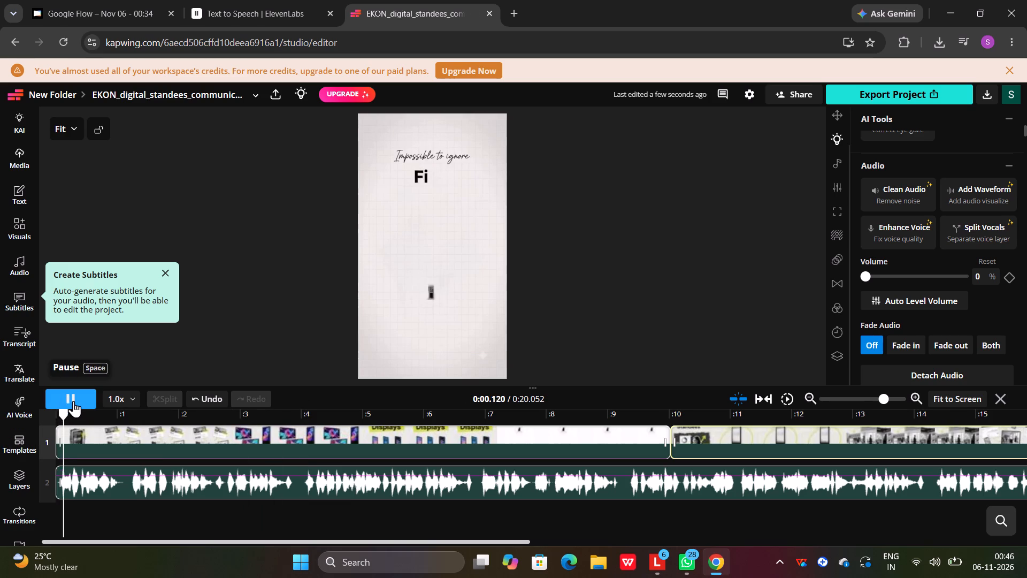
pyautogui.click(73, 401)
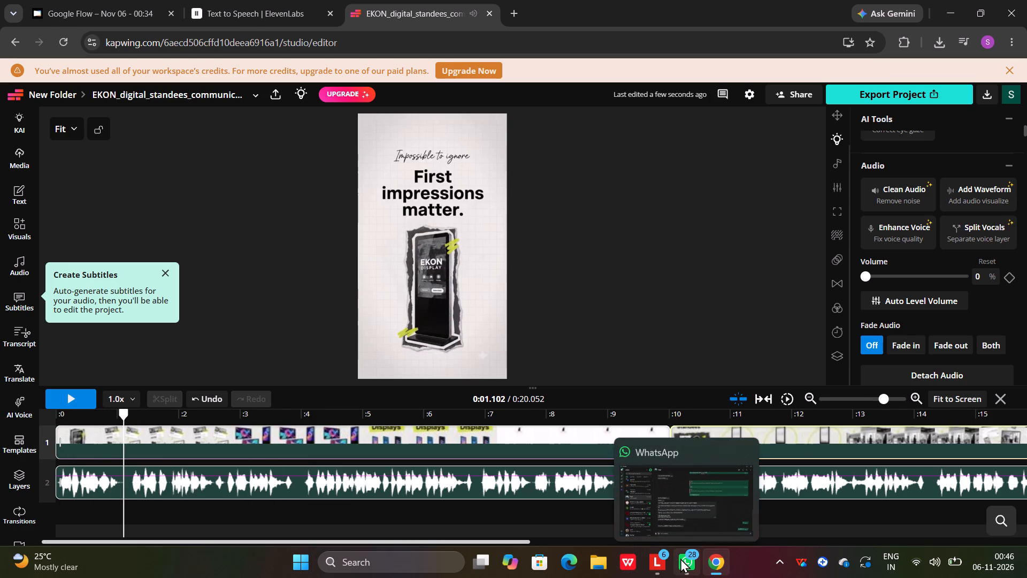
pyautogui.moveTo(127, 415); pyautogui.dragTo(16, 389)
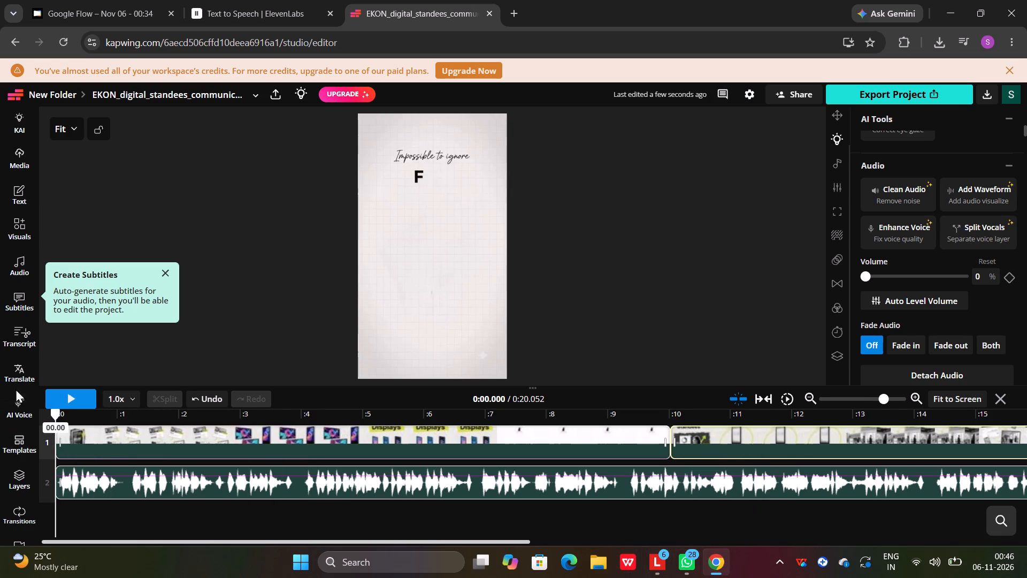
pyautogui.moveTo(16, 389); pyautogui.dragTo(15, 388)
pyautogui.click(79, 399)
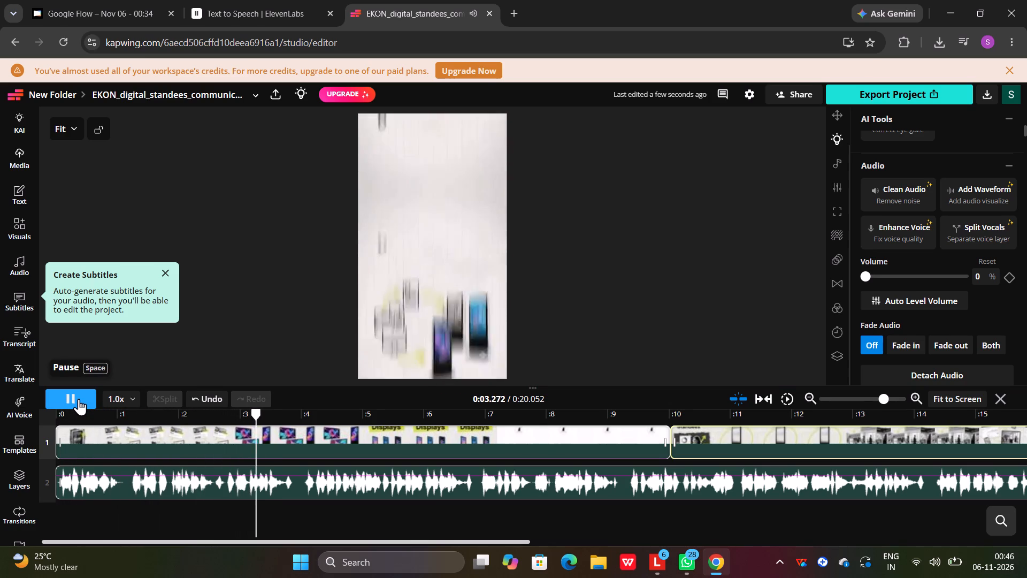
pyautogui.click(79, 399)
pyautogui.moveTo(277, 415); pyautogui.dragTo(52, 407)
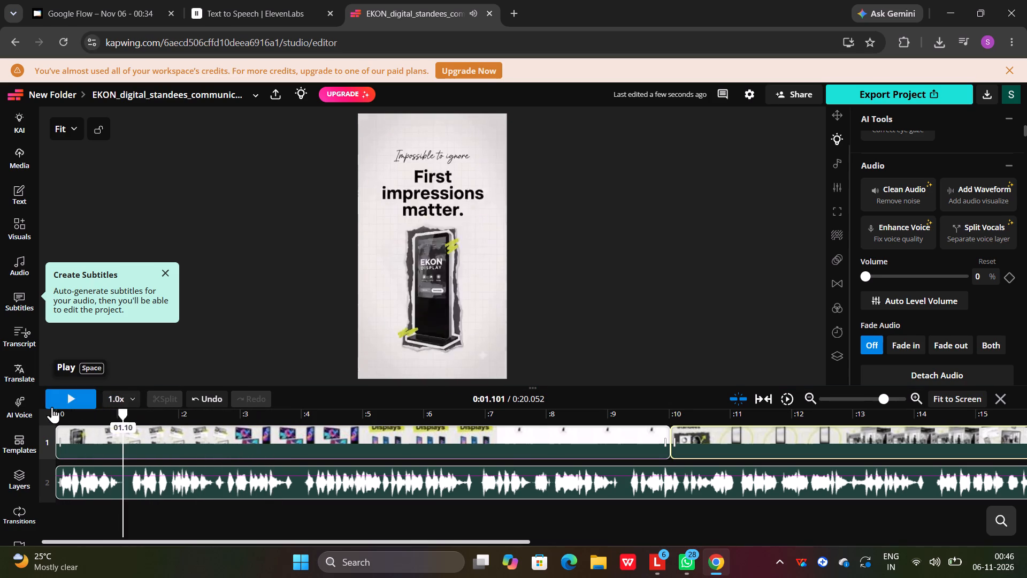
pyautogui.moveTo(52, 407); pyautogui.dragTo(44, 407)
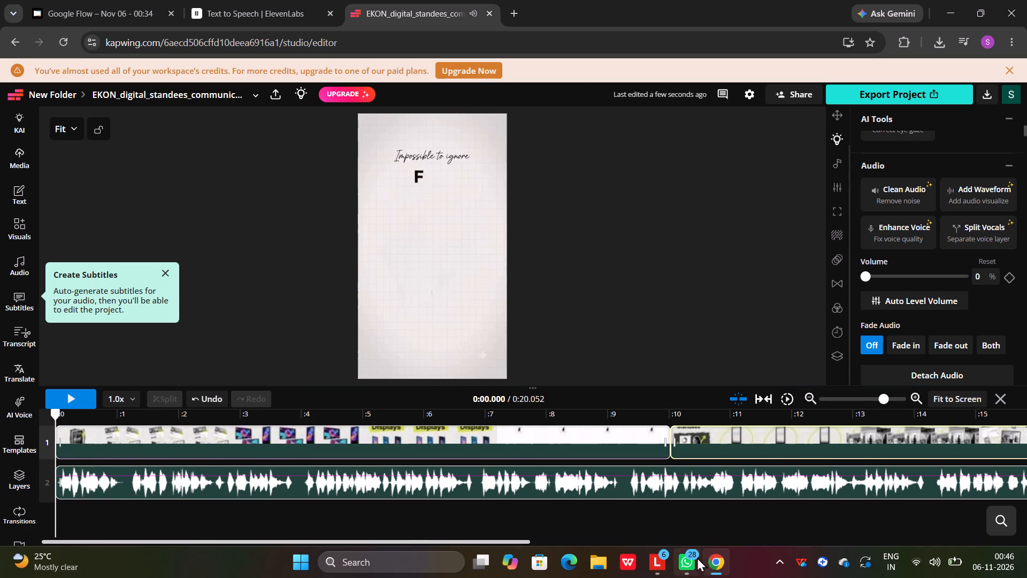
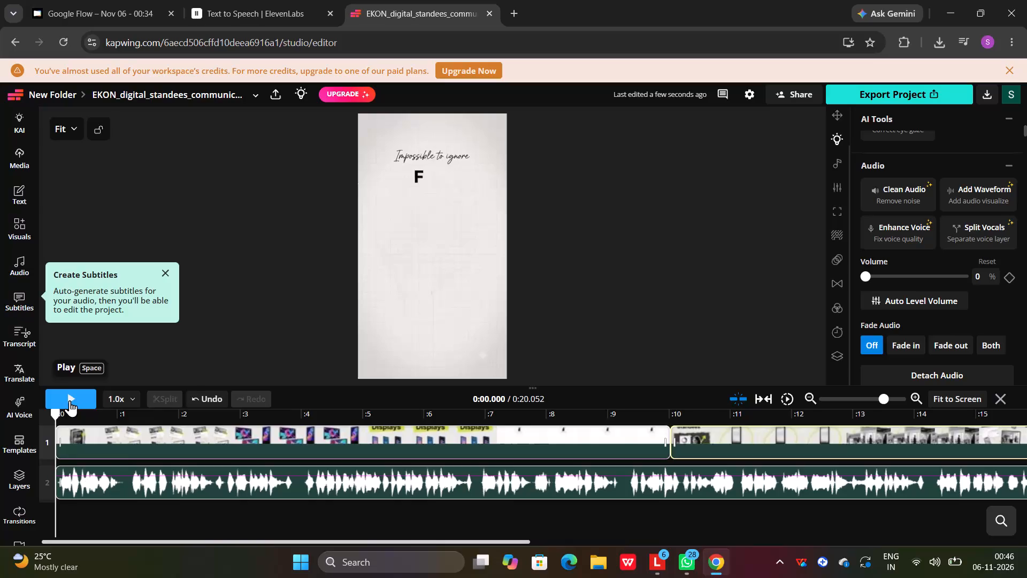
# Replay the opening seconds from 0:00 several times to compare the first scenes with the voice-over timing.
pyautogui.click(70, 400)
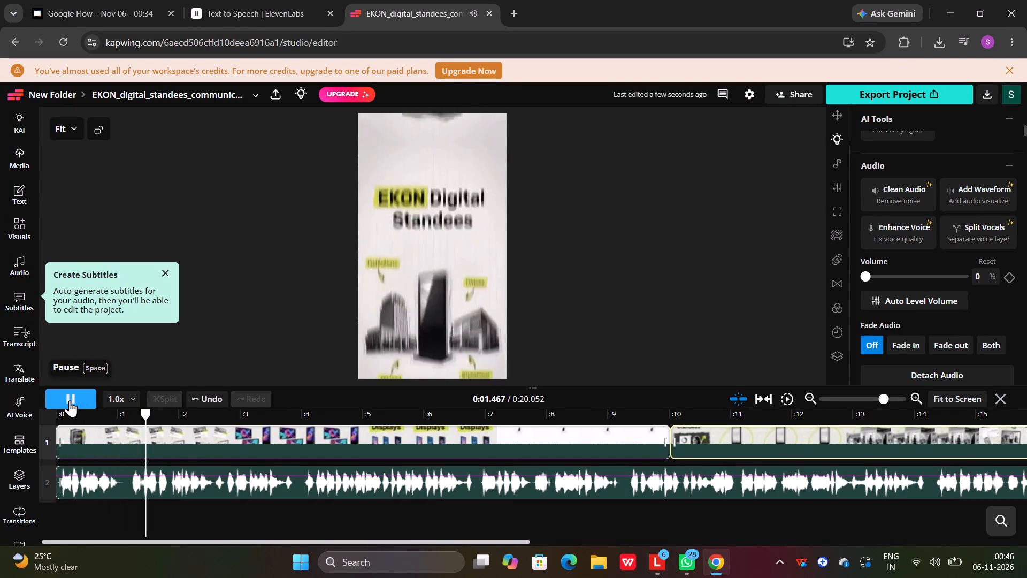
pyautogui.click(70, 400)
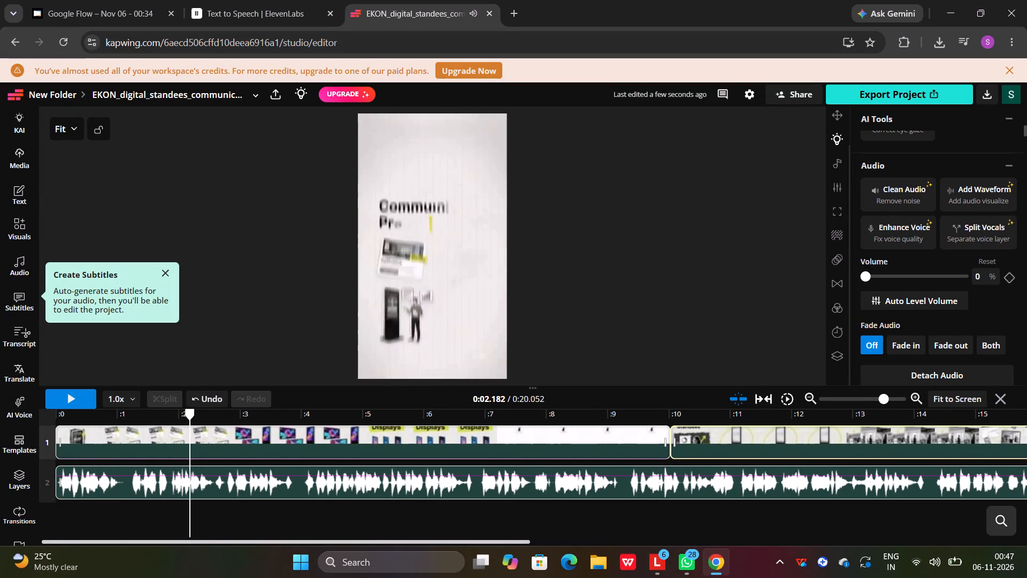
pyautogui.moveTo(193, 415); pyautogui.dragTo(28, 383)
pyautogui.click(70, 401)
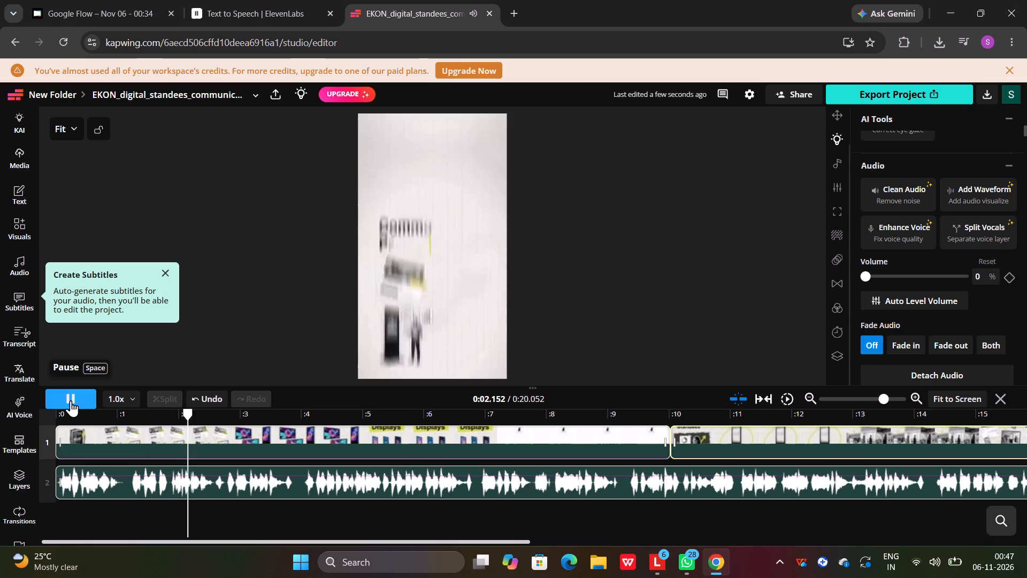
pyautogui.click(71, 400)
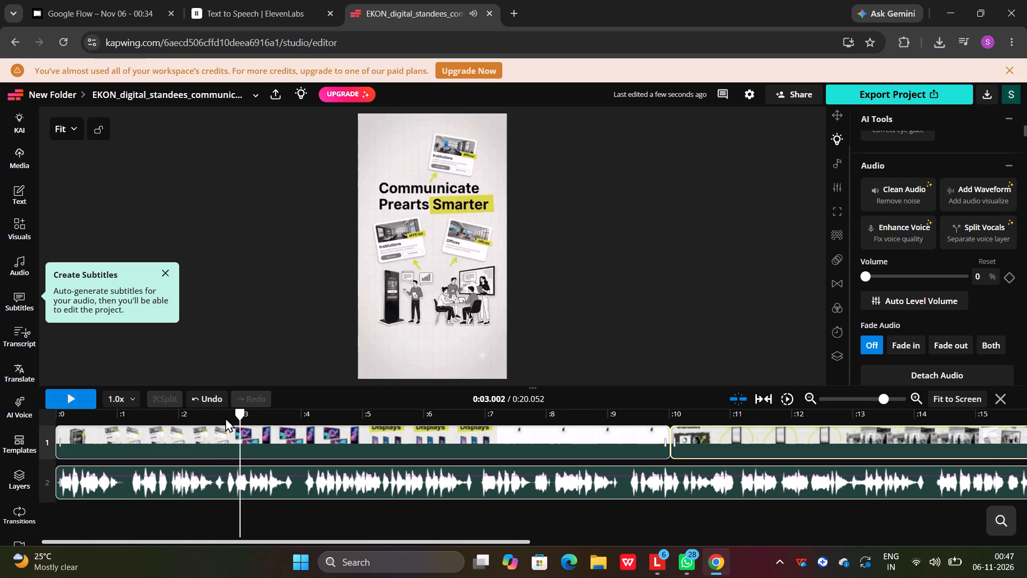
pyautogui.moveTo(242, 415); pyautogui.dragTo(5, 392)
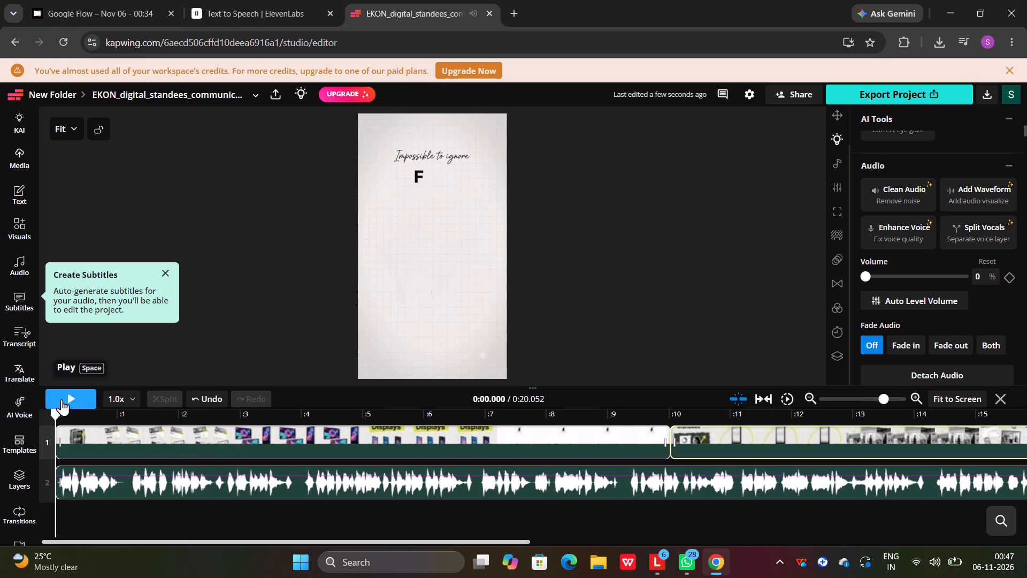
pyautogui.click(62, 399)
pyautogui.click(62, 399)
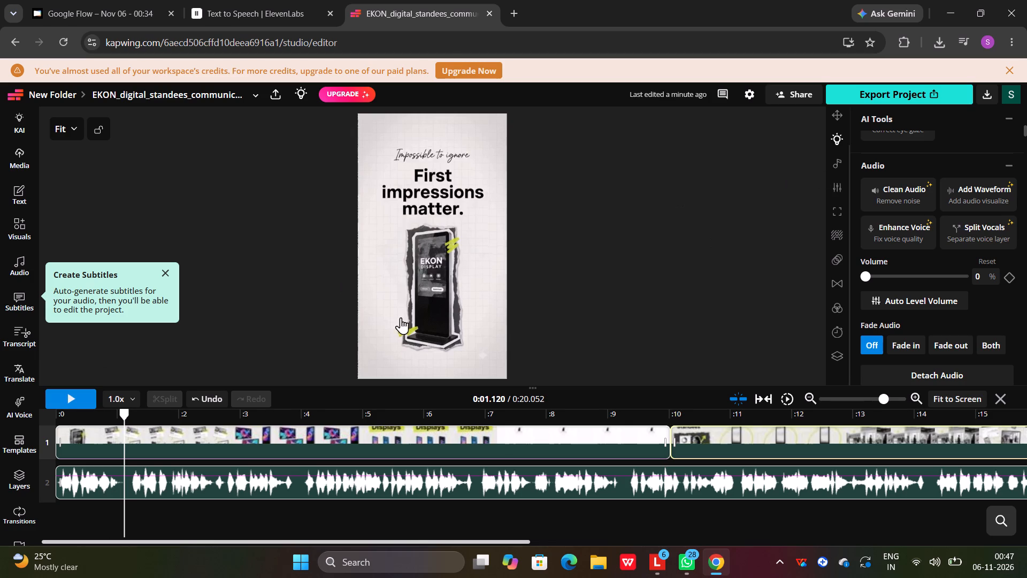
# Split the first video clip at about 1.19 seconds, at the end of the "First impressions matter." scene.
pyautogui.click(127, 442)
pyautogui.click(172, 454)
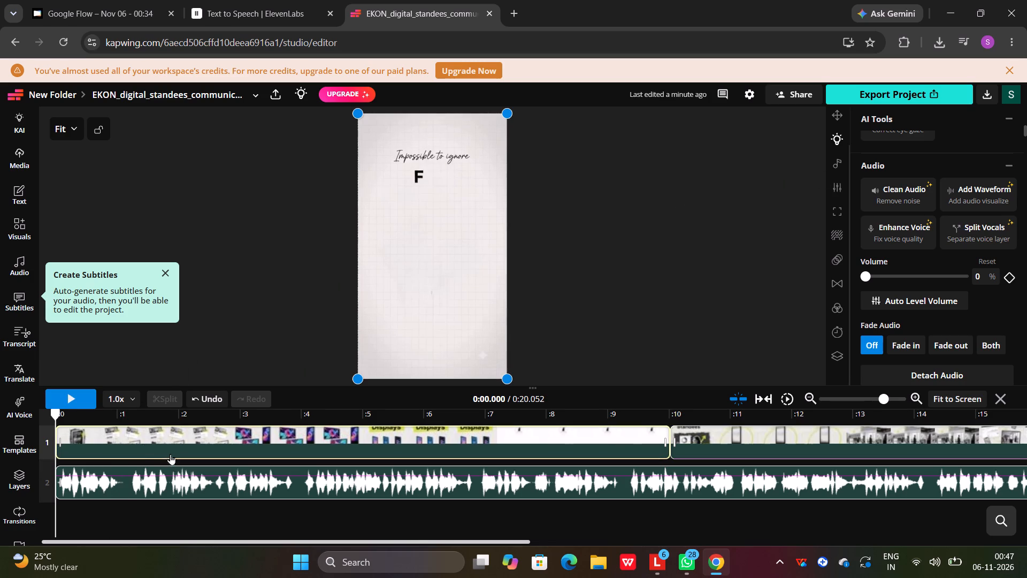
pyautogui.click(70, 403)
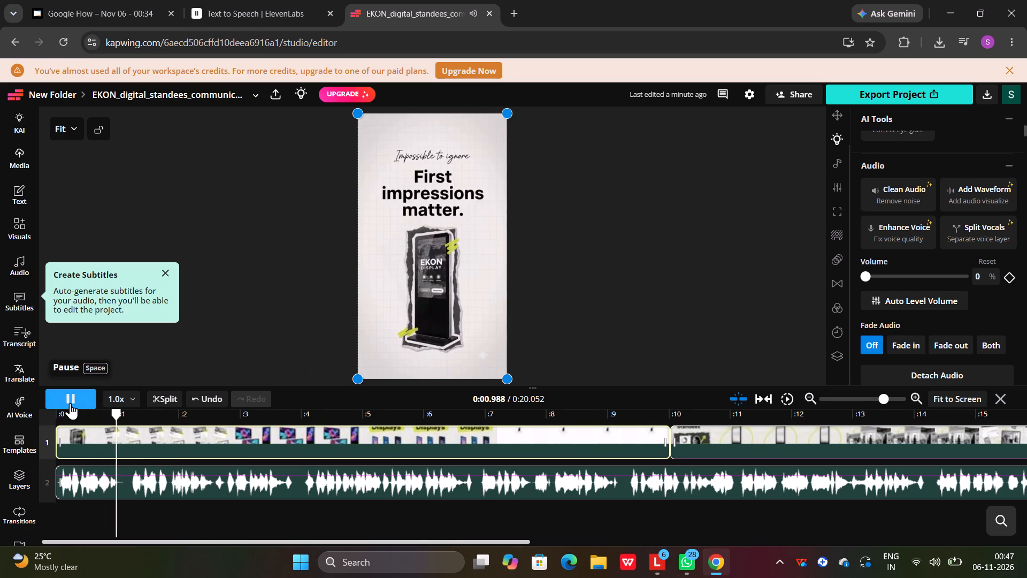
pyautogui.click(70, 403)
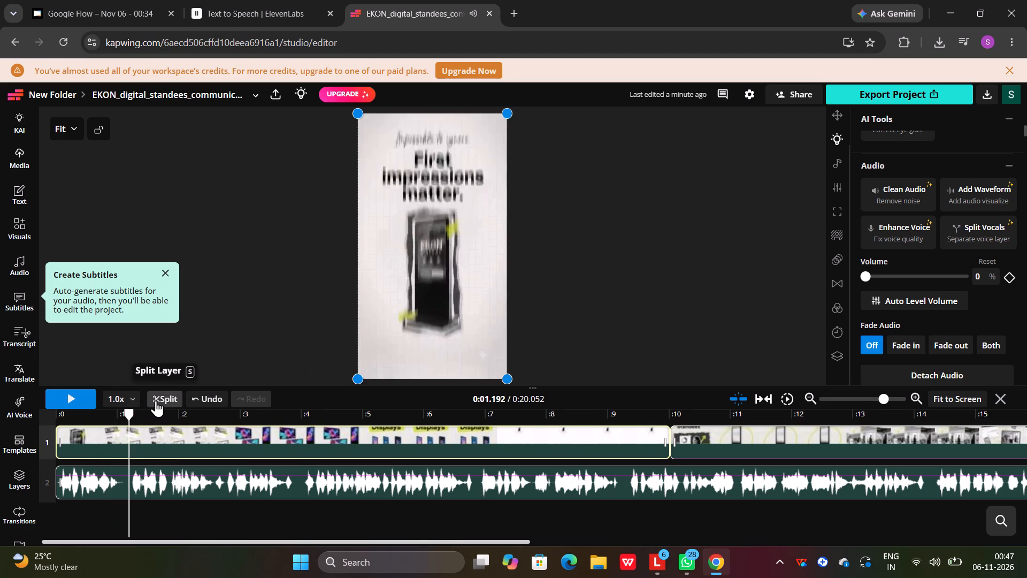
pyautogui.click(156, 400)
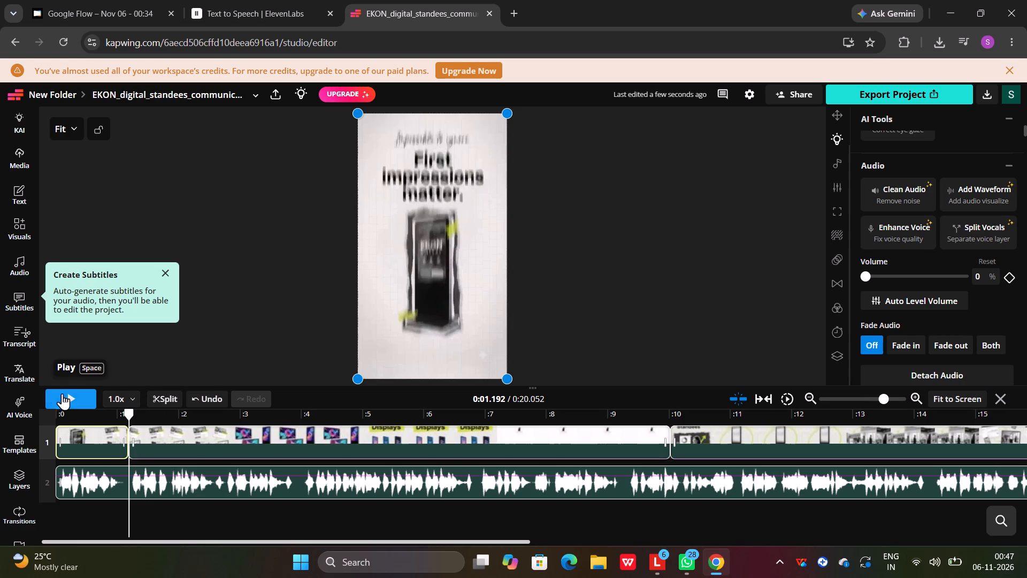
# Play the video from the split to about 6.9 seconds, pausing between scenes to compare them with the voice-over.
pyautogui.click(66, 398)
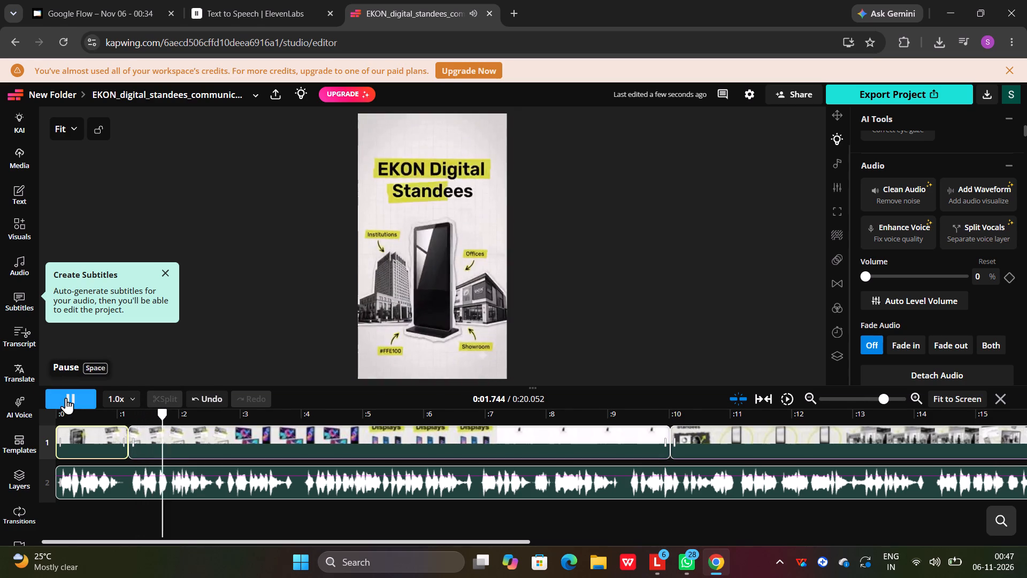
pyautogui.click(66, 398)
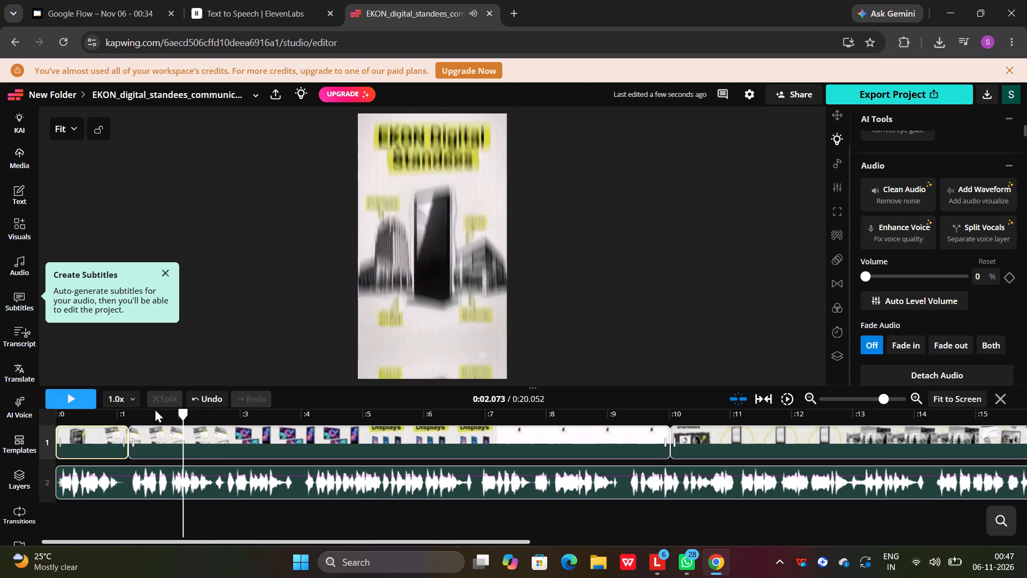
pyautogui.click(82, 401)
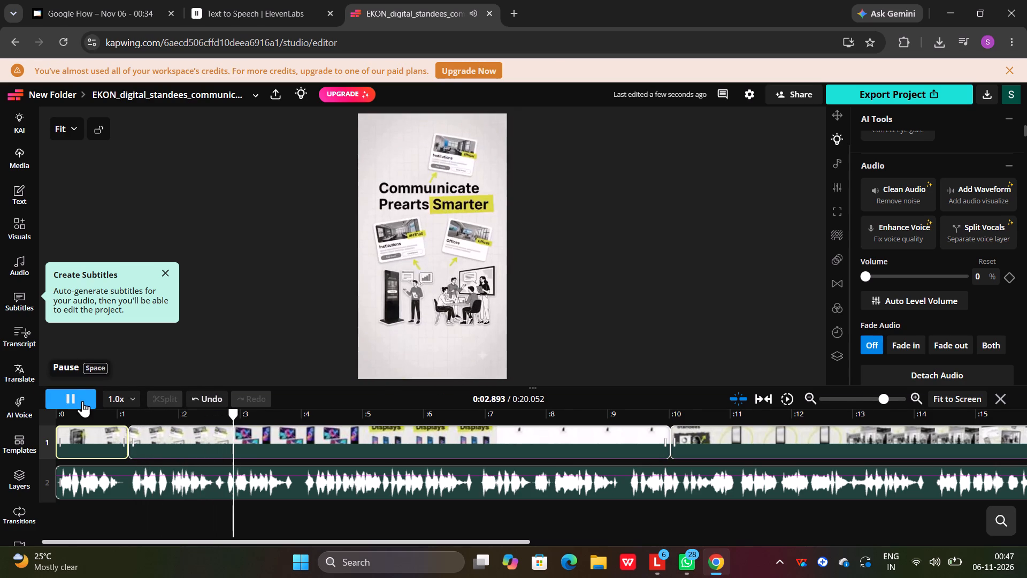
pyautogui.click(82, 401)
pyautogui.click(82, 401)
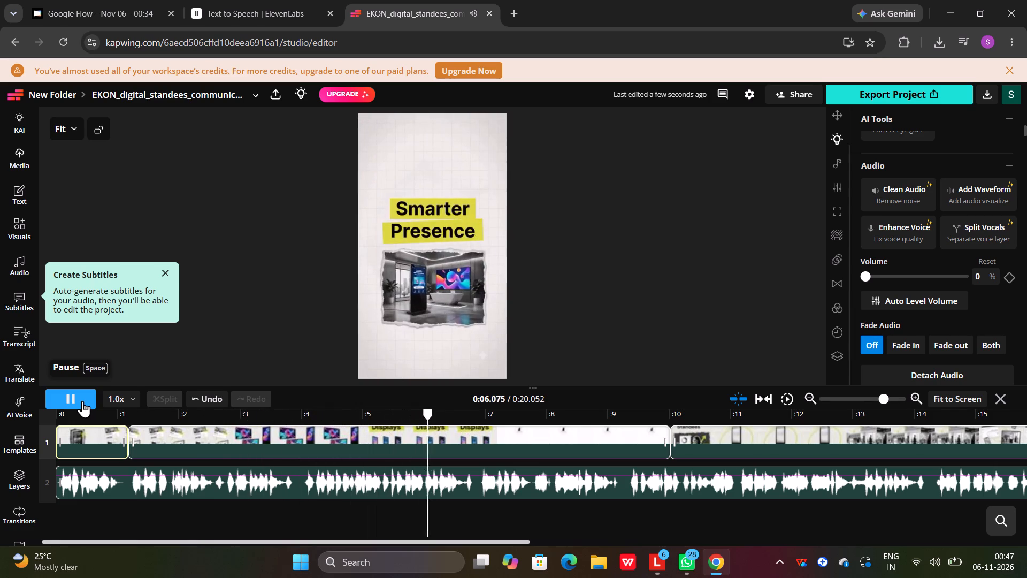
pyautogui.click(82, 401)
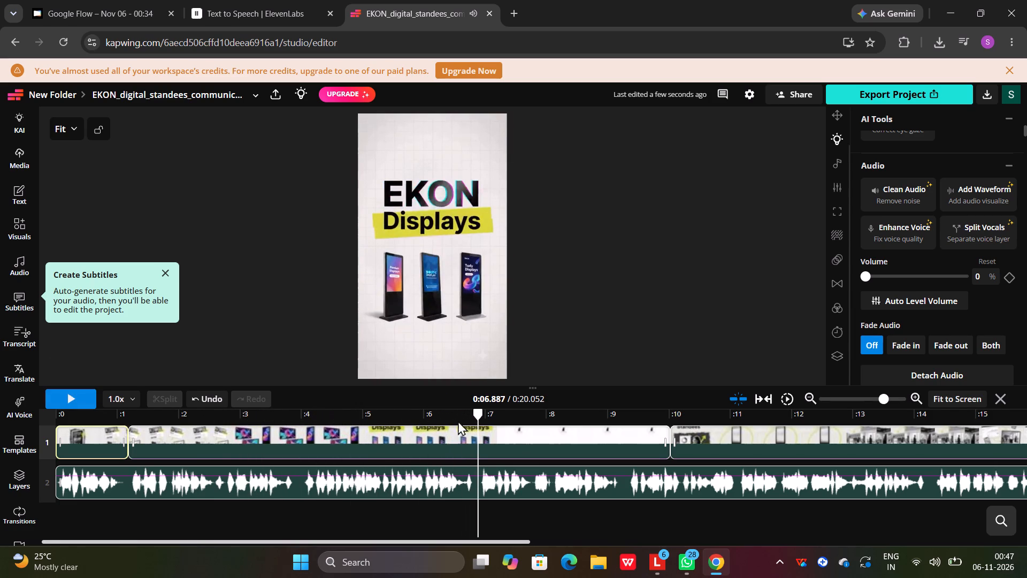
# Replay from about 1.2 to 4.8 seconds, pausing to check the "EKON Digital Standees" and "Communicate" scenes against the voice-over.
pyautogui.moveTo(478, 413); pyautogui.dragTo(106, 406)
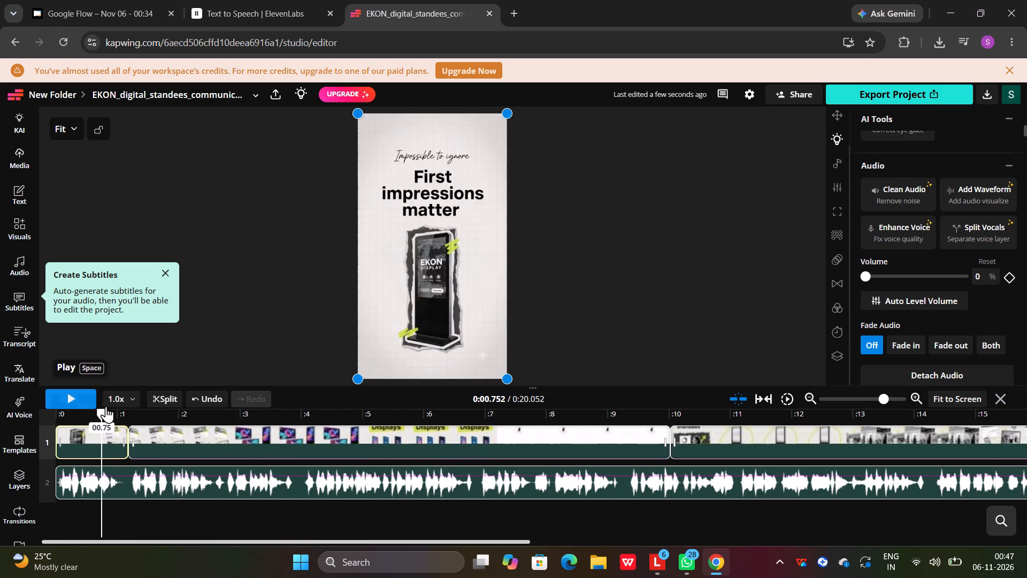
pyautogui.moveTo(106, 406); pyautogui.dragTo(126, 405)
pyautogui.click(66, 394)
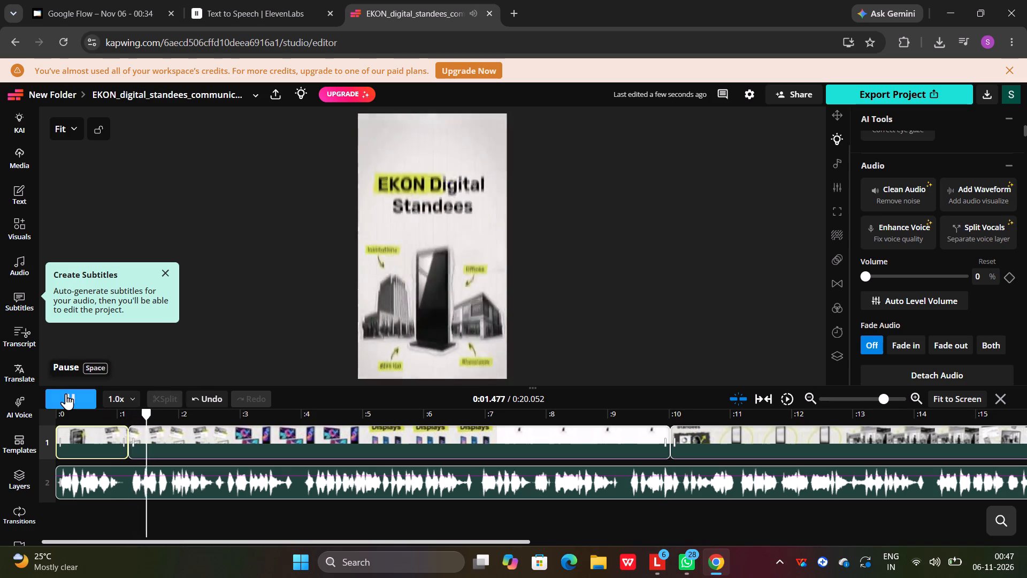
pyautogui.click(66, 393)
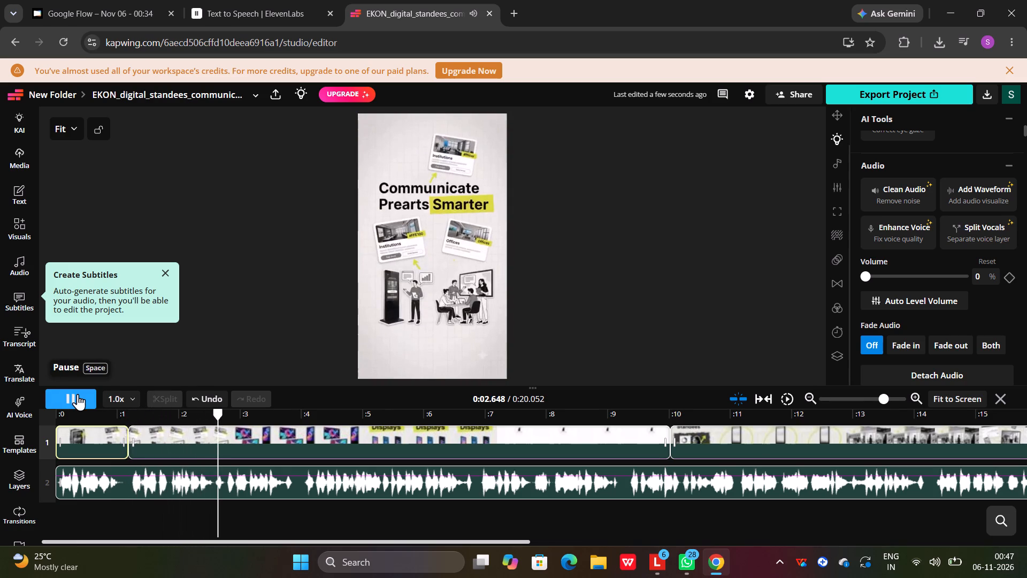
pyautogui.click(78, 394)
pyautogui.click(78, 394)
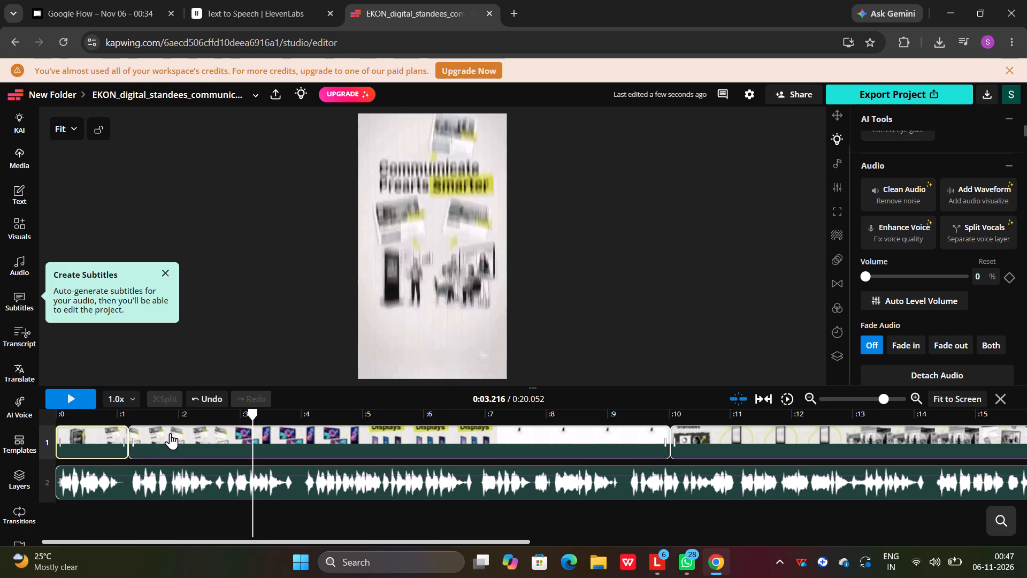
pyautogui.click(60, 401)
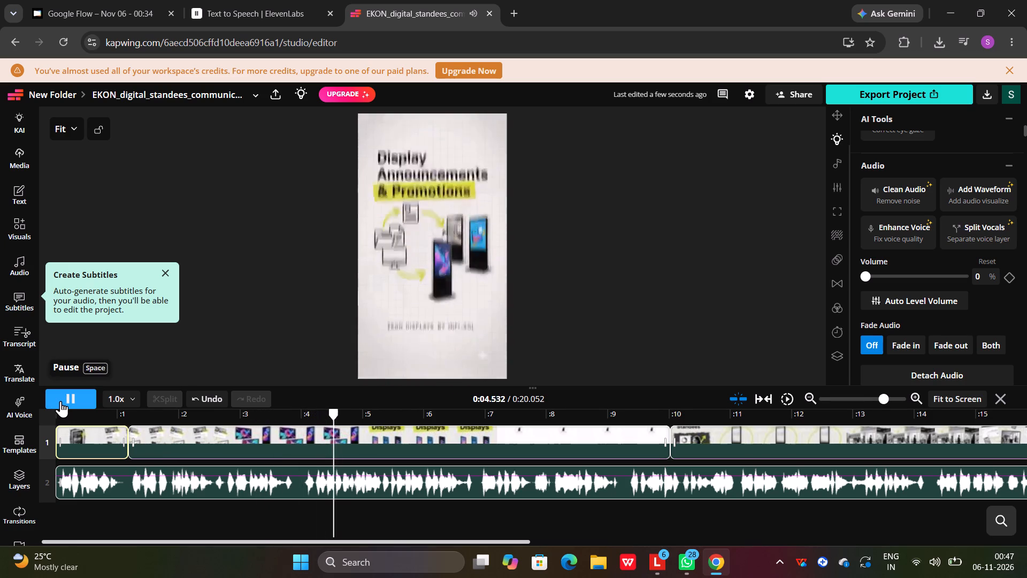
pyautogui.click(60, 401)
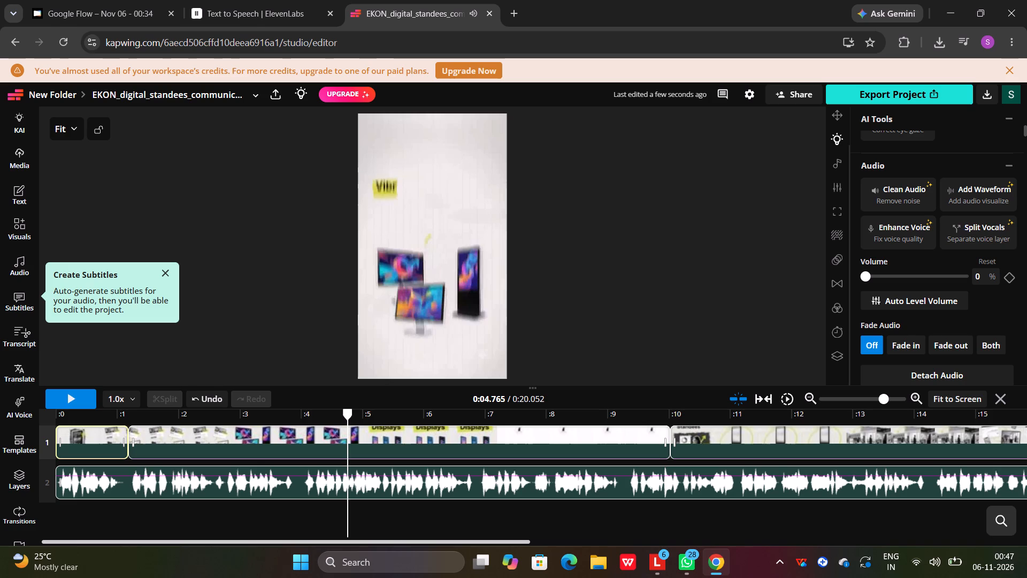
# Review the second video's "Welcome to EKON Digital Standees" scene from about 10 seconds and compare it with the scene near 2.2 seconds.
pyautogui.moveTo(347, 415); pyautogui.dragTo(675, 437)
pyautogui.click(71, 398)
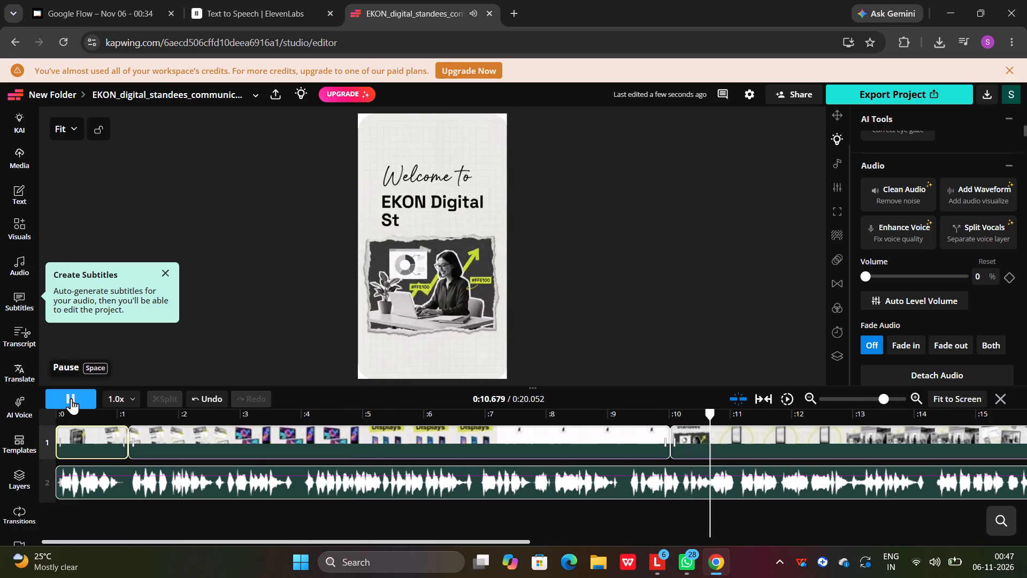
pyautogui.click(71, 398)
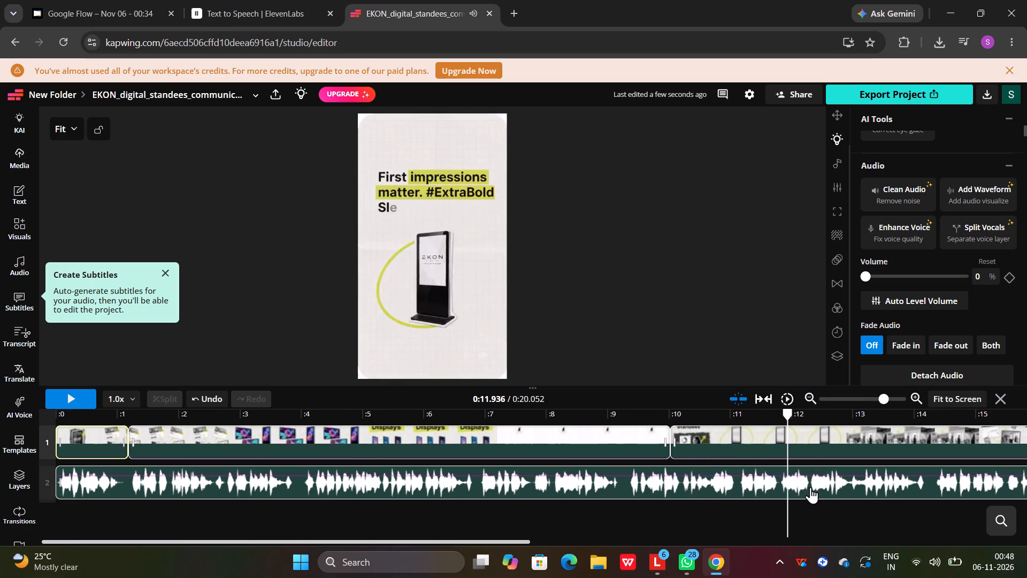
pyautogui.moveTo(788, 415); pyautogui.dragTo(670, 414)
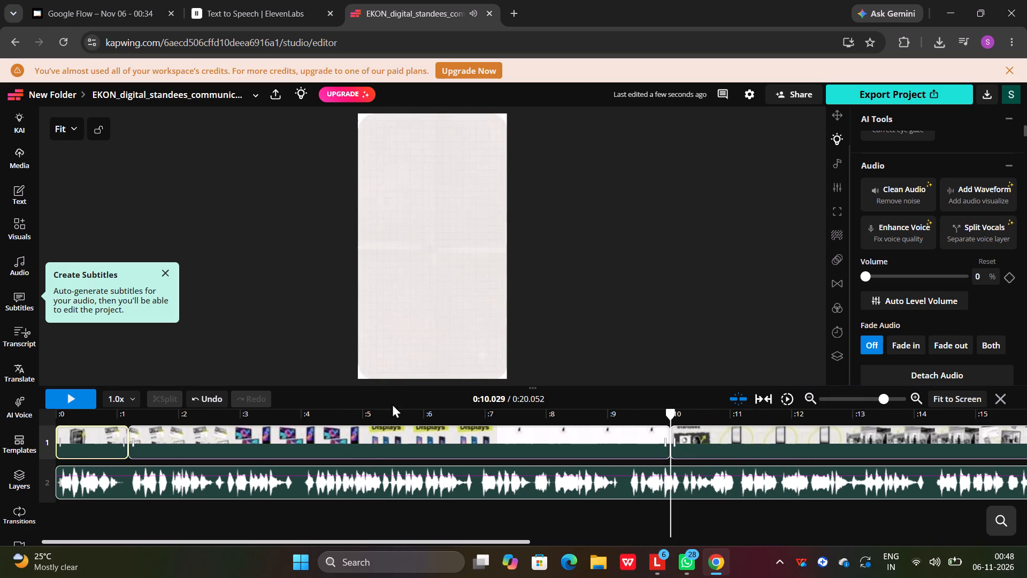
pyautogui.click(67, 400)
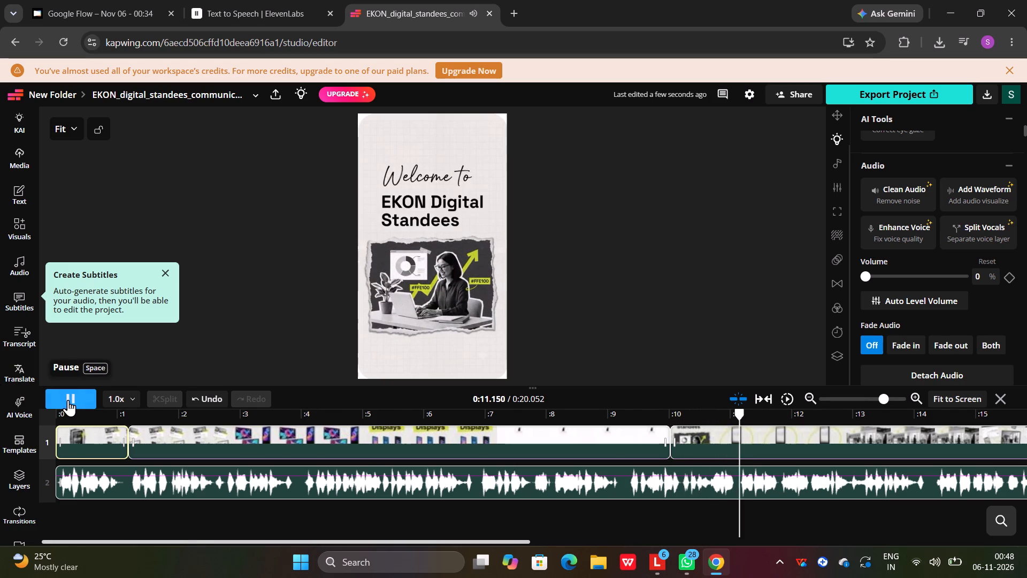
pyautogui.click(68, 400)
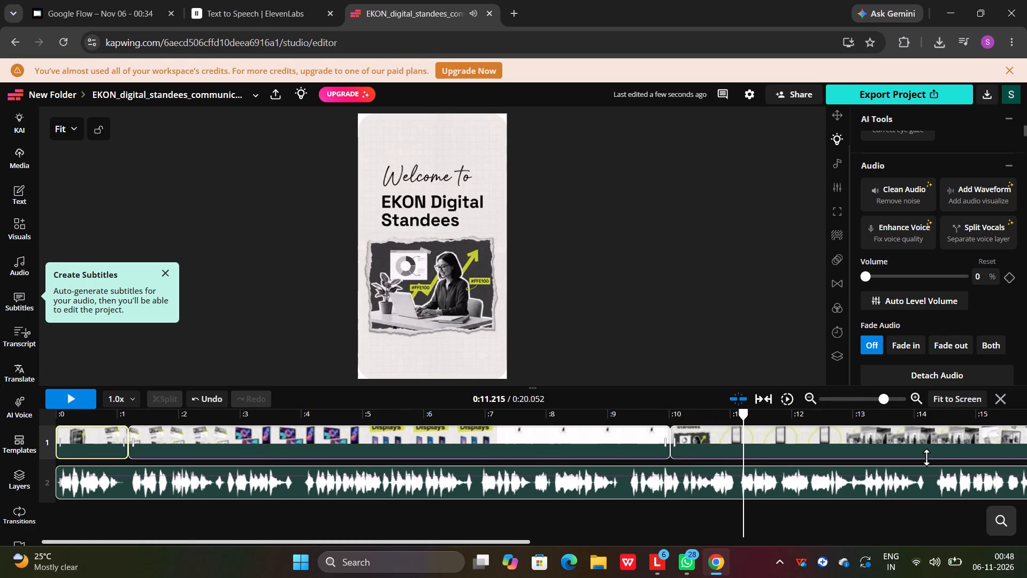
pyautogui.moveTo(746, 412); pyautogui.dragTo(173, 396)
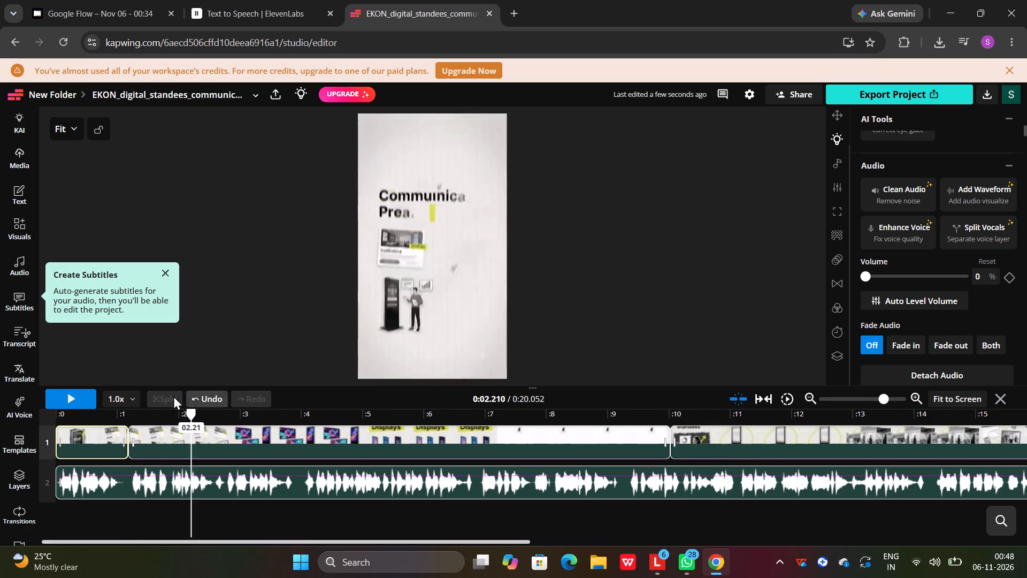
pyautogui.moveTo(173, 396); pyautogui.dragTo(150, 382)
pyautogui.click(83, 405)
pyautogui.click(83, 405)
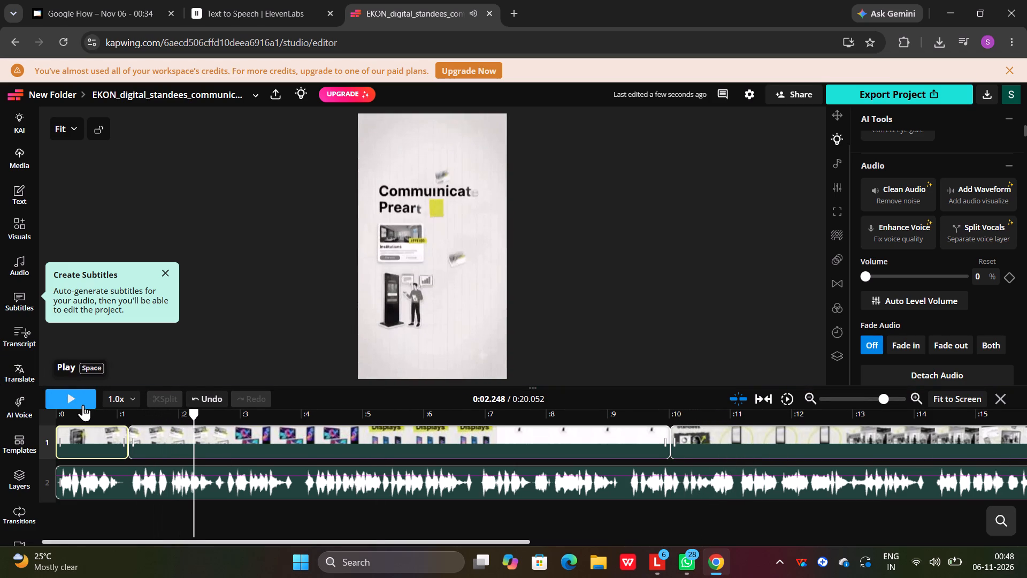
# Review the second video from about 10.1 to 13.4 seconds and place the playhead at about 13.28 seconds, in the "Make yours impossible to ignore" scene.
pyautogui.moveTo(194, 414); pyautogui.dragTo(700, 424)
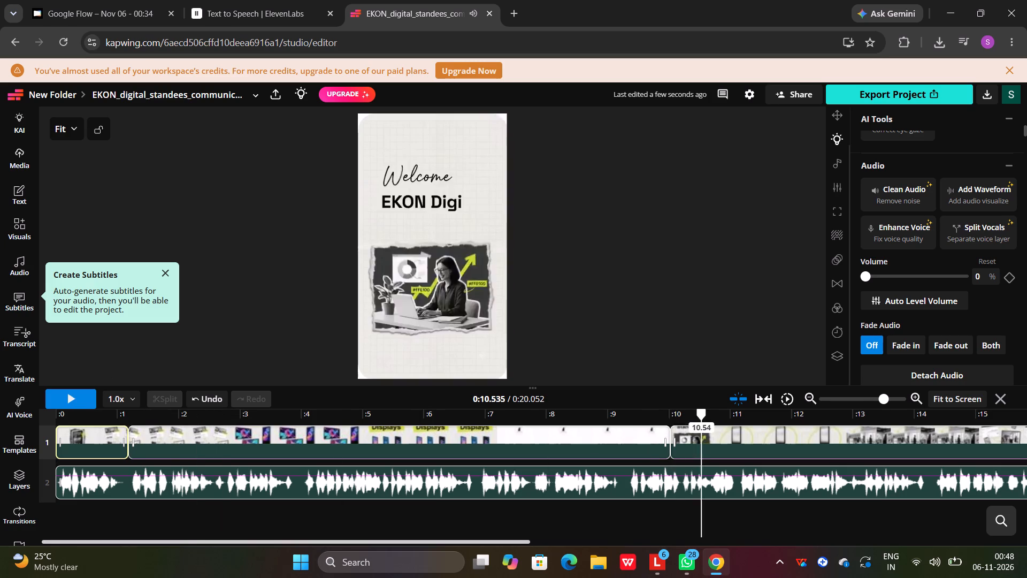
pyautogui.moveTo(700, 424); pyautogui.dragTo(676, 425)
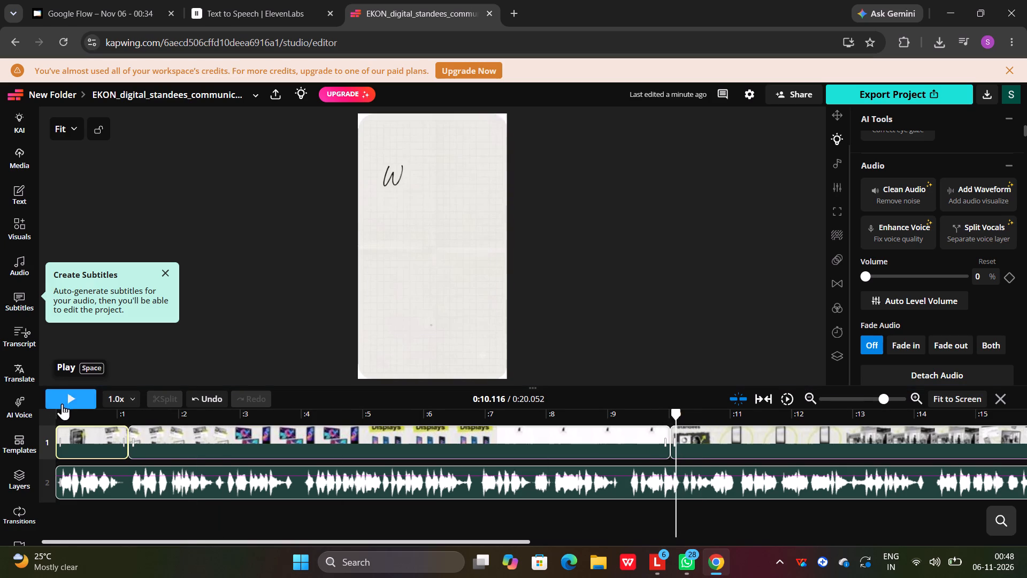
pyautogui.click(62, 403)
pyautogui.click(63, 403)
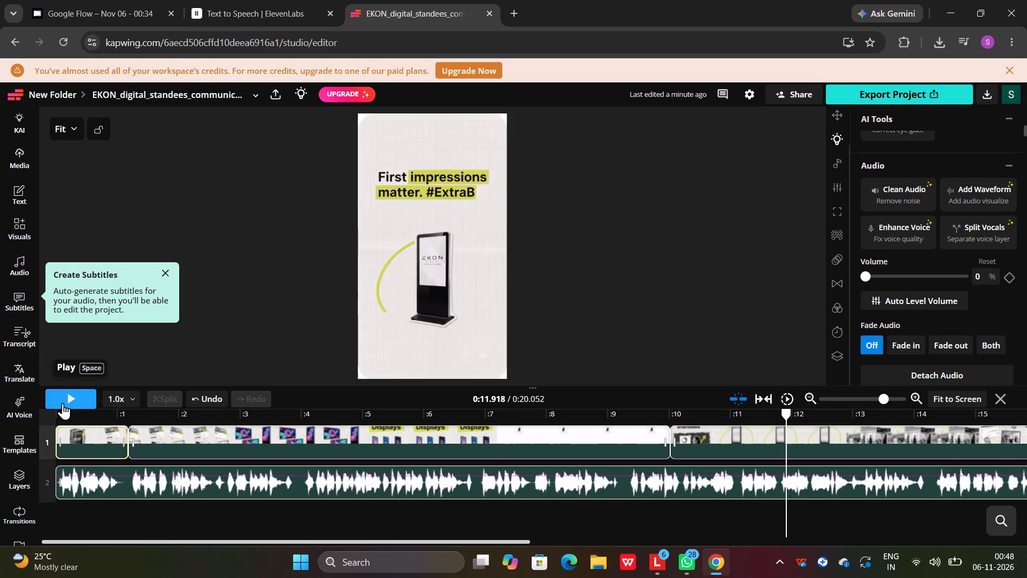
pyautogui.click(84, 396)
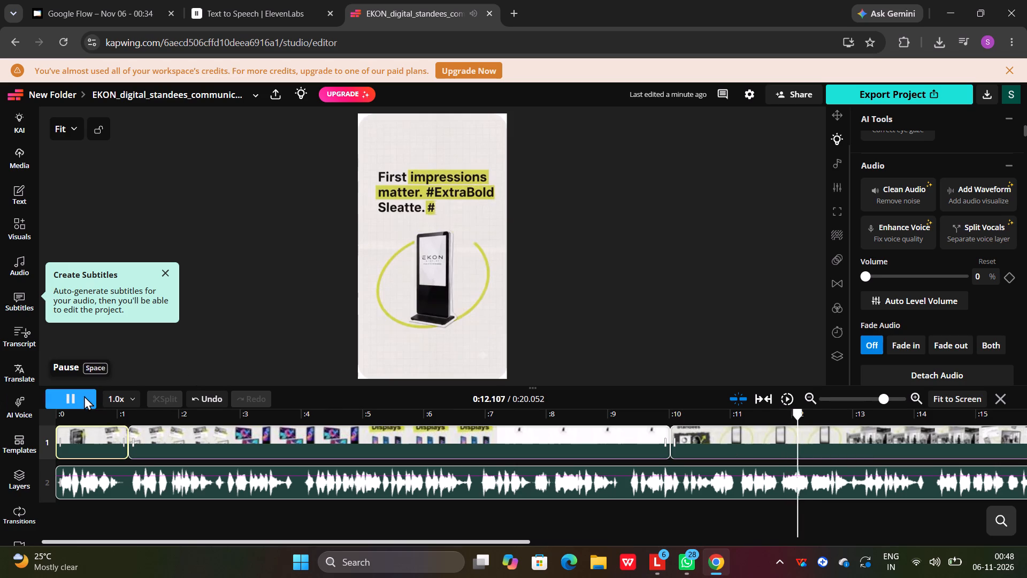
pyautogui.click(84, 396)
pyautogui.click(84, 396)
pyautogui.click(84, 396)
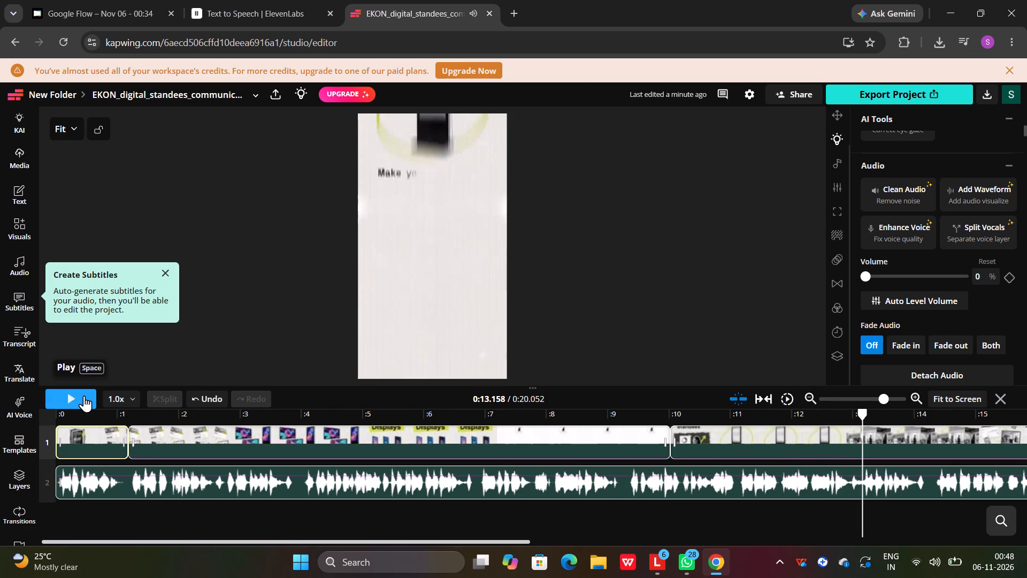
pyautogui.doubleClick(84, 396)
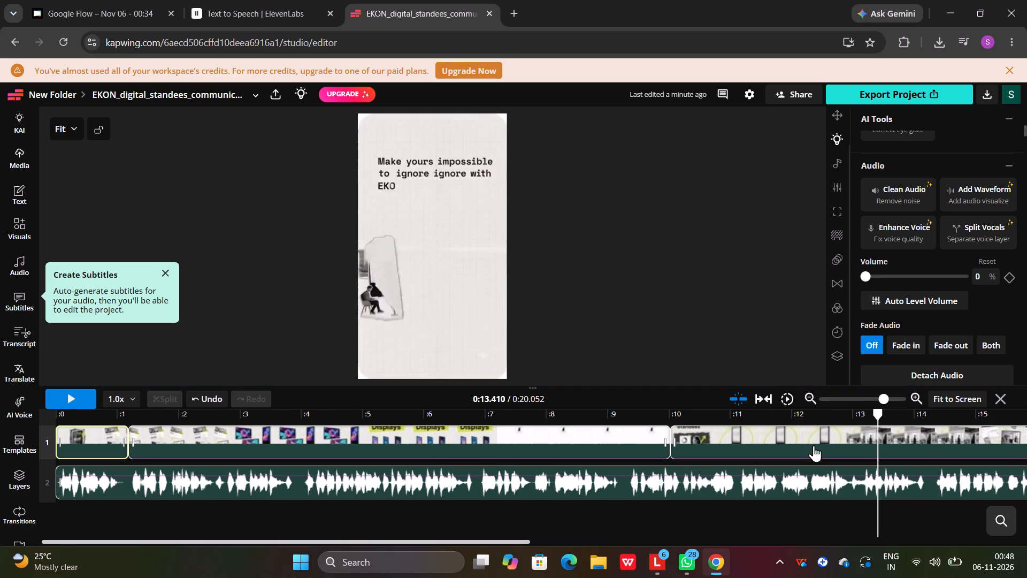
pyautogui.moveTo(878, 419); pyautogui.dragTo(870, 416)
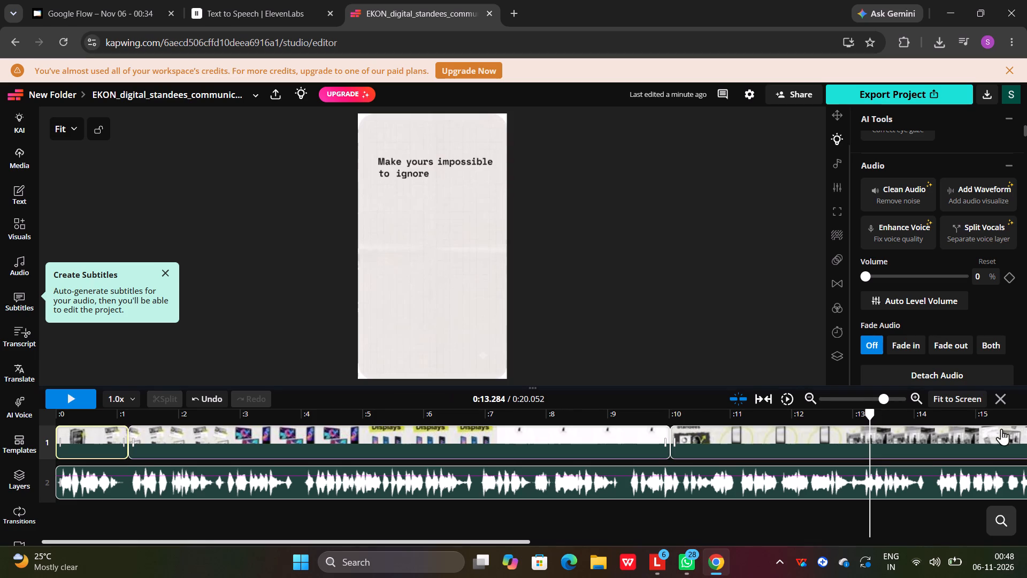
# Split the second video at about 13.14 seconds, where "Make yours impossible to ignore" begins, and delete the section before the cut.
pyautogui.moveTo(870, 420); pyautogui.dragTo(859, 413)
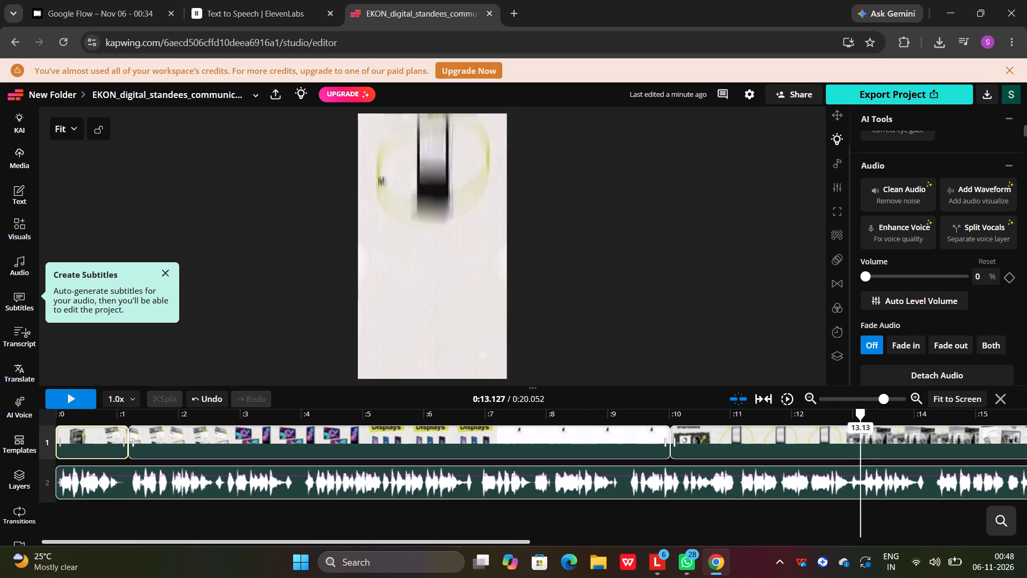
pyautogui.moveTo(859, 413); pyautogui.dragTo(861, 414)
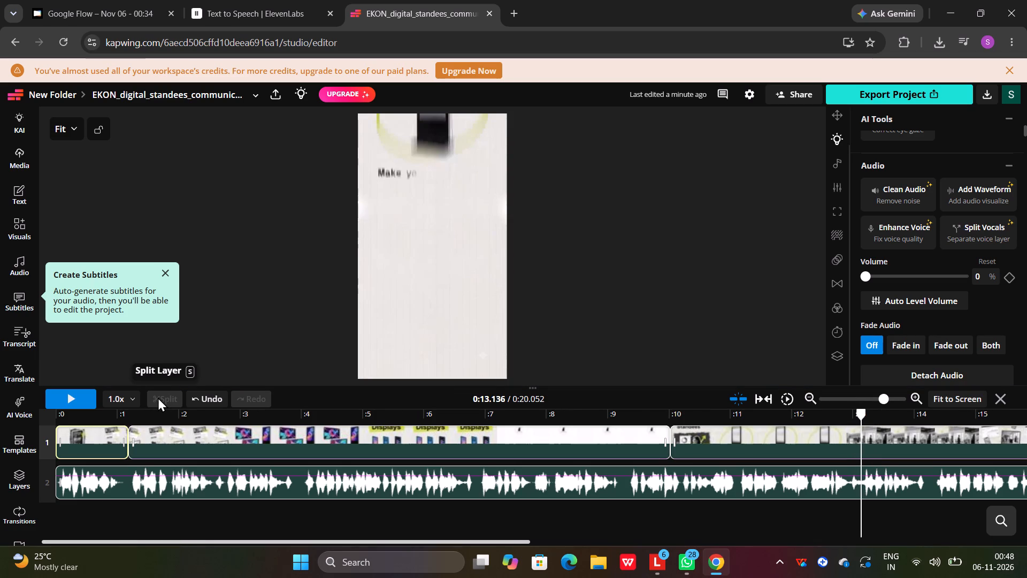
pyautogui.click(722, 458)
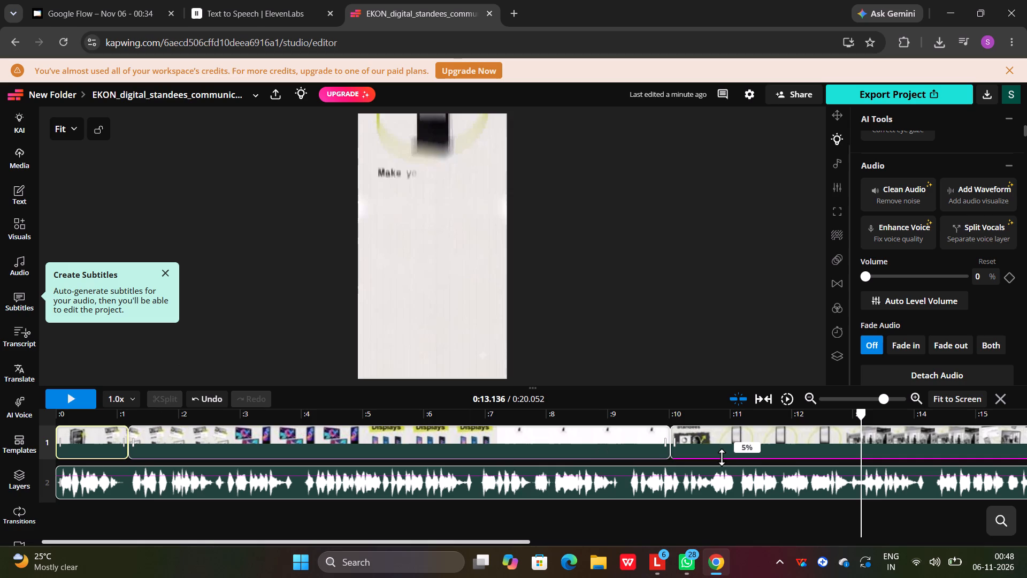
pyautogui.click(771, 442)
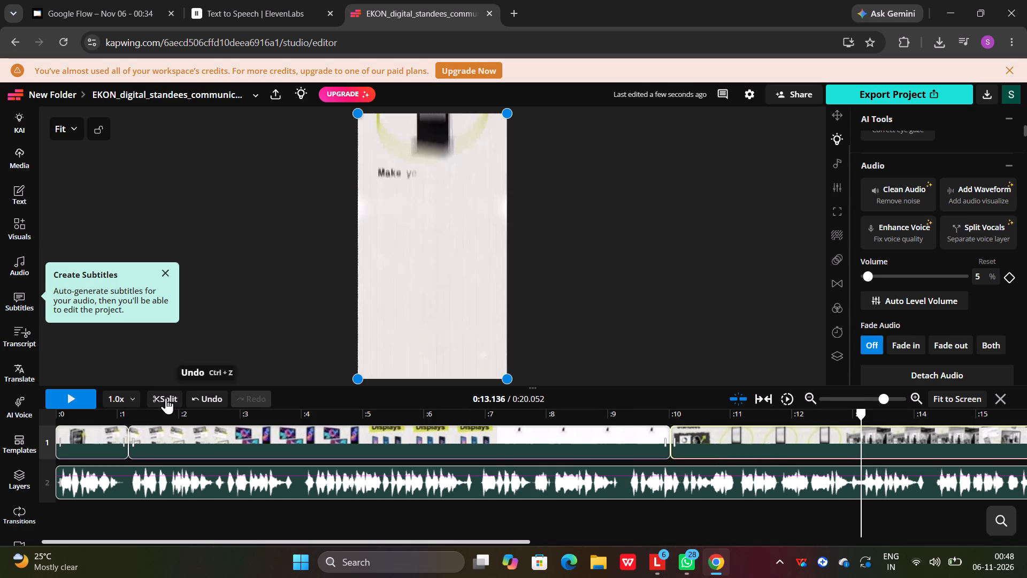
pyautogui.click(166, 397)
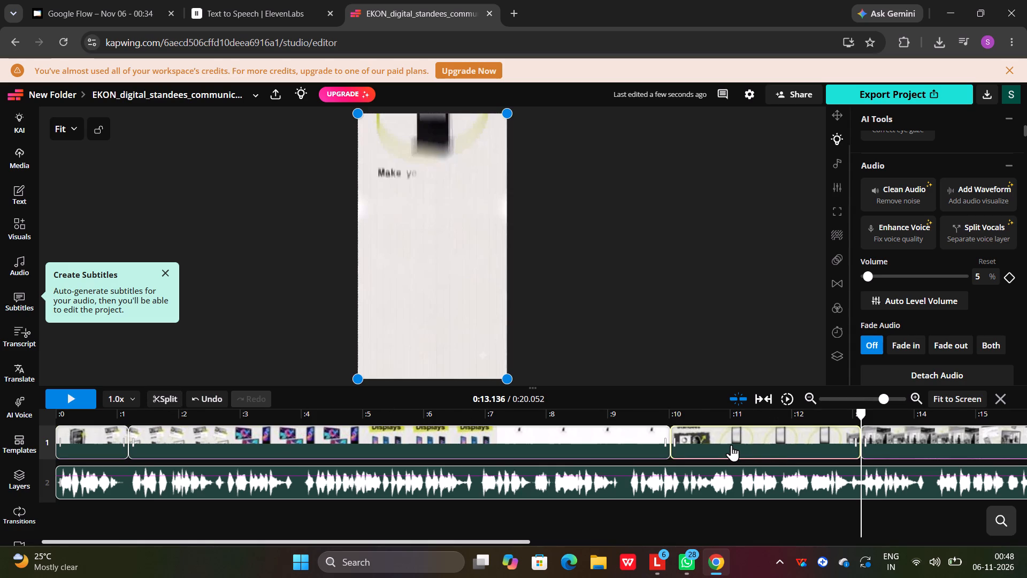
pyautogui.click(731, 445)
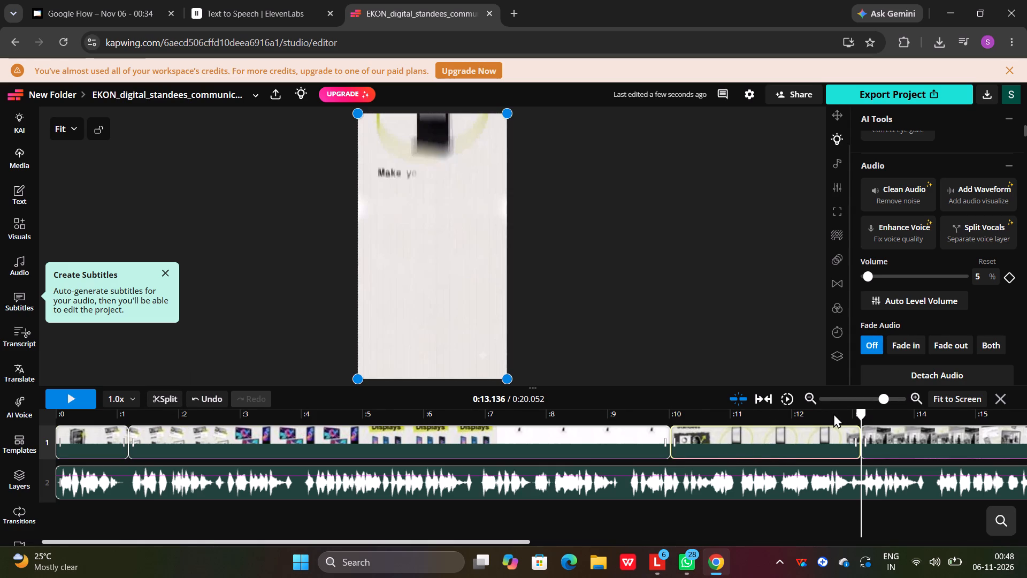
pyautogui.press('Delete')
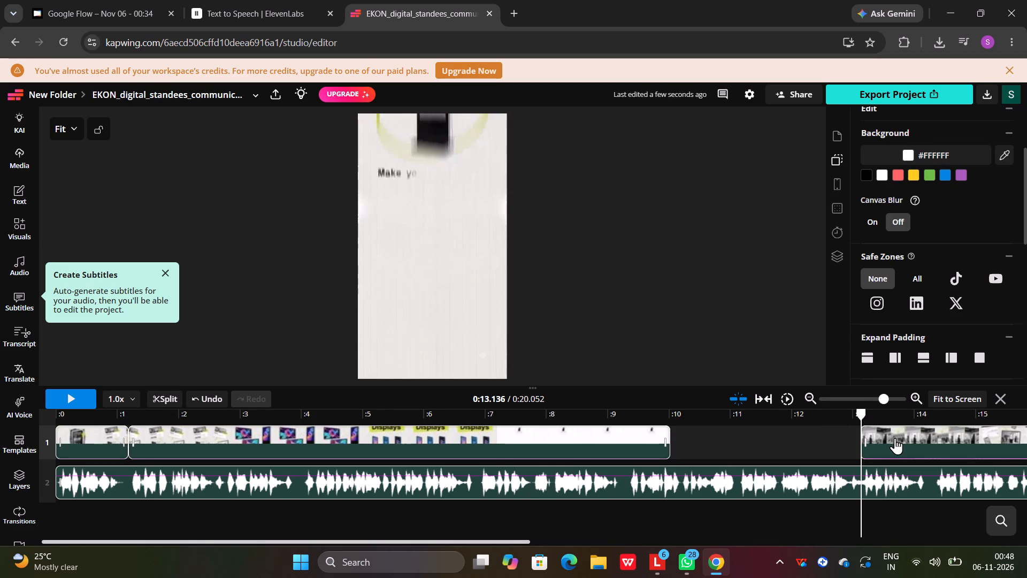
# Replay the "Make yours impossible to ignore" scene between about 13.1 and 15.8 seconds, pausing to check it against the voice-over.
pyautogui.click(68, 400)
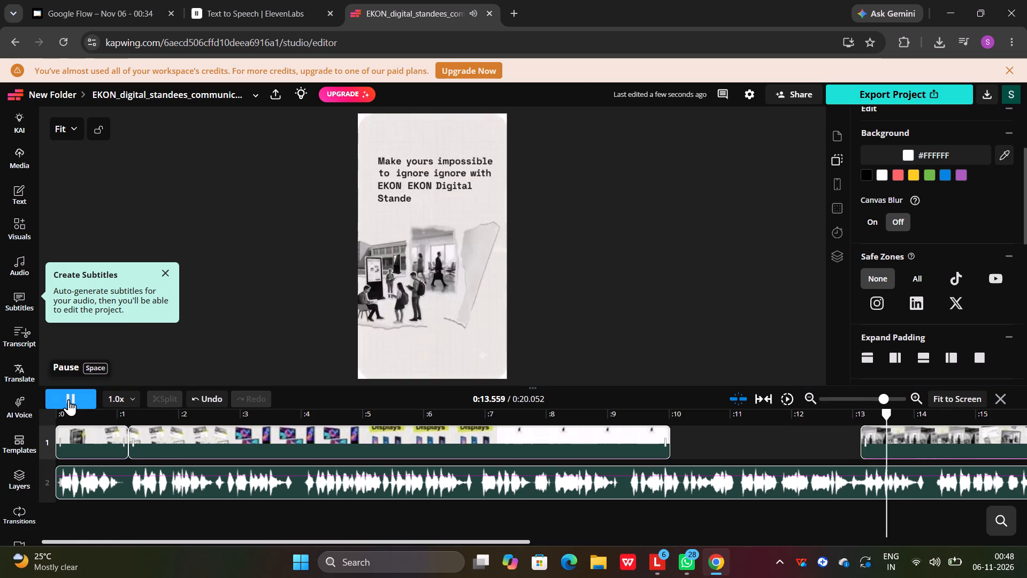
pyautogui.click(68, 399)
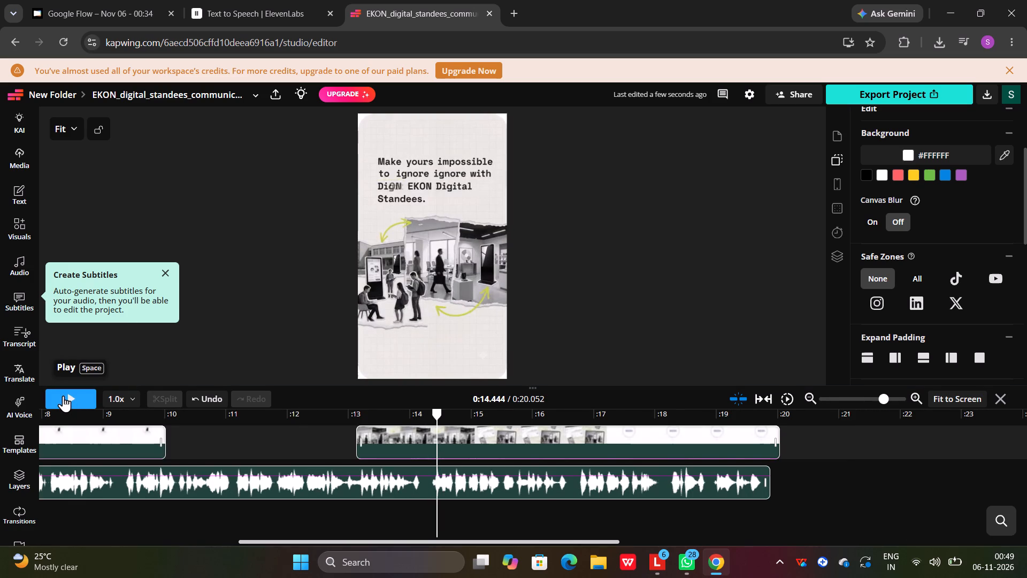
pyautogui.click(63, 396)
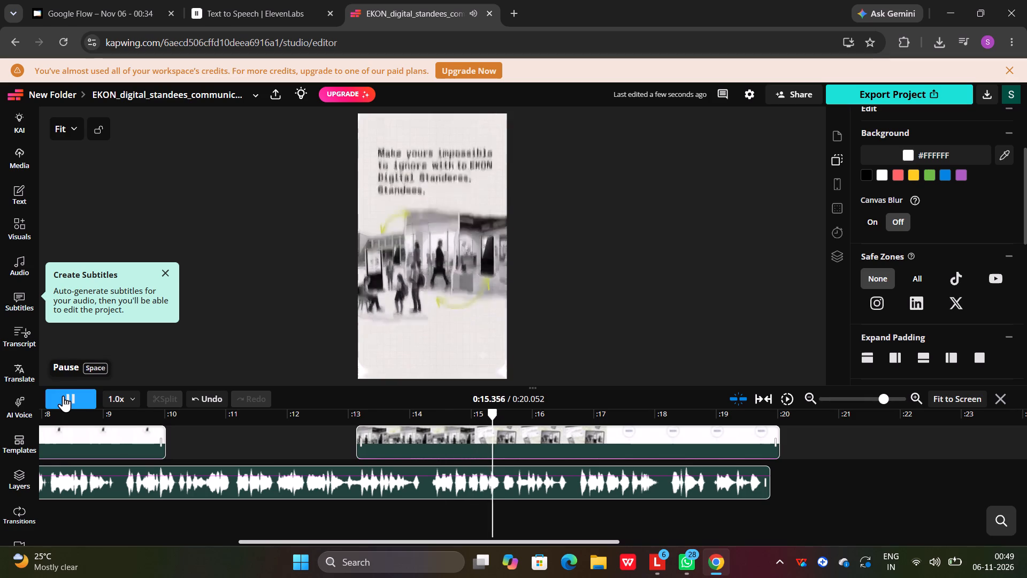
pyautogui.click(63, 396)
pyautogui.moveTo(510, 420); pyautogui.dragTo(377, 411)
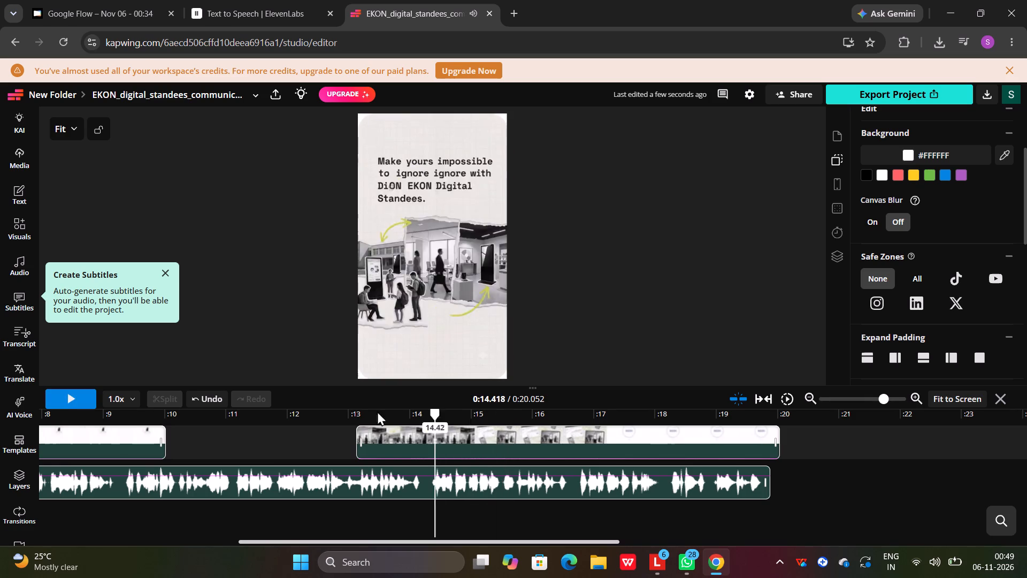
pyautogui.moveTo(377, 411); pyautogui.dragTo(365, 411)
pyautogui.click(87, 398)
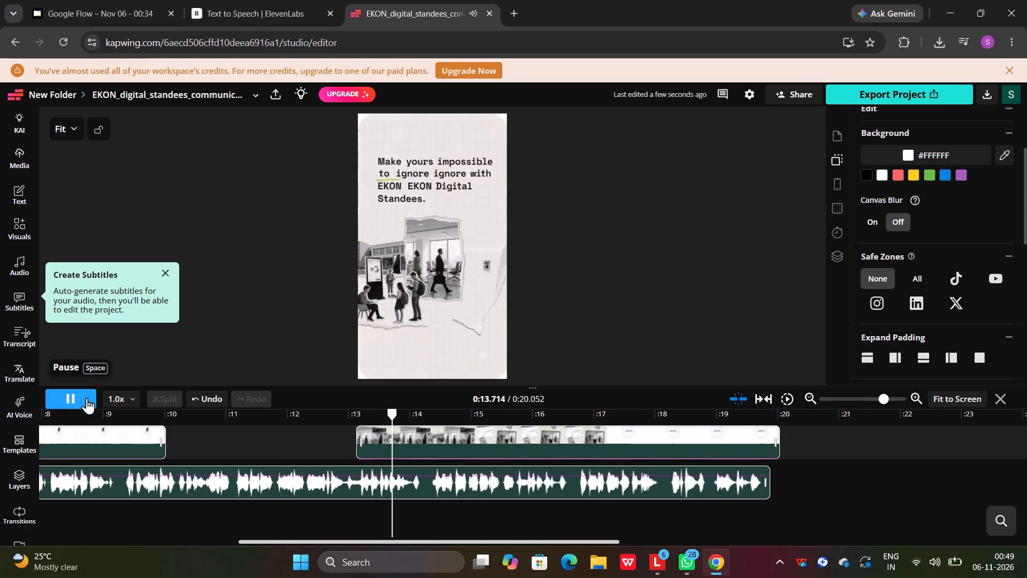
pyautogui.click(87, 398)
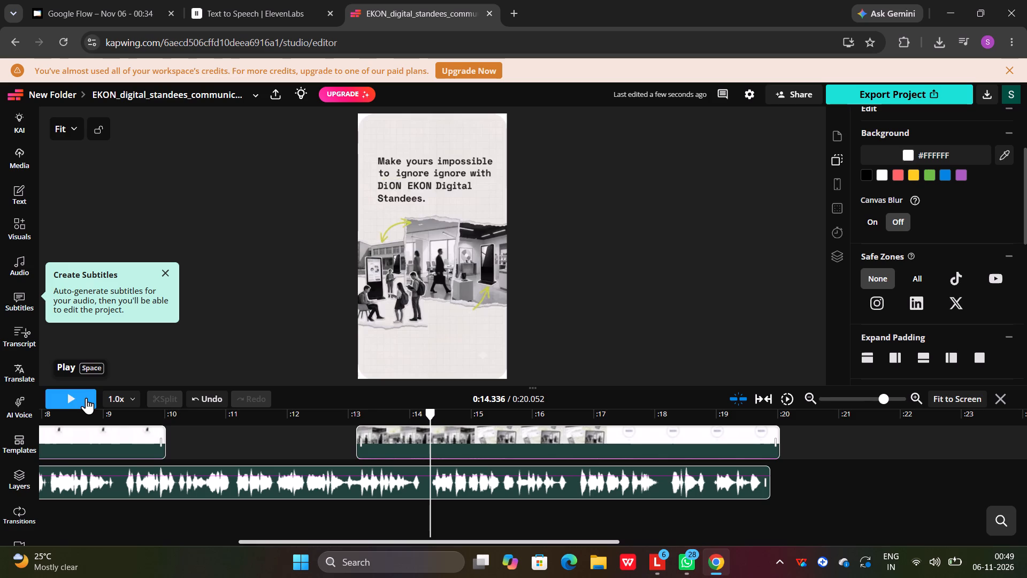
pyautogui.click(87, 399)
pyautogui.click(88, 399)
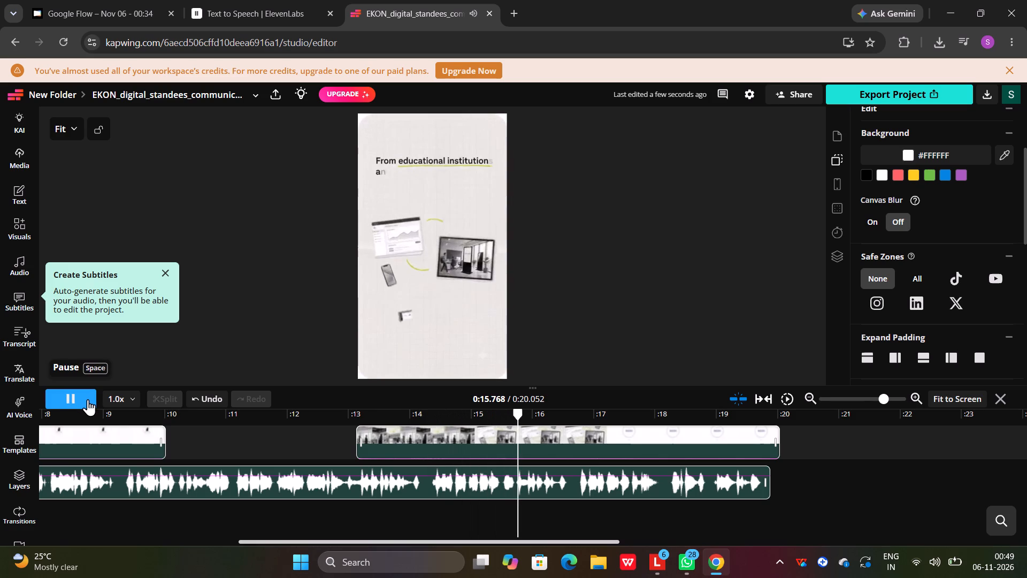
pyautogui.moveTo(519, 421); pyautogui.dragTo(378, 380)
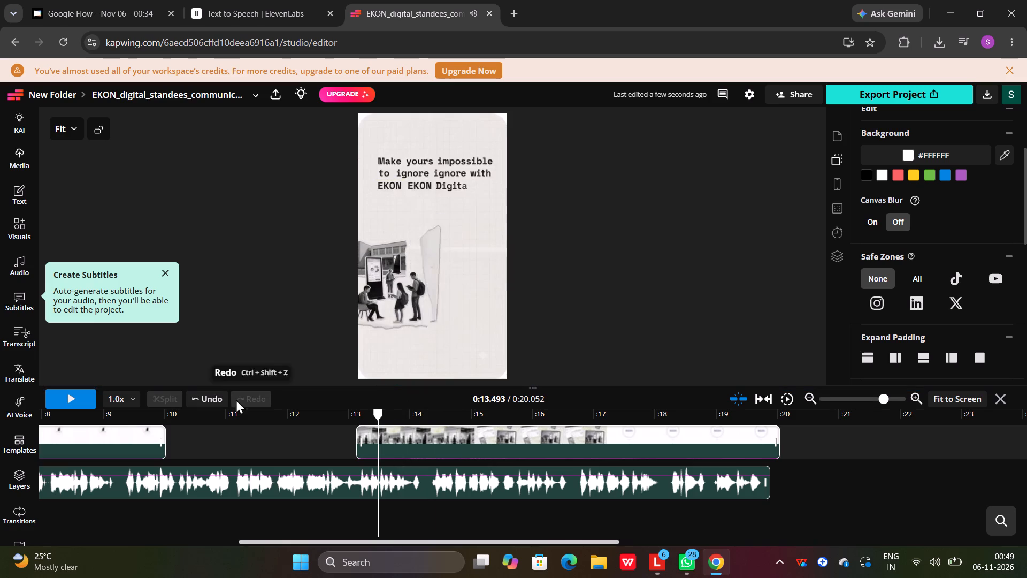
pyautogui.click(64, 394)
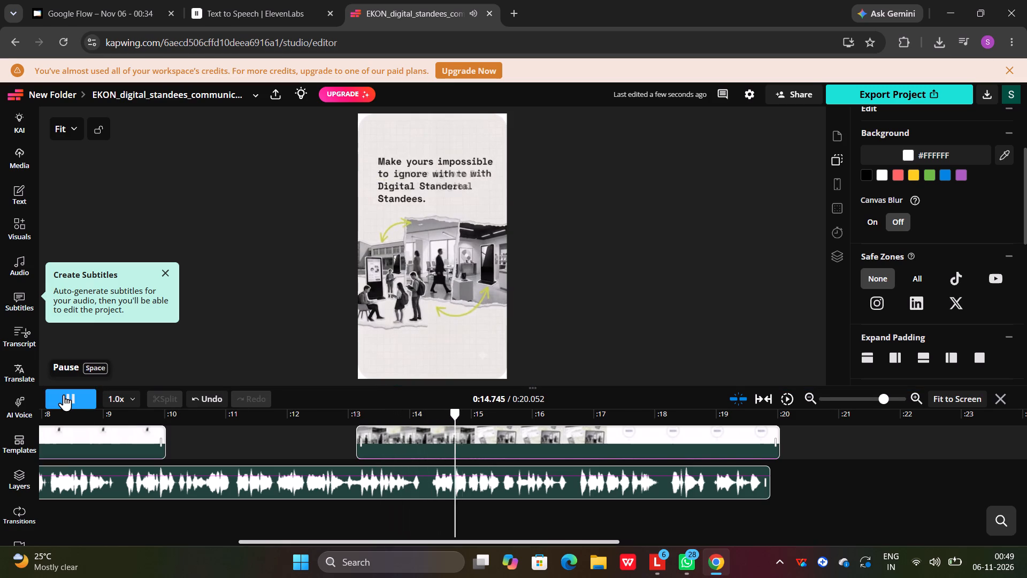
pyautogui.click(64, 394)
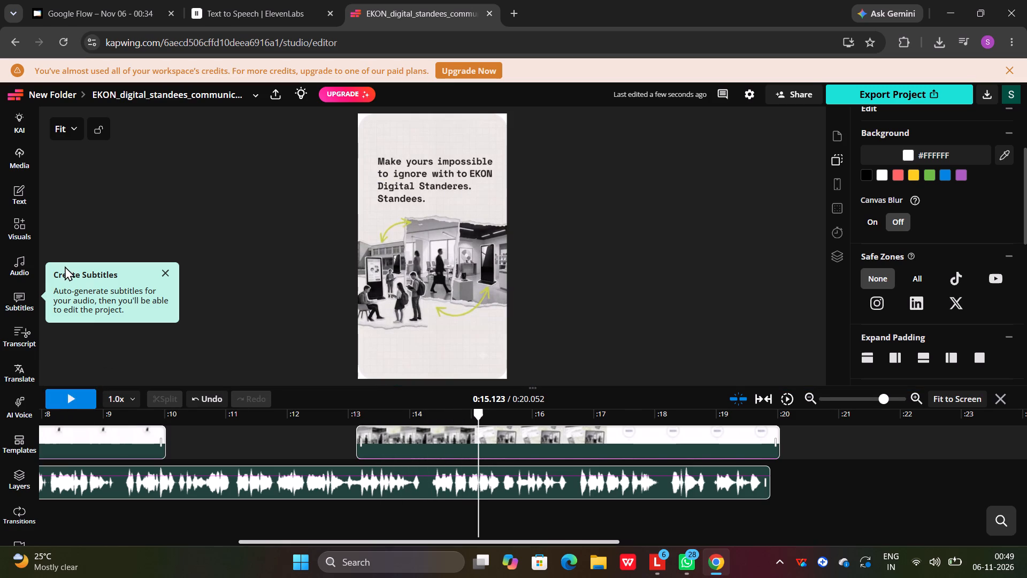
# Split the second video at about 14.79 seconds, within the "Make yours impossible to ignore" scene, and delete the section before the cut.
pyautogui.moveTo(479, 417); pyautogui.dragTo(385, 416)
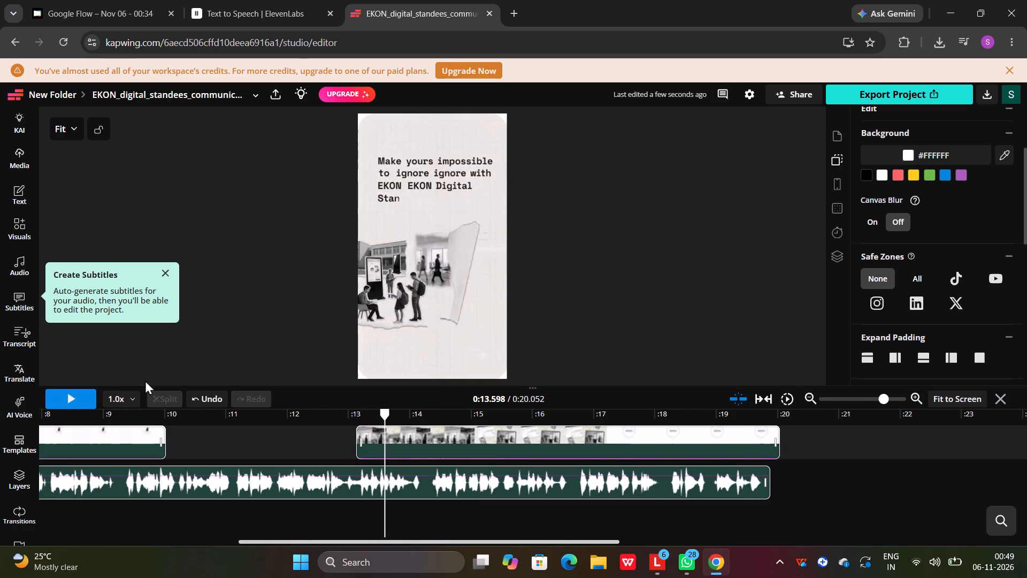
pyautogui.moveTo(385, 415); pyautogui.dragTo(351, 417)
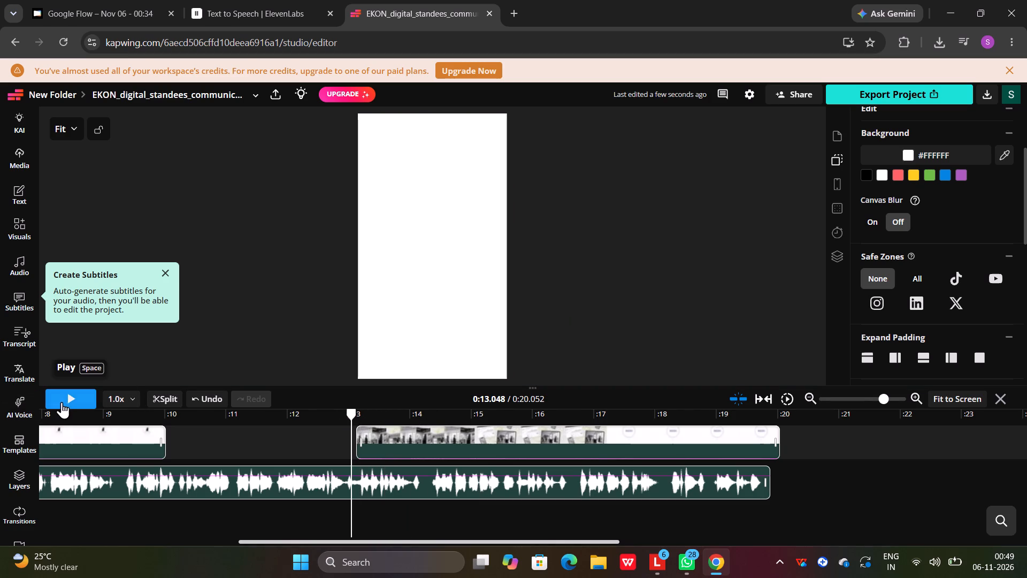
pyautogui.click(63, 401)
pyautogui.click(63, 401)
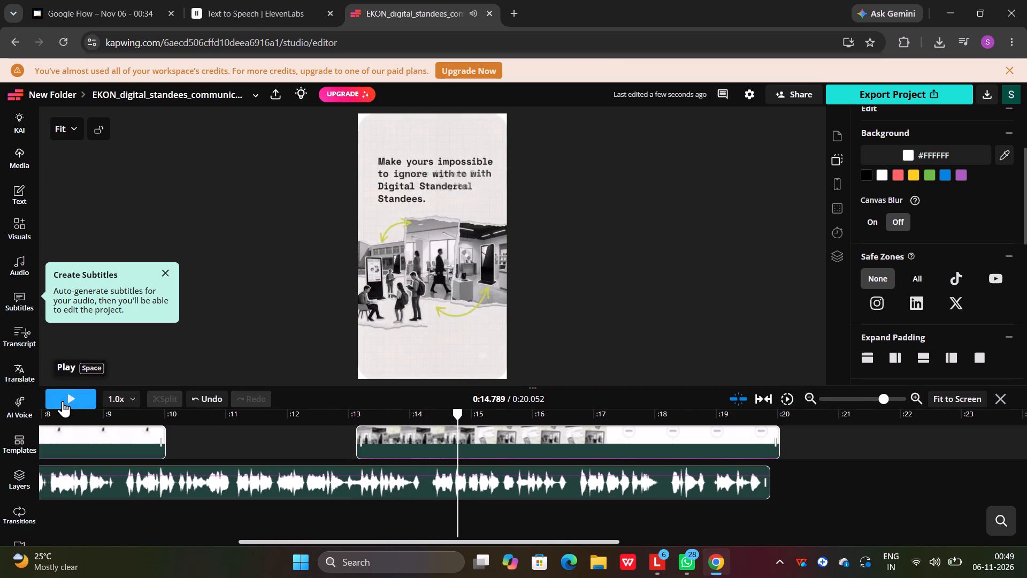
pyautogui.click(390, 441)
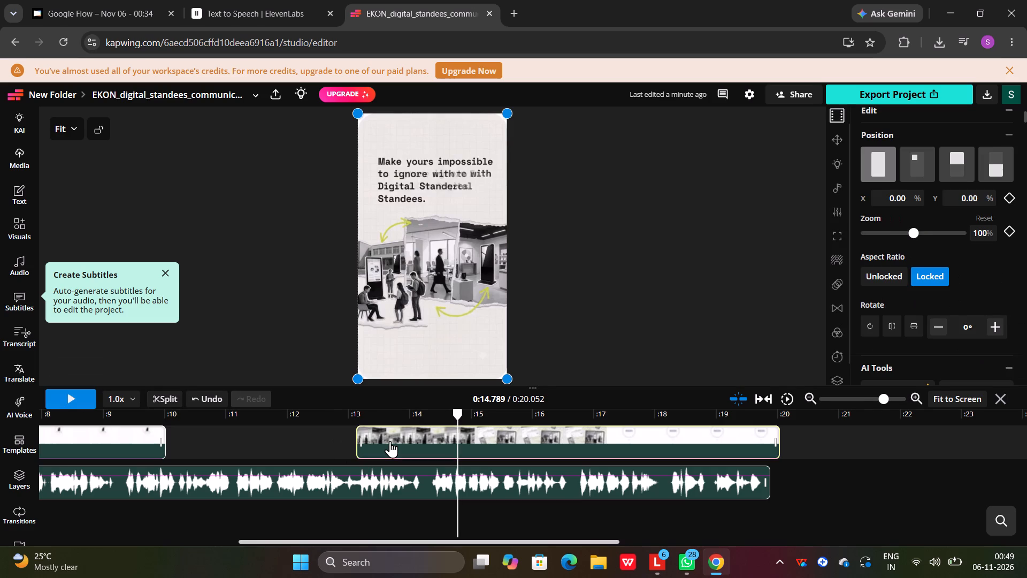
pyautogui.click(158, 401)
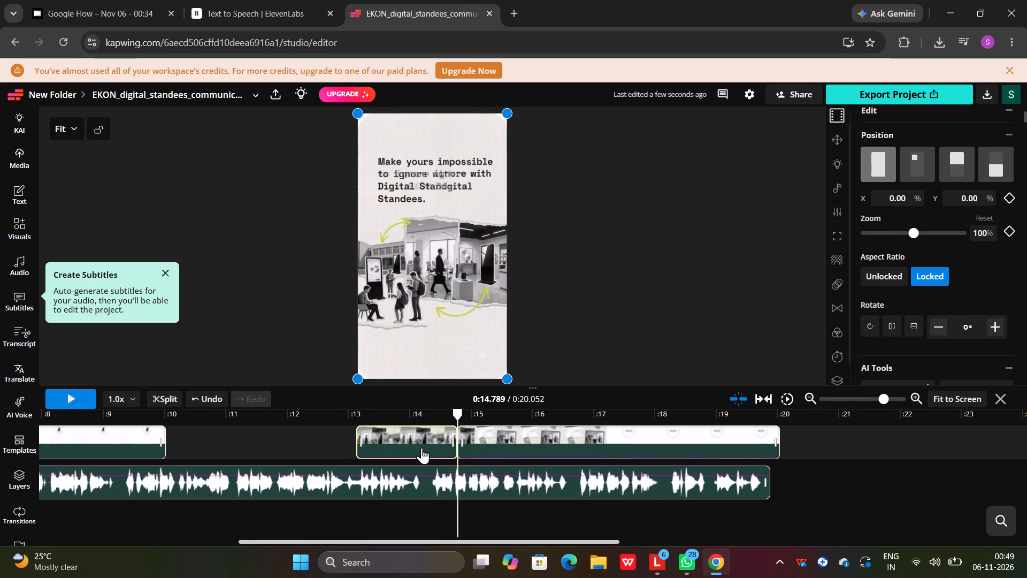
pyautogui.click(421, 447)
pyautogui.scroll(-5, 915, 247)
pyautogui.scroll(8, 932, 247)
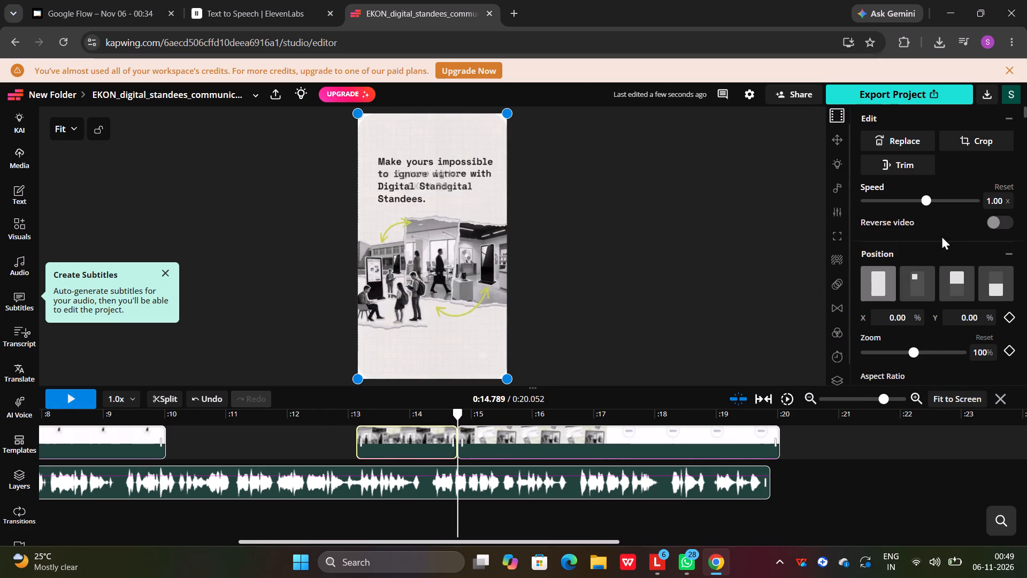
pyautogui.scroll(5, 942, 233)
pyautogui.scroll(-5, 978, 239)
pyautogui.scroll(-5, 951, 308)
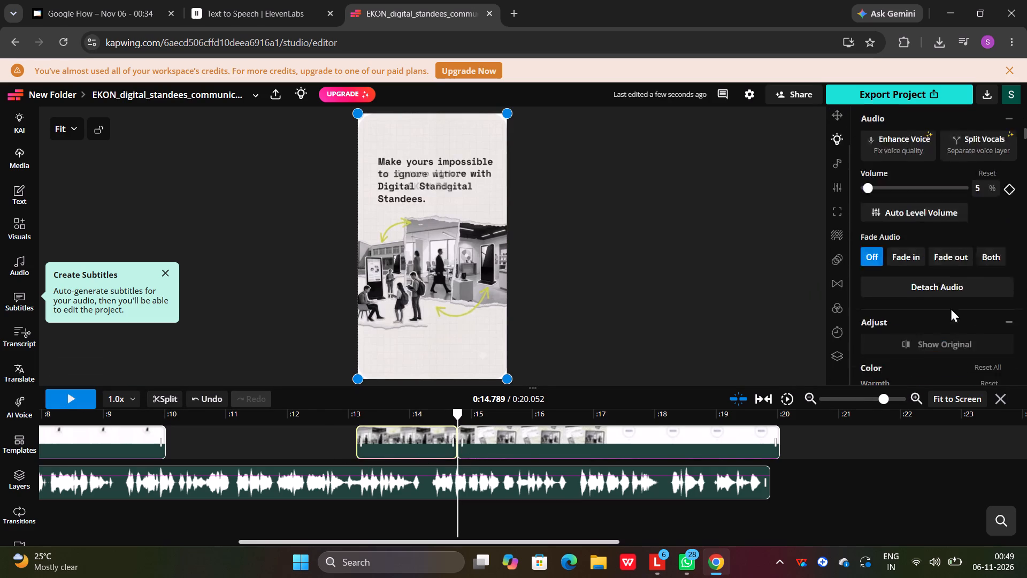
pyautogui.scroll(-2, 951, 308)
pyautogui.click(393, 451)
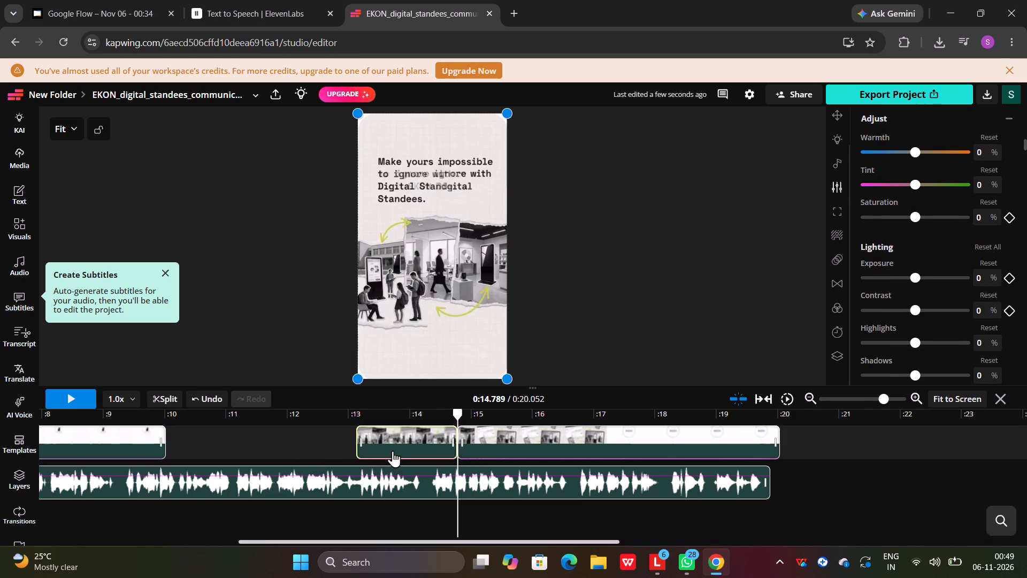
pyautogui.press('Delete')
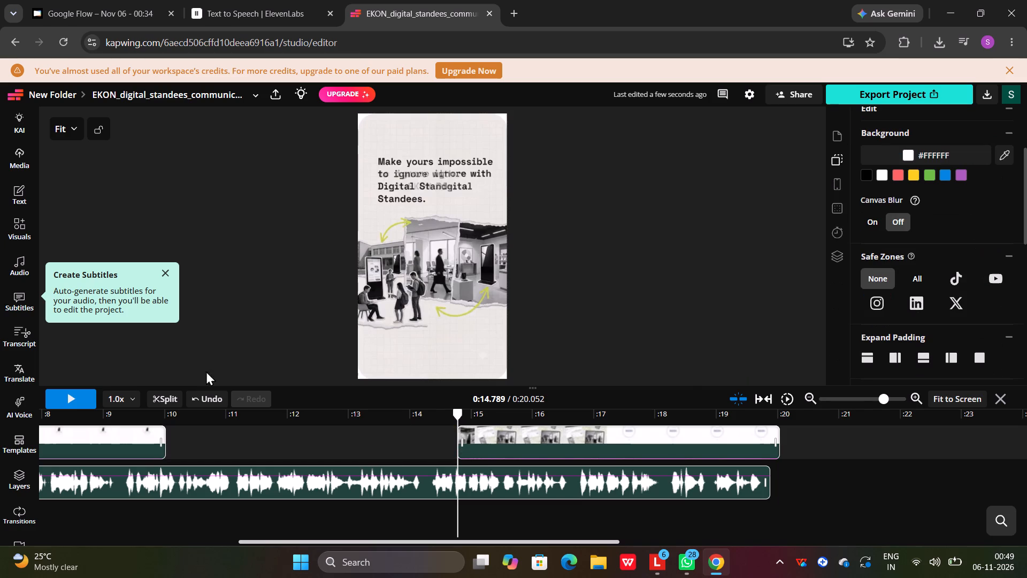
# Play through the remaining scenes and split the second video at about 18.95 seconds, just before the #KON logo scene.
pyautogui.click(81, 404)
pyautogui.click(81, 403)
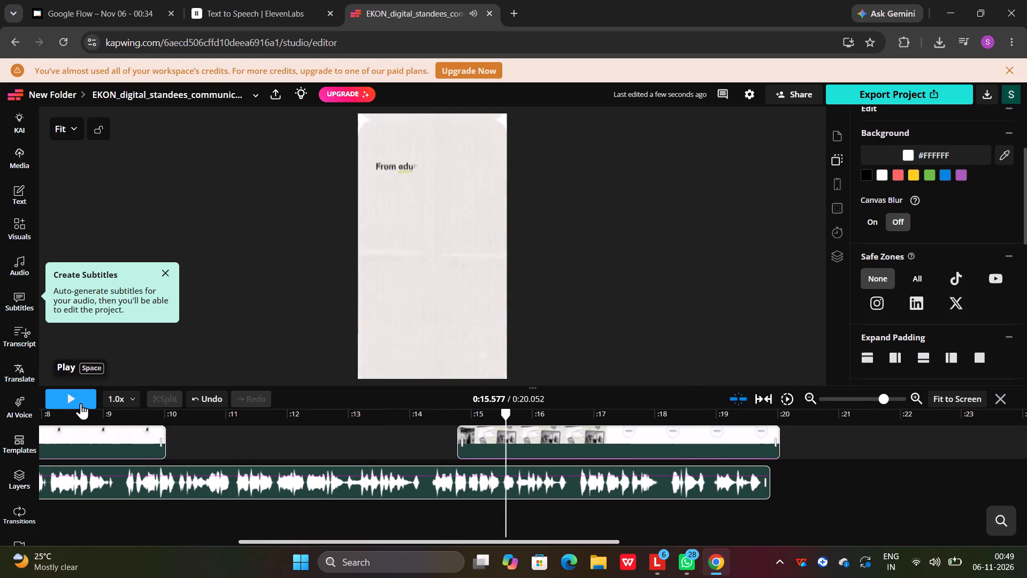
pyautogui.click(81, 403)
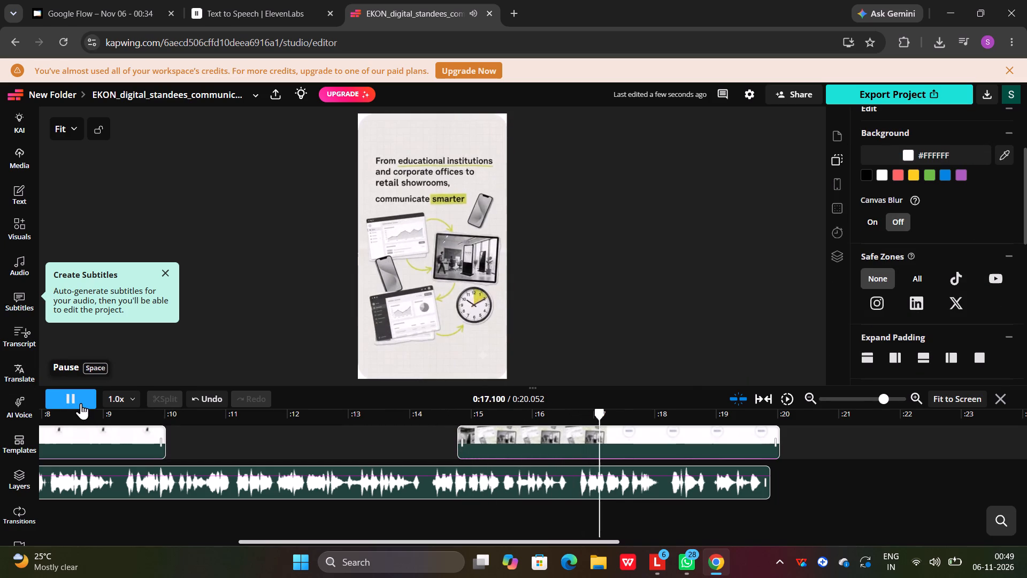
pyautogui.click(81, 403)
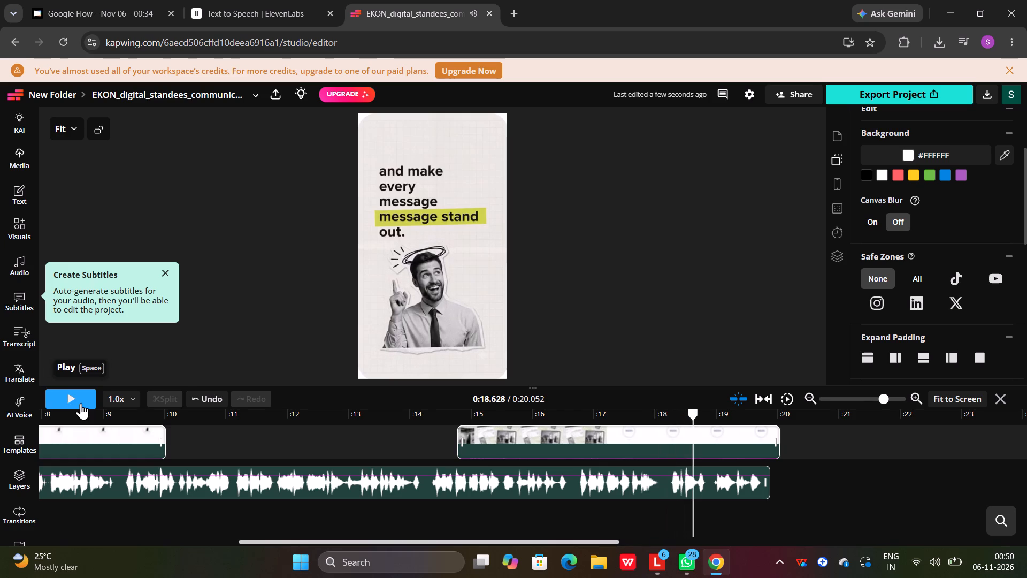
pyautogui.click(81, 403)
pyautogui.click(81, 403)
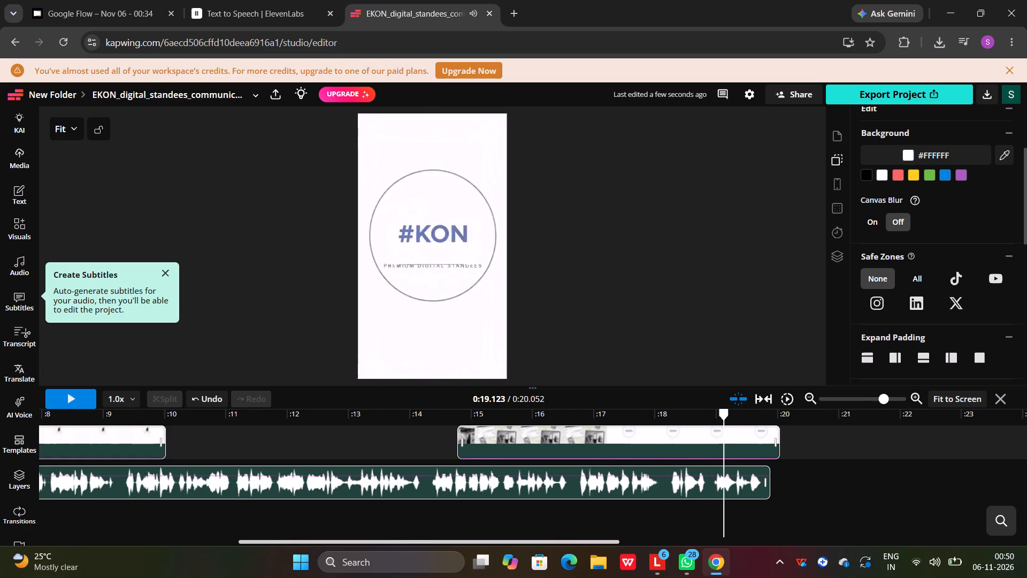
pyautogui.moveTo(723, 412); pyautogui.dragTo(694, 412)
pyautogui.doubleClick(63, 402)
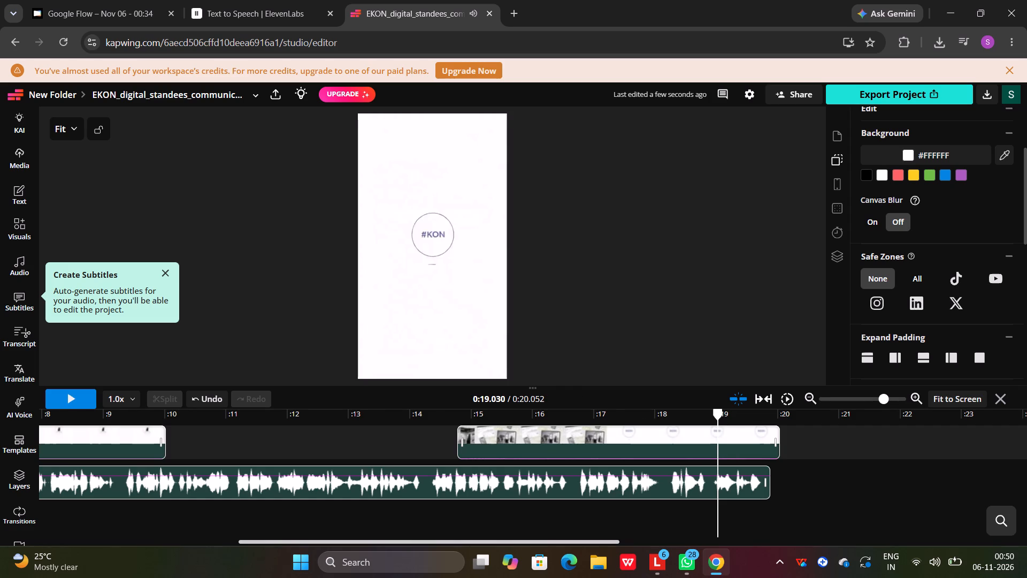
pyautogui.moveTo(718, 415); pyautogui.dragTo(712, 416)
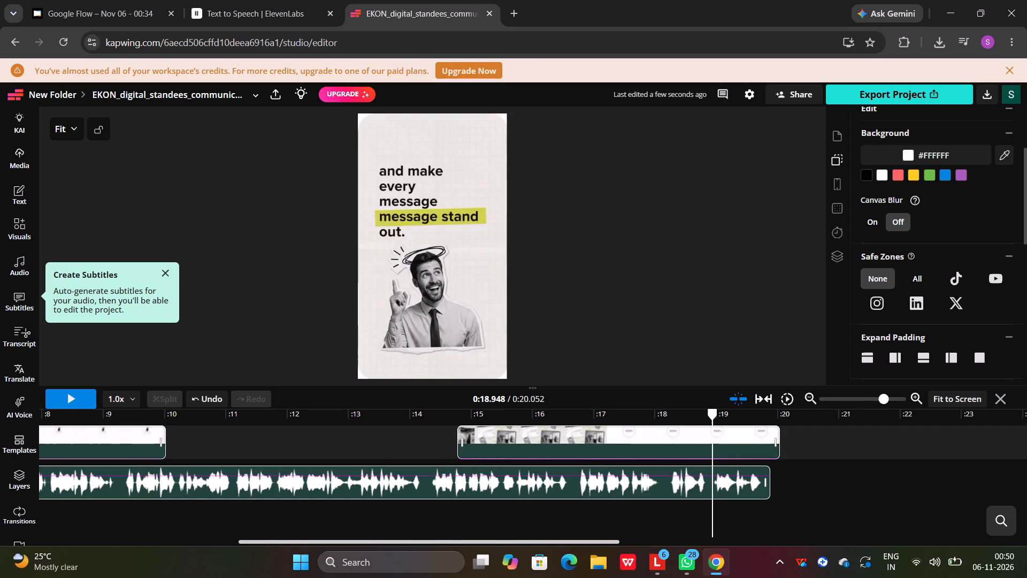
pyautogui.click(572, 440)
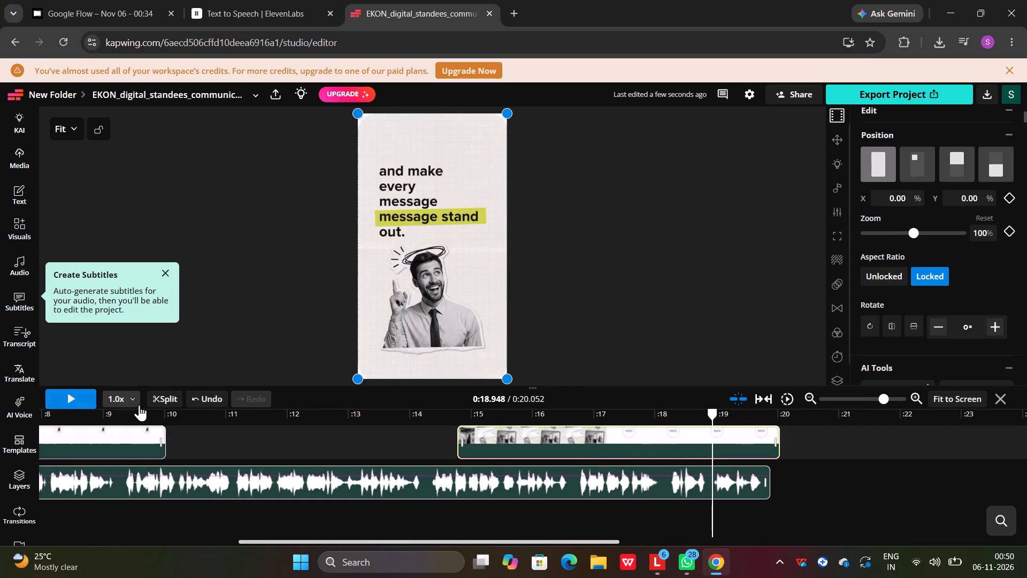
pyautogui.click(155, 397)
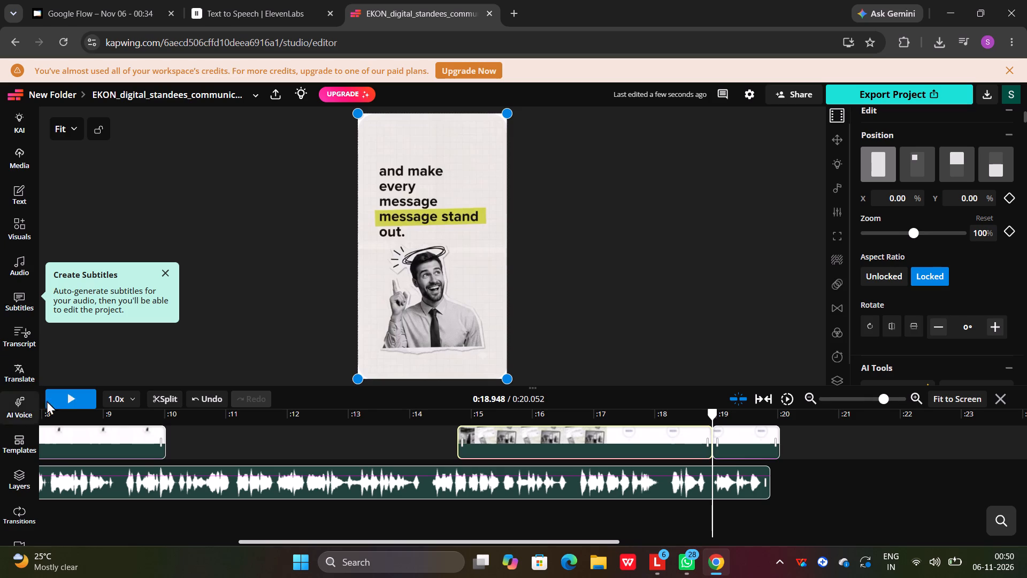
# Play past the cut at about 18.95 seconds and delete the second video's closing #KON logo section.
pyautogui.click(81, 393)
pyautogui.click(81, 393)
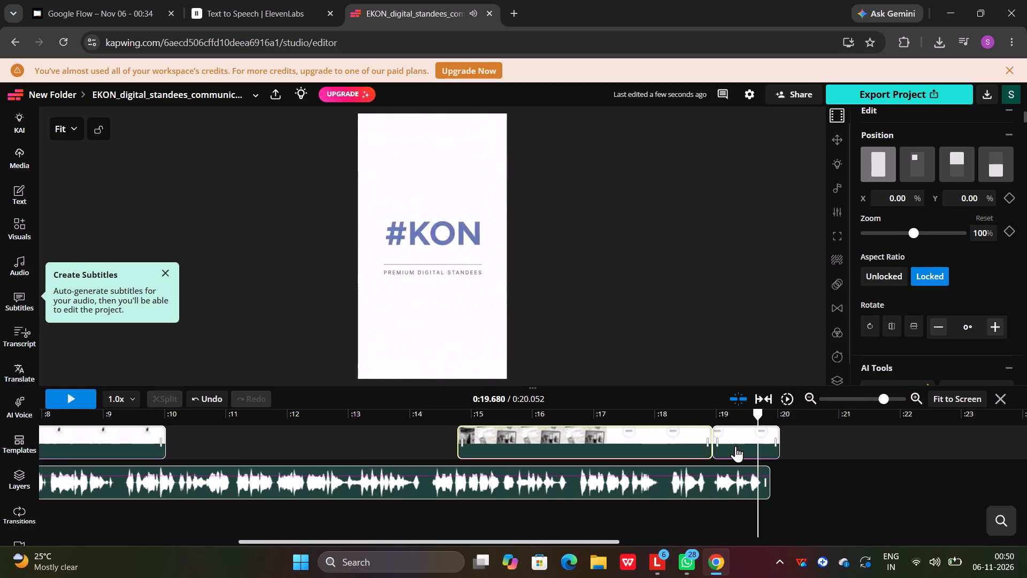
pyautogui.click(737, 446)
pyautogui.click(737, 446)
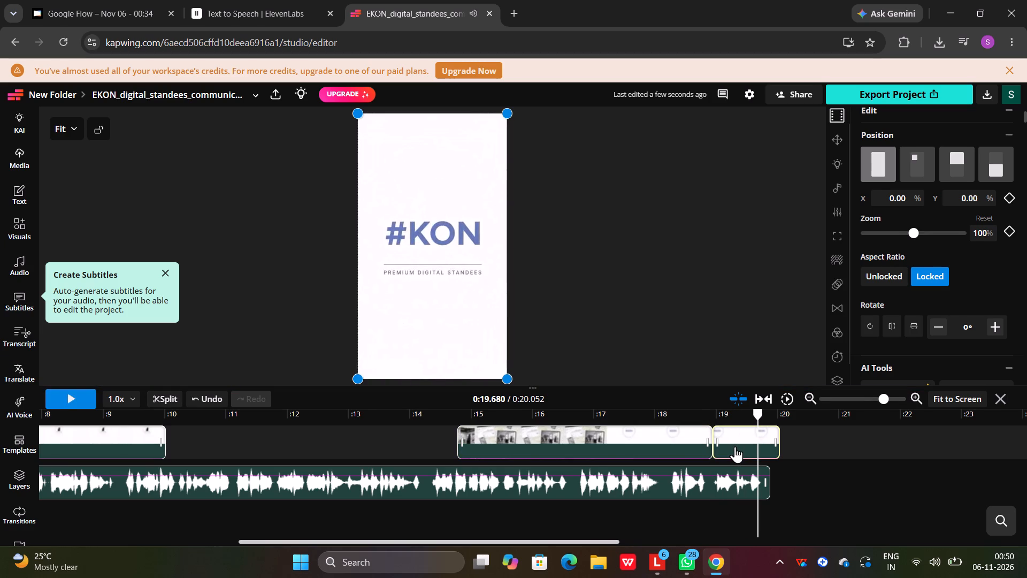
pyautogui.press('Delete')
# Move the remaining second-video clip directly after the long first-video clip, starting at about 10.03 seconds.
pyautogui.moveTo(624, 452); pyautogui.dragTo(580, 450)
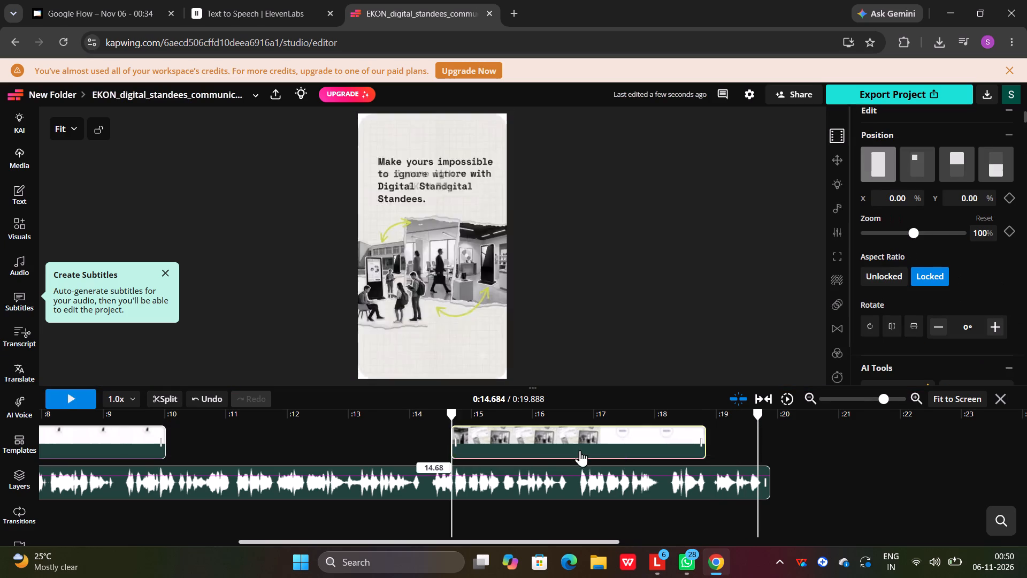
pyautogui.moveTo(580, 450); pyautogui.dragTo(160, 459)
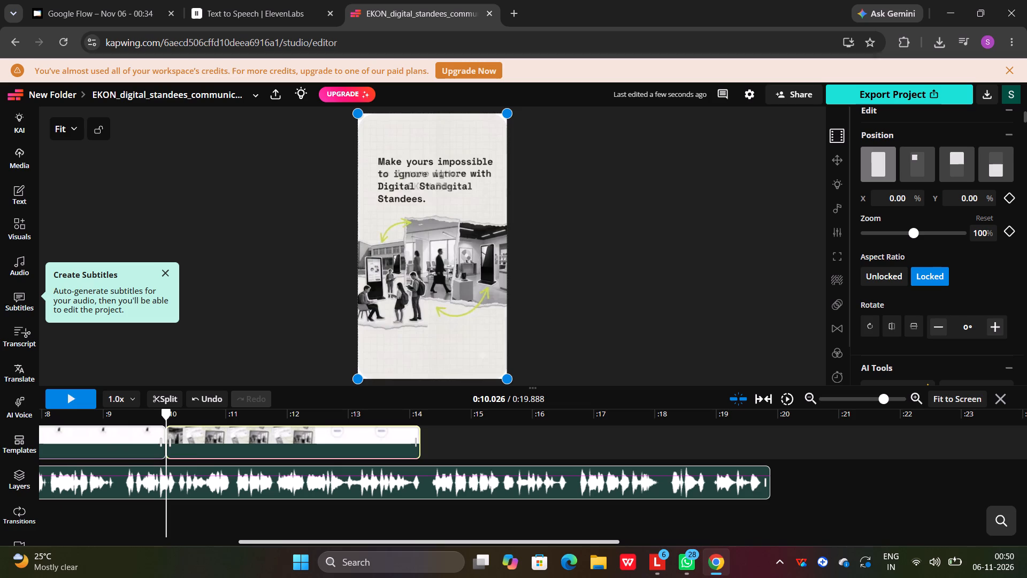
pyautogui.scroll(-2, 148, 452)
pyautogui.scroll(2, 155, 446)
pyautogui.moveTo(167, 419); pyautogui.dragTo(0, 432)
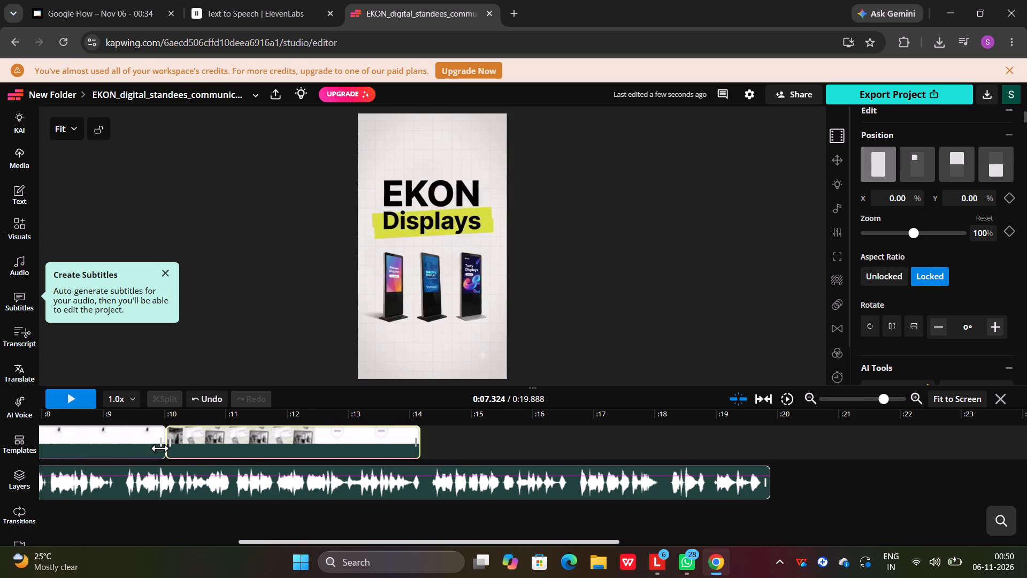
# Move the long first-video clip directly behind the second-video clip, so it follows the "and make every message stand out" scene.
pyautogui.click(160, 448)
pyautogui.hscroll(6, 160, 448)
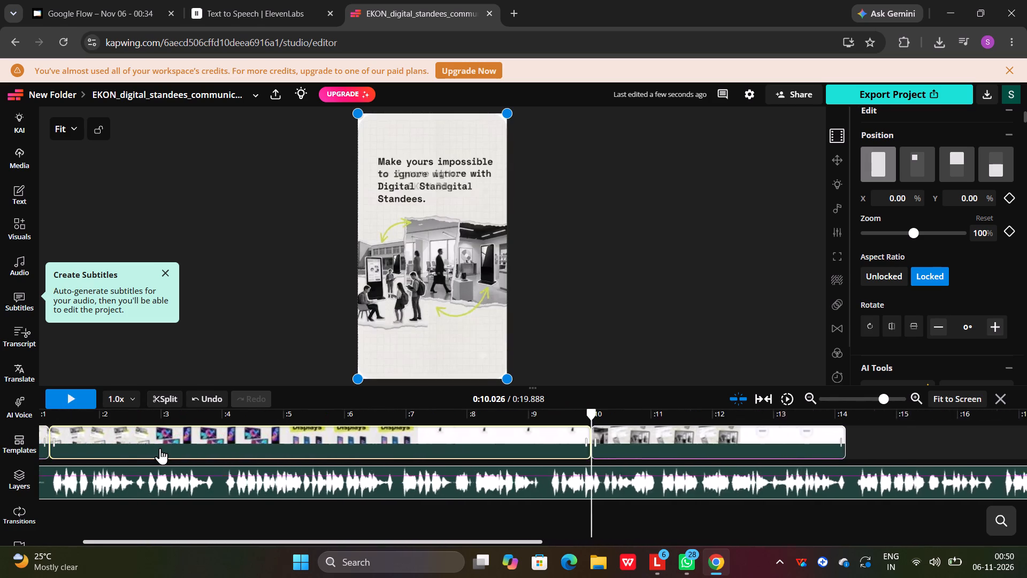
pyautogui.hscroll(3, 160, 448)
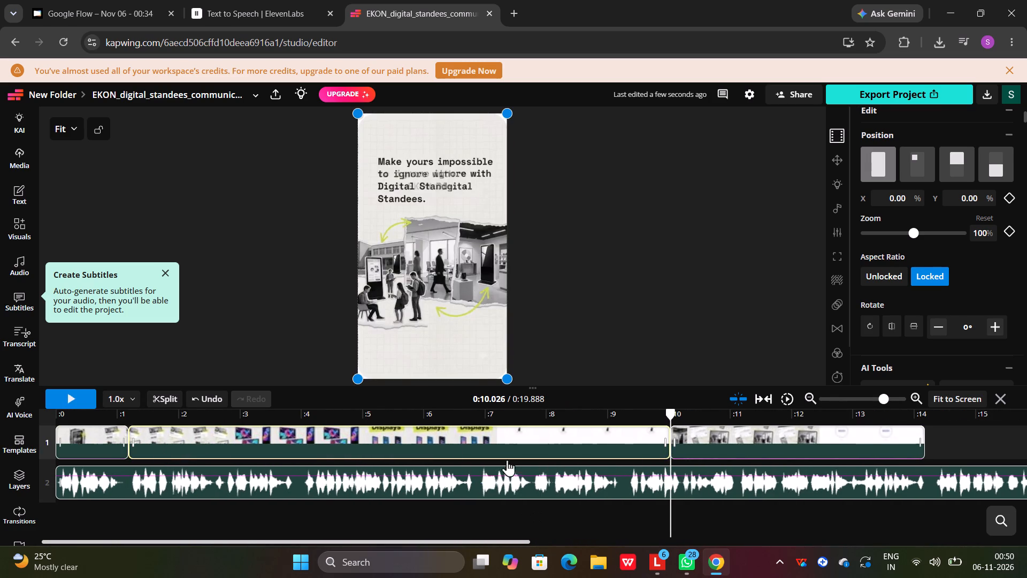
pyautogui.moveTo(443, 444); pyautogui.dragTo(1026, 435)
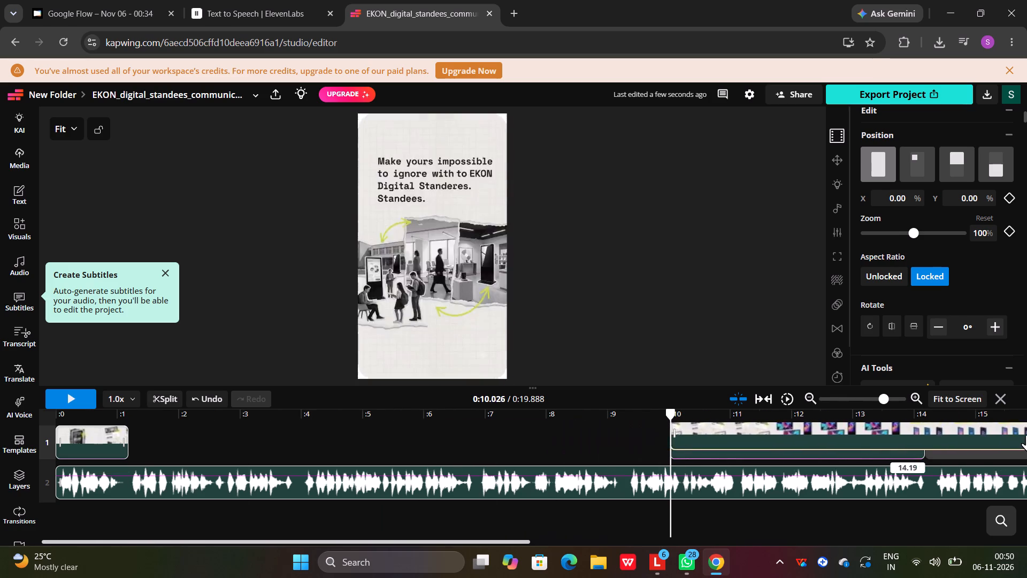
pyautogui.moveTo(1026, 435); pyautogui.dragTo(709, 440)
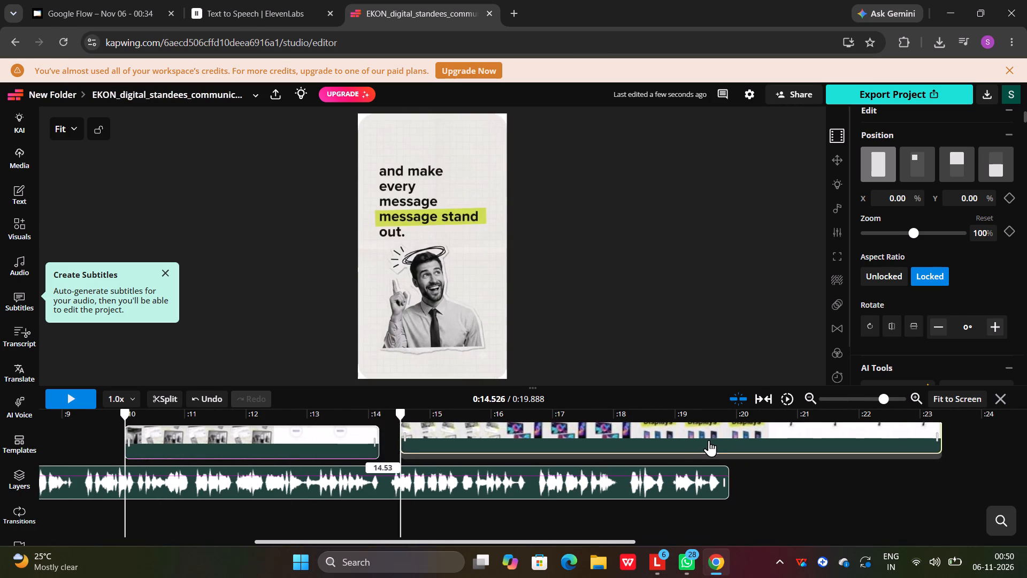
pyautogui.moveTo(709, 440); pyautogui.dragTo(702, 442)
# Move the second-video clip directly after the opening "First impressions matter" clip, starting at about 1.19 seconds.
pyautogui.moveTo(309, 444); pyautogui.dragTo(209, 436)
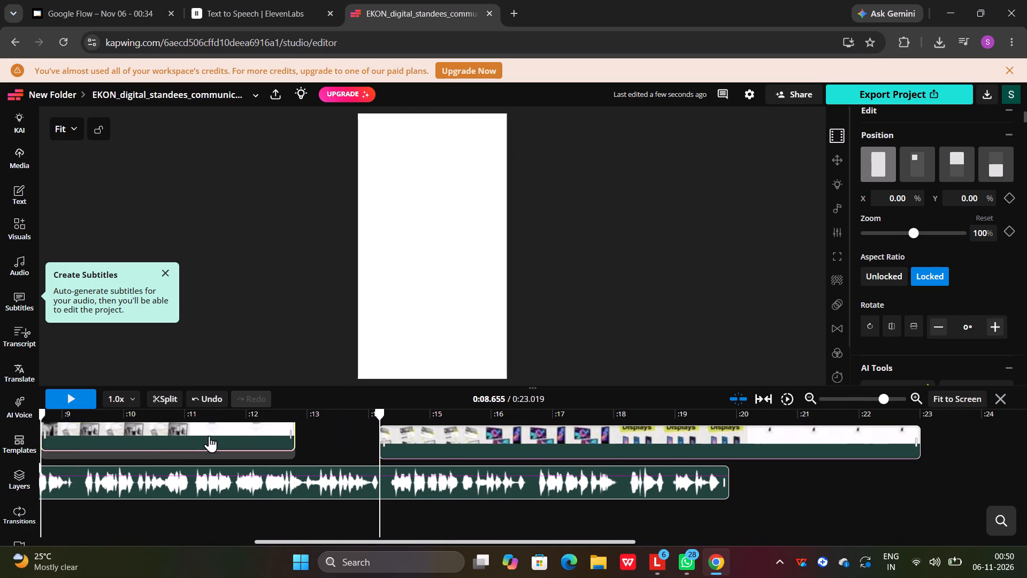
pyautogui.moveTo(209, 436); pyautogui.dragTo(130, 445)
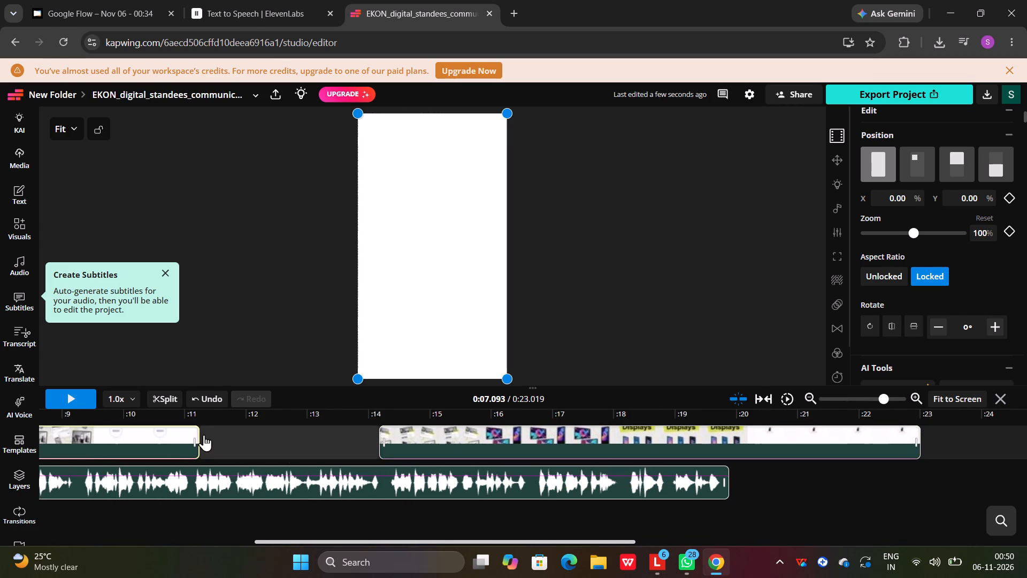
pyautogui.hscroll(8, 204, 435)
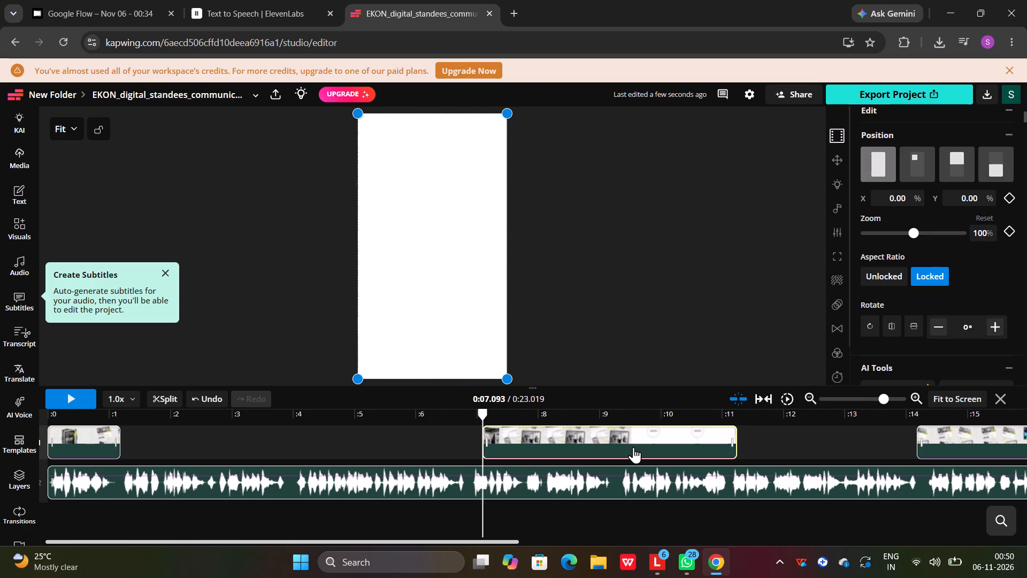
pyautogui.moveTo(619, 443); pyautogui.dragTo(268, 438)
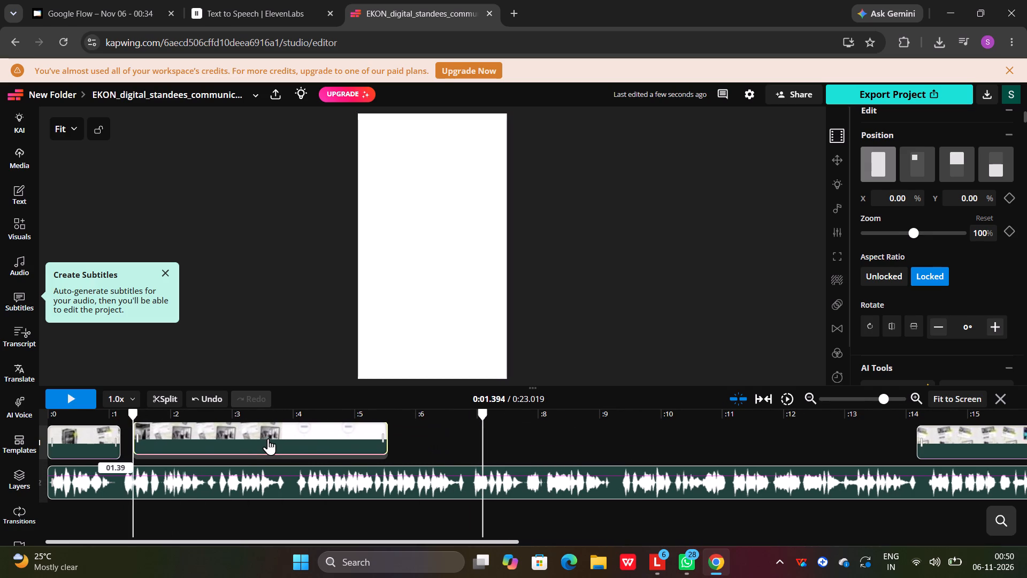
pyautogui.moveTo(268, 438); pyautogui.dragTo(260, 443)
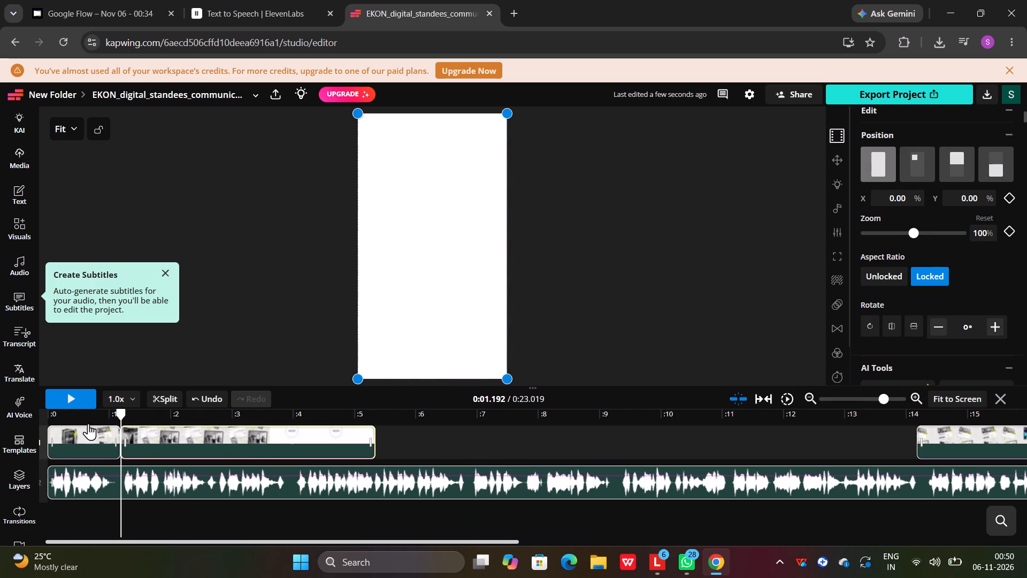
# Play the rearranged opening scenes from the start to about 5.1 seconds and replay parts to check them against the voice-over.
pyautogui.moveTo(122, 419); pyautogui.dragTo(14, 411)
pyautogui.click(59, 397)
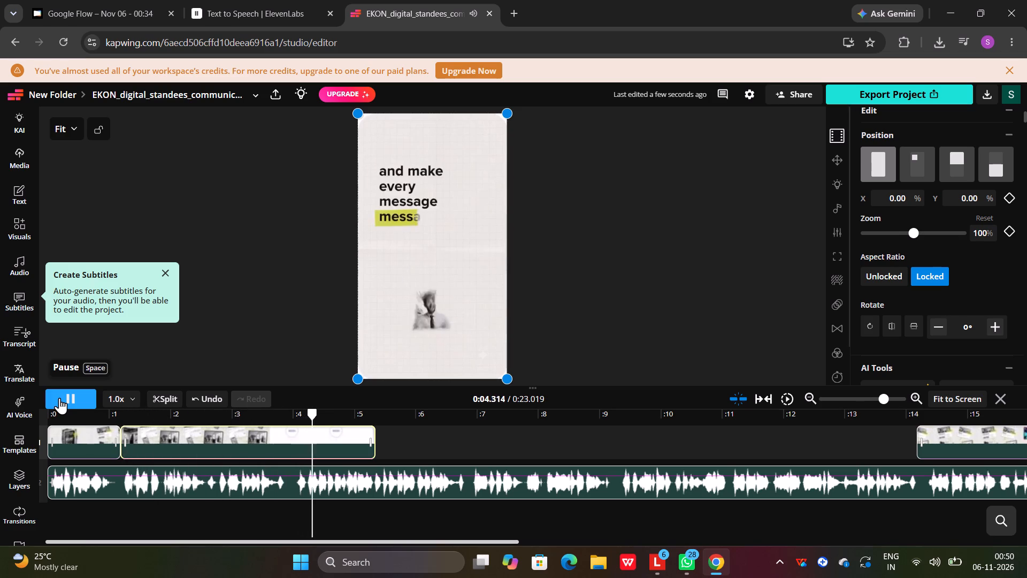
pyautogui.click(59, 398)
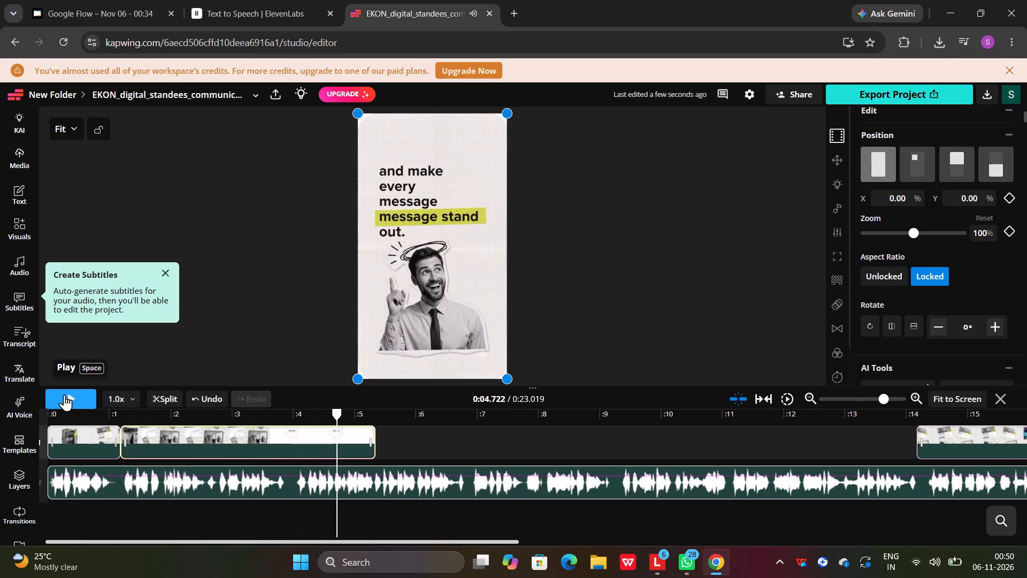
pyautogui.click(64, 394)
pyautogui.click(64, 394)
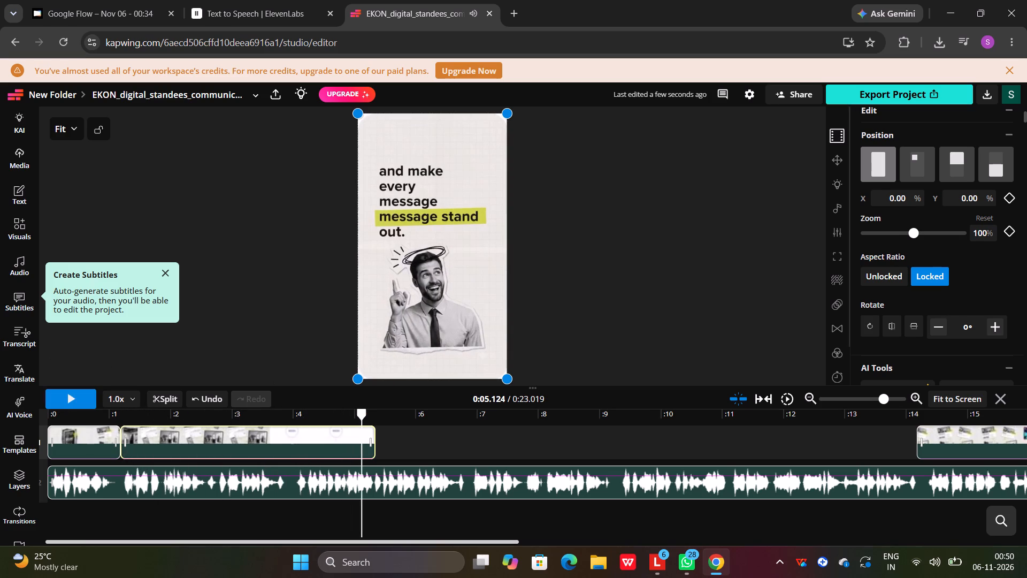
pyautogui.moveTo(363, 420); pyautogui.dragTo(86, 445)
pyautogui.click(79, 398)
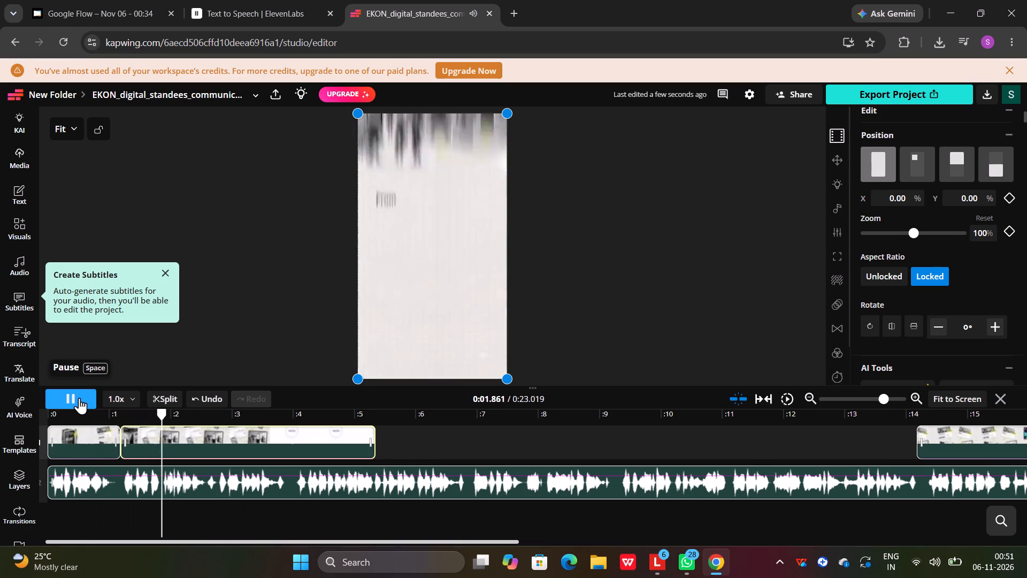
pyautogui.click(79, 398)
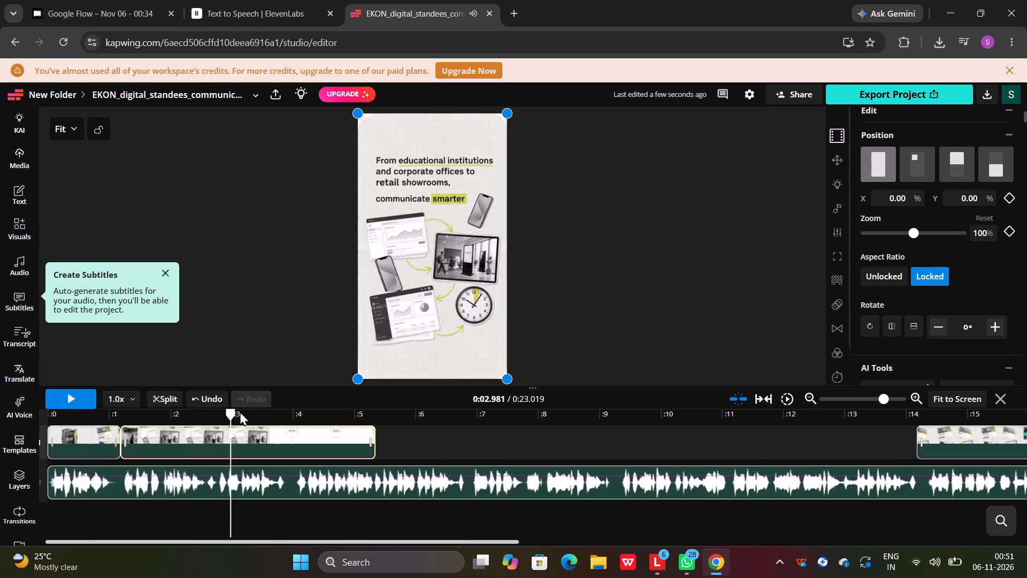
pyautogui.moveTo(231, 417); pyautogui.dragTo(104, 415)
pyautogui.click(60, 402)
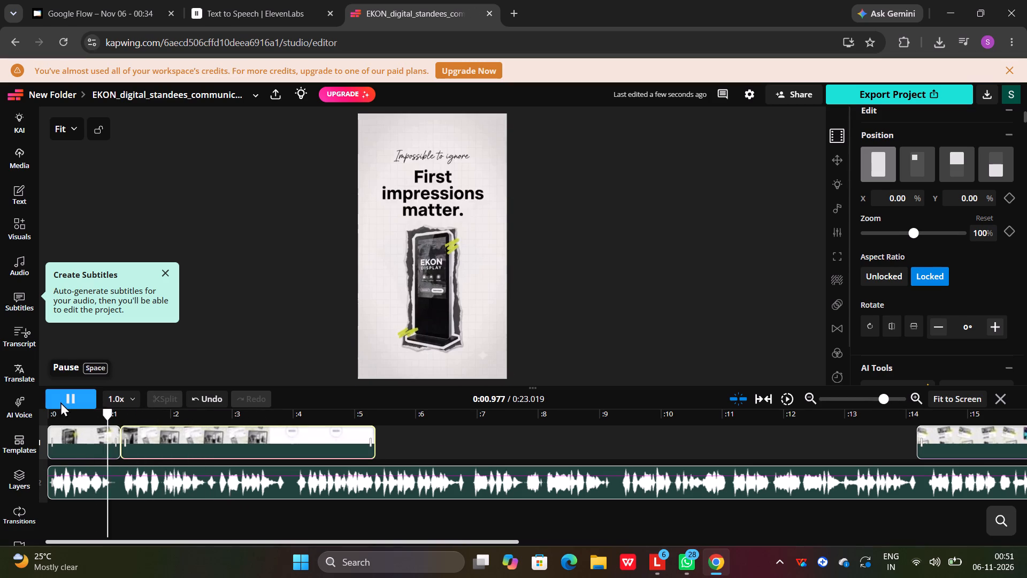
pyautogui.click(61, 402)
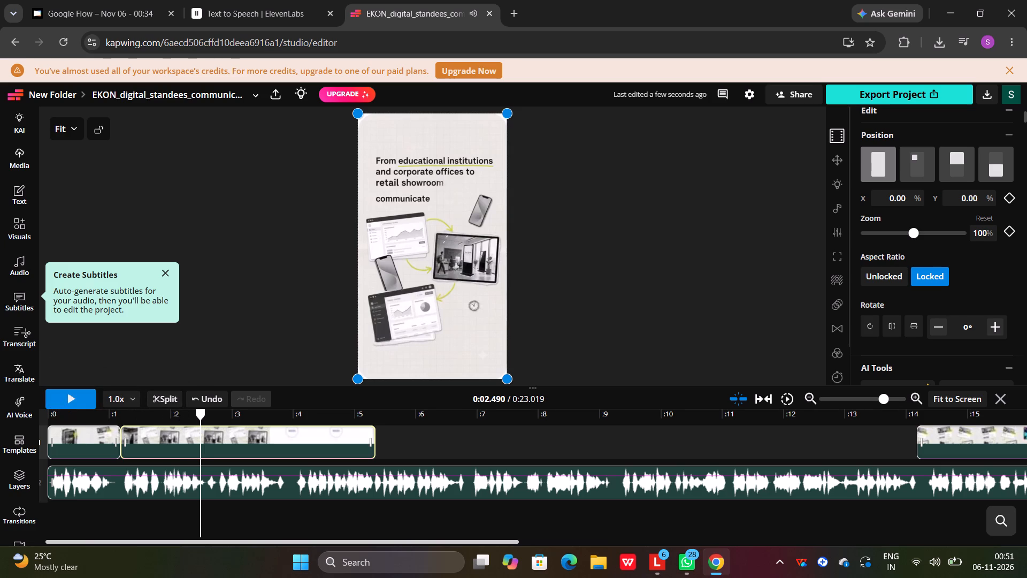
# Find the start of the "From educational institutions" scene and split the second-video clip there, at about 1.88 seconds.
pyautogui.moveTo(201, 415); pyautogui.dragTo(167, 412)
pyautogui.click(68, 394)
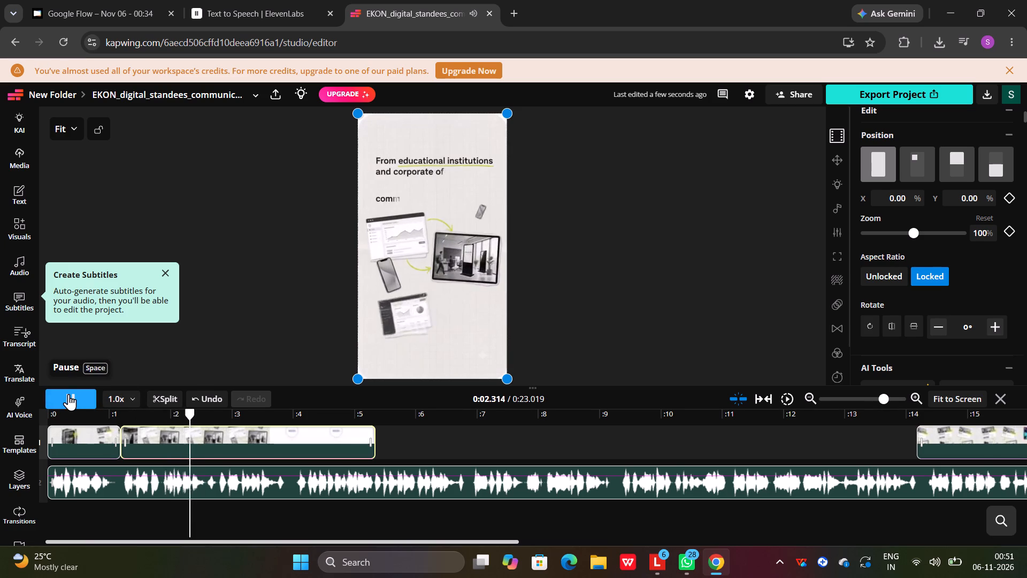
pyautogui.click(68, 394)
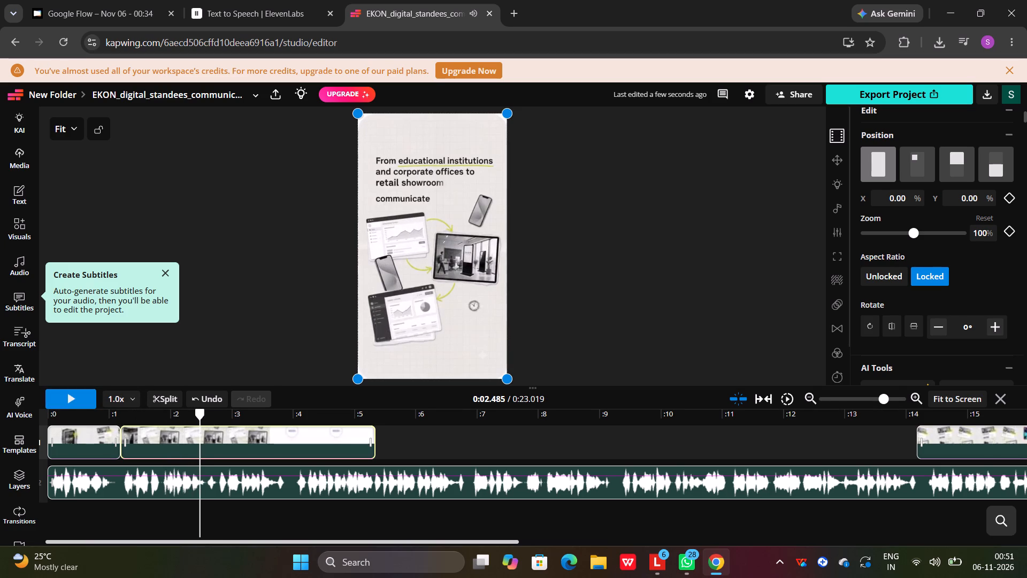
pyautogui.moveTo(204, 410); pyautogui.dragTo(172, 410)
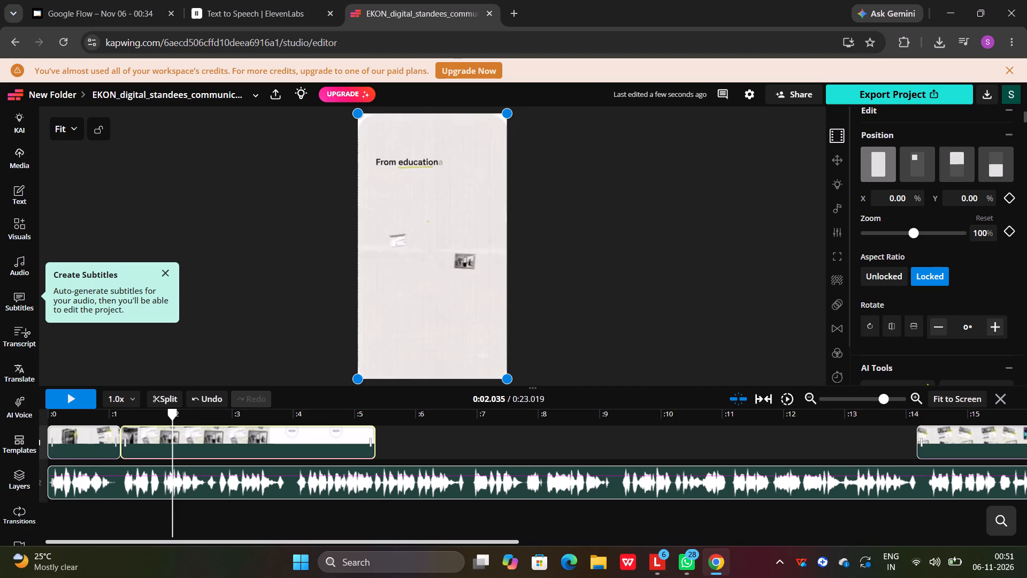
pyautogui.moveTo(173, 413); pyautogui.dragTo(155, 410)
pyautogui.click(73, 393)
pyautogui.click(73, 393)
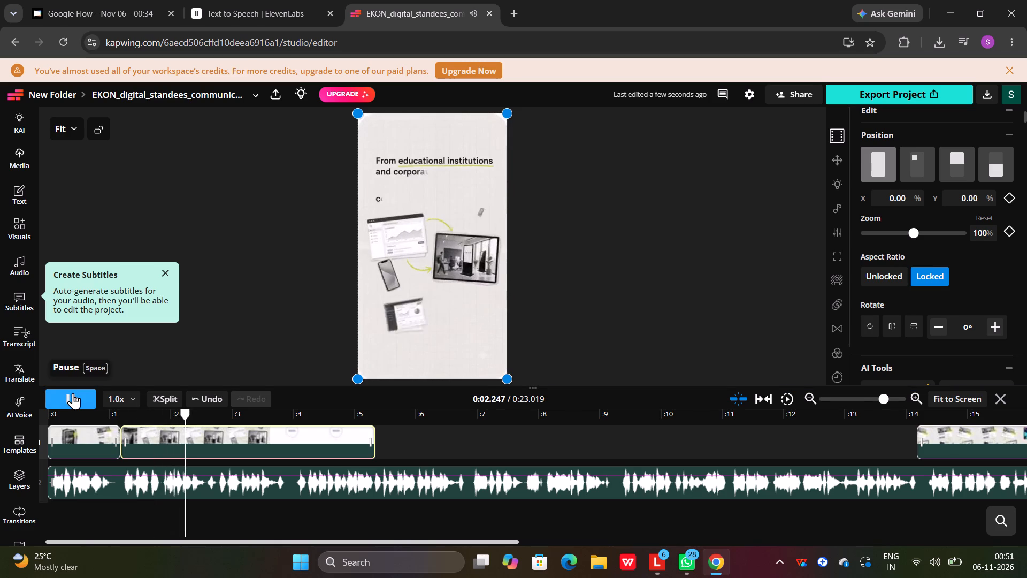
pyautogui.moveTo(186, 420); pyautogui.dragTo(163, 415)
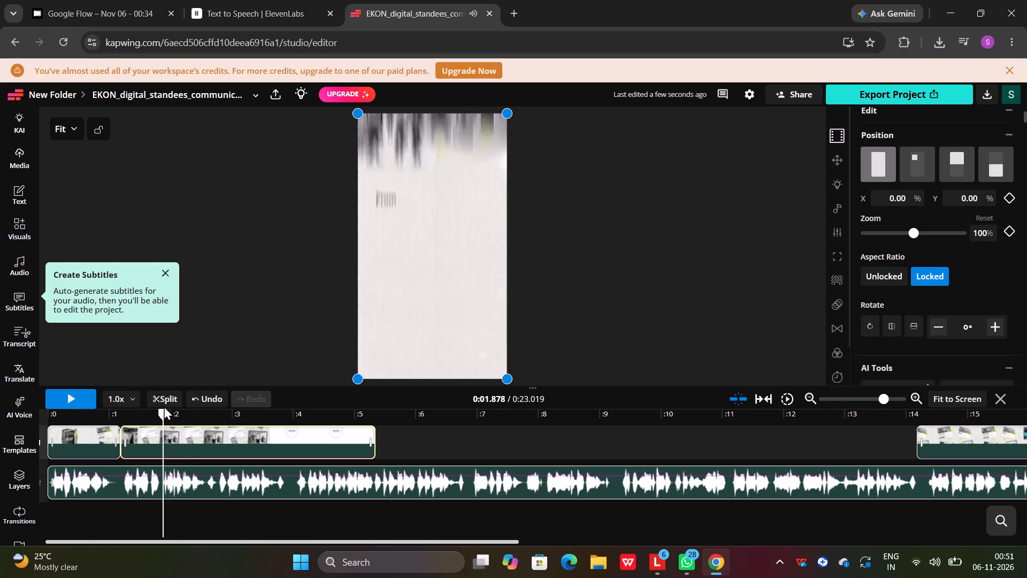
pyautogui.click(166, 399)
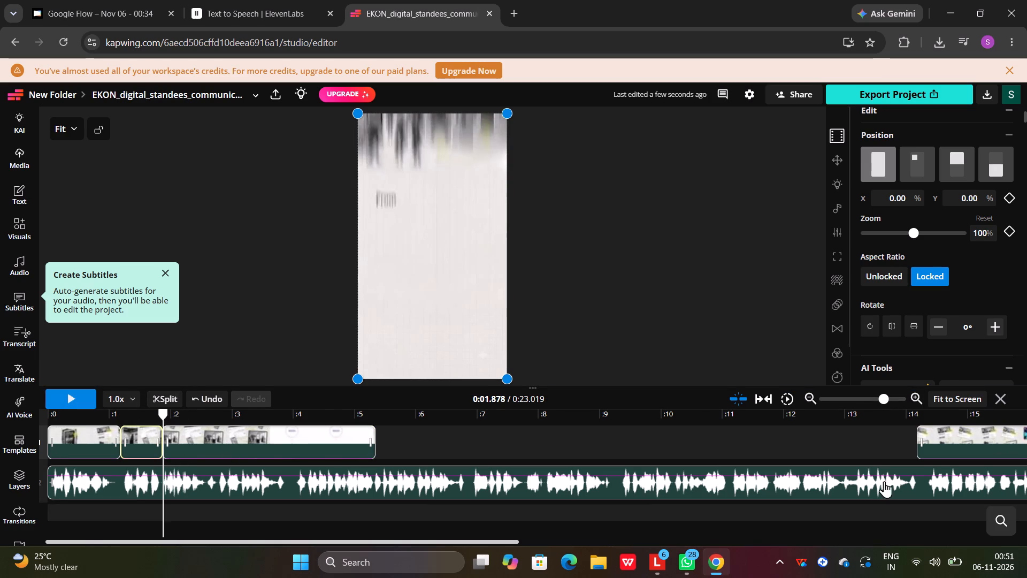
# Play the long clip from its start at about 14.2 seconds to about 17.4 seconds to review its scenes.
pyautogui.moveTo(164, 420); pyautogui.dragTo(919, 378)
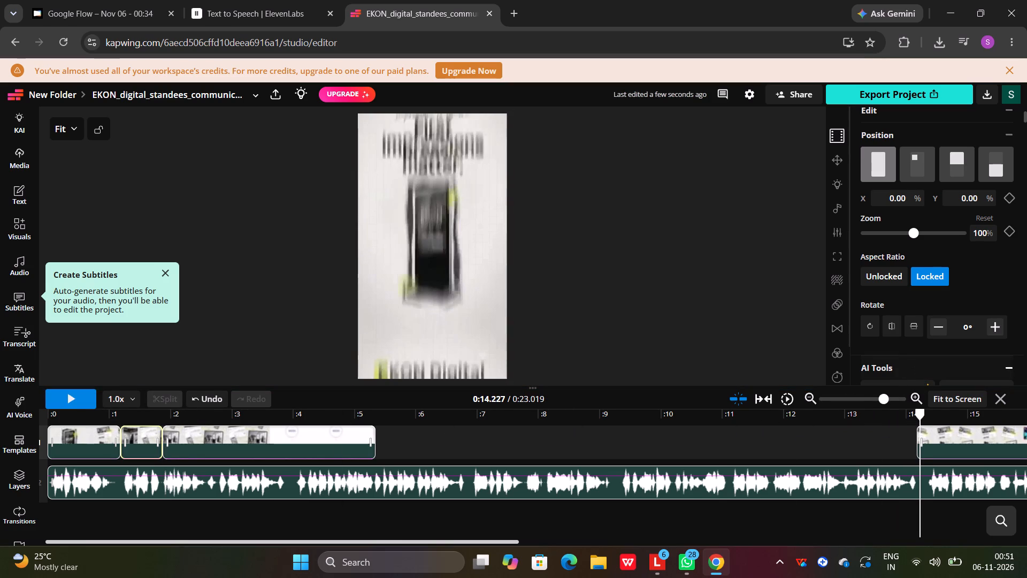
pyautogui.click(65, 400)
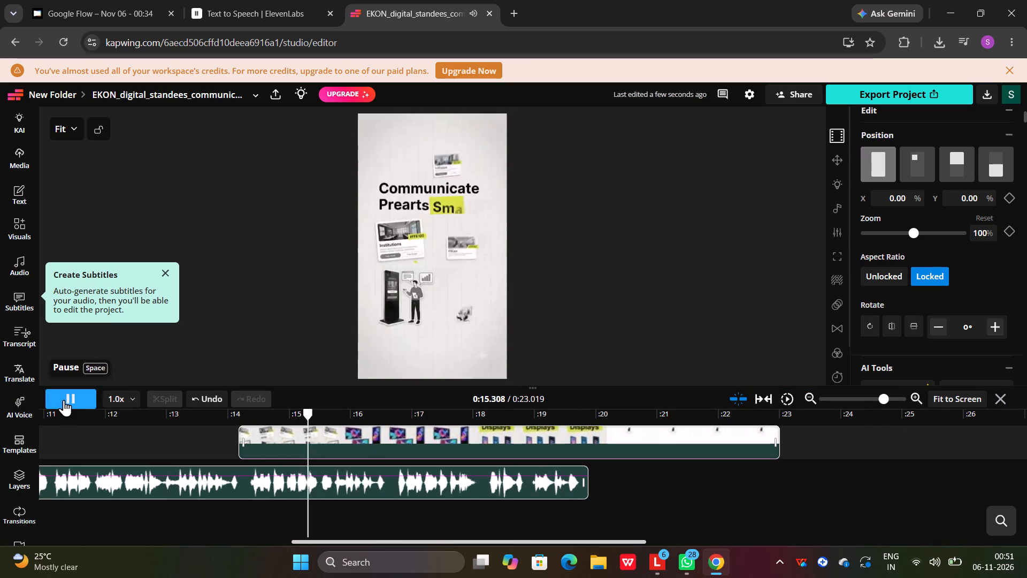
pyautogui.click(63, 399)
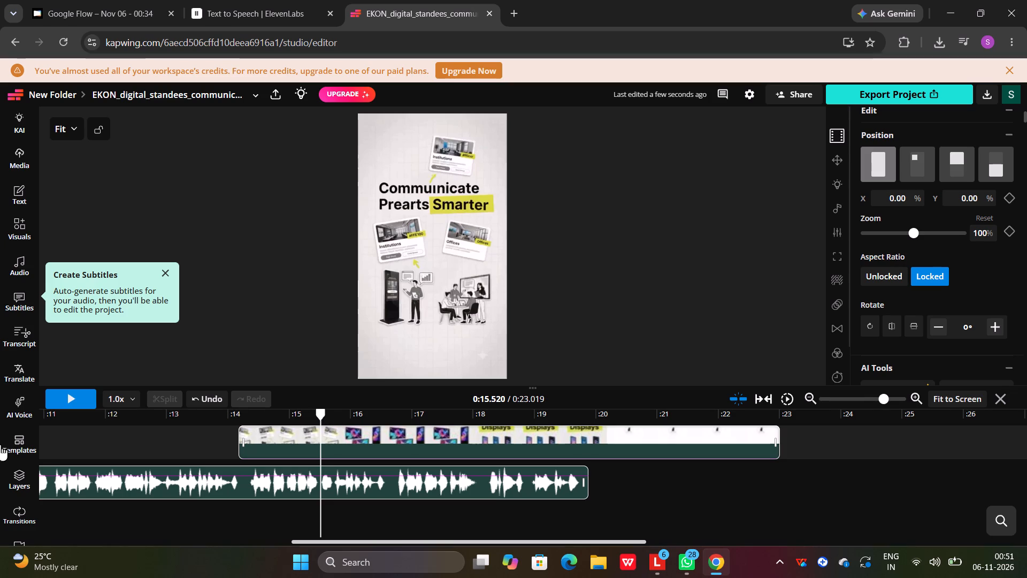
pyautogui.click(70, 398)
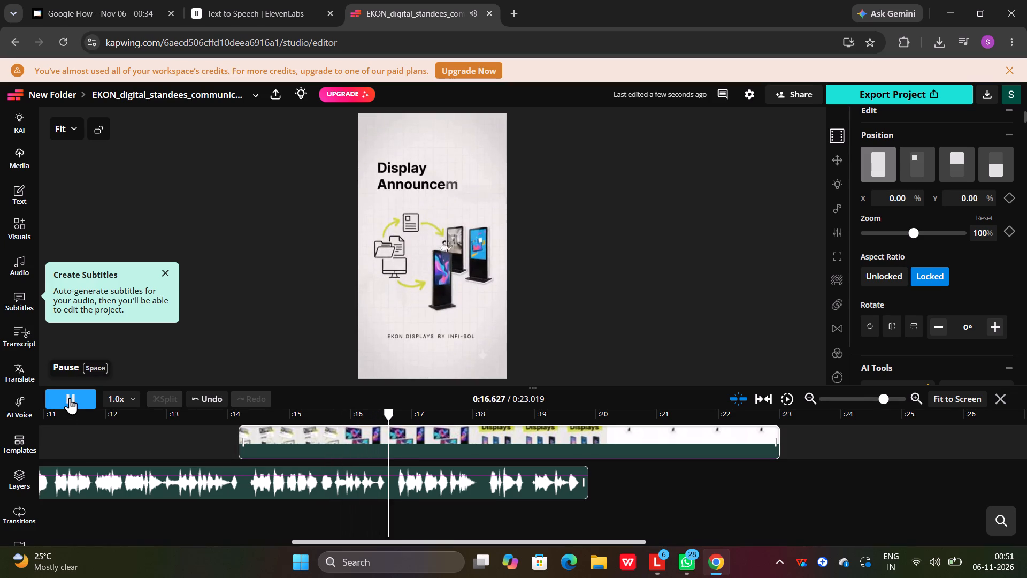
pyautogui.click(69, 397)
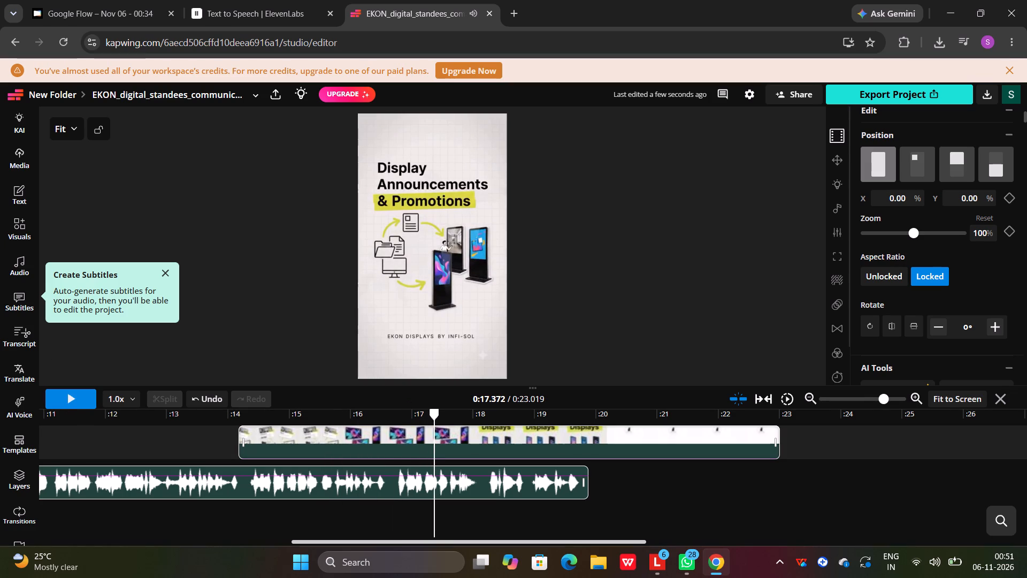
# Return to the opening clips and check the "From educational institutions" scene around 3.2 seconds against the voice-over.
pyautogui.moveTo(435, 421); pyautogui.dragTo(0, 428)
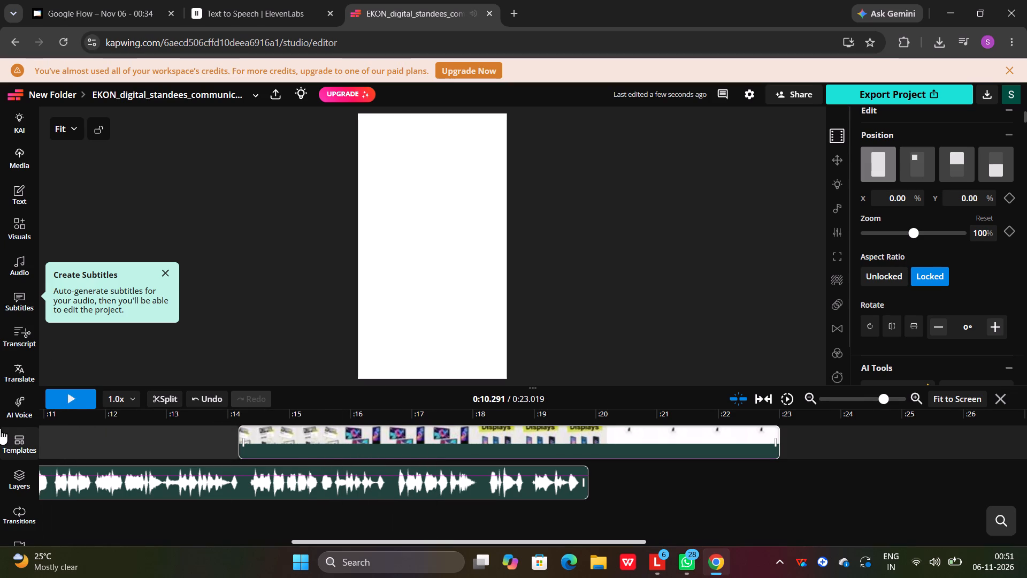
pyautogui.moveTo(0, 428); pyautogui.dragTo(3, 426)
pyautogui.hscroll(5, 29, 448)
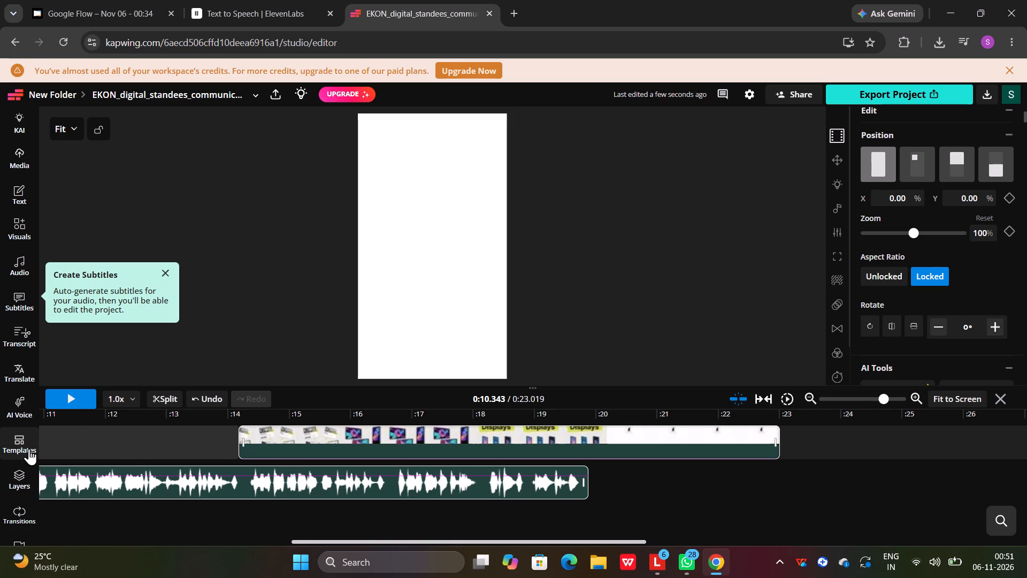
pyautogui.hscroll(11, 29, 448)
pyautogui.hscroll(8, 115, 442)
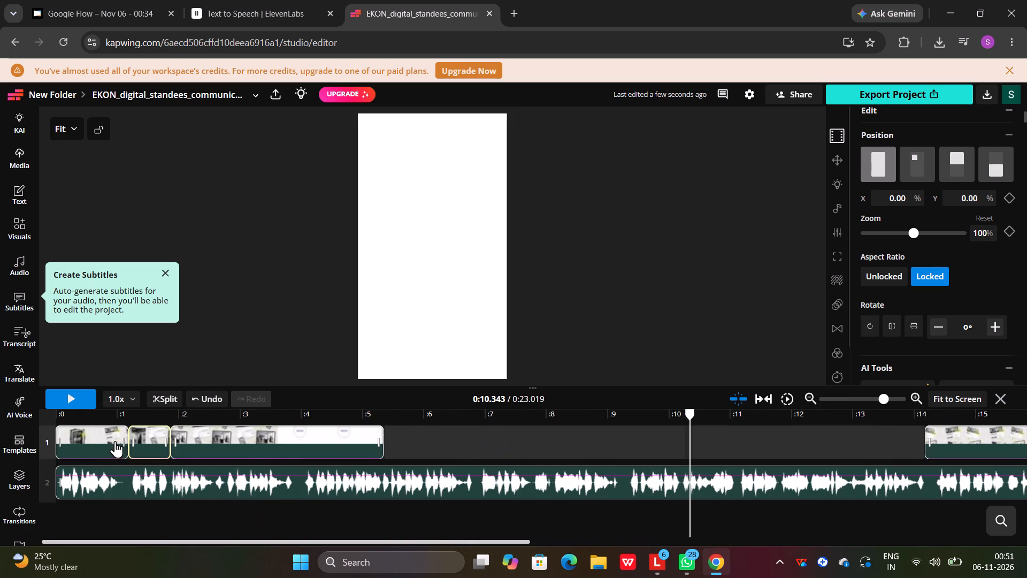
pyautogui.moveTo(694, 415); pyautogui.dragTo(430, 440)
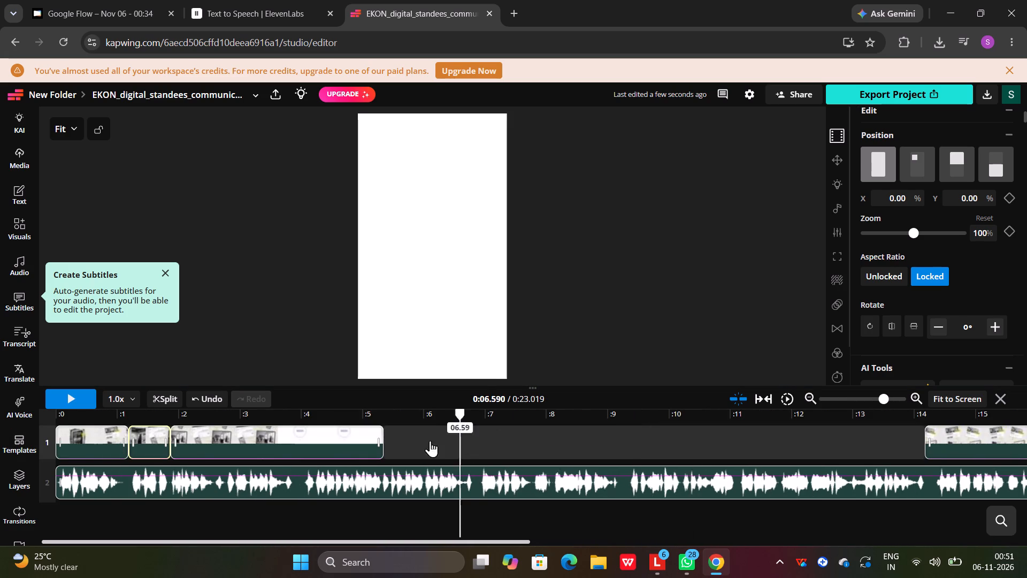
pyautogui.moveTo(430, 440); pyautogui.dragTo(284, 450)
pyautogui.click(76, 400)
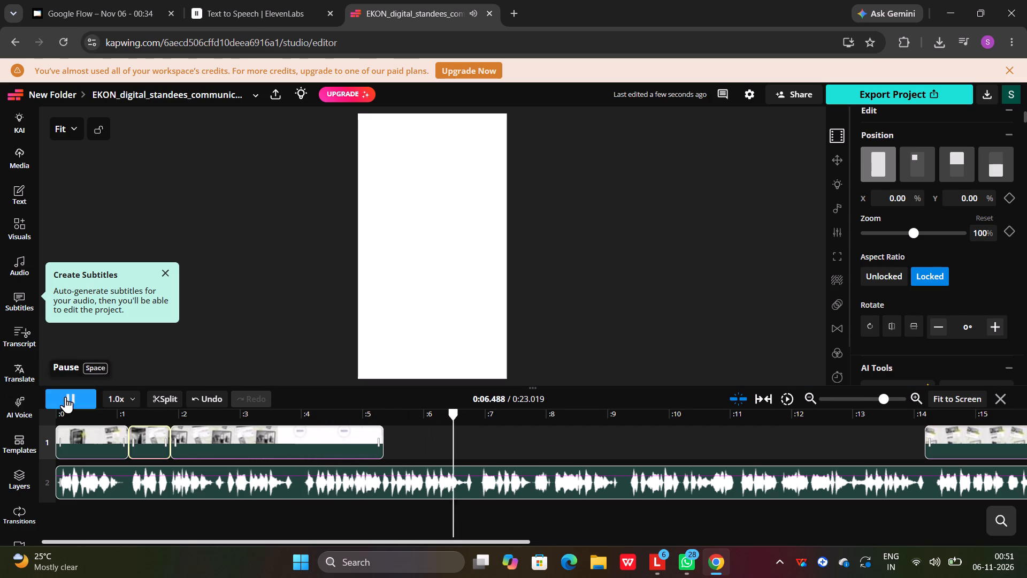
pyautogui.click(65, 396)
pyautogui.moveTo(462, 414); pyautogui.dragTo(216, 444)
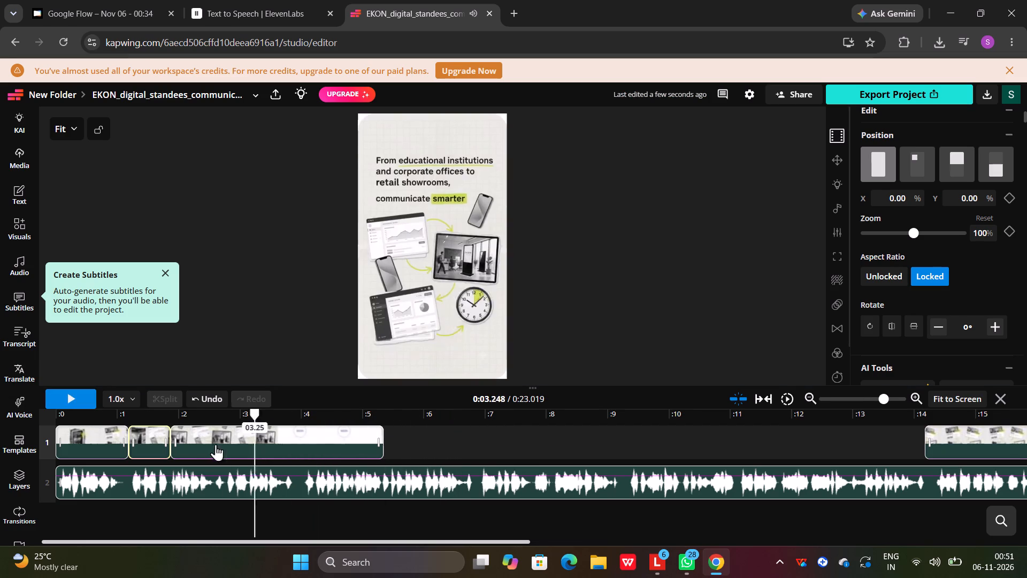
pyautogui.moveTo(216, 444); pyautogui.dragTo(202, 444)
pyautogui.click(82, 406)
pyautogui.click(82, 406)
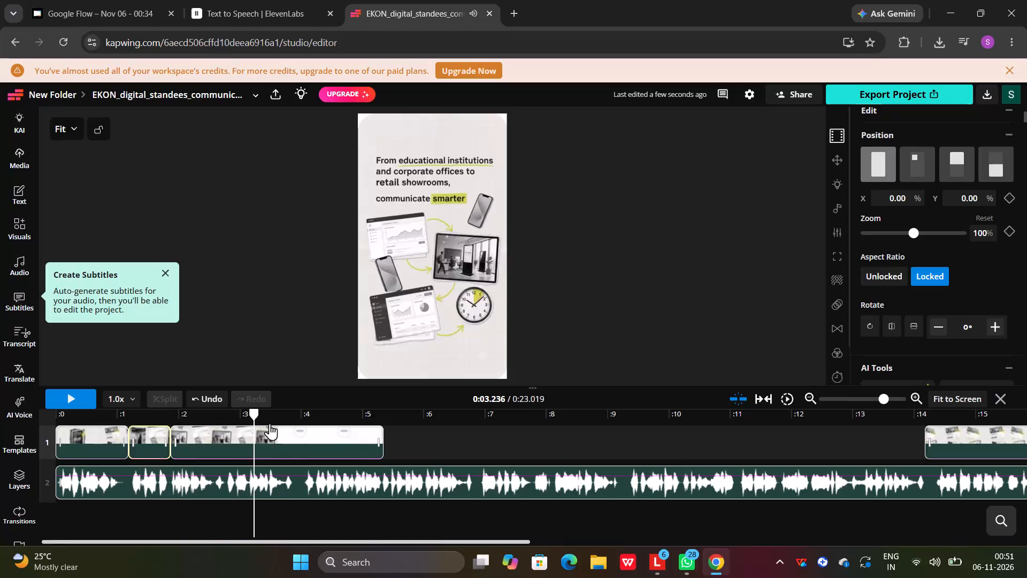
# Find the end of the "and make every message stand out" scene and split the clip there, at about 5.2 seconds.
pyautogui.moveTo(253, 417); pyautogui.dragTo(691, 441)
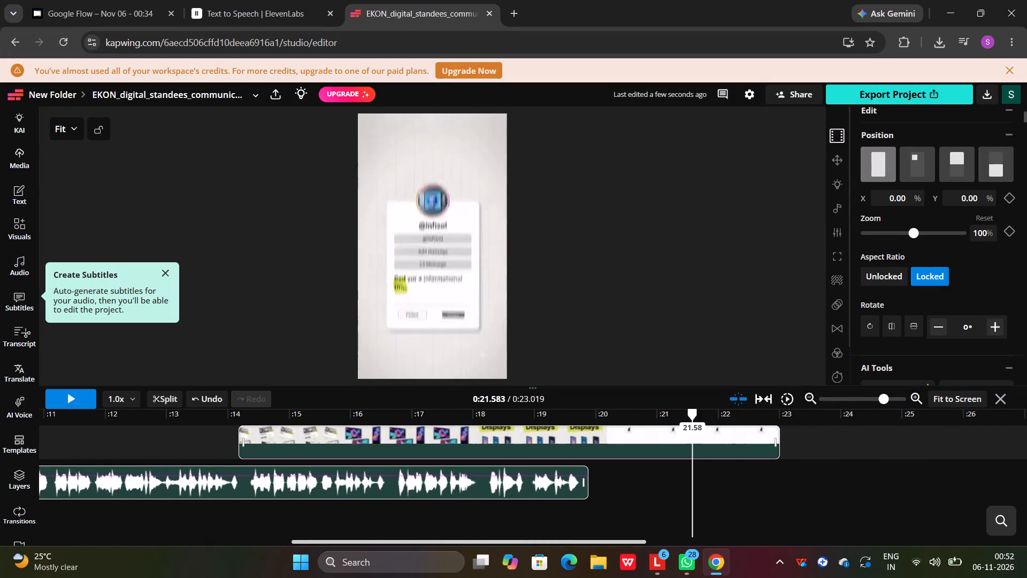
pyautogui.moveTo(691, 441); pyautogui.dragTo(0, 473)
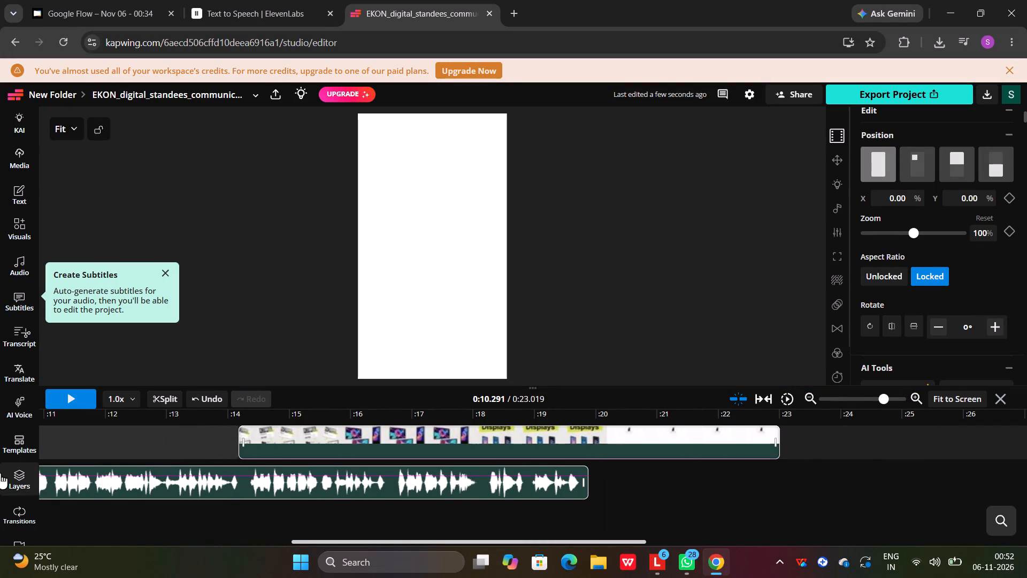
pyautogui.moveTo(0, 473); pyautogui.dragTo(1, 450)
pyautogui.hscroll(6, 82, 433)
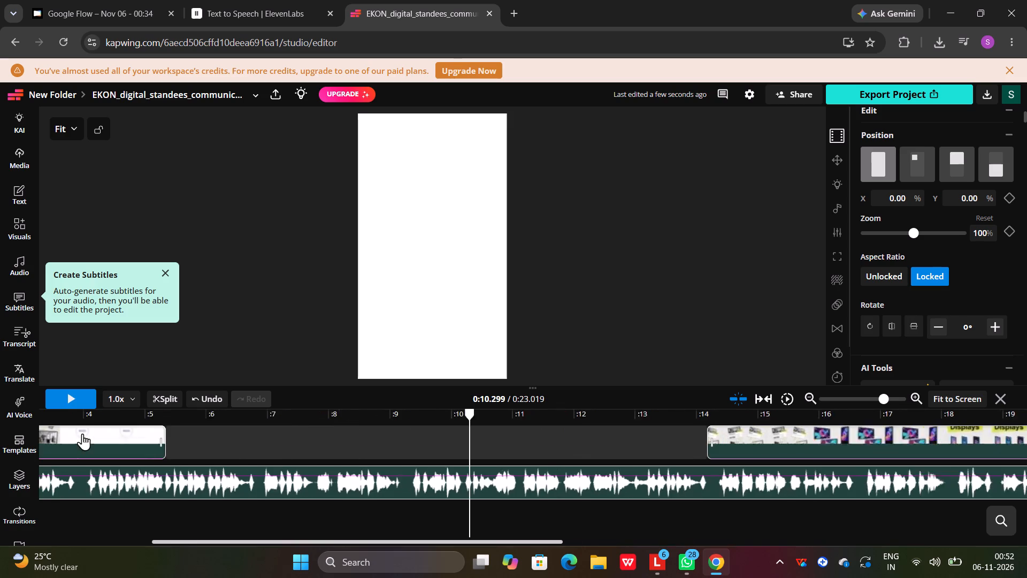
pyautogui.hscroll(2, 82, 433)
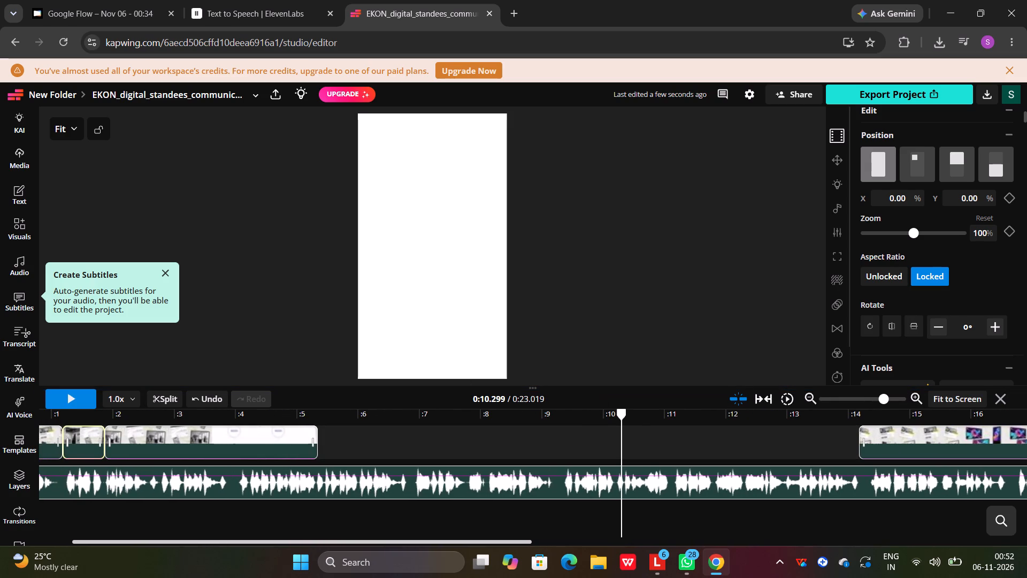
pyautogui.moveTo(623, 414); pyautogui.dragTo(279, 427)
pyautogui.click(64, 401)
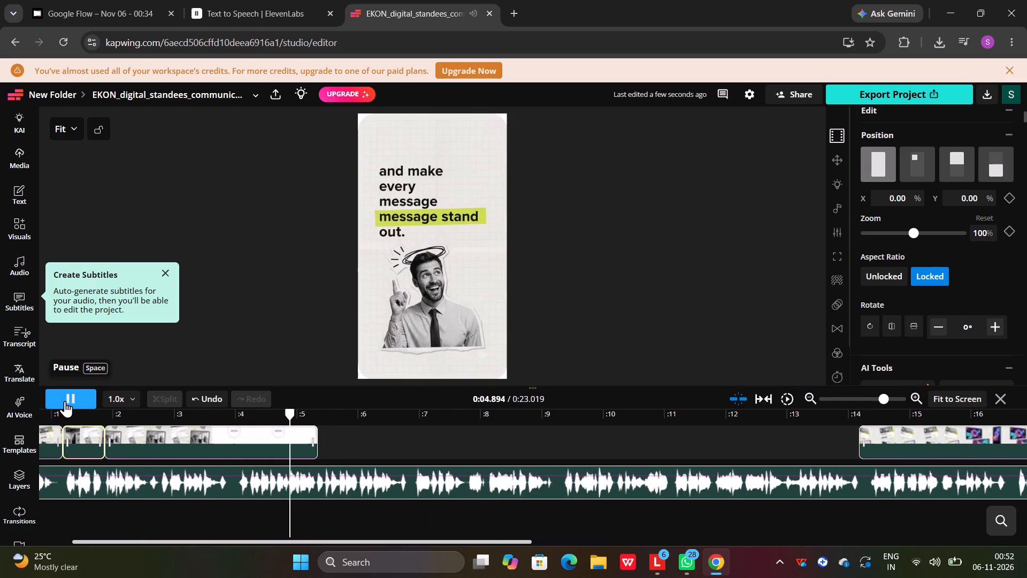
pyautogui.click(65, 400)
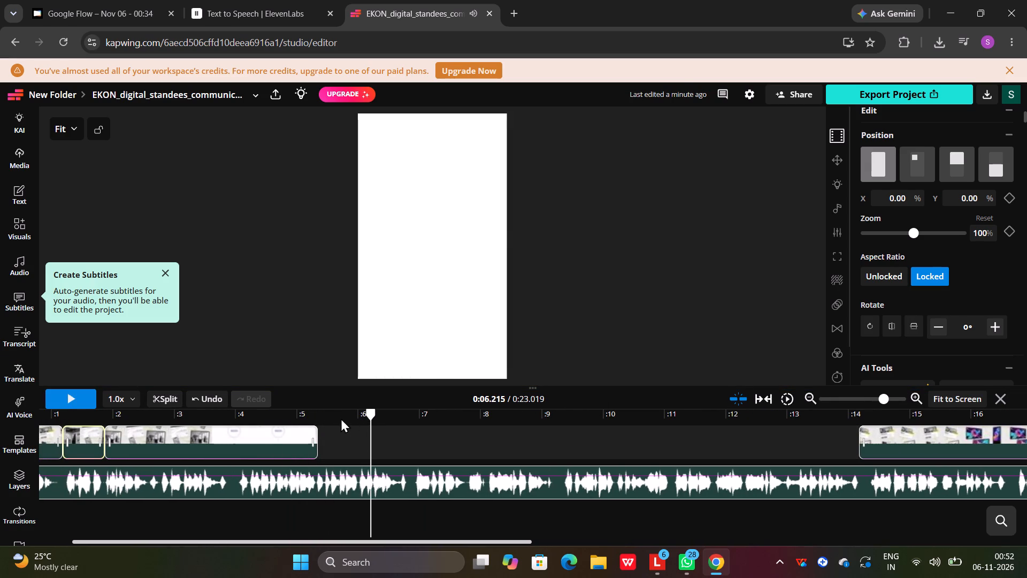
pyautogui.moveTo(371, 414); pyautogui.dragTo(272, 398)
pyautogui.click(70, 400)
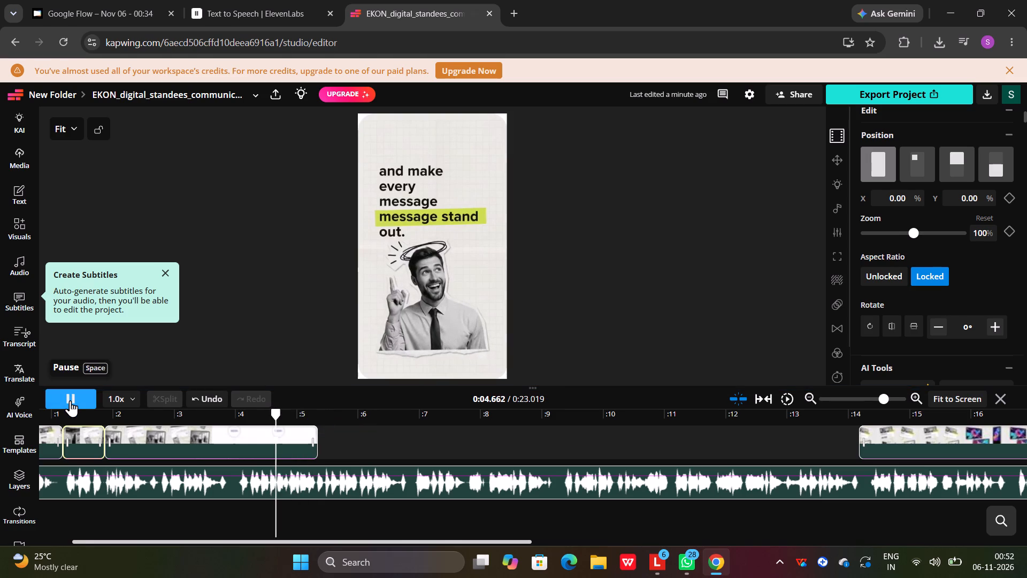
pyautogui.click(70, 400)
pyautogui.doubleClick(70, 400)
pyautogui.doubleClick(70, 400)
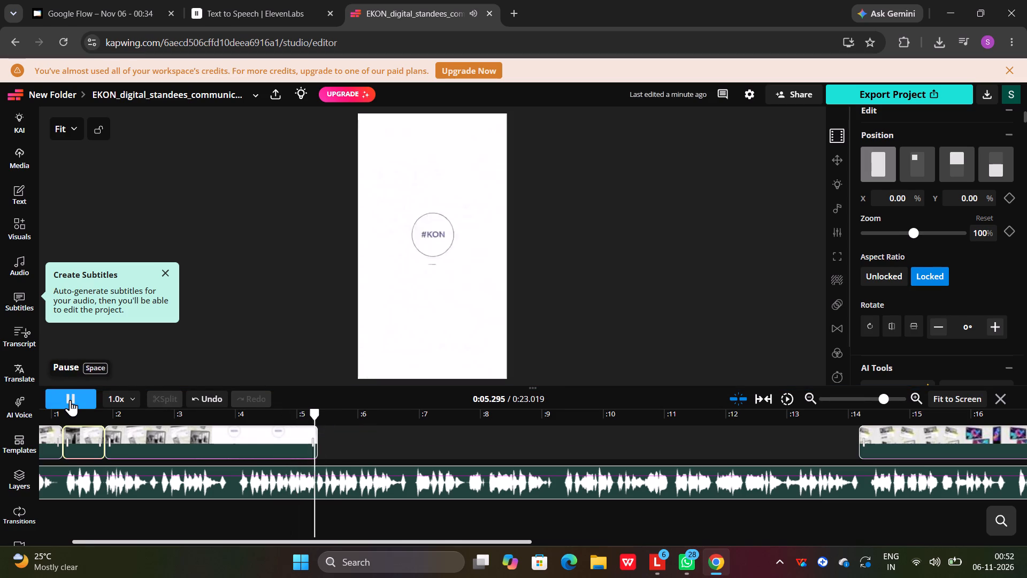
pyautogui.moveTo(332, 412); pyautogui.dragTo(302, 410)
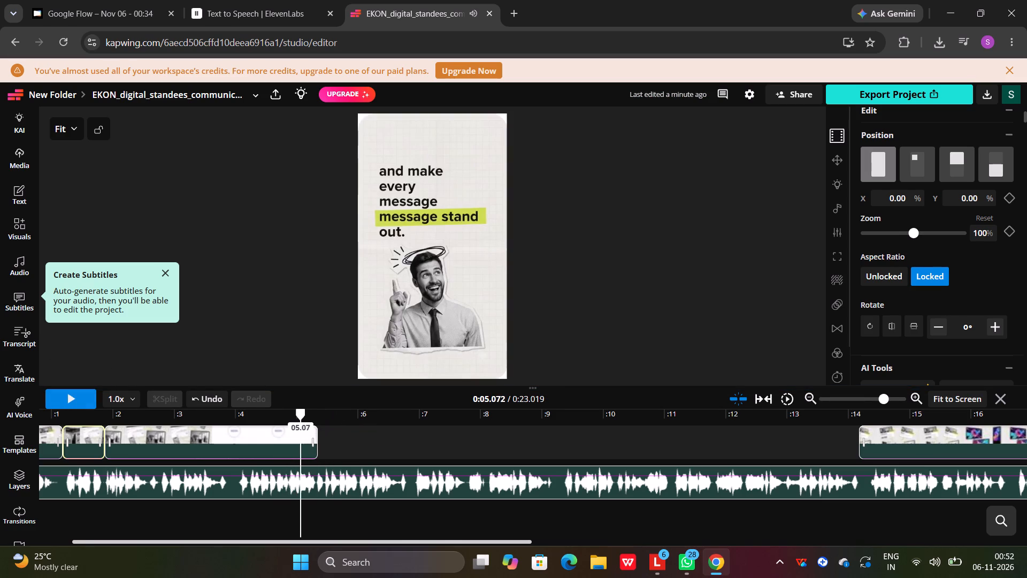
pyautogui.moveTo(302, 410); pyautogui.dragTo(309, 411)
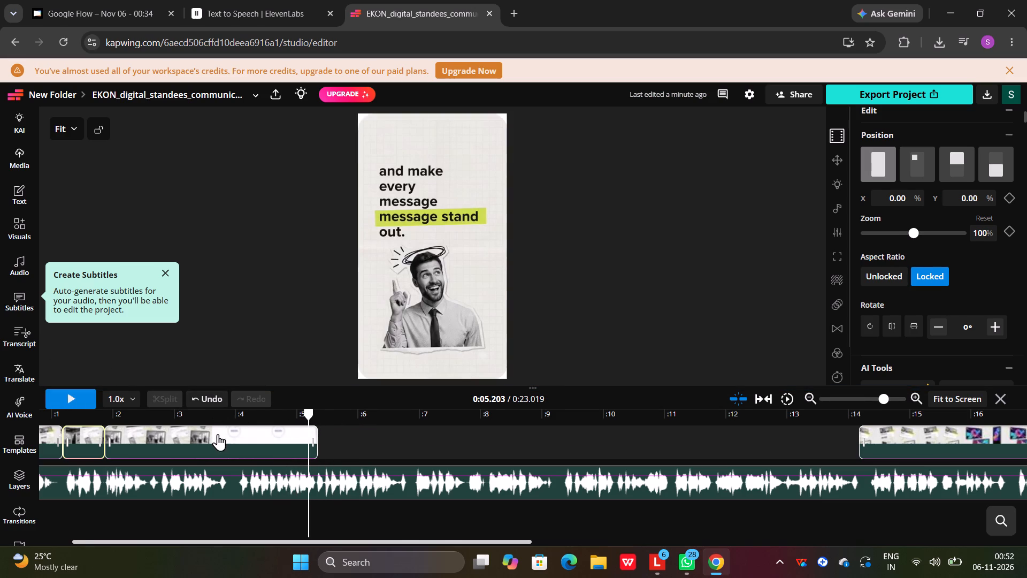
pyautogui.click(218, 434)
pyautogui.click(168, 397)
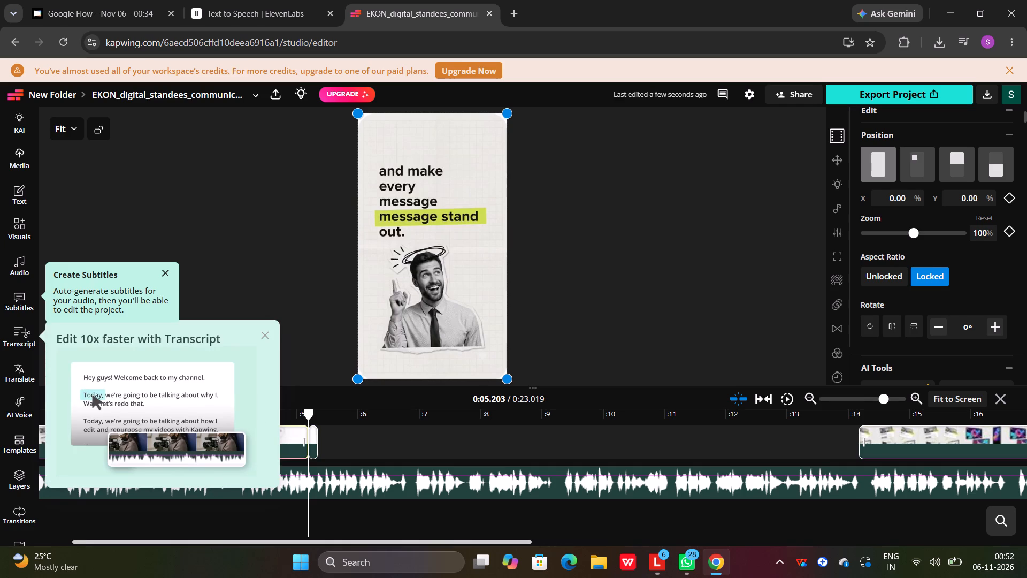
# Delete the short leftover piece after the split that follows the "and make every message stand out" scene.
pyautogui.click(317, 445)
pyautogui.click(315, 445)
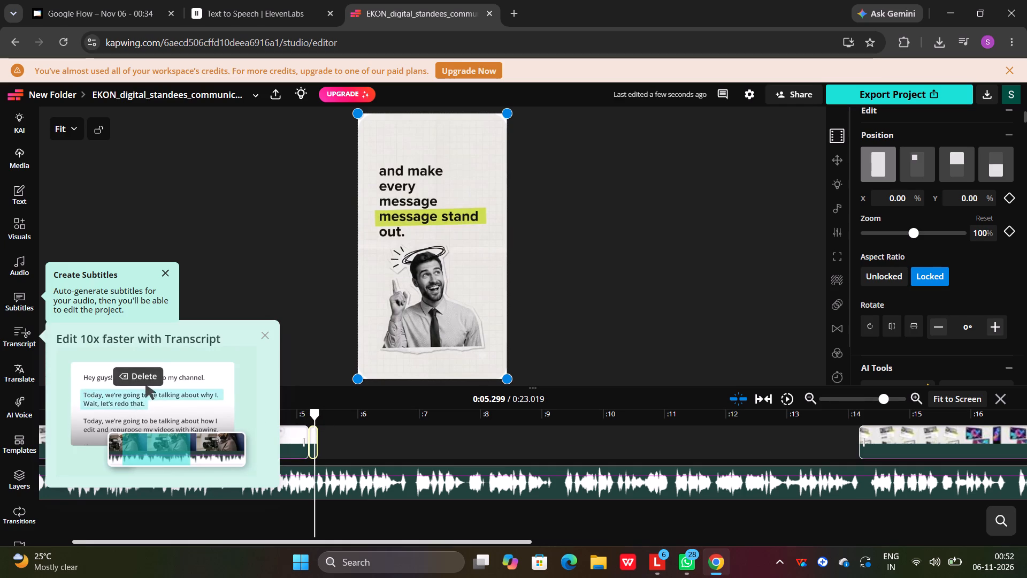
pyautogui.press('Delete')
pyautogui.click(255, 345)
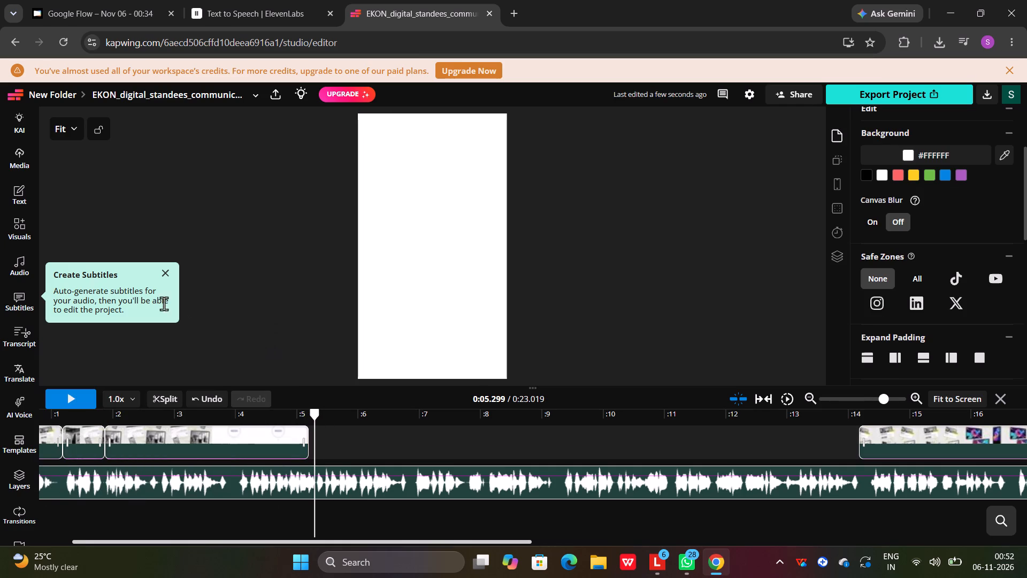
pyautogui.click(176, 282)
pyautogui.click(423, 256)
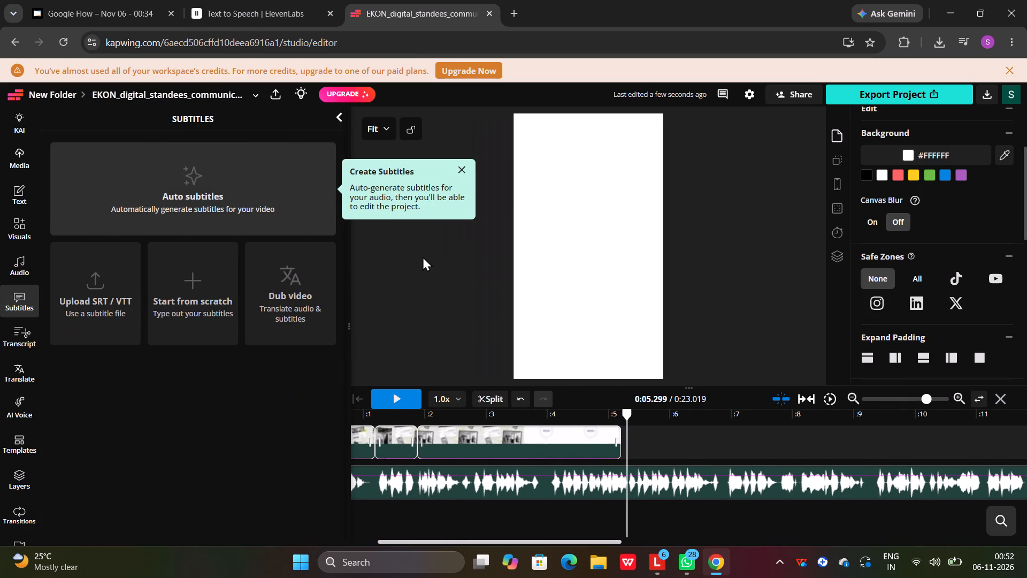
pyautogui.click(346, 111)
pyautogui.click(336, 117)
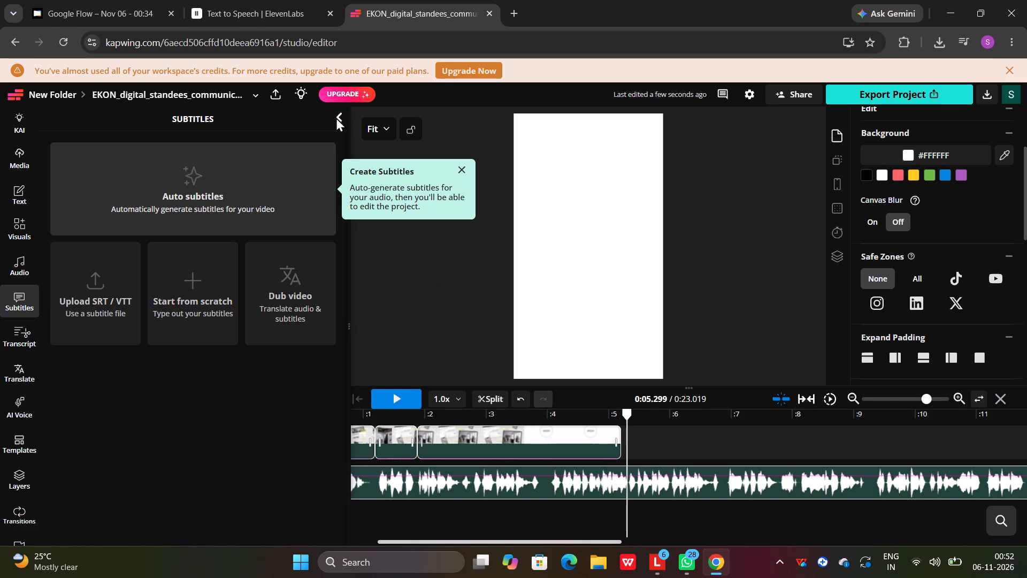
# Replay the "and make every message stand out" and "From educational institutions" scenes to check them against the voice-over.
pyautogui.moveTo(315, 410); pyautogui.dragTo(224, 393)
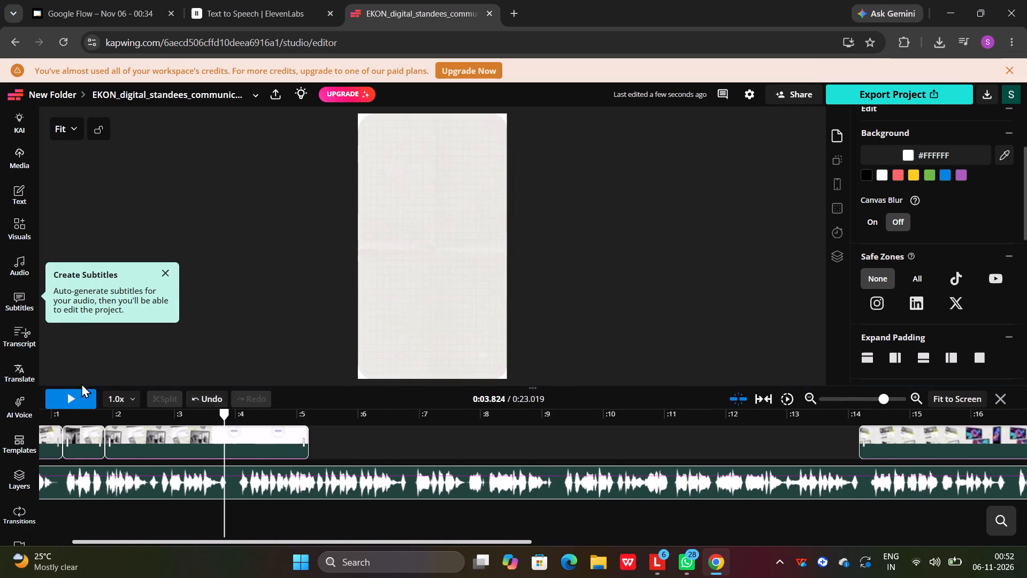
pyautogui.click(69, 404)
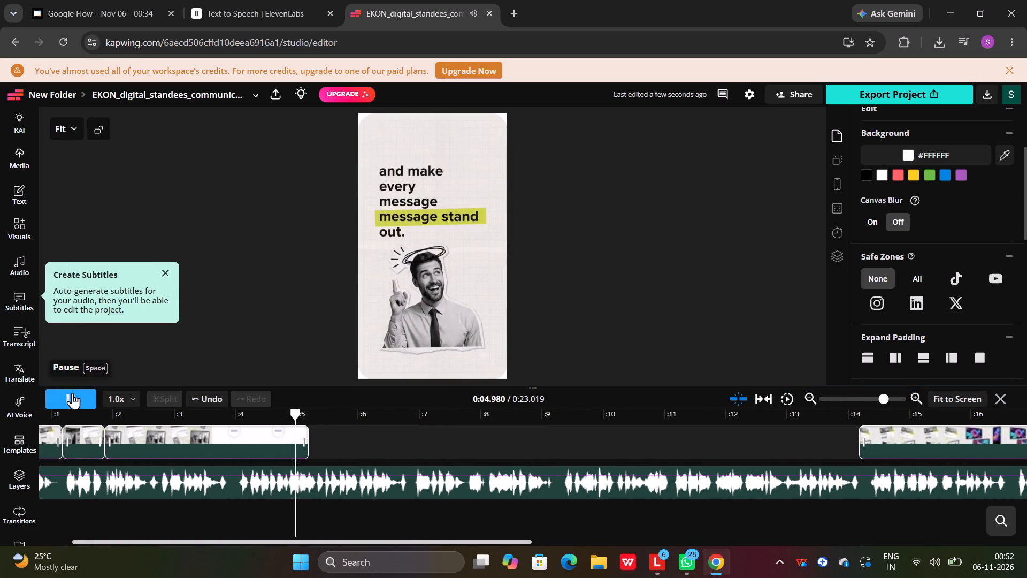
pyautogui.click(72, 393)
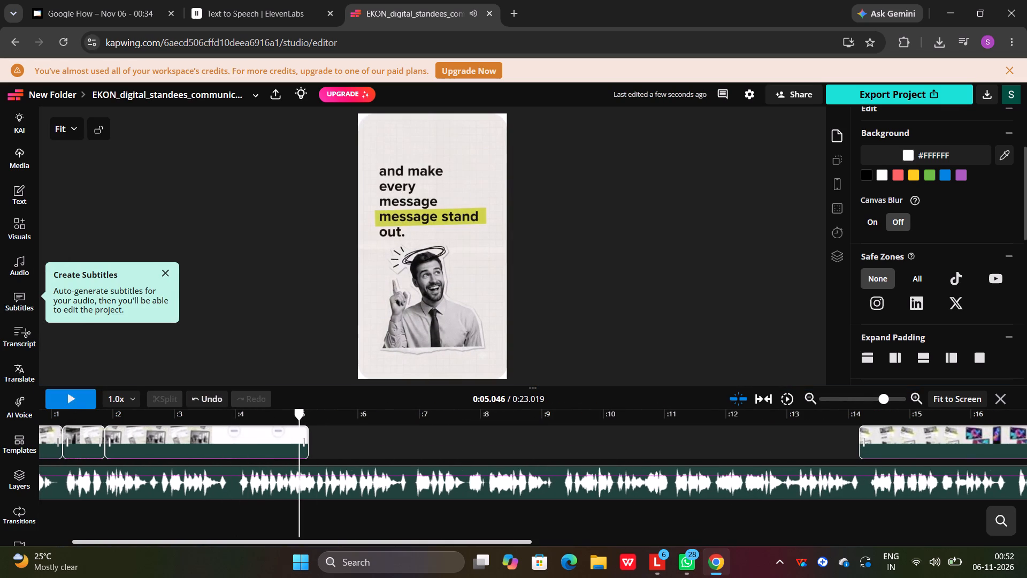
pyautogui.moveTo(298, 417); pyautogui.dragTo(130, 407)
pyautogui.click(78, 394)
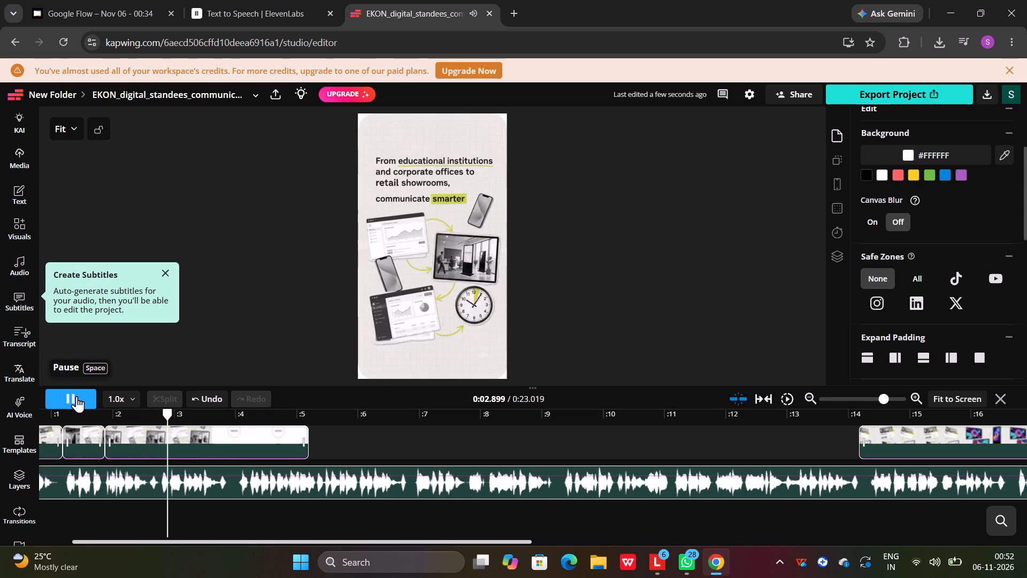
pyautogui.click(76, 396)
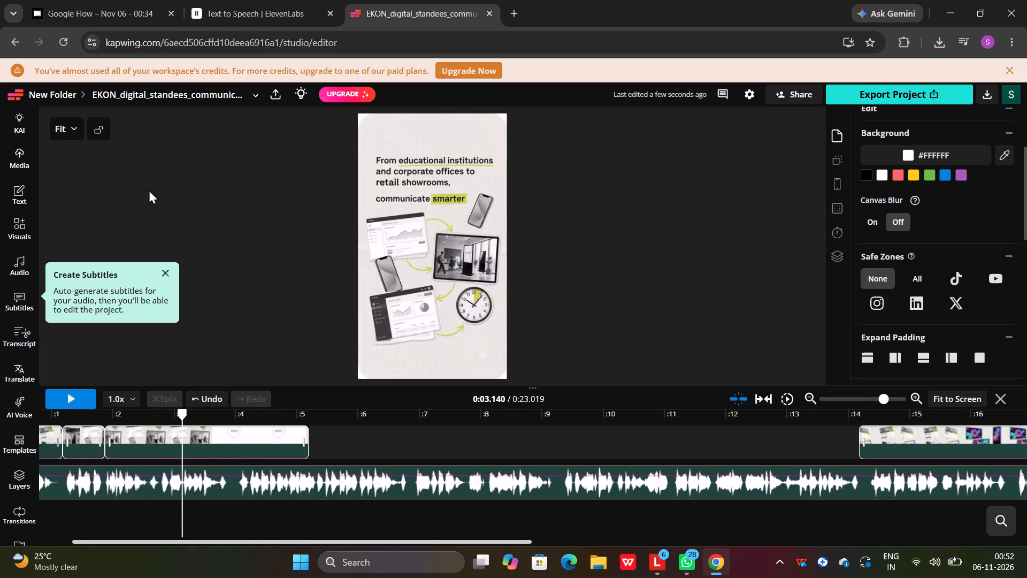
# Play the separate clip starting at about 14.2 seconds and review its scenes against the voice-over.
pyautogui.moveTo(181, 417); pyautogui.dragTo(841, 364)
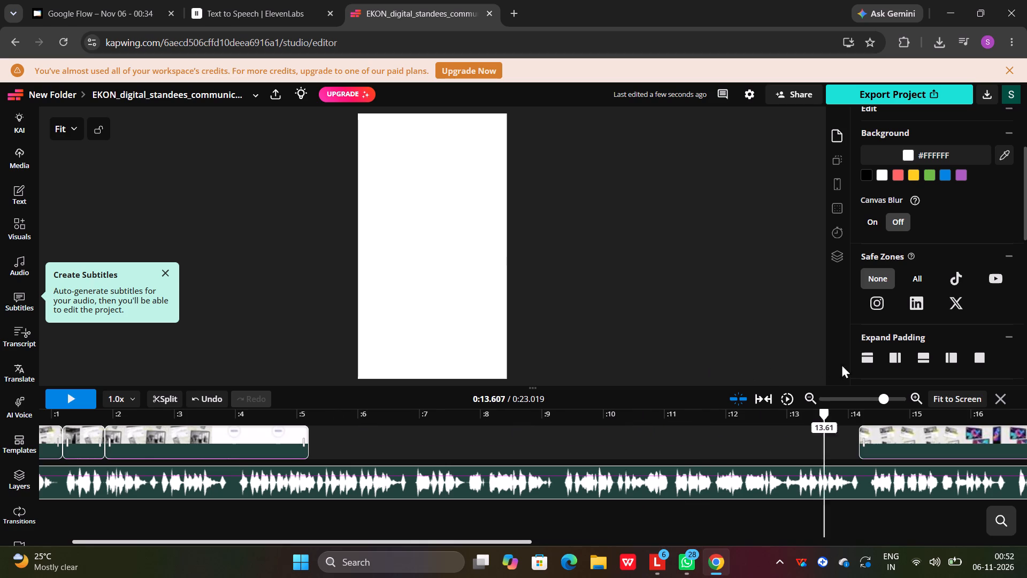
pyautogui.moveTo(841, 364); pyautogui.dragTo(863, 375)
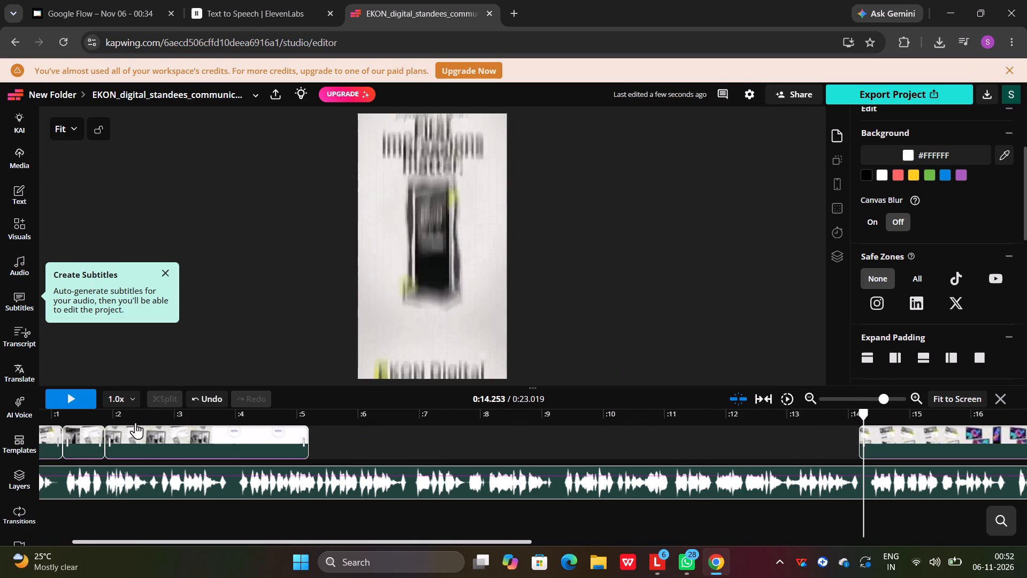
pyautogui.click(71, 400)
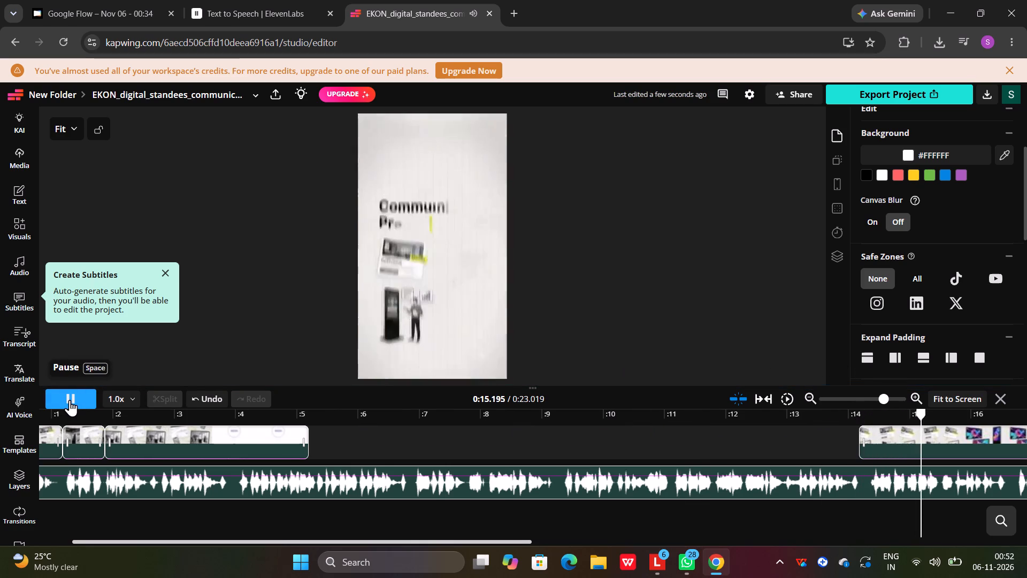
pyautogui.click(69, 399)
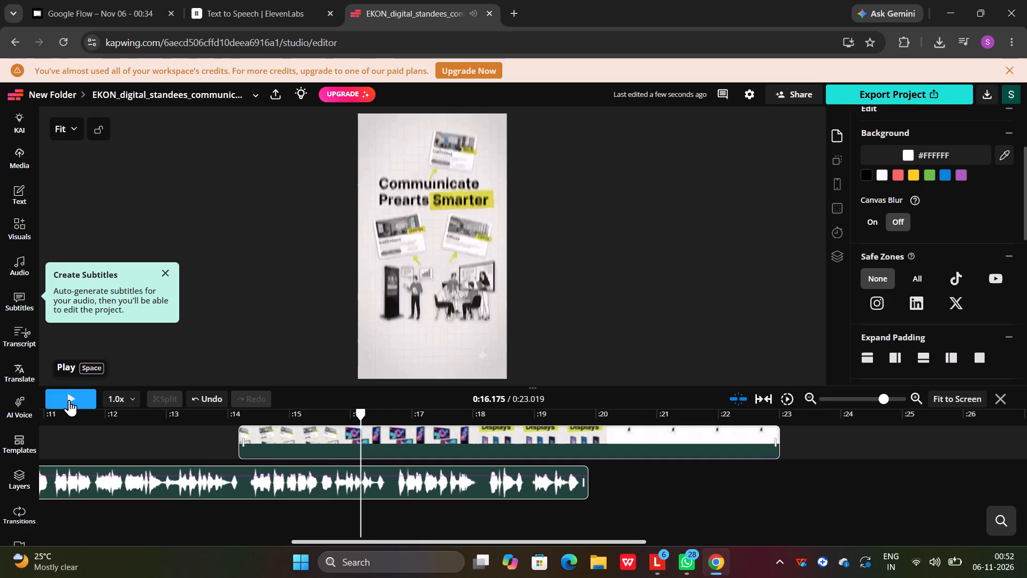
pyautogui.click(69, 400)
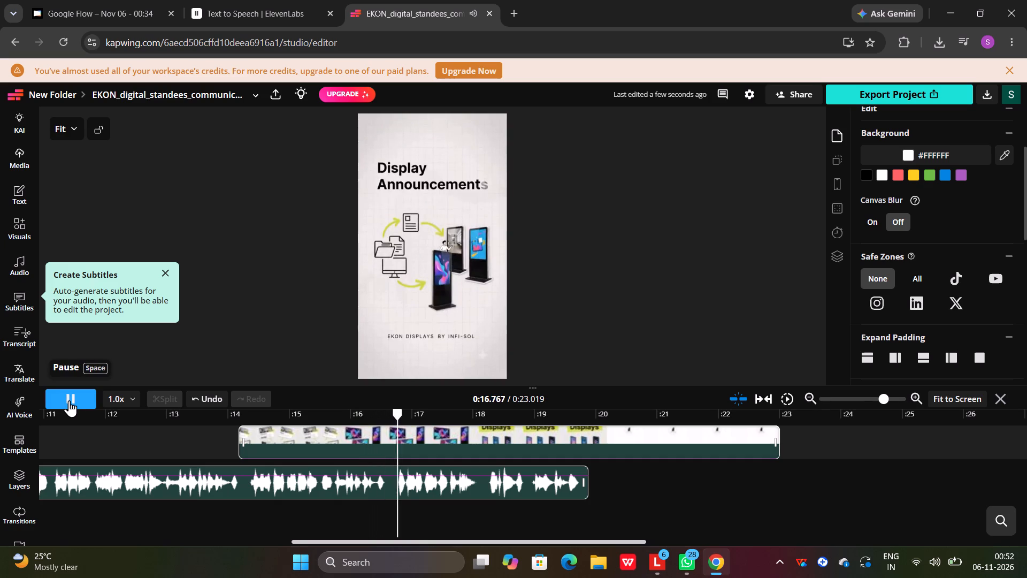
pyautogui.click(69, 400)
pyautogui.click(69, 400)
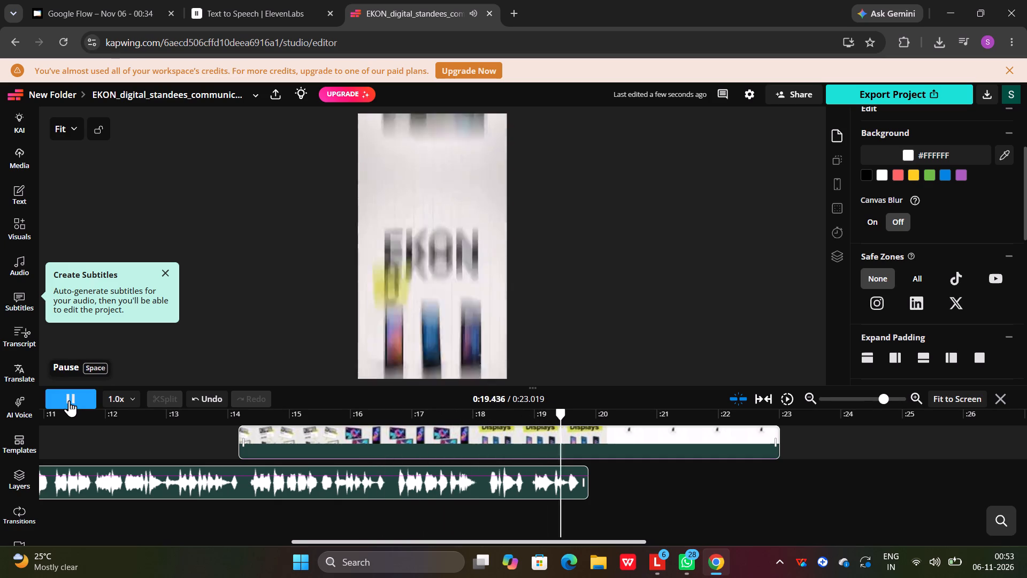
pyautogui.click(69, 400)
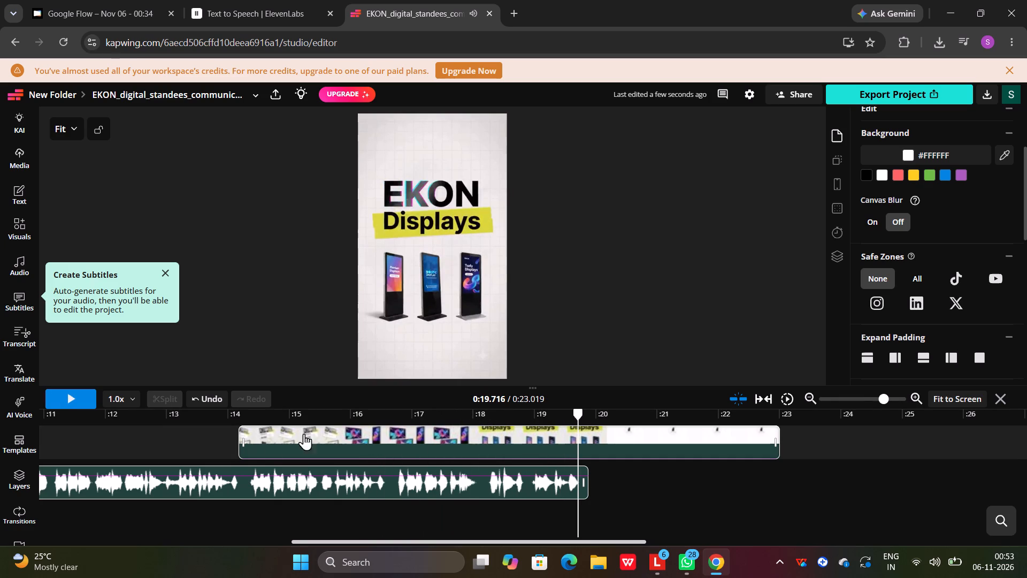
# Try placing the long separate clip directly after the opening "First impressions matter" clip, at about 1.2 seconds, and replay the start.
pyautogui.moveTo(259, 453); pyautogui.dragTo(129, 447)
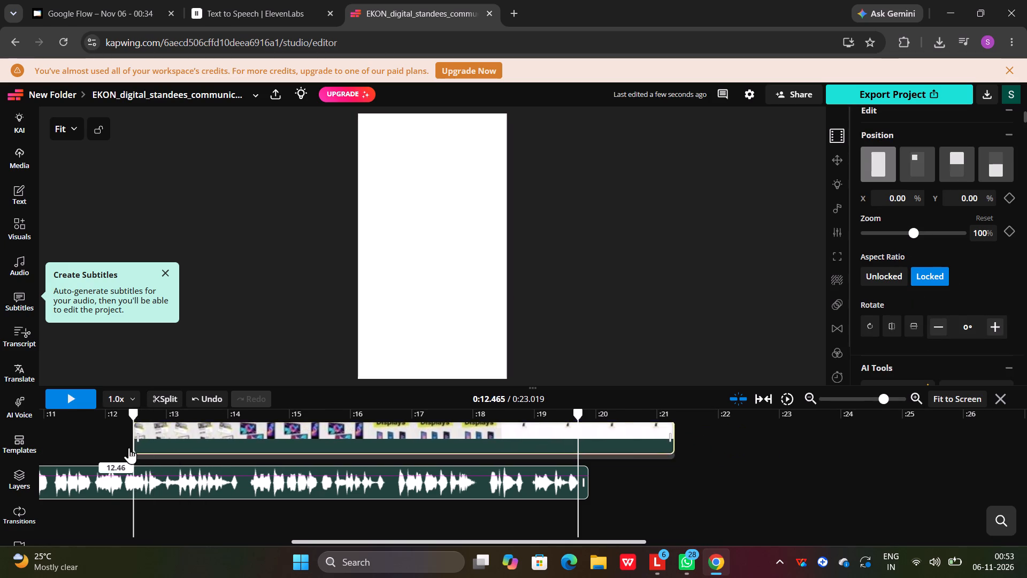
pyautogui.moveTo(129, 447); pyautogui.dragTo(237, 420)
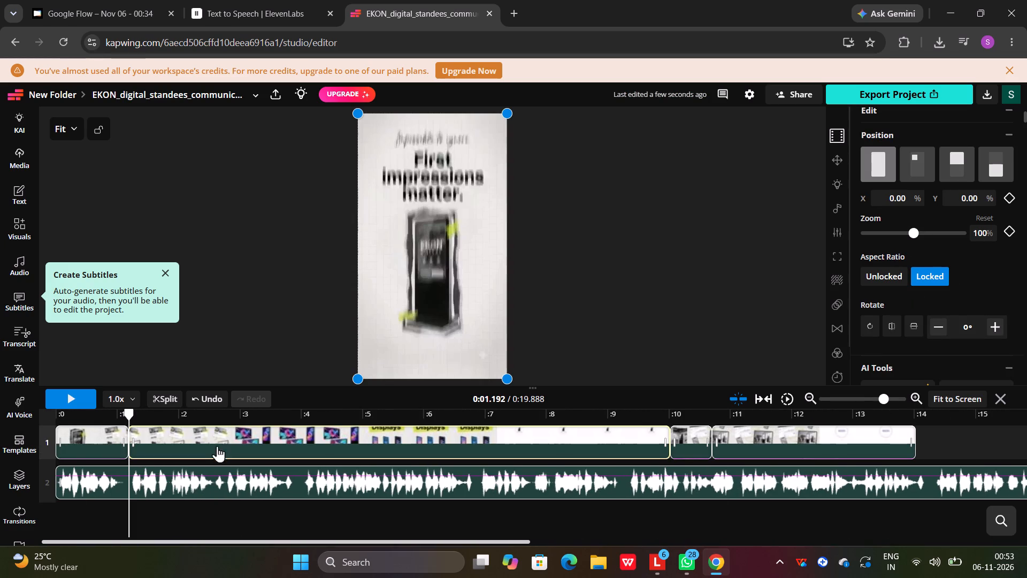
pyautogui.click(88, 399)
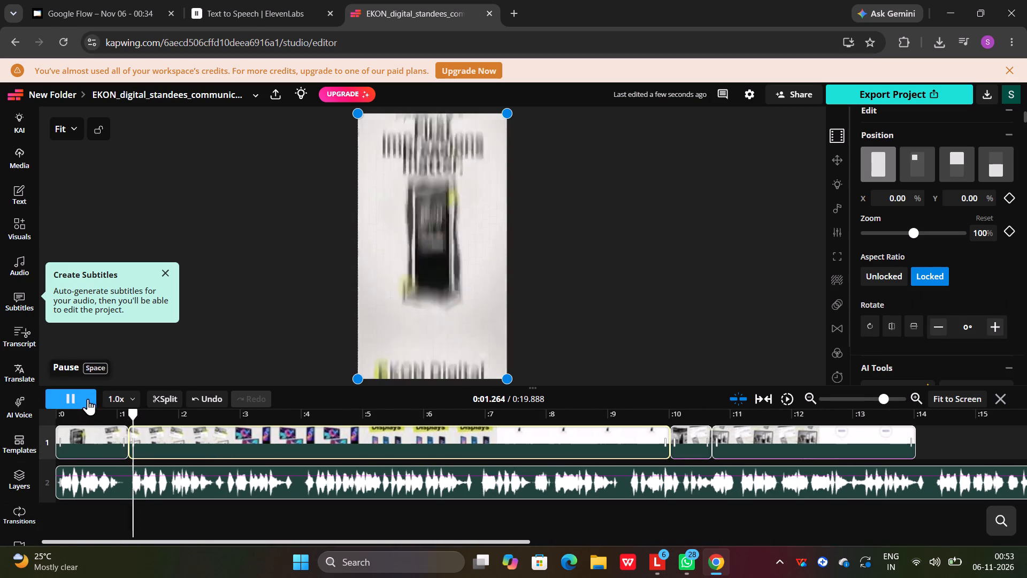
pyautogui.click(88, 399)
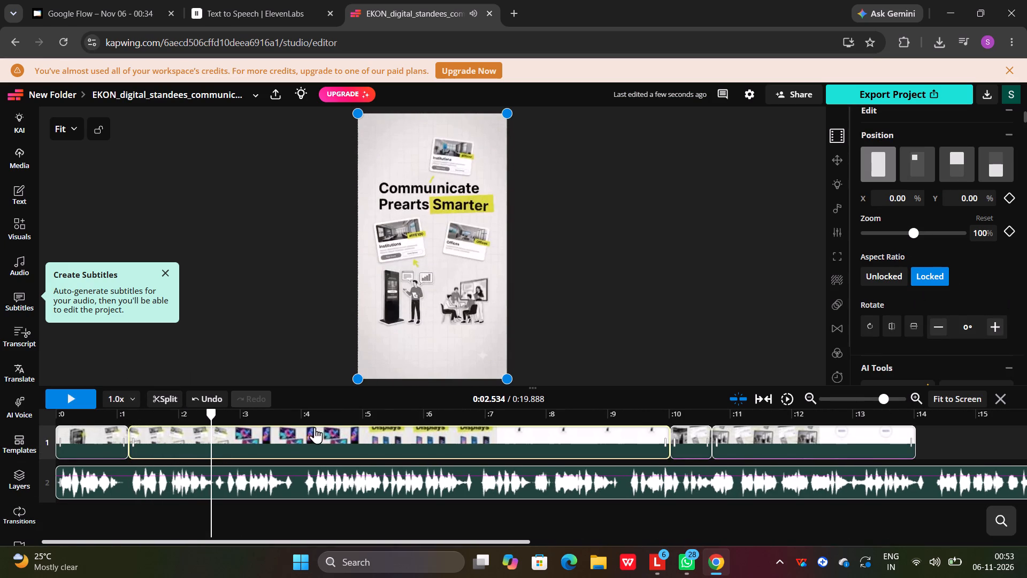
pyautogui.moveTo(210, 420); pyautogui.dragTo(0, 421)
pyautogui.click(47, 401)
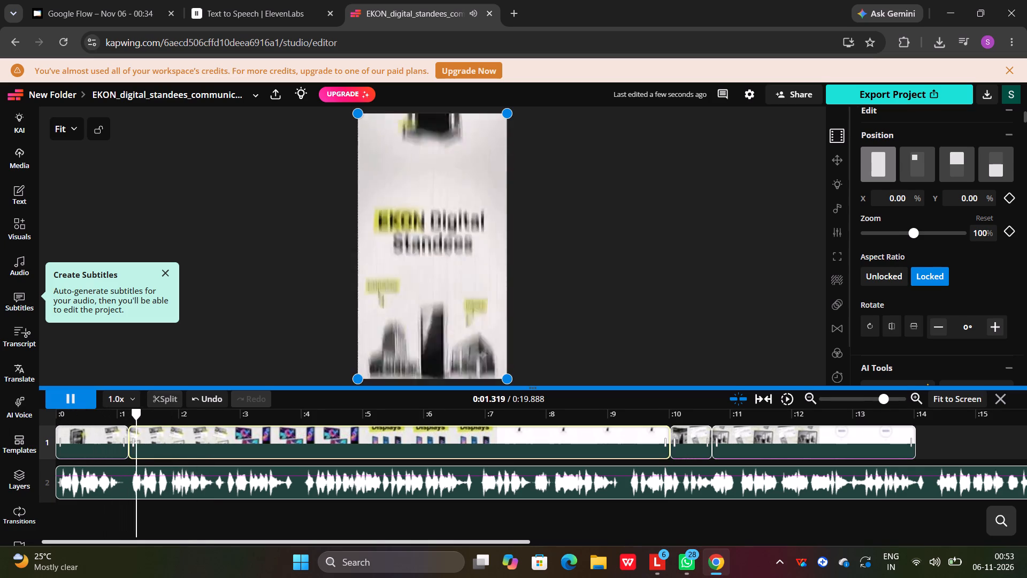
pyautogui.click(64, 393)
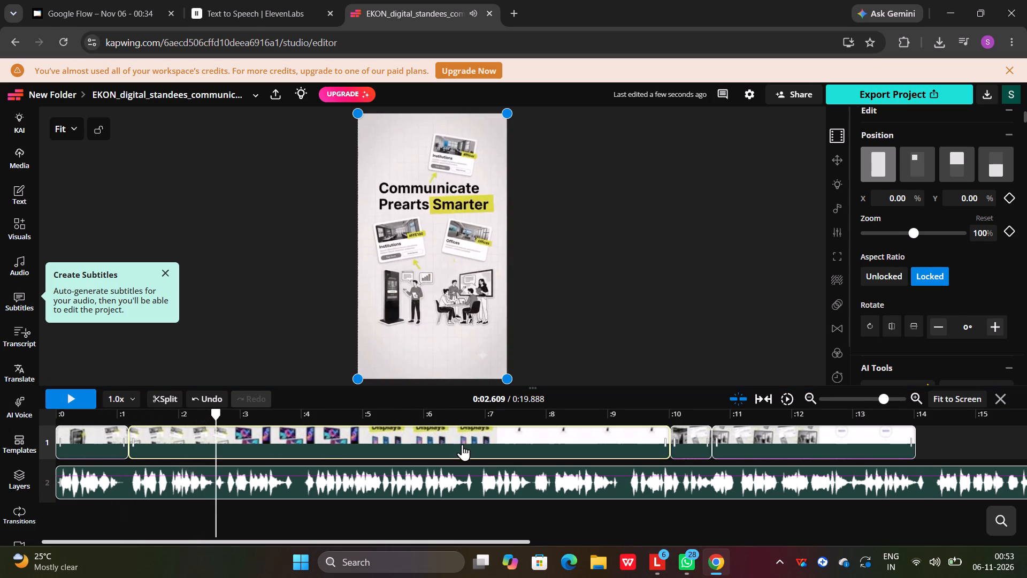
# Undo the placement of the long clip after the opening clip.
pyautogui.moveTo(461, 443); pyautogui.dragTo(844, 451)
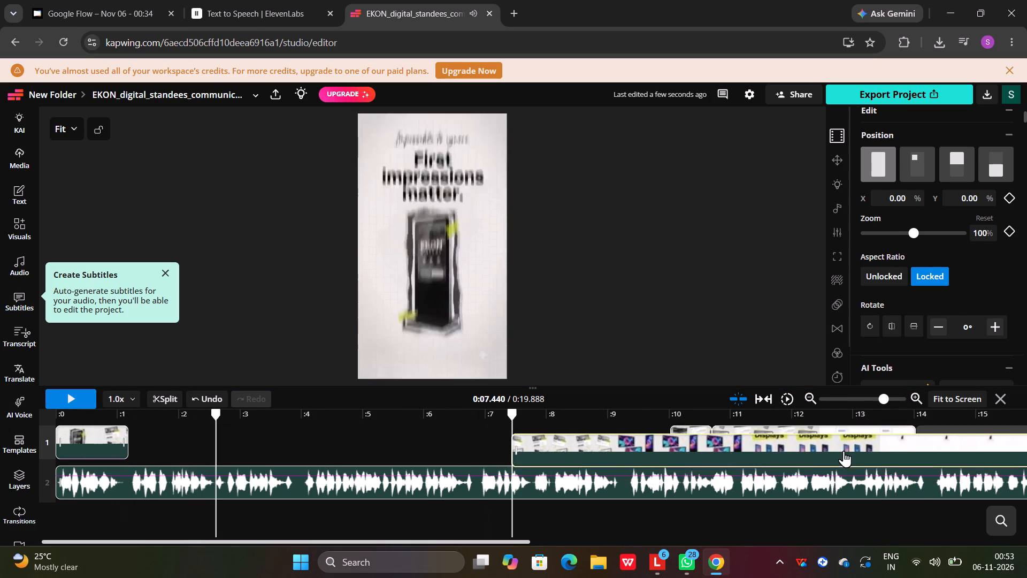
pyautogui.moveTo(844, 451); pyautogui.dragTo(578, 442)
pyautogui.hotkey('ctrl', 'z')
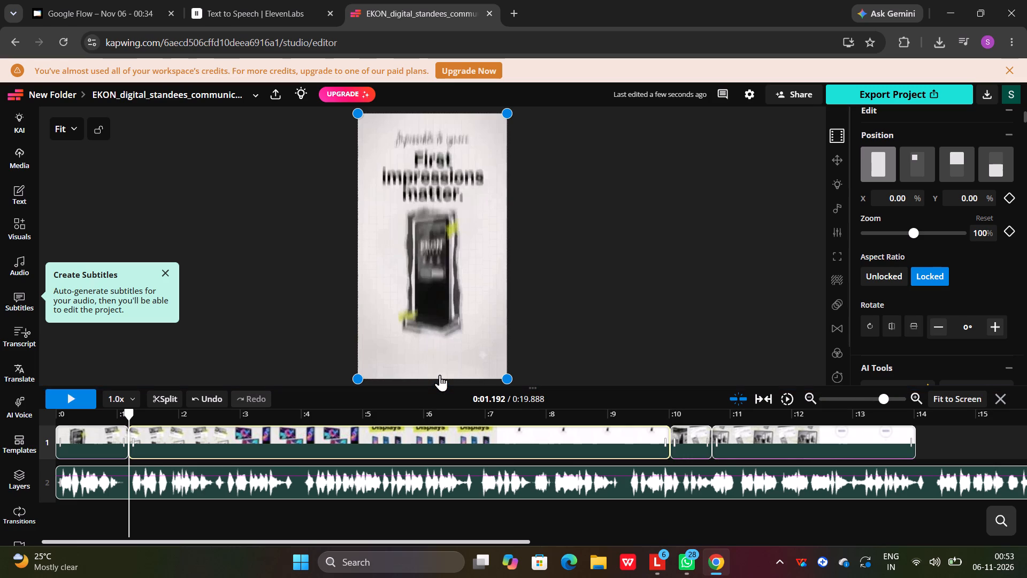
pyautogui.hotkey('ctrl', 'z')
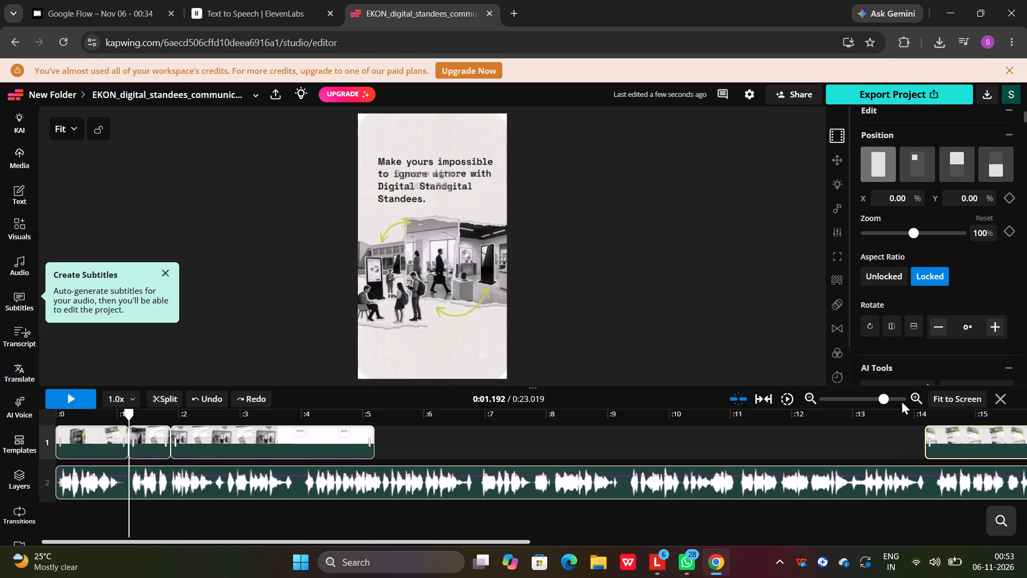
# Move the long separate clip directly behind the "and make every message stand out" clip, at about 5.2 seconds.
pyautogui.moveTo(956, 454); pyautogui.dragTo(417, 444)
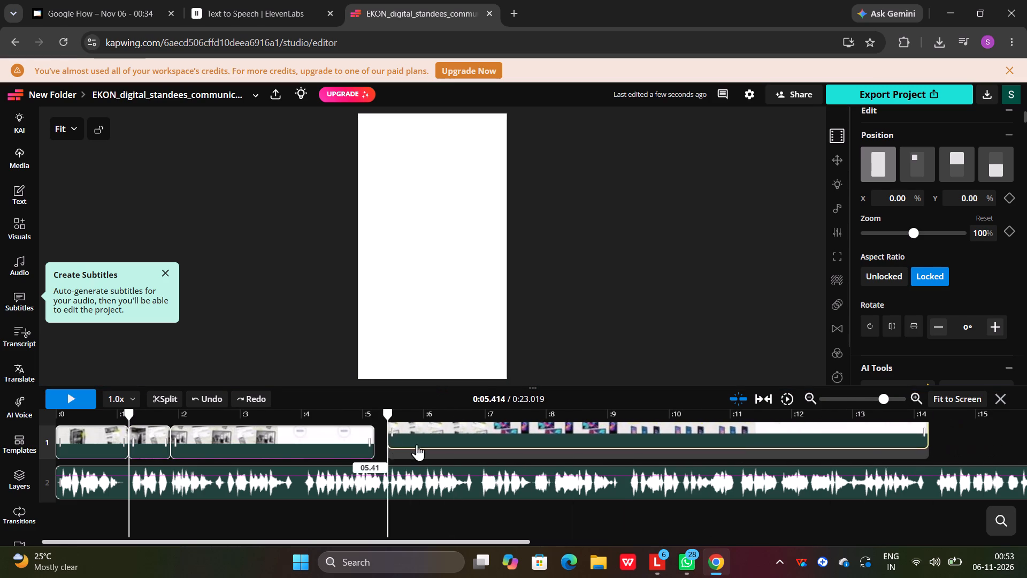
pyautogui.moveTo(417, 444); pyautogui.dragTo(404, 452)
pyautogui.click(404, 453)
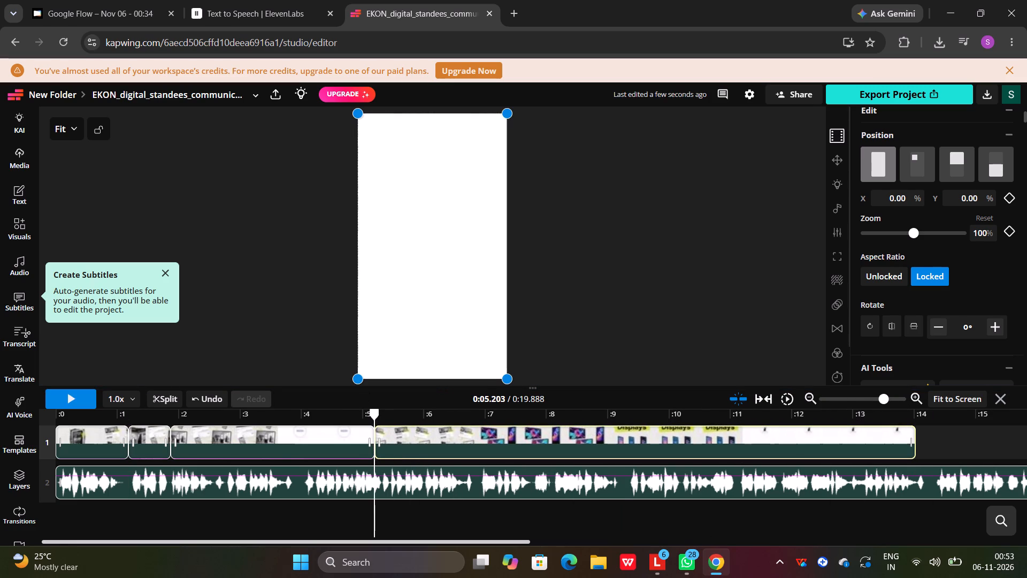
# Replay the sequence from the beginning through the "EKON Digital Standees" scene to check it against the voice-over.
pyautogui.moveTo(371, 422); pyautogui.dragTo(0, 478)
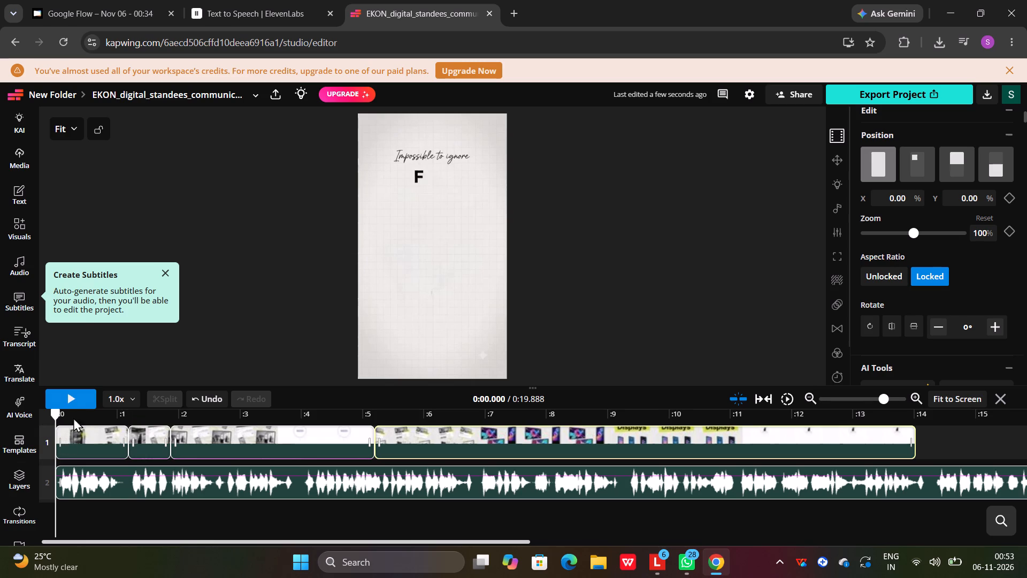
pyautogui.click(79, 404)
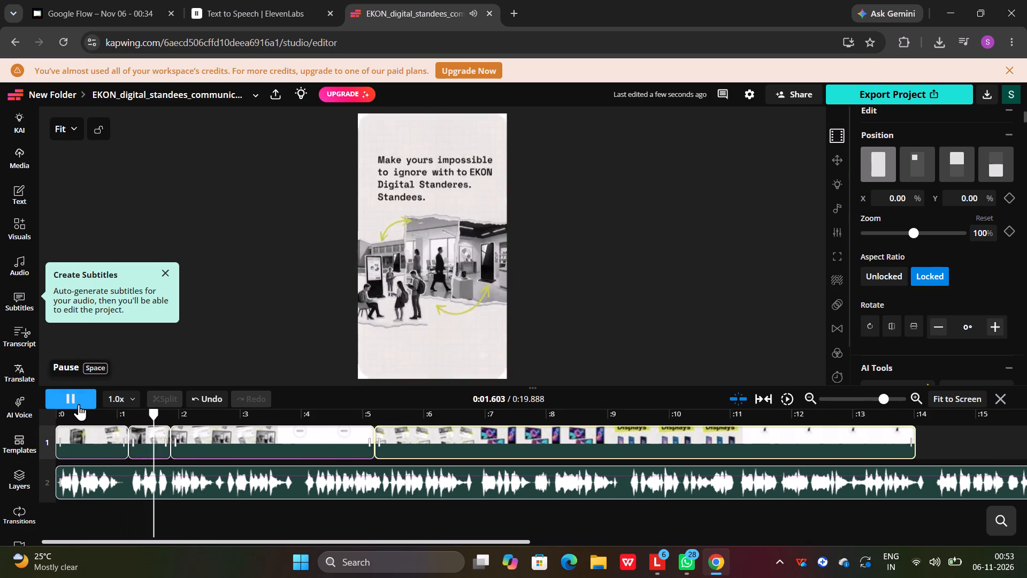
pyautogui.click(79, 404)
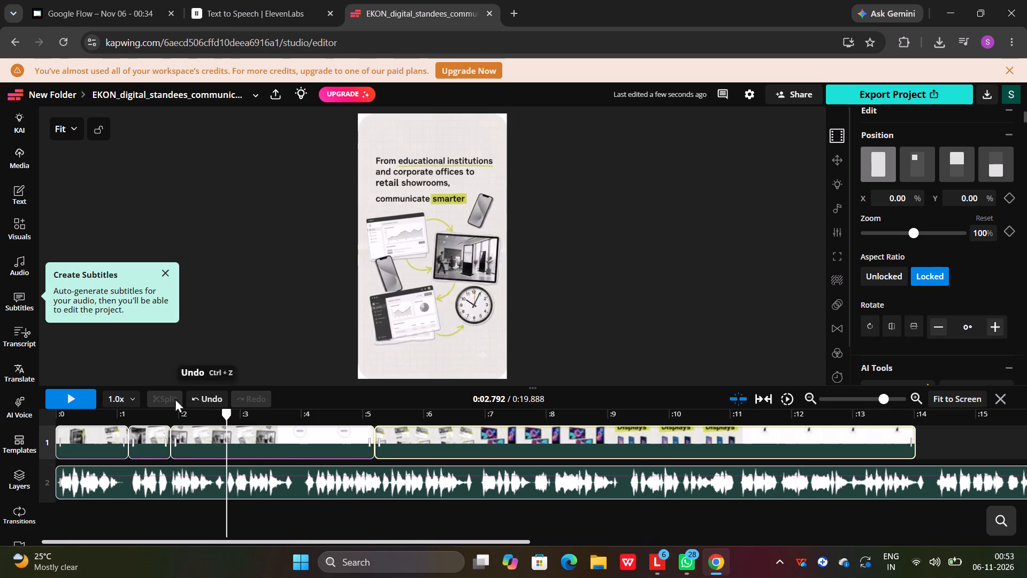
pyautogui.click(72, 401)
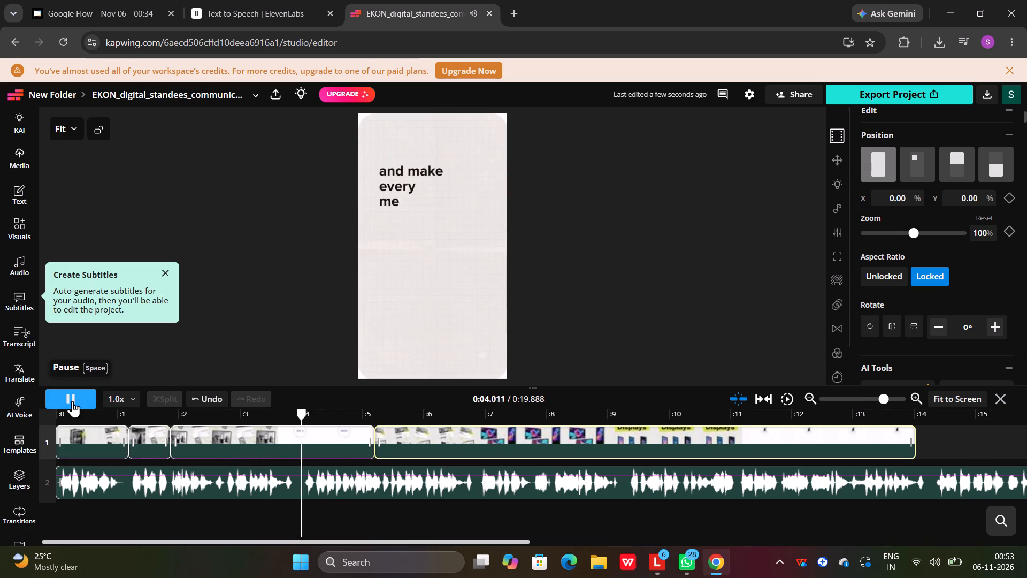
pyautogui.click(72, 401)
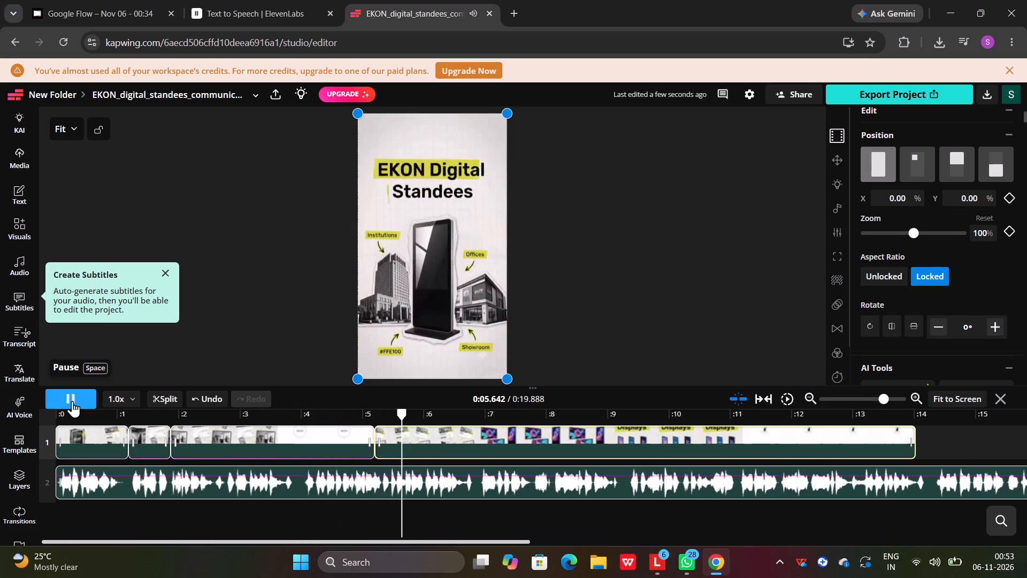
pyautogui.click(72, 401)
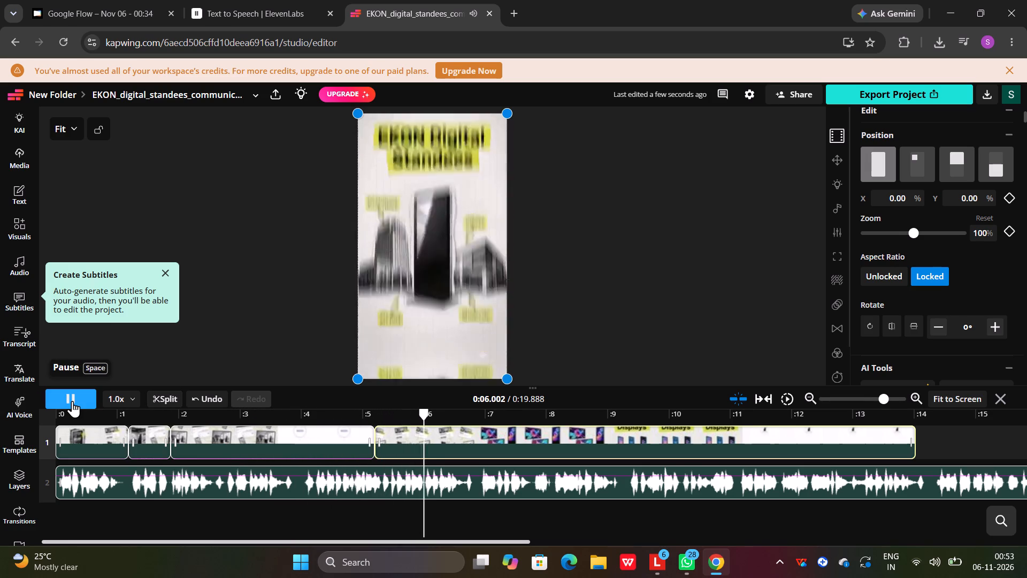
pyautogui.click(72, 401)
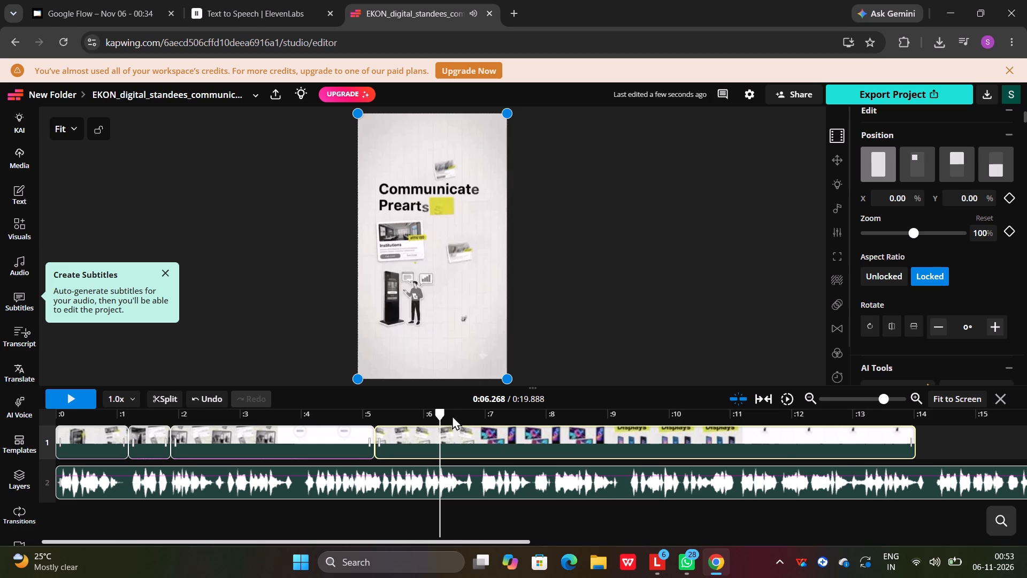
# Find the end of the "EKON Digital Standees" scene and split the long clip there, at about 6.1 seconds.
pyautogui.moveTo(439, 417); pyautogui.dragTo(430, 419)
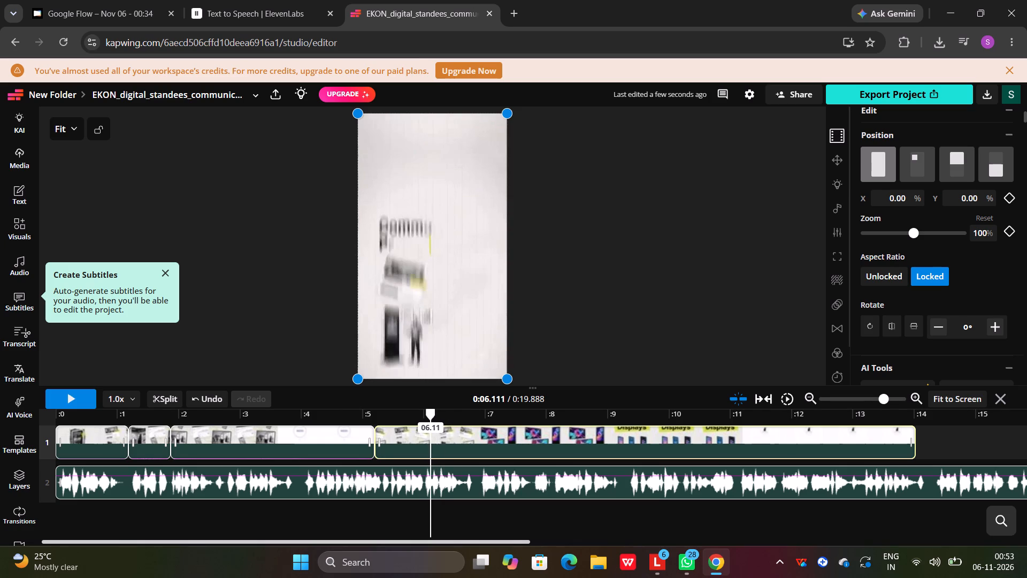
pyautogui.moveTo(430, 419); pyautogui.dragTo(428, 420)
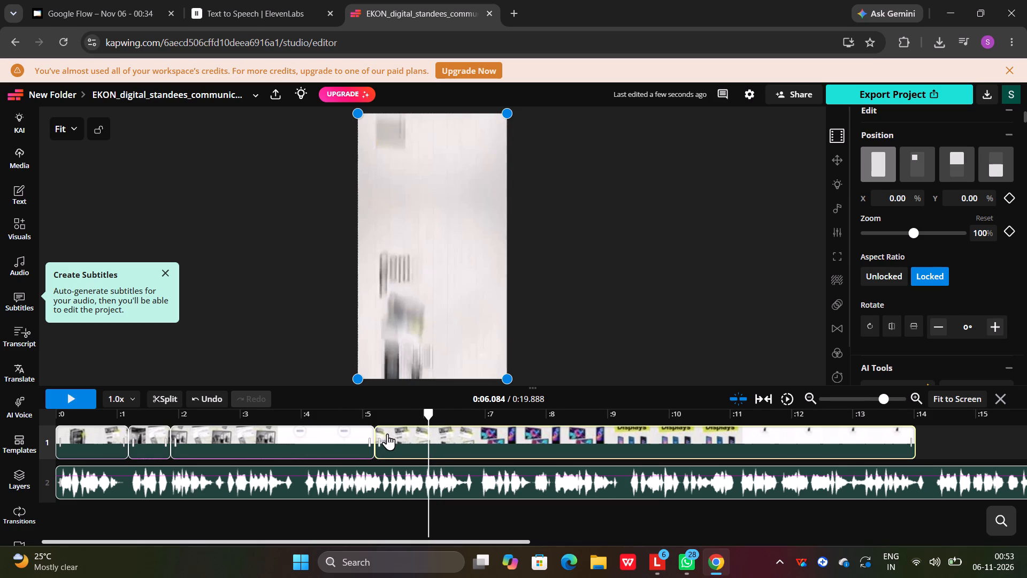
pyautogui.click(396, 440)
pyautogui.click(396, 440)
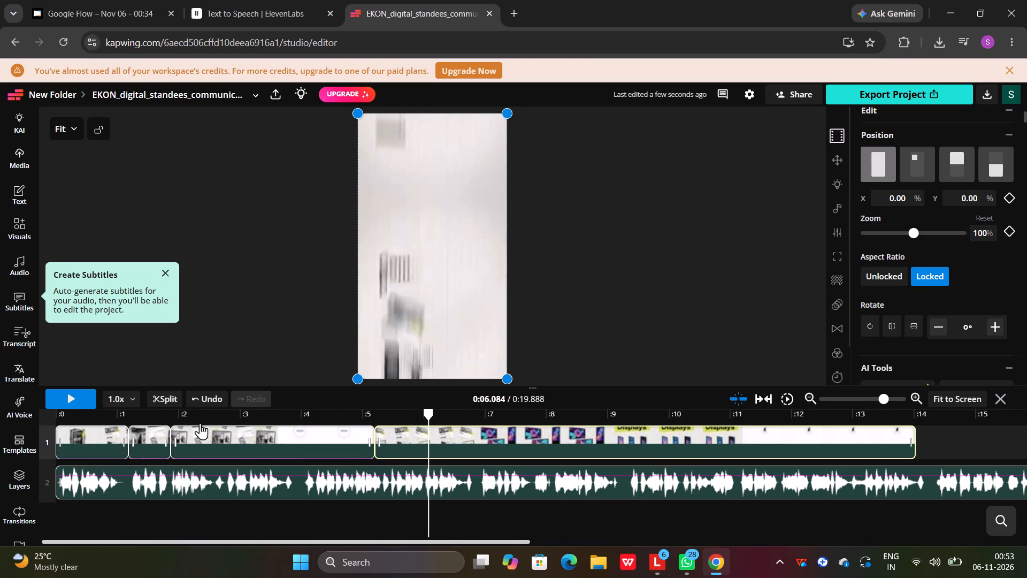
pyautogui.click(171, 399)
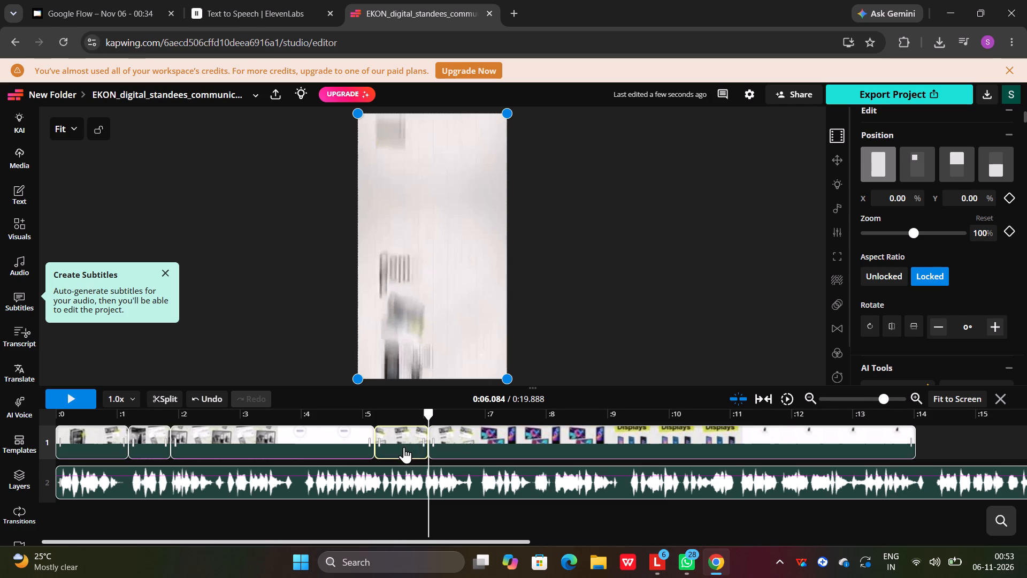
# Move the split-off "EKON Digital Standees" clip between the second and third clips, at about 1.9 seconds.
pyautogui.moveTo(404, 447); pyautogui.dragTo(198, 447)
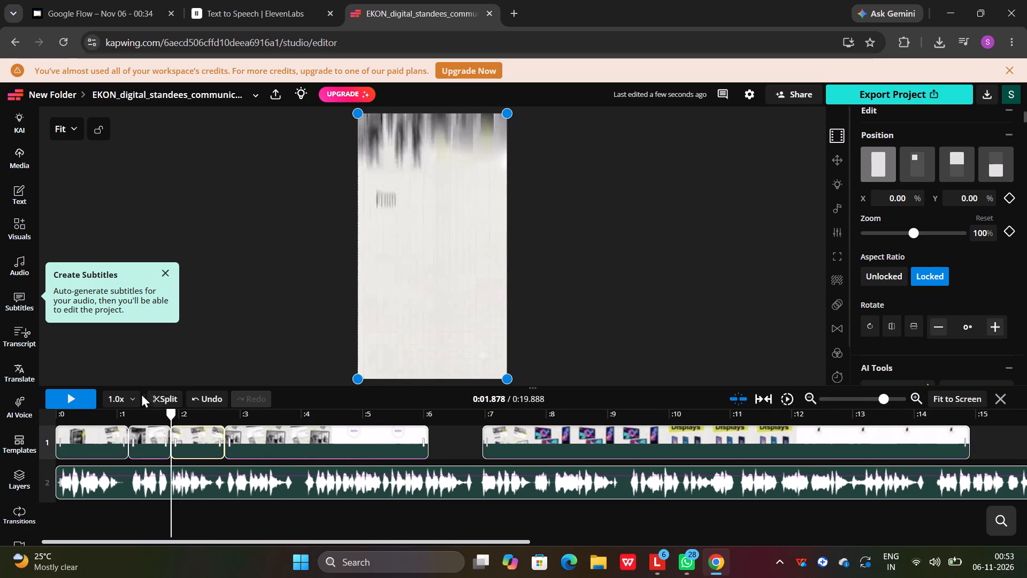
# Replay the opening through the "EKON Digital Standees" and "From educational institutions" scenes to check them against the voice-over.
pyautogui.moveTo(172, 414); pyautogui.dragTo(49, 419)
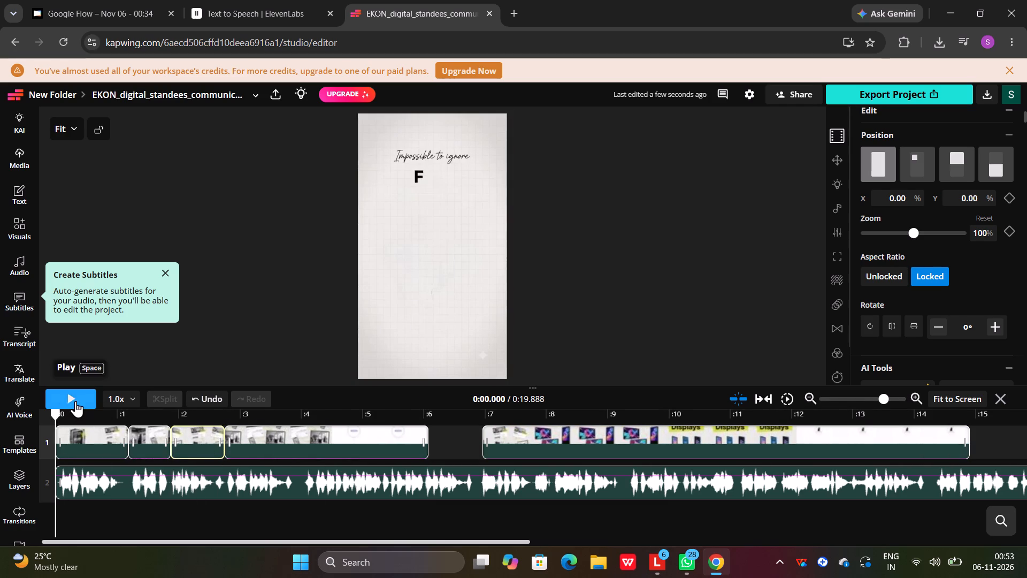
pyautogui.click(75, 401)
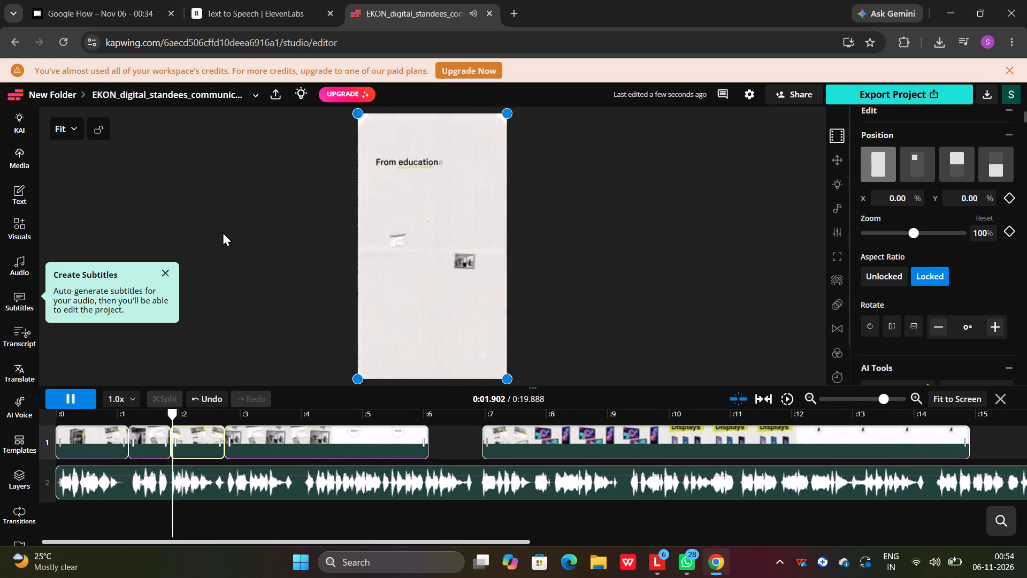
pyautogui.click(79, 396)
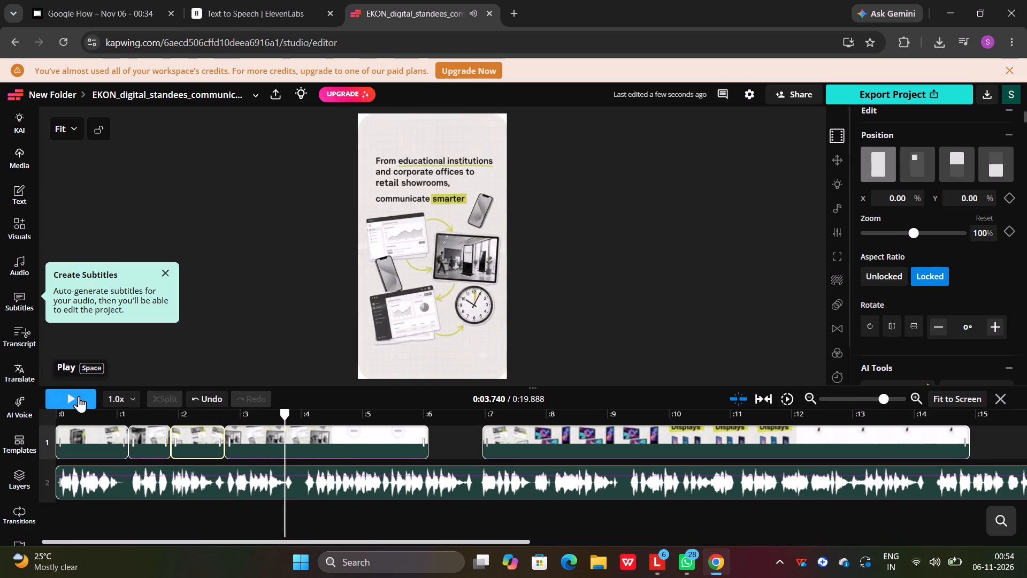
pyautogui.moveTo(286, 416); pyautogui.dragTo(83, 421)
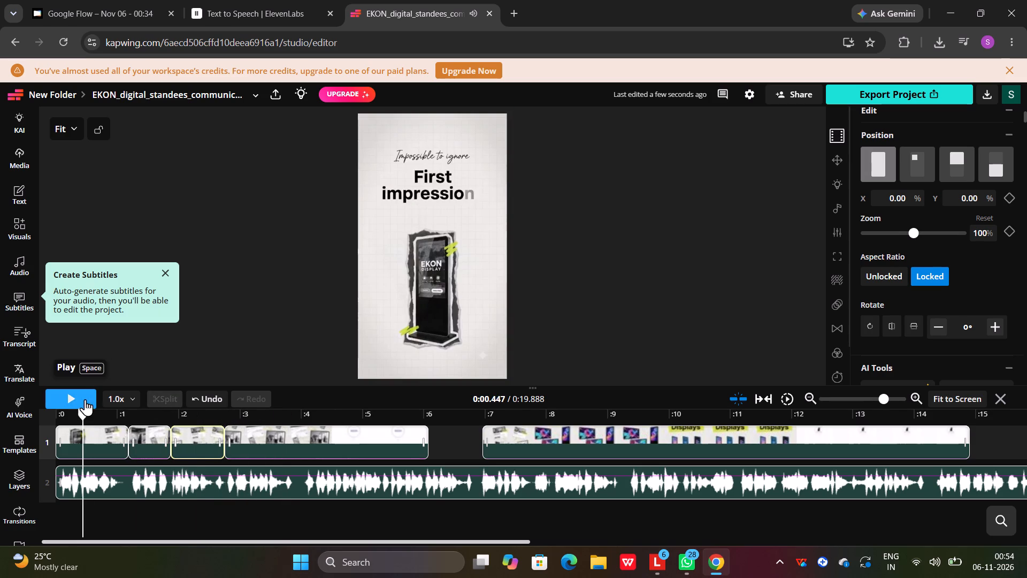
pyautogui.click(85, 399)
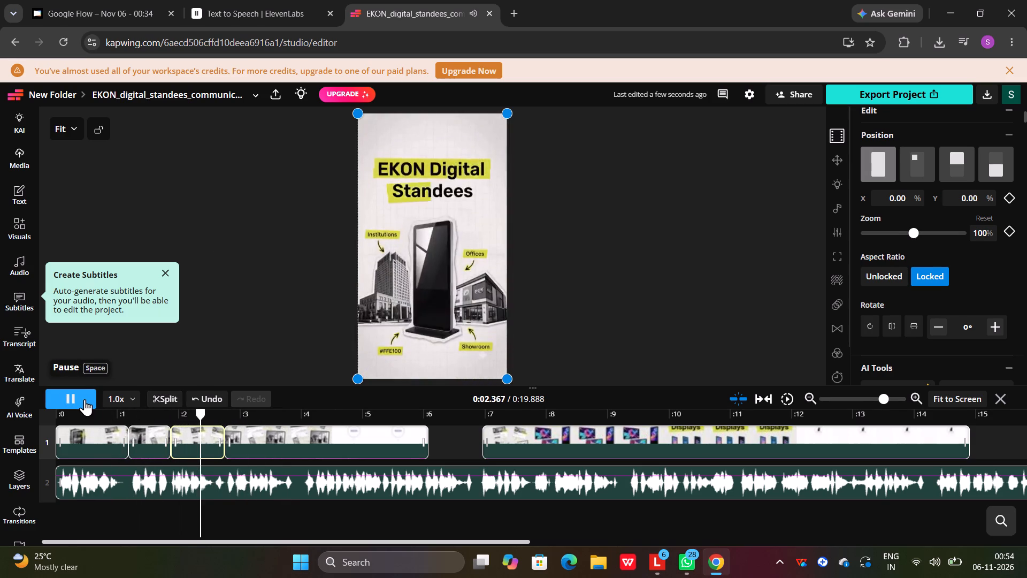
pyautogui.click(85, 399)
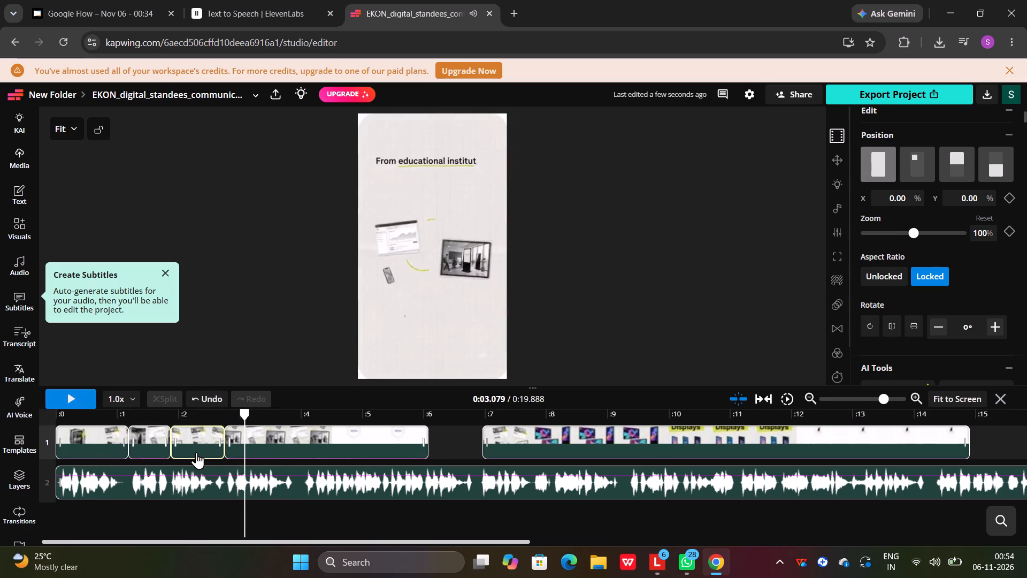
# Open a gap after the second clip by shifting the "From educational institutions" clip to about 3.6 seconds and "EKON Digital Standees" to about 2.8 seconds.
pyautogui.moveTo(196, 452); pyautogui.dragTo(211, 453)
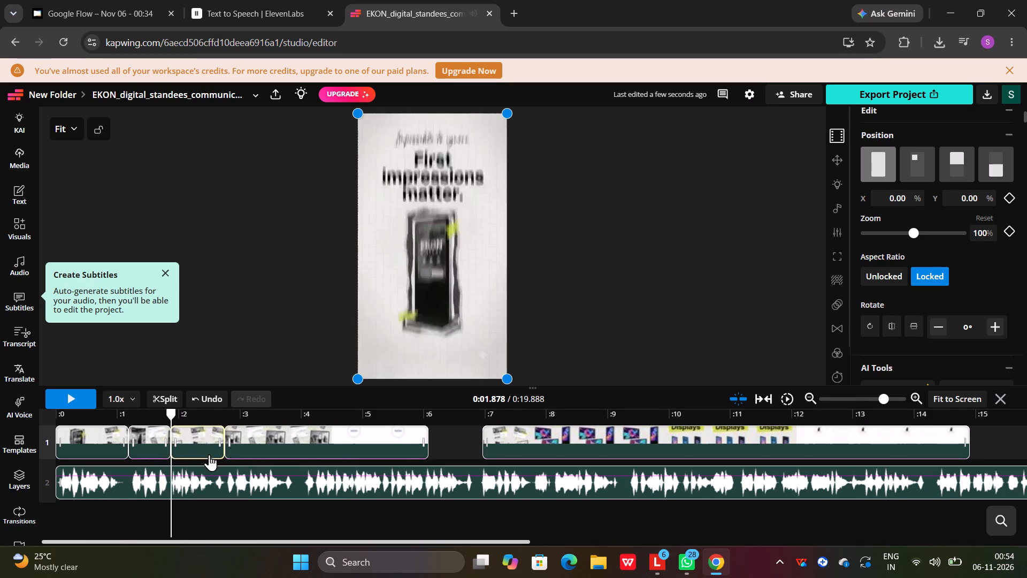
pyautogui.moveTo(315, 437); pyautogui.dragTo(363, 438)
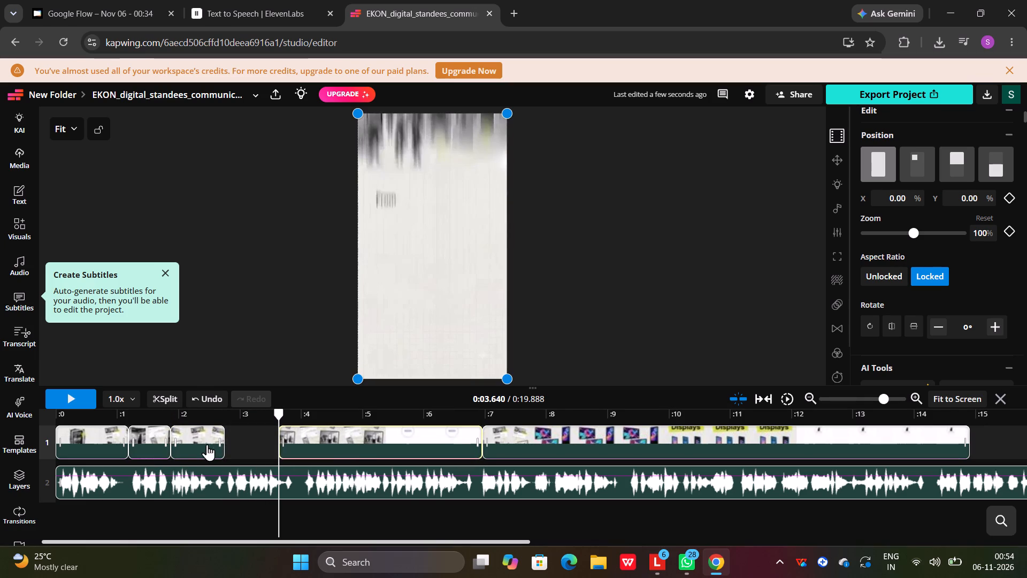
pyautogui.moveTo(206, 444); pyautogui.dragTo(255, 446)
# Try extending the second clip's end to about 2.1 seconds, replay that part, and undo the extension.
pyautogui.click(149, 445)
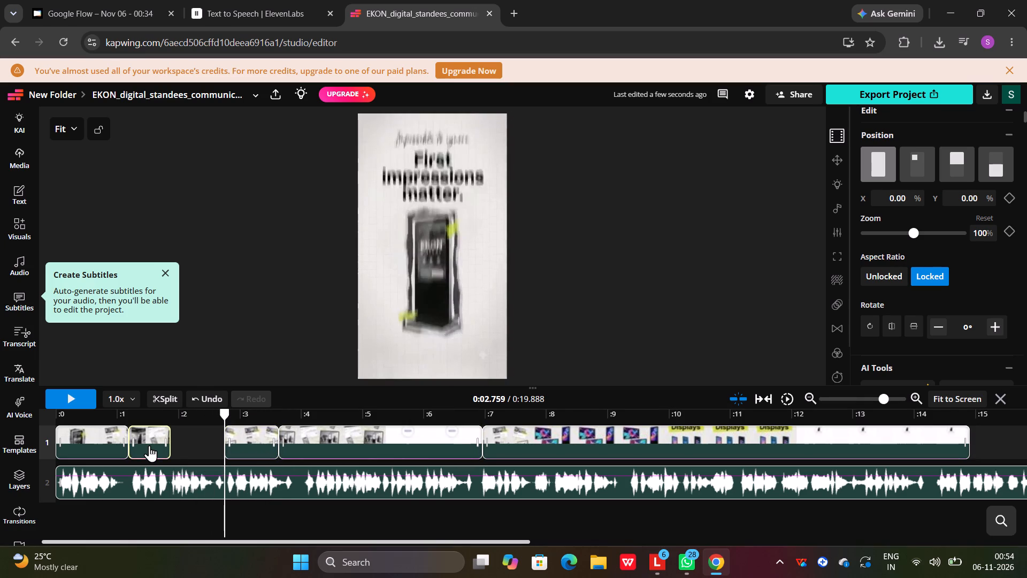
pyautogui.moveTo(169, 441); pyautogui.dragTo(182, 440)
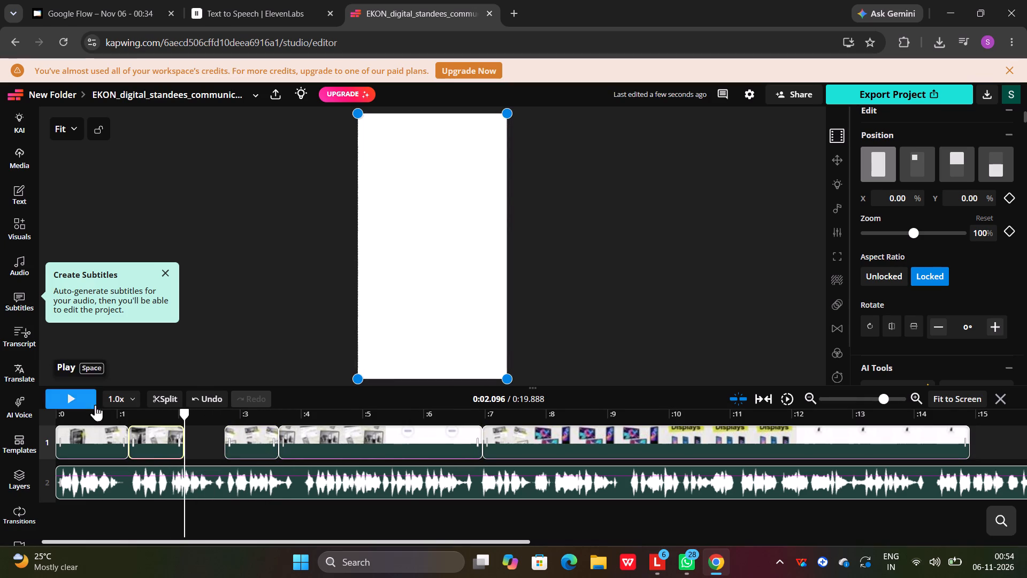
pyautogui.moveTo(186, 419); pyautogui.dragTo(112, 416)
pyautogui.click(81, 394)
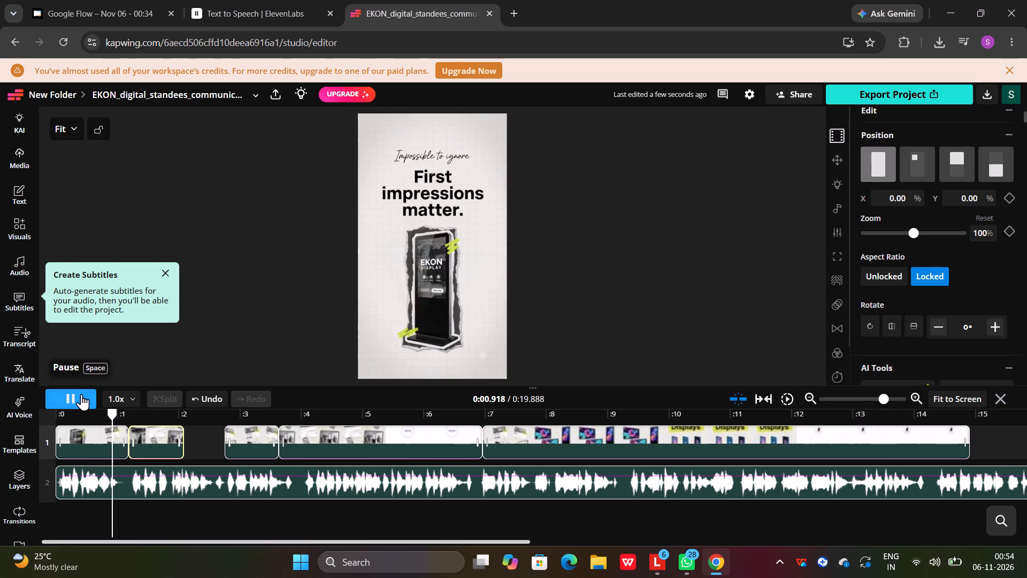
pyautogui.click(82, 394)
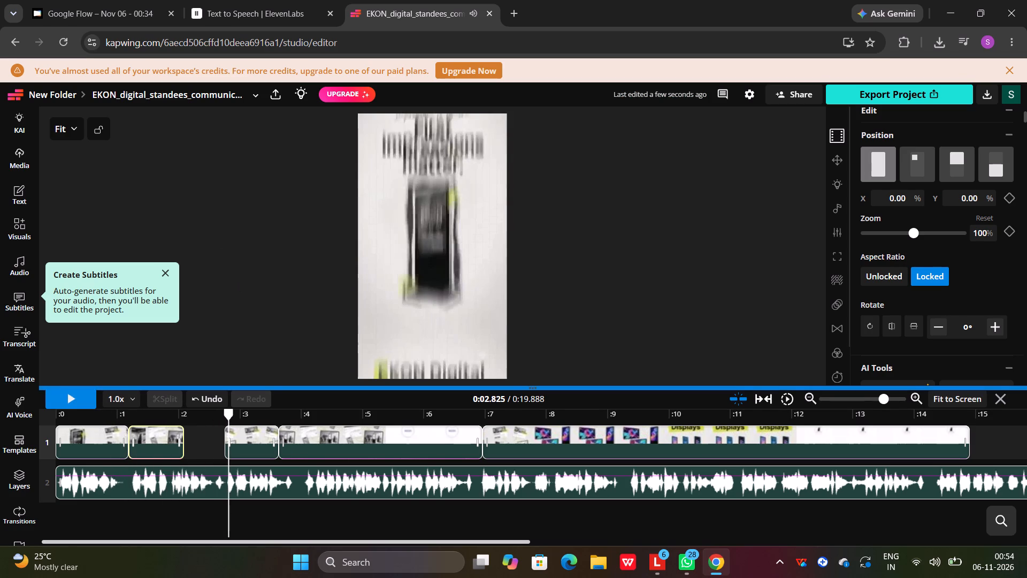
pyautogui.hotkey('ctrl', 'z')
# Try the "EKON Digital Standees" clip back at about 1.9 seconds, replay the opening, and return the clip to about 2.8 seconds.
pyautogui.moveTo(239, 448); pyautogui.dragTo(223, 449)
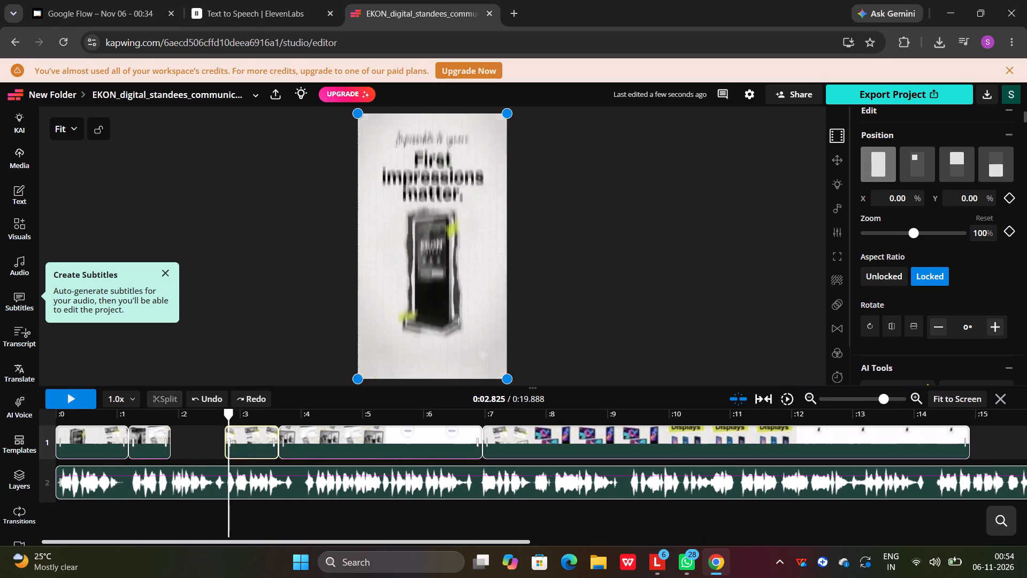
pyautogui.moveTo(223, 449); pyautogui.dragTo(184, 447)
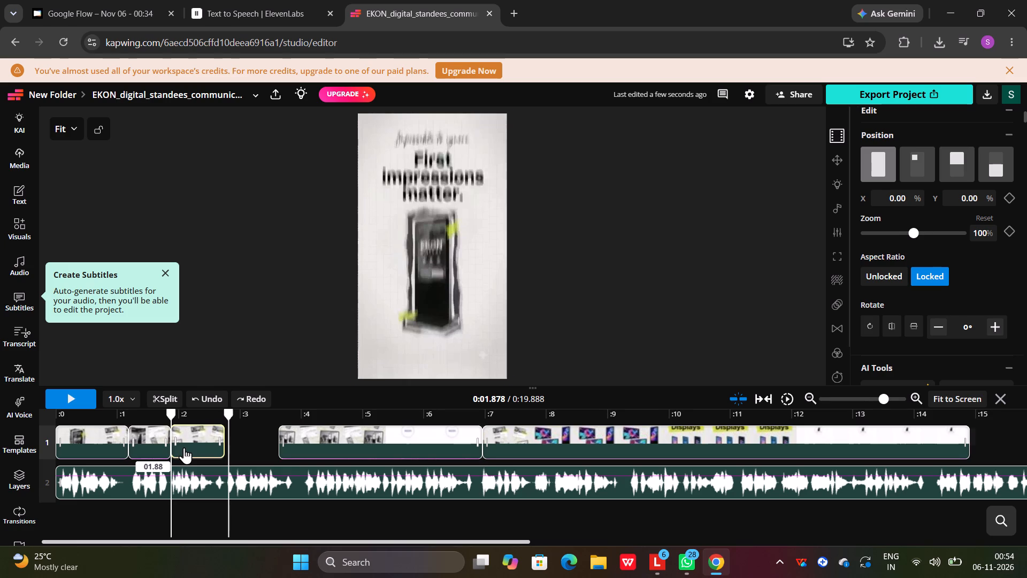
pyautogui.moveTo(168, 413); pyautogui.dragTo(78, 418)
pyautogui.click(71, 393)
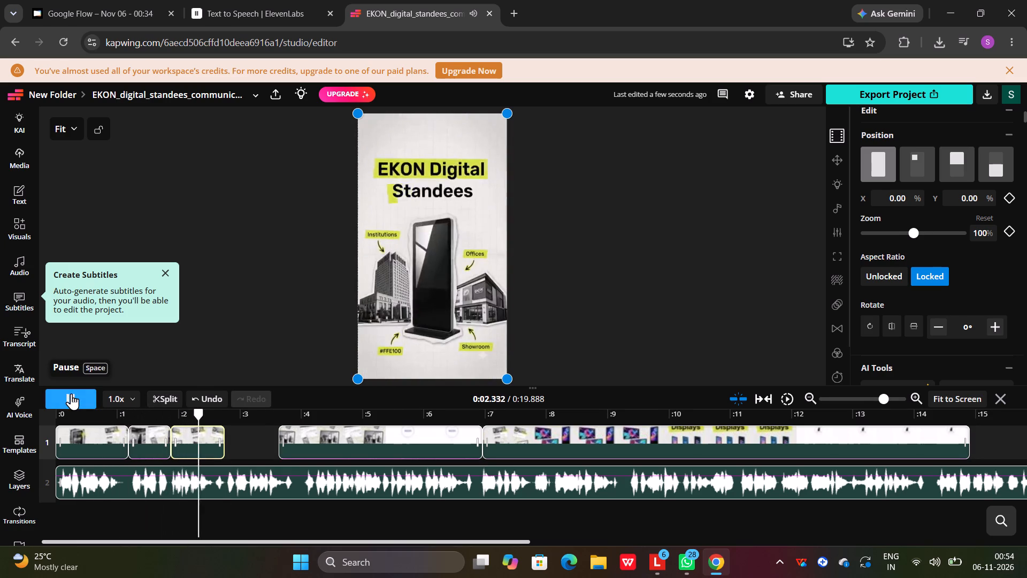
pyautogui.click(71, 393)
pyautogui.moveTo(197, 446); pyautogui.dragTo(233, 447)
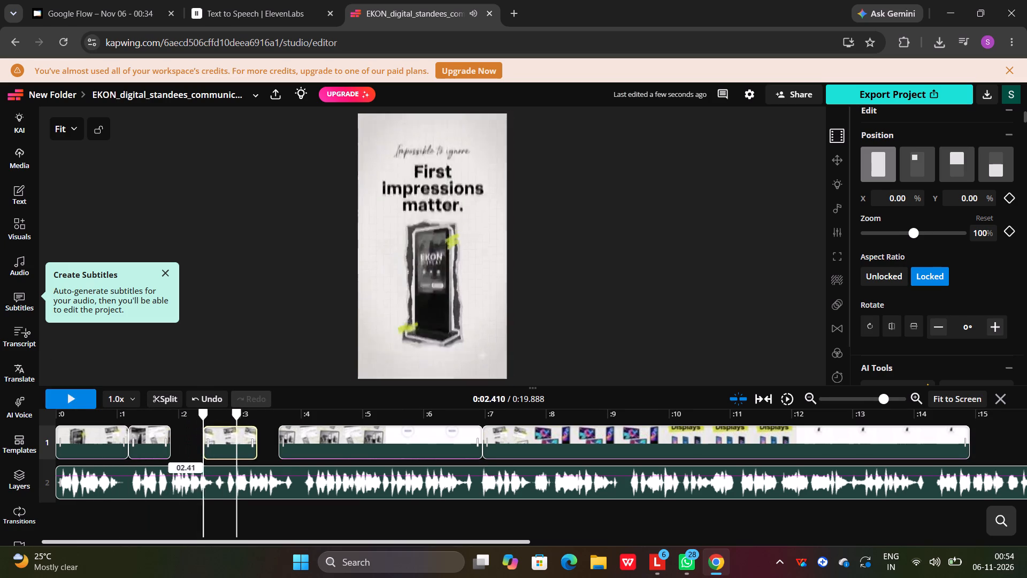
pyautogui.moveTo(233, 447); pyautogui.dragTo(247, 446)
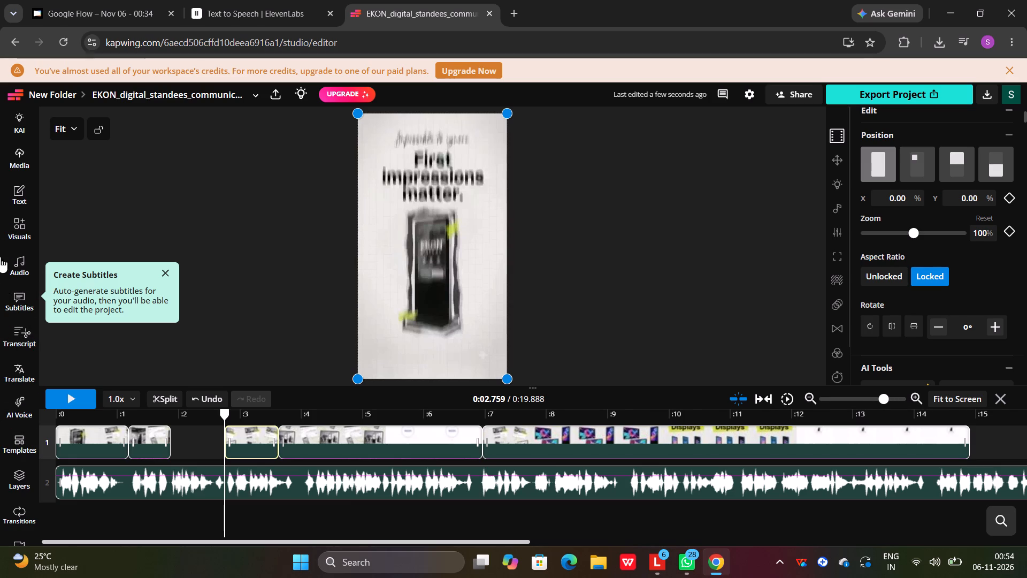
# Upload the video IMG_5253 from the Downloads folder to the project's media.
pyautogui.scroll(1, 6, 225)
pyautogui.click(17, 159)
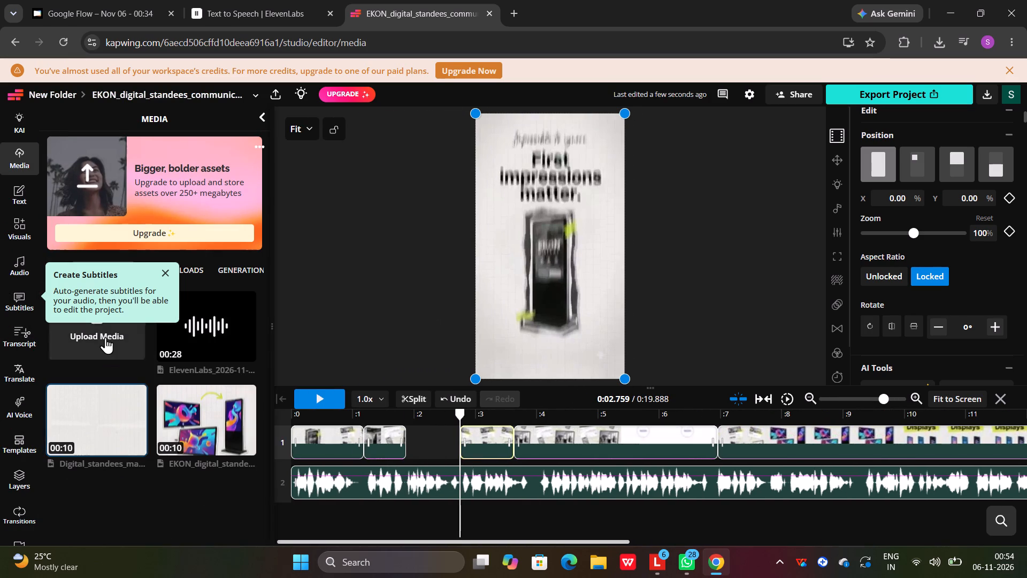
pyautogui.click(105, 337)
pyautogui.click(449, 326)
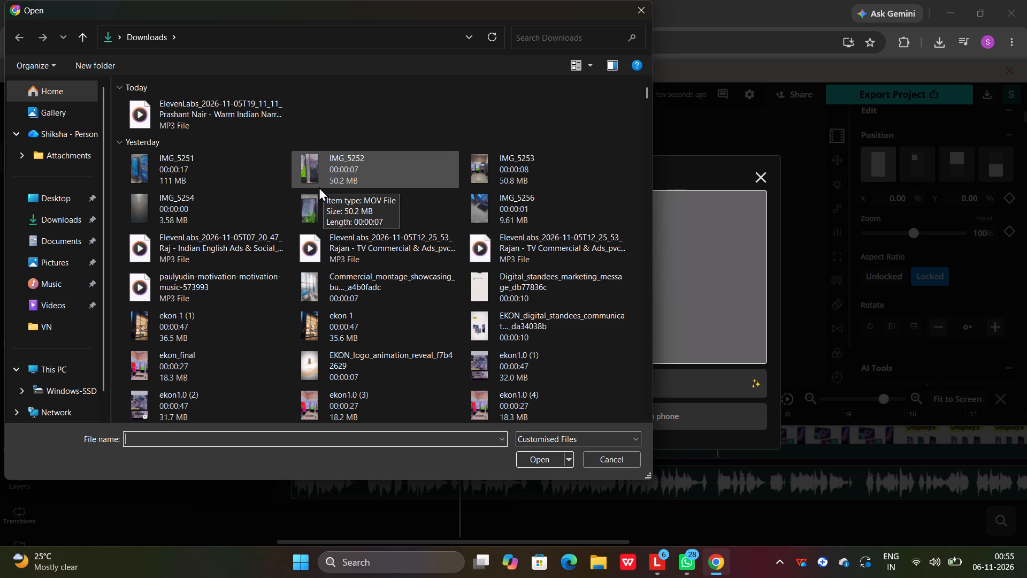
pyautogui.click(501, 182)
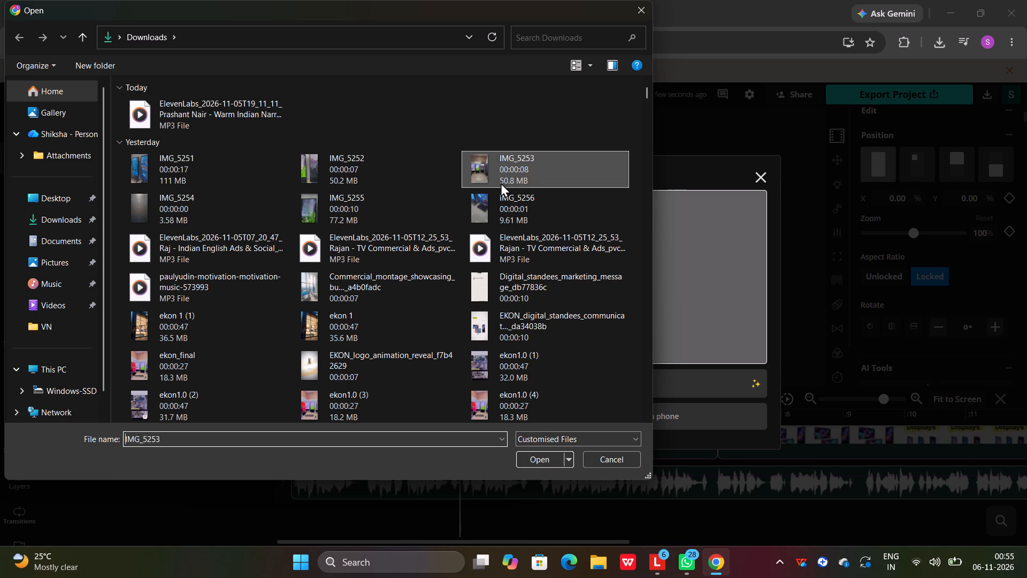
pyautogui.click(546, 459)
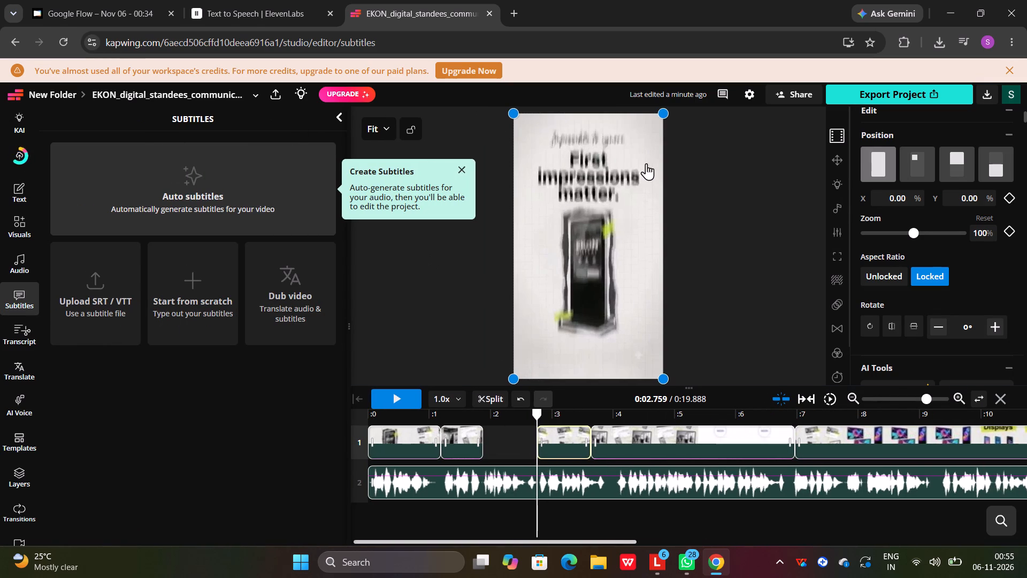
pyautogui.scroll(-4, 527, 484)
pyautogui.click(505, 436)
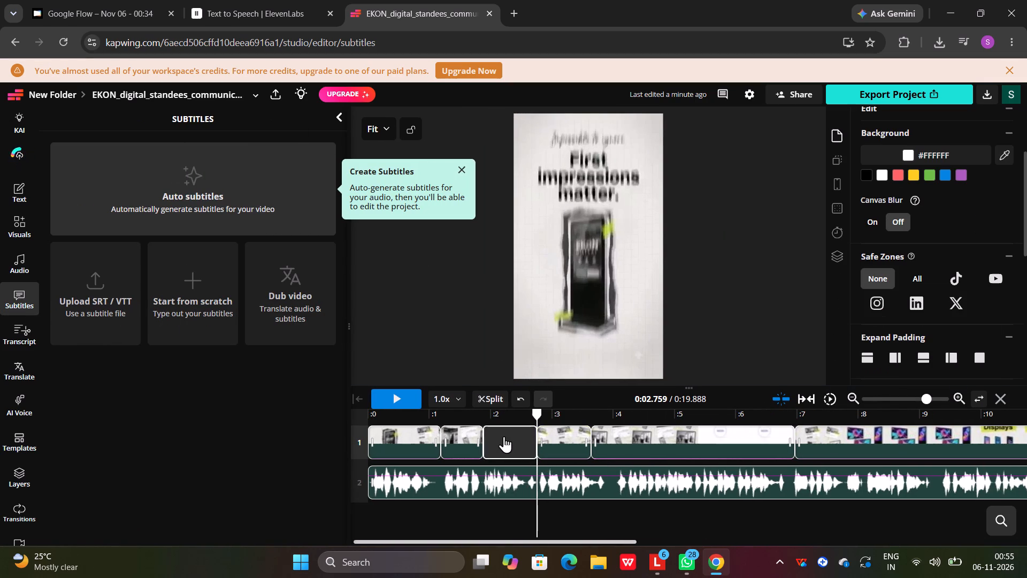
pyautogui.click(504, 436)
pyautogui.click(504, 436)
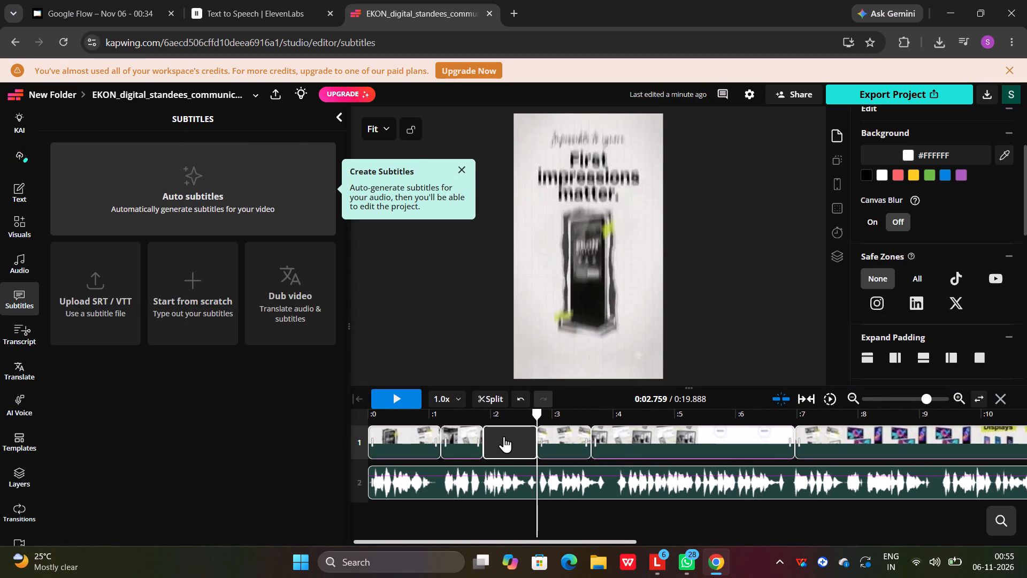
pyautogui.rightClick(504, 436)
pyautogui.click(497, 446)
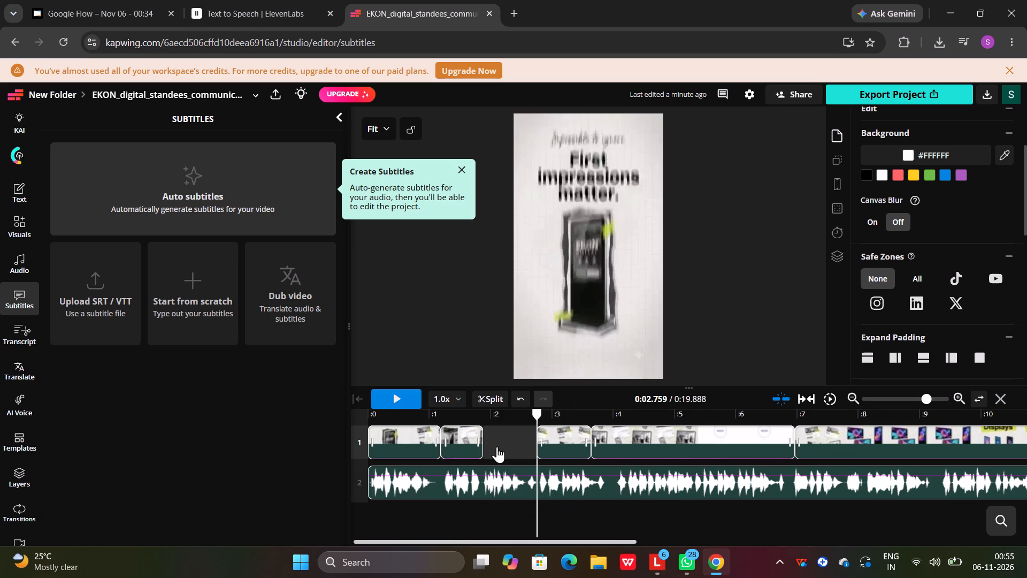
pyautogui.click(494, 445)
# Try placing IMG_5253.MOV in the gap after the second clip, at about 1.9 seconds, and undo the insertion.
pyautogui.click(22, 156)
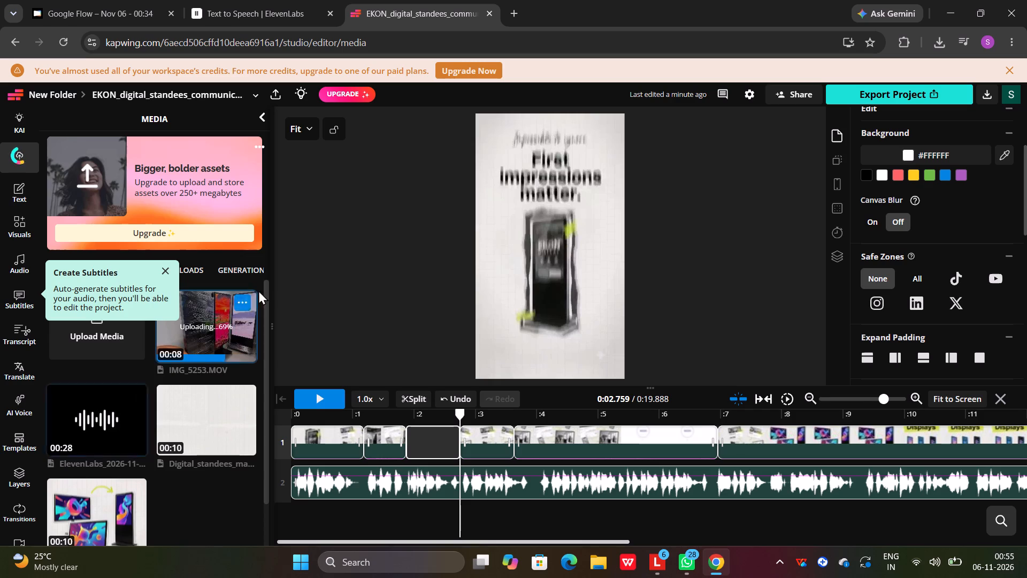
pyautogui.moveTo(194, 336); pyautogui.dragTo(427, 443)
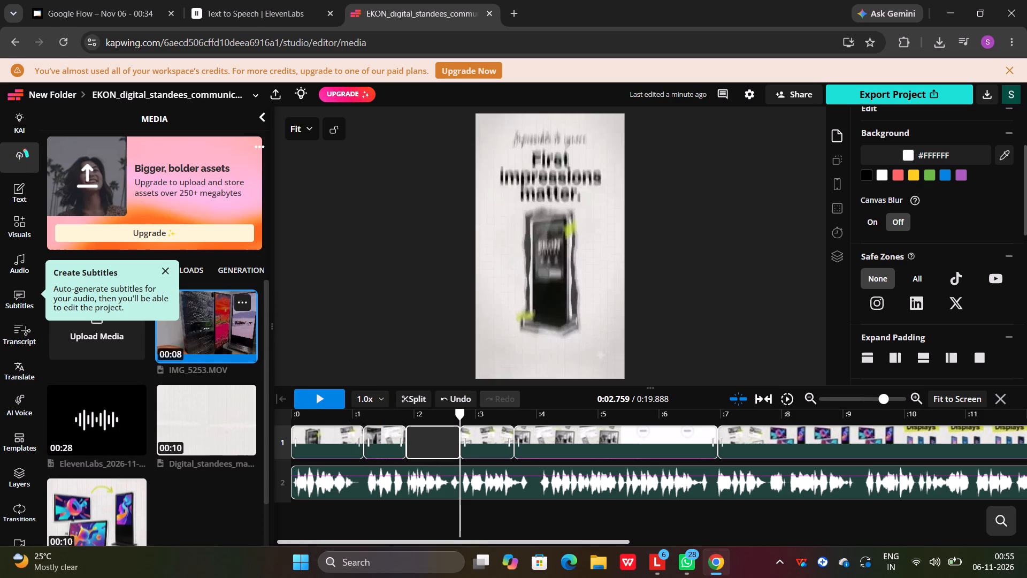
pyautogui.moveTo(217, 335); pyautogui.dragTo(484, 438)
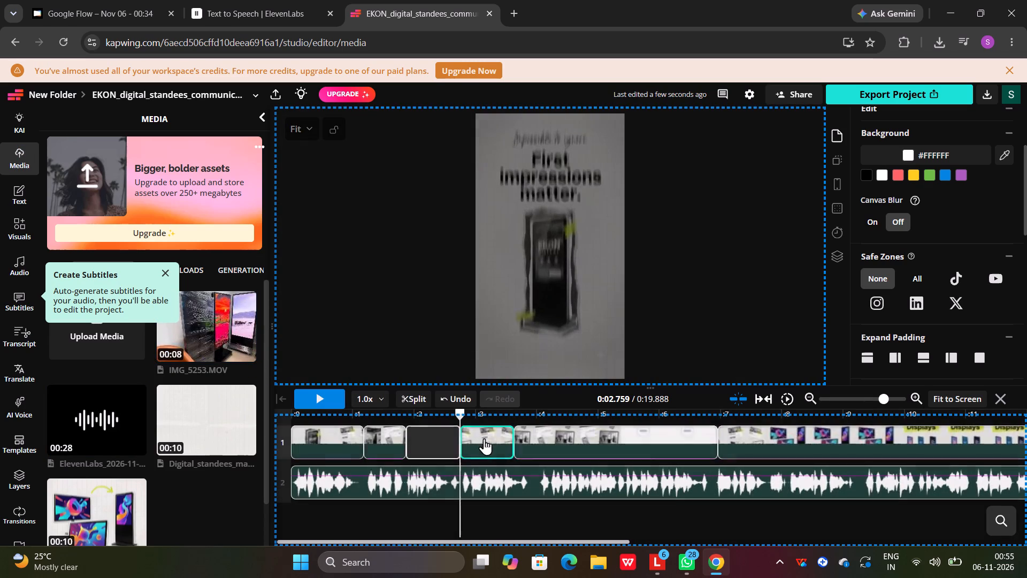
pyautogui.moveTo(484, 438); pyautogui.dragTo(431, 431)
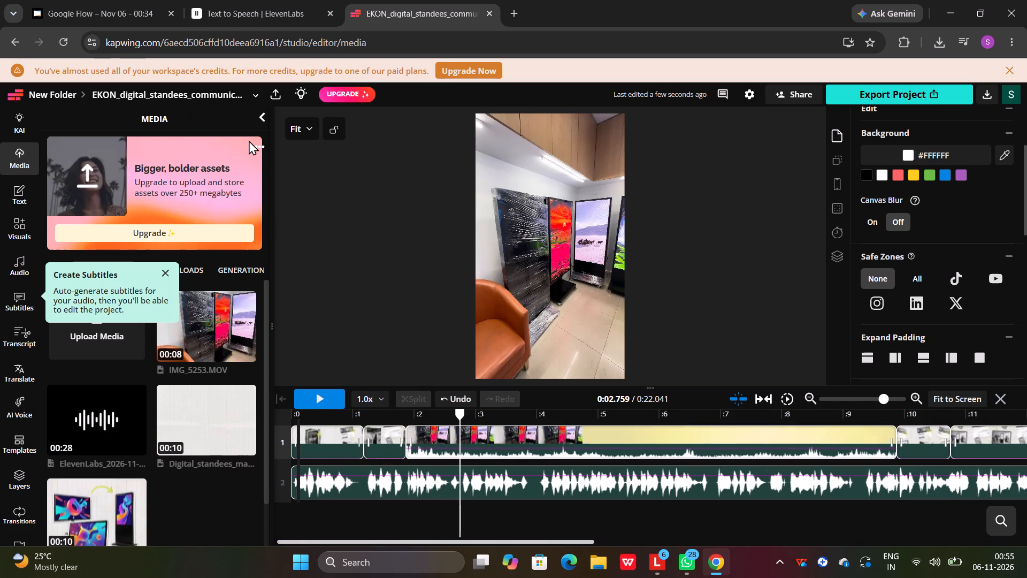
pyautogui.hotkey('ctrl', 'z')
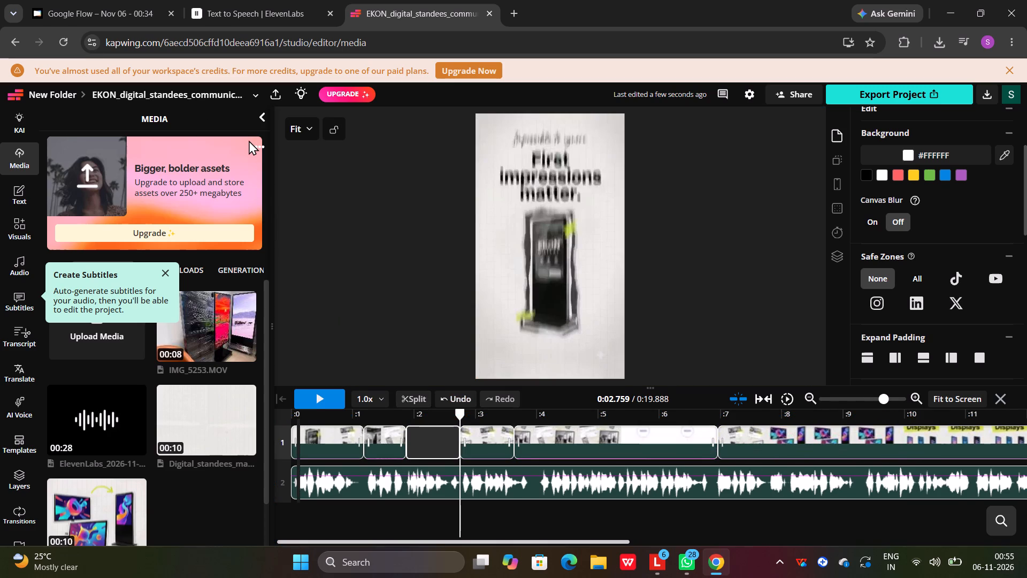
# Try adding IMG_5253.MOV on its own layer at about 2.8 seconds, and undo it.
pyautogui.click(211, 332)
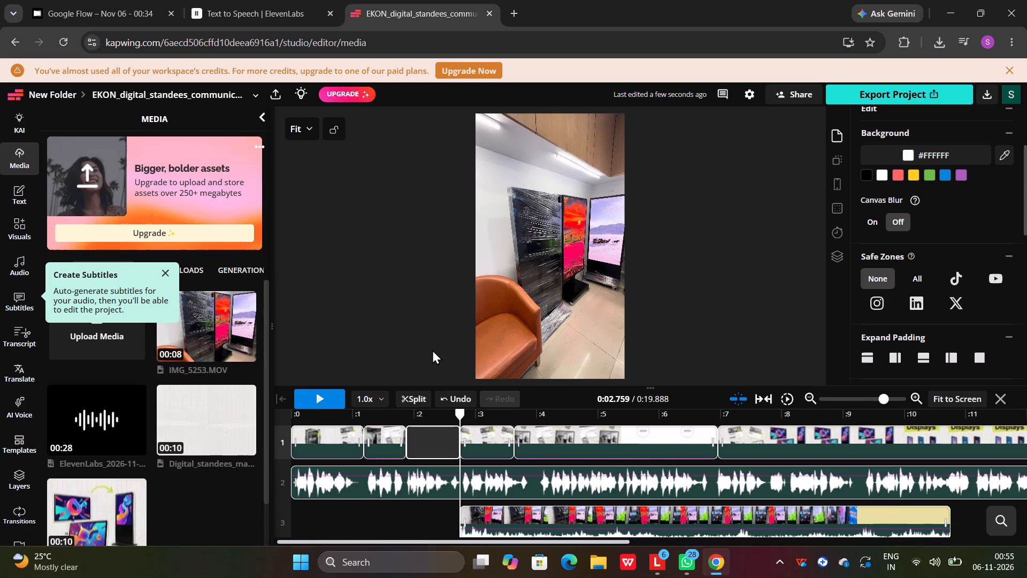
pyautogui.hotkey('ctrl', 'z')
# Insert IMG_5253.MOV into the gap on the main video track after the second clip, at about 1.9 seconds.
pyautogui.click(440, 448)
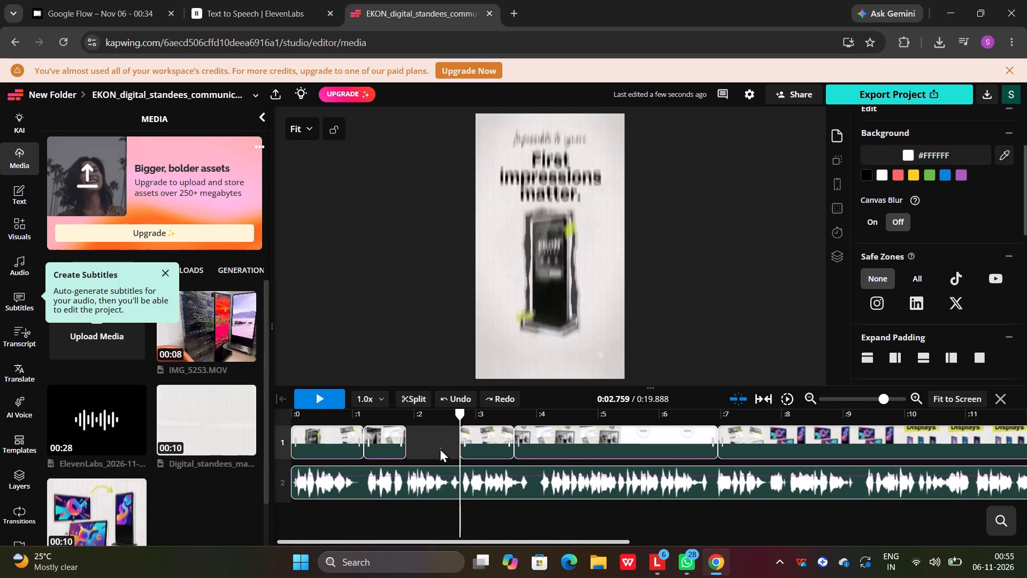
pyautogui.click(440, 448)
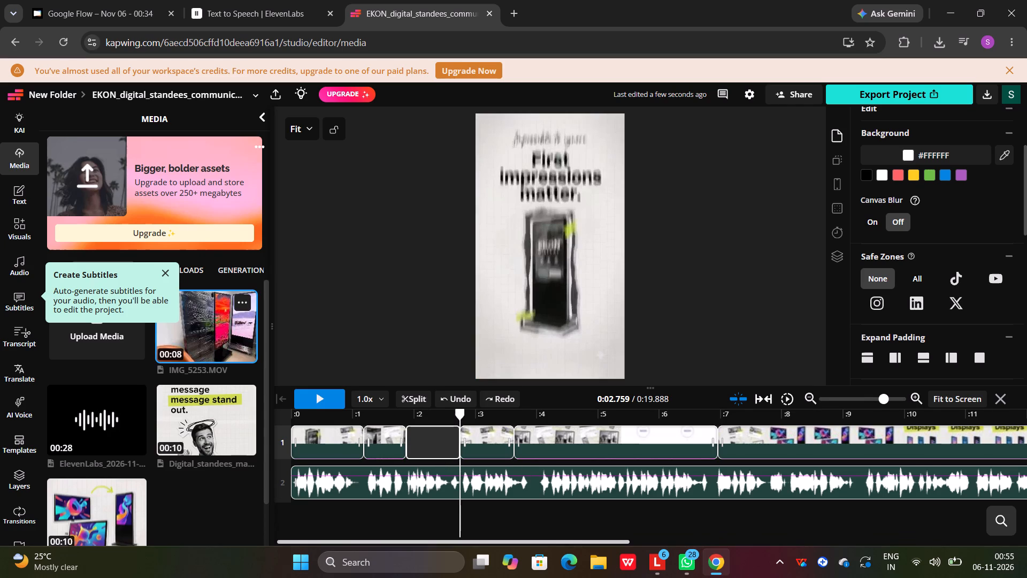
pyautogui.moveTo(216, 336); pyautogui.dragTo(442, 448)
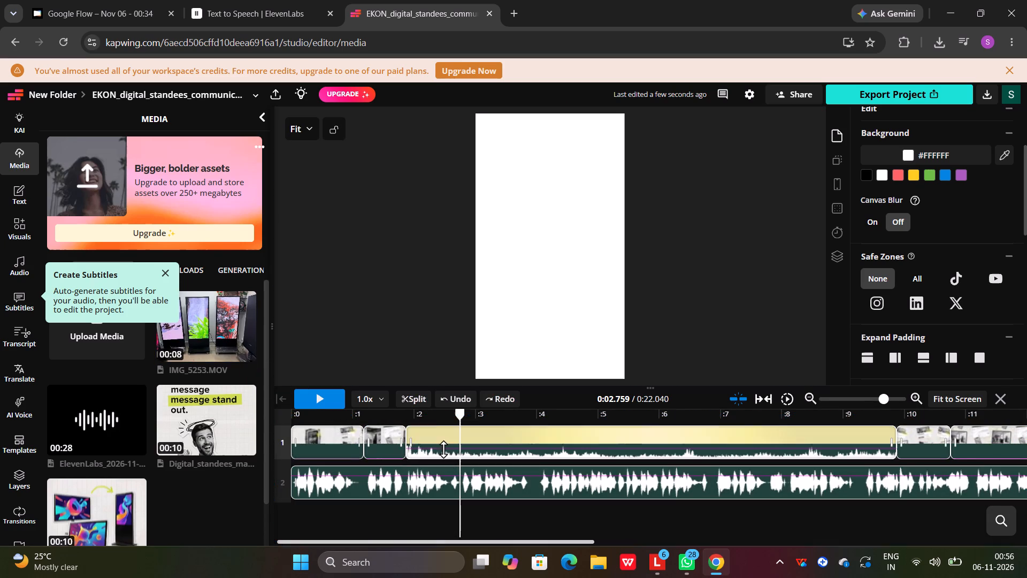
# Trim the end of the IMG_5253 clip on the main track back to about 2.4 seconds.
pyautogui.moveTo(894, 444); pyautogui.dragTo(887, 443)
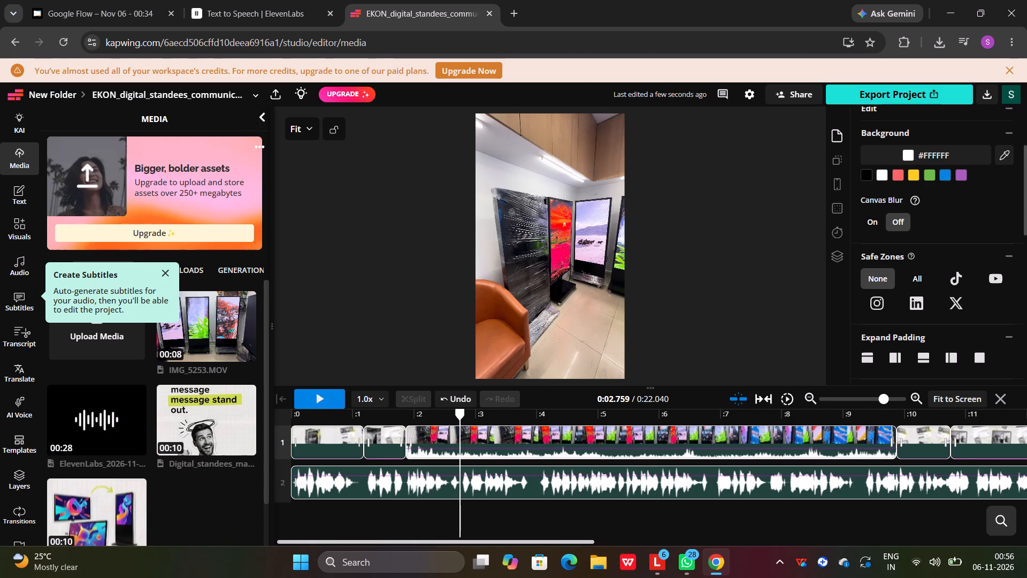
pyautogui.moveTo(887, 443); pyautogui.dragTo(614, 463)
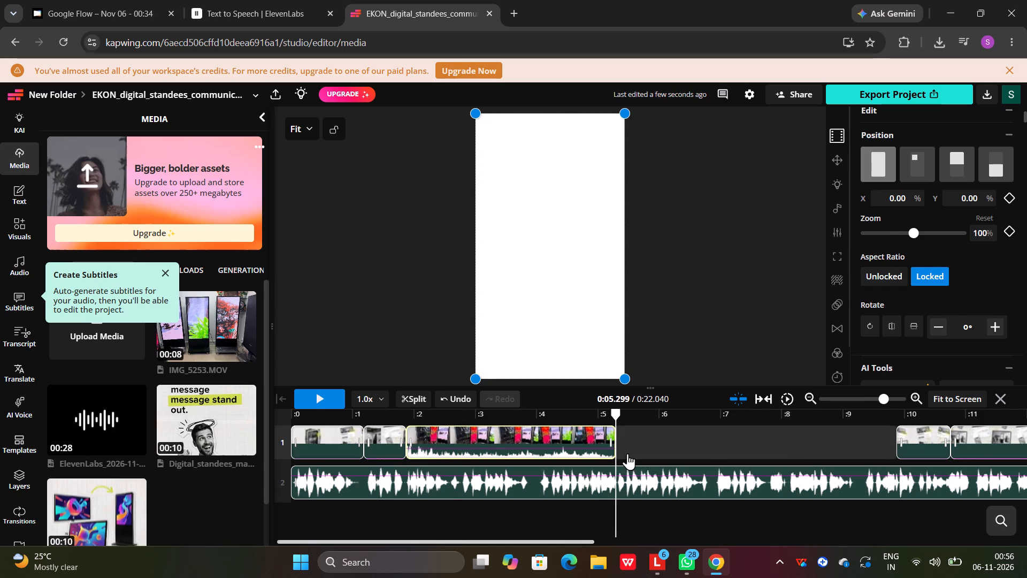
pyautogui.moveTo(611, 446); pyautogui.dragTo(549, 432)
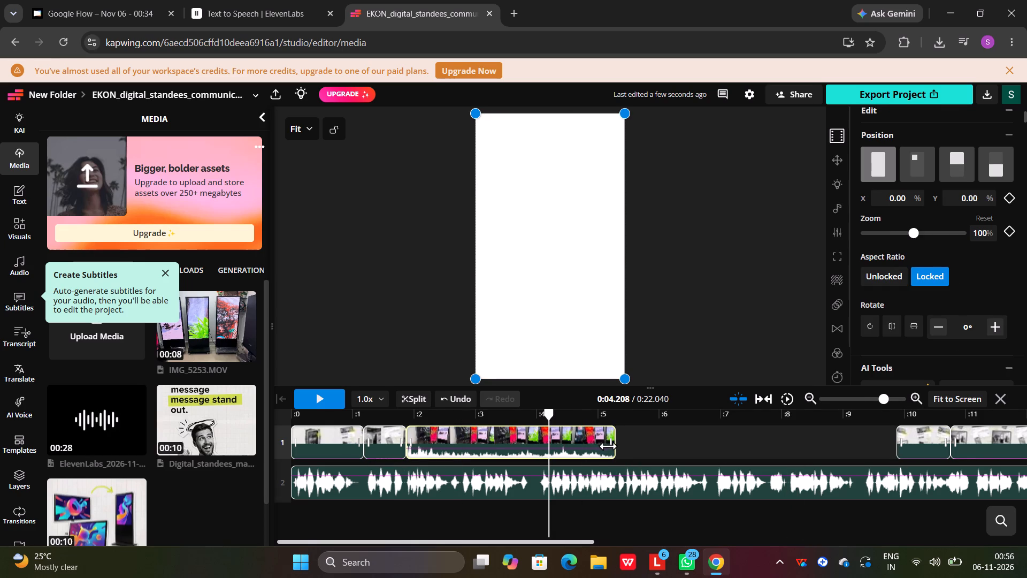
pyautogui.moveTo(610, 446); pyautogui.dragTo(432, 436)
# Close the gap after the trimmed IMG_5253 clip by moving the two following clips to start at about 2.40 and 3.28 seconds.
pyautogui.click(924, 442)
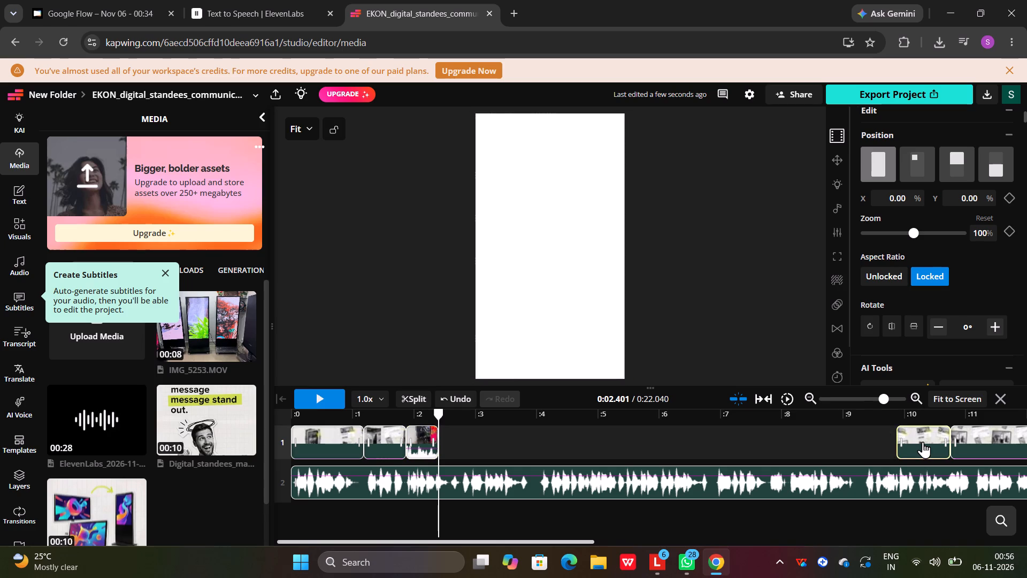
pyautogui.moveTo(923, 442); pyautogui.dragTo(459, 448)
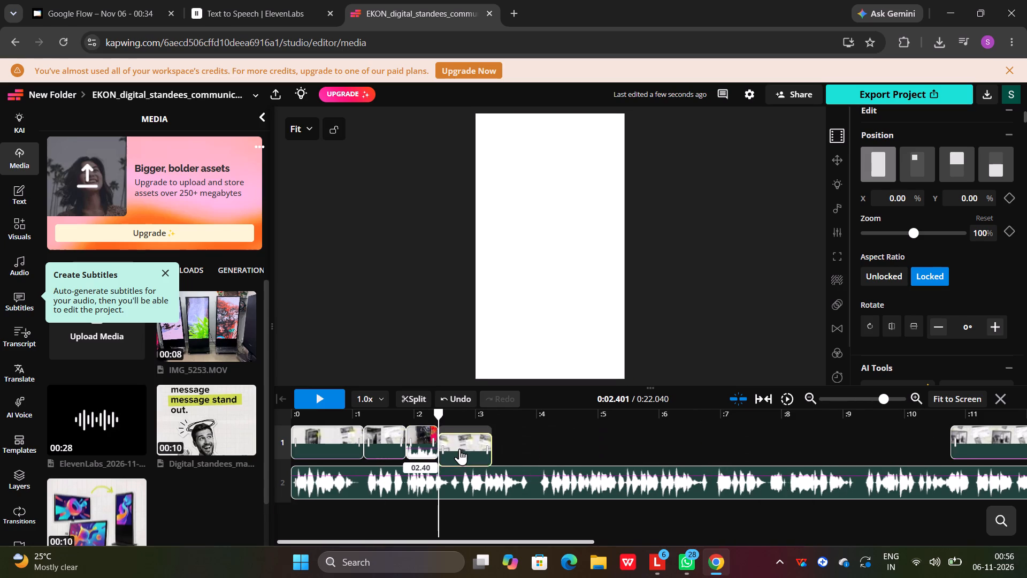
pyautogui.moveTo(459, 448); pyautogui.dragTo(460, 443)
pyautogui.click(986, 437)
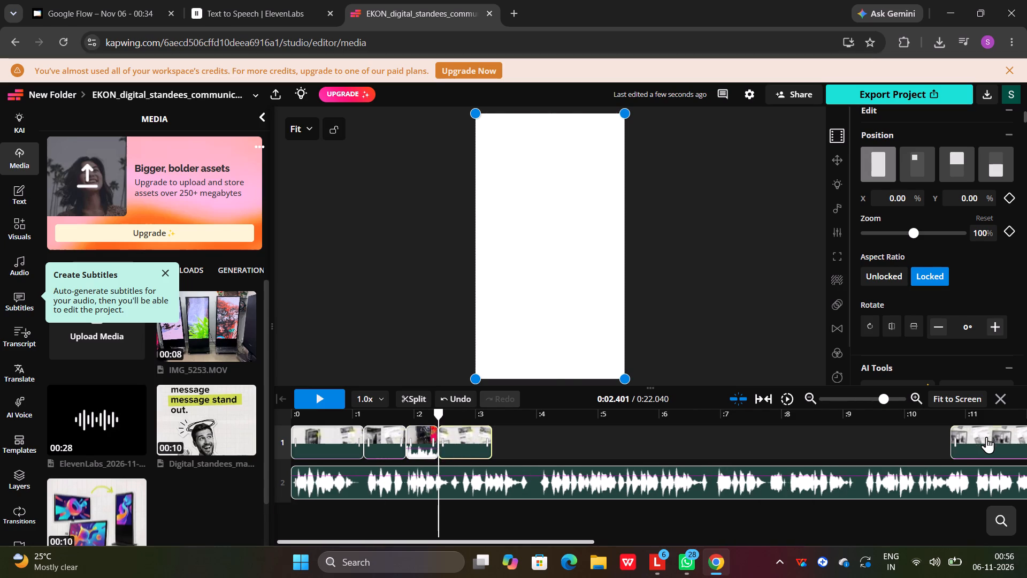
pyautogui.click(983, 439)
pyautogui.moveTo(983, 439); pyautogui.dragTo(520, 432)
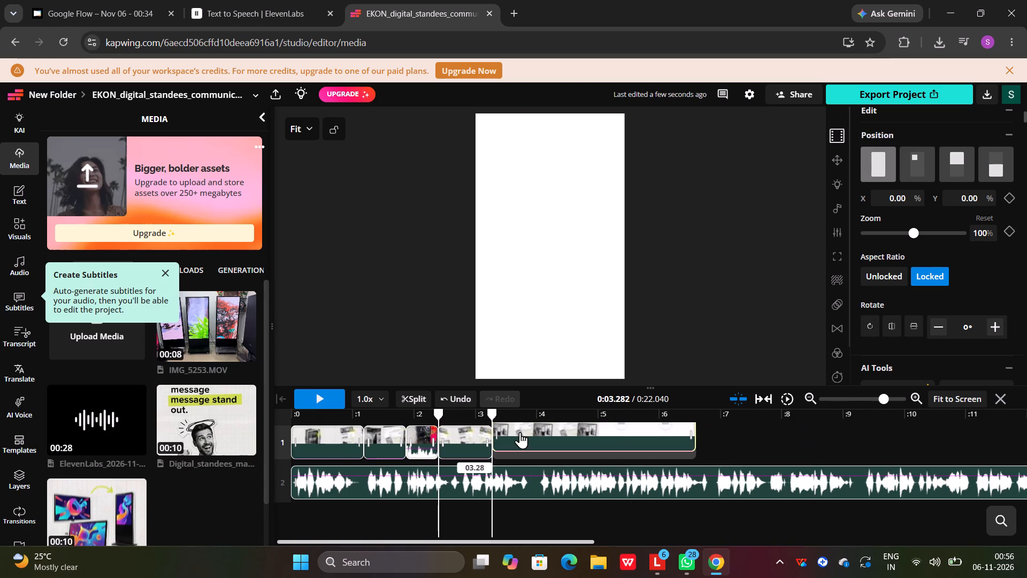
pyautogui.moveTo(520, 432); pyautogui.dragTo(521, 439)
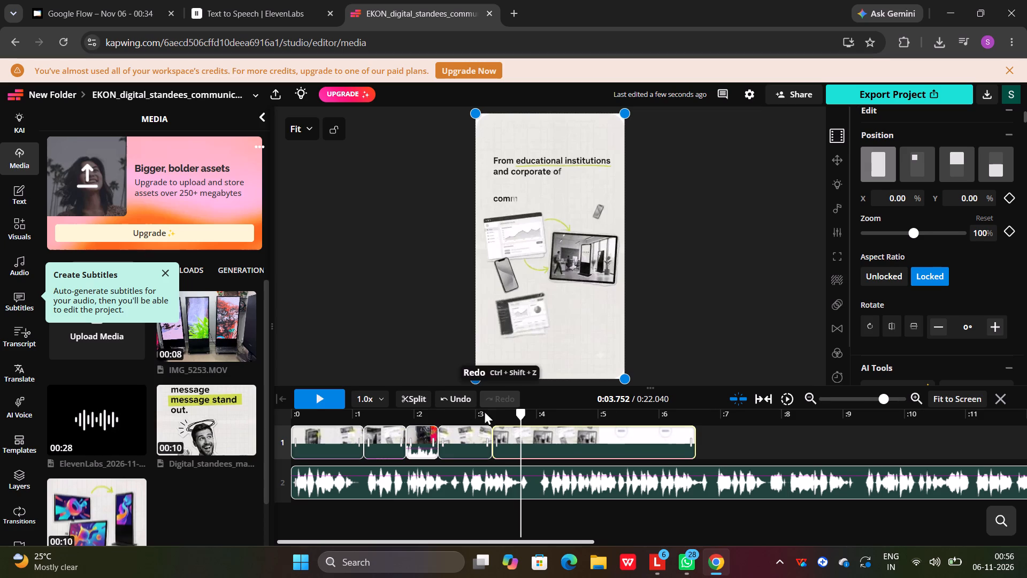
# Play the opening sequence from the start and review the IMG_5253 section against the voice-over.
pyautogui.moveTo(518, 422); pyautogui.dragTo(277, 404)
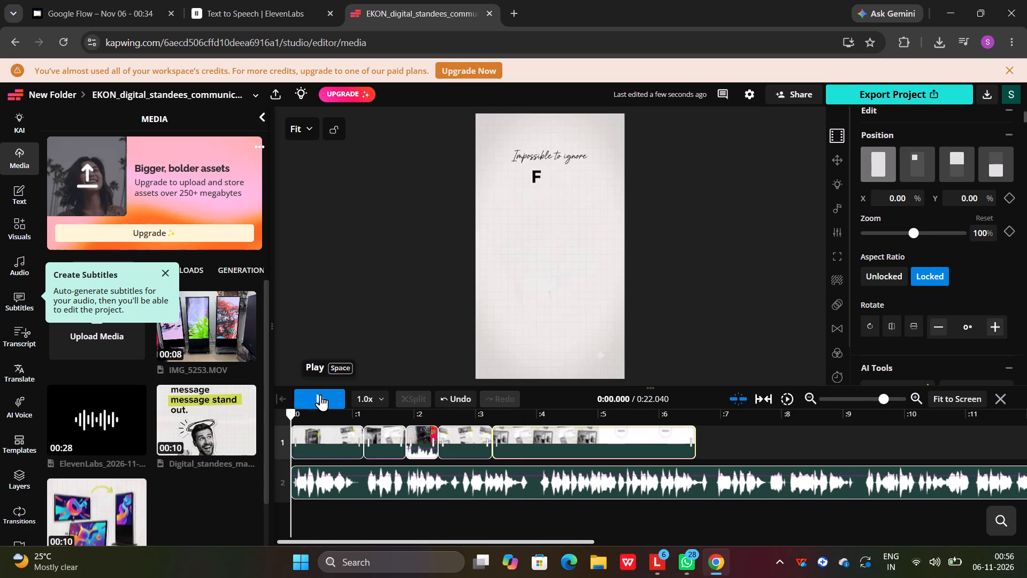
pyautogui.click(327, 396)
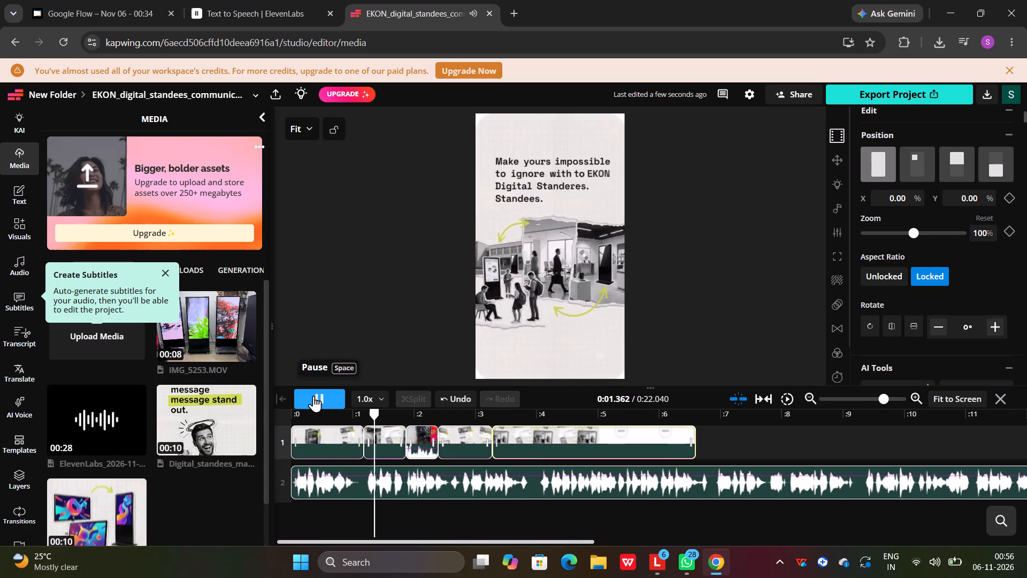
pyautogui.click(313, 396)
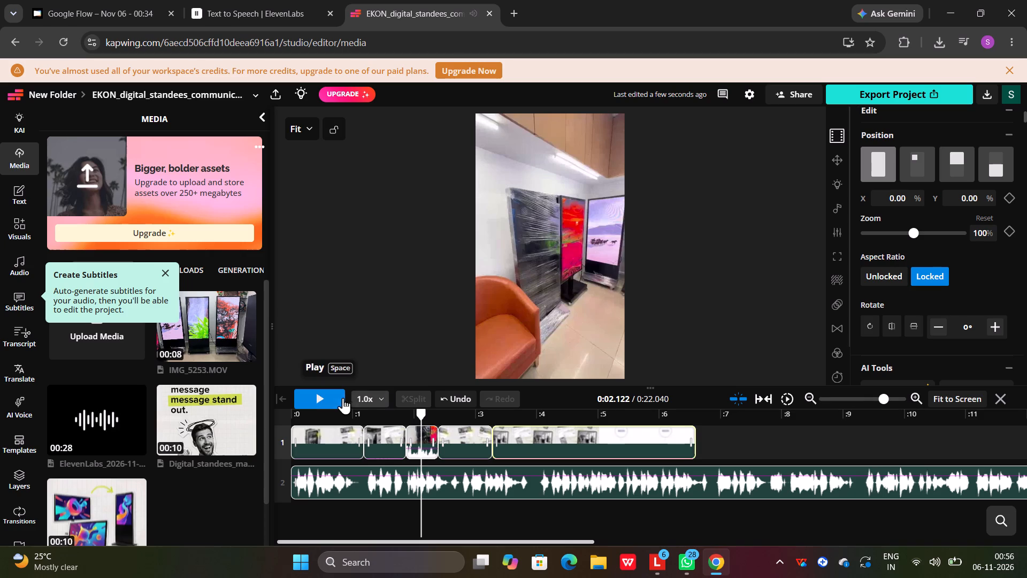
pyautogui.click(323, 397)
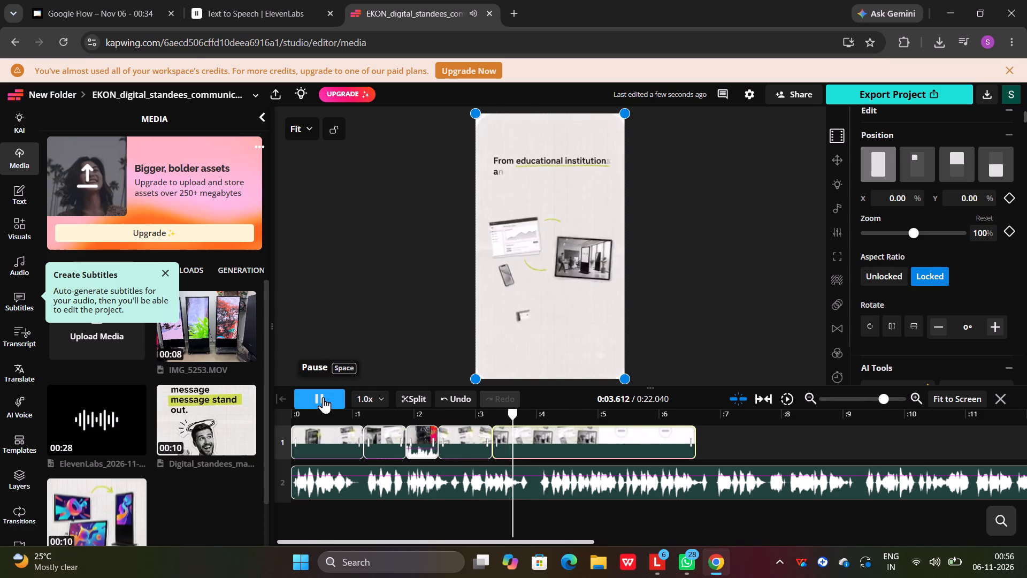
pyautogui.click(323, 397)
pyautogui.moveTo(534, 419); pyautogui.dragTo(393, 410)
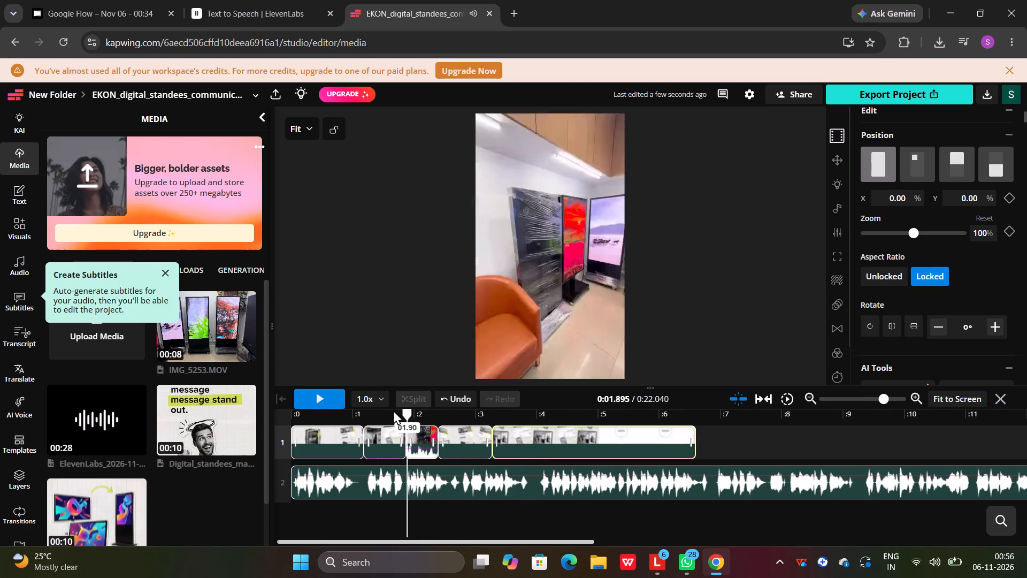
pyautogui.moveTo(393, 410); pyautogui.dragTo(392, 410)
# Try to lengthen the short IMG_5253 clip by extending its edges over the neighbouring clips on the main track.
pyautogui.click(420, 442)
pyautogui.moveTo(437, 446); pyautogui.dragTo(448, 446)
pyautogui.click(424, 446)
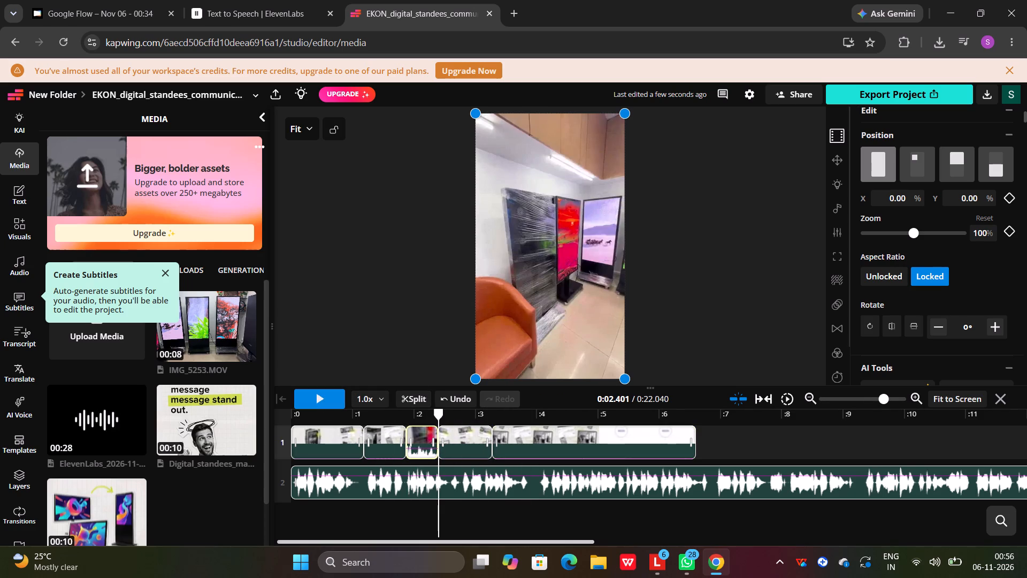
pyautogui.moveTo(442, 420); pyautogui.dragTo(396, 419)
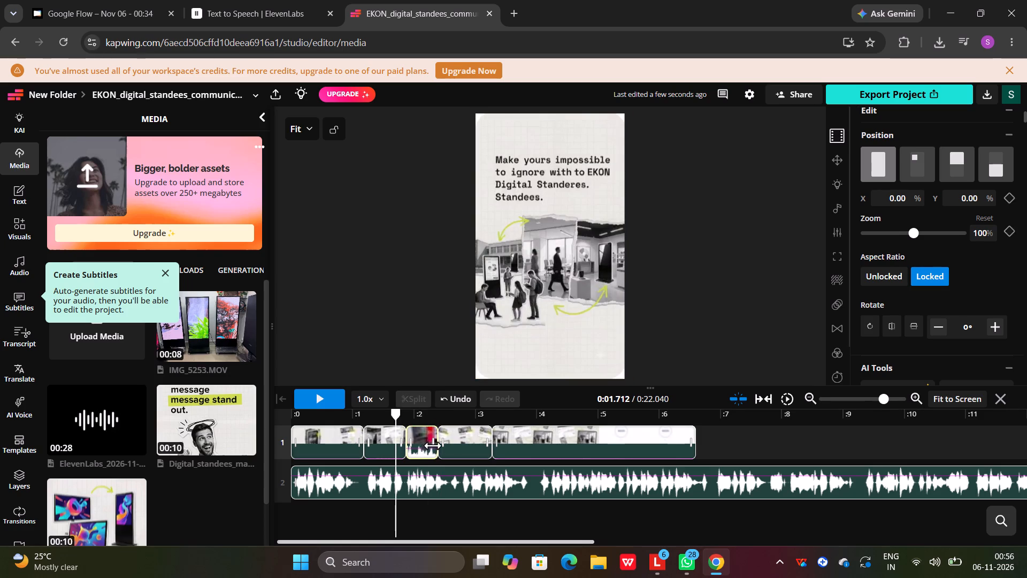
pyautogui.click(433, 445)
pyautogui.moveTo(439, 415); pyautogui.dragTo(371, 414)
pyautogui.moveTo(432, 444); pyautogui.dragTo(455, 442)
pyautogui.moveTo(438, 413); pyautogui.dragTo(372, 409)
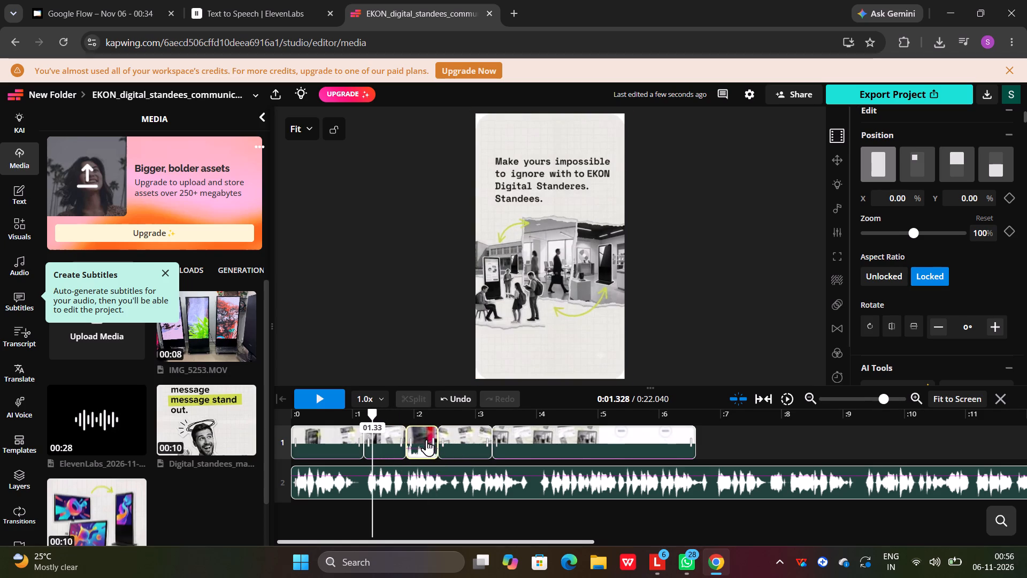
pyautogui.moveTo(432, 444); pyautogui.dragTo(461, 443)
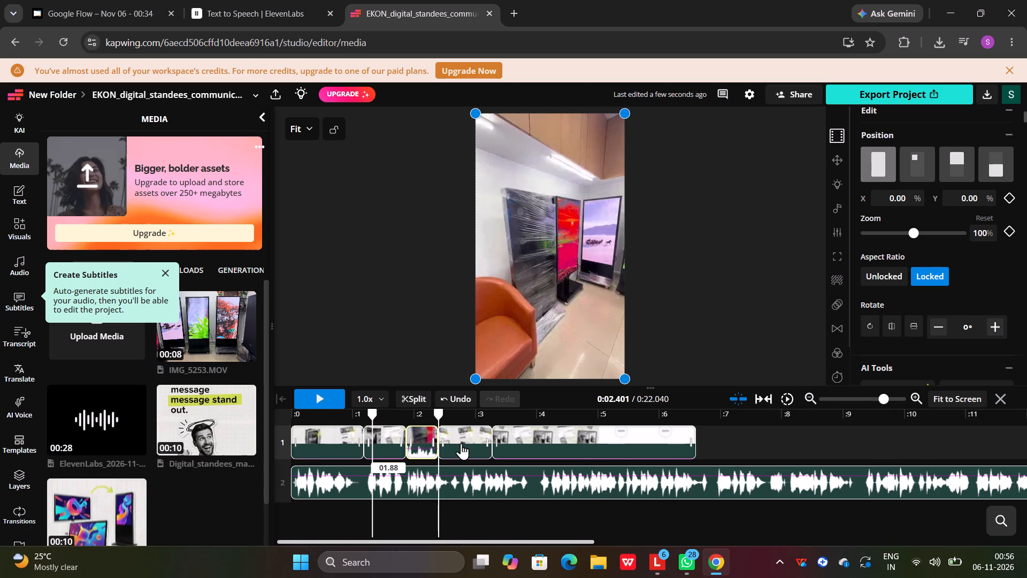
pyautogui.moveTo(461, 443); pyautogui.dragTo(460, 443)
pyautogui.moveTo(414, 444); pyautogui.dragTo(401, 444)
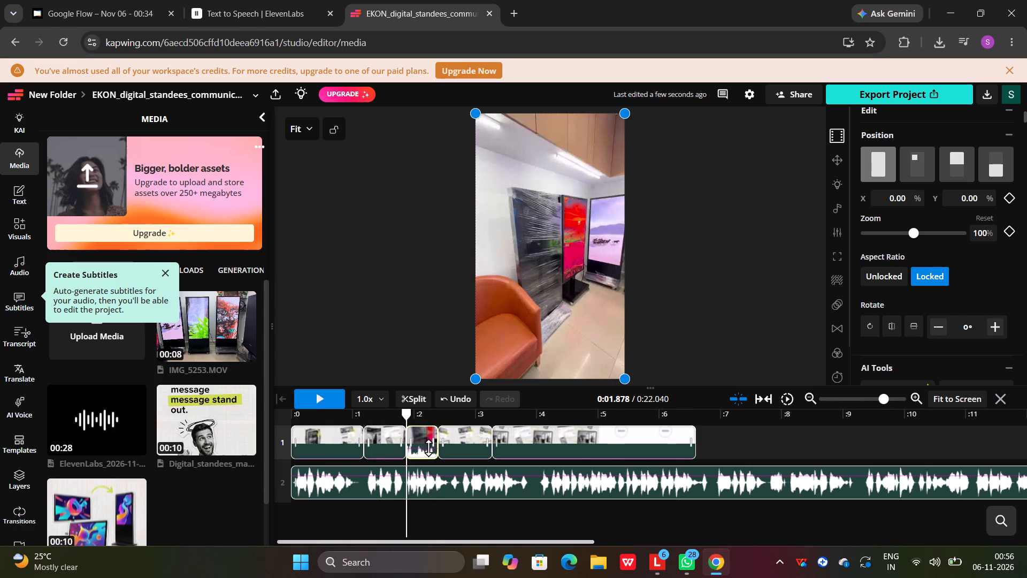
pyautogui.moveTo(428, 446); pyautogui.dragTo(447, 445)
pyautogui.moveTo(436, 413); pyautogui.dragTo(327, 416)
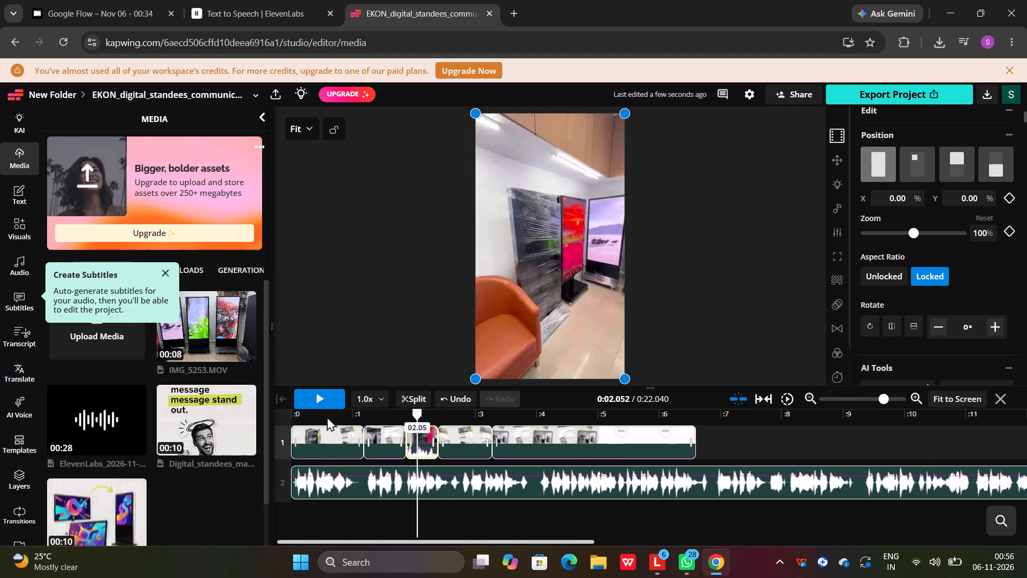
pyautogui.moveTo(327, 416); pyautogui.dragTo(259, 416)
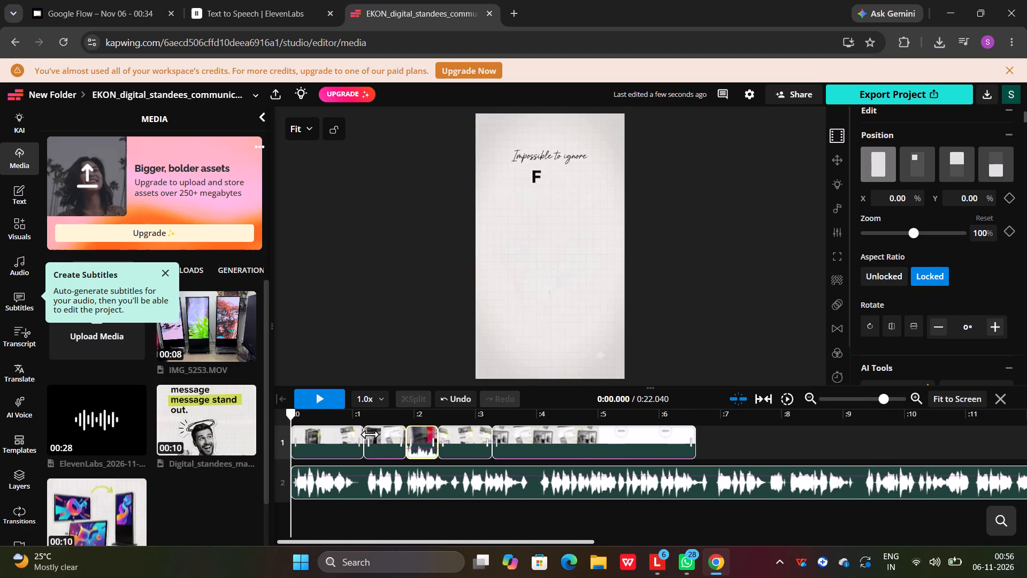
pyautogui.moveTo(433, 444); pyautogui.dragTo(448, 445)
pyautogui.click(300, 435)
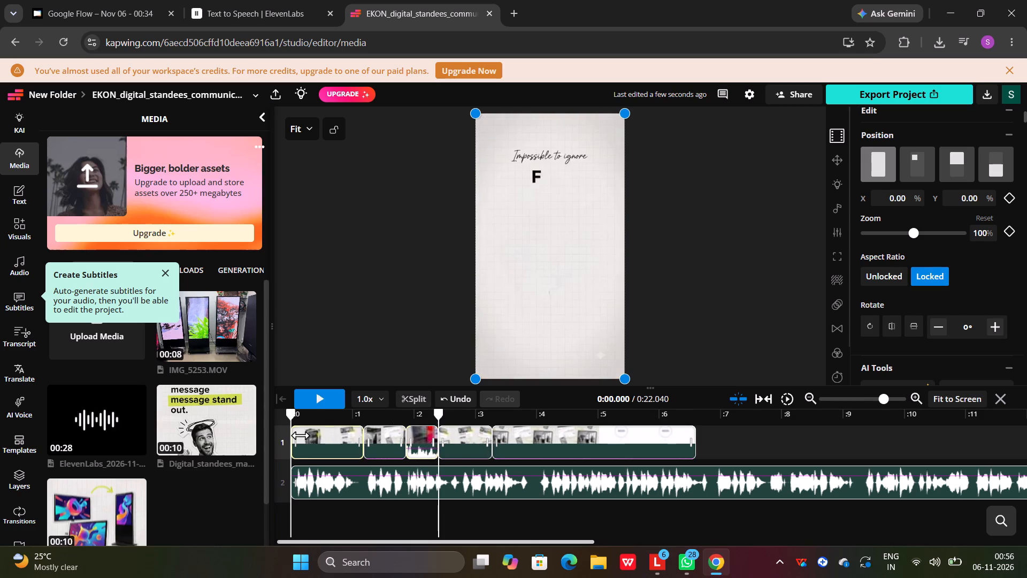
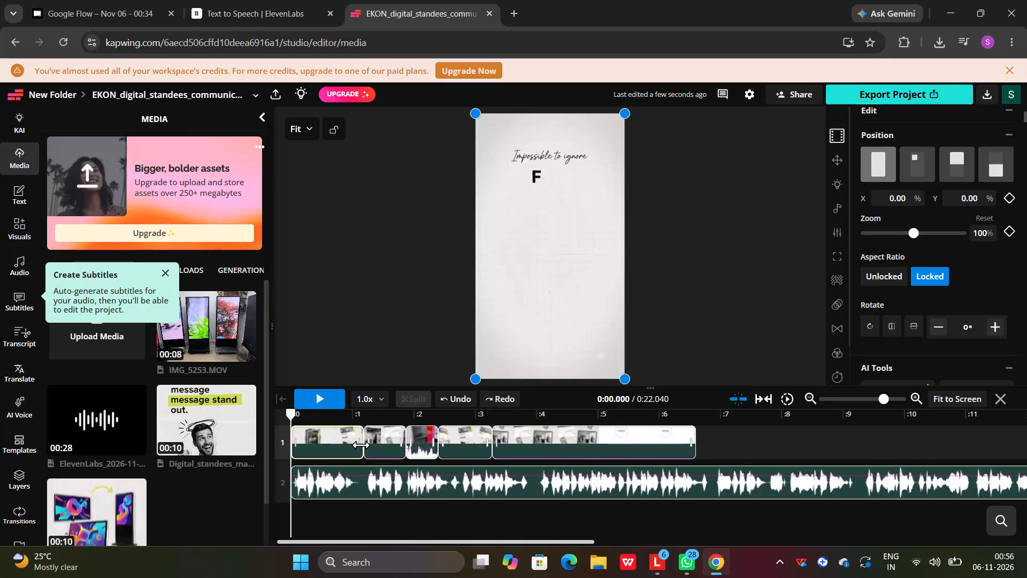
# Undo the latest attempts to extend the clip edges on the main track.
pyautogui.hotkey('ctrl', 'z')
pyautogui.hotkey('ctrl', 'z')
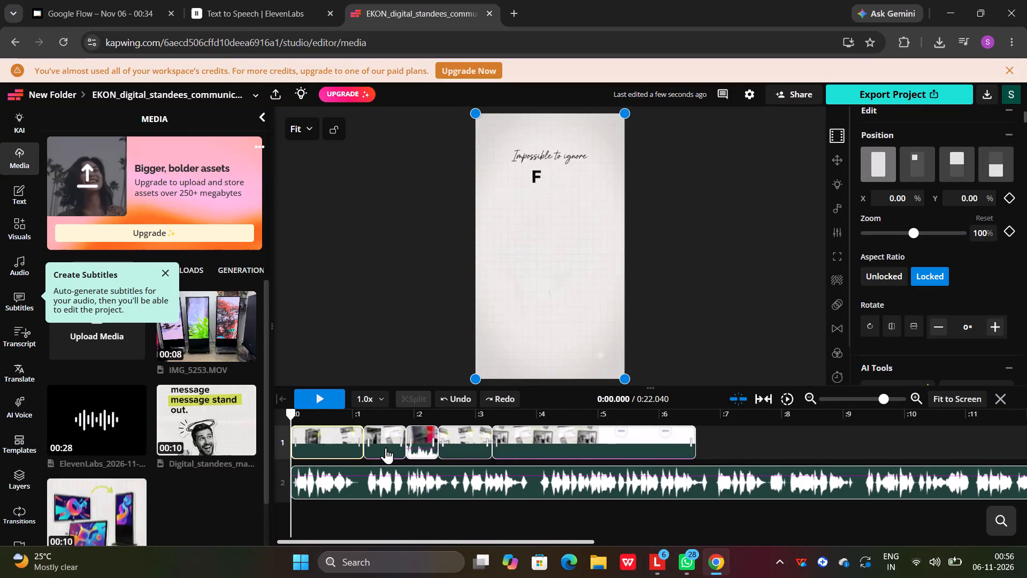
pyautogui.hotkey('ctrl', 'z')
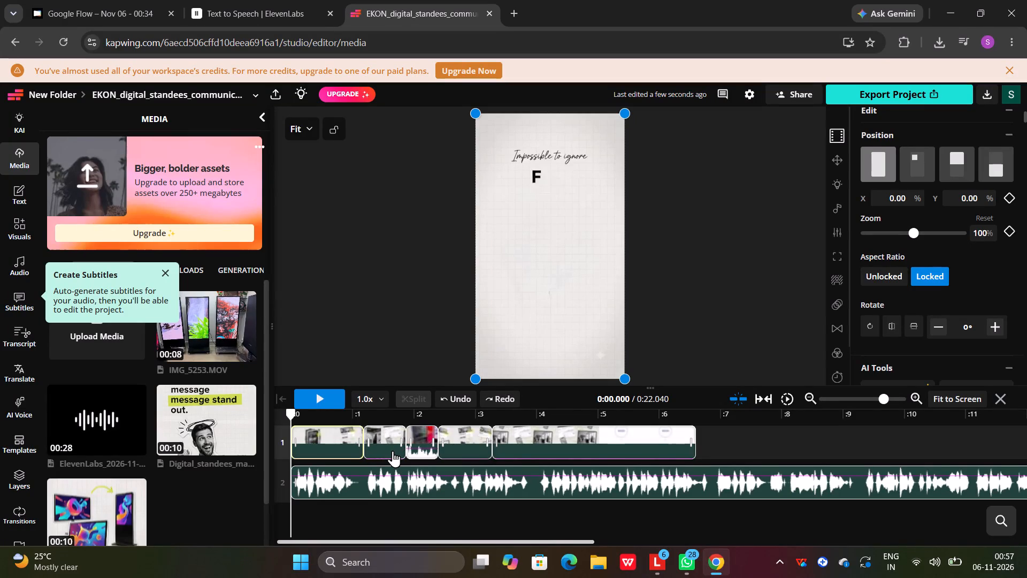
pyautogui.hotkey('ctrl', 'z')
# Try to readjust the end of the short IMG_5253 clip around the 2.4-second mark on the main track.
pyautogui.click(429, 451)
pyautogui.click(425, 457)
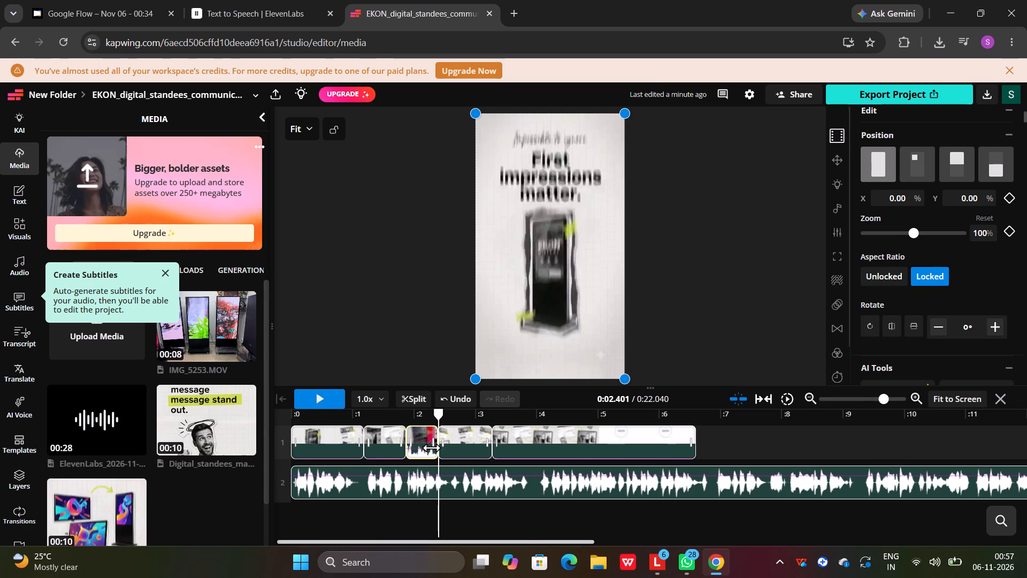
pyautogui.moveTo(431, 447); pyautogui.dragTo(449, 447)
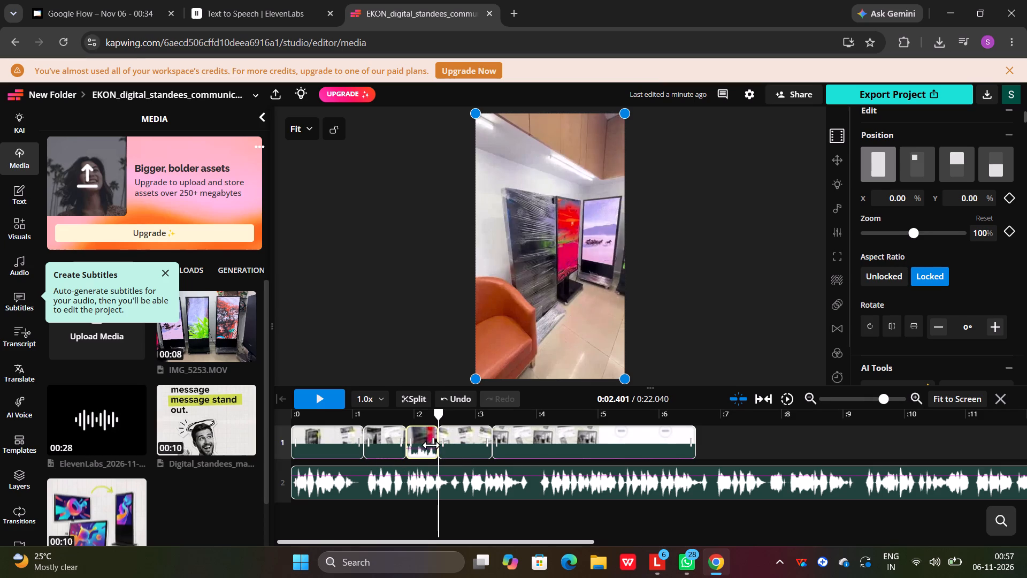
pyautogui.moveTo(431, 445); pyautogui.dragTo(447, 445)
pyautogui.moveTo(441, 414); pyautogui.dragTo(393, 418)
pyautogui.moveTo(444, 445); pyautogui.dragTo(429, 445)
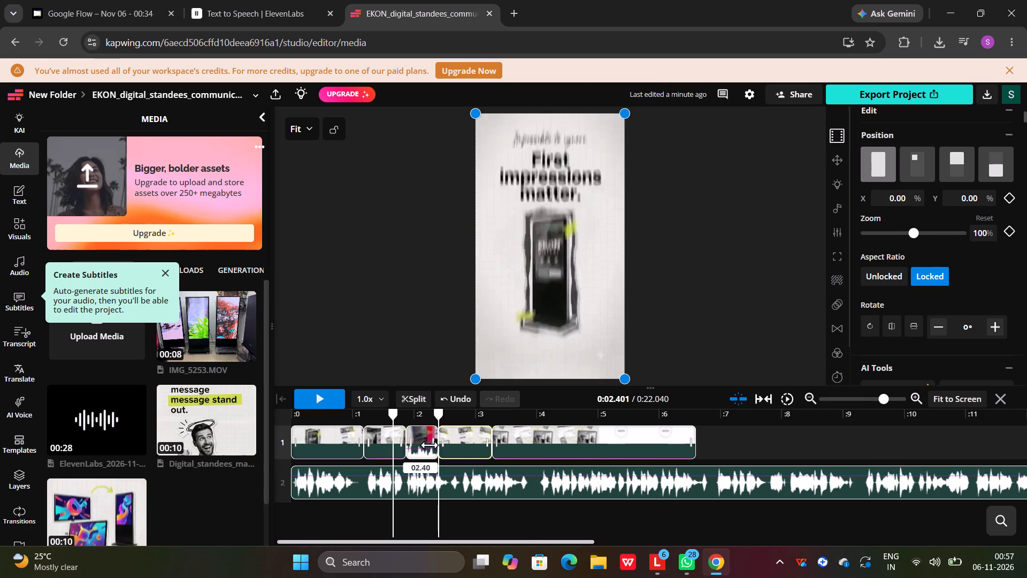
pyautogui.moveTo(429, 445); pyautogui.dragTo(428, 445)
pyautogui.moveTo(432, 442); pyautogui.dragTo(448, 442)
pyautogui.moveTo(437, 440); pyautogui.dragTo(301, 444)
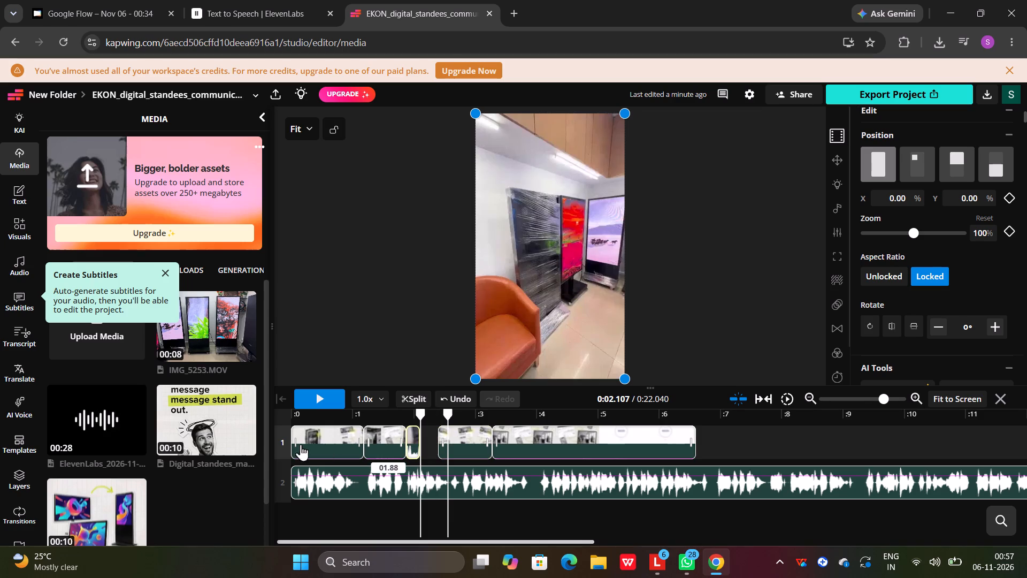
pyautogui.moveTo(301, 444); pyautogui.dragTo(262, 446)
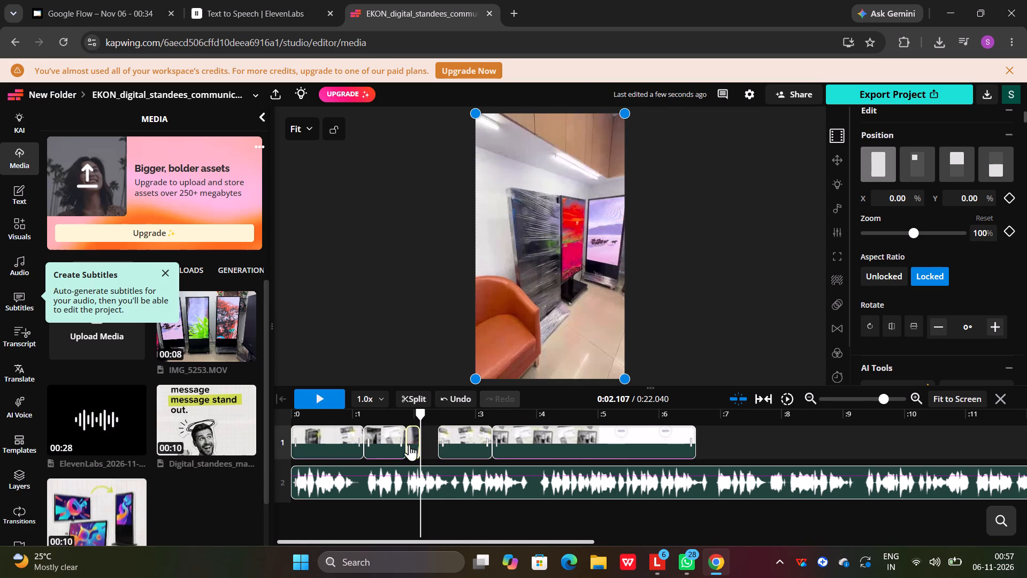
# Delete the short IMG_5253 clip from the main track.
pyautogui.click(417, 444)
pyautogui.click(413, 444)
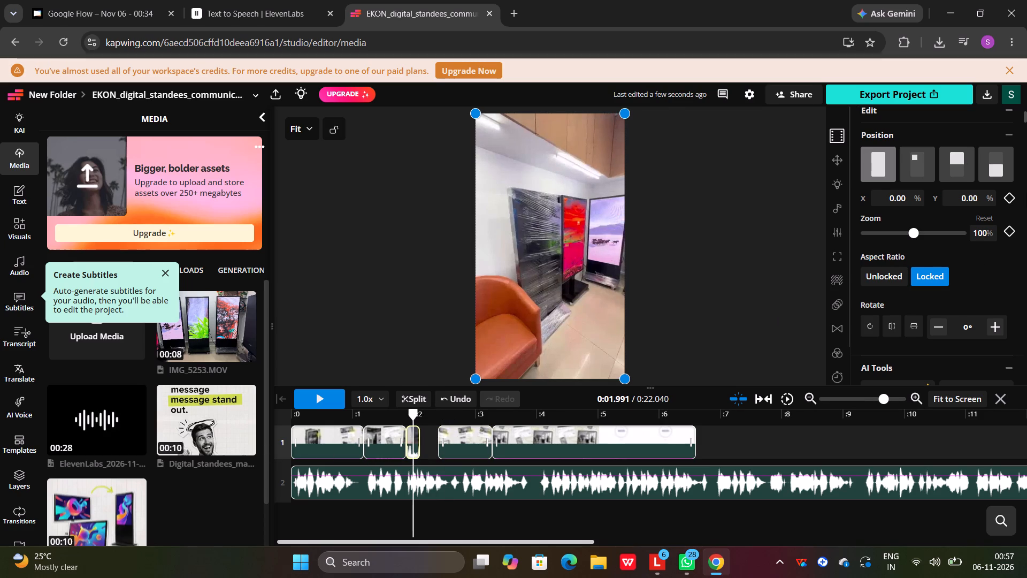
pyautogui.scroll(-18, 923, 294)
pyautogui.scroll(-20, 878, 399)
pyautogui.scroll(-14, 878, 399)
pyautogui.scroll(1, 909, 306)
pyautogui.scroll(-20, 910, 305)
pyautogui.scroll(-3, 910, 305)
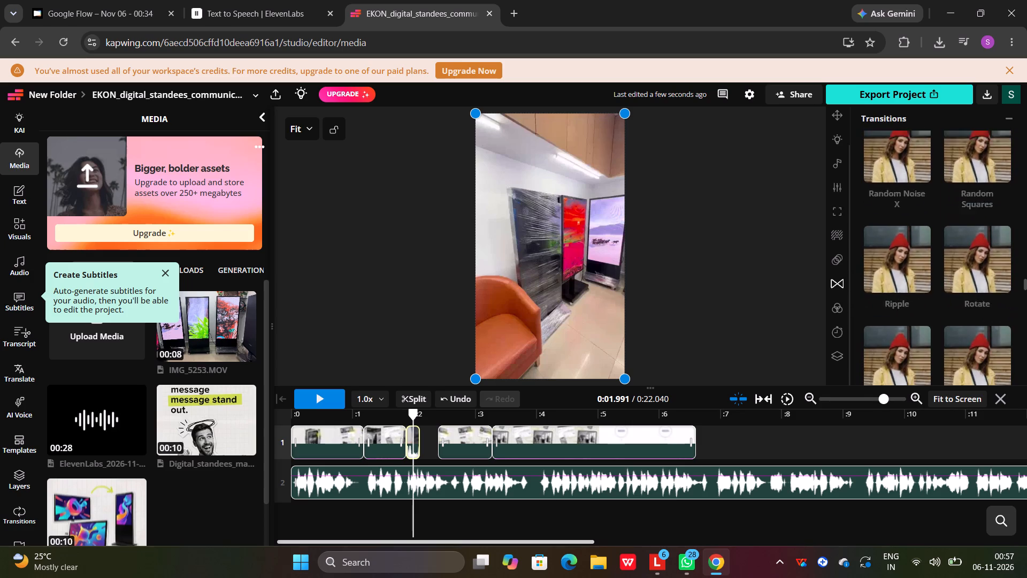
pyautogui.scroll(-20, 914, 299)
pyautogui.scroll(-10, 914, 299)
pyautogui.press('Delete')
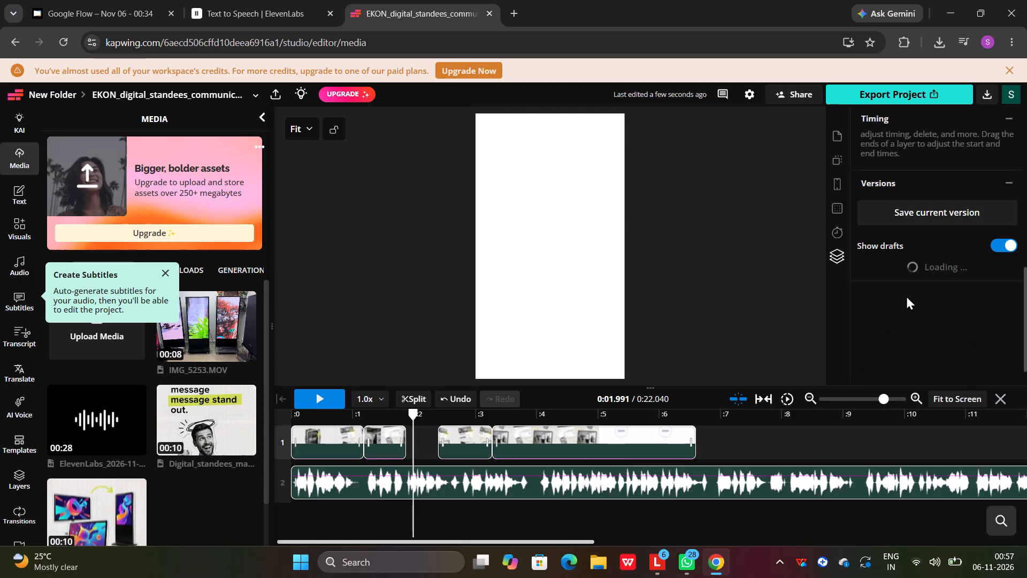
# Insert IMG_5253 again on the main track at 1.88 seconds and trim its end to about 3.6 seconds.
pyautogui.click(221, 346)
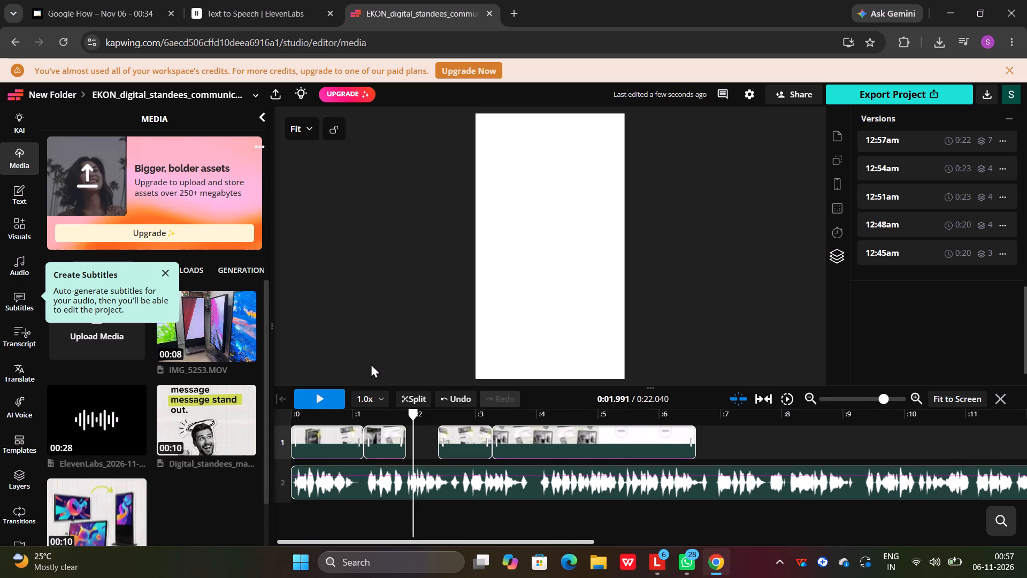
pyautogui.click(227, 338)
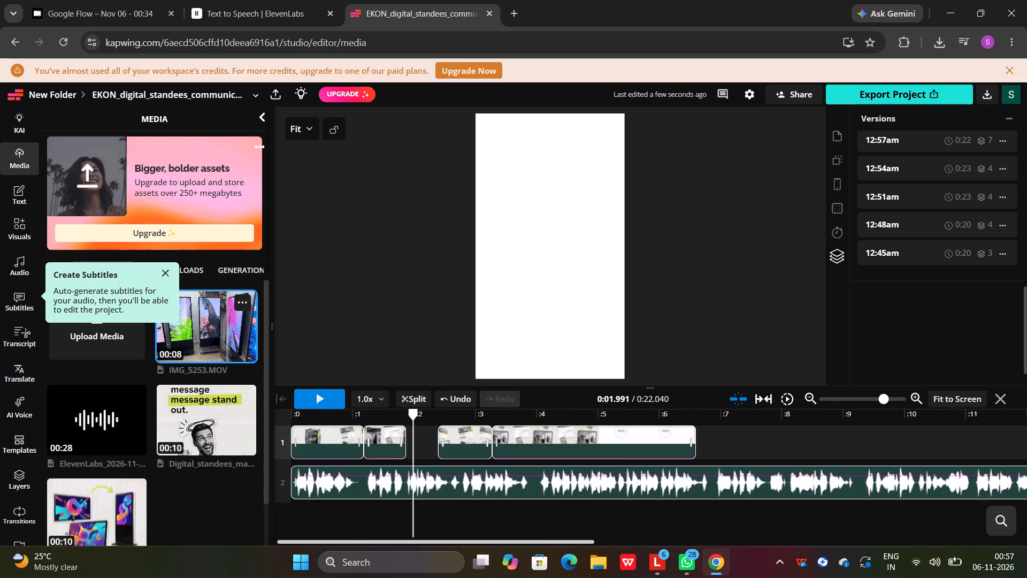
pyautogui.moveTo(227, 339); pyautogui.dragTo(443, 452)
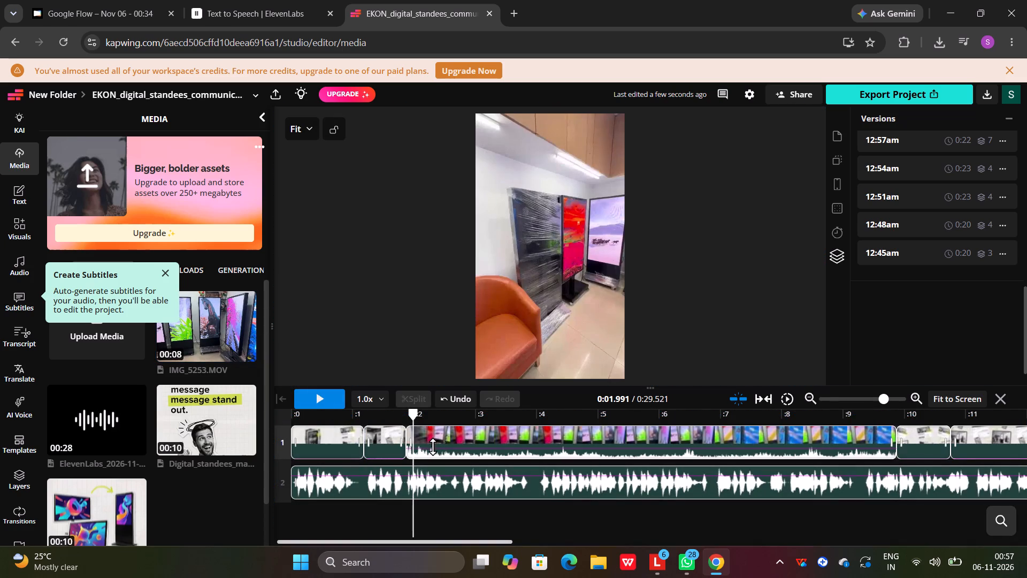
pyautogui.moveTo(895, 448); pyautogui.dragTo(867, 448)
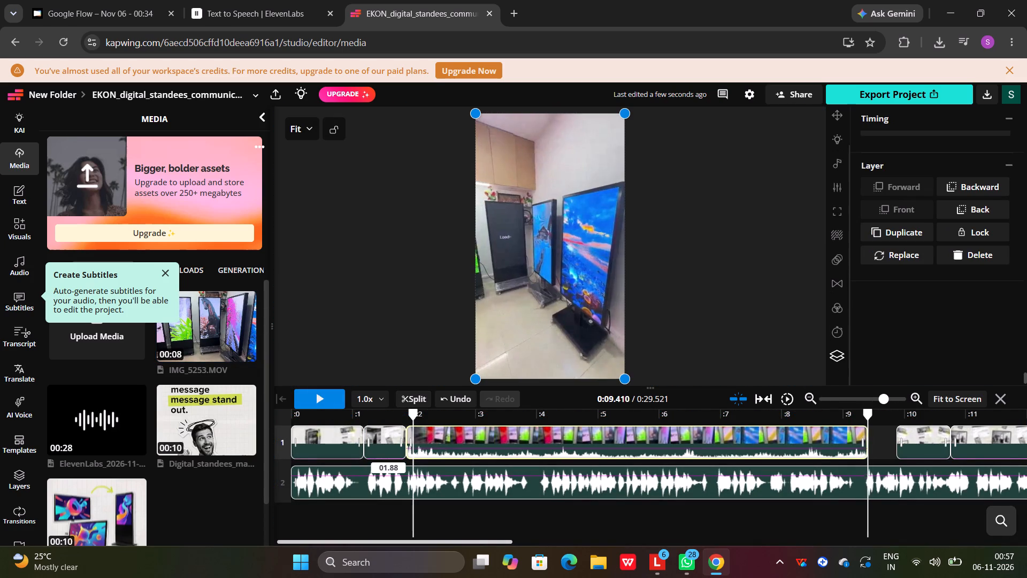
pyautogui.moveTo(867, 448); pyautogui.dragTo(520, 476)
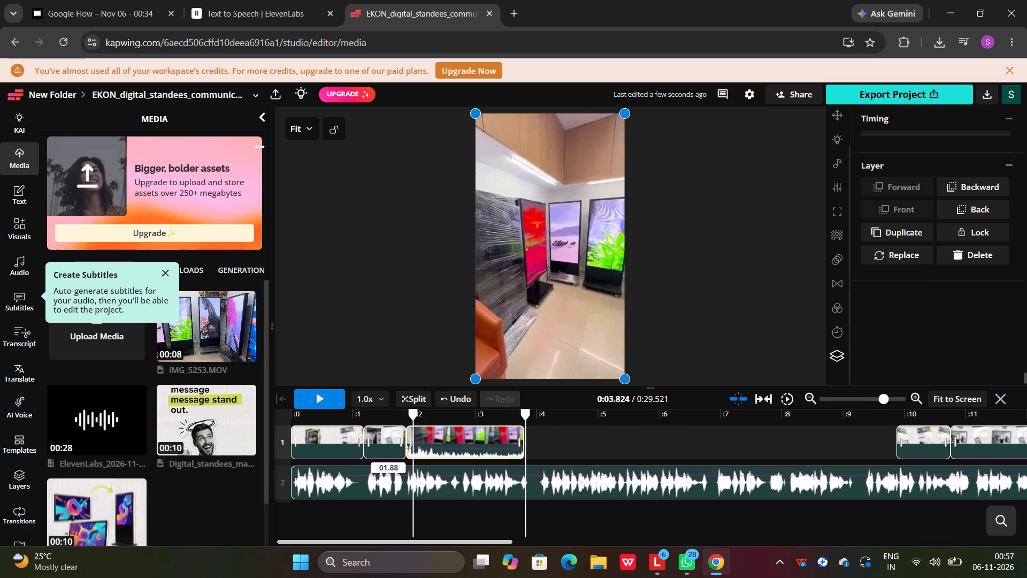
pyautogui.moveTo(520, 476); pyautogui.dragTo(511, 476)
# Play the opening sequence from near the start through the new IMG_5253 clip to check its timing against the voice-over.
pyautogui.moveTo(513, 413); pyautogui.dragTo(462, 424)
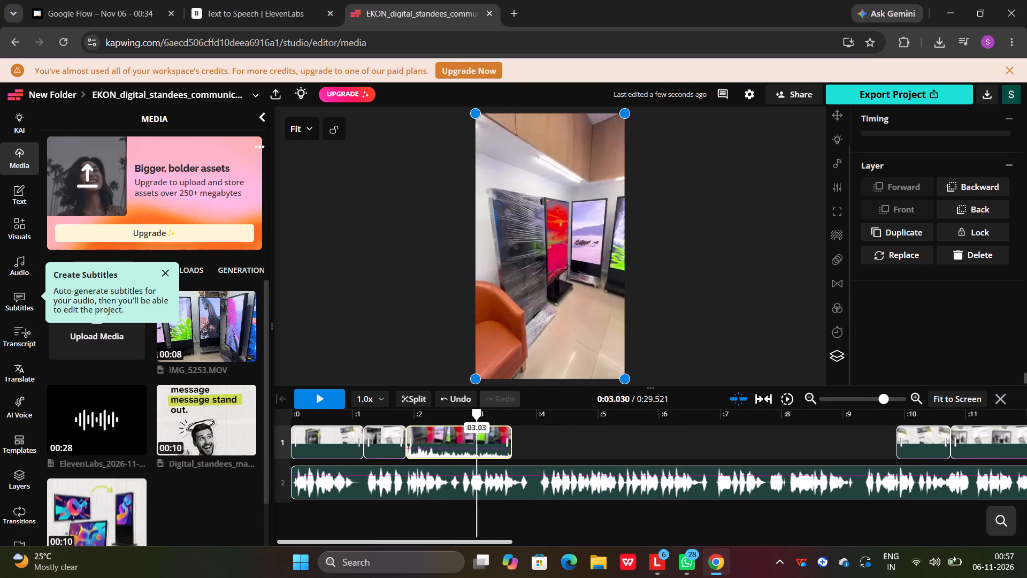
pyautogui.moveTo(462, 424); pyautogui.dragTo(301, 434)
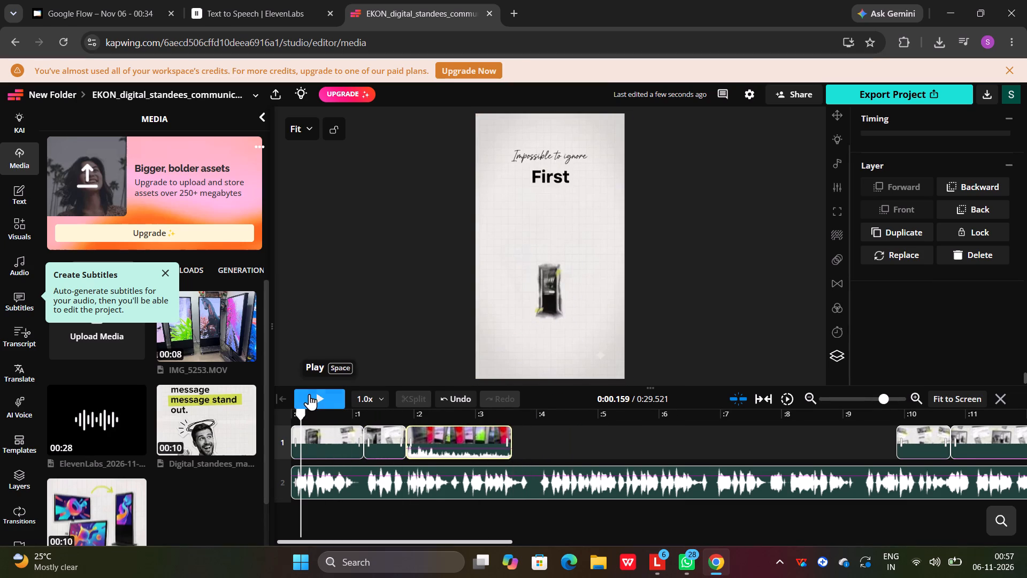
pyautogui.click(311, 394)
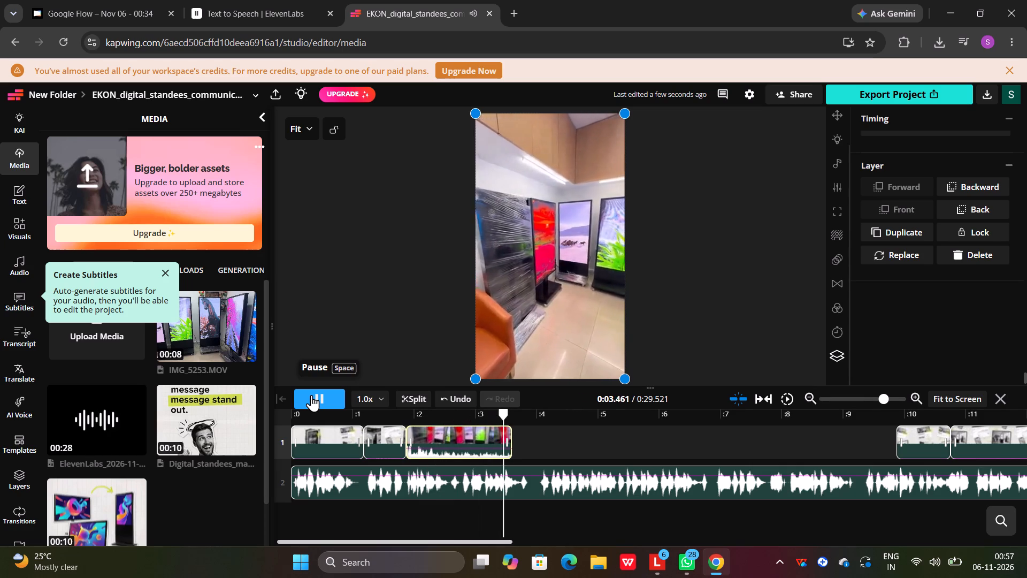
pyautogui.click(311, 395)
# Move the IMG_5253 clip later and place the EKON Digital Standees scene before it, starting at 1.88 seconds.
pyautogui.moveTo(426, 452); pyautogui.dragTo(427, 452)
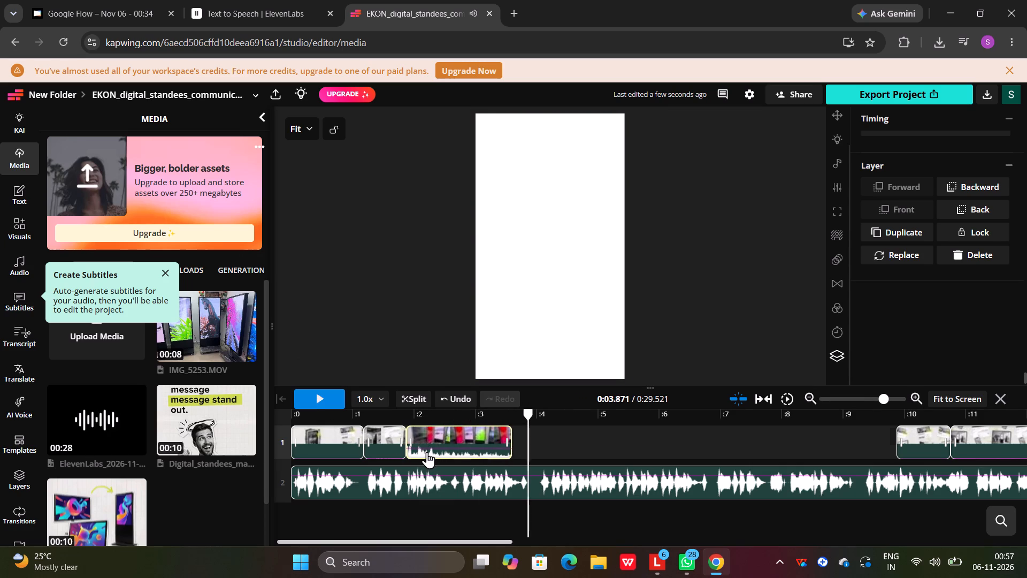
pyautogui.moveTo(427, 452); pyautogui.dragTo(470, 454)
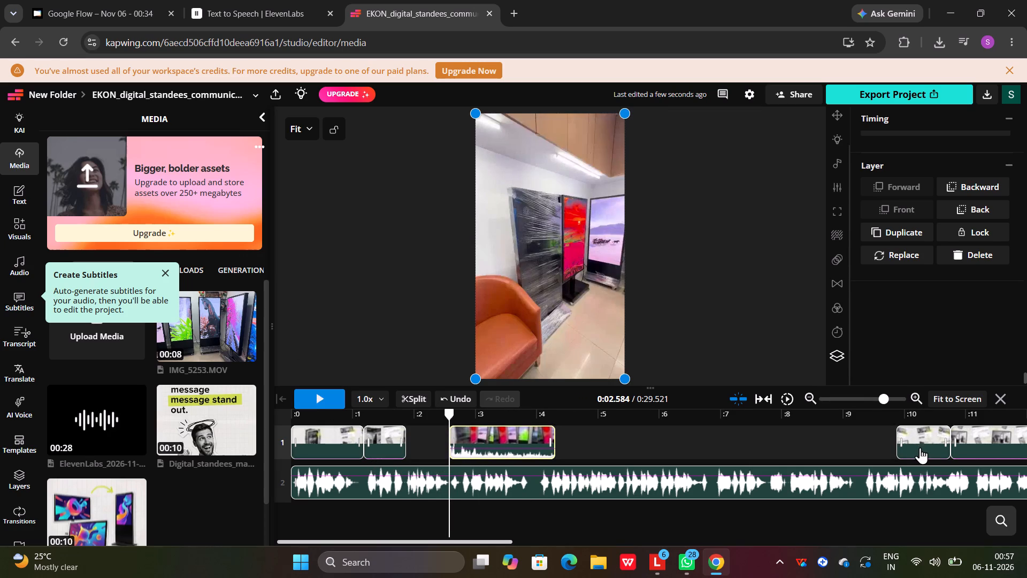
pyautogui.moveTo(922, 447); pyautogui.dragTo(430, 448)
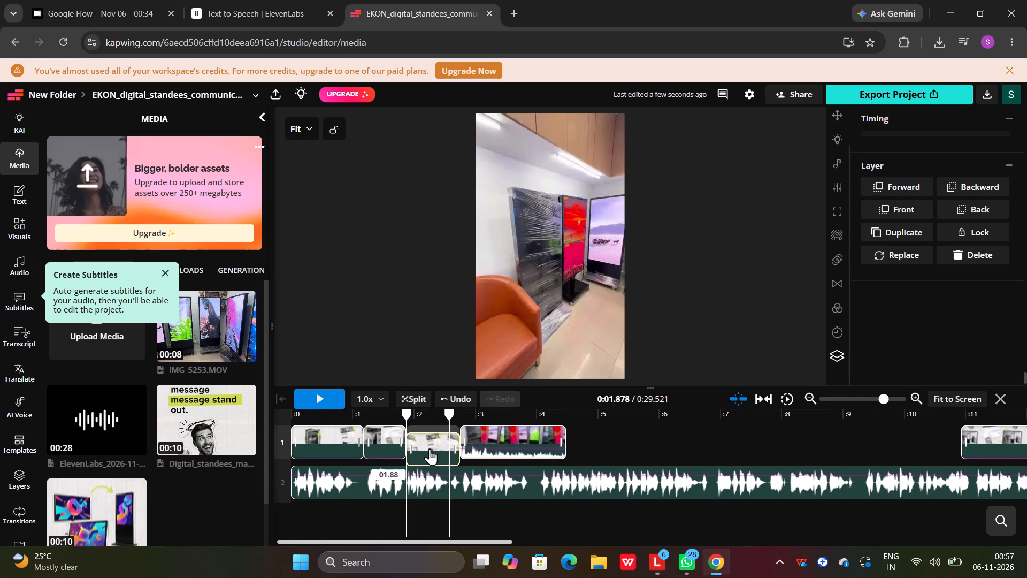
pyautogui.moveTo(430, 448); pyautogui.dragTo(429, 447)
# Play the reordered opening from the start into the IMG_5253 clip and check it against the voice-over.
pyautogui.moveTo(402, 414); pyautogui.dragTo(304, 417)
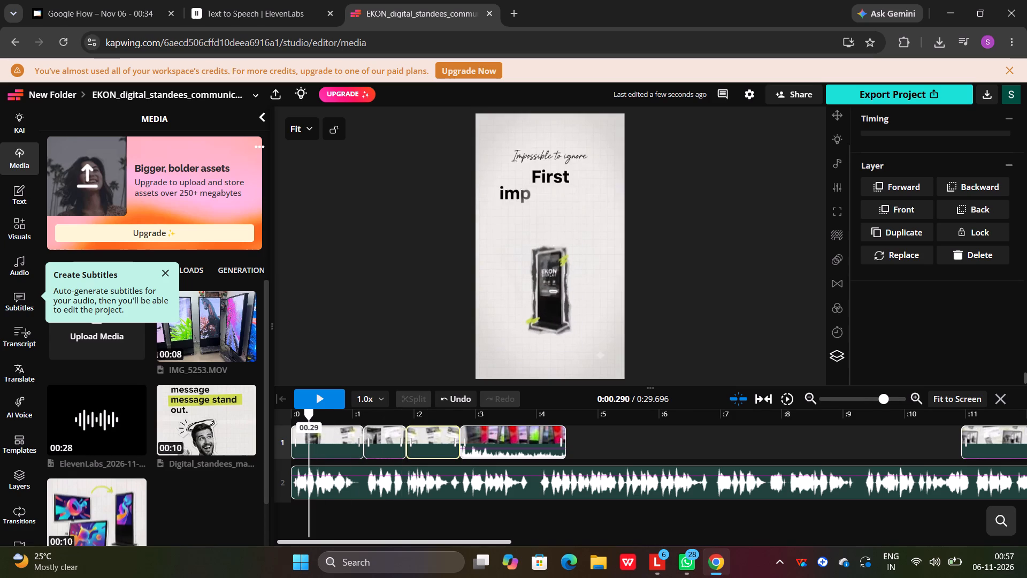
pyautogui.moveTo(304, 417); pyautogui.dragTo(303, 417)
pyautogui.moveTo(305, 419); pyautogui.dragTo(296, 418)
pyautogui.click(302, 399)
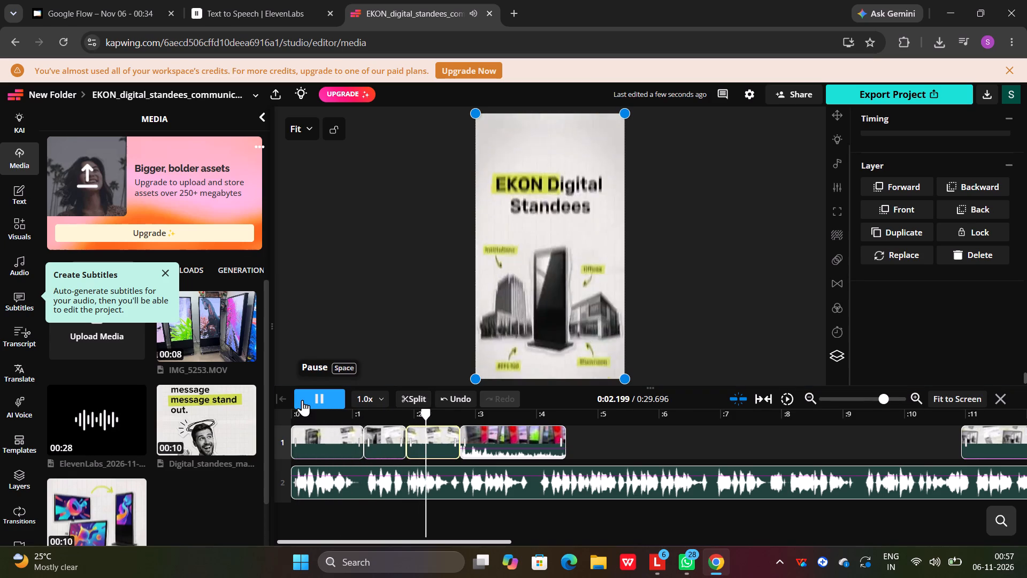
pyautogui.click(335, 405)
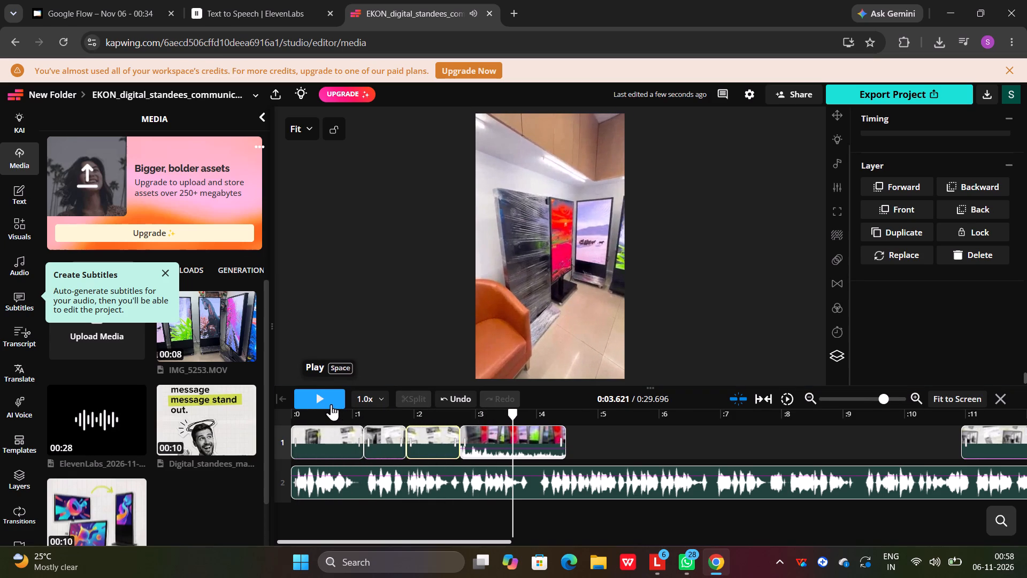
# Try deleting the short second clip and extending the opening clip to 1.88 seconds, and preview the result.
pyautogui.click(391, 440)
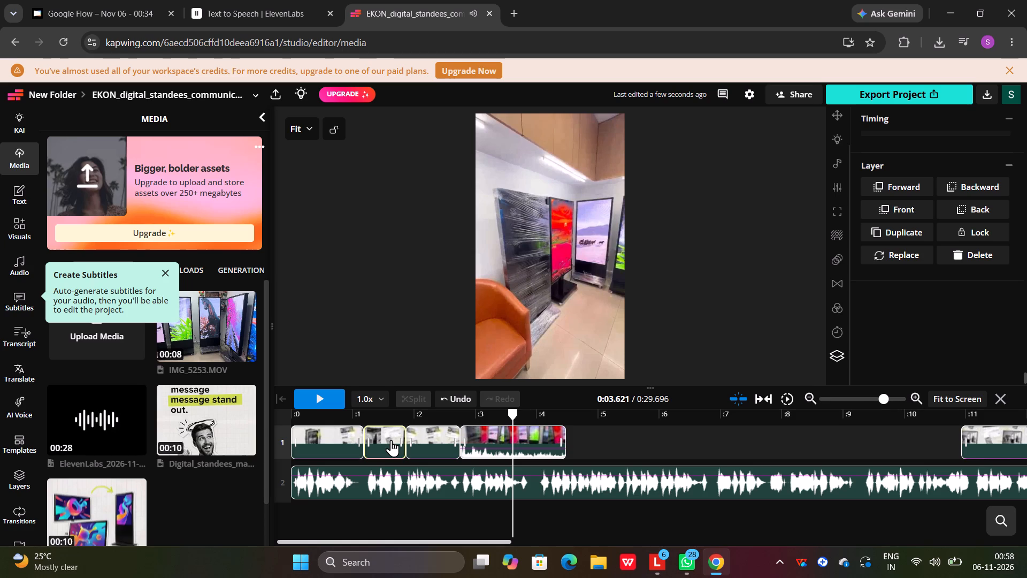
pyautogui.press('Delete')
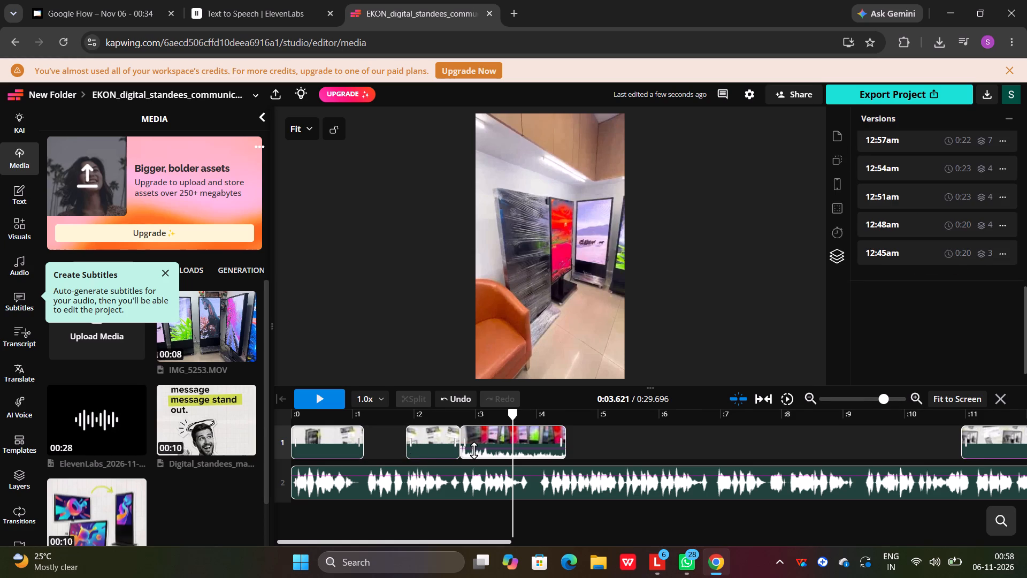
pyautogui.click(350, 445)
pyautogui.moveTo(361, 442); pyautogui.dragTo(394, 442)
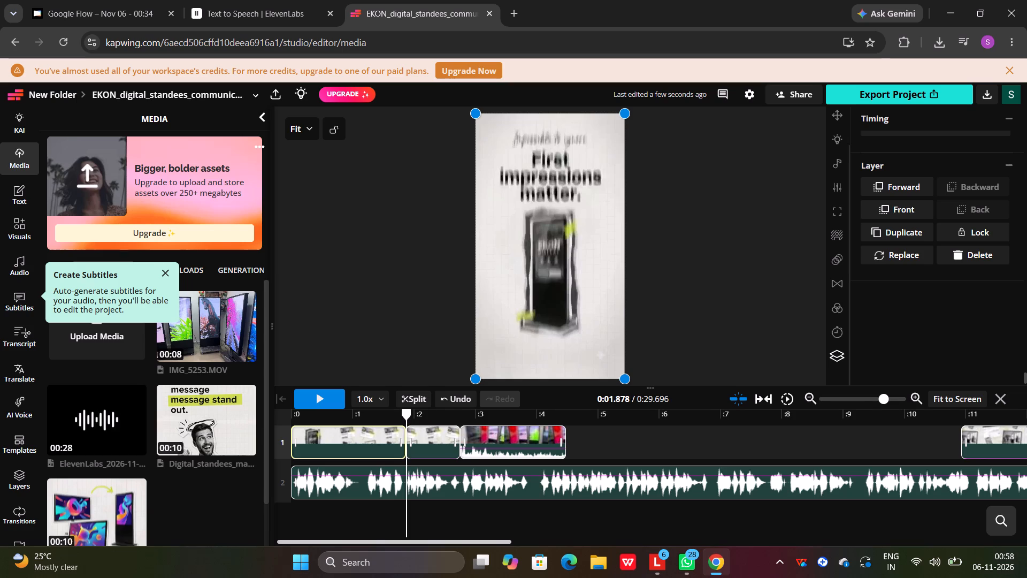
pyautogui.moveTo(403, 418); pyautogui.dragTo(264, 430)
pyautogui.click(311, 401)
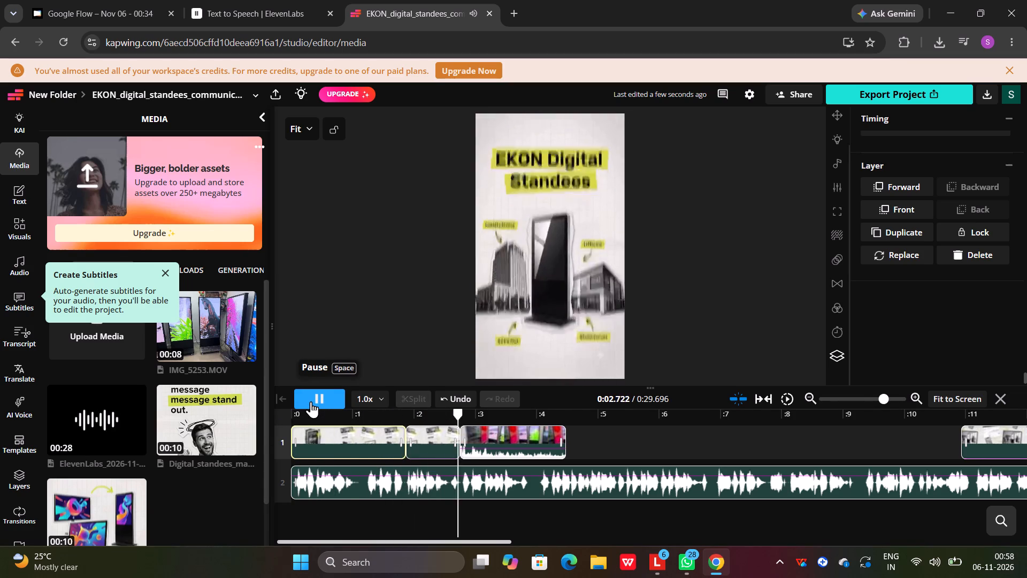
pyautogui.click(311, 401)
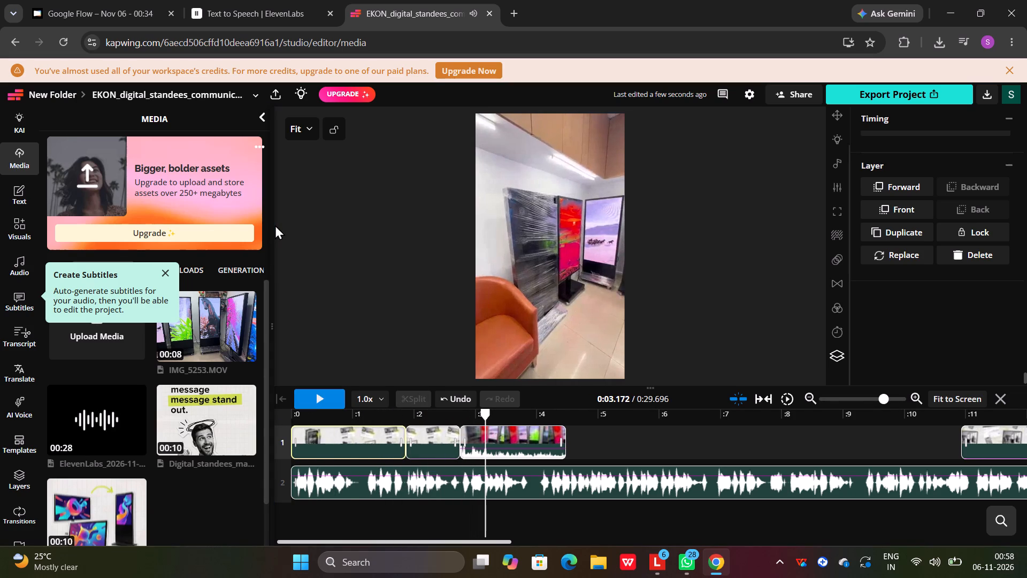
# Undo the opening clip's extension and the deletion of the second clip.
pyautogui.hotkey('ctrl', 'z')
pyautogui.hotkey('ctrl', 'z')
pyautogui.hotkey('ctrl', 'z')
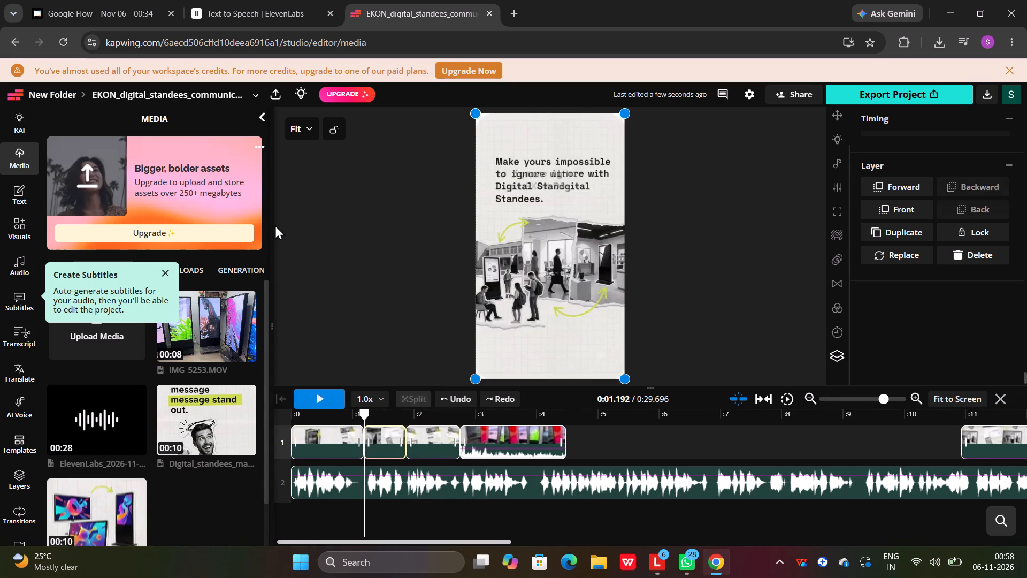
# Replay the opening clips from the start through the IMG_5253 clip and check their timing against the voice-over.
pyautogui.moveTo(369, 421); pyautogui.dragTo(333, 423)
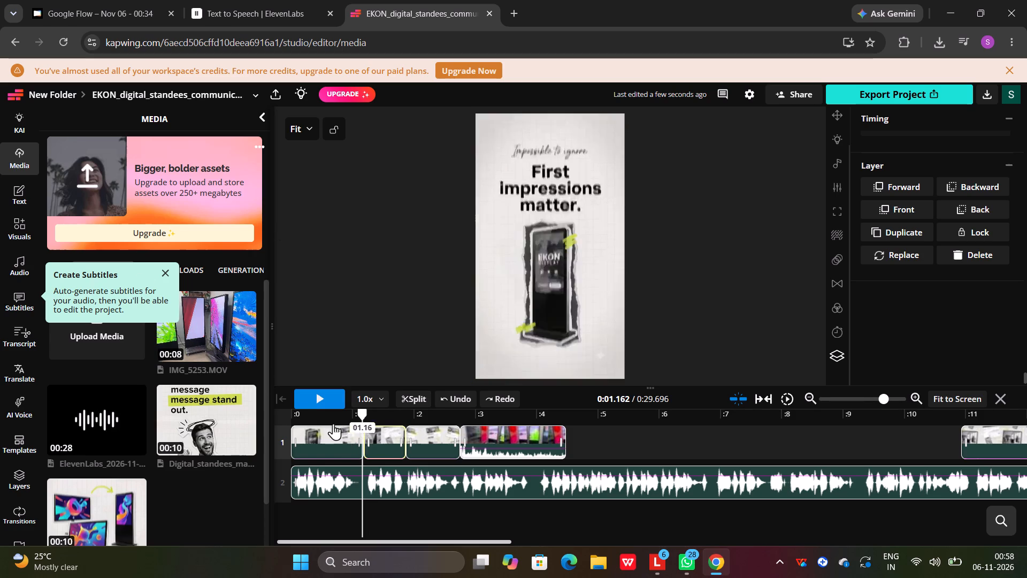
pyautogui.moveTo(333, 423); pyautogui.dragTo(285, 417)
pyautogui.click(300, 394)
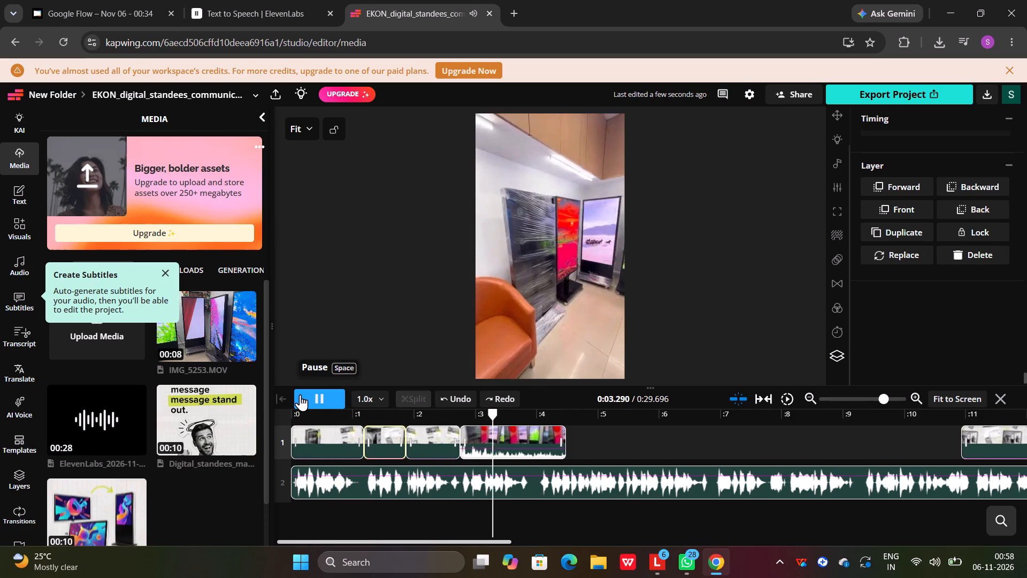
pyautogui.click(300, 394)
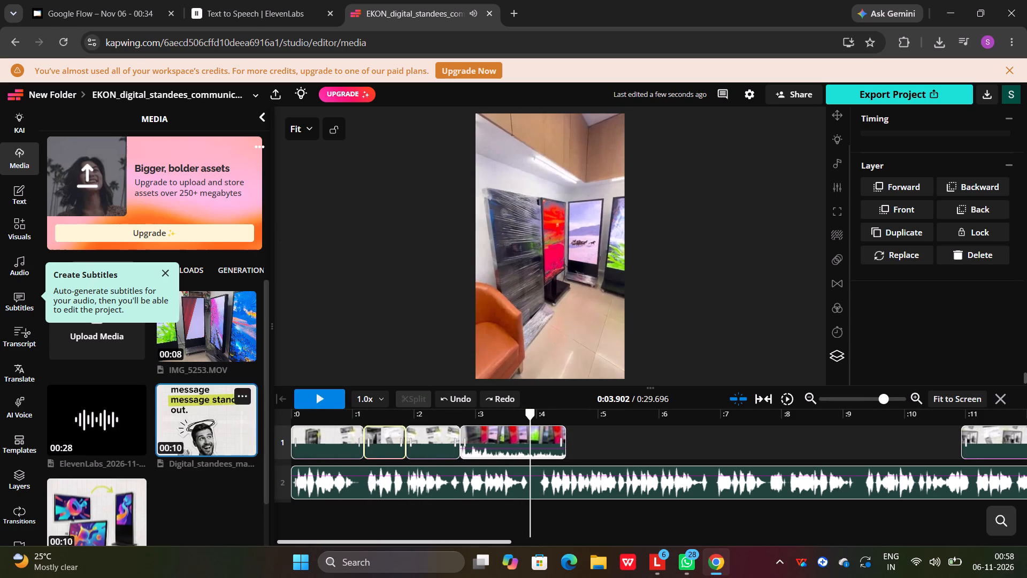
pyautogui.click(323, 400)
pyautogui.click(323, 400)
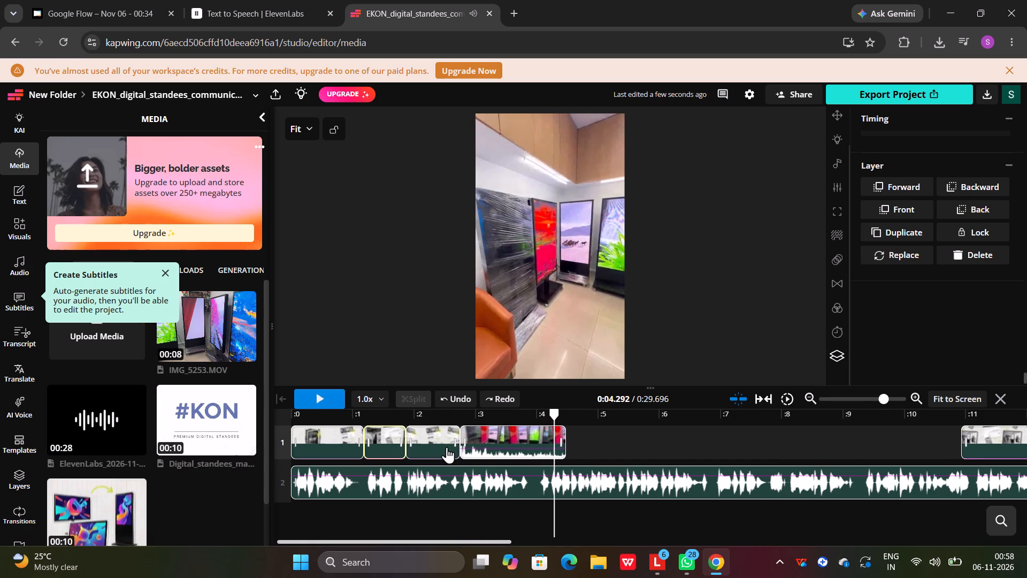
pyautogui.moveTo(553, 416); pyautogui.dragTo(515, 414)
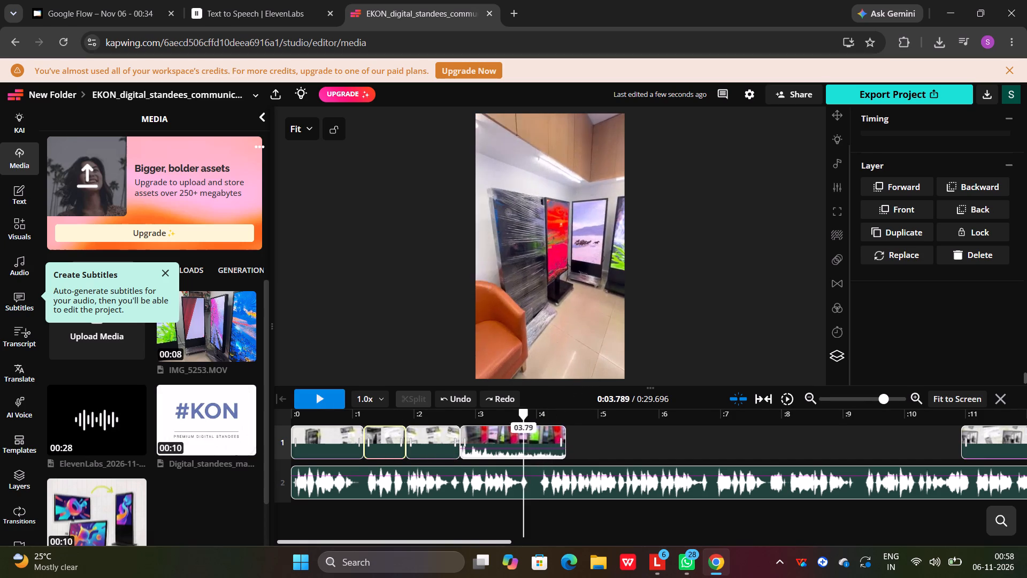
pyautogui.moveTo(515, 414); pyautogui.dragTo(350, 406)
pyautogui.click(211, 425)
pyautogui.moveTo(349, 416); pyautogui.dragTo(325, 416)
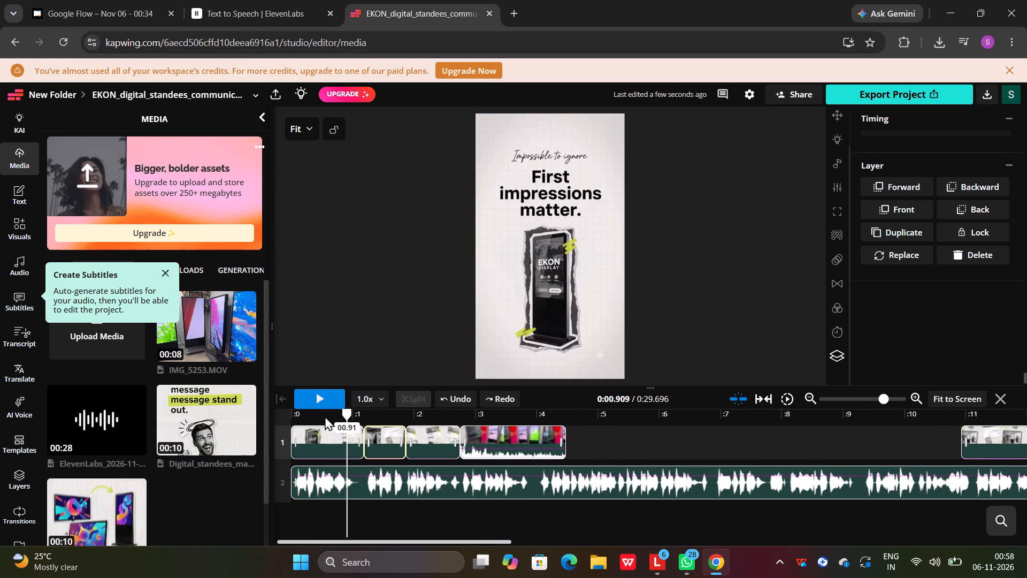
pyautogui.moveTo(325, 416); pyautogui.dragTo(300, 410)
pyautogui.click(316, 401)
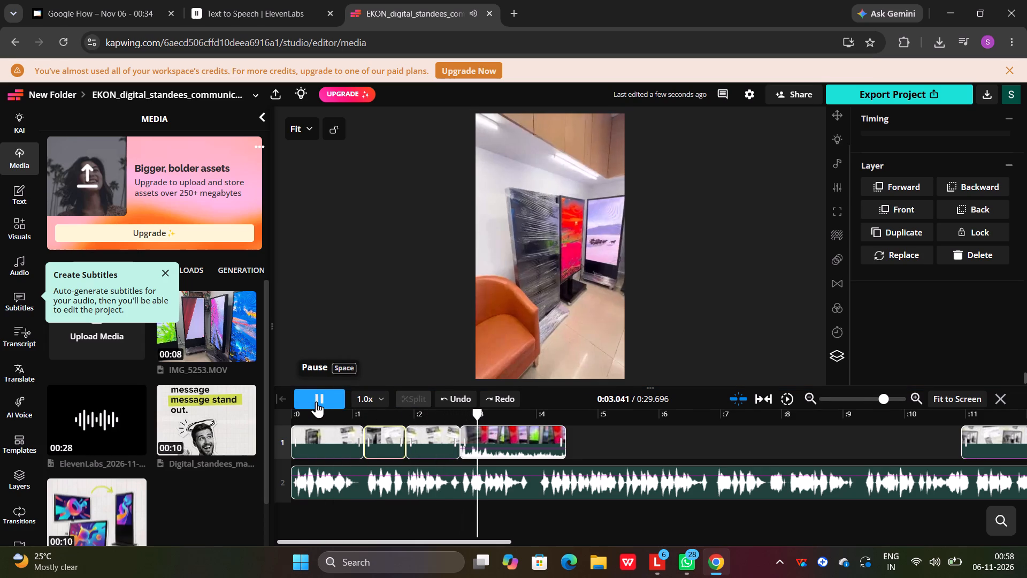
pyautogui.click(316, 401)
pyautogui.moveTo(484, 416); pyautogui.dragTo(278, 408)
pyautogui.click(304, 397)
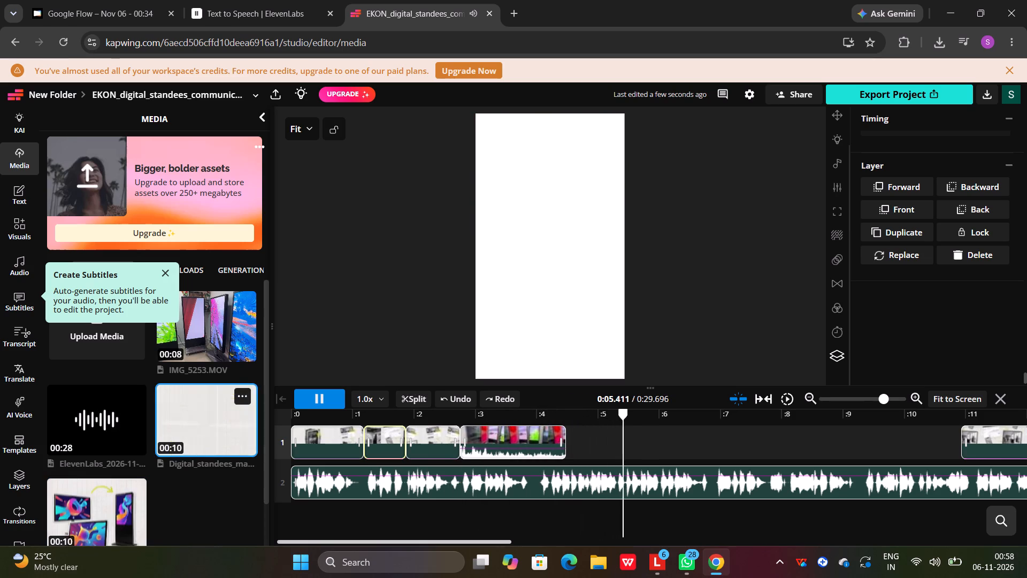
pyautogui.click(336, 392)
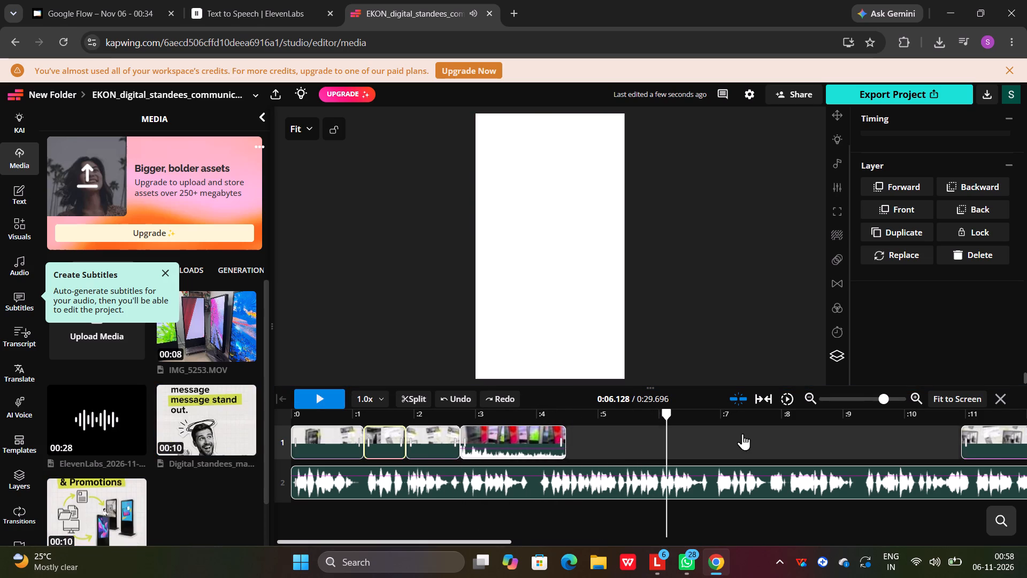
# Find the voice-over pause within the IMG_5253 clip, split the clip at about 3.83 seconds and delete its remainder.
pyautogui.moveTo(663, 414); pyautogui.dragTo(565, 417)
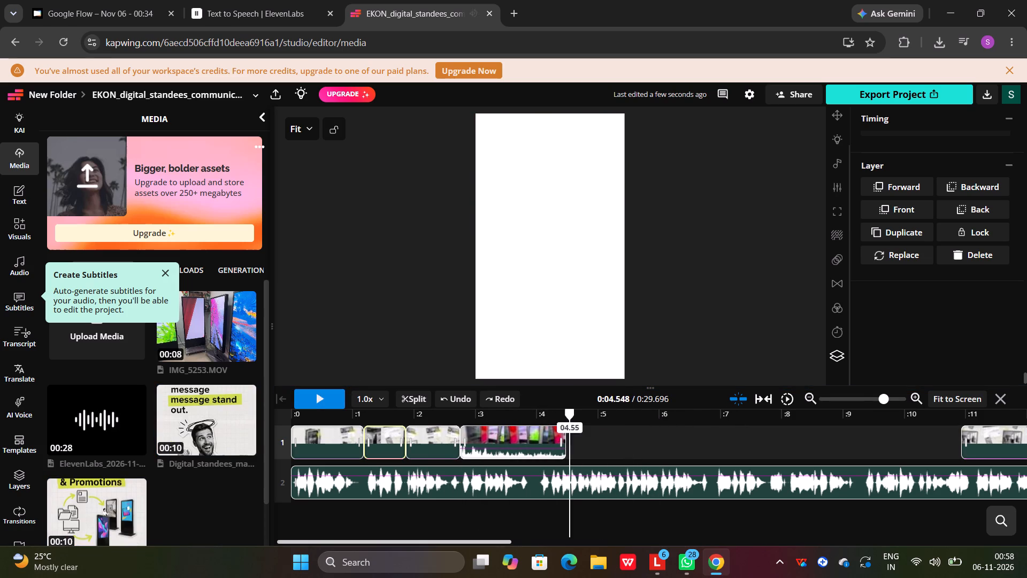
pyautogui.moveTo(565, 417); pyautogui.dragTo(527, 420)
pyautogui.click(321, 392)
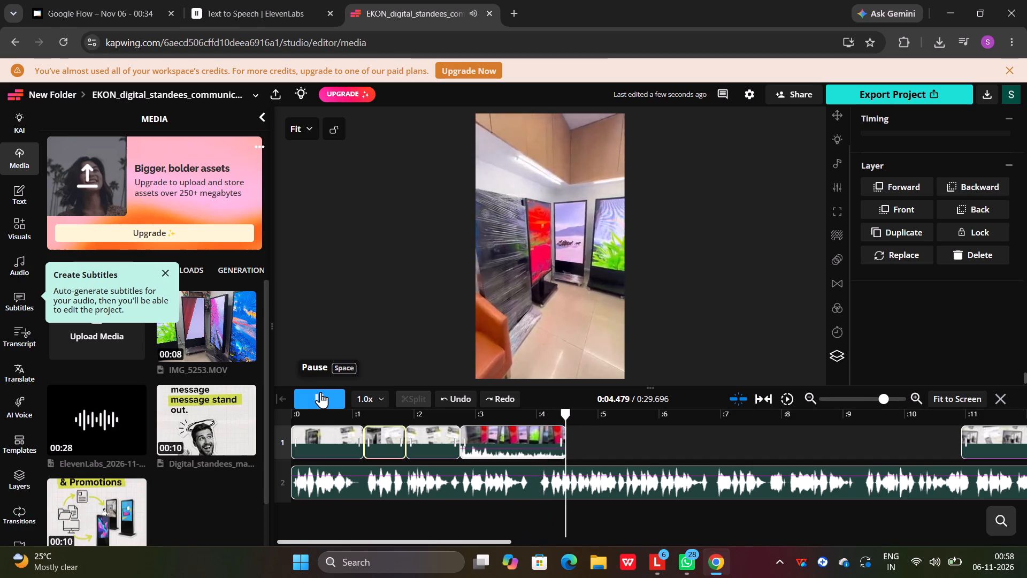
pyautogui.click(320, 392)
pyautogui.moveTo(594, 421); pyautogui.dragTo(477, 417)
pyautogui.click(308, 402)
pyautogui.click(308, 401)
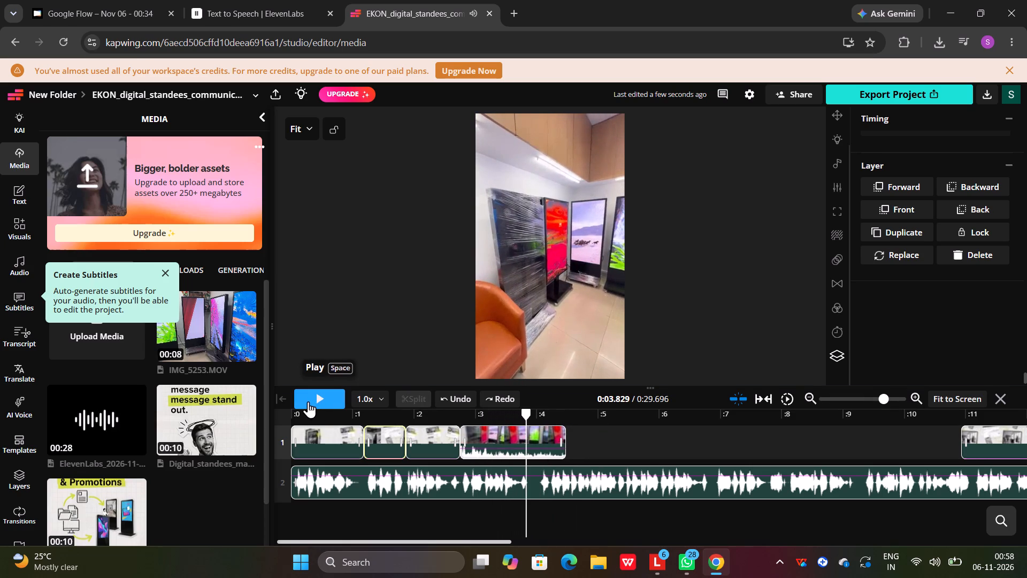
pyautogui.click(479, 444)
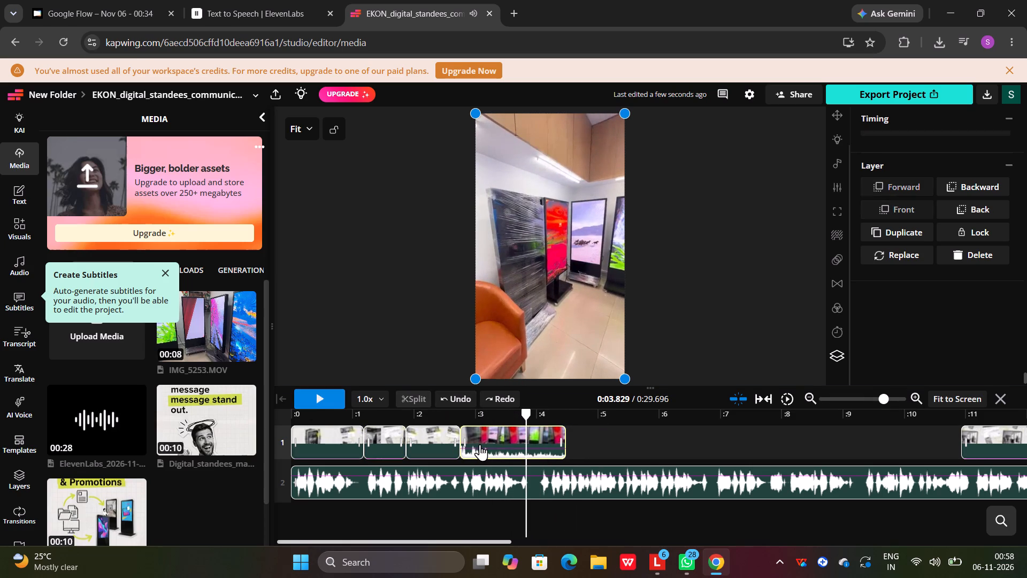
pyautogui.click(411, 394)
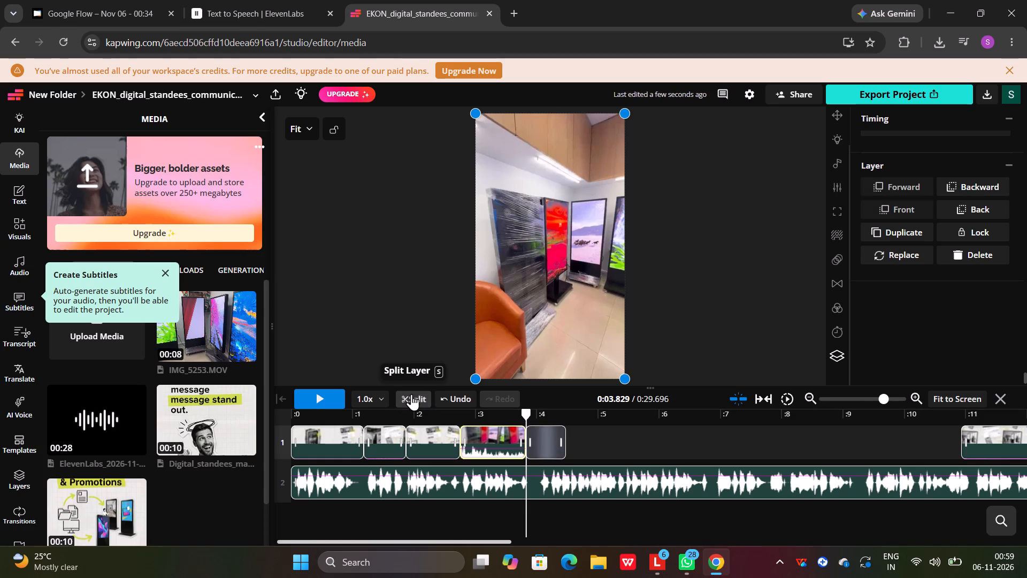
pyautogui.click(308, 400)
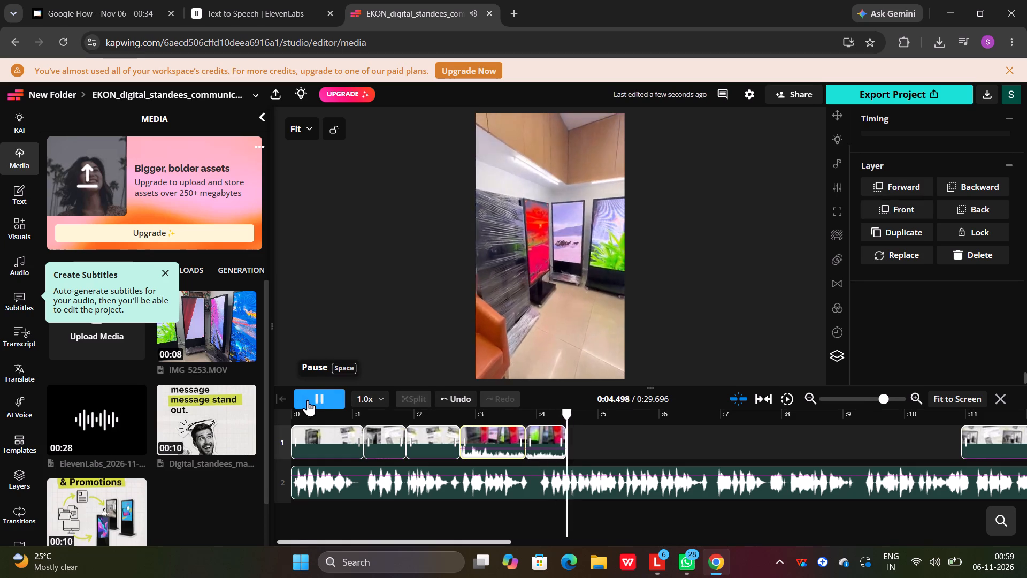
pyautogui.click(308, 400)
pyautogui.click(549, 444)
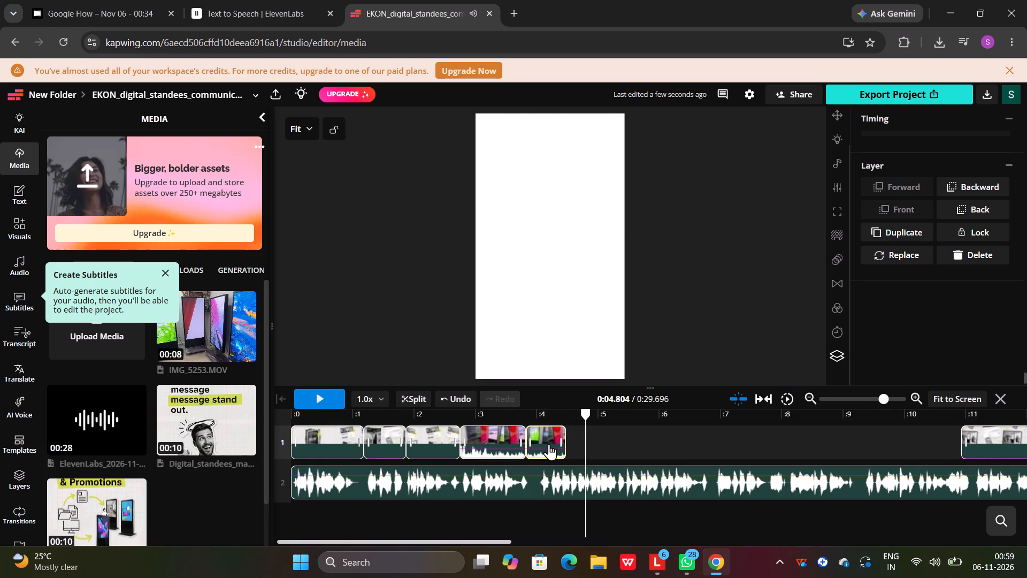
pyautogui.press('Delete')
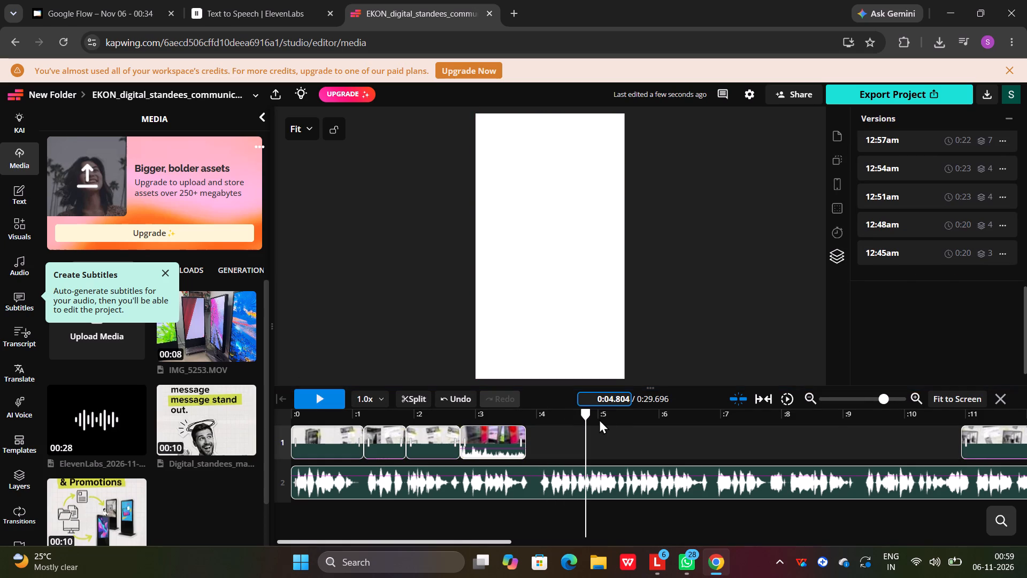
# Play the opening from the start past the end of the trimmed IMG_5253 clip to check the cut against the voice-over.
pyautogui.moveTo(585, 413); pyautogui.dragTo(226, 434)
pyautogui.click(308, 398)
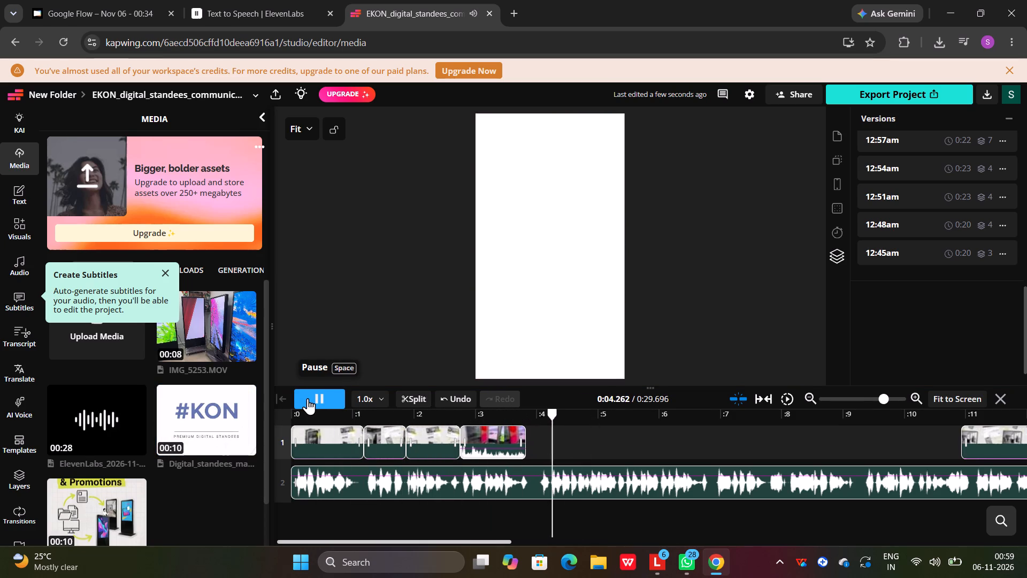
pyautogui.click(308, 397)
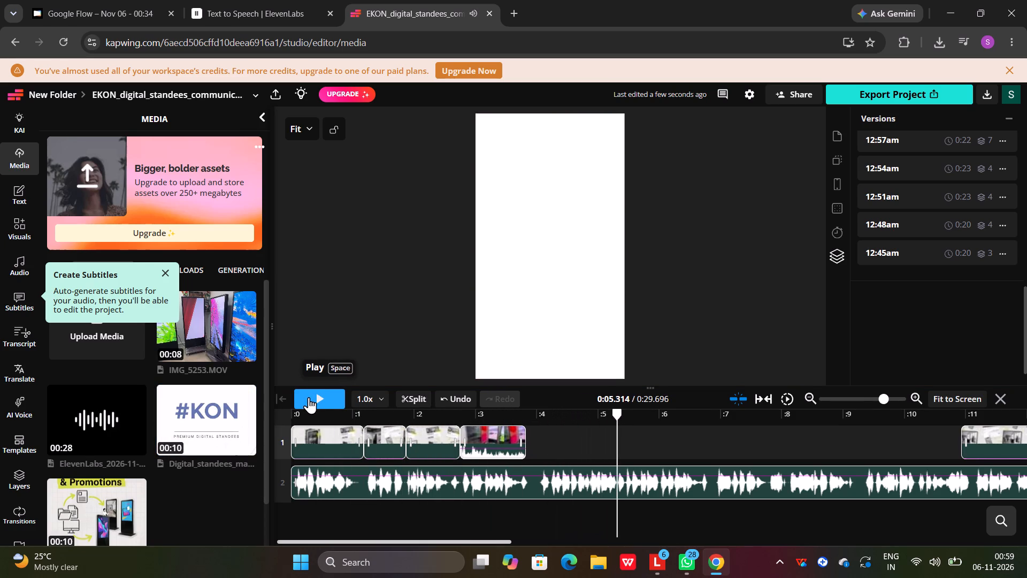
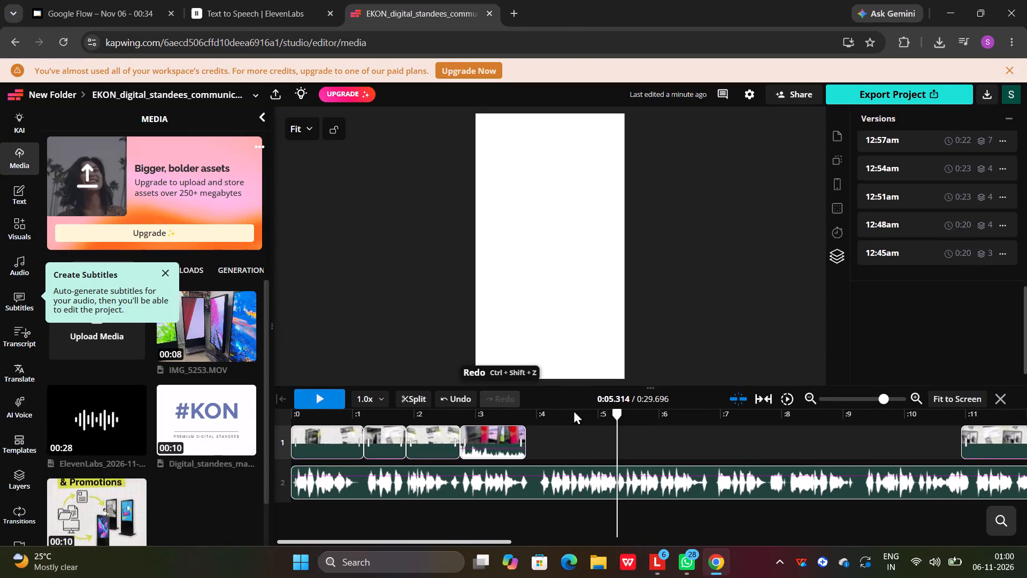
# Replay the opening clips from near the start into the IMG_5253 clip to check them against the voice-over.
pyautogui.moveTo(618, 412); pyautogui.dragTo(323, 437)
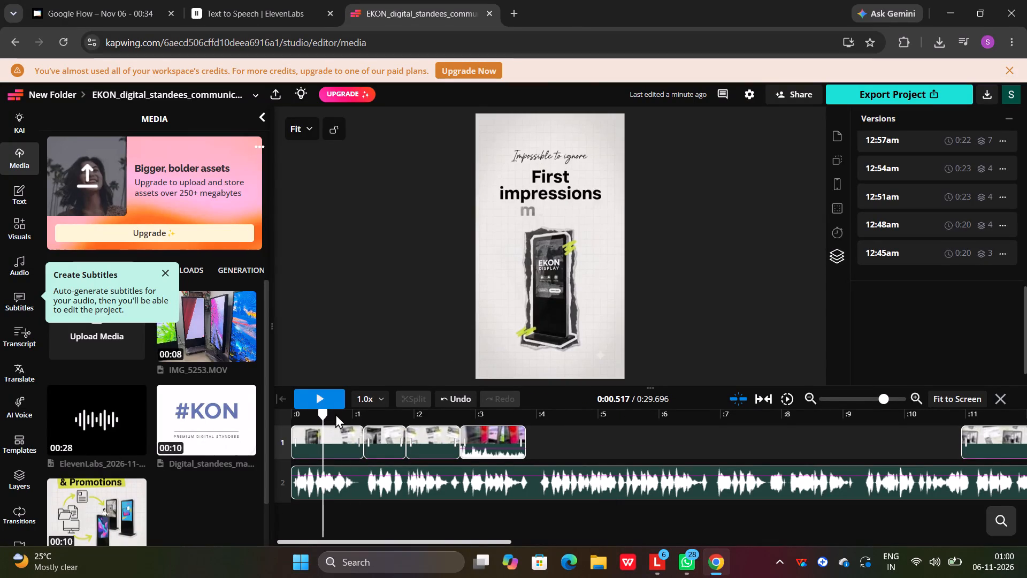
pyautogui.click(315, 400)
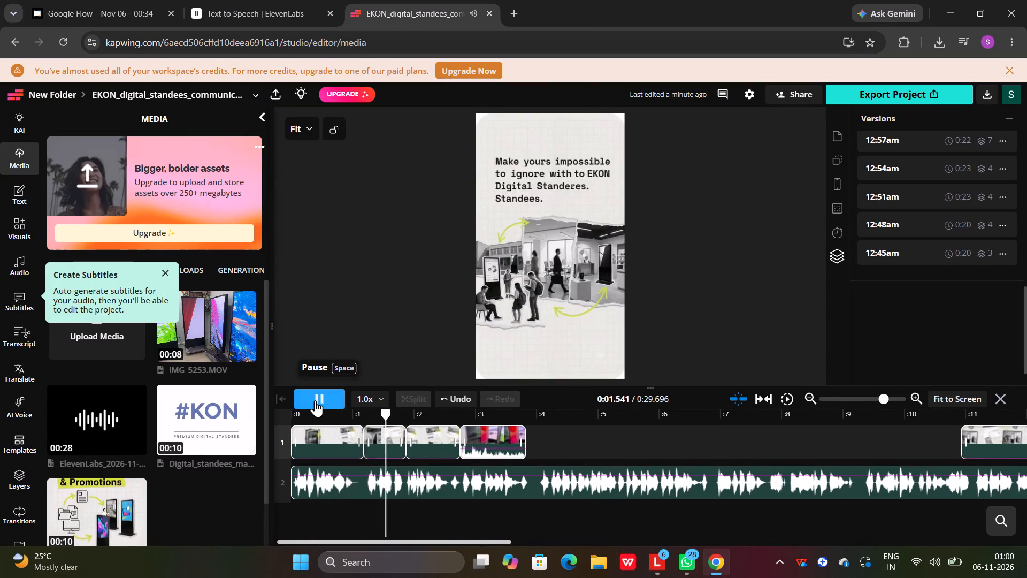
pyautogui.click(315, 400)
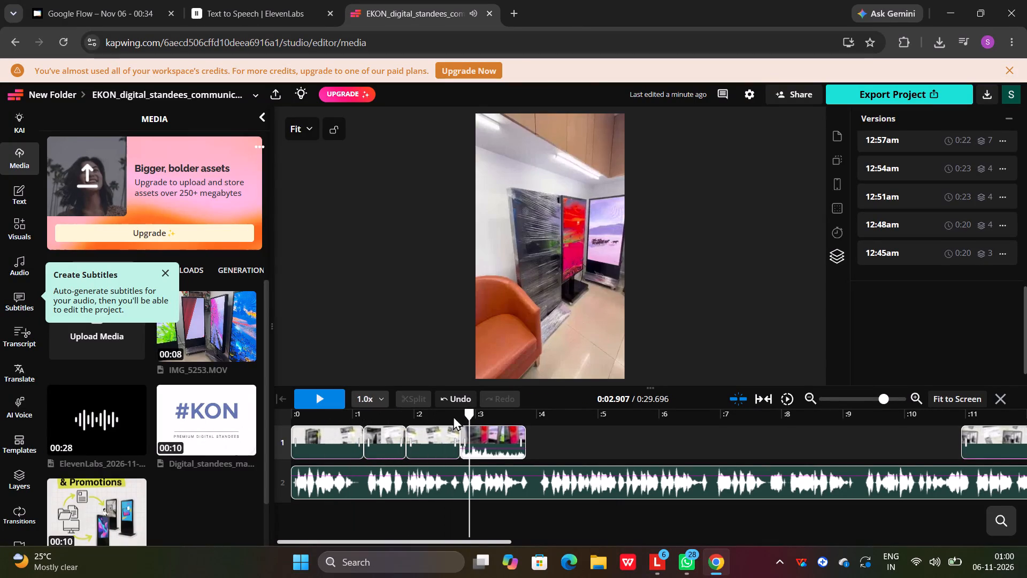
pyautogui.moveTo(468, 416); pyautogui.dragTo(304, 427)
pyautogui.click(318, 397)
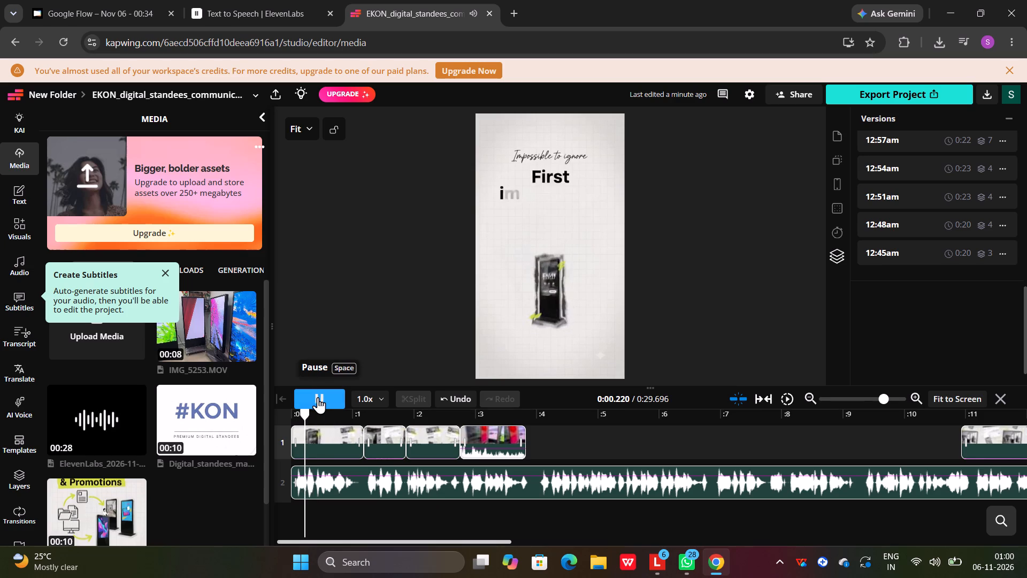
pyautogui.click(318, 397)
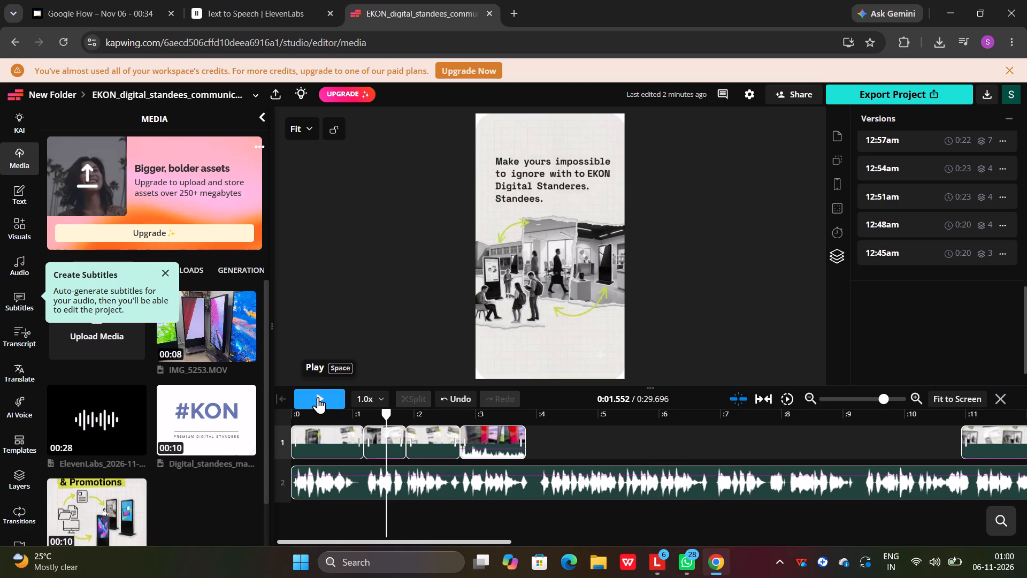
pyautogui.click(318, 397)
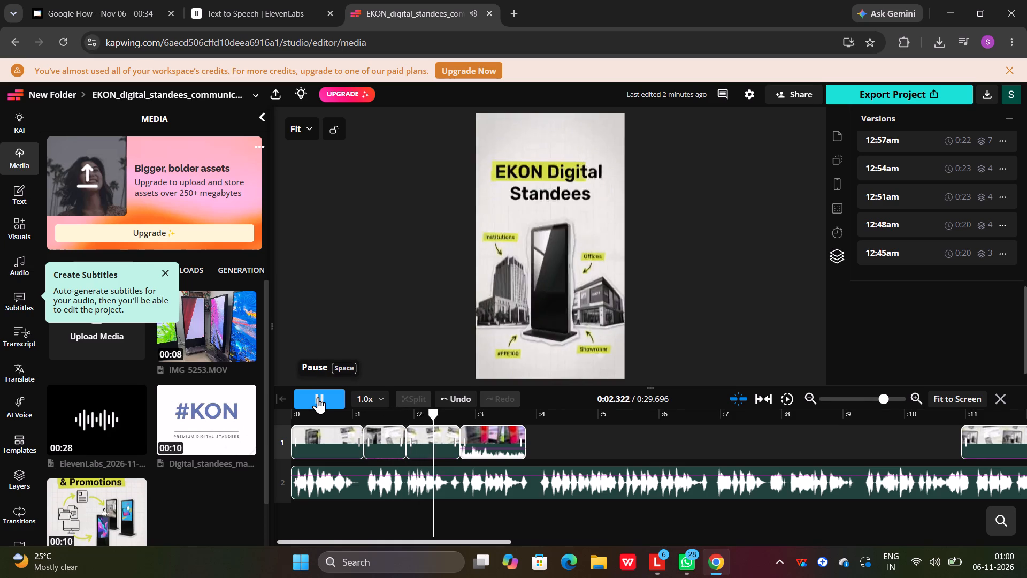
pyautogui.click(318, 397)
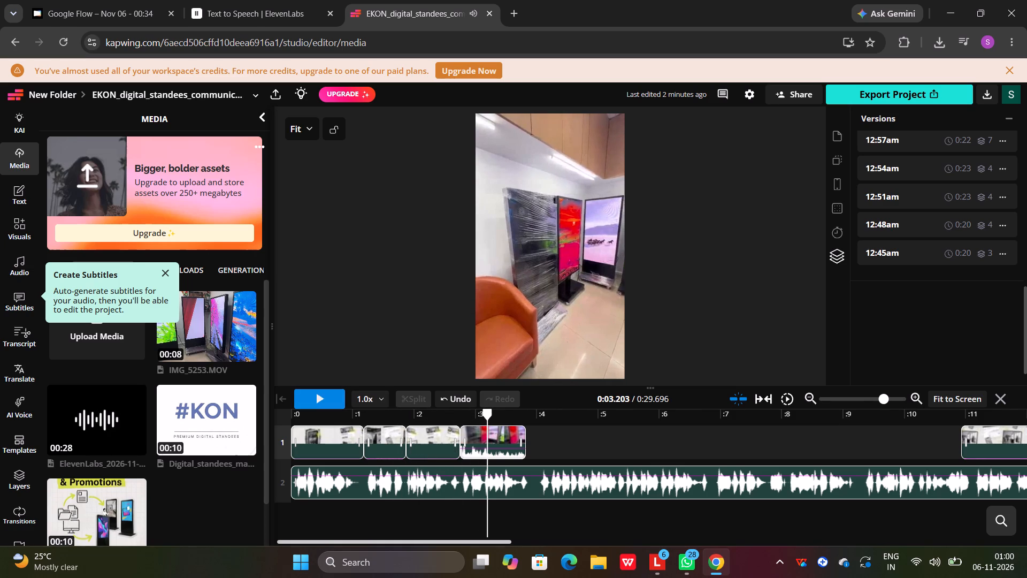
pyautogui.moveTo(487, 419); pyautogui.dragTo(333, 423)
pyautogui.click(328, 397)
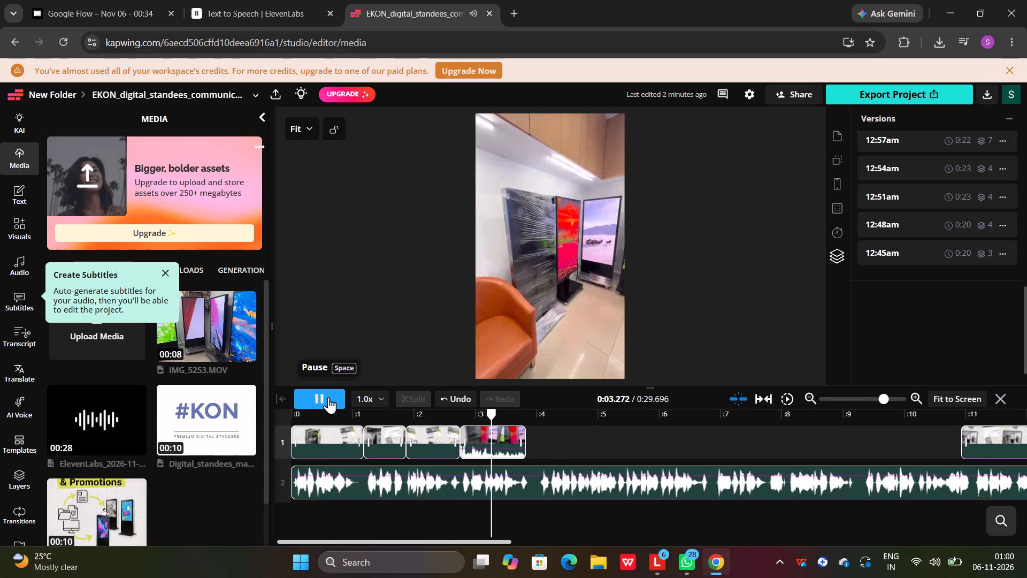
pyautogui.click(328, 397)
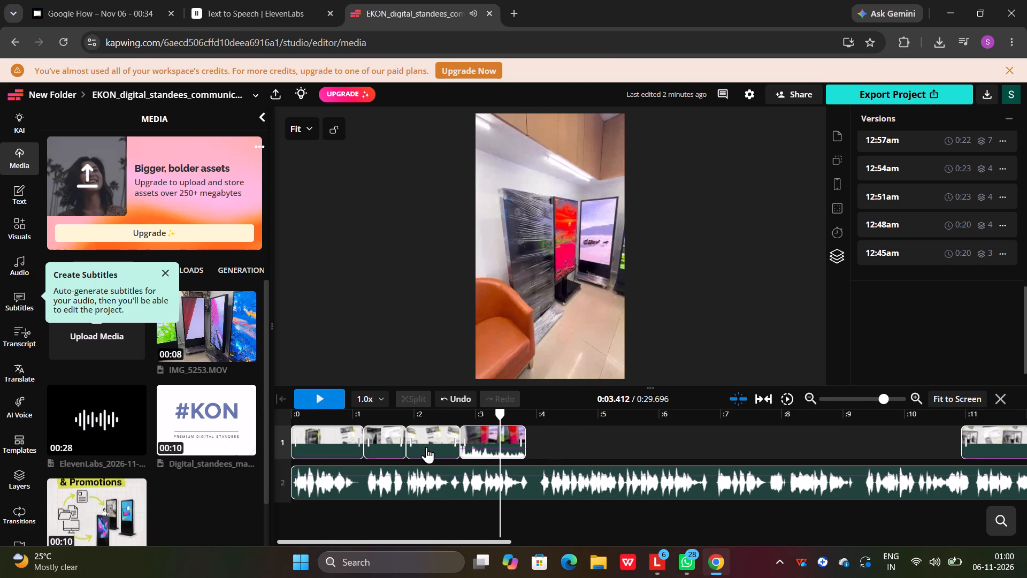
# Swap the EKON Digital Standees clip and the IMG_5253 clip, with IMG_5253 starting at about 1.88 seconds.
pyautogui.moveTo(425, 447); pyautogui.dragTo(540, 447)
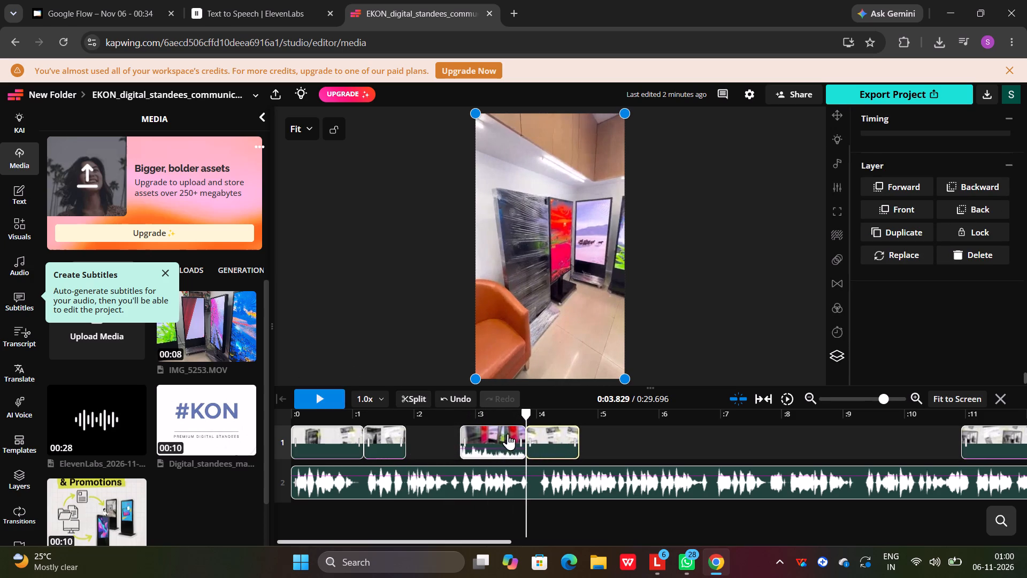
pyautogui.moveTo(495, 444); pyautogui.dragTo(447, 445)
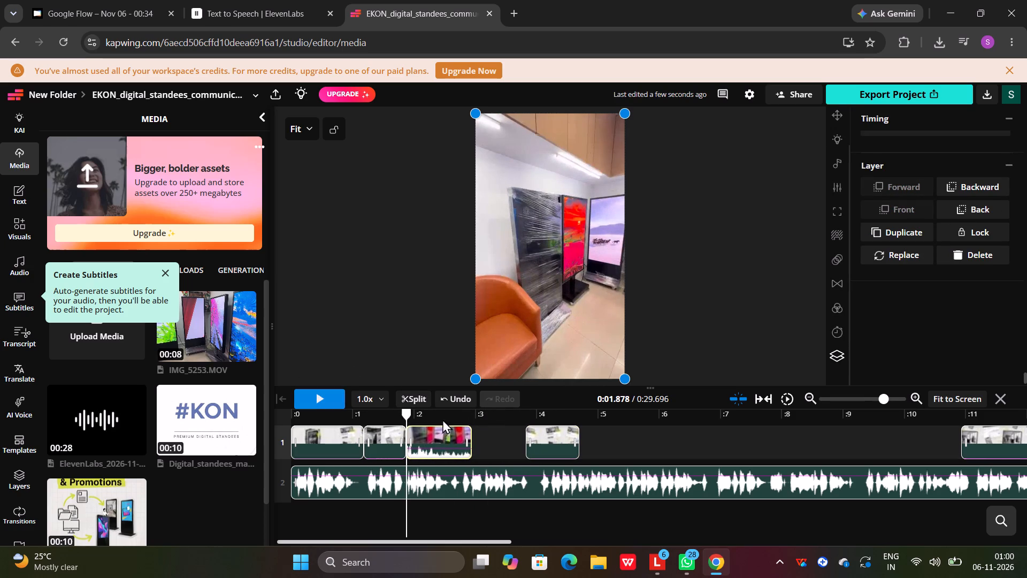
# Play the reordered opening from the start into the IMG_5253 clip to check it against the voice-over.
pyautogui.moveTo(405, 420); pyautogui.dragTo(318, 423)
pyautogui.click(312, 404)
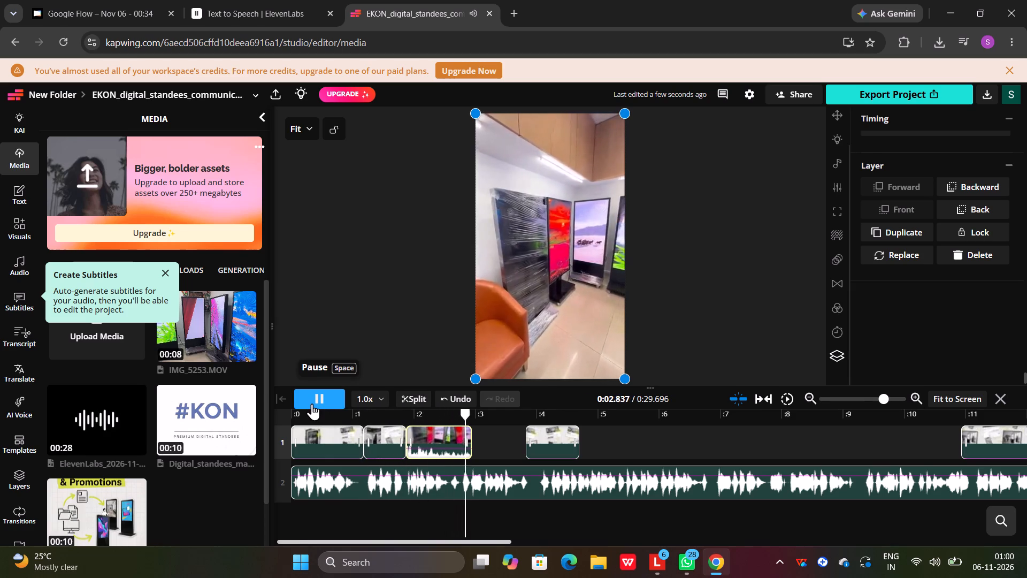
pyautogui.click(312, 404)
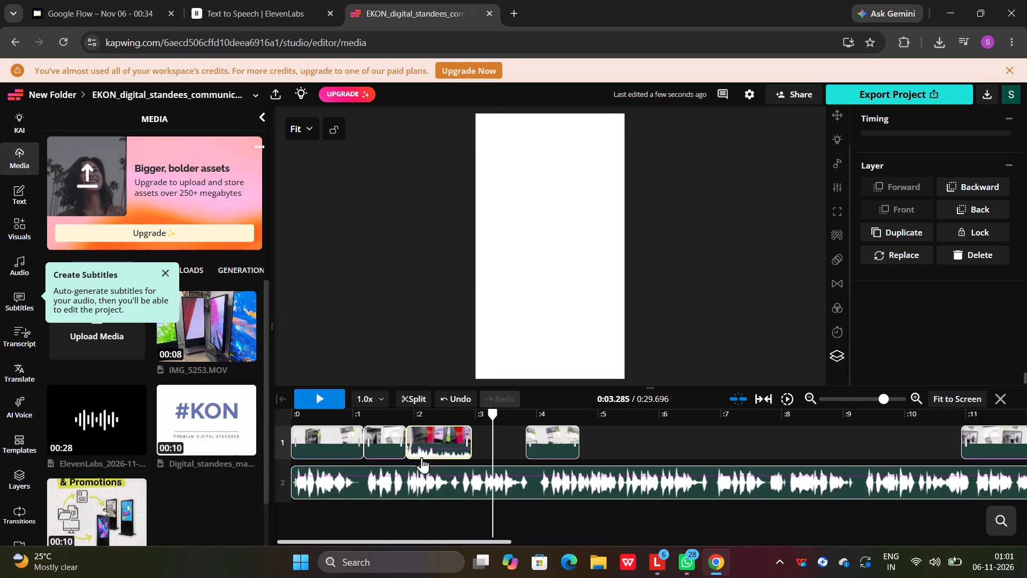
pyautogui.click(321, 452)
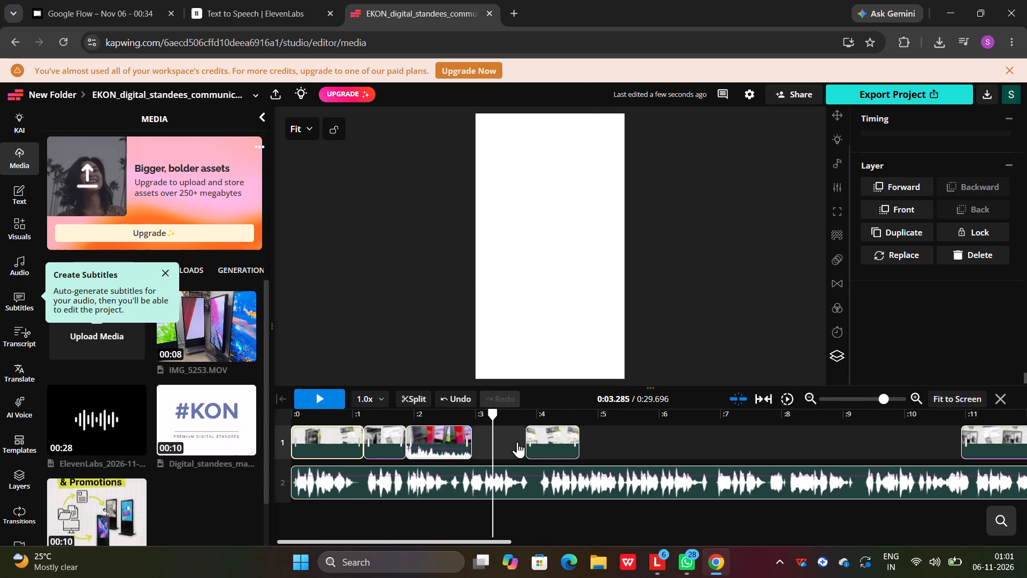
pyautogui.moveTo(493, 422); pyautogui.dragTo(285, 420)
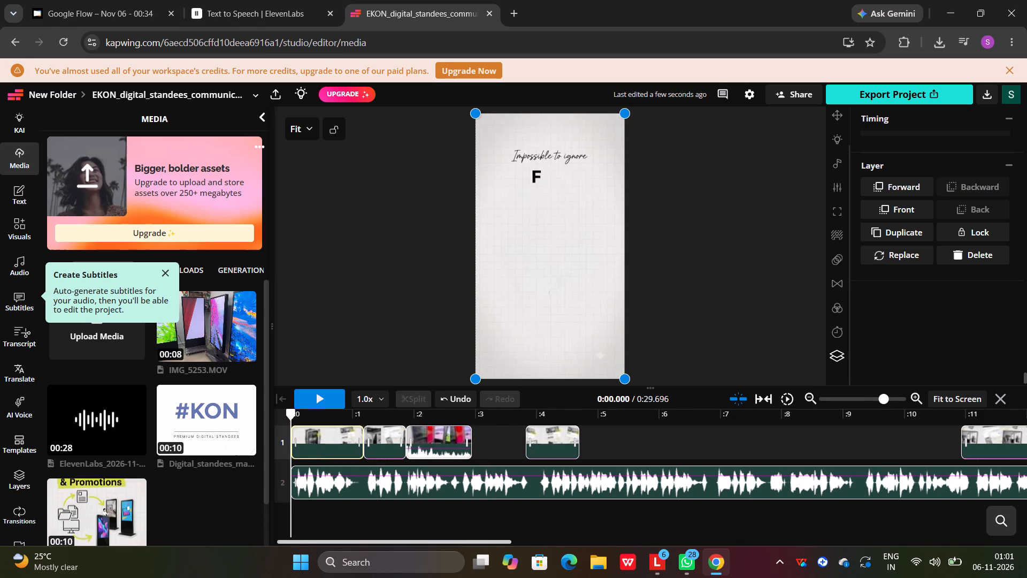
pyautogui.click(319, 399)
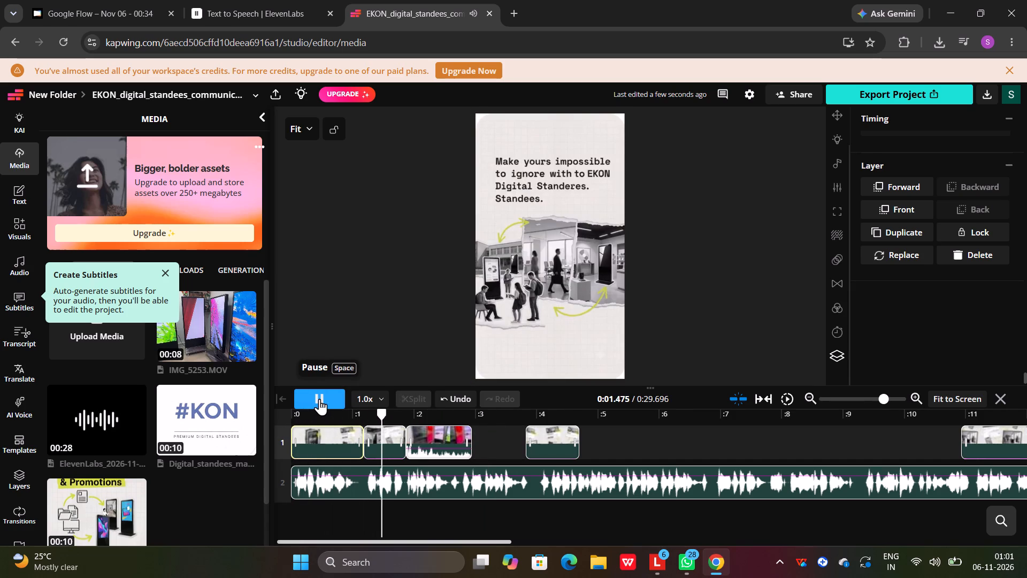
pyautogui.click(319, 399)
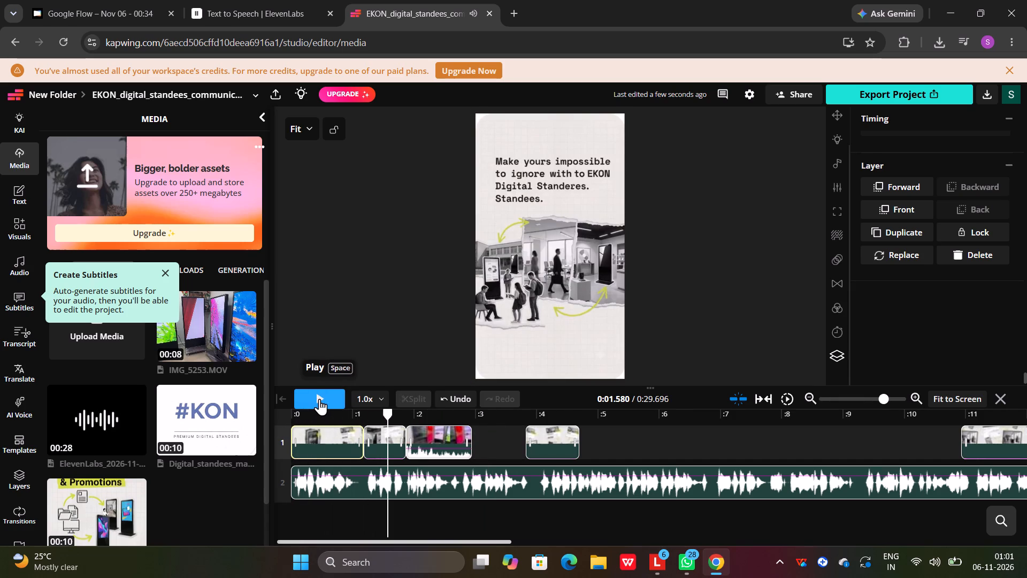
pyautogui.click(319, 399)
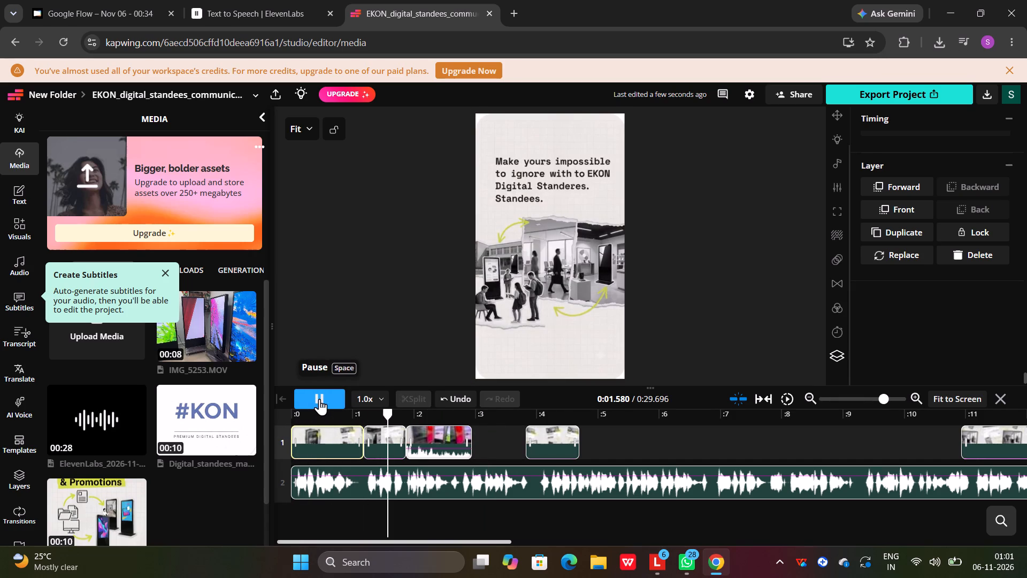
pyautogui.click(319, 399)
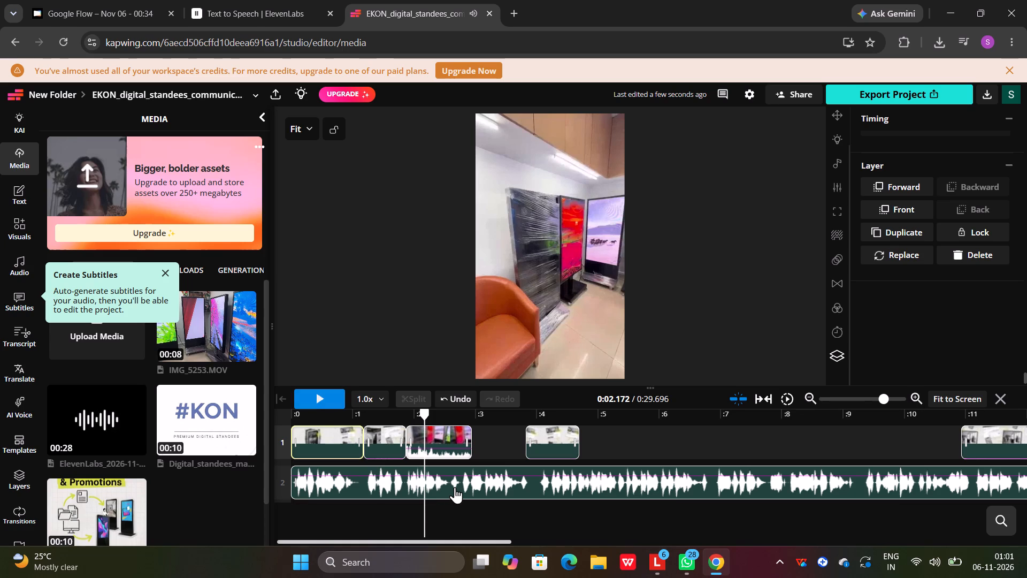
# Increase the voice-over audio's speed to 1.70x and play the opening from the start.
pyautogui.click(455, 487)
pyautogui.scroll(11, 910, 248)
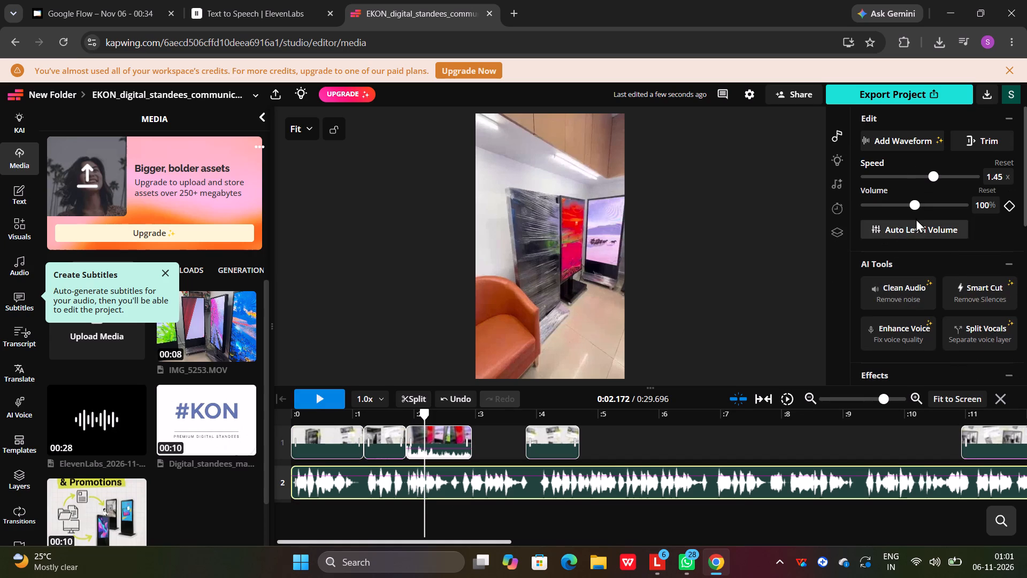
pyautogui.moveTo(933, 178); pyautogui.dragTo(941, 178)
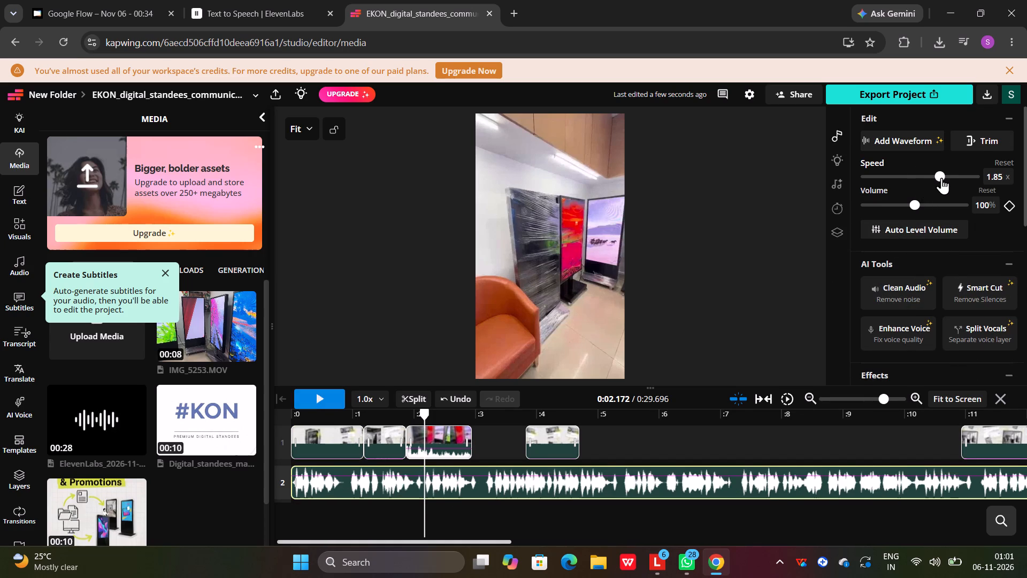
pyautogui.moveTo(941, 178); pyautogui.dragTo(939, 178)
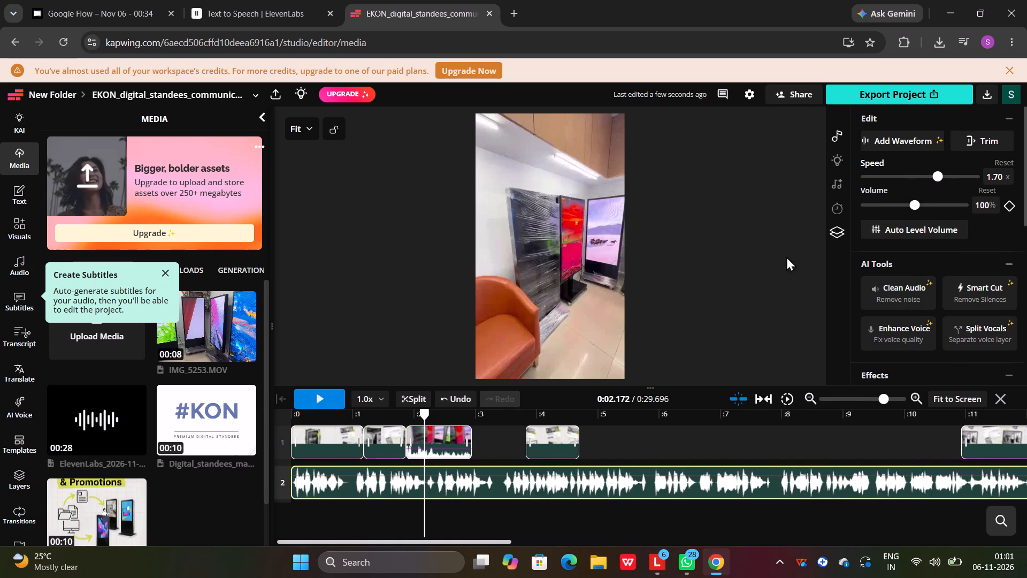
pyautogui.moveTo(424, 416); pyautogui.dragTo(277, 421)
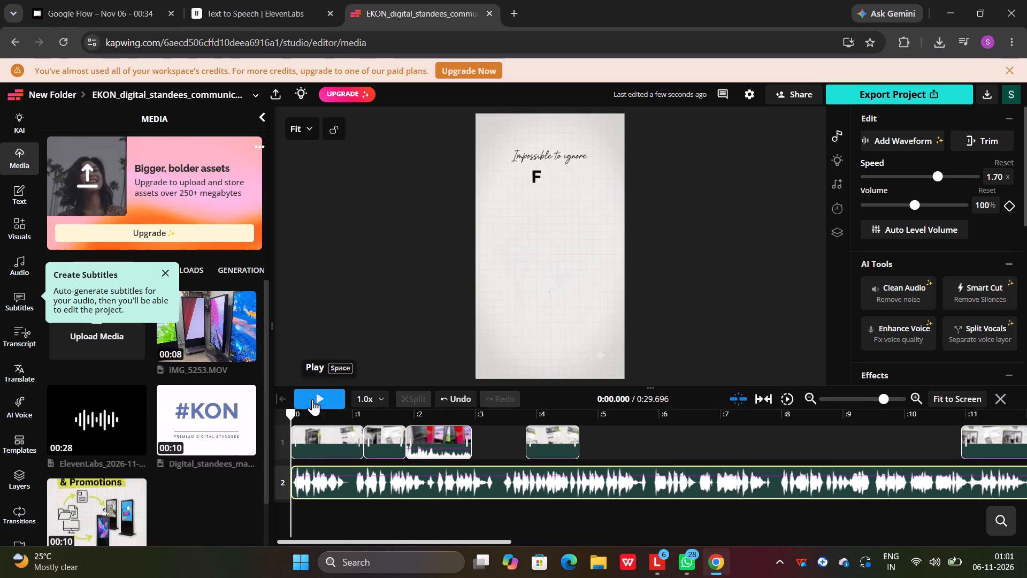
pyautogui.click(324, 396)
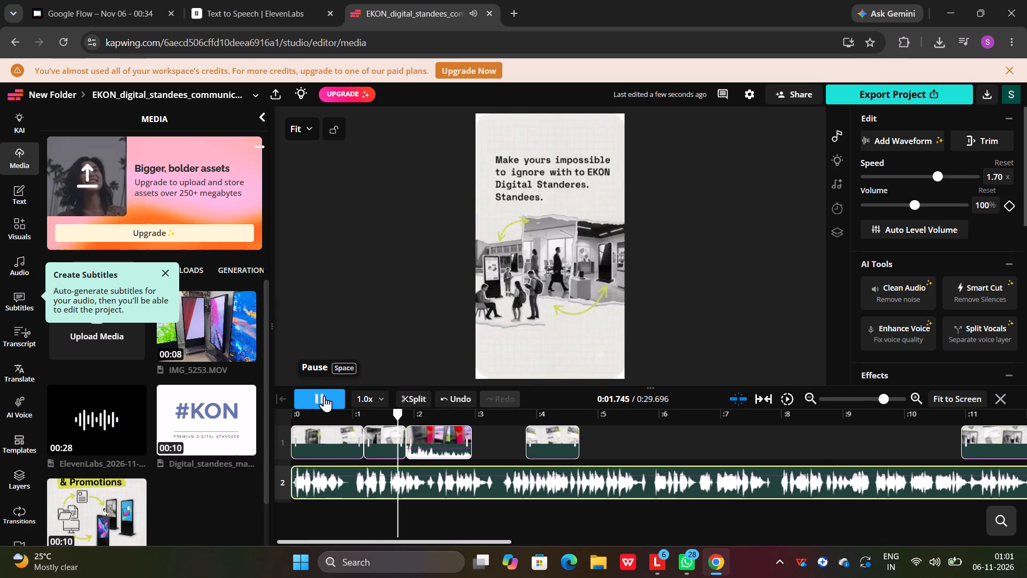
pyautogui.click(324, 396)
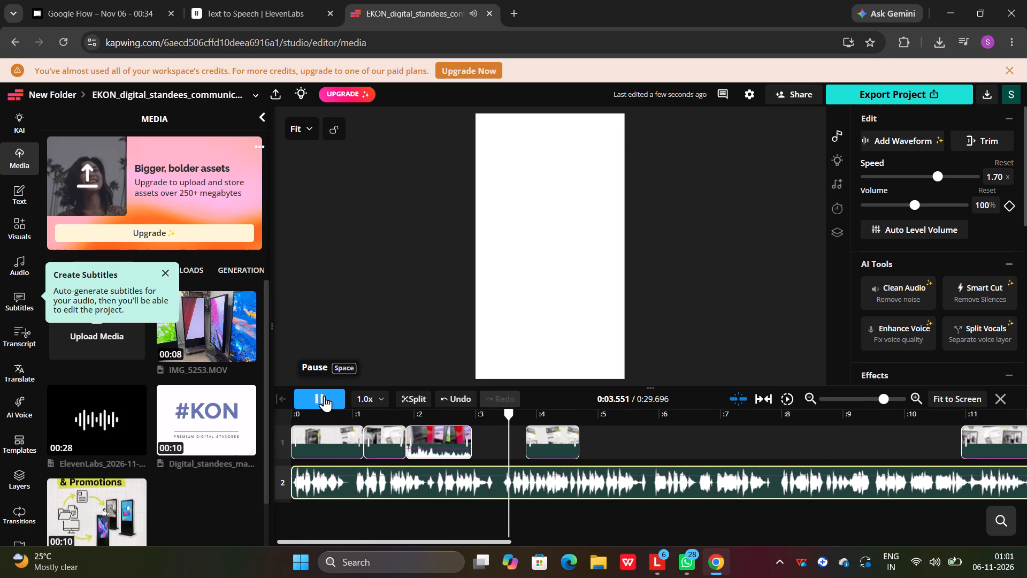
# Set the voice-over audio's speed to 1.75x and replay the opening from the start.
pyautogui.click(937, 173)
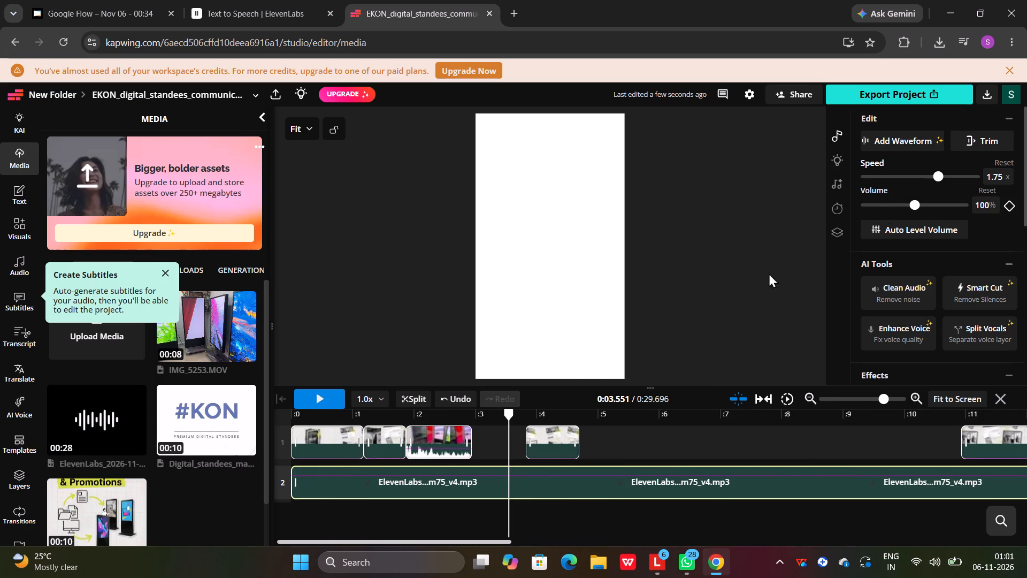
pyautogui.moveTo(509, 416); pyautogui.dragTo(246, 426)
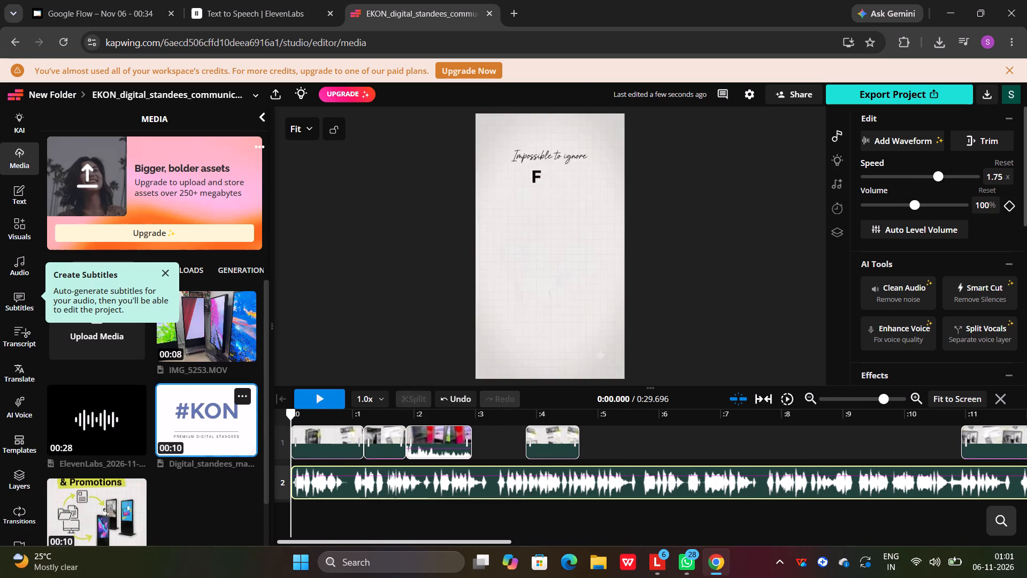
pyautogui.click(327, 397)
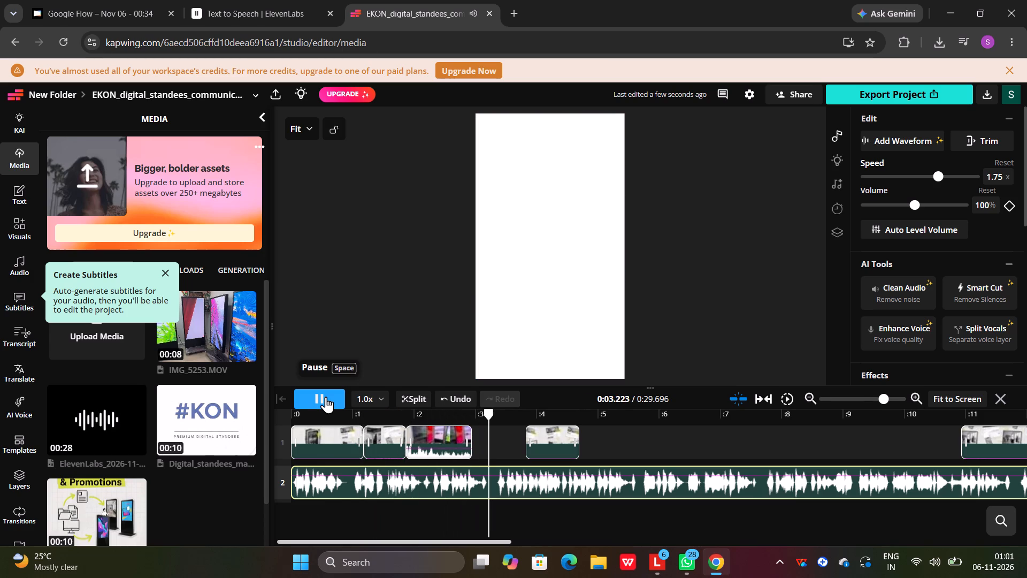
pyautogui.click(326, 397)
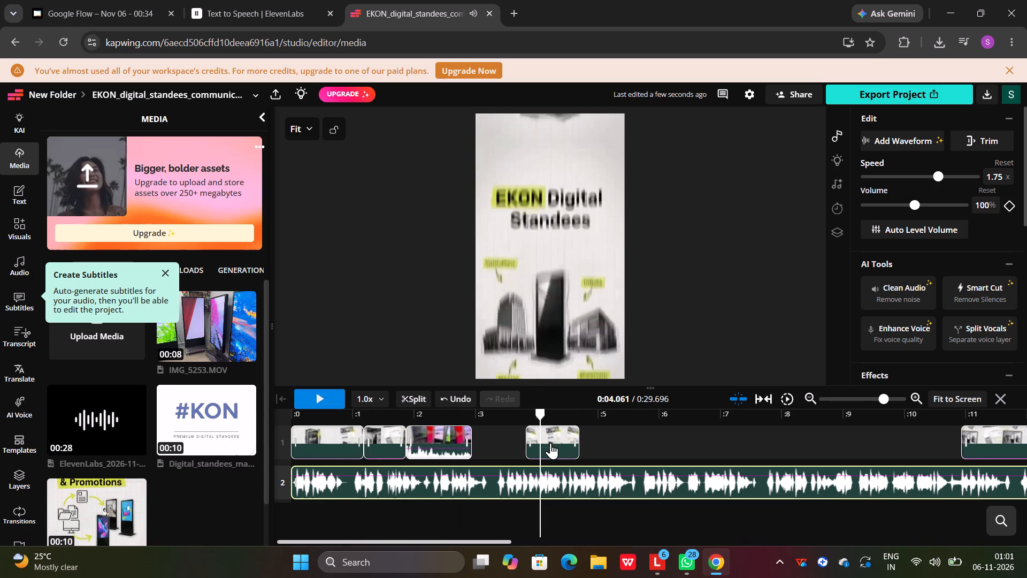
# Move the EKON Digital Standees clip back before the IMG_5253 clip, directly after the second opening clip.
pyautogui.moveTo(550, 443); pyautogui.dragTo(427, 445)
# Replay the opening through the EKON Digital Standees and IMG_5253 clips to check them against the faster voice-over.
pyautogui.moveTo(408, 418); pyautogui.dragTo(339, 416)
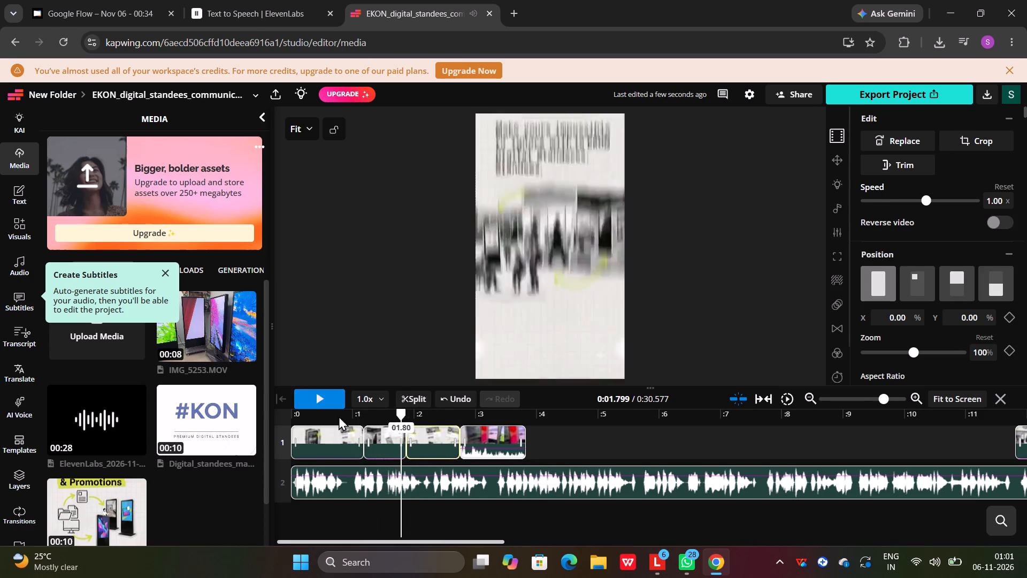
pyautogui.moveTo(339, 416); pyautogui.dragTo(321, 415)
pyautogui.click(316, 393)
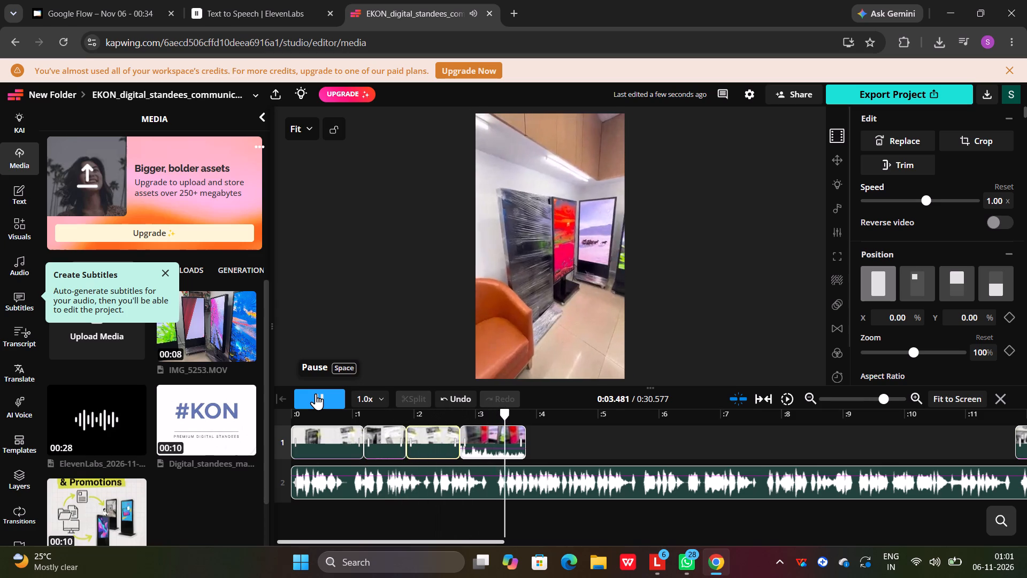
pyautogui.click(316, 393)
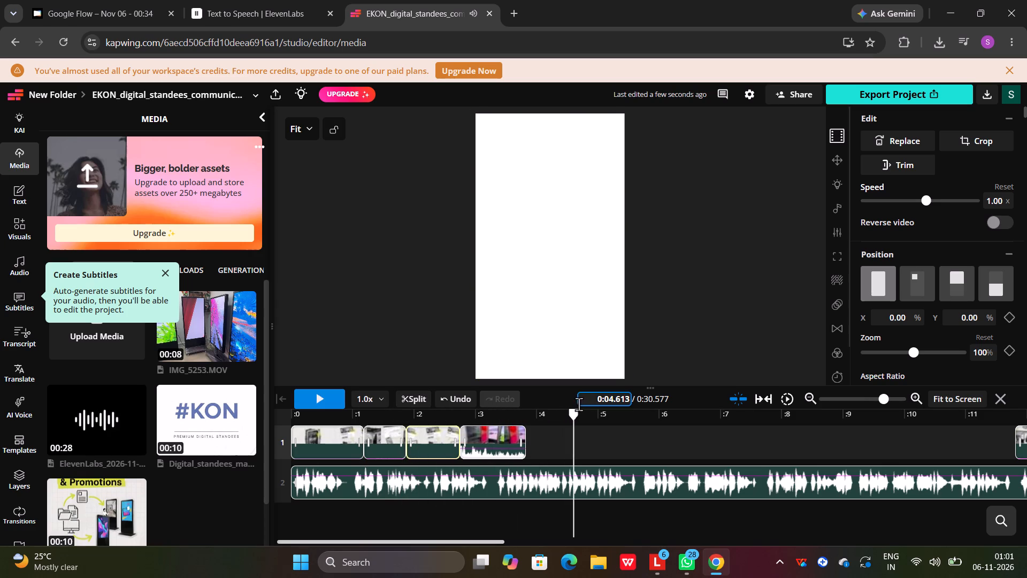
pyautogui.moveTo(575, 417); pyautogui.dragTo(406, 413)
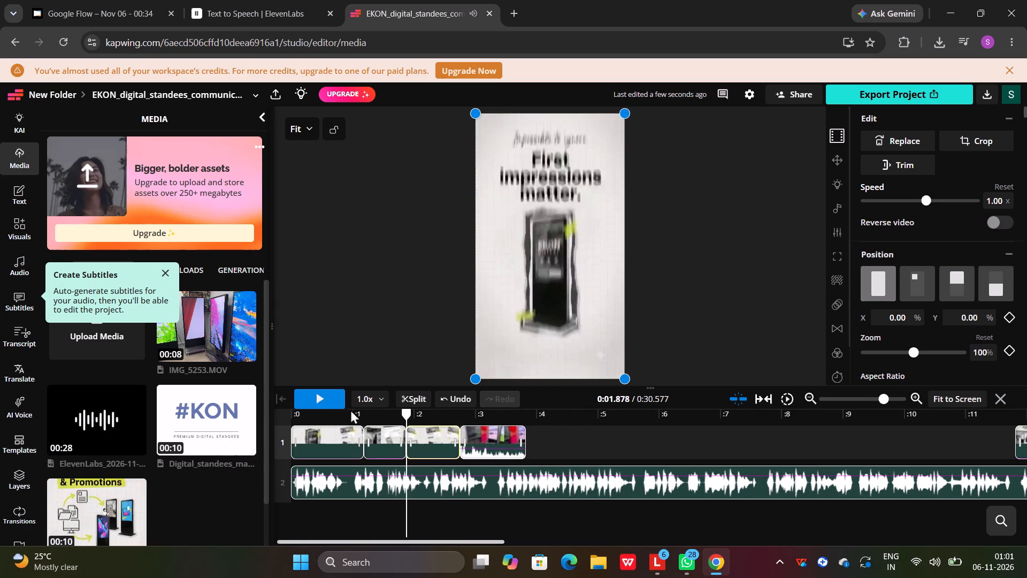
pyautogui.click(321, 394)
pyautogui.click(321, 394)
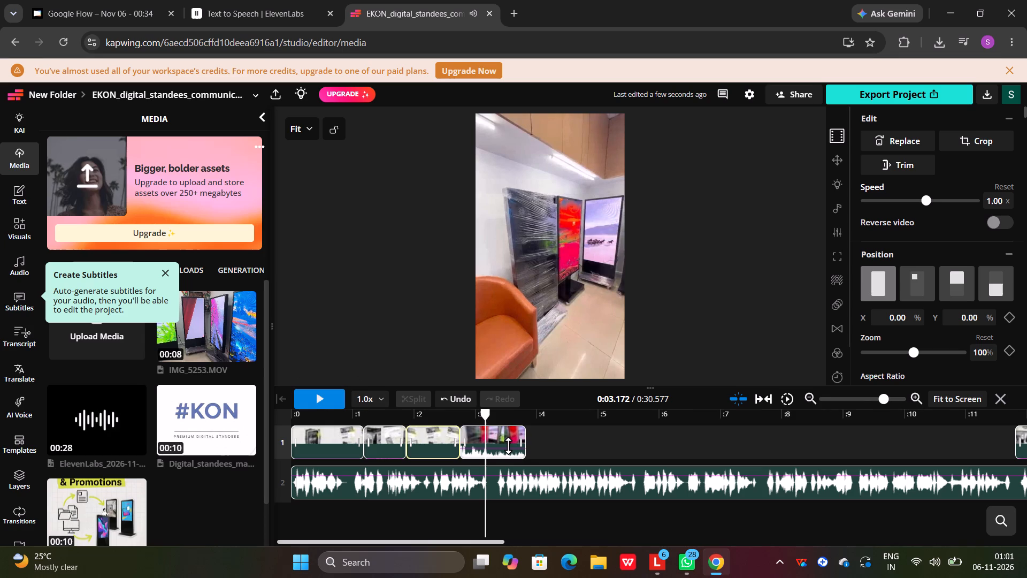
# Split the IMG_5253 clip at about 3.17 s and delete the portion before the cut.
pyautogui.click(475, 444)
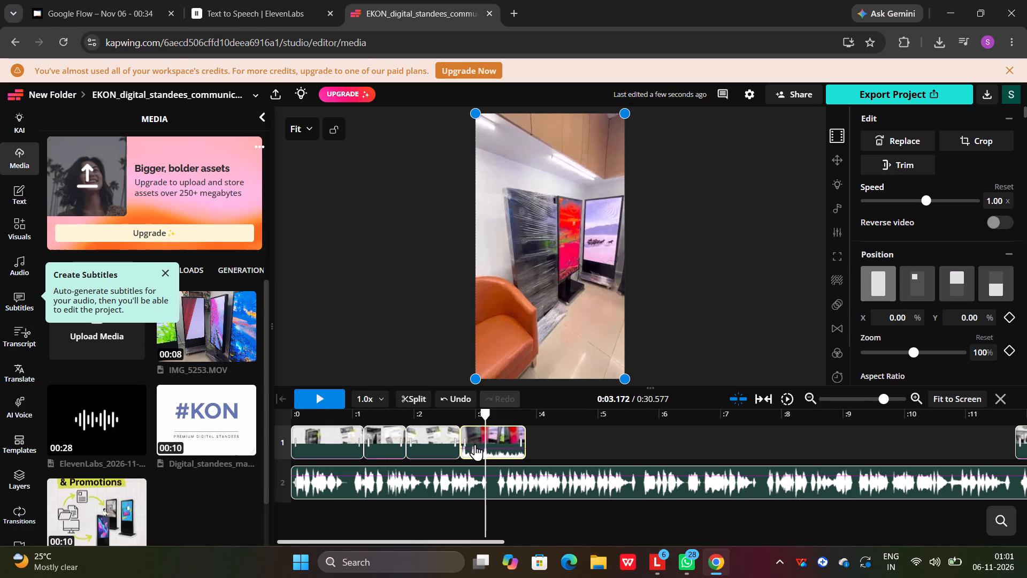
pyautogui.click(415, 400)
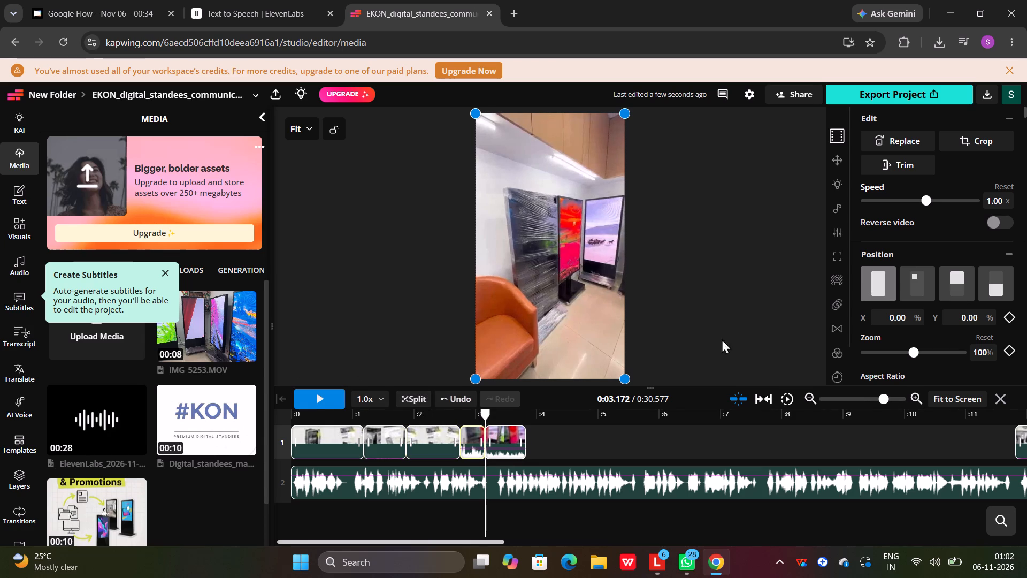
pyautogui.scroll(-12, 954, 290)
pyautogui.scroll(-16, 963, 326)
pyautogui.scroll(-5, 967, 320)
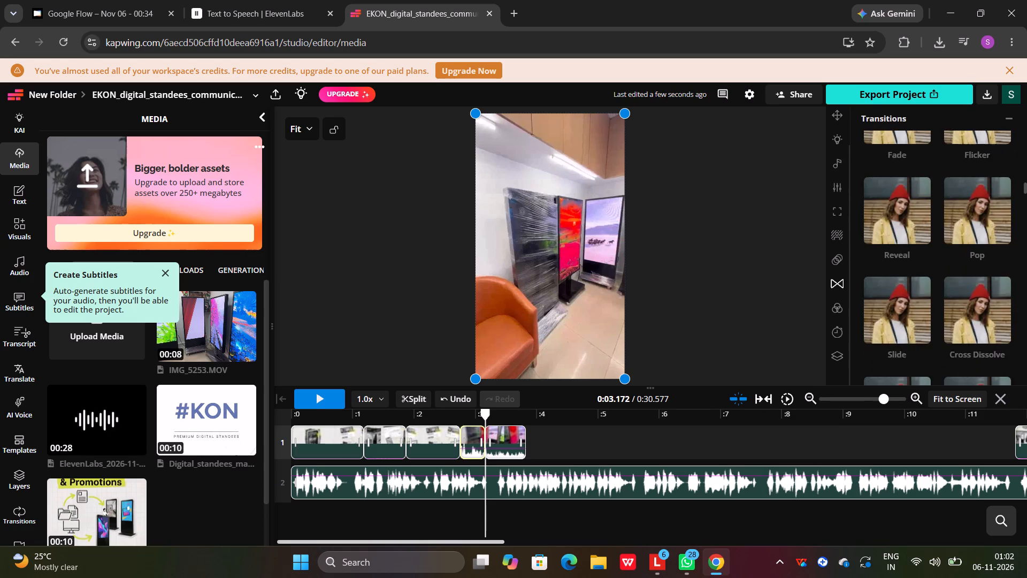
pyautogui.scroll(-4, 968, 320)
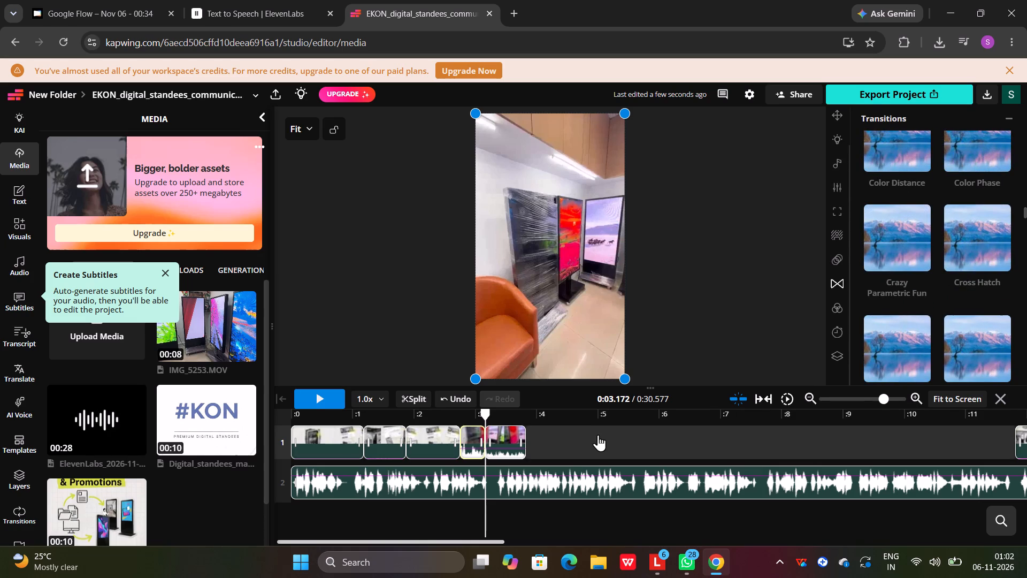
pyautogui.press('Delete')
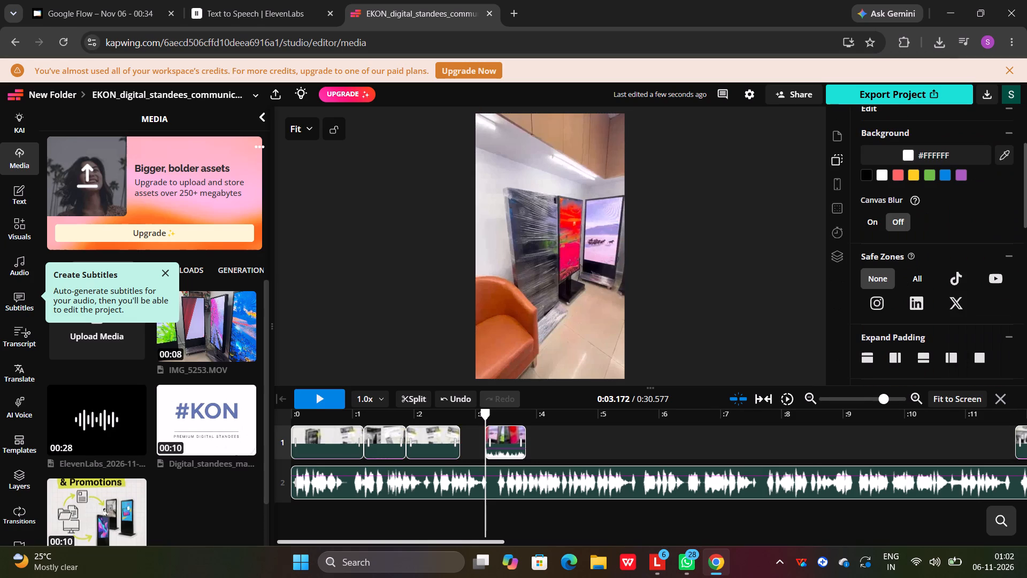
# Move the remaining IMG_5253 piece back to about 2.76 s, directly after the EKON Digital Standees clip.
pyautogui.moveTo(503, 450); pyautogui.dragTo(474, 448)
pyautogui.click(602, 447)
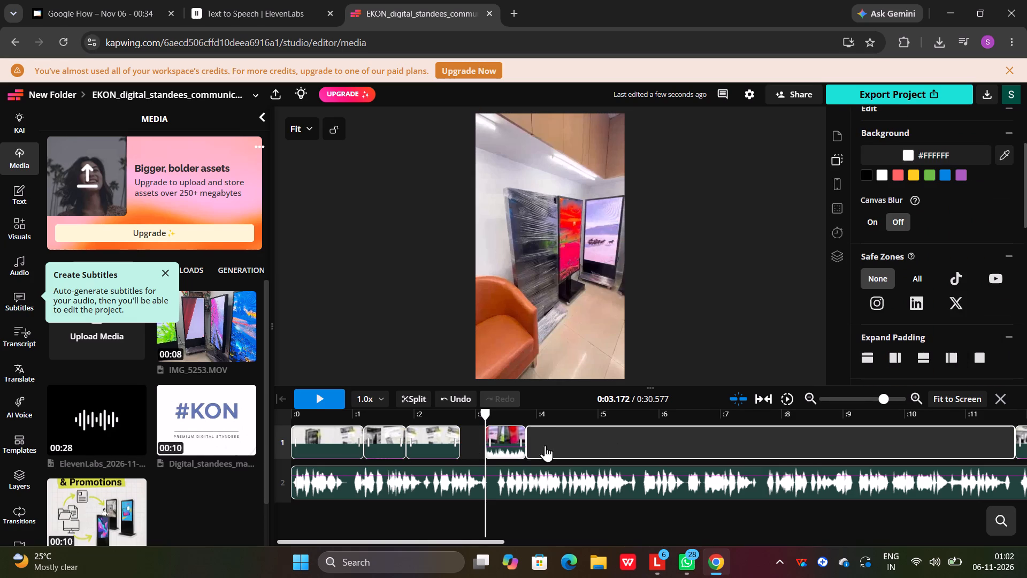
pyautogui.click(508, 438)
pyautogui.moveTo(508, 438); pyautogui.dragTo(487, 437)
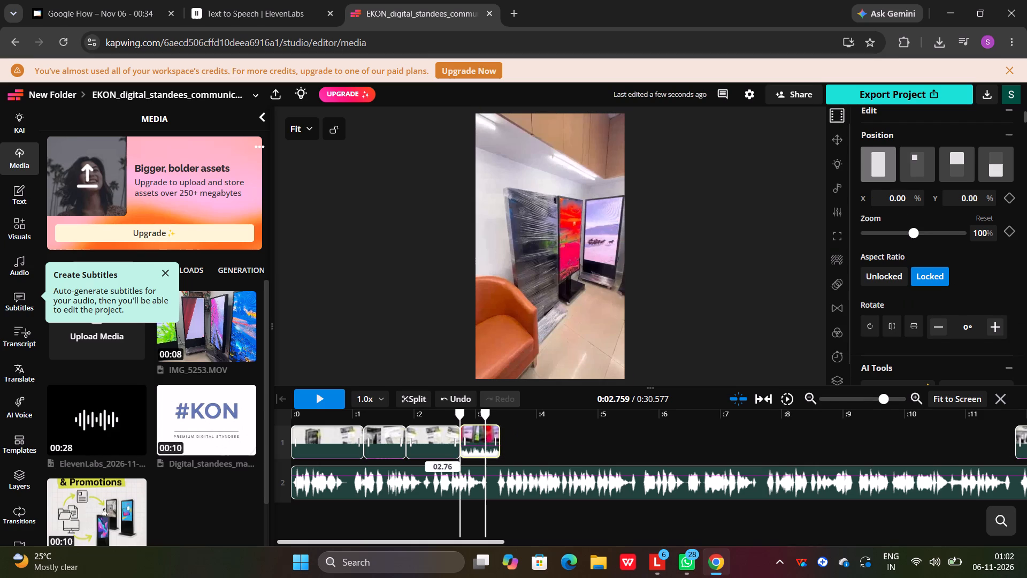
pyautogui.moveTo(487, 437); pyautogui.dragTo(488, 439)
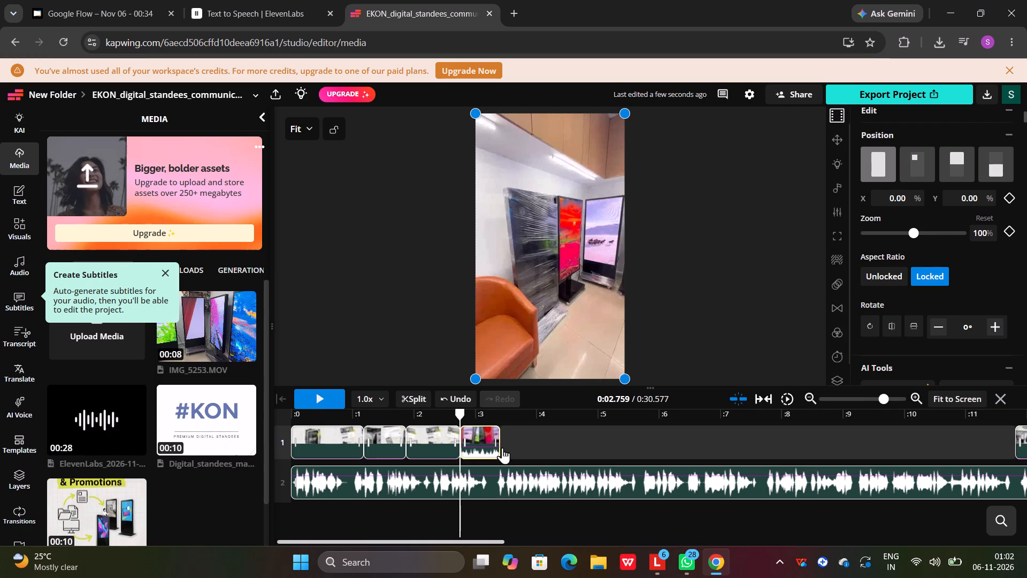
# Trim the end of the IMG_5253 clip to about 3.32 s and replay from the EKON Digital Standees clip through it.
pyautogui.moveTo(500, 441); pyautogui.dragTo(494, 440)
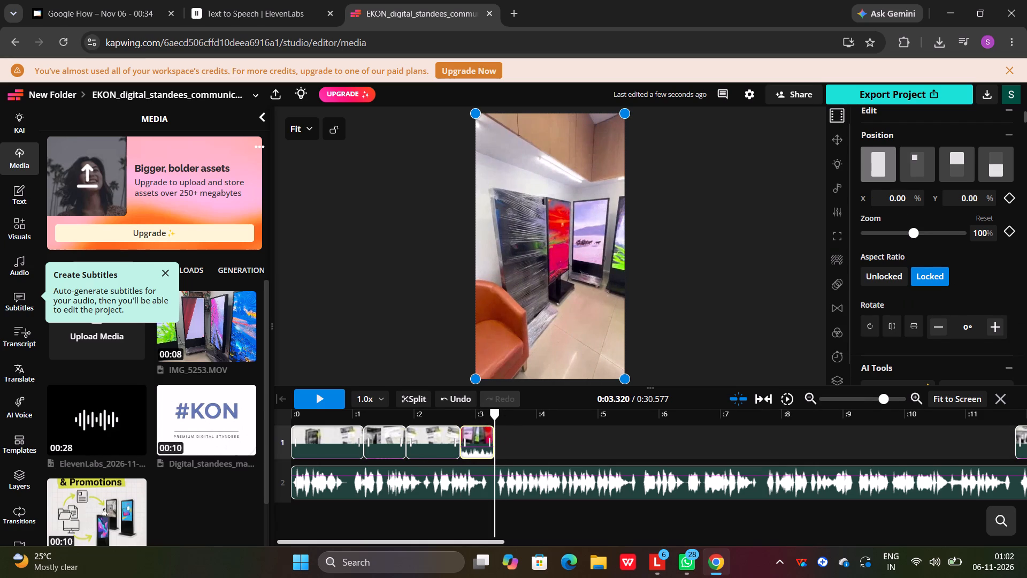
pyautogui.moveTo(499, 419); pyautogui.dragTo(428, 413)
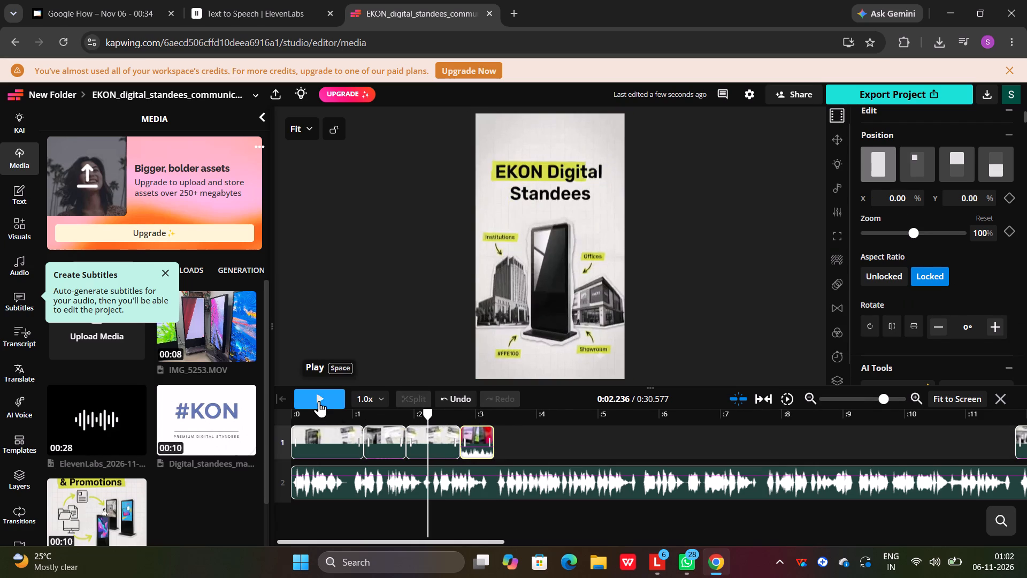
pyautogui.click(319, 401)
pyautogui.click(319, 401)
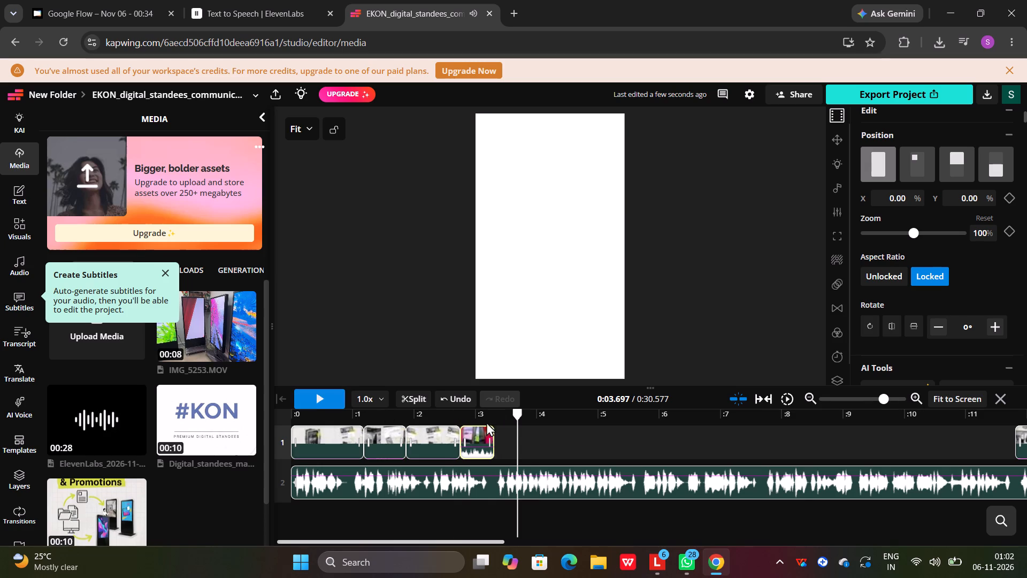
pyautogui.moveTo(517, 419); pyautogui.dragTo(436, 412)
pyautogui.click(327, 394)
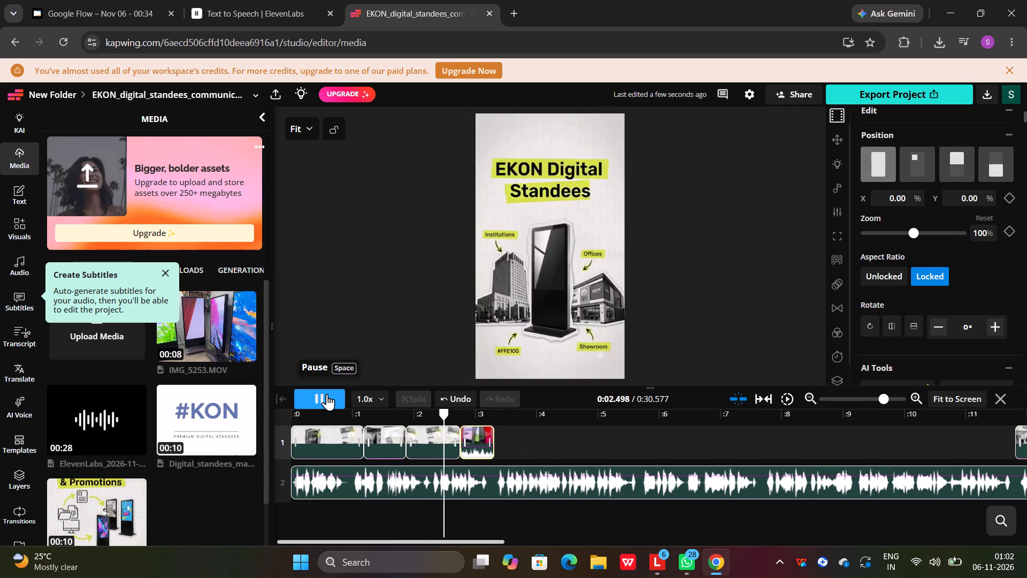
pyautogui.click(327, 394)
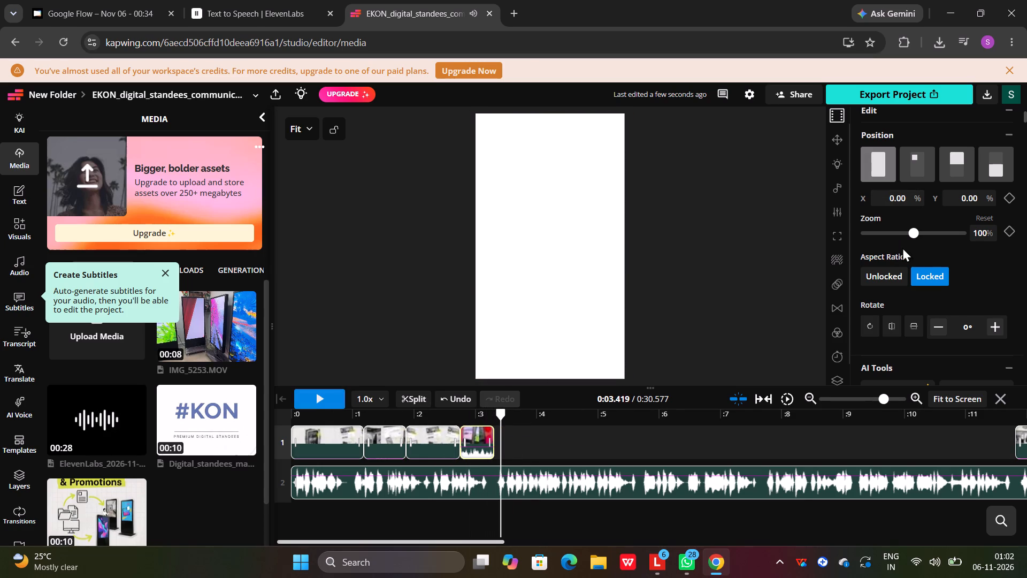
# Mute the IMG_5253 clip by setting its volume to 0%, and replay the section around it.
pyautogui.scroll(4, 870, 277)
pyautogui.scroll(7, 917, 267)
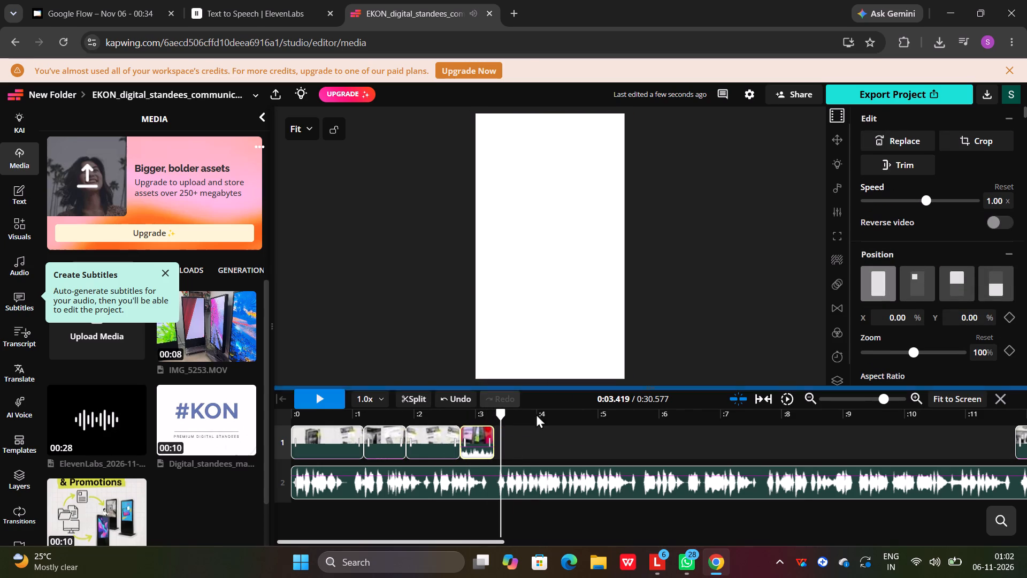
pyautogui.click(471, 450)
pyautogui.click(475, 449)
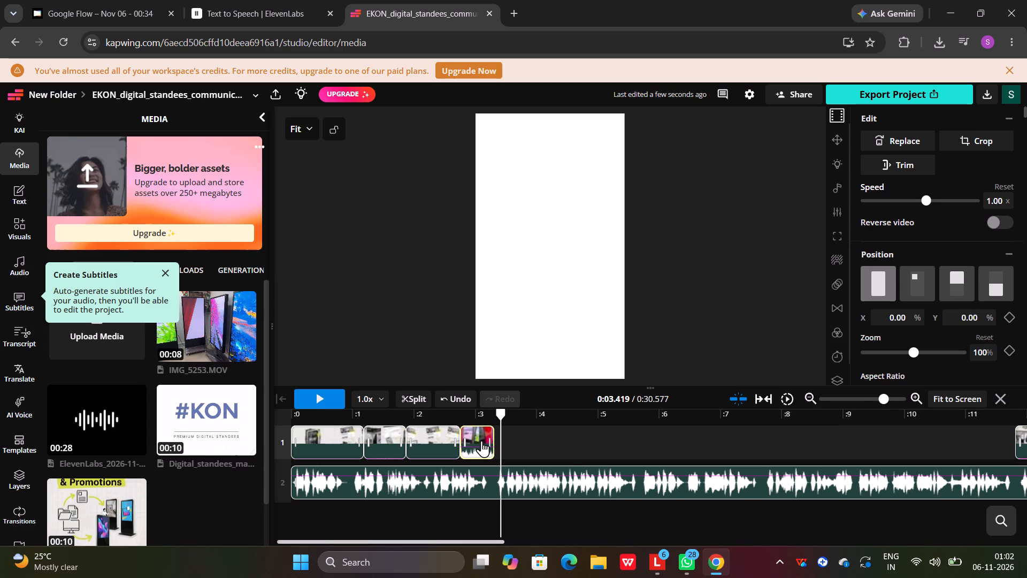
pyautogui.click(481, 440)
pyautogui.scroll(10, 996, 252)
pyautogui.scroll(-2, 965, 238)
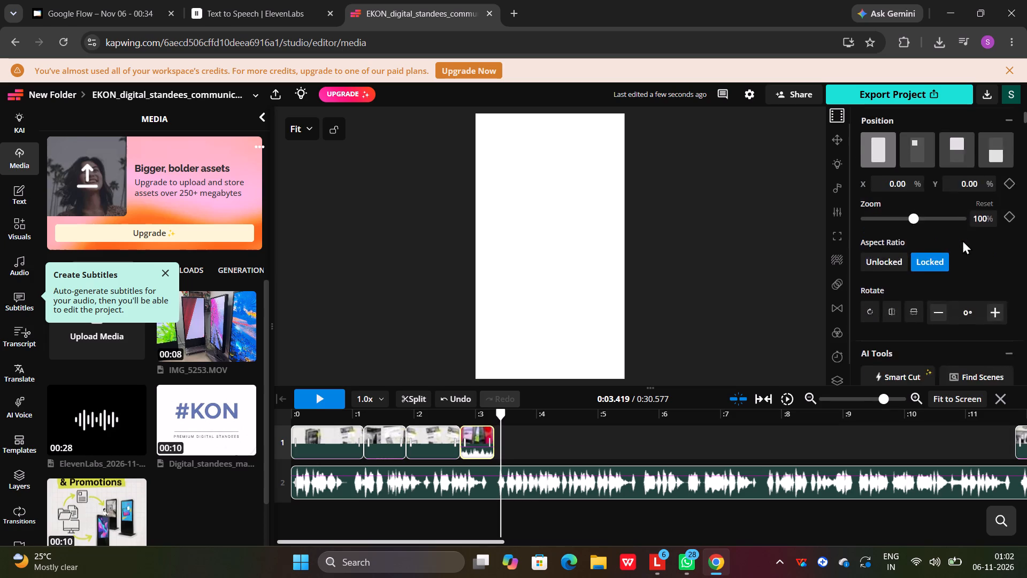
pyautogui.scroll(-3, 935, 265)
pyautogui.scroll(13, 936, 266)
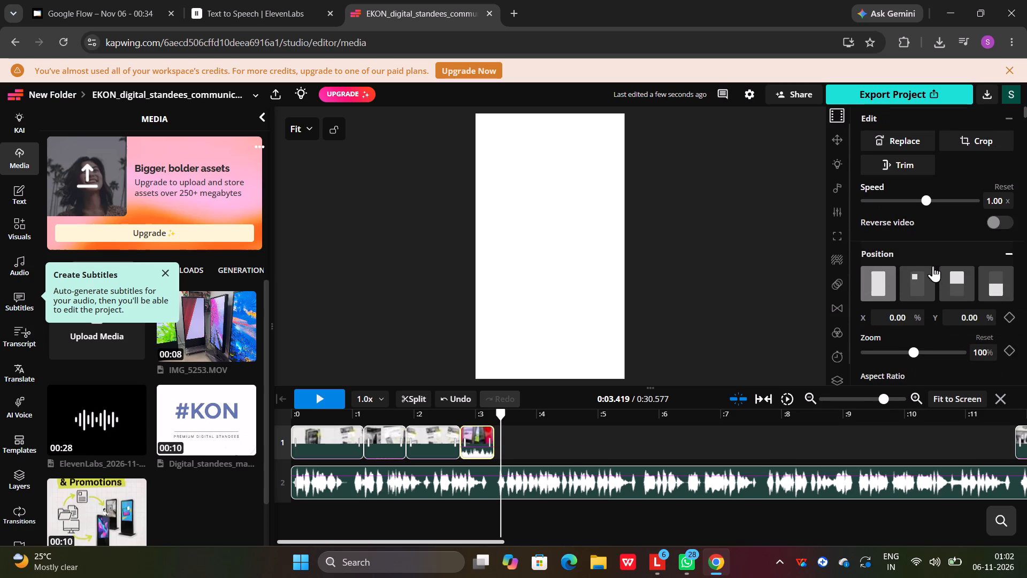
pyautogui.scroll(-8, 933, 265)
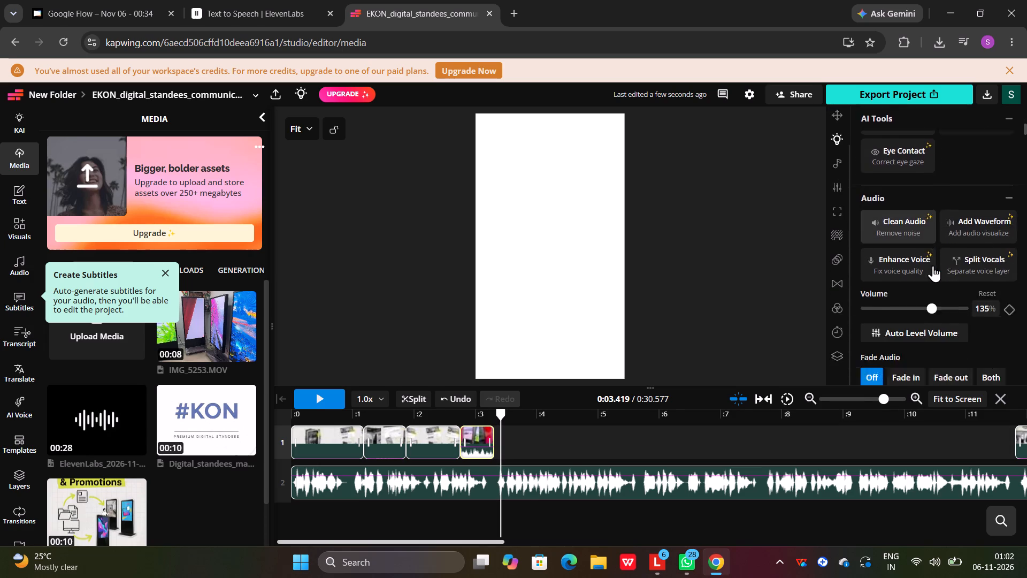
pyautogui.scroll(-2, 933, 265)
pyautogui.scroll(3, 933, 265)
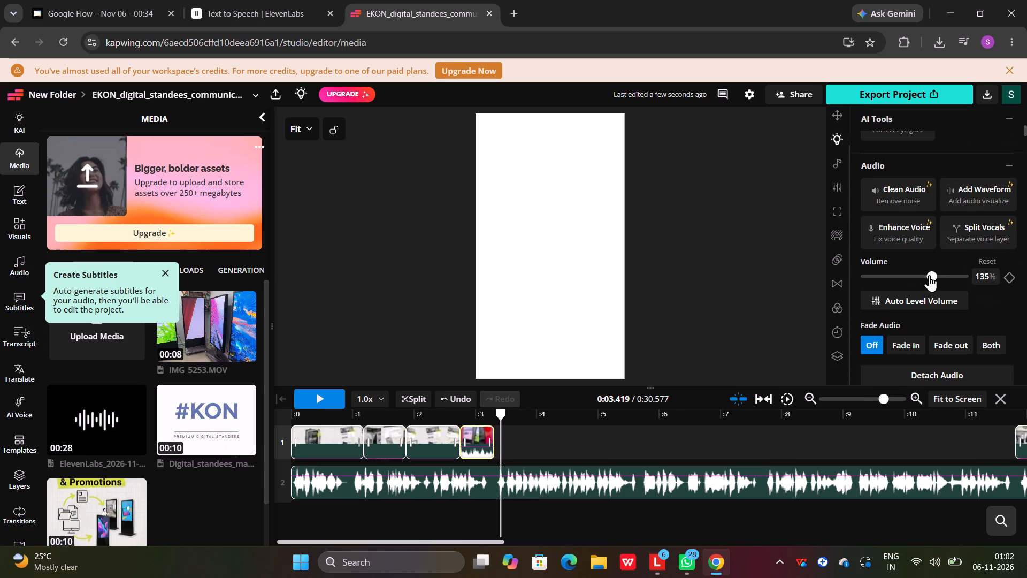
pyautogui.moveTo(929, 275); pyautogui.dragTo(808, 279)
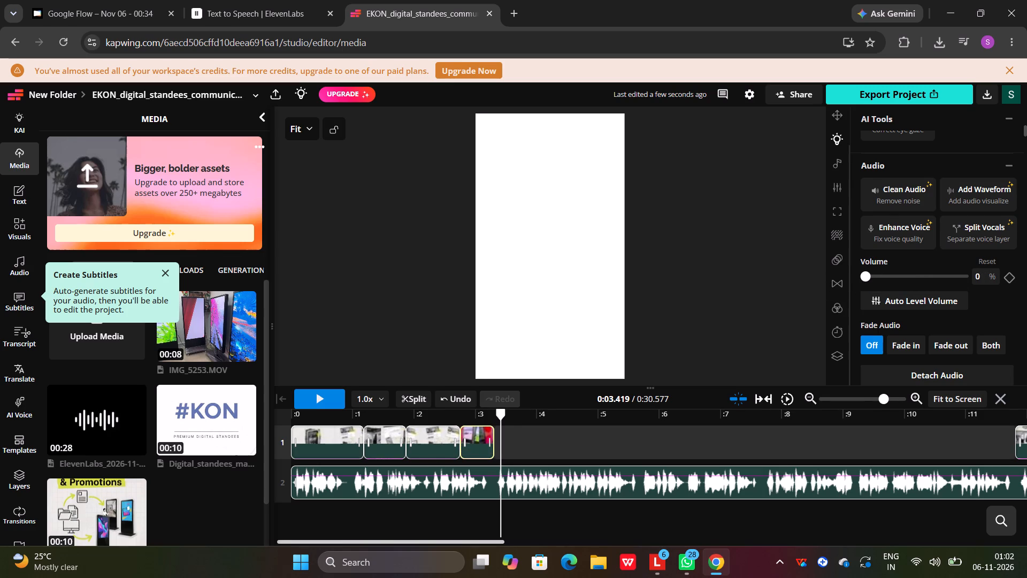
pyautogui.moveTo(501, 415); pyautogui.dragTo(381, 430)
pyautogui.click(320, 402)
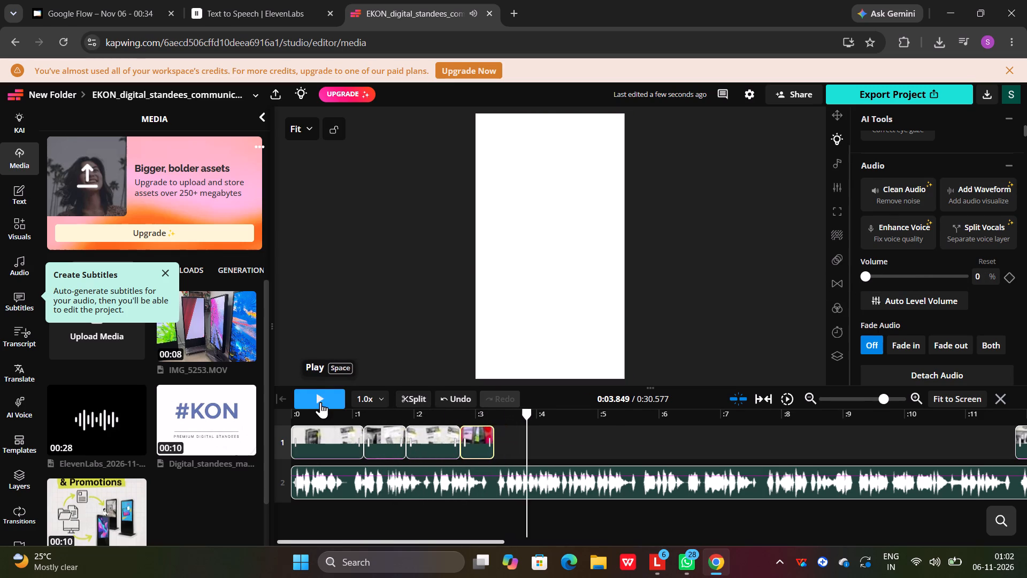
pyautogui.click(320, 402)
pyautogui.moveTo(527, 414); pyautogui.dragTo(475, 423)
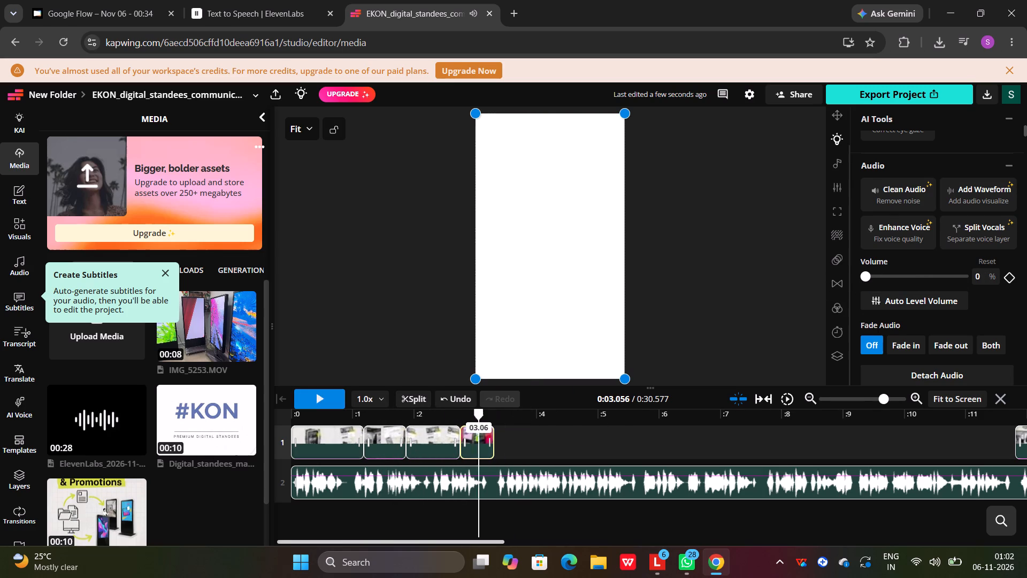
pyautogui.moveTo(475, 423); pyautogui.dragTo(466, 424)
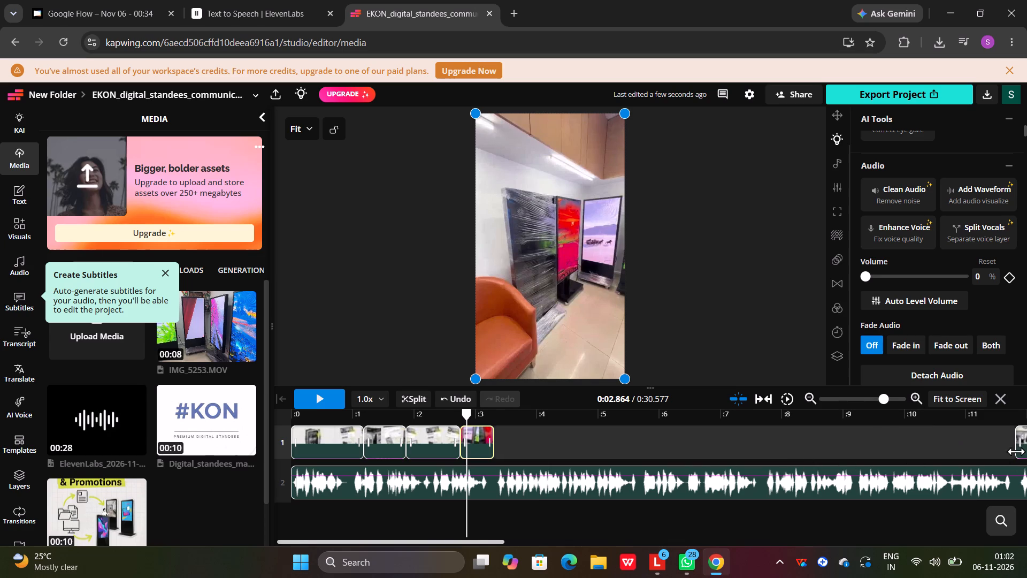
# Preview the "From educational institutions" clip and move it to about 3.32 s, directly after the IMG_5253 clip.
pyautogui.click(1023, 438)
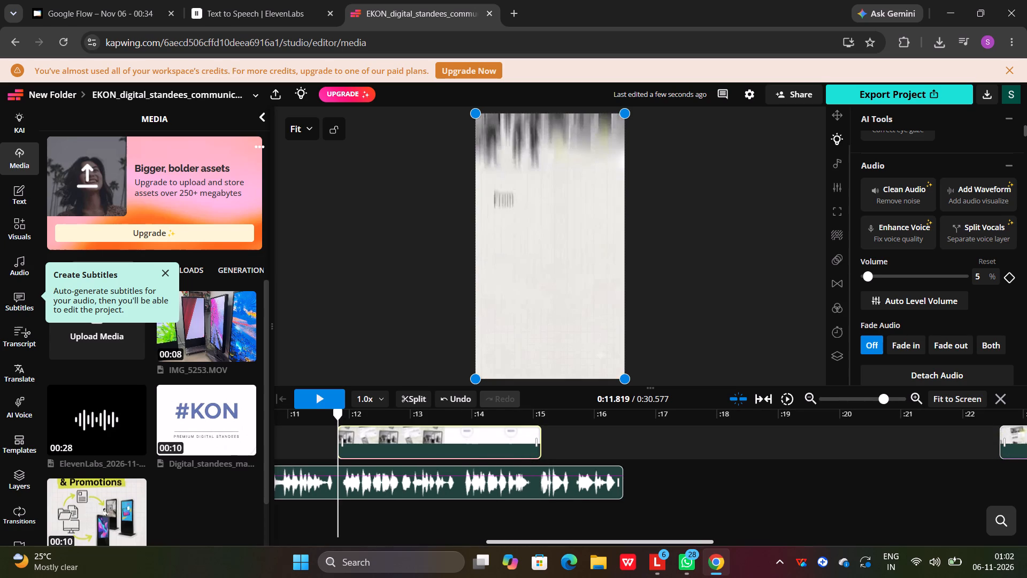
pyautogui.click(316, 401)
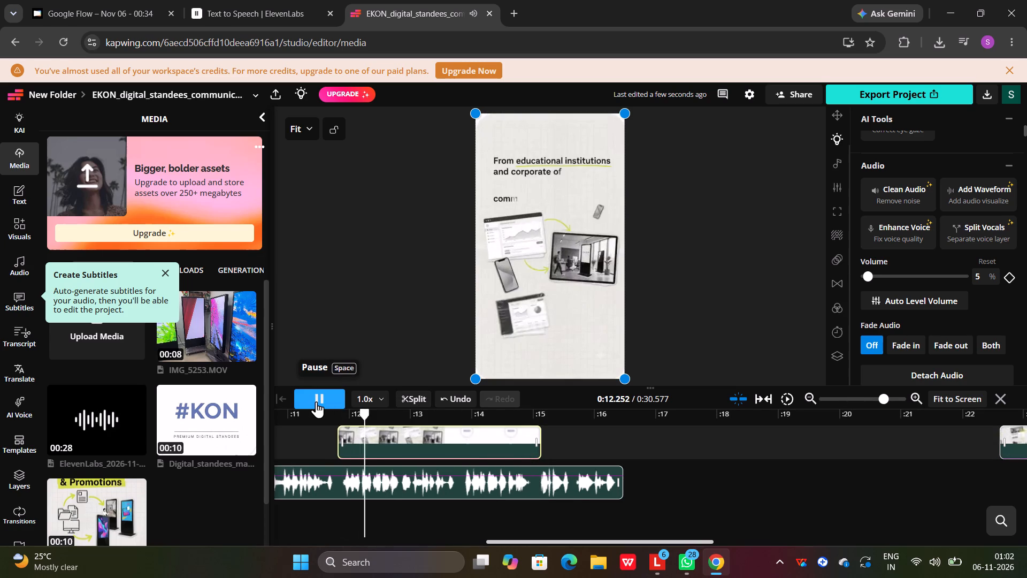
pyautogui.click(316, 401)
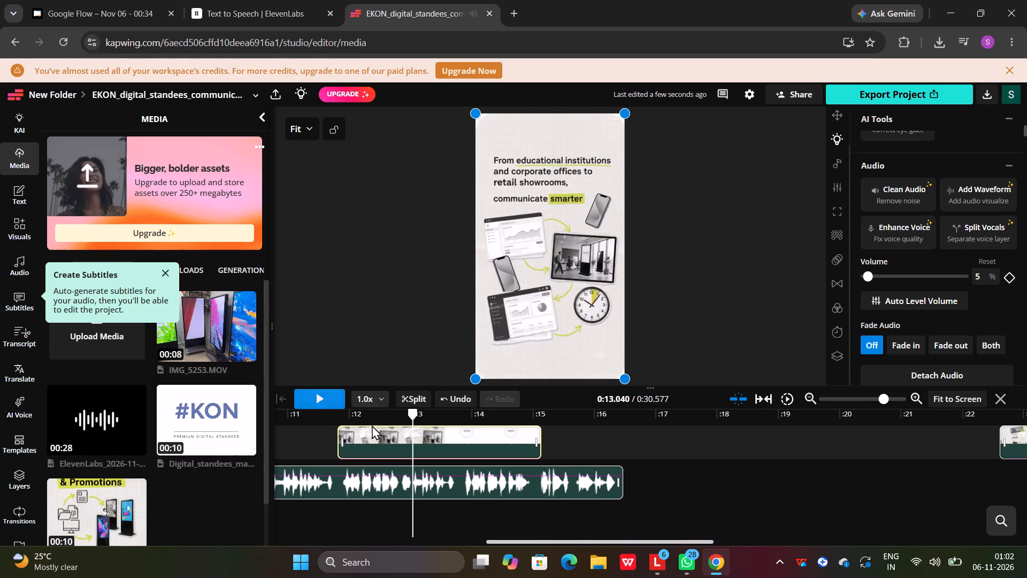
pyautogui.moveTo(439, 448); pyautogui.dragTo(332, 448)
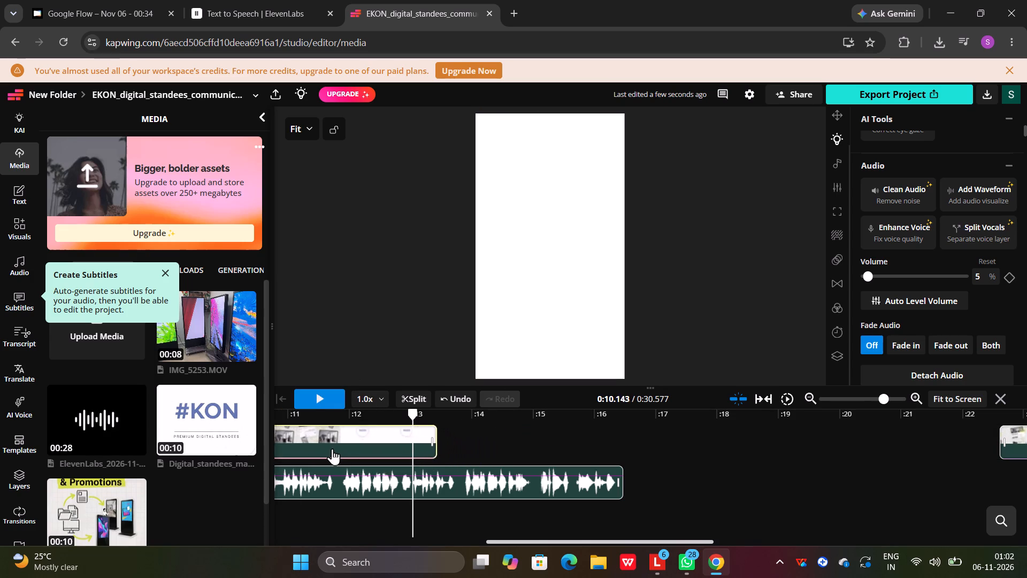
pyautogui.moveTo(332, 448); pyautogui.dragTo(258, 451)
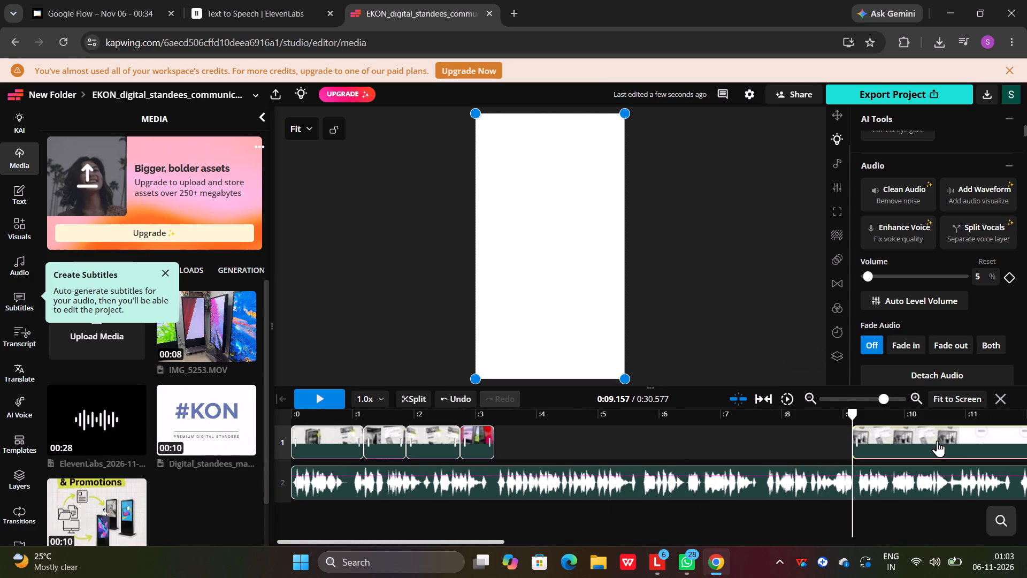
pyautogui.moveTo(936, 442); pyautogui.dragTo(584, 448)
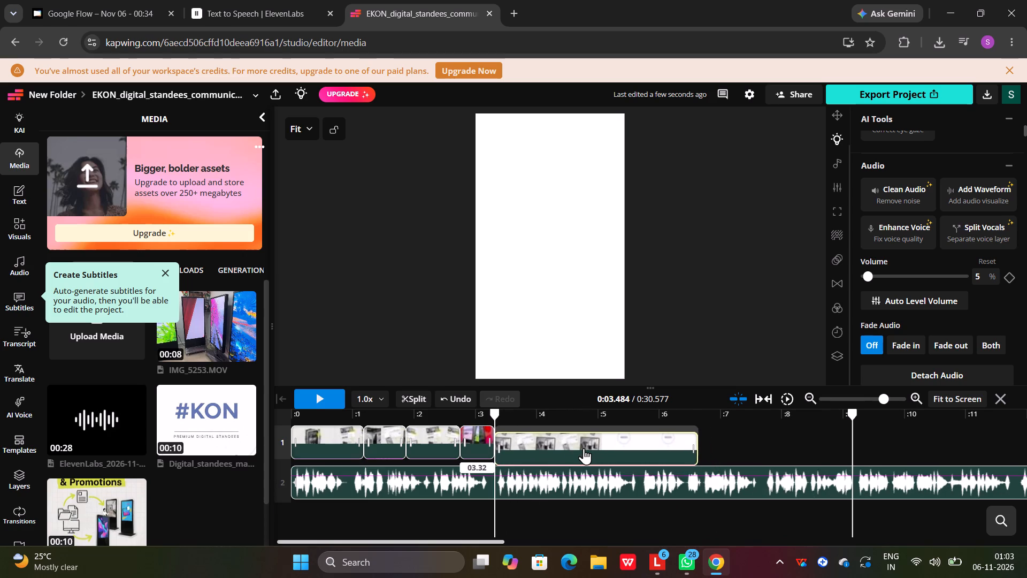
pyautogui.moveTo(584, 448); pyautogui.dragTo(588, 444)
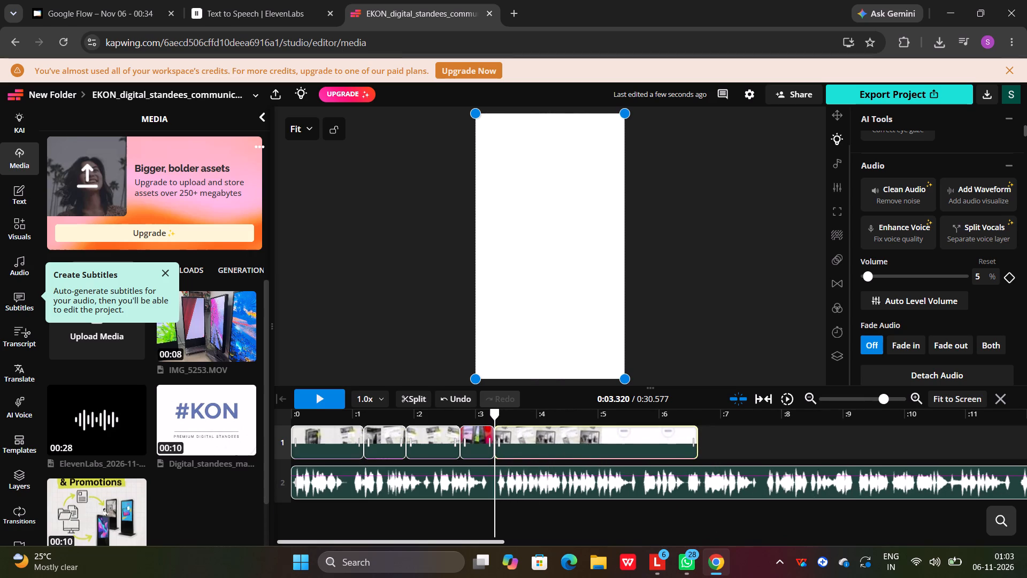
# Replay the "From educational institutions" clip several times against the voice-over, checking its timing through the "message stand out" scene.
pyautogui.moveTo(494, 414); pyautogui.dragTo(426, 420)
pyautogui.click(326, 393)
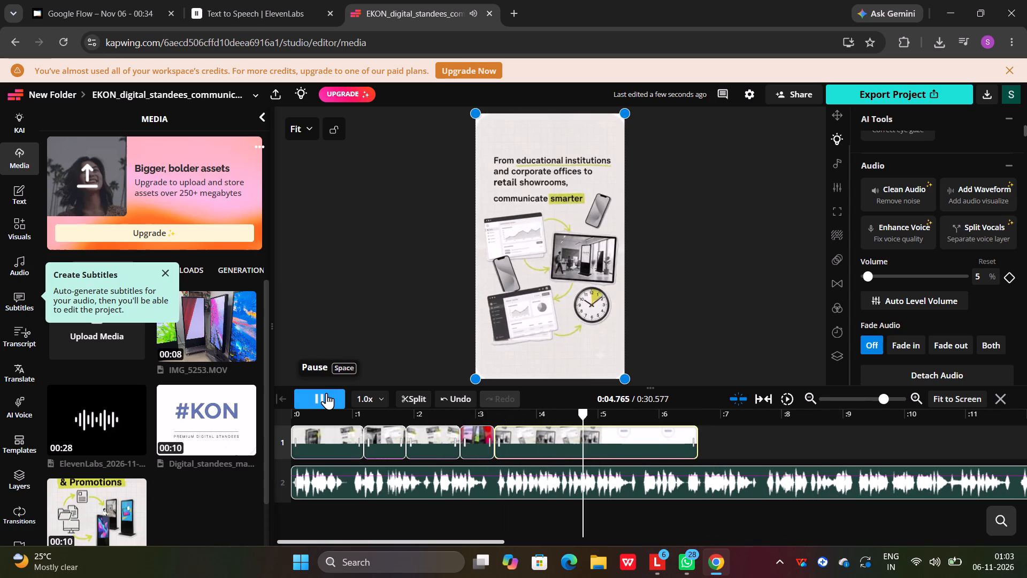
pyautogui.click(326, 393)
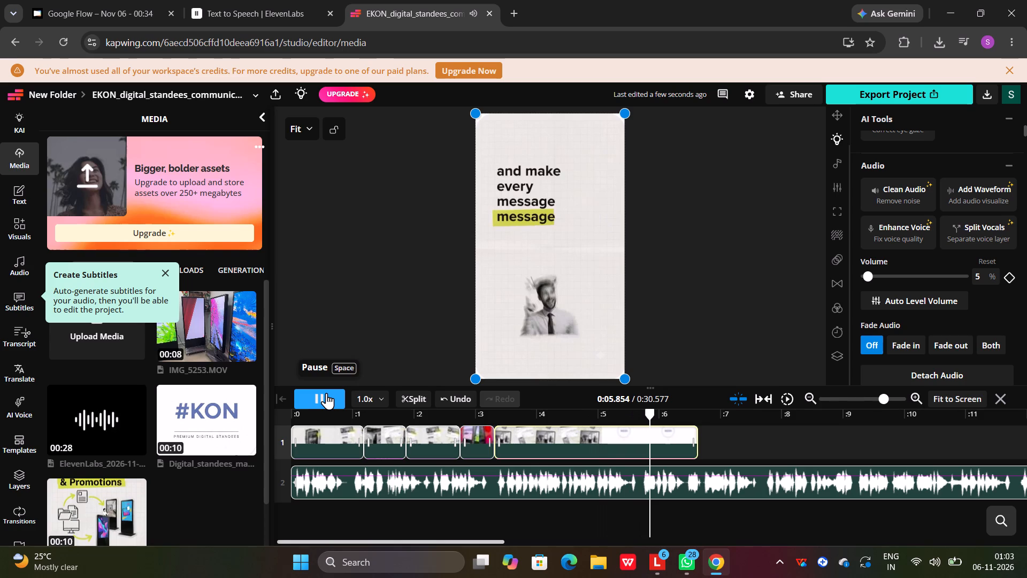
pyautogui.click(326, 393)
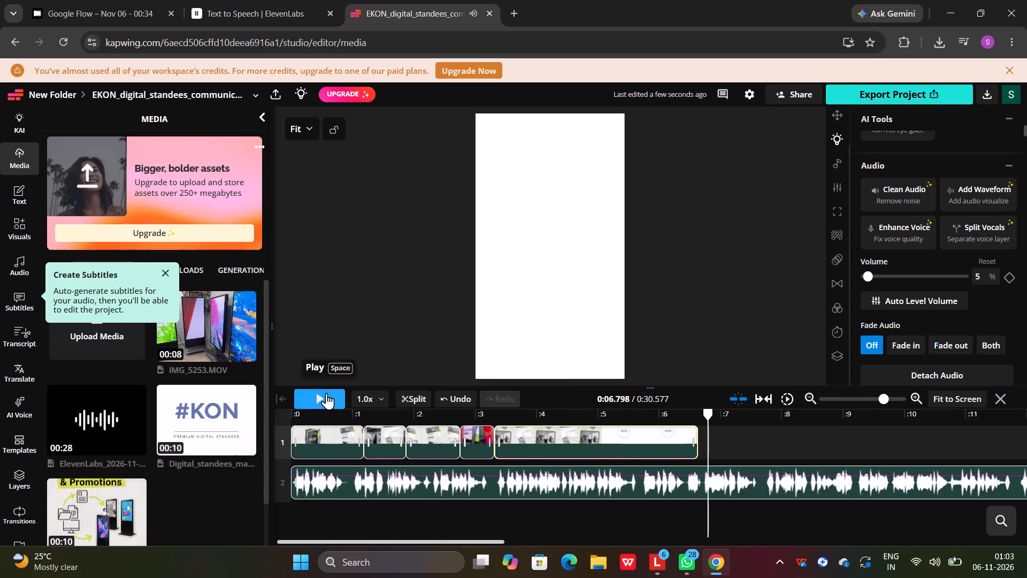
pyautogui.click(326, 393)
pyautogui.moveTo(709, 414); pyautogui.dragTo(599, 442)
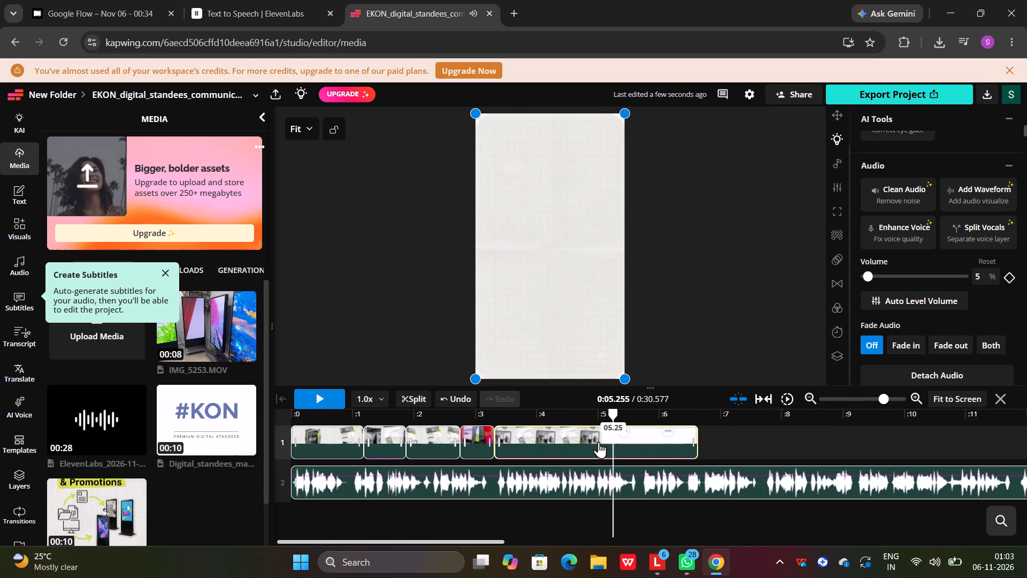
pyautogui.moveTo(599, 442); pyautogui.dragTo(505, 458)
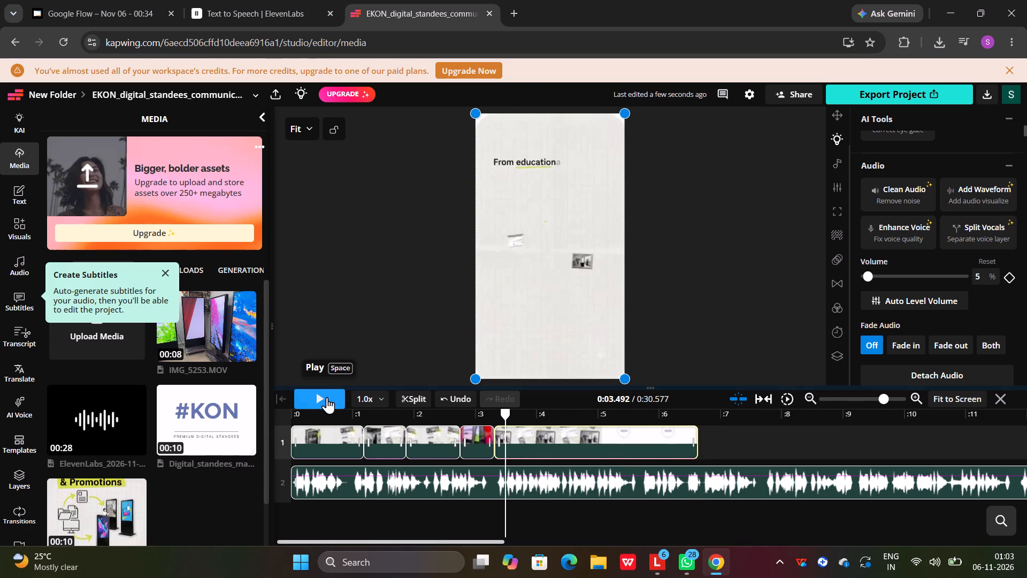
pyautogui.click(325, 395)
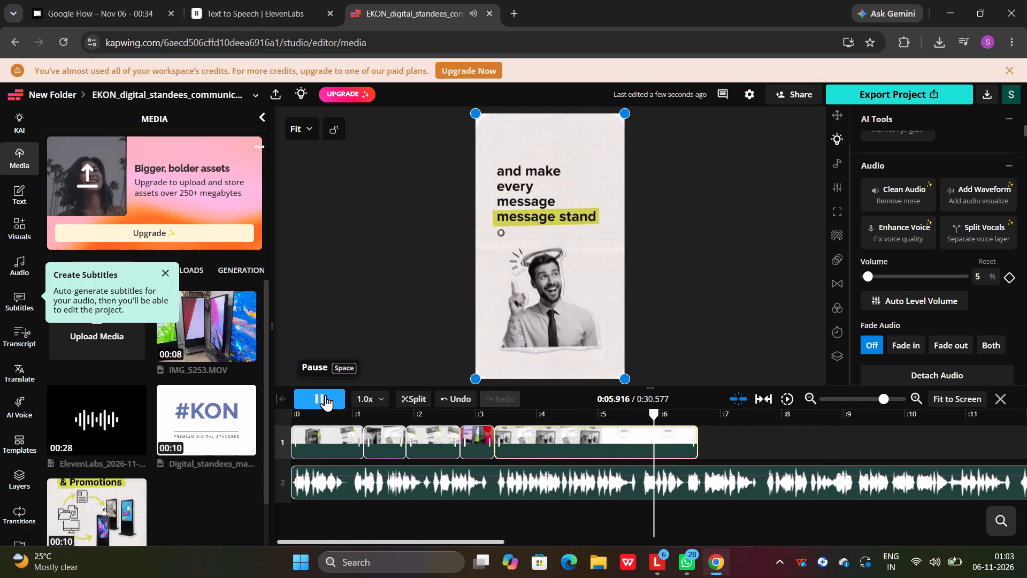
pyautogui.click(325, 395)
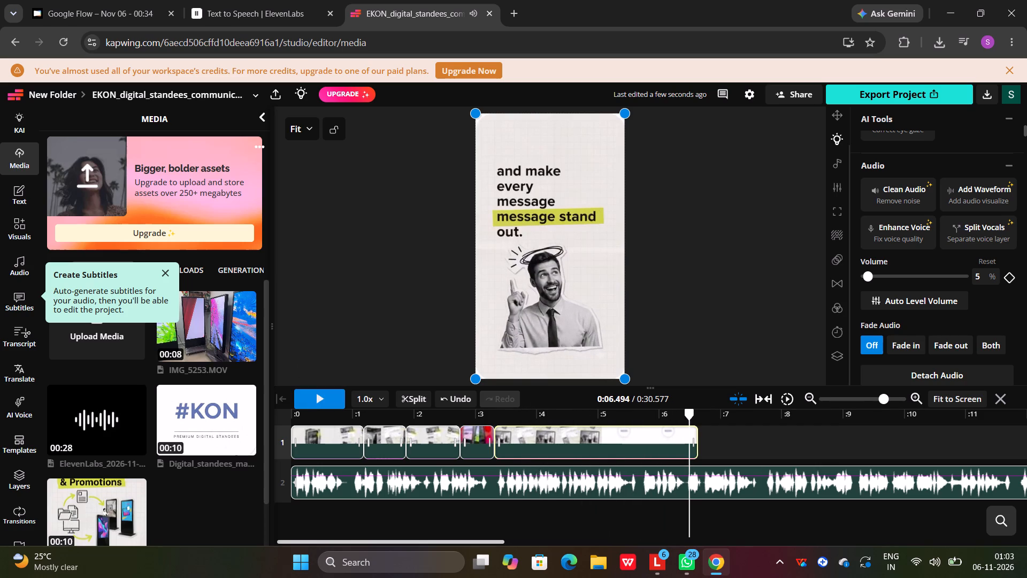
pyautogui.moveTo(692, 413); pyautogui.dragTo(577, 423)
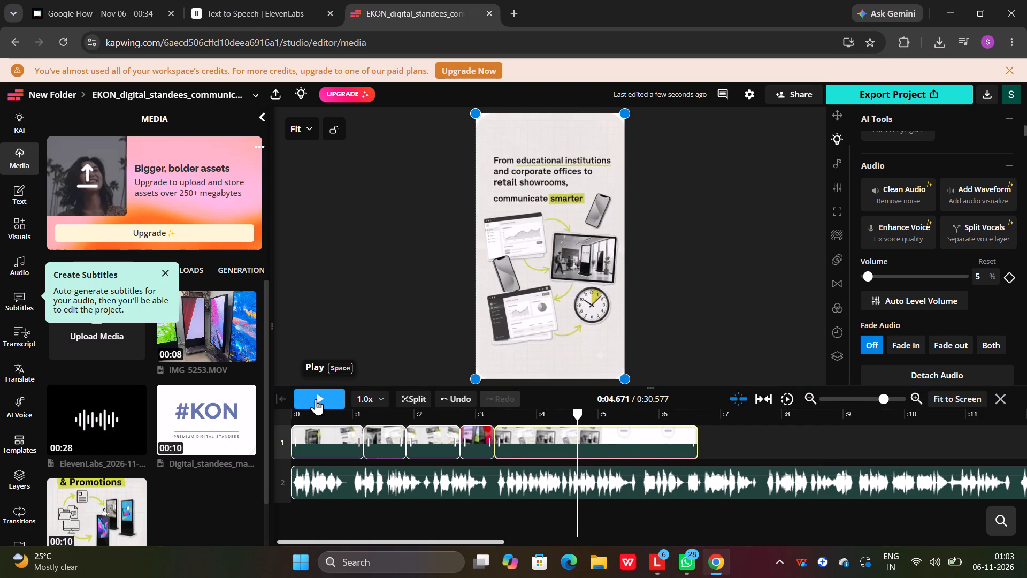
pyautogui.click(316, 399)
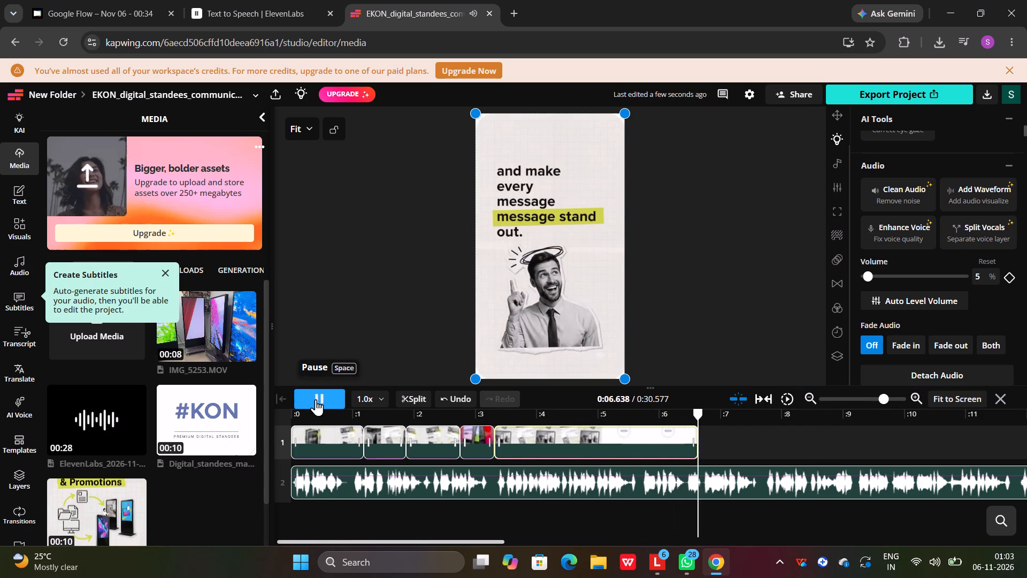
pyautogui.click(316, 399)
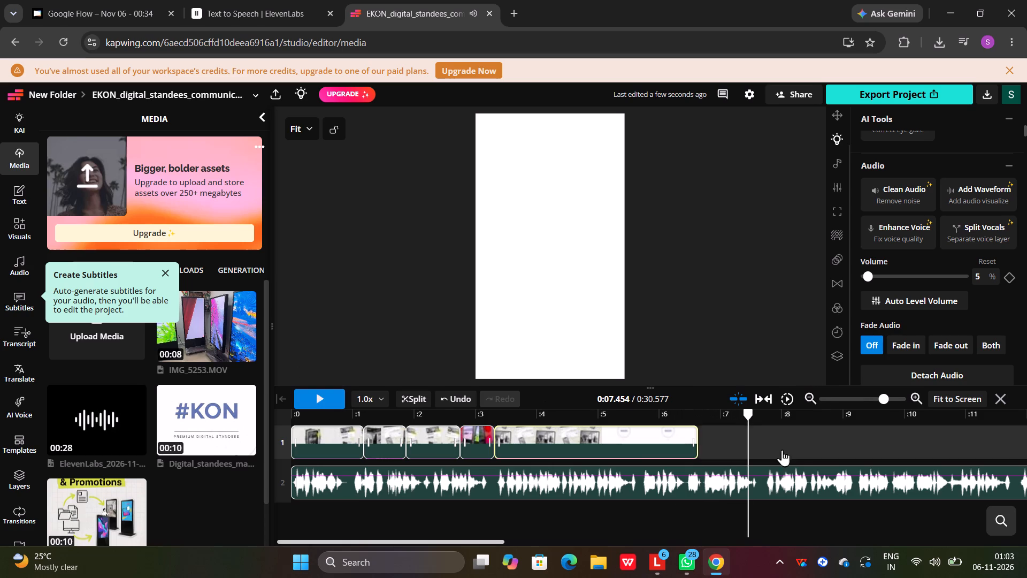
pyautogui.moveTo(747, 420); pyautogui.dragTo(617, 439)
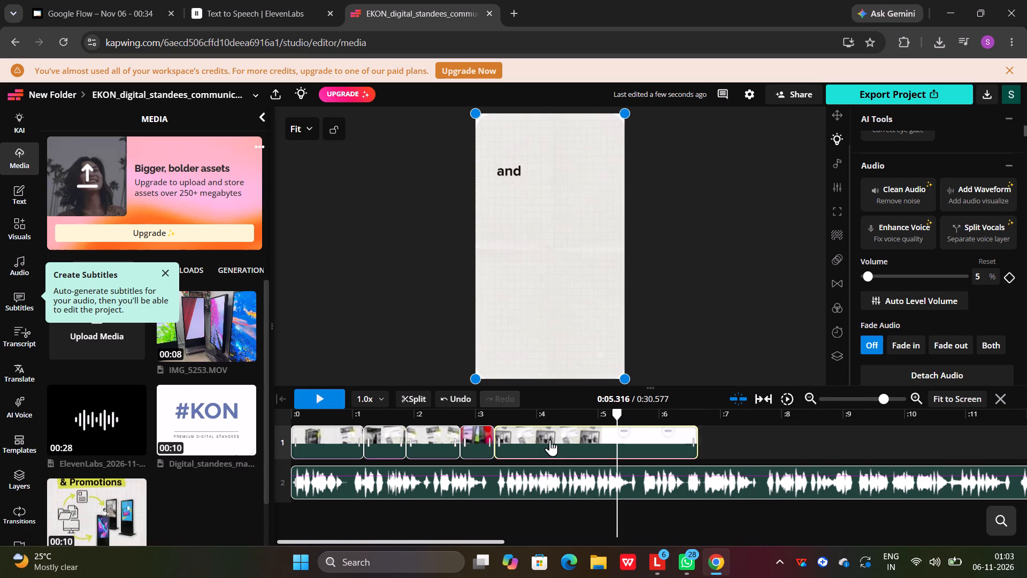
# Review the remaining video clip from about 22.4 s to the project's end, including the Smarter Presence, EKON Displays and logo scenes.
pyautogui.moveTo(615, 415); pyautogui.dragTo(1009, 337)
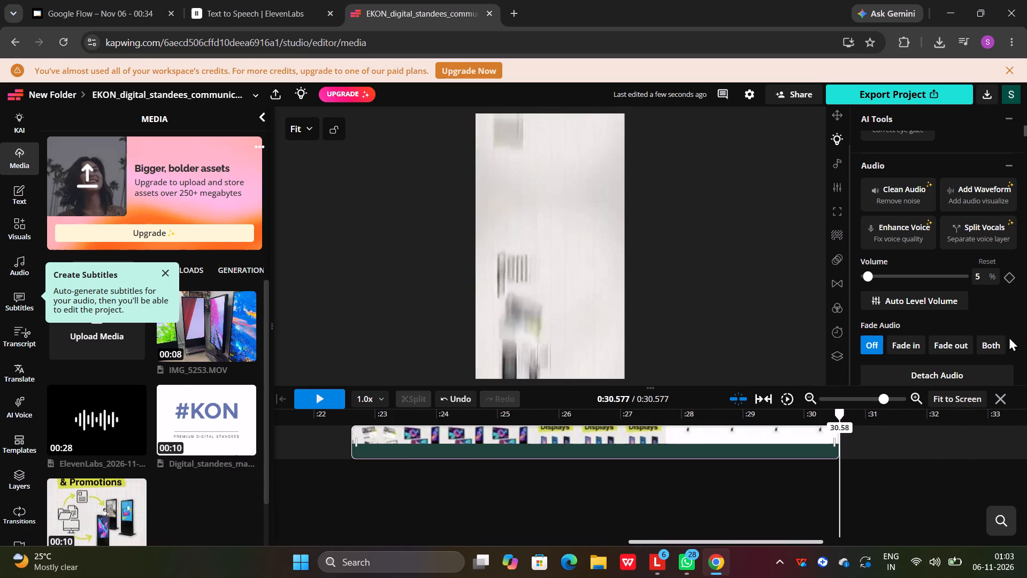
pyautogui.moveTo(1009, 337); pyautogui.dragTo(359, 445)
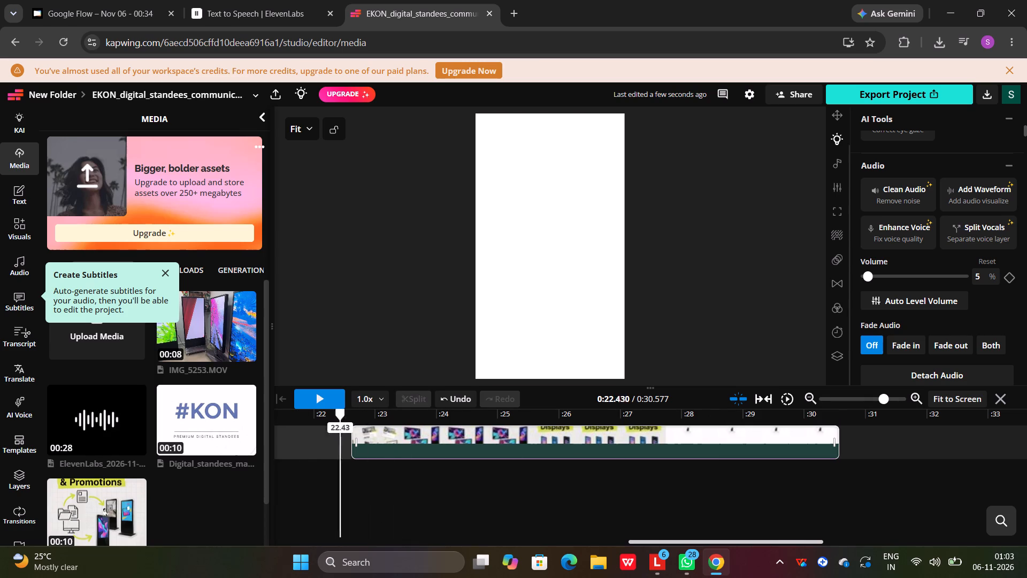
pyautogui.moveTo(359, 445); pyautogui.dragTo(348, 447)
pyautogui.click(313, 404)
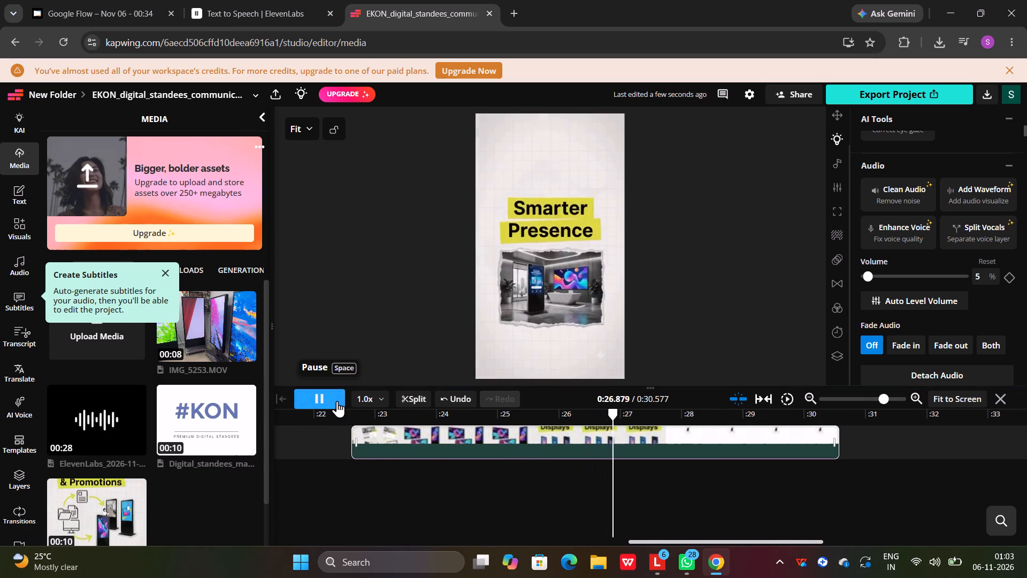
pyautogui.click(330, 402)
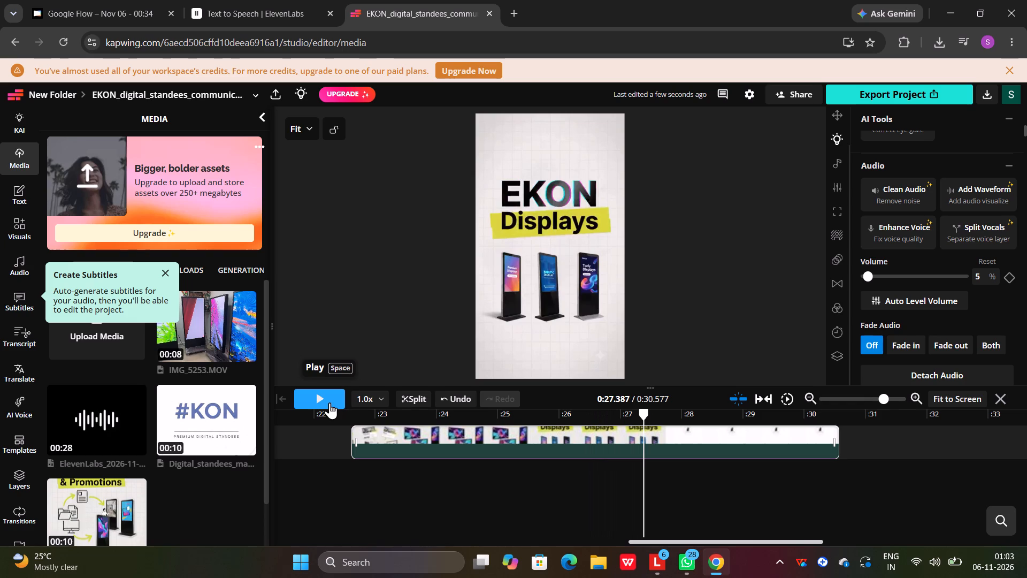
pyautogui.click(329, 402)
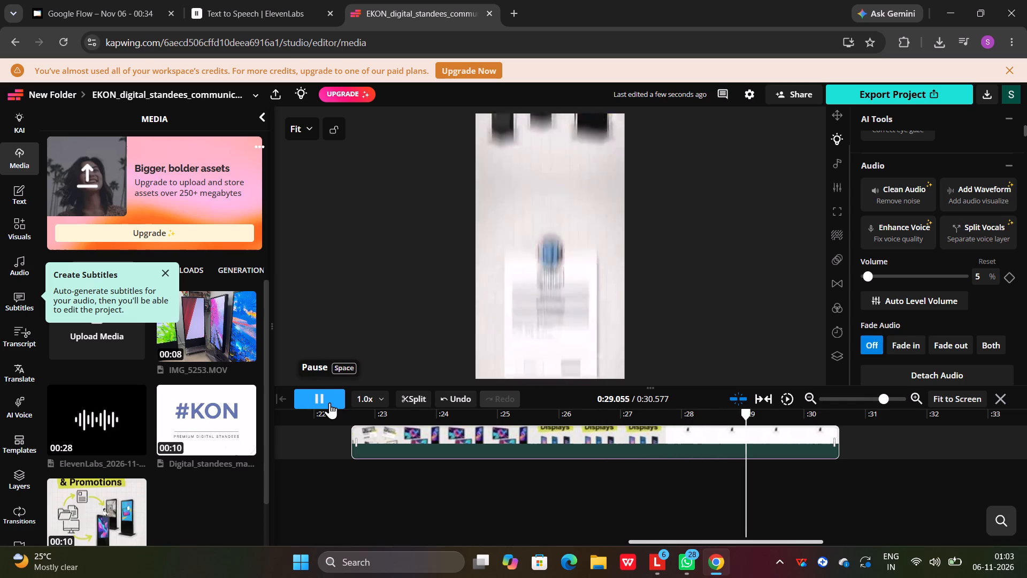
pyautogui.click(329, 402)
pyautogui.moveTo(305, 452); pyautogui.dragTo(315, 450)
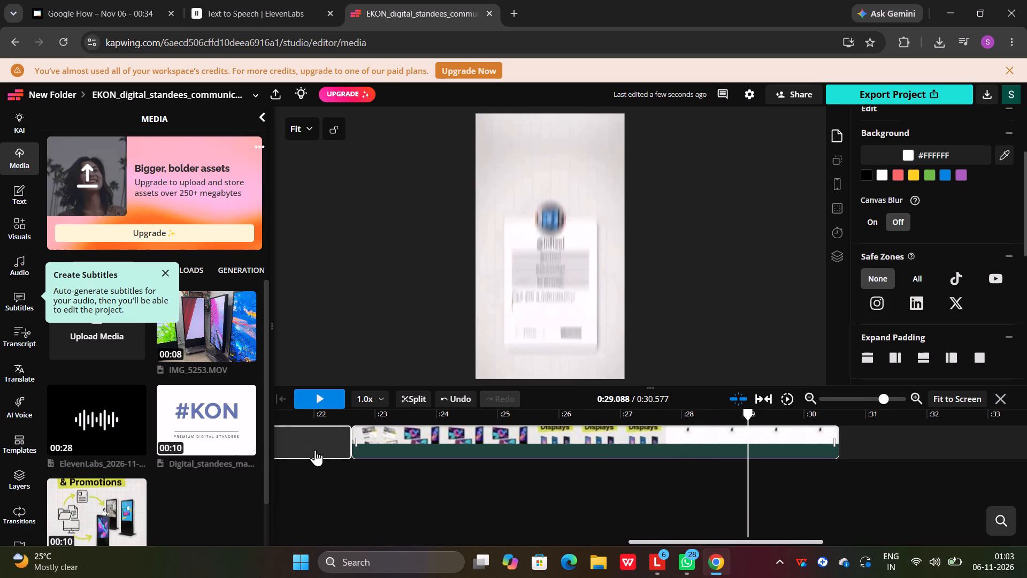
pyautogui.moveTo(315, 450); pyautogui.dragTo(379, 444)
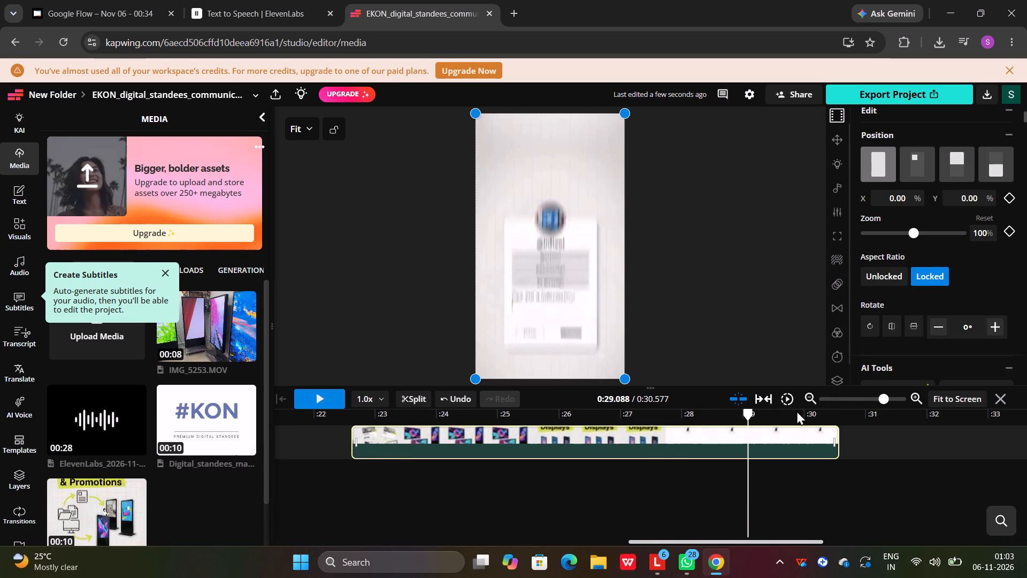
pyautogui.hscroll(16, 794, 414)
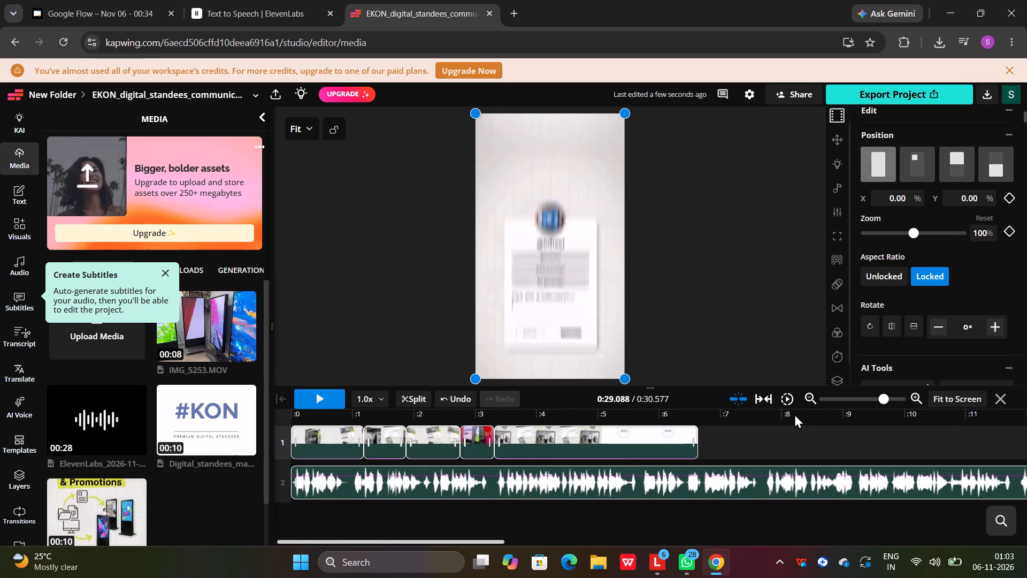
pyautogui.click(306, 392)
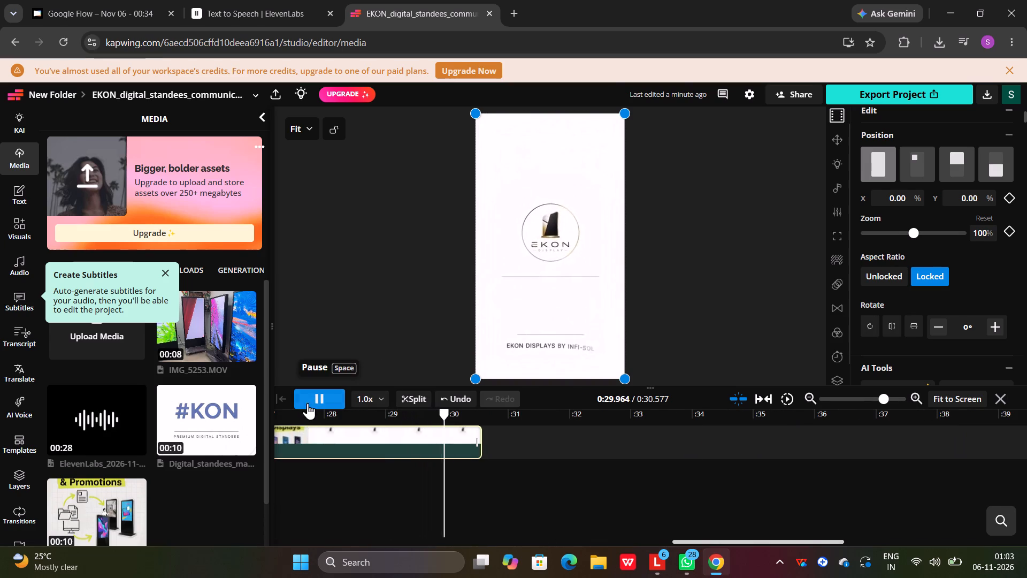
# Replay the assembled sequence from the start past the "message stand out" scene, checking it against the voice-over.
pyautogui.click(314, 399)
pyautogui.click(314, 399)
pyautogui.click(314, 399)
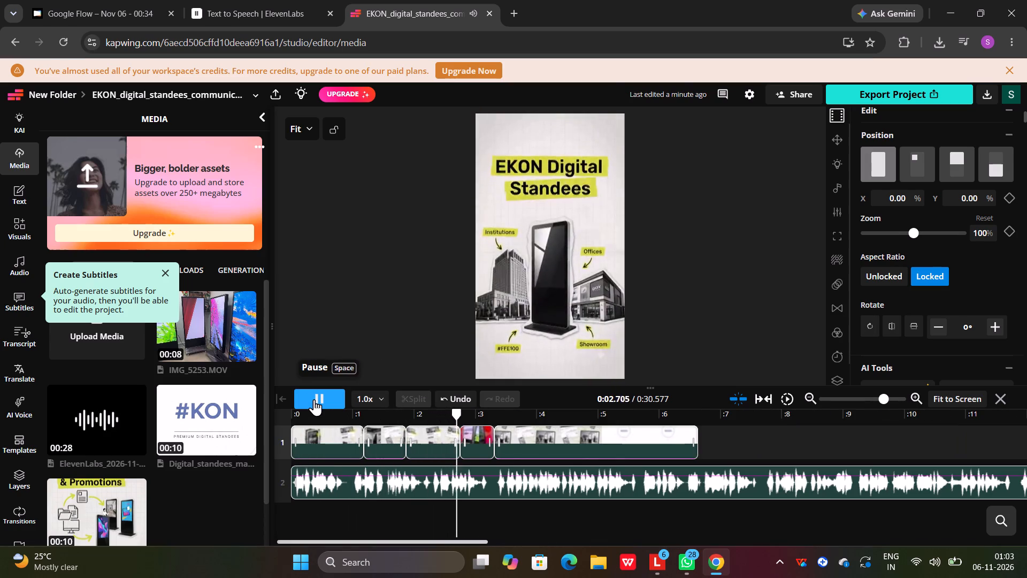
pyautogui.click(314, 399)
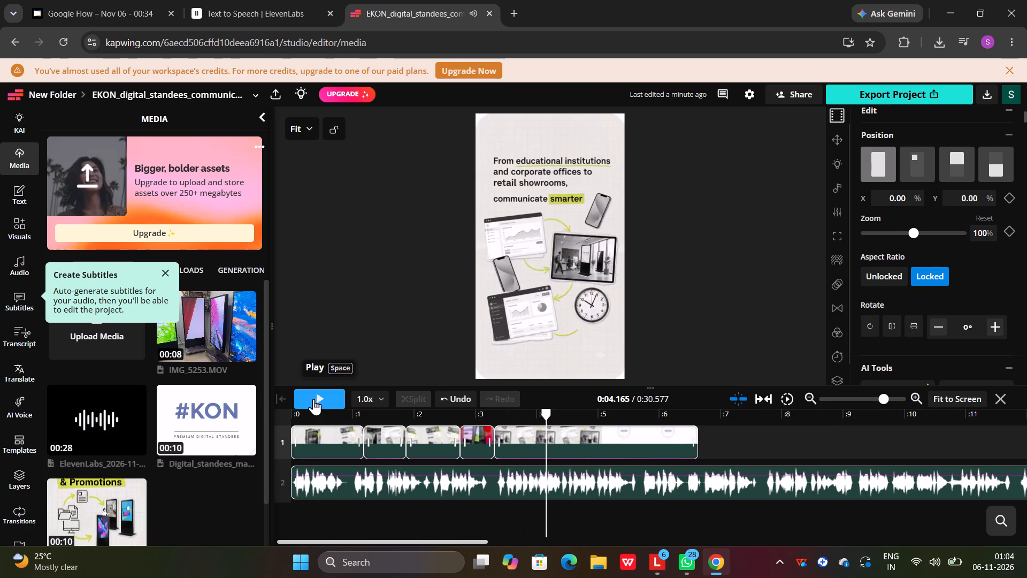
pyautogui.click(313, 399)
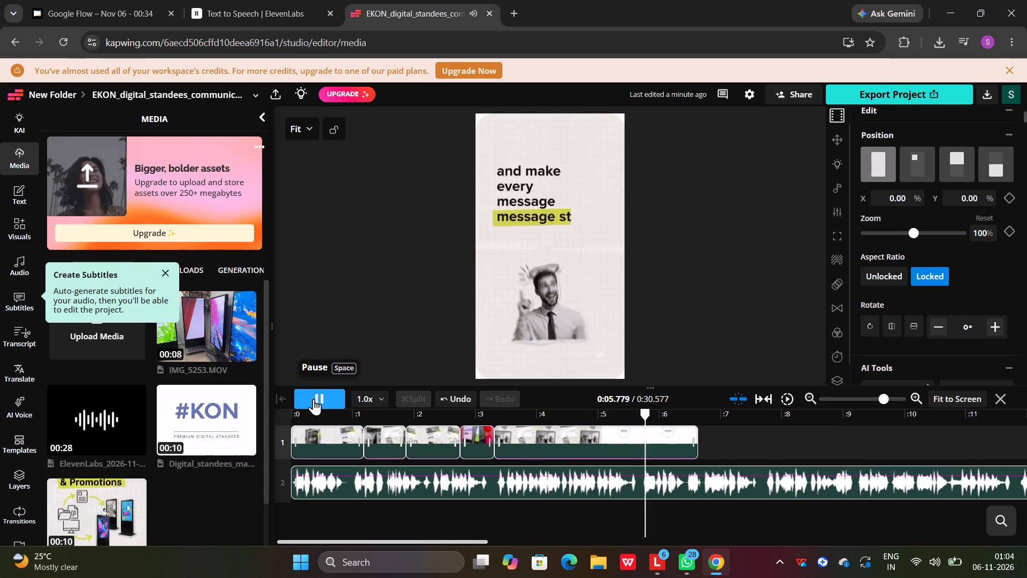
pyautogui.click(313, 399)
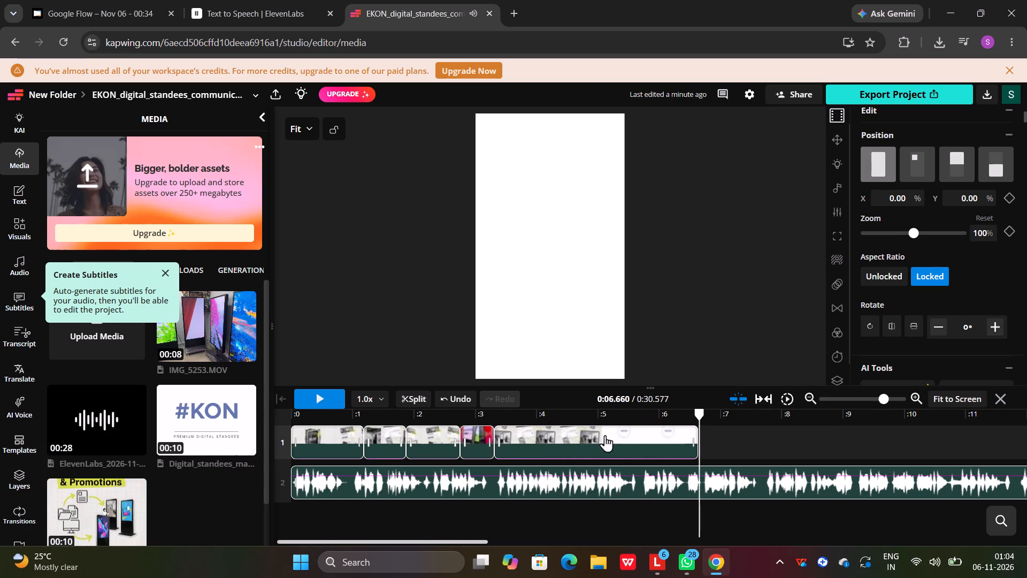
pyautogui.click(331, 401)
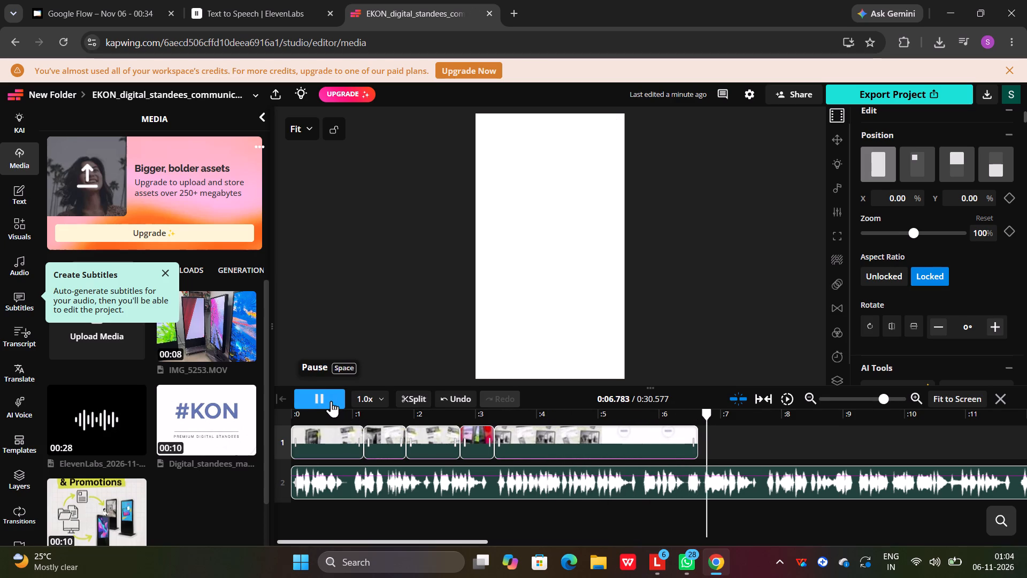
pyautogui.click(331, 401)
# Split the ElevenLabs voice-over at about 5.50 s, just as the "and make every message" text appears.
pyautogui.moveTo(730, 420); pyautogui.dragTo(534, 433)
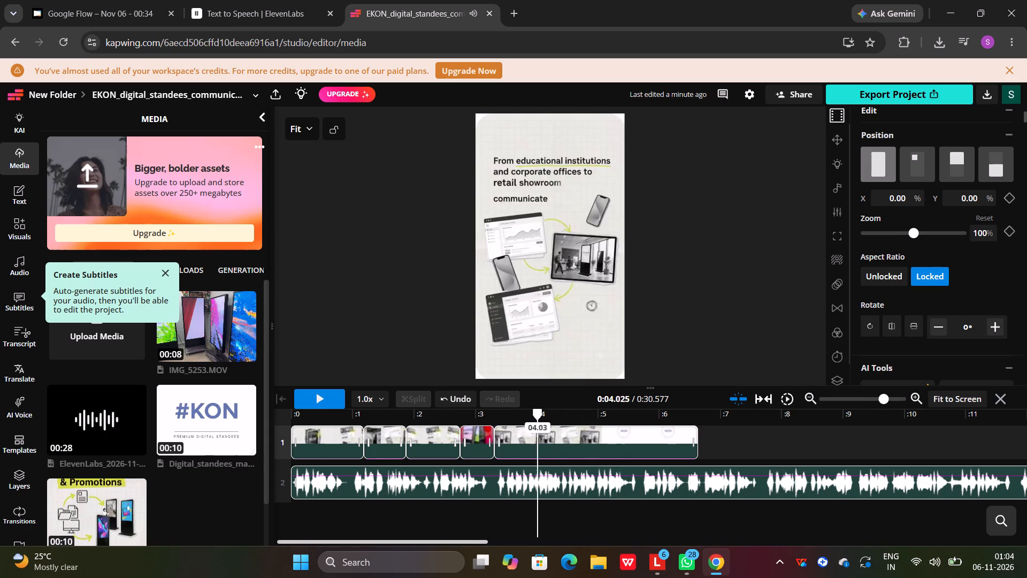
pyautogui.moveTo(534, 433); pyautogui.dragTo(527, 434)
pyautogui.click(311, 402)
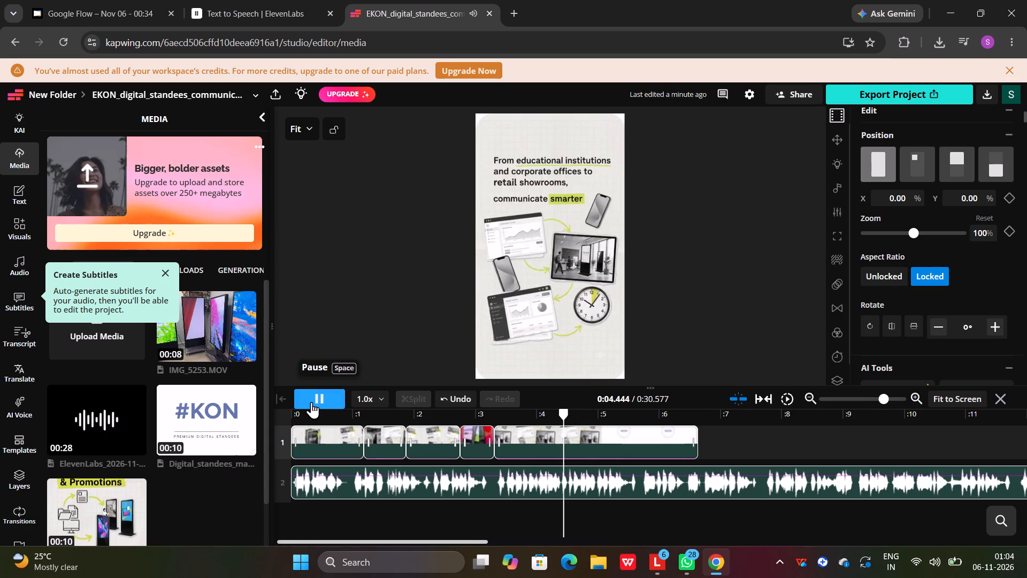
pyautogui.click(311, 402)
pyautogui.click(520, 481)
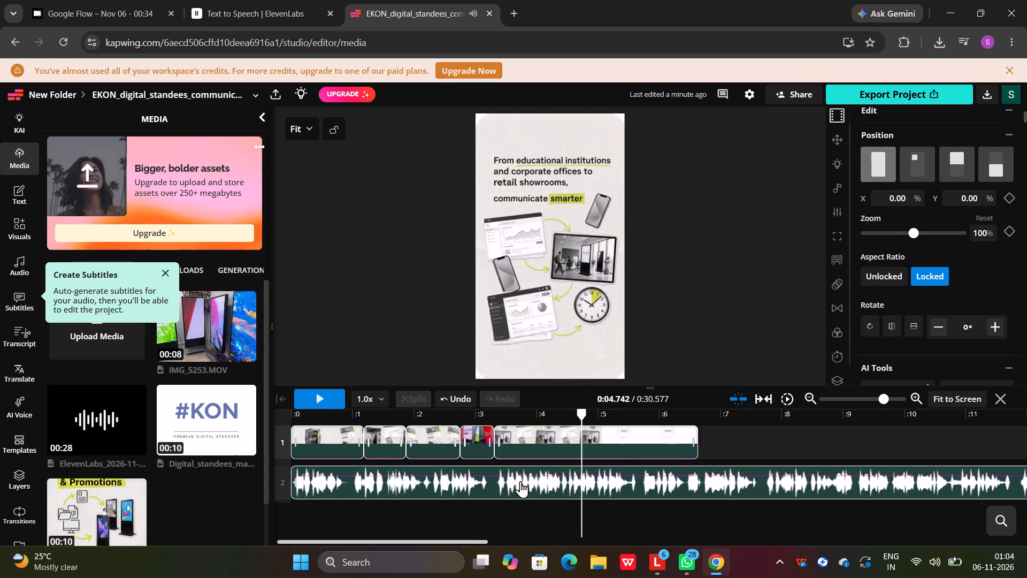
pyautogui.click(311, 404)
pyautogui.click(311, 404)
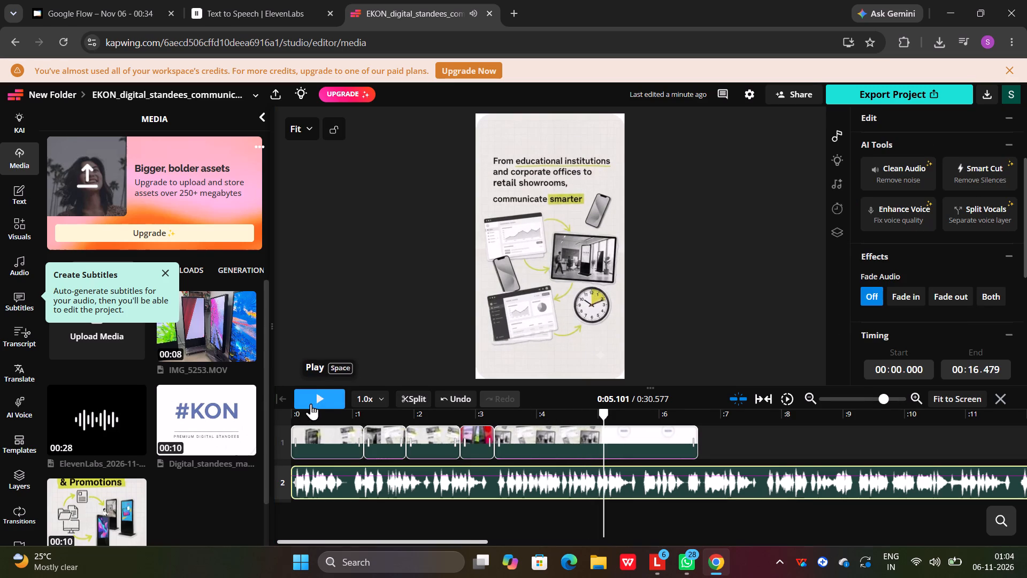
pyautogui.click(313, 397)
pyautogui.click(313, 397)
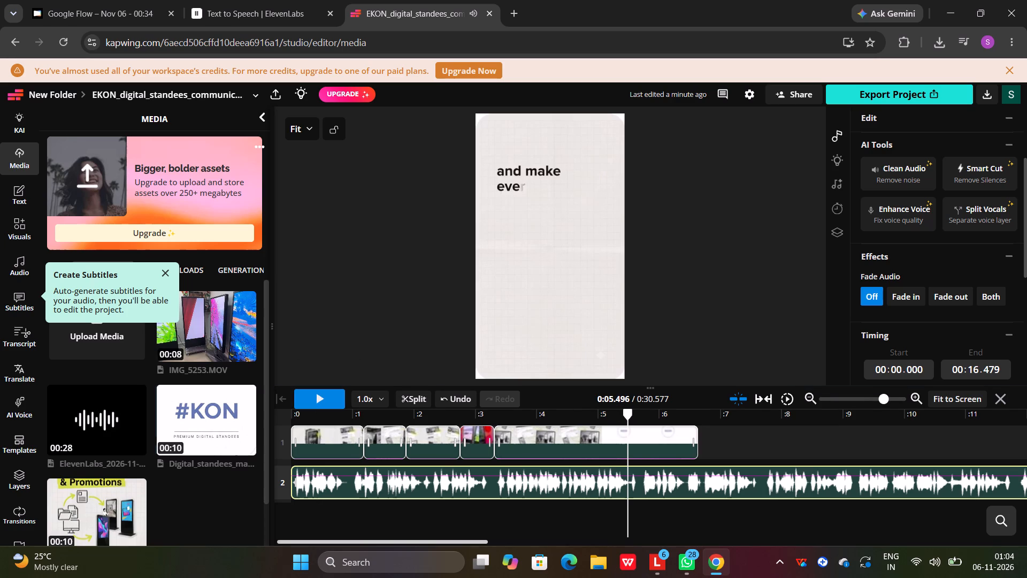
pyautogui.click(409, 402)
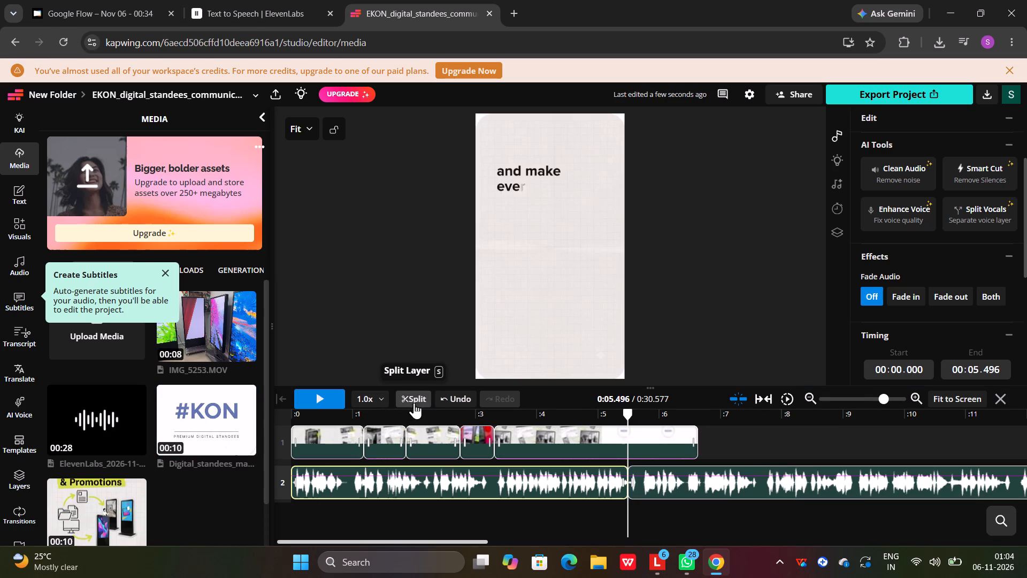
# Split the voice-over at about 6.65 s, where the "message stand out" video scene ends.
pyautogui.click(318, 396)
pyautogui.click(318, 396)
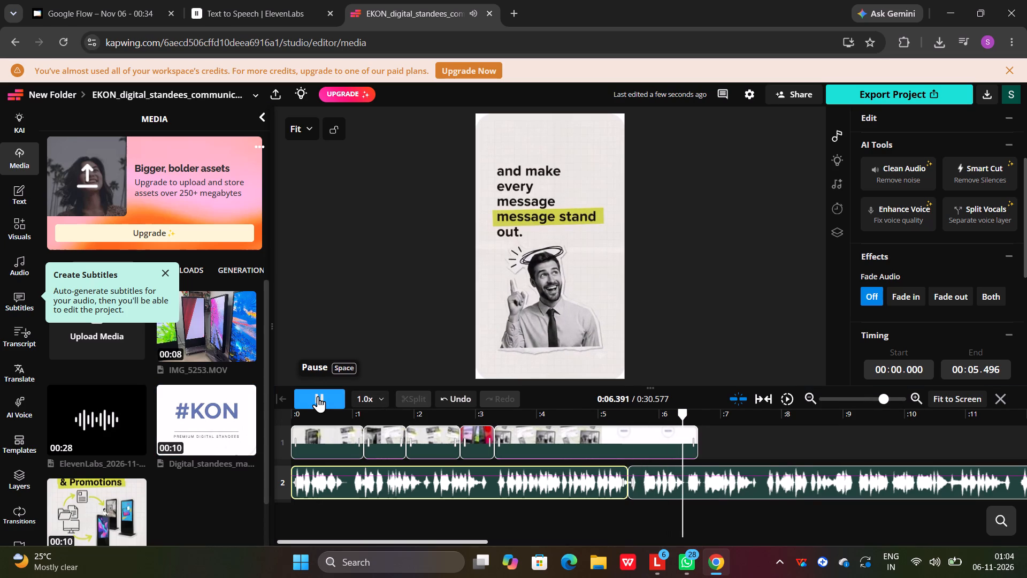
pyautogui.click(318, 396)
pyautogui.click(318, 396)
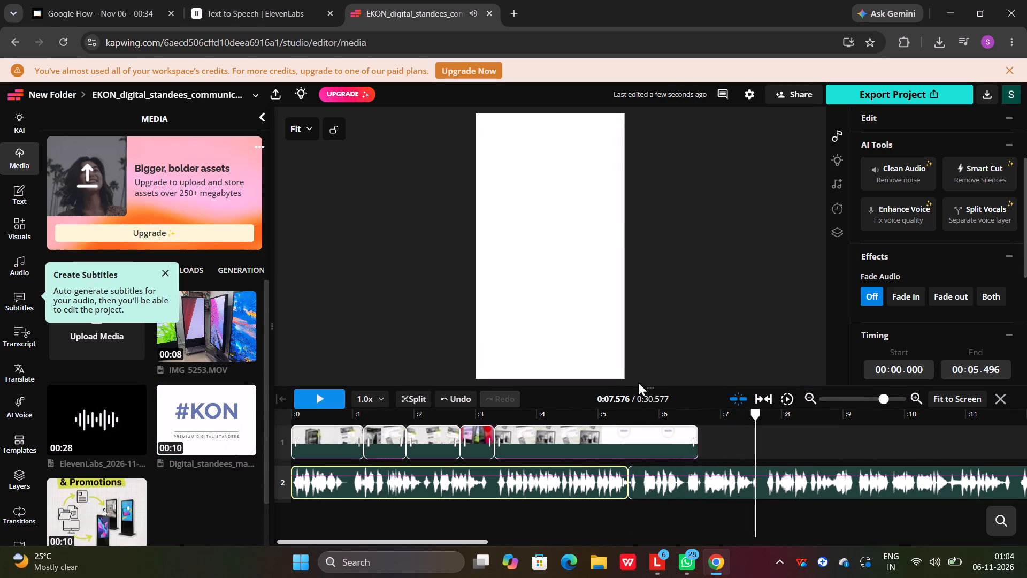
pyautogui.moveTo(755, 417); pyautogui.dragTo(690, 424)
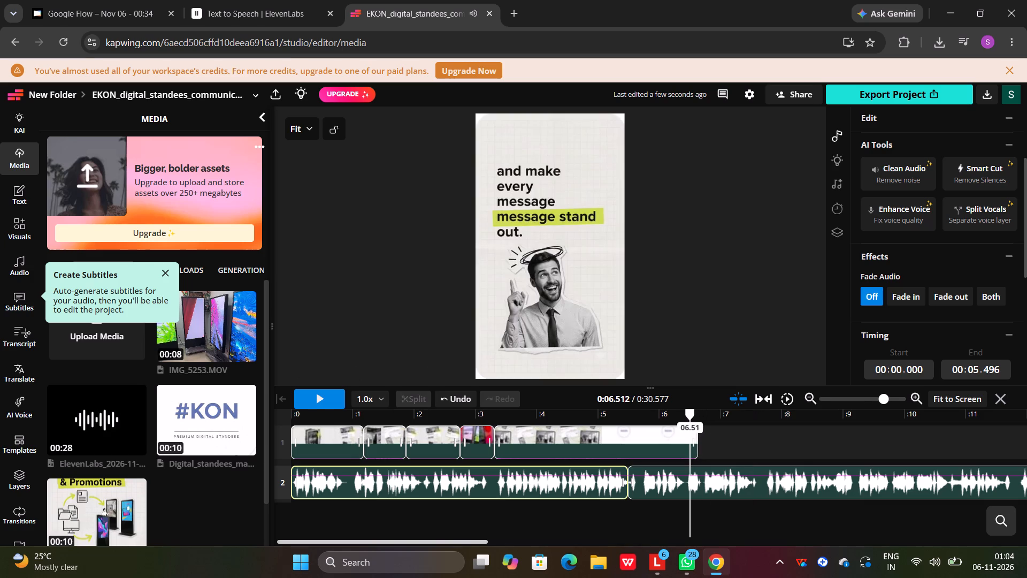
pyautogui.moveTo(690, 424); pyautogui.dragTo(678, 424)
pyautogui.click(317, 399)
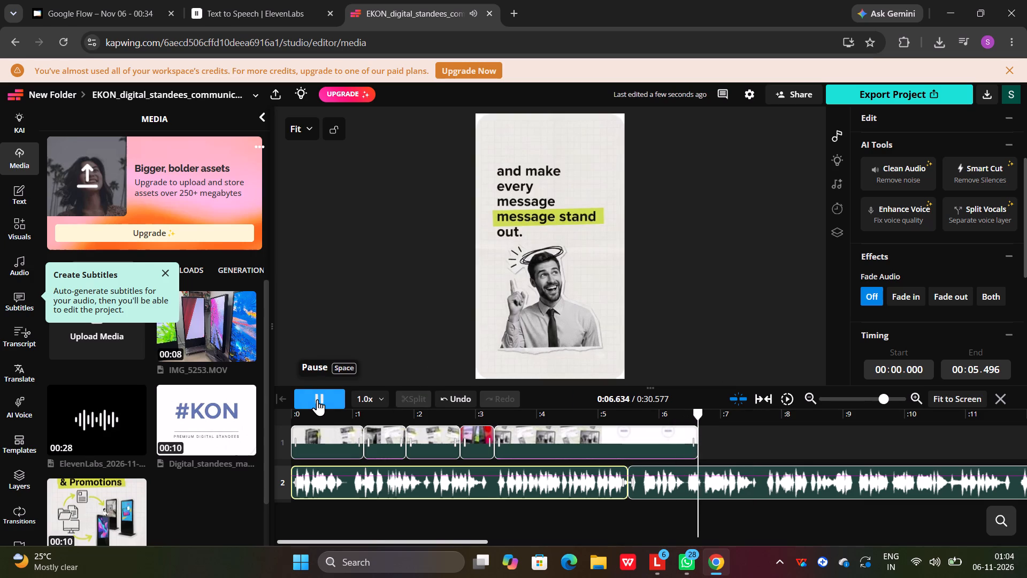
pyautogui.click(317, 399)
pyautogui.moveTo(716, 413); pyautogui.dragTo(706, 414)
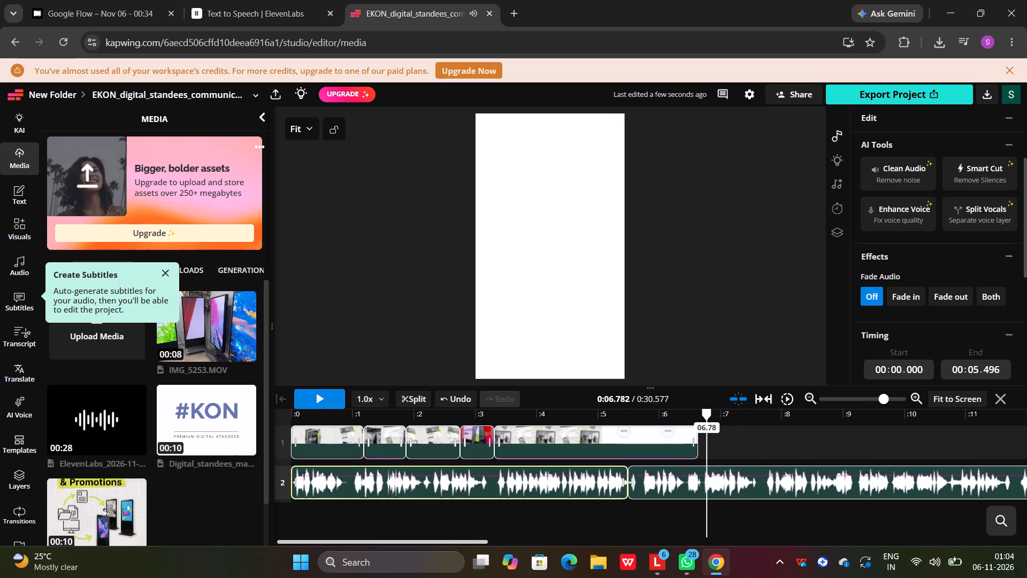
pyautogui.moveTo(706, 414); pyautogui.dragTo(699, 416)
pyautogui.click(415, 400)
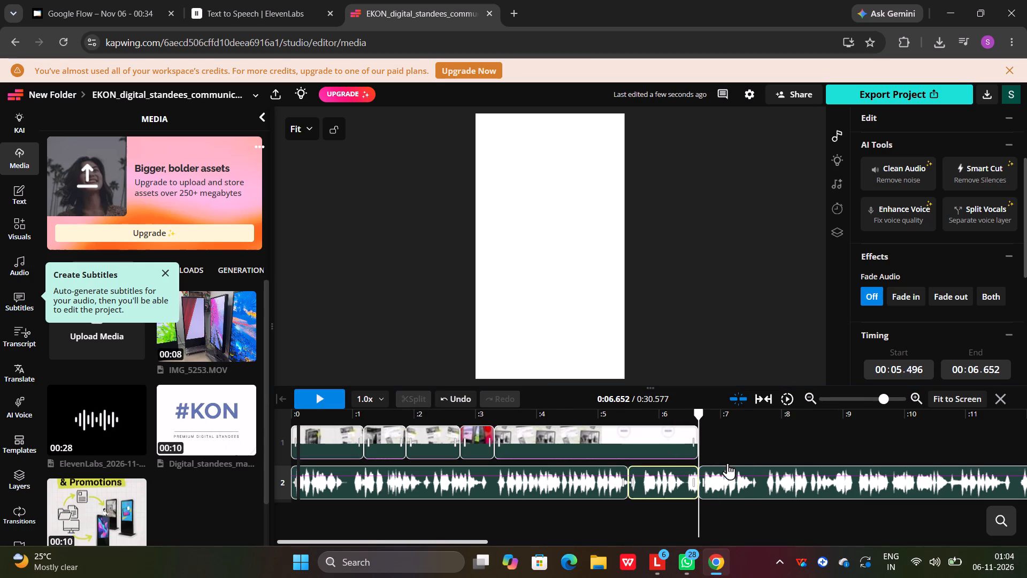
# Replay the end of the "message stand out" scene and split the voice-over again at about 6.50 s.
pyautogui.click(325, 402)
pyautogui.click(325, 402)
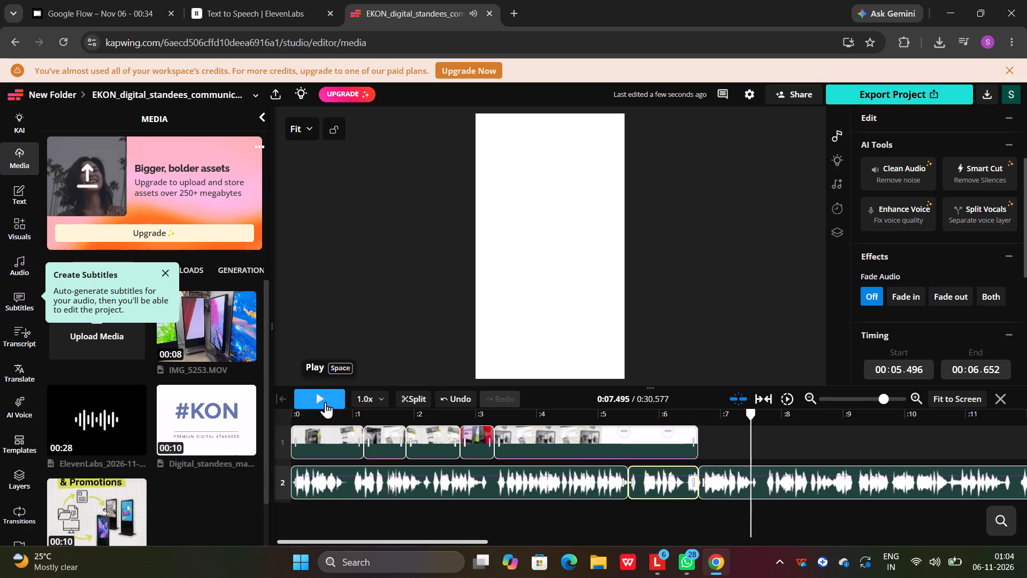
pyautogui.moveTo(752, 417); pyautogui.dragTo(672, 434)
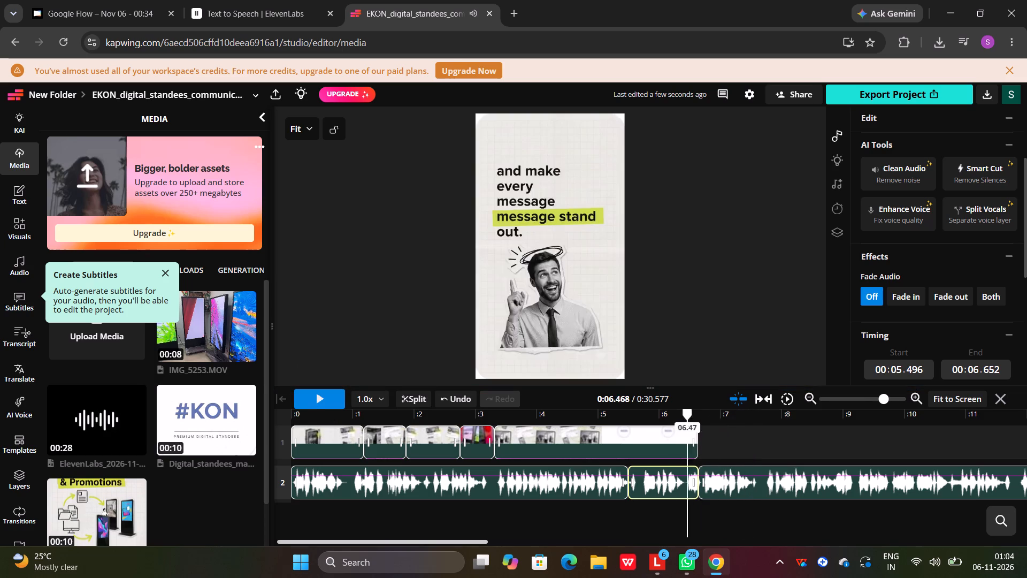
pyautogui.moveTo(672, 434); pyautogui.dragTo(686, 433)
pyautogui.click(686, 433)
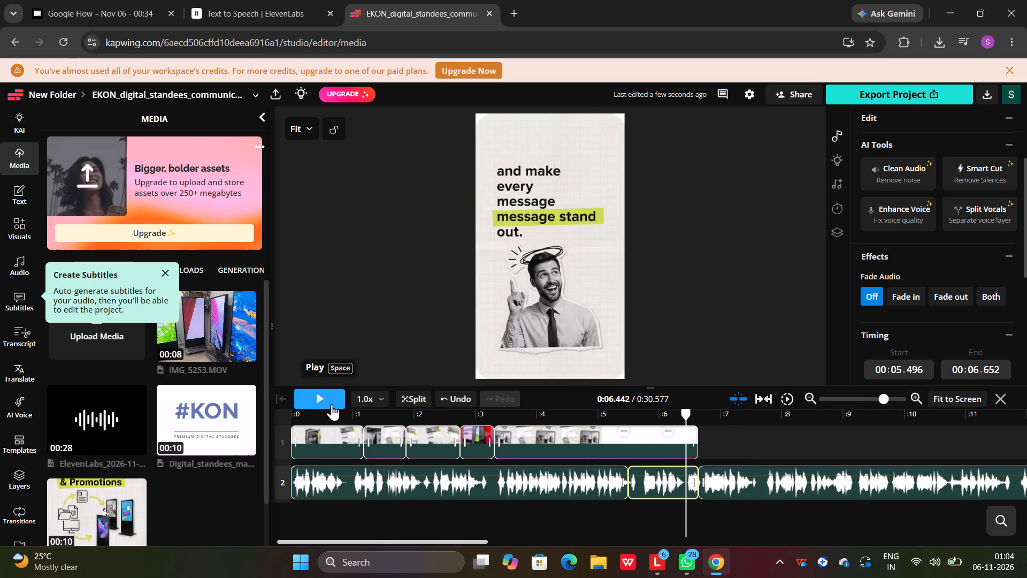
pyautogui.click(332, 404)
pyautogui.click(332, 404)
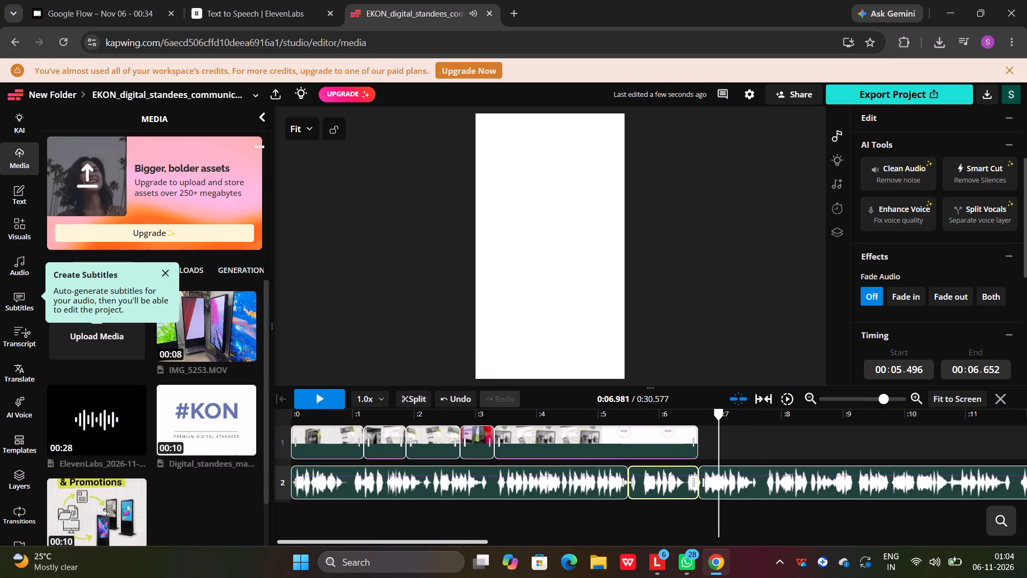
pyautogui.moveTo(720, 412); pyautogui.dragTo(670, 418)
pyautogui.doubleClick(307, 404)
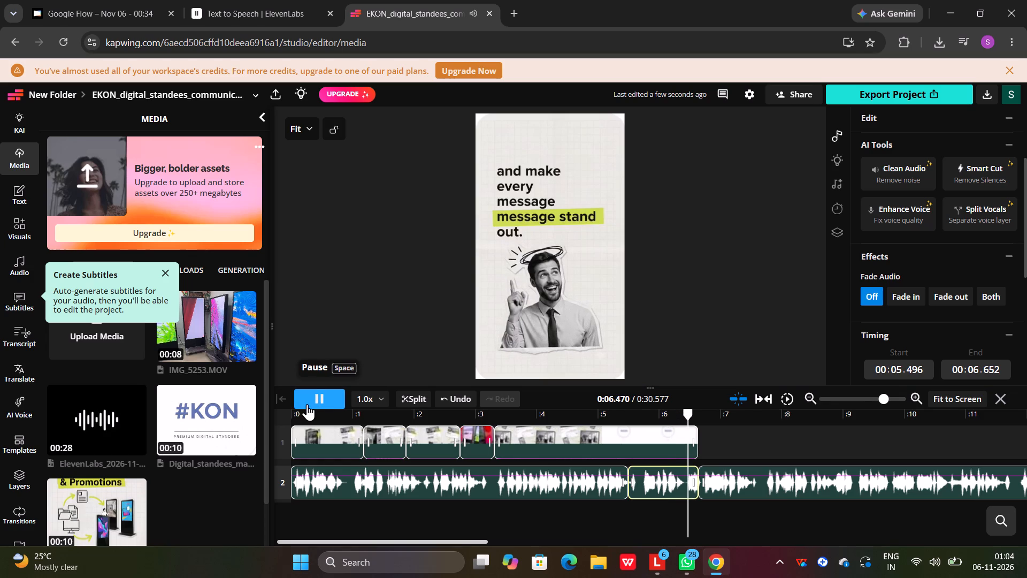
pyautogui.click(408, 397)
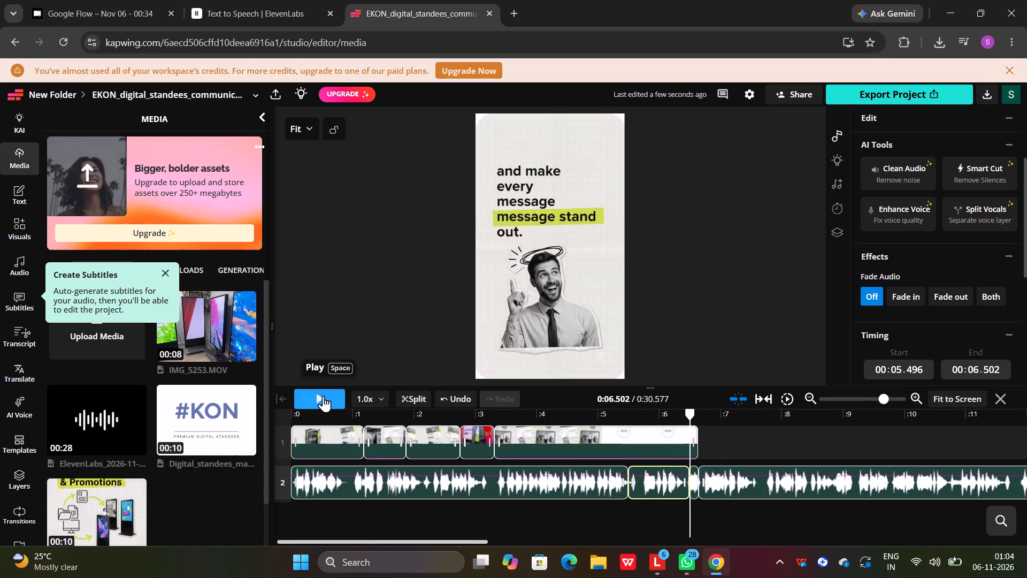
# Delete the voice-over segment between about 5.50 s and 6.50 s.
pyautogui.click(323, 396)
pyautogui.click(323, 396)
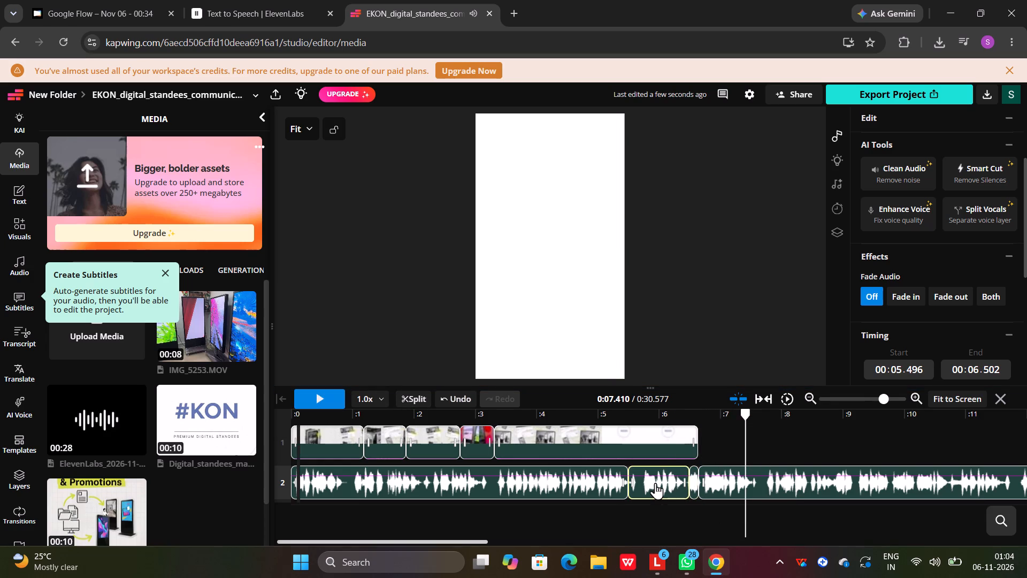
pyautogui.click(655, 482)
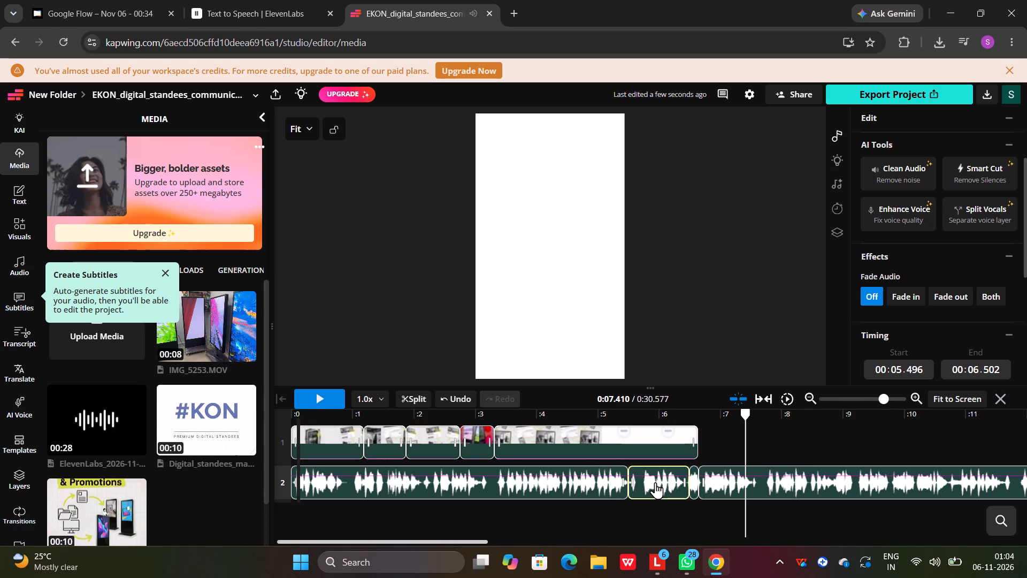
pyautogui.press('Delete')
# Close the voice-over gap by moving the short leftover piece to 5.50 s and the remaining narration directly behind it at about 5.65 s.
pyautogui.click(691, 490)
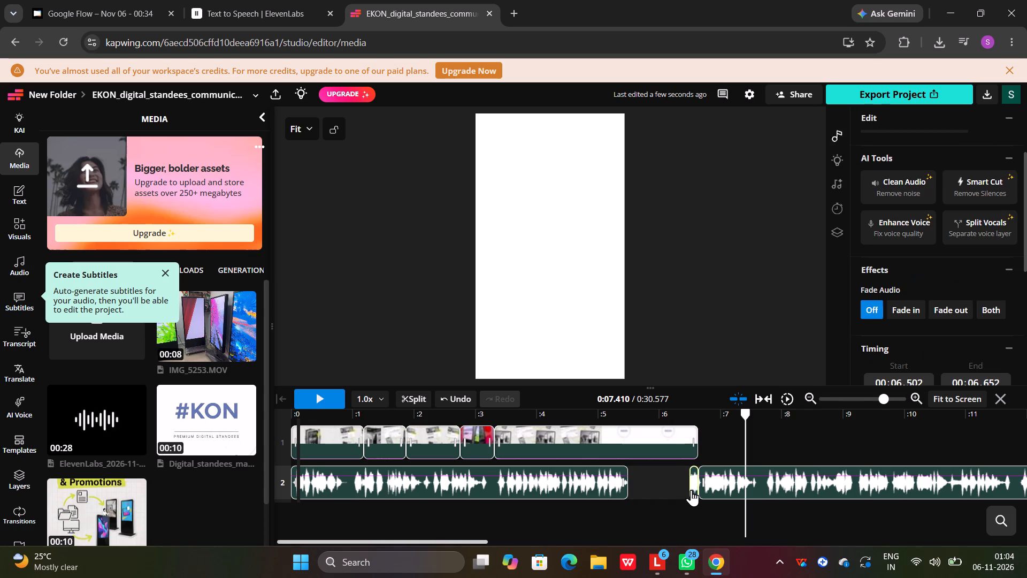
pyautogui.moveTo(692, 489); pyautogui.dragTo(634, 486)
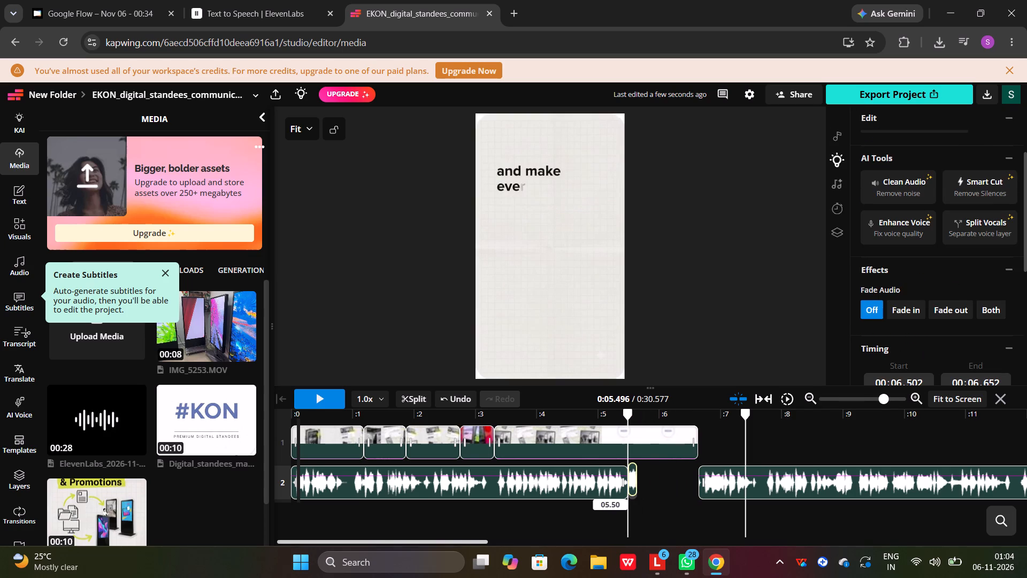
pyautogui.moveTo(634, 486); pyautogui.dragTo(636, 489)
pyautogui.click(725, 486)
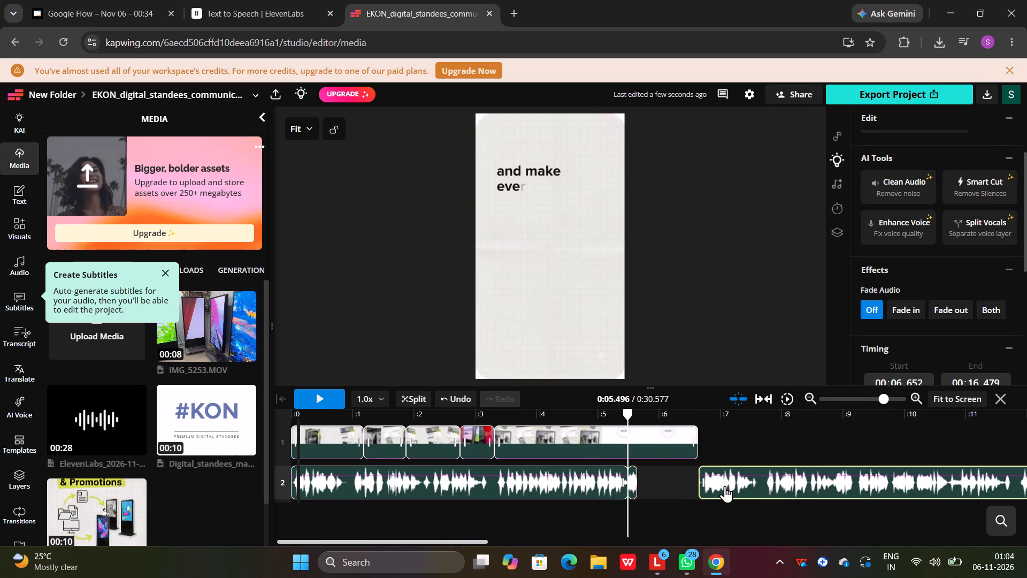
pyautogui.moveTo(725, 486); pyautogui.dragTo(665, 487)
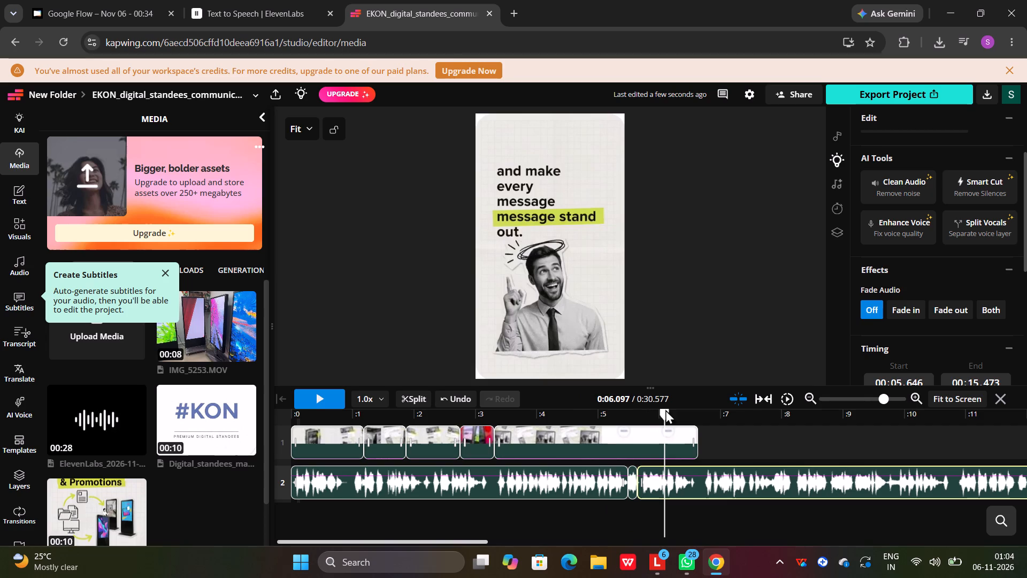
# Replay the sequence from the start and around the "message stand out" scene's end, checking the shortened voice-over against the video.
pyautogui.moveTo(668, 417); pyautogui.dragTo(295, 446)
pyautogui.moveTo(294, 445); pyautogui.dragTo(289, 443)
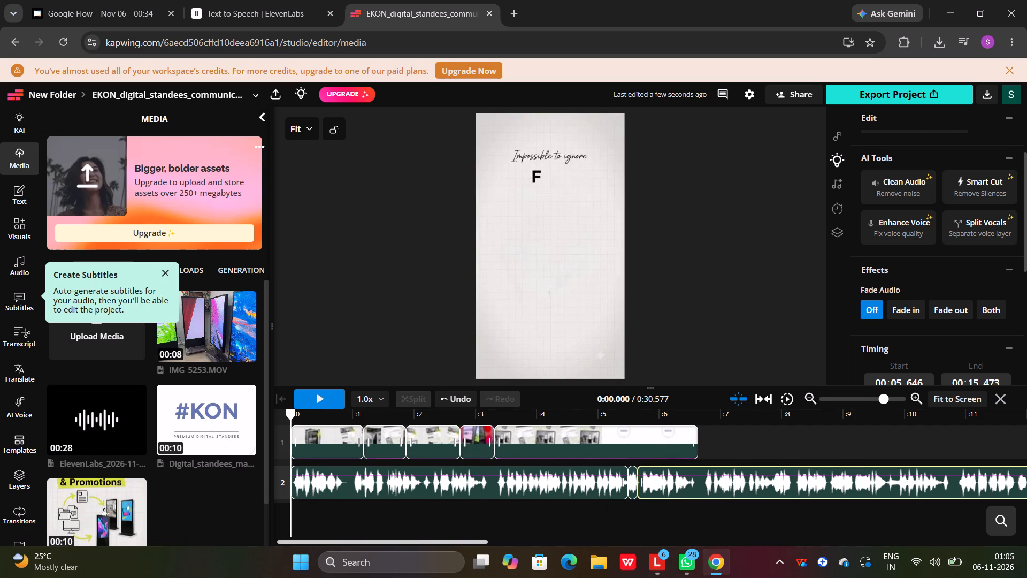
pyautogui.click(320, 399)
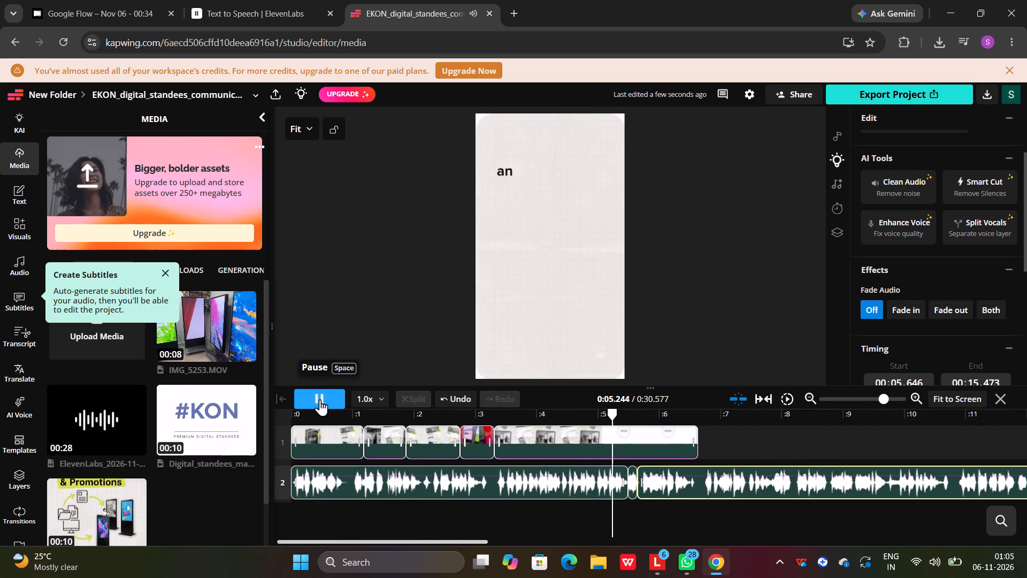
pyautogui.click(320, 399)
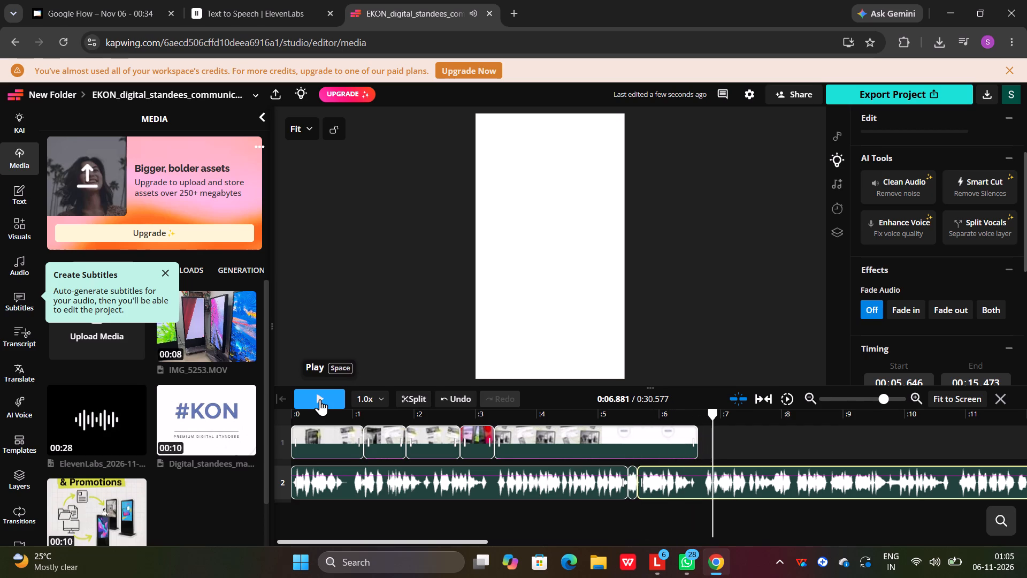
pyautogui.moveTo(714, 415); pyautogui.dragTo(698, 420)
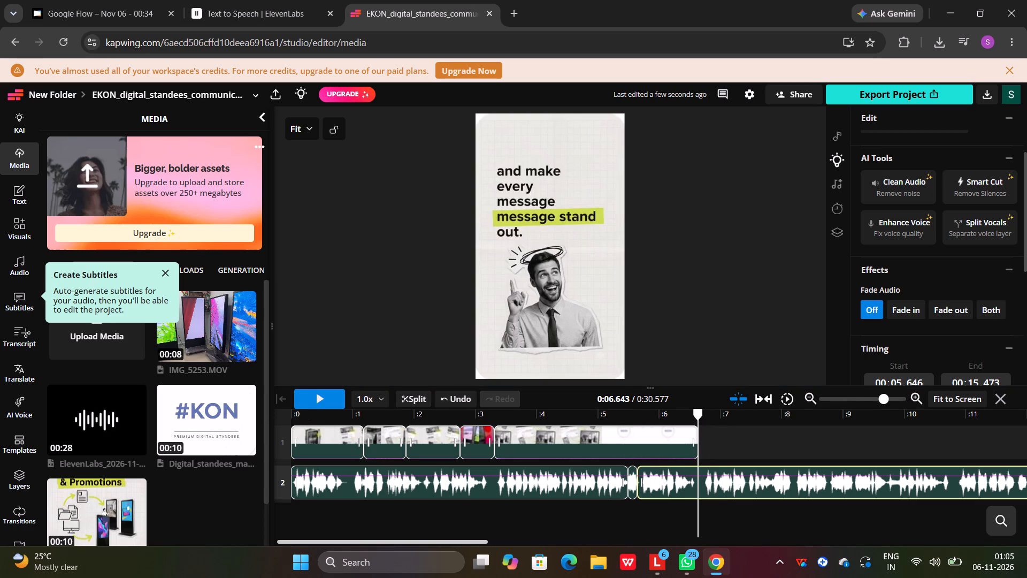
pyautogui.click(307, 402)
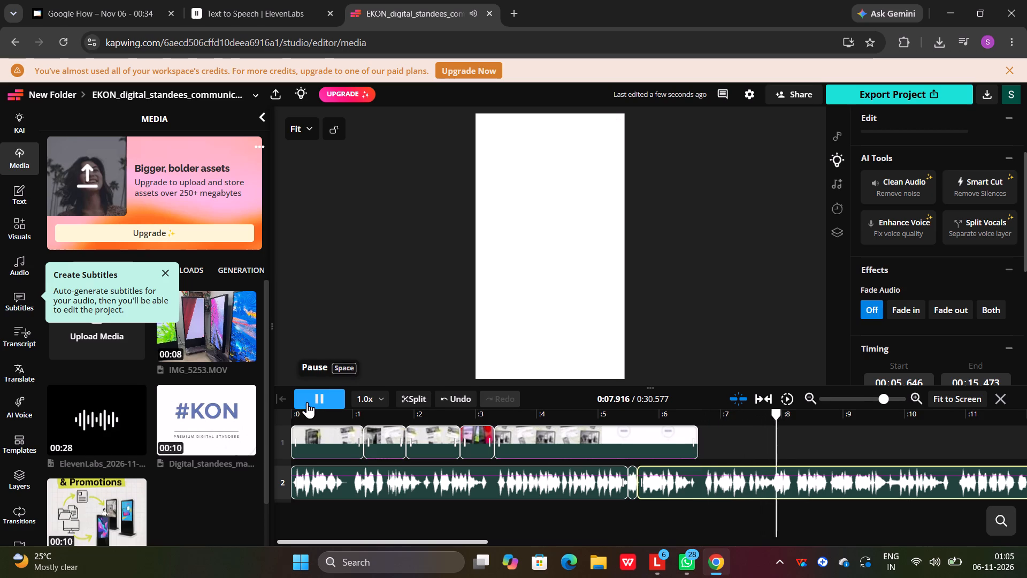
pyautogui.click(307, 402)
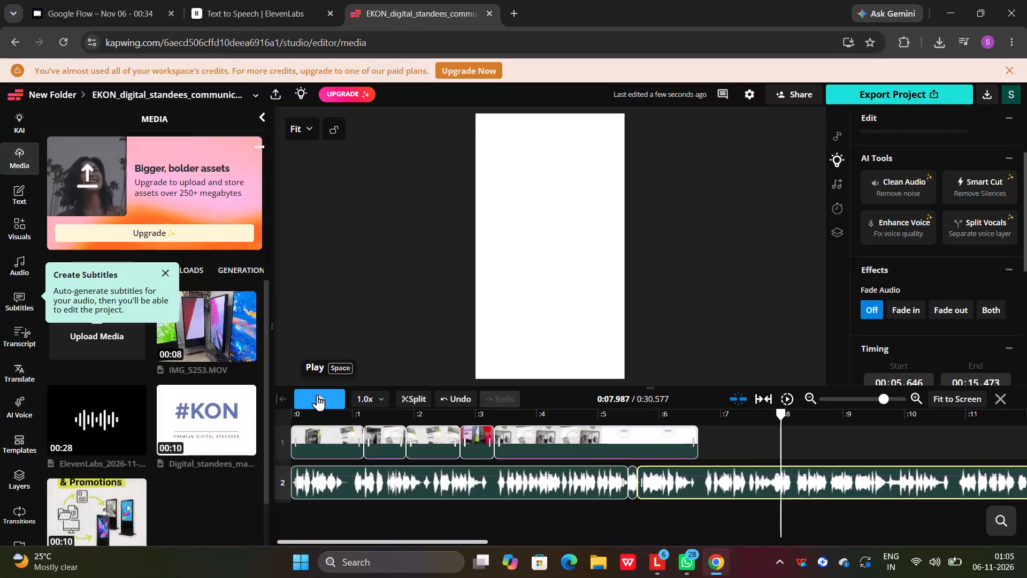
pyautogui.moveTo(783, 420); pyautogui.dragTo(679, 425)
pyautogui.click(312, 398)
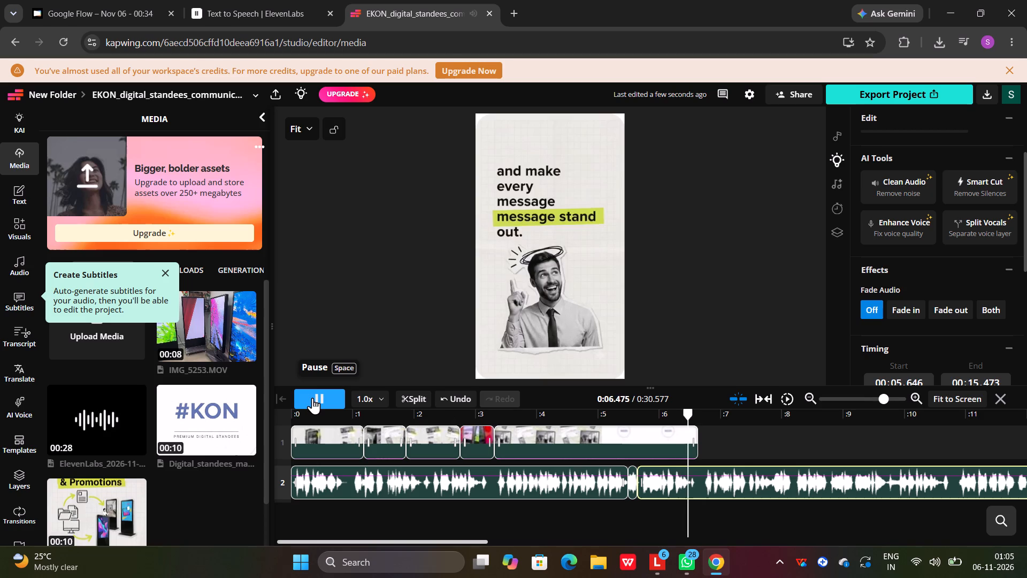
pyautogui.click(312, 398)
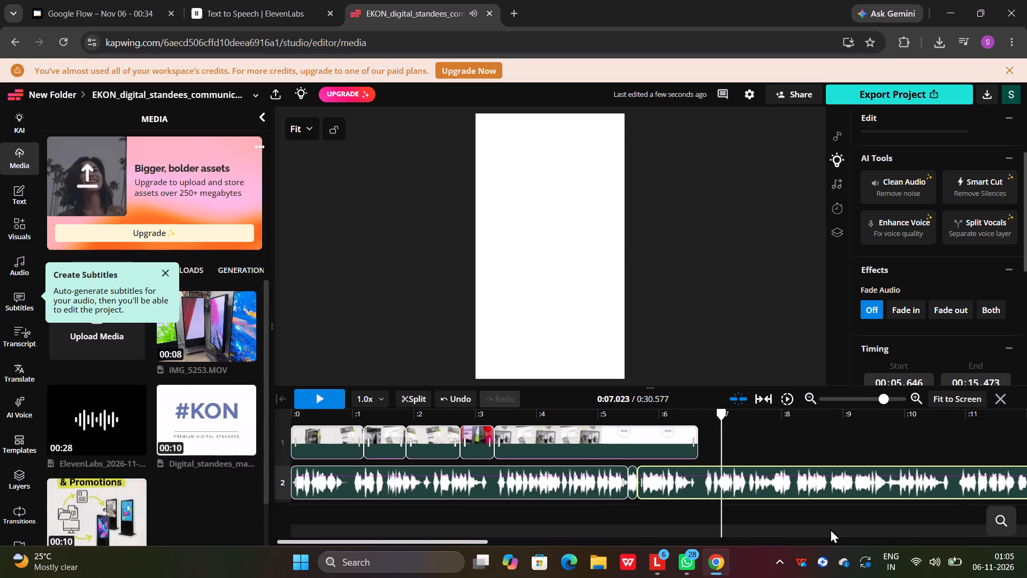
# Move the separate "Communicate Prearts Smarter" video clip back along the timeline to directly behind the "message stand out" scene, at about 6.65 s.
pyautogui.moveTo(830, 529); pyautogui.dragTo(798, 528)
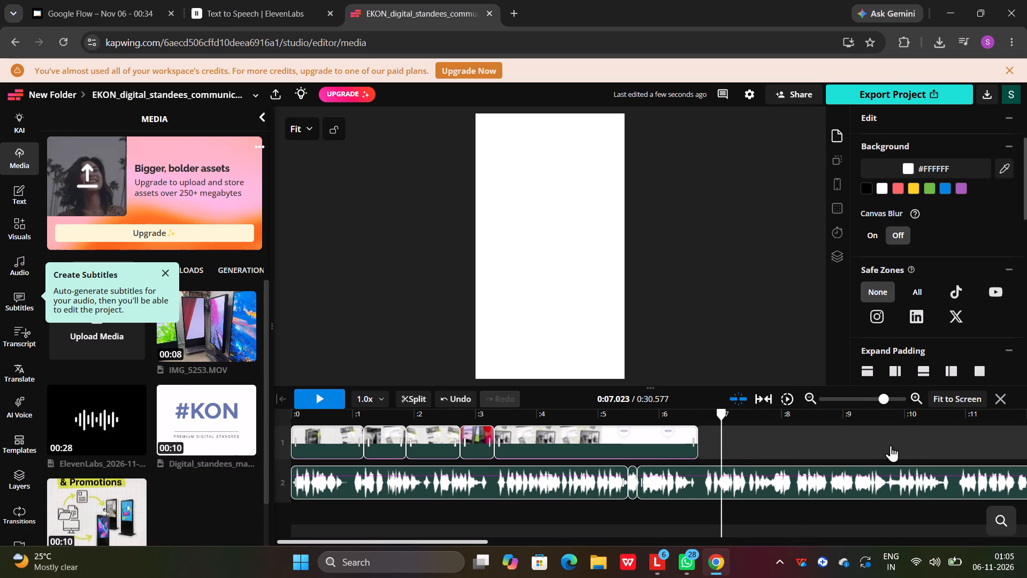
pyautogui.moveTo(891, 445); pyautogui.dragTo(838, 447)
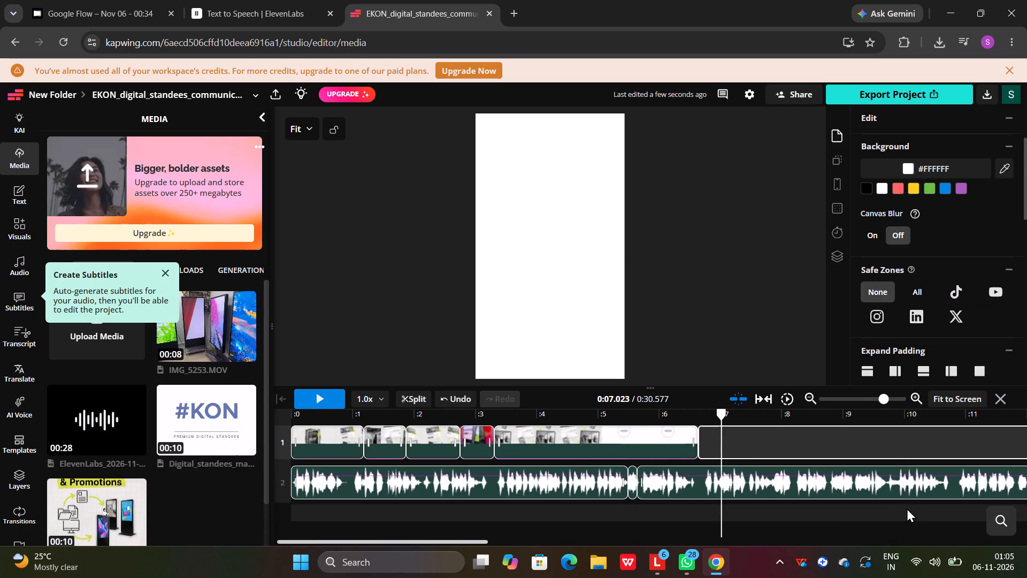
pyautogui.moveTo(907, 508); pyautogui.dragTo(854, 511)
pyautogui.moveTo(722, 416); pyautogui.dragTo(822, 404)
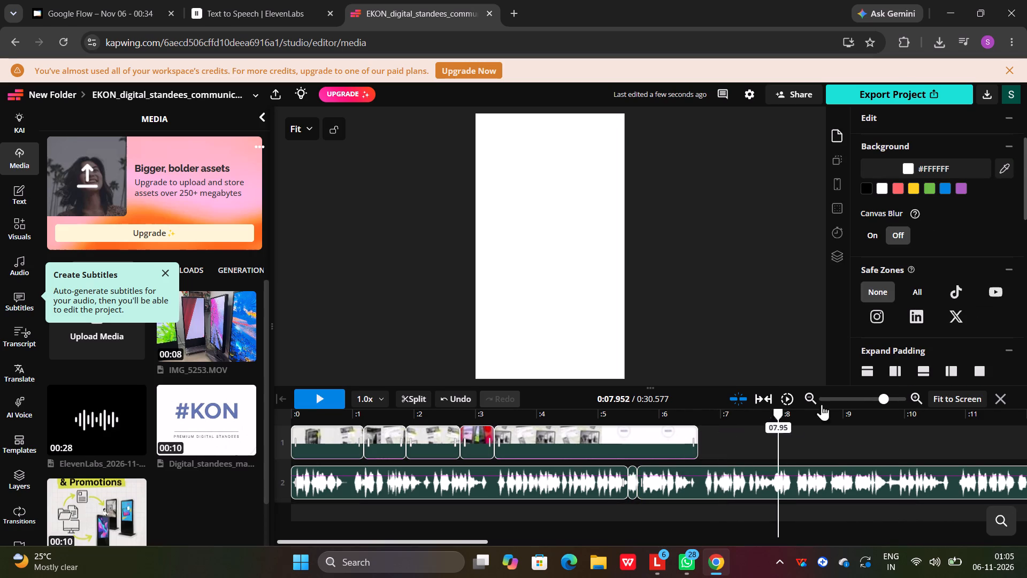
pyautogui.moveTo(822, 404); pyautogui.dragTo(400, 533)
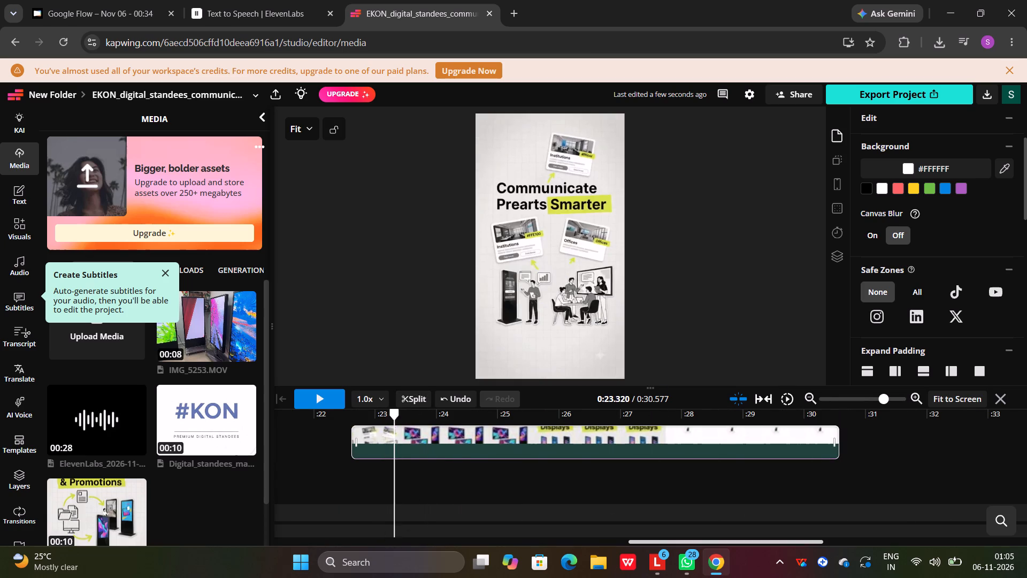
pyautogui.moveTo(501, 445); pyautogui.dragTo(364, 458)
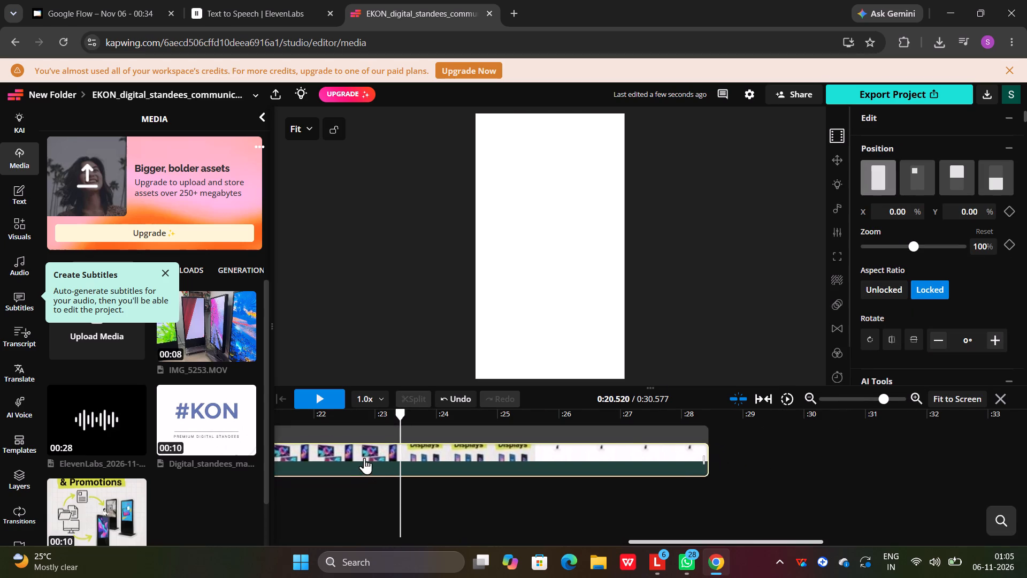
pyautogui.moveTo(364, 458); pyautogui.dragTo(182, 457)
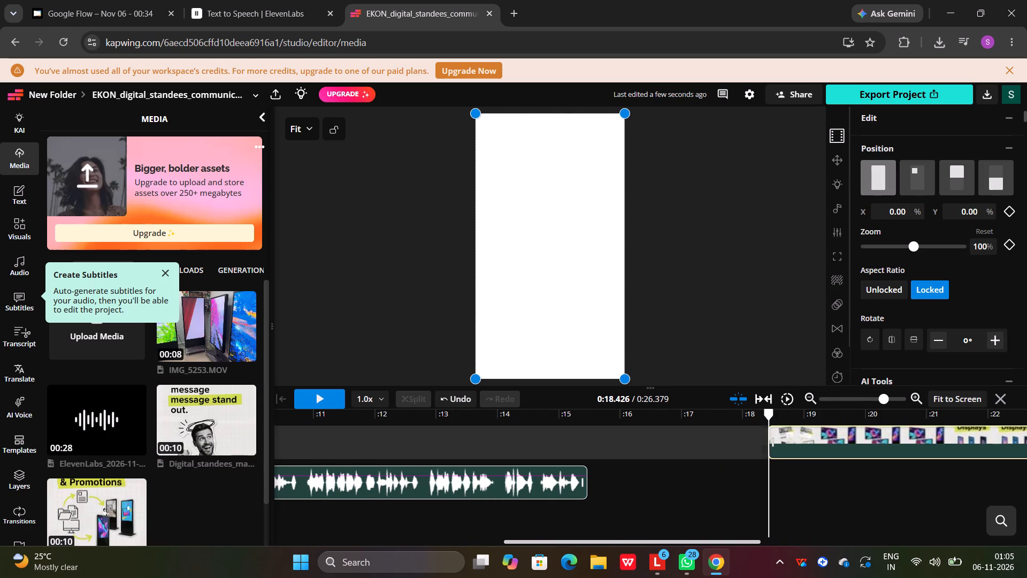
pyautogui.moveTo(819, 442); pyautogui.dragTo(205, 430)
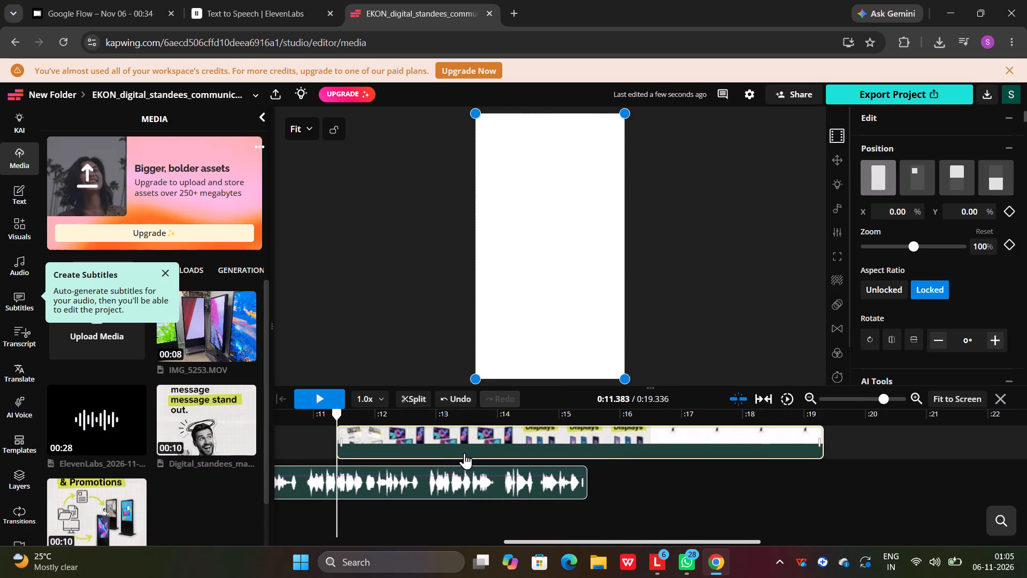
pyautogui.moveTo(464, 450); pyautogui.dragTo(324, 435)
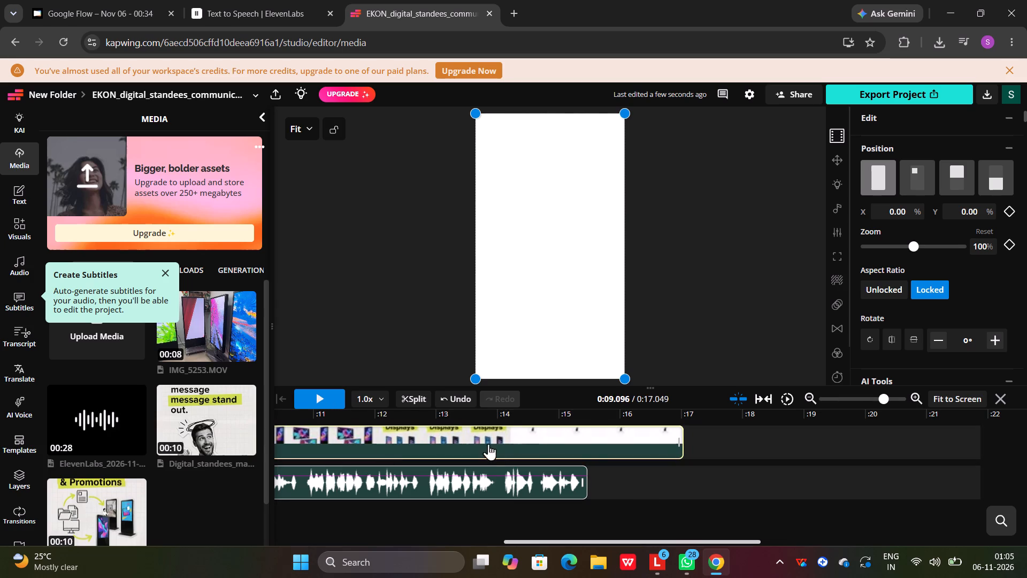
pyautogui.moveTo(481, 432); pyautogui.dragTo(412, 435)
pyautogui.hscroll(6, 397, 469)
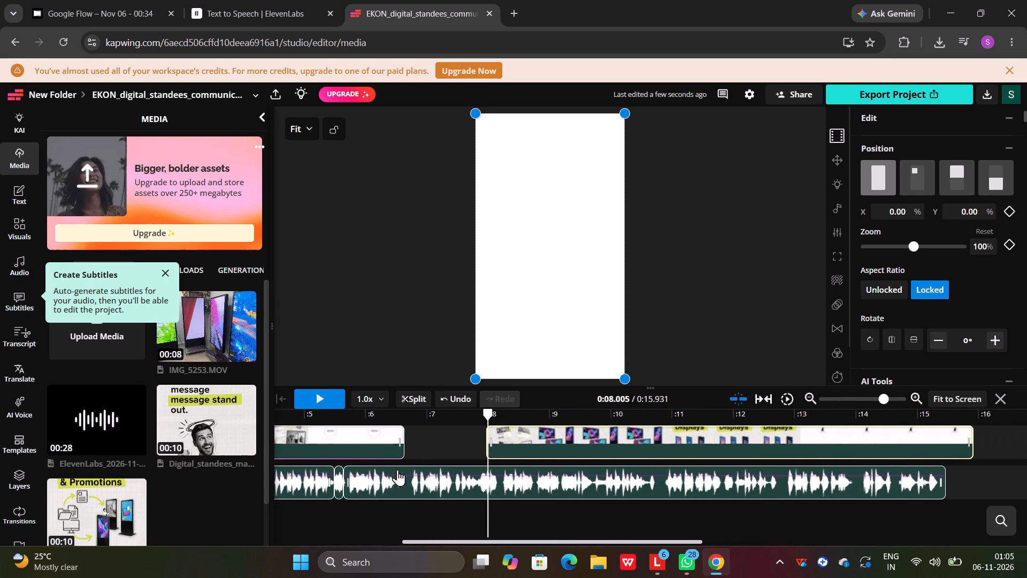
pyautogui.hscroll(1, 397, 469)
pyautogui.moveTo(576, 436); pyautogui.dragTo(501, 436)
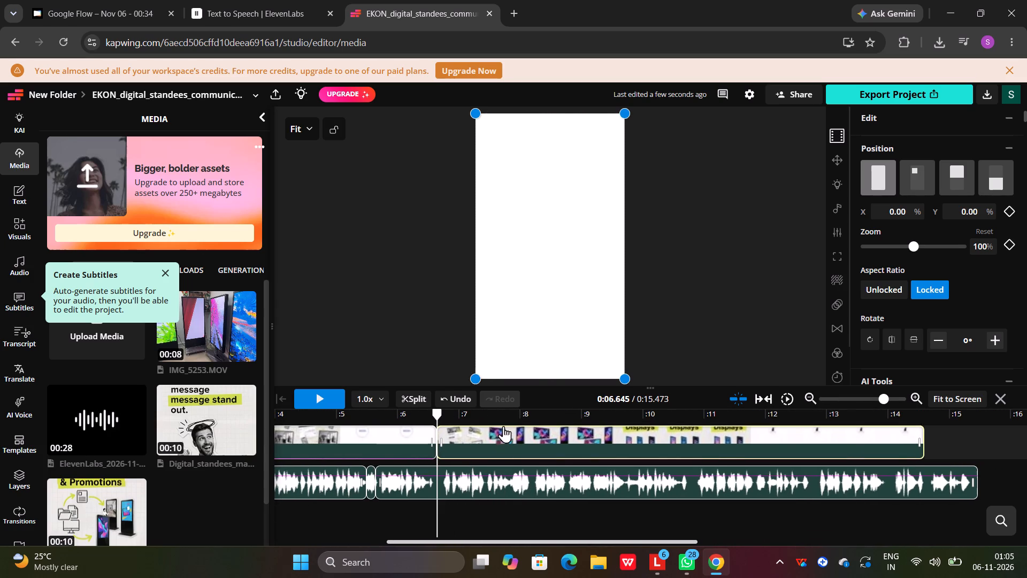
# Cut the "Communicate Prearts Smarter" opening off the clip at about 7.71 s and move the remainder back to about 6.65 s.
pyautogui.click(307, 399)
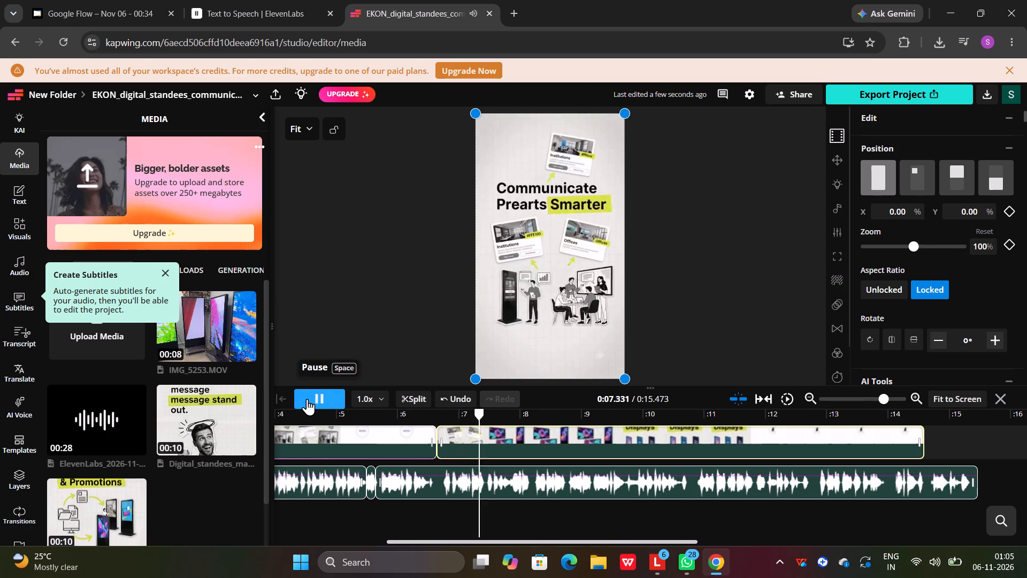
pyautogui.click(307, 399)
pyautogui.click(307, 399)
pyautogui.click(307, 399)
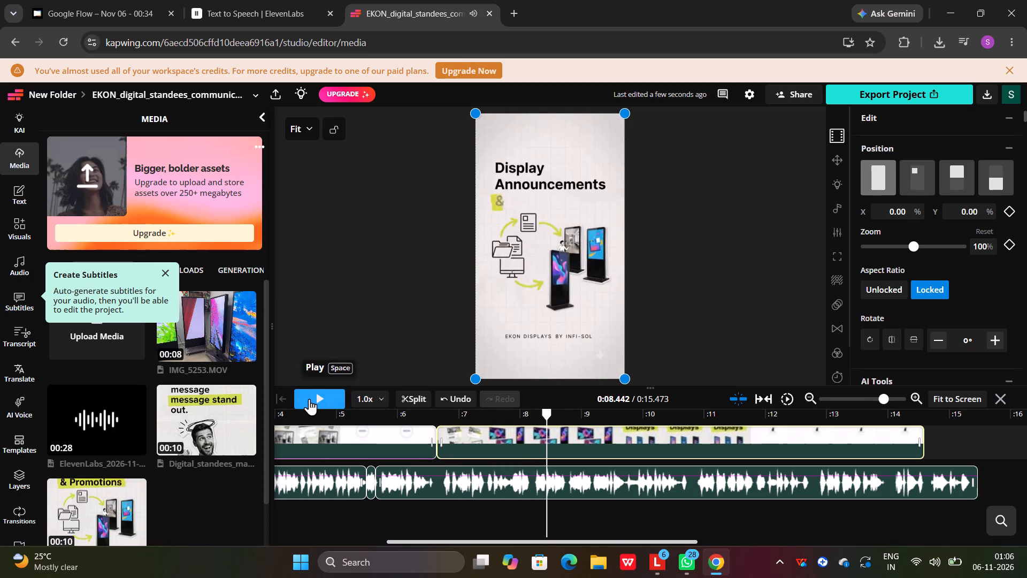
pyautogui.moveTo(547, 410); pyautogui.dragTo(467, 409)
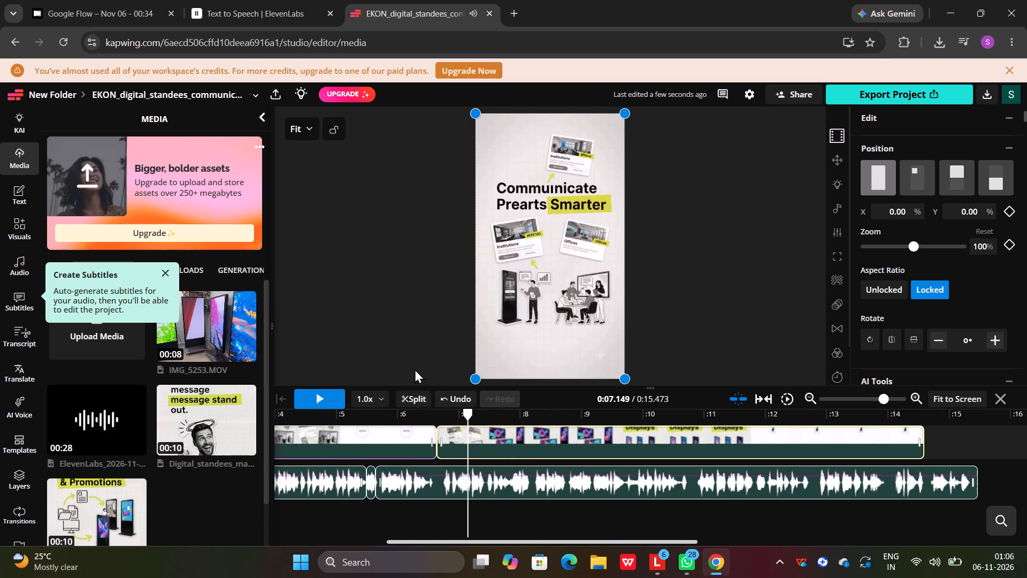
pyautogui.doubleClick(320, 397)
pyautogui.doubleClick(320, 398)
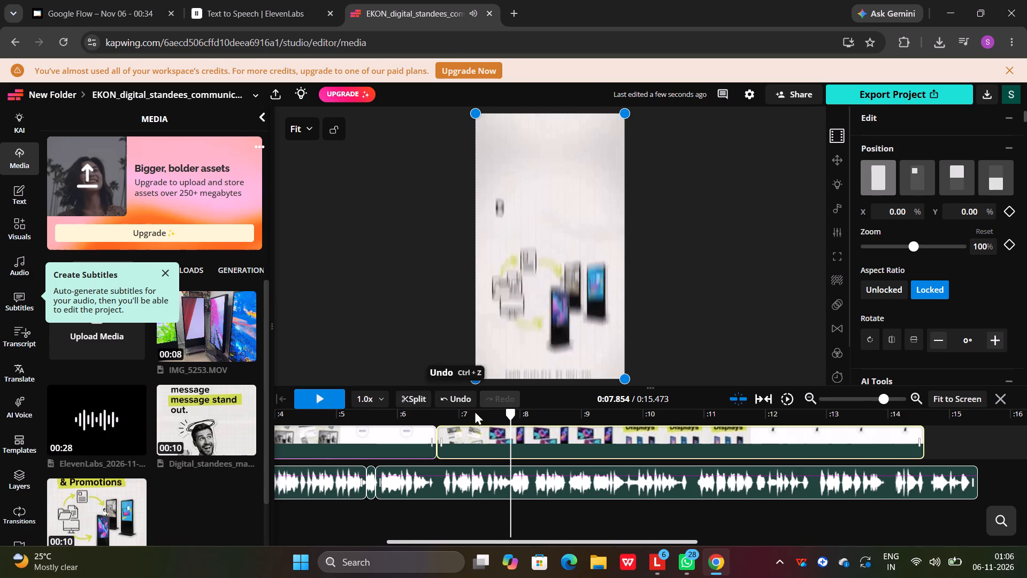
pyautogui.moveTo(511, 413); pyautogui.dragTo(502, 415)
pyautogui.click(417, 400)
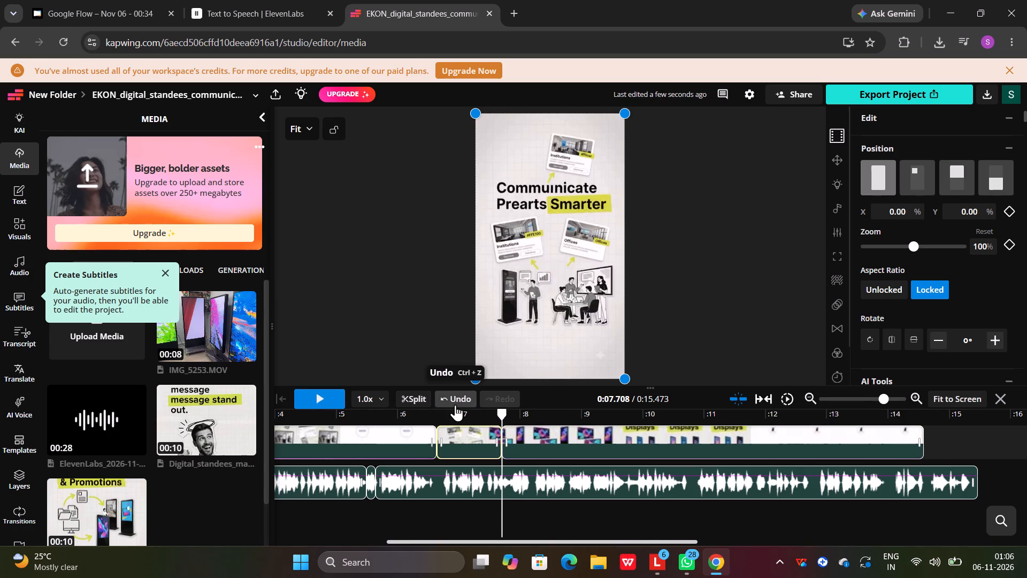
pyautogui.press('Delete')
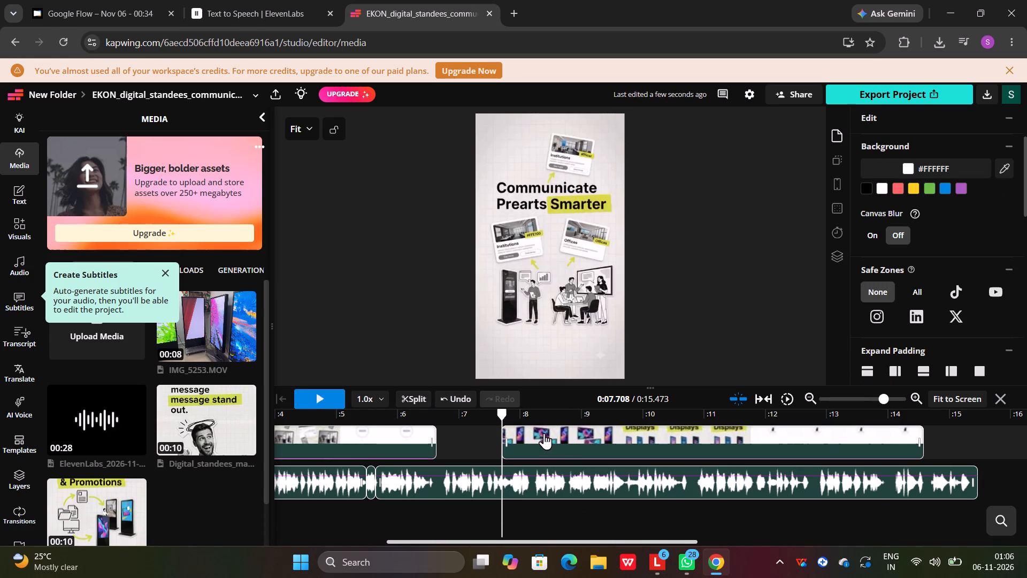
pyautogui.moveTo(543, 431); pyautogui.dragTo(482, 431)
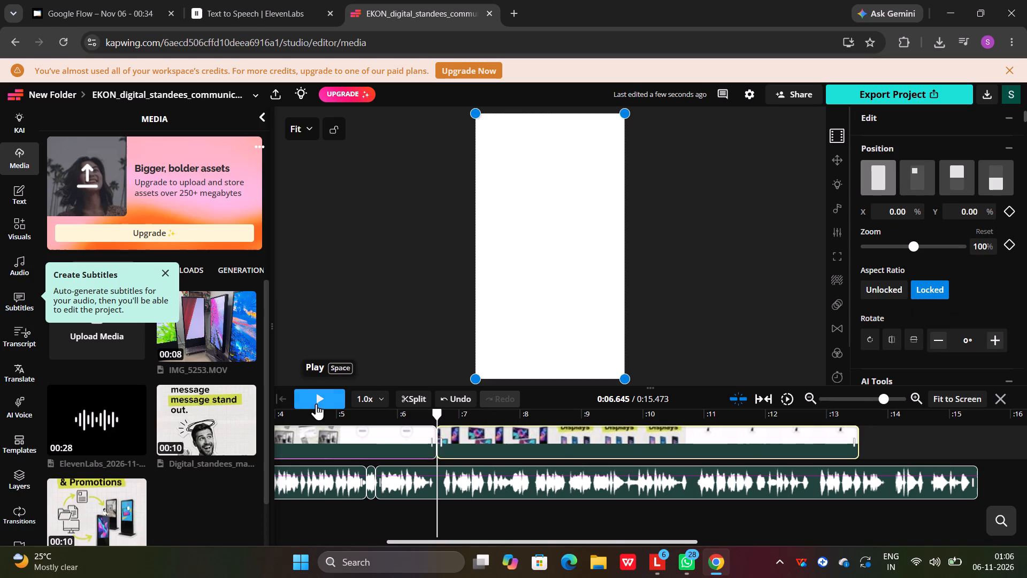
# Remove the leftover sliver of the opening scene before about 6.72 s and close the gap by moving the clip back to about 6.65 s.
pyautogui.click(316, 402)
pyautogui.click(316, 402)
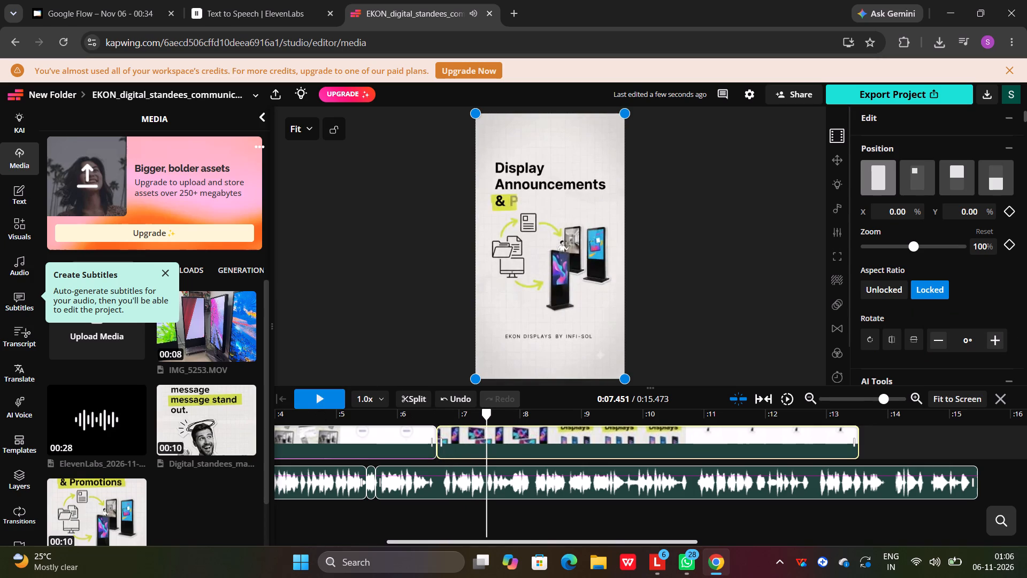
pyautogui.moveTo(490, 415); pyautogui.dragTo(441, 415)
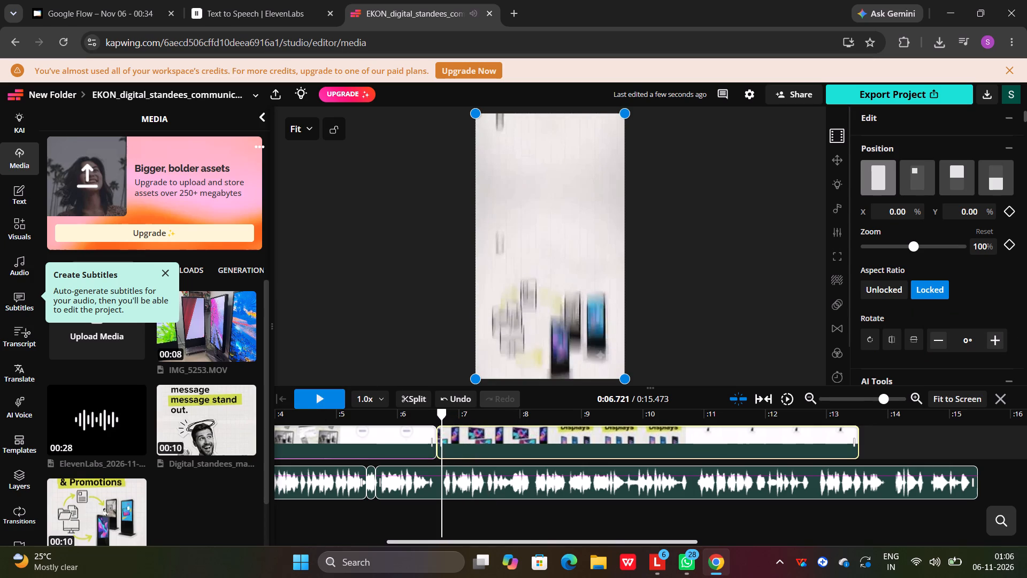
pyautogui.click(414, 400)
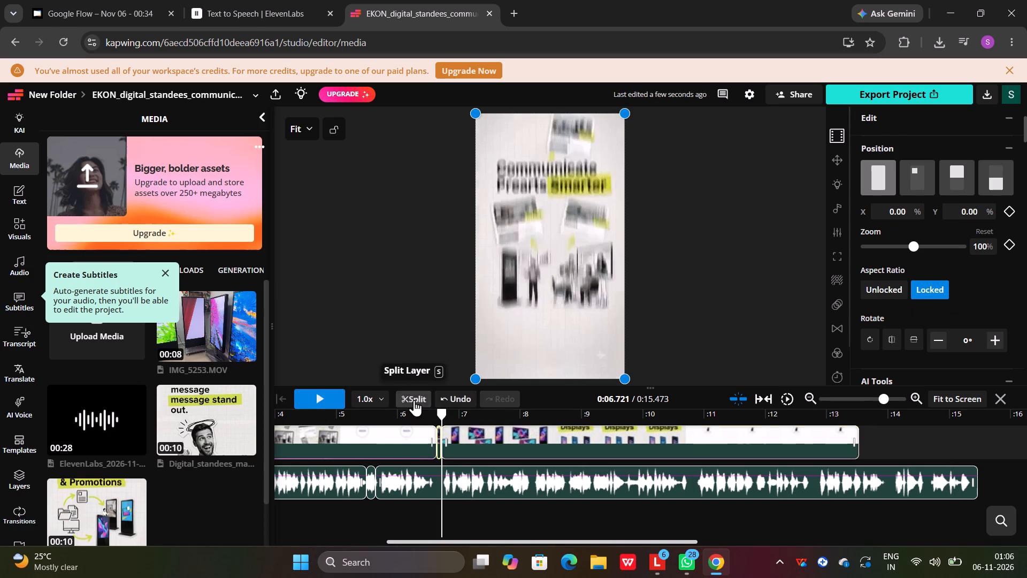
pyautogui.press('Delete')
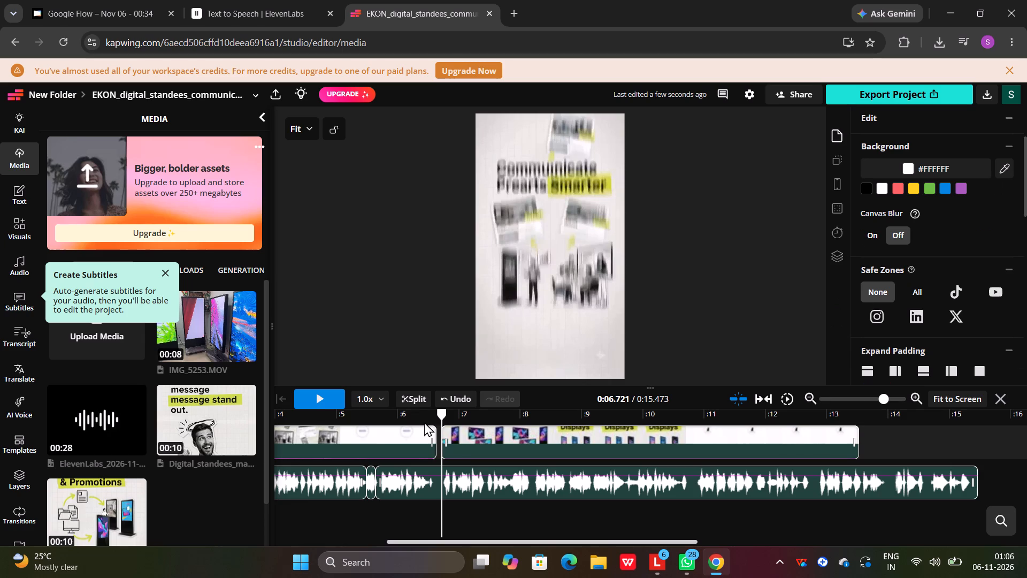
pyautogui.moveTo(455, 445); pyautogui.dragTo(450, 445)
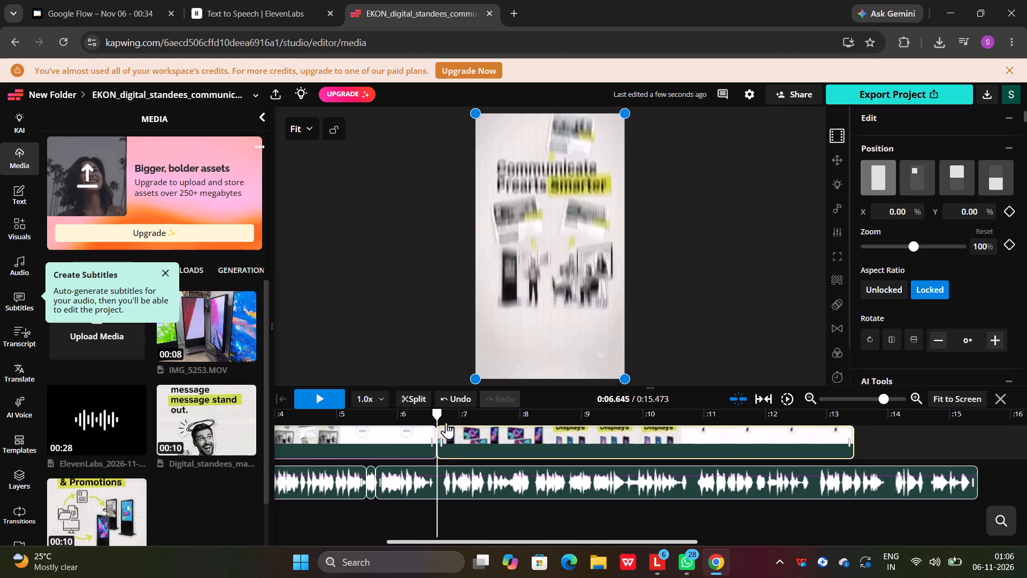
# Replay from the end of the "message stand out" scene through the newly placed clip, checking its scenes against the voice-over.
pyautogui.moveTo(438, 414); pyautogui.dragTo(410, 415)
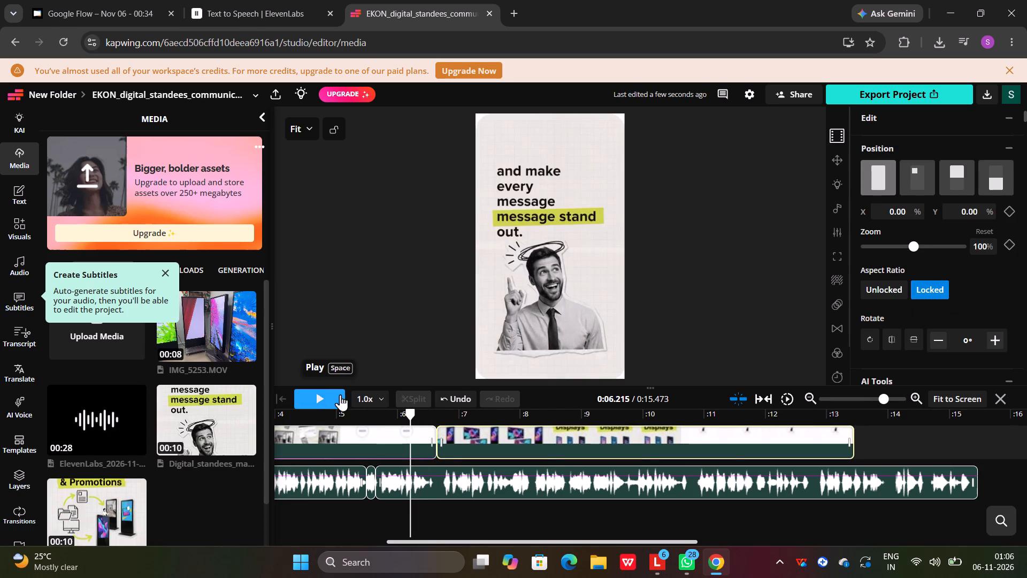
pyautogui.click(328, 397)
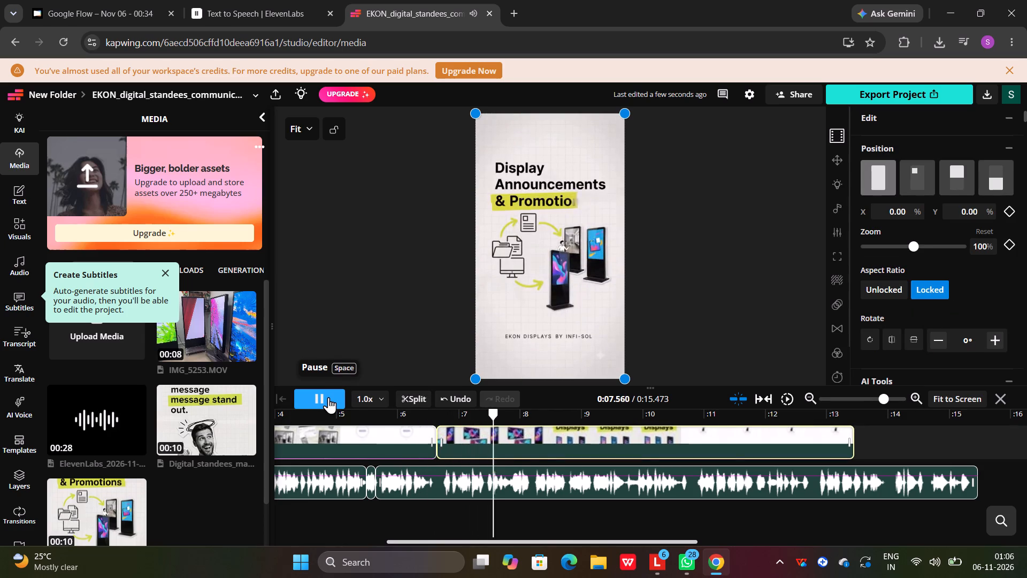
pyautogui.click(328, 397)
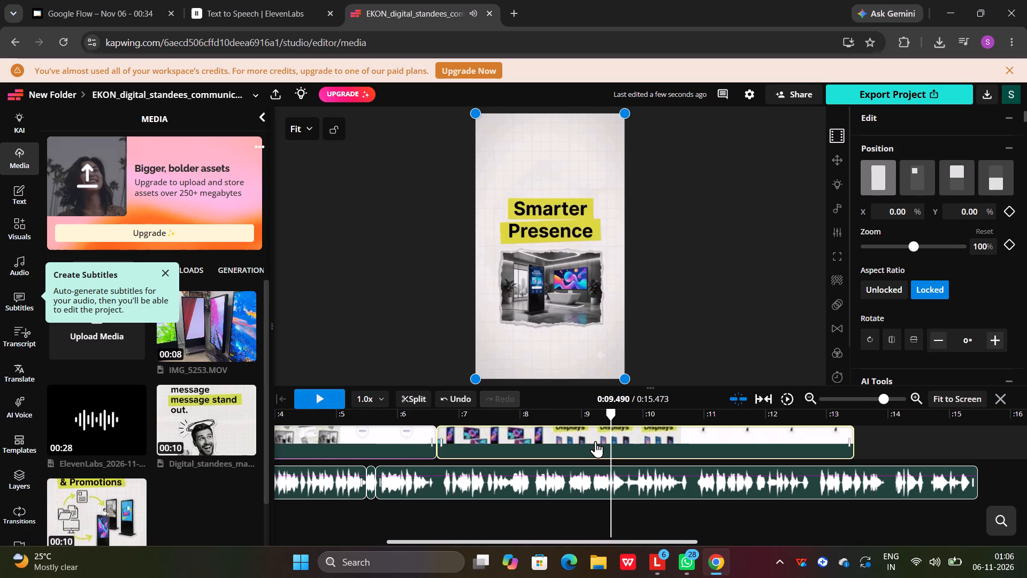
pyautogui.moveTo(612, 416); pyautogui.dragTo(433, 412)
pyautogui.click(314, 399)
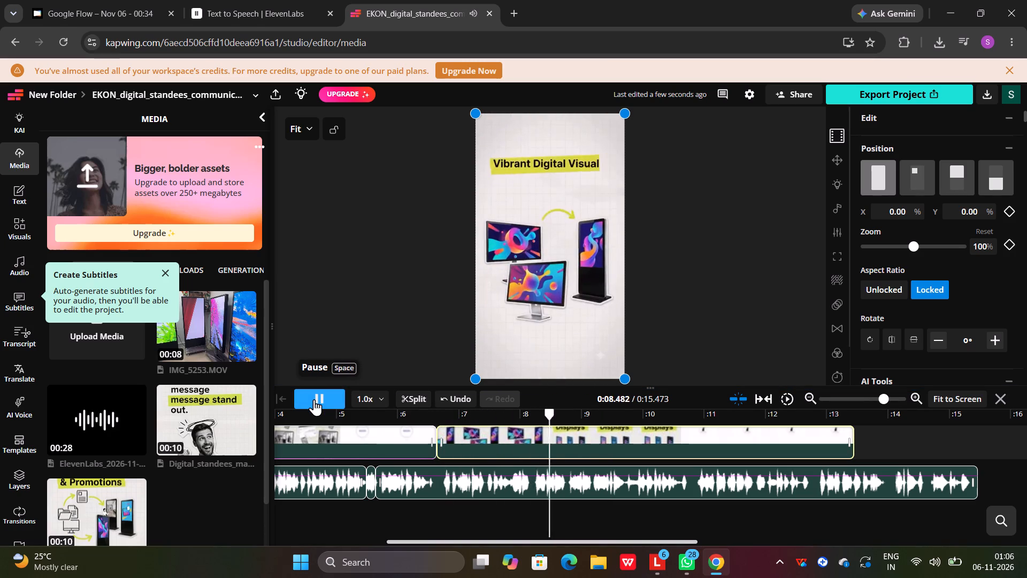
pyautogui.click(314, 399)
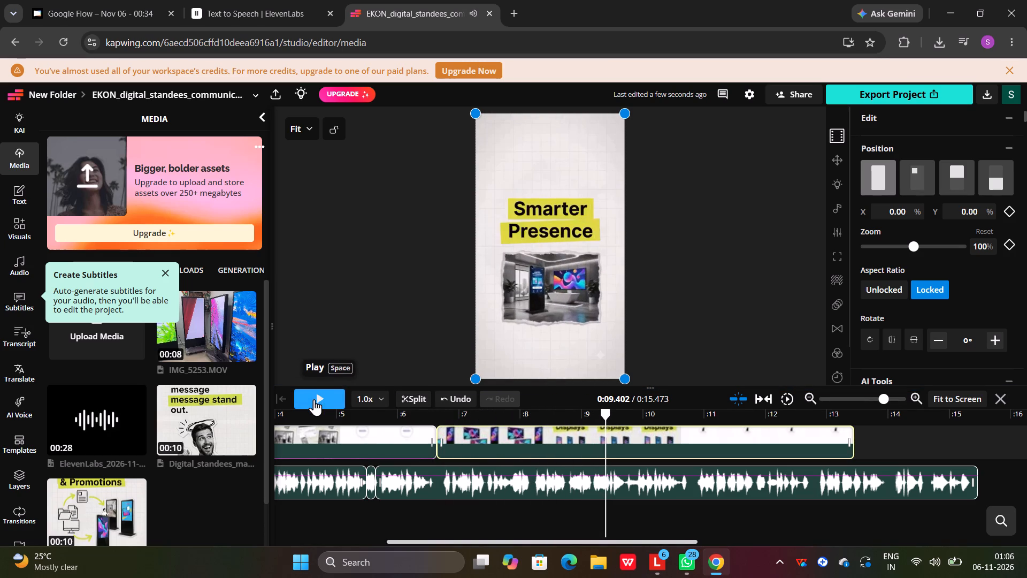
pyautogui.click(314, 399)
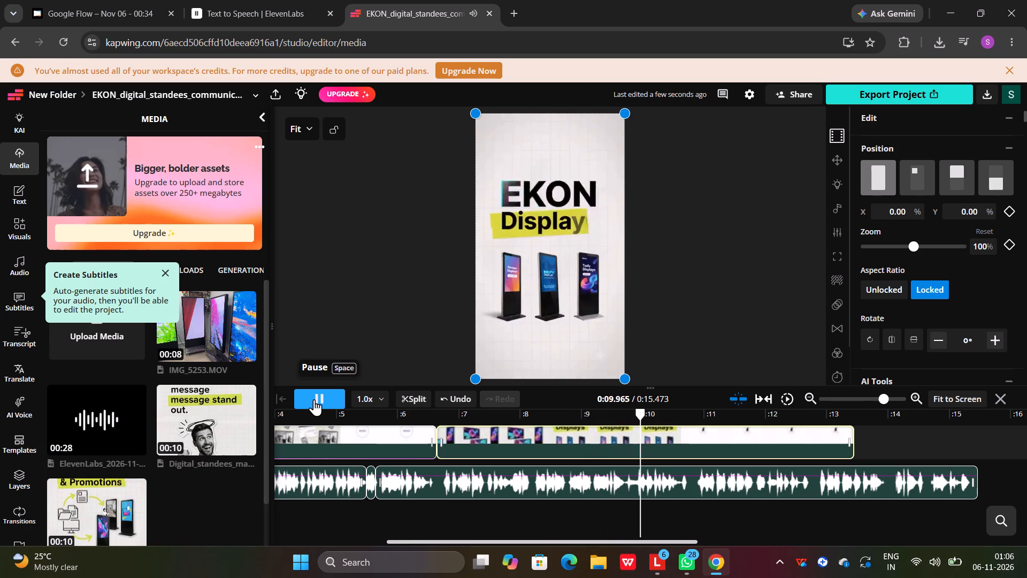
pyautogui.click(314, 399)
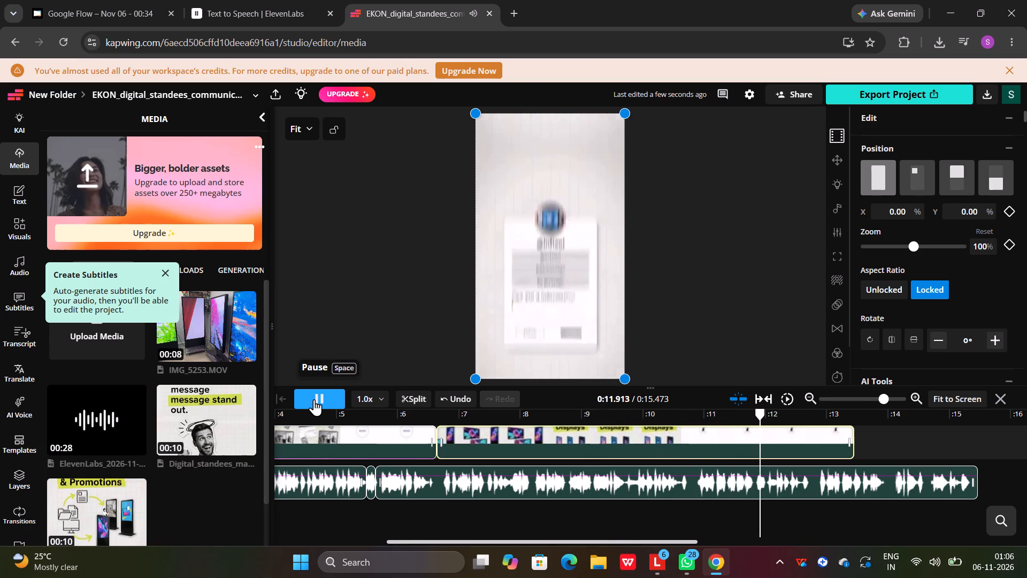
pyautogui.click(315, 398)
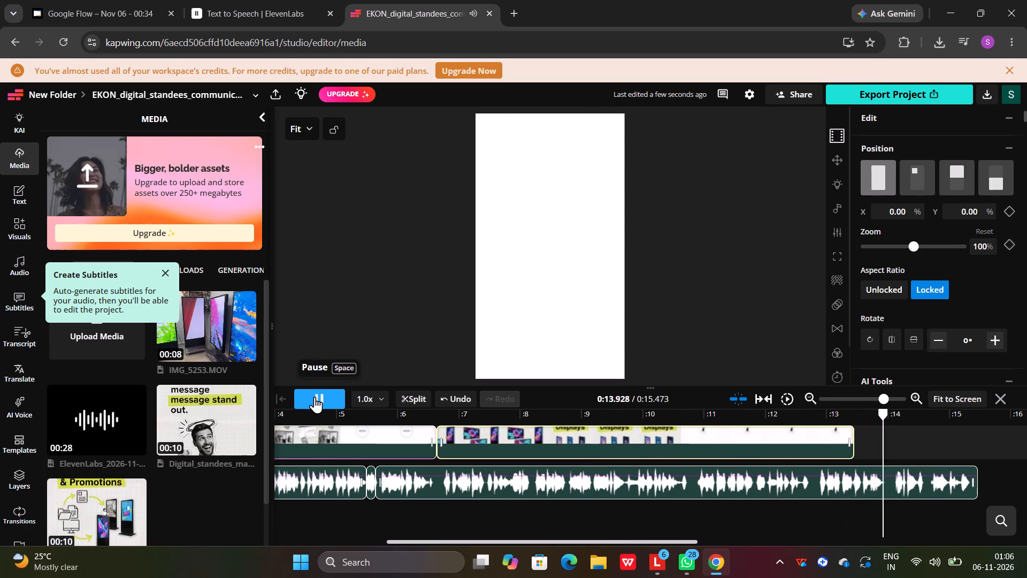
pyautogui.click(315, 397)
# Split the video clip at about 8.01 s, where the "Display Announcements & Promotions" scene ends.
pyautogui.moveTo(910, 416); pyautogui.dragTo(443, 435)
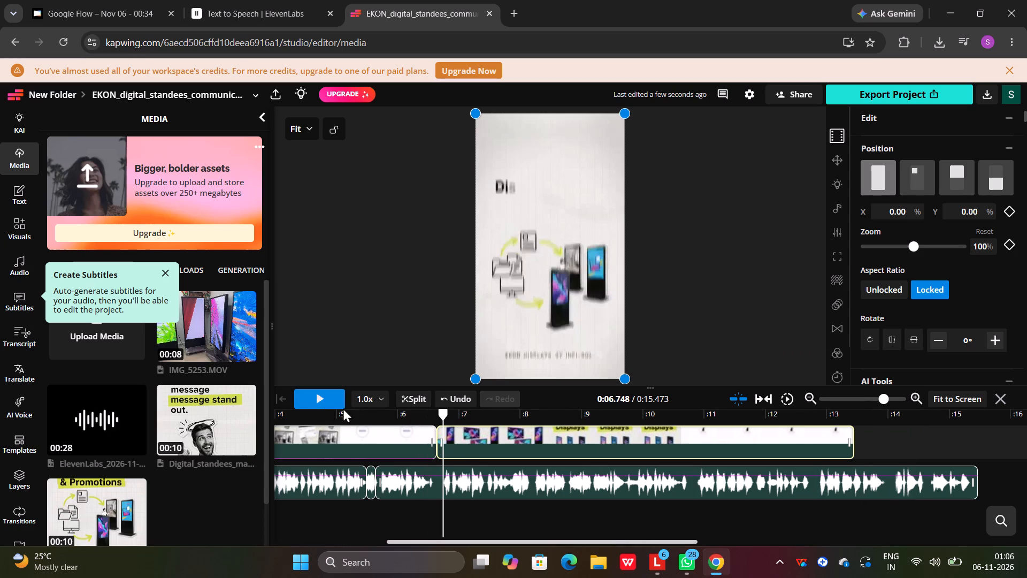
pyautogui.click(317, 402)
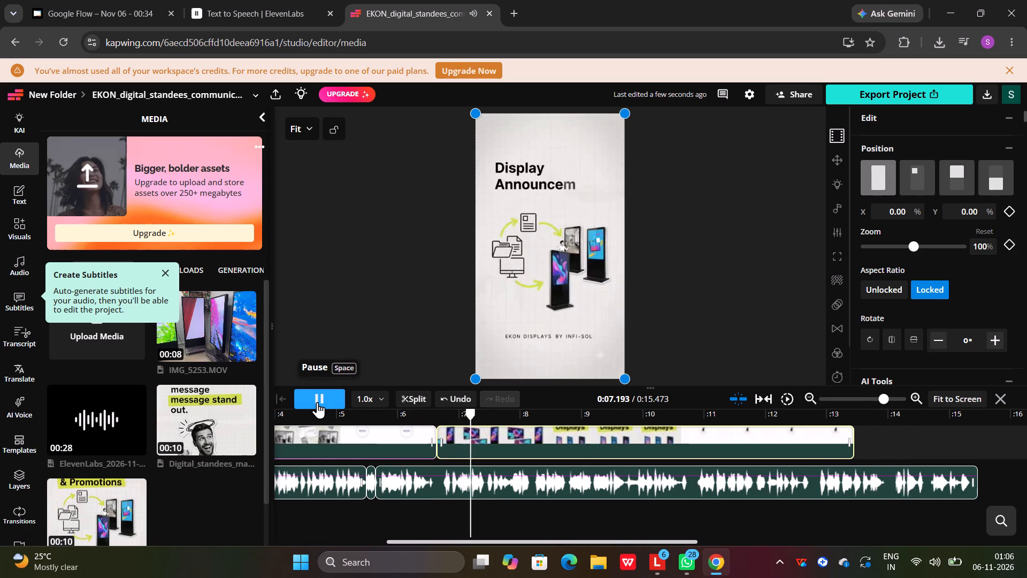
pyautogui.click(317, 402)
pyautogui.click(321, 399)
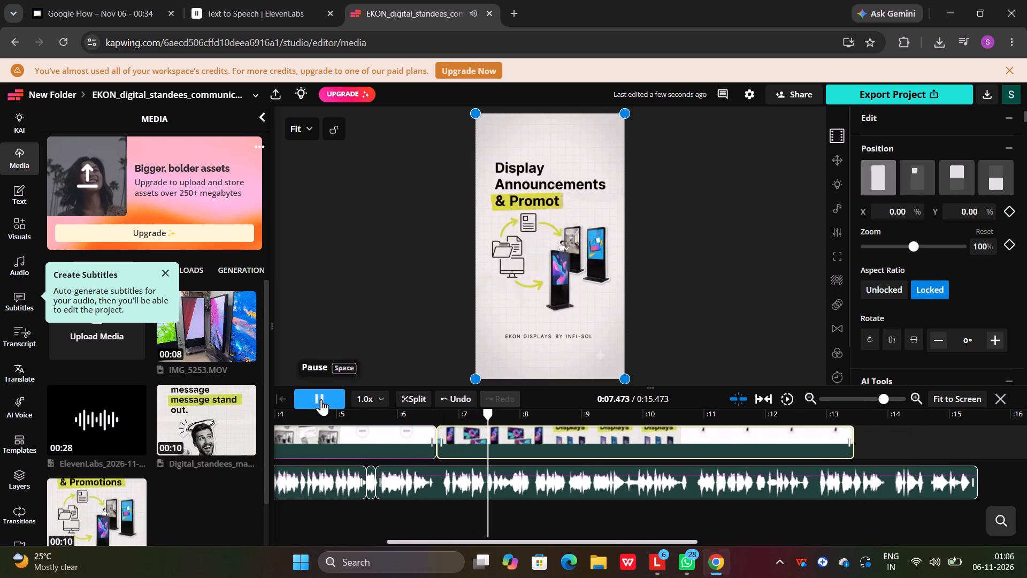
pyautogui.click(321, 399)
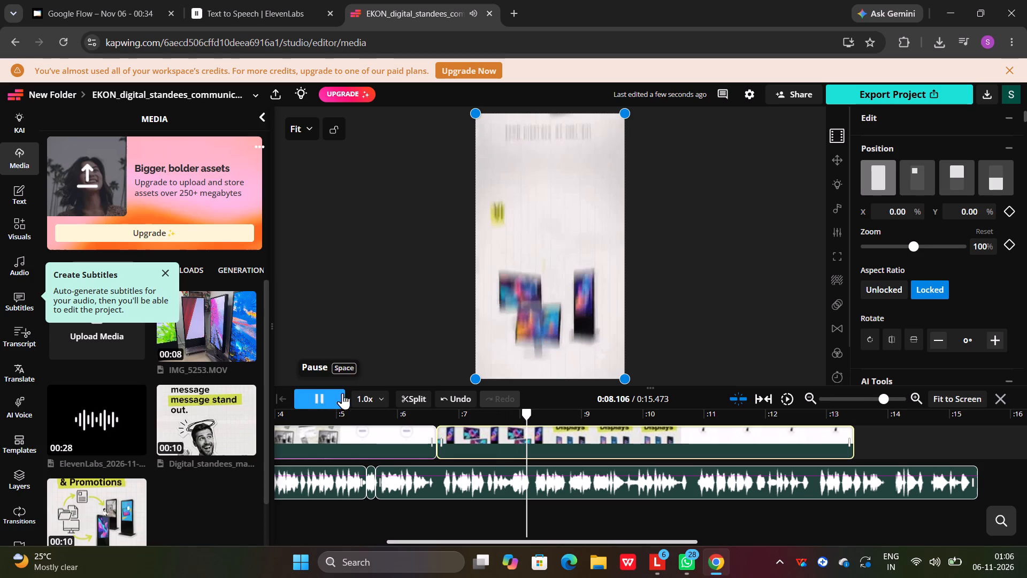
pyautogui.moveTo(527, 416); pyautogui.dragTo(524, 415)
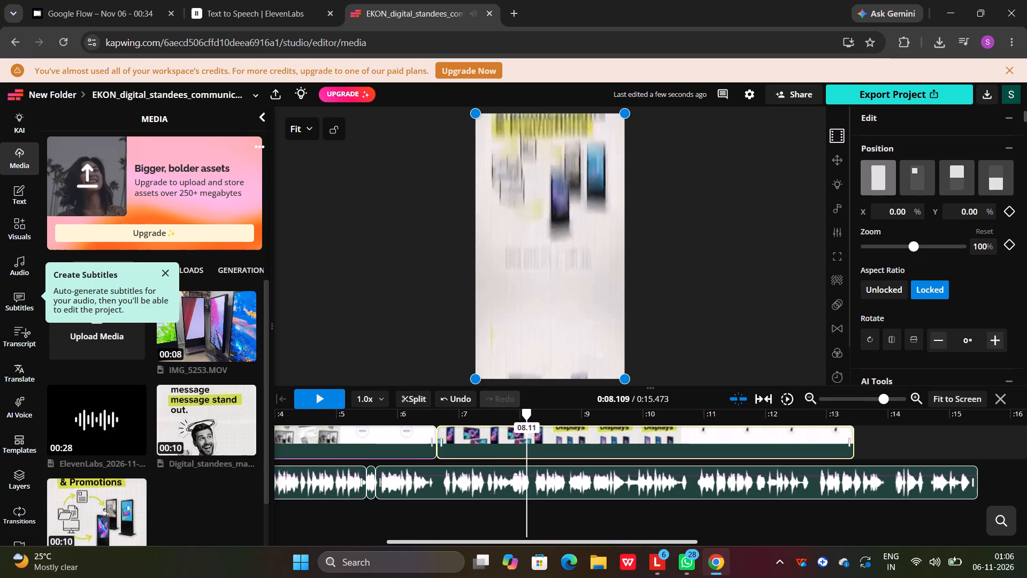
pyautogui.moveTo(524, 415); pyautogui.dragTo(520, 415)
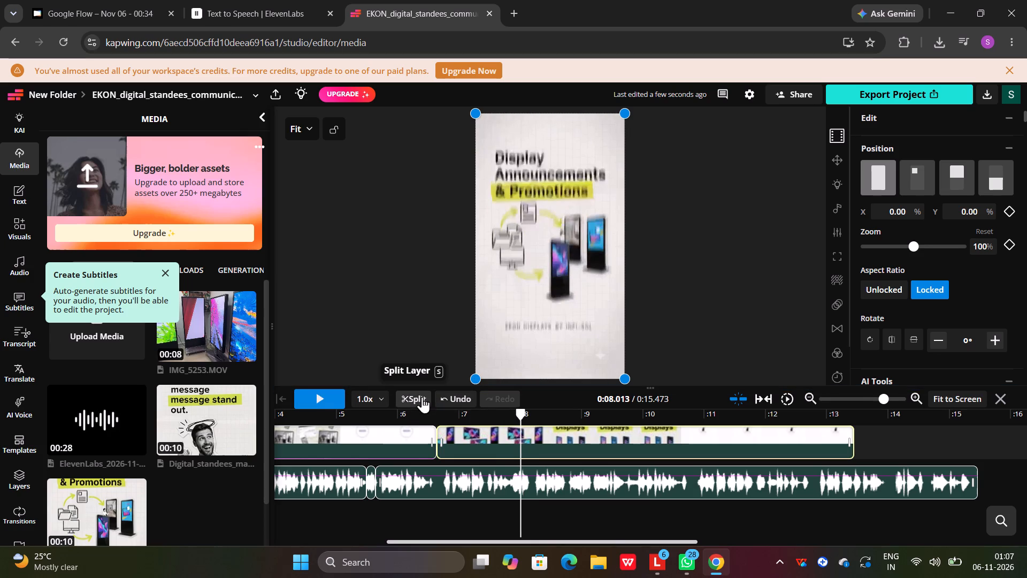
pyautogui.click(419, 396)
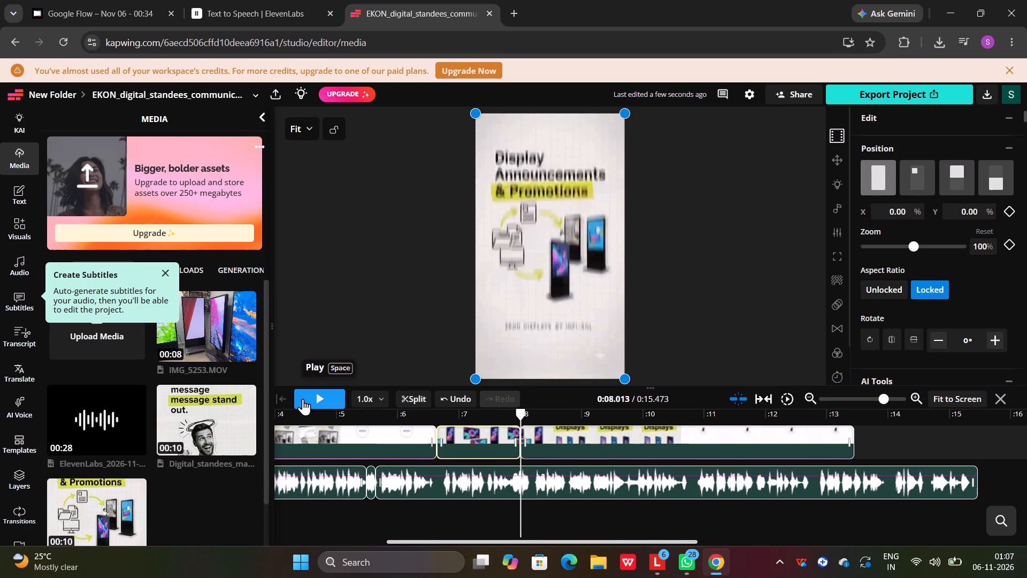
# Replay from the end of the "Display Announcements & Promotions" scene through the EKON logo scene, comparing each scene with the voice-over.
pyautogui.click(304, 398)
pyautogui.click(304, 398)
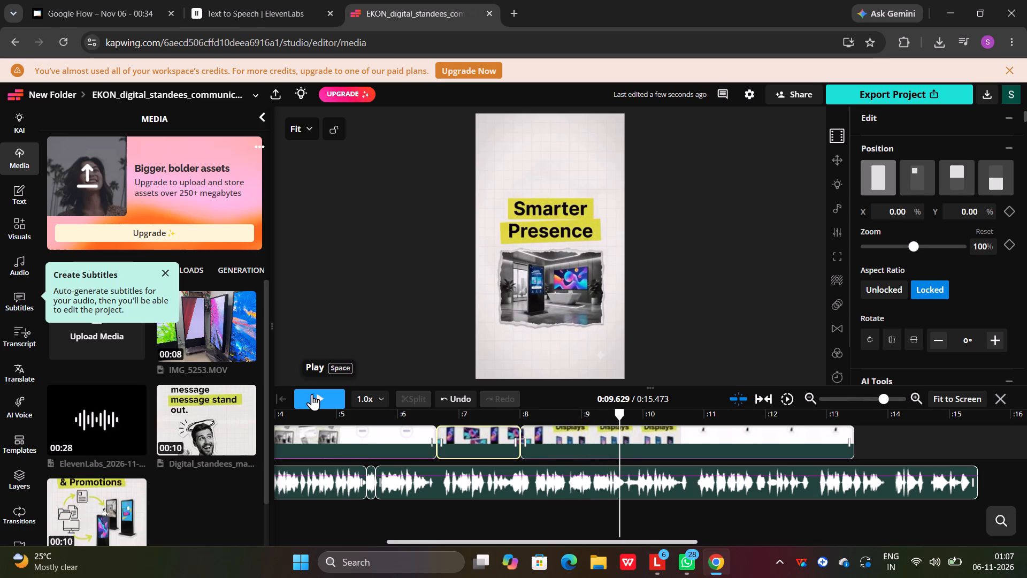
pyautogui.moveTo(619, 407); pyautogui.dragTo(591, 414)
pyautogui.moveTo(590, 413); pyautogui.dragTo(513, 418)
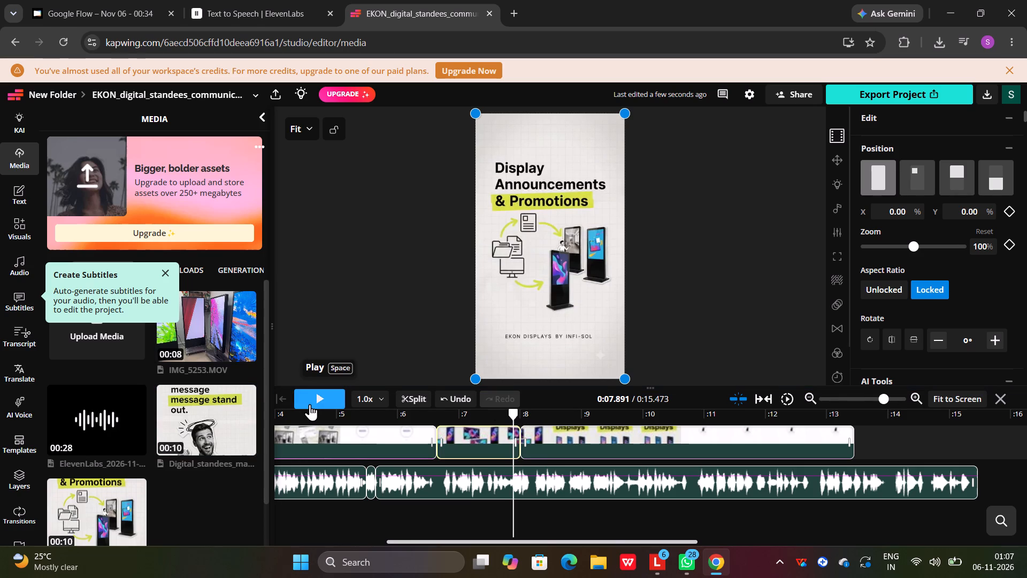
pyautogui.click(310, 404)
pyautogui.click(310, 404)
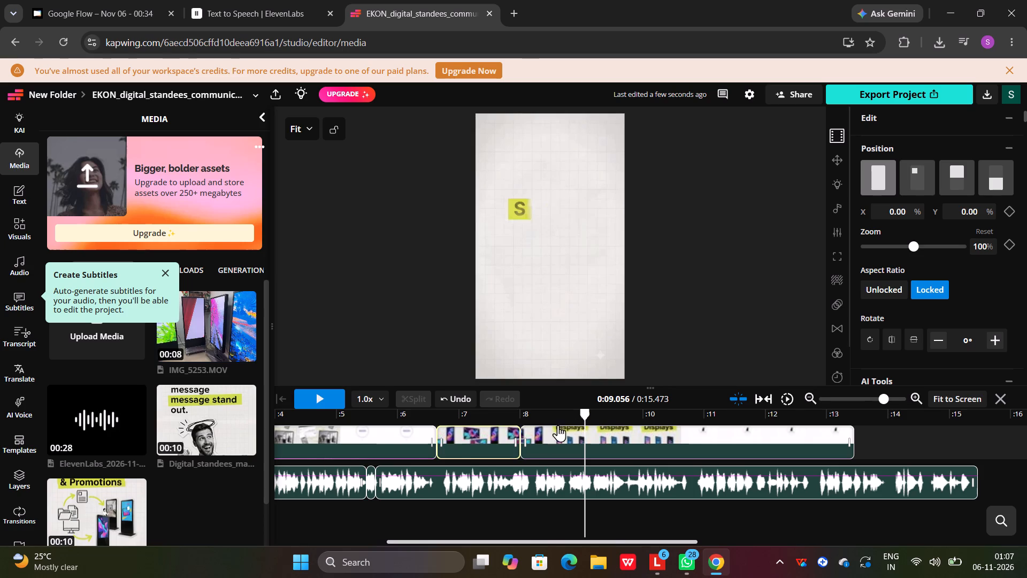
pyautogui.moveTo(583, 415); pyautogui.dragTo(508, 414)
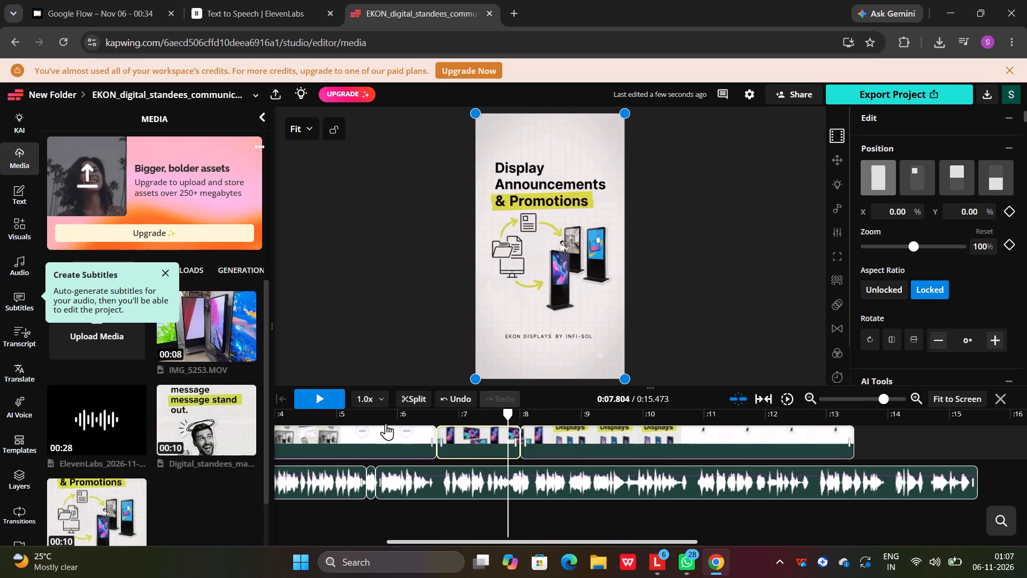
pyautogui.click(308, 400)
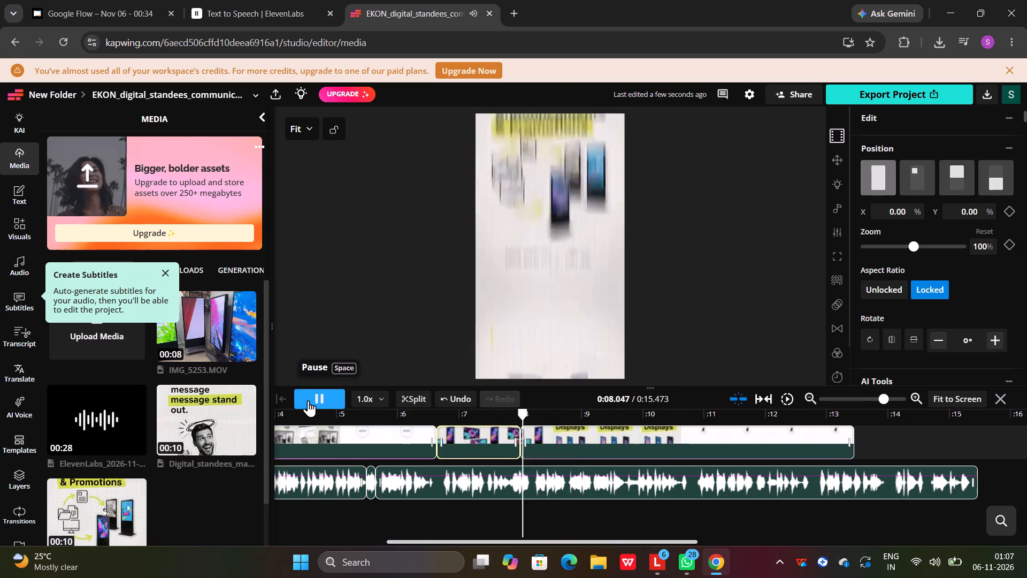
pyautogui.click(308, 400)
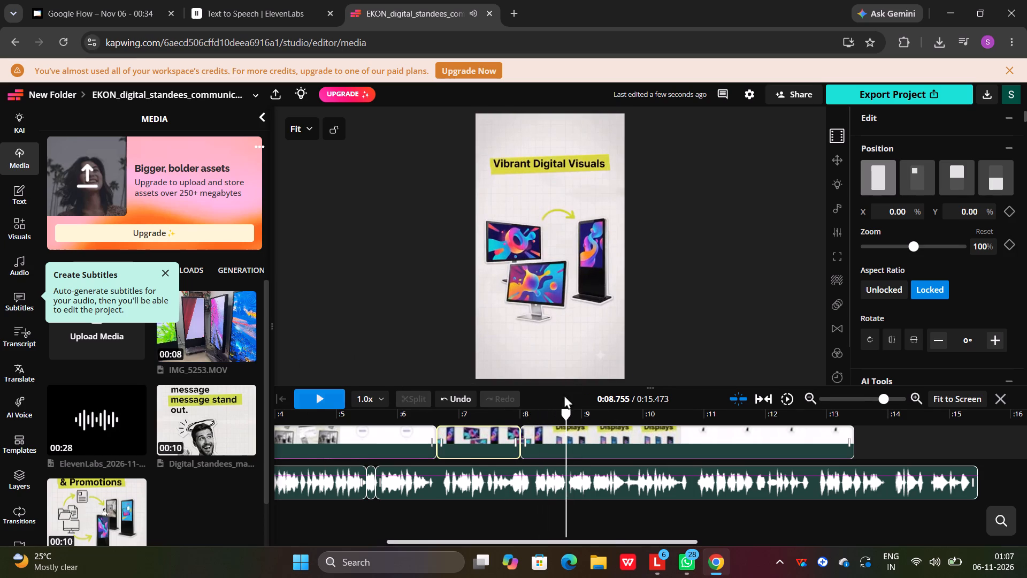
pyautogui.moveTo(568, 415); pyautogui.dragTo(502, 414)
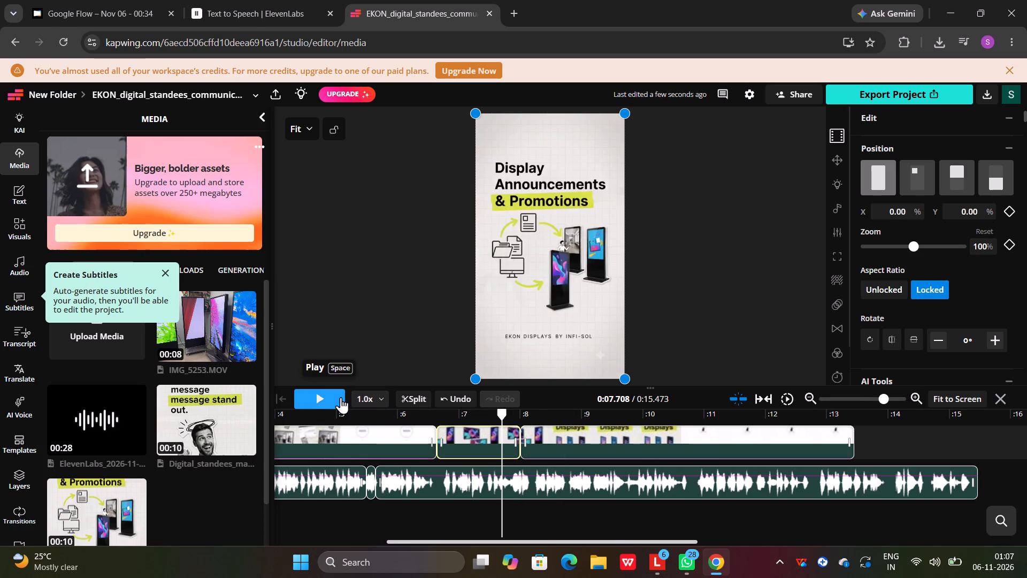
pyautogui.click(330, 399)
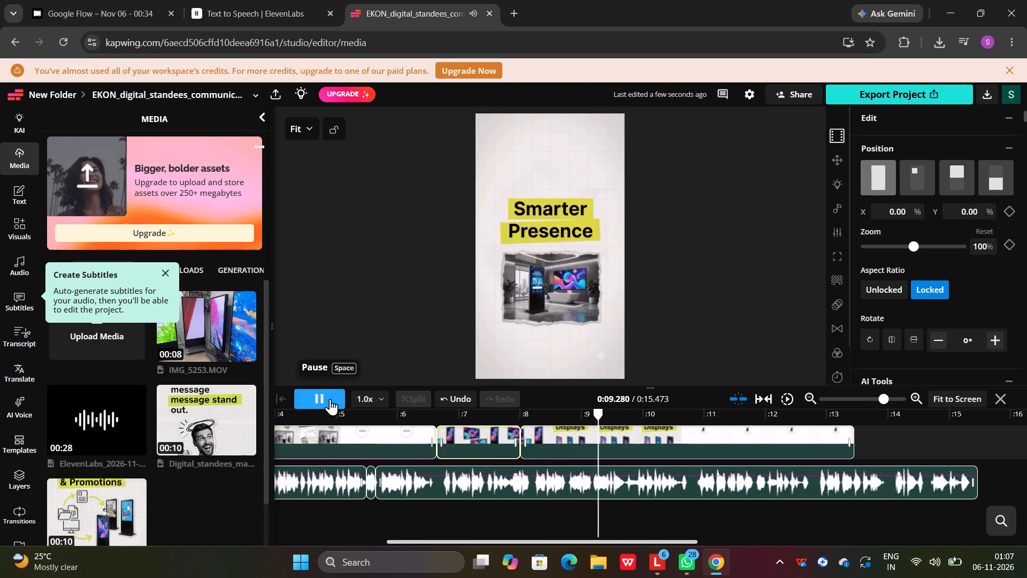
pyautogui.click(330, 399)
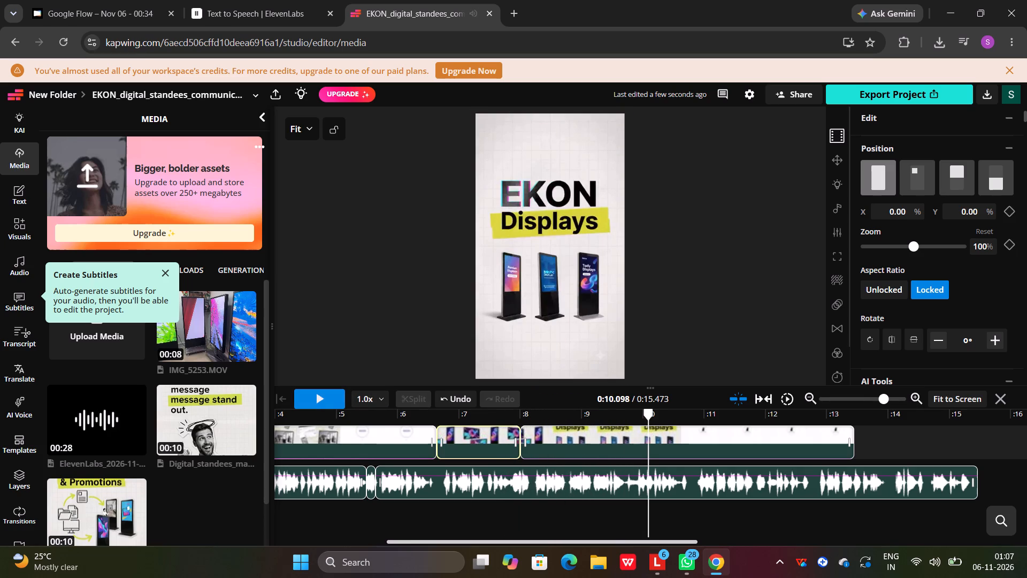
pyautogui.moveTo(648, 418); pyautogui.dragTo(632, 418)
pyautogui.click(316, 405)
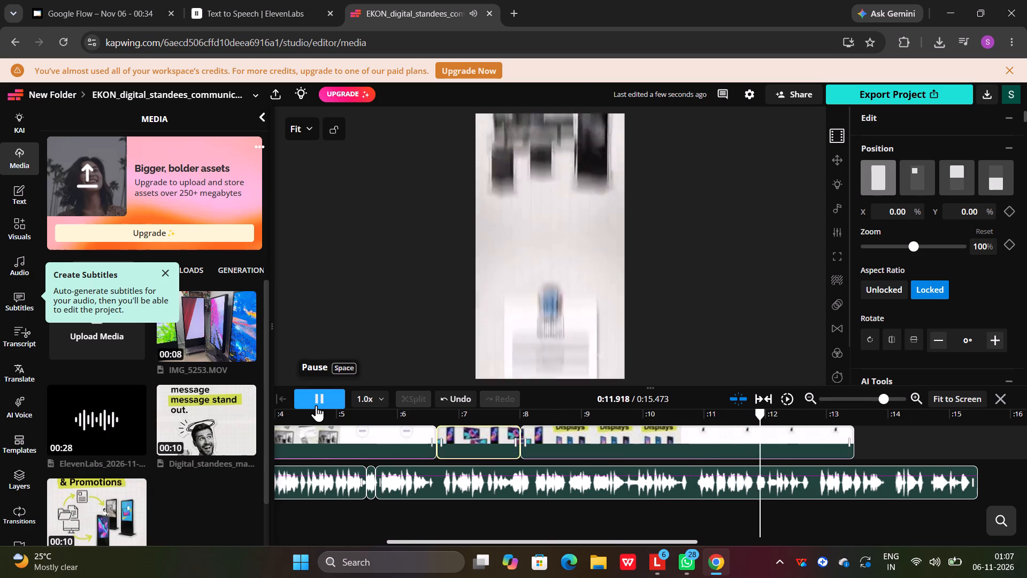
pyautogui.click(316, 405)
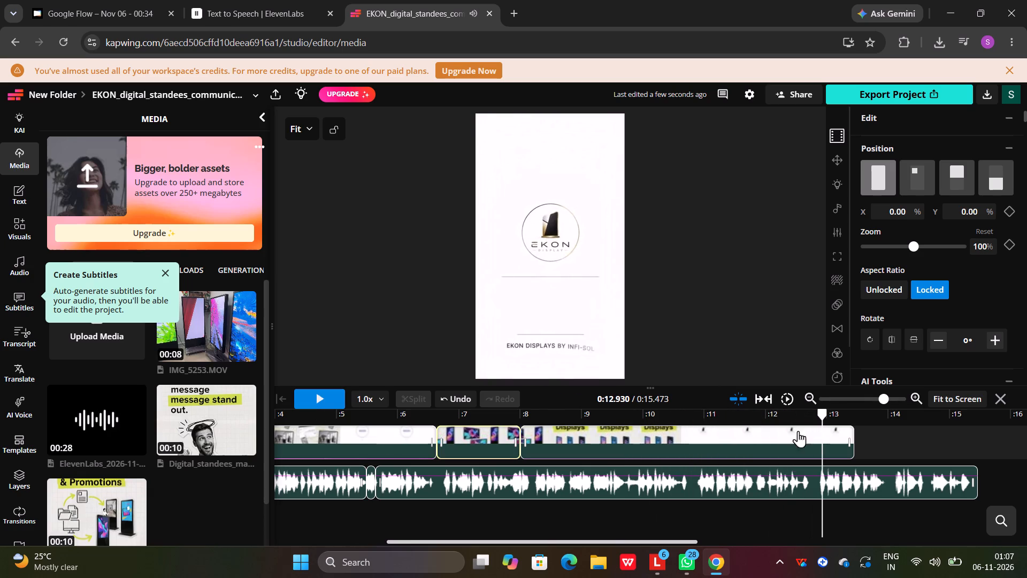
# Split the remaining video clip at about 9.71 s, during the "Smarter Presence" scene.
pyautogui.moveTo(821, 416); pyautogui.dragTo(540, 454)
pyautogui.click(313, 402)
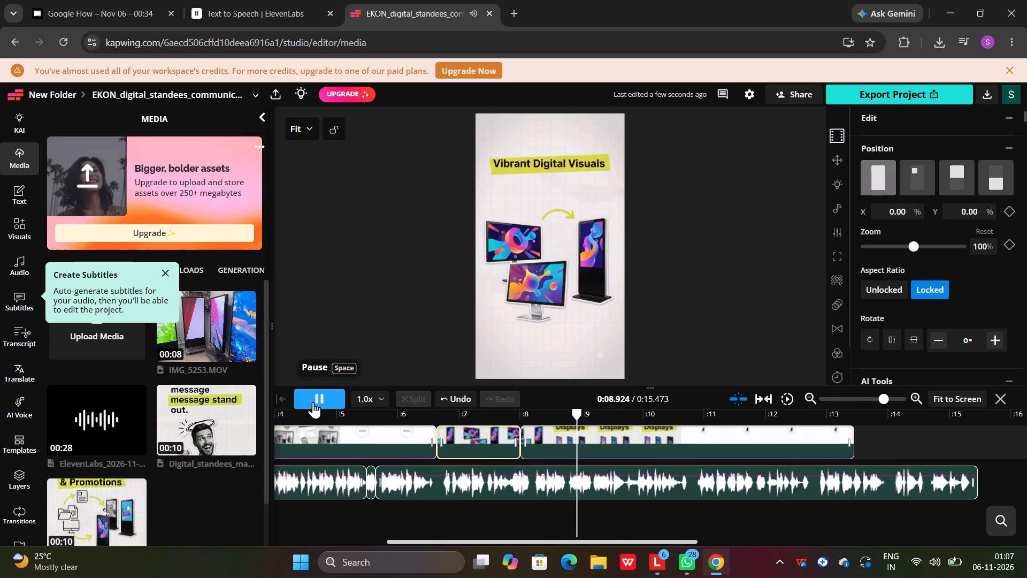
pyautogui.click(313, 402)
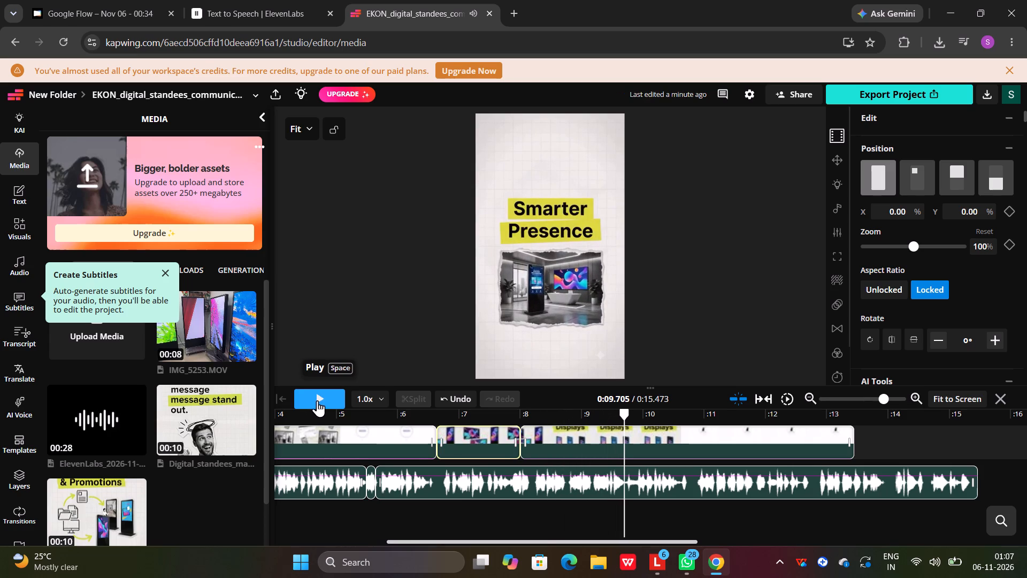
pyautogui.click(587, 444)
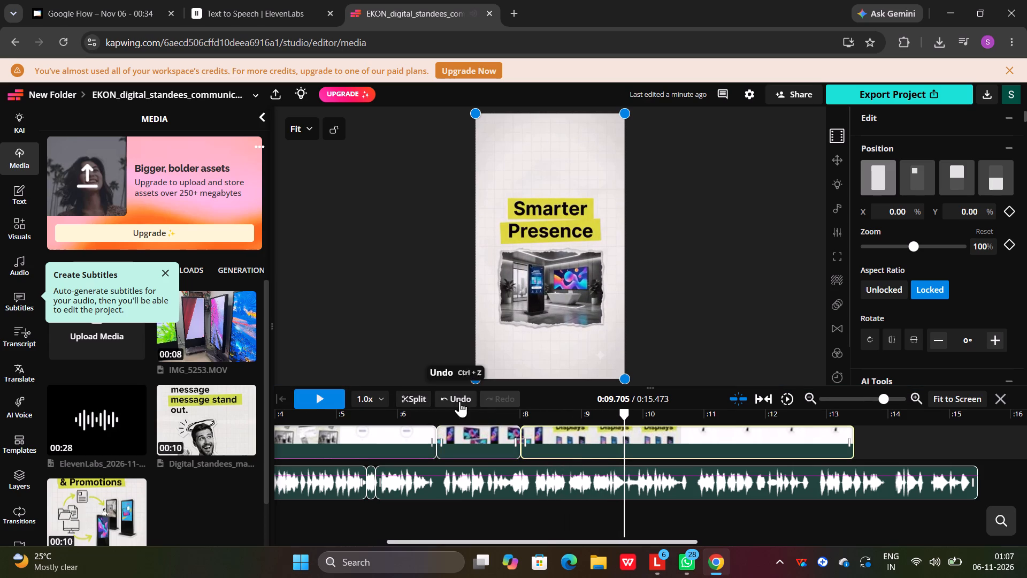
pyautogui.click(407, 402)
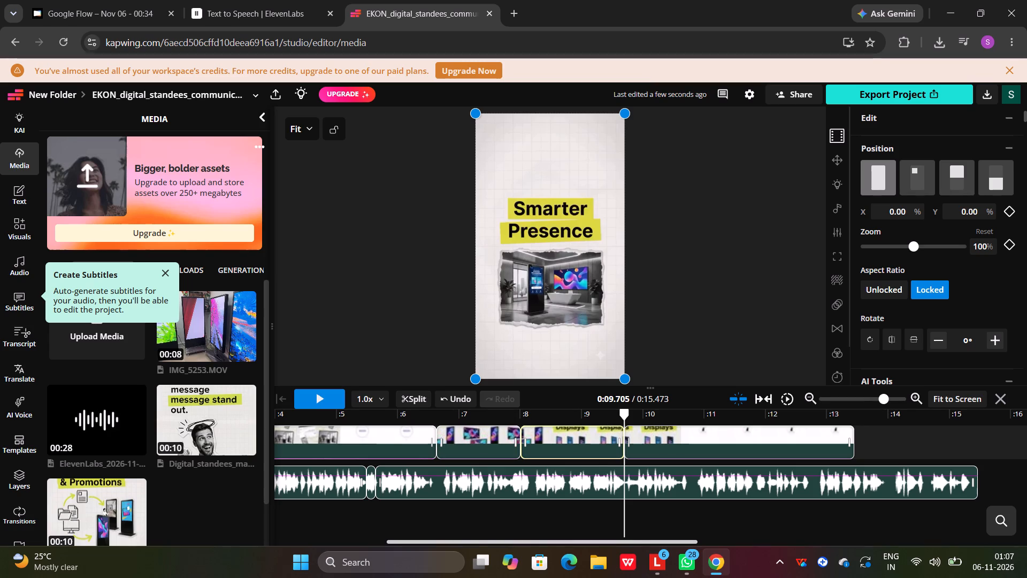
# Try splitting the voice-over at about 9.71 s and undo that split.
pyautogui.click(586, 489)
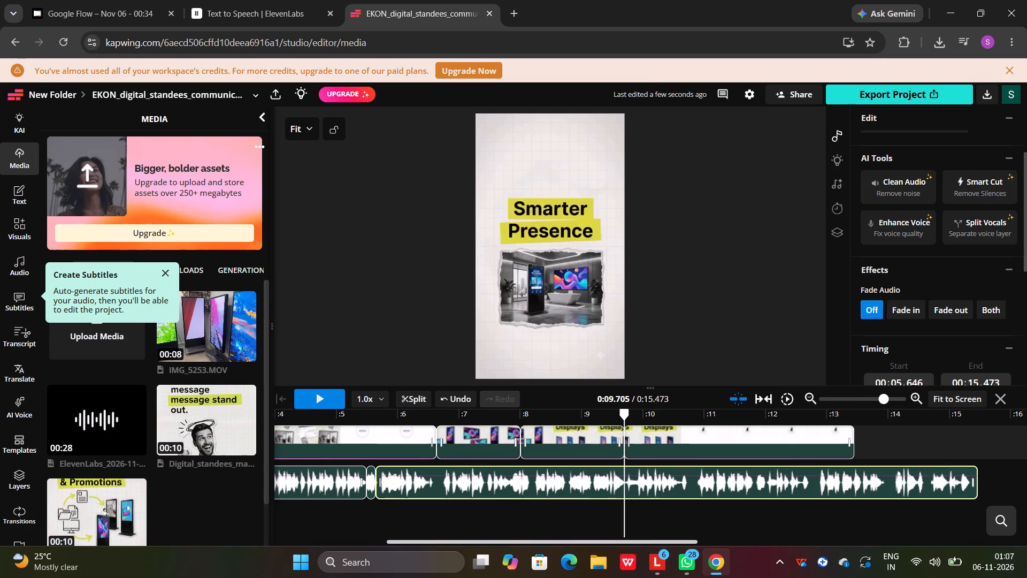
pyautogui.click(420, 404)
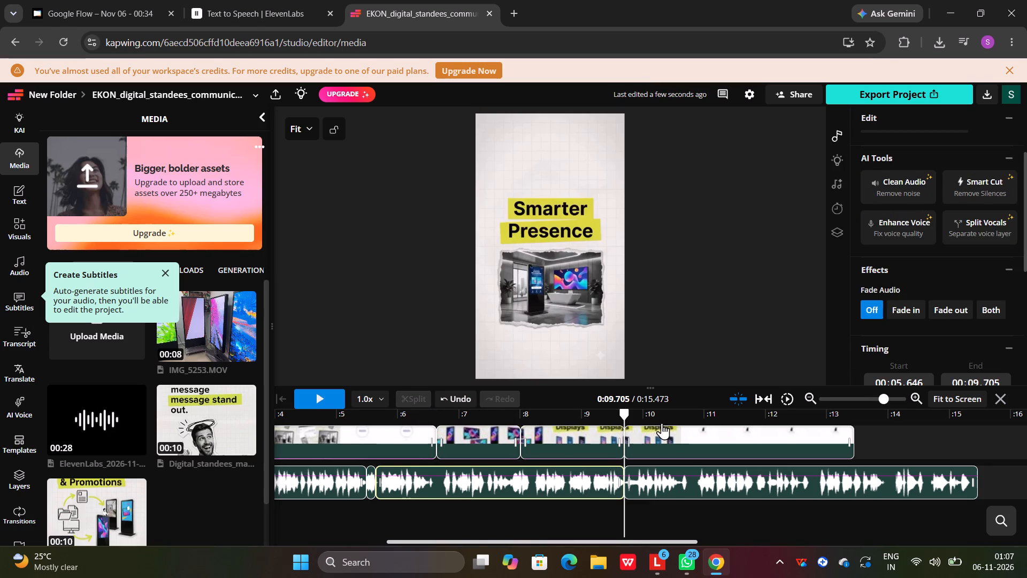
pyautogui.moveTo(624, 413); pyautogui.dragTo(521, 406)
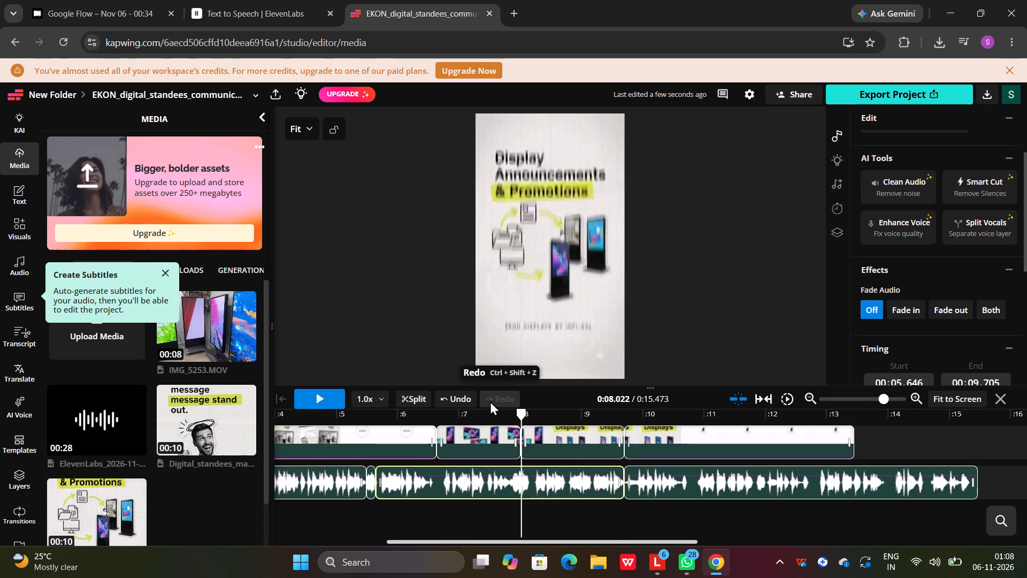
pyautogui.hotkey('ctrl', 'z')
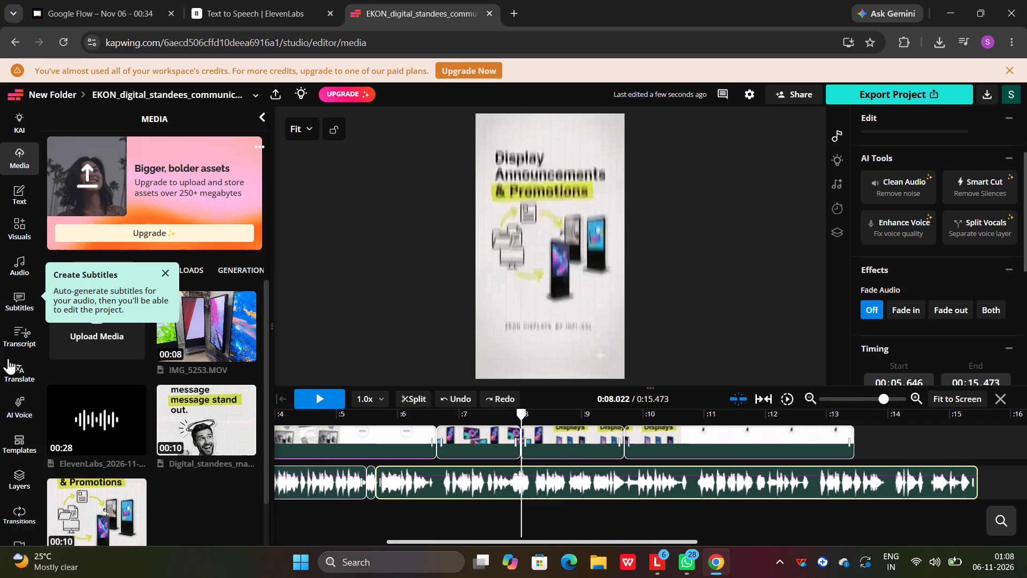
# Upload the IMG_5255 video from the Downloads folder to the project's media.
pyautogui.click(19, 162)
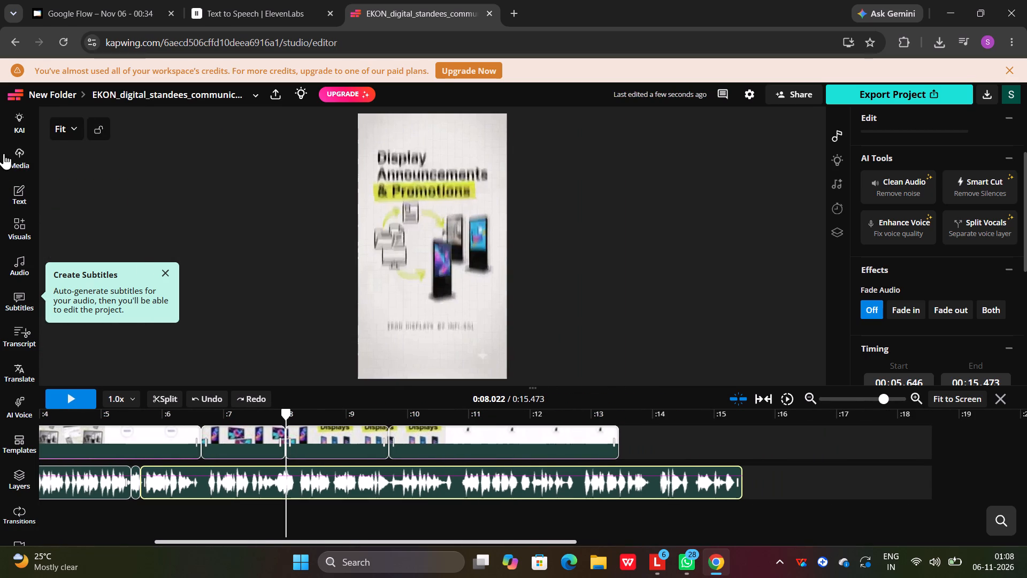
pyautogui.click(4, 153)
pyautogui.click(98, 337)
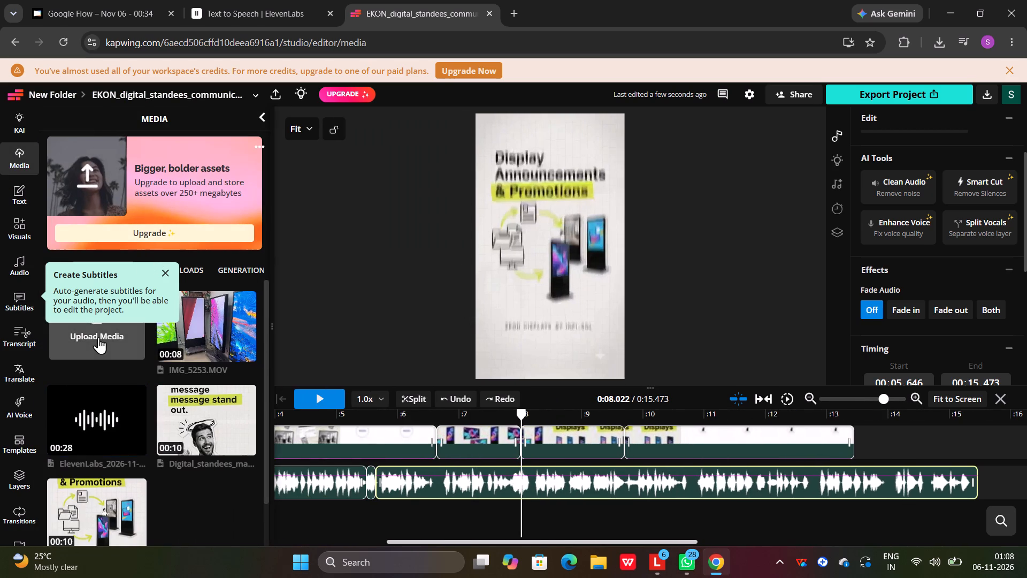
pyautogui.click(375, 299)
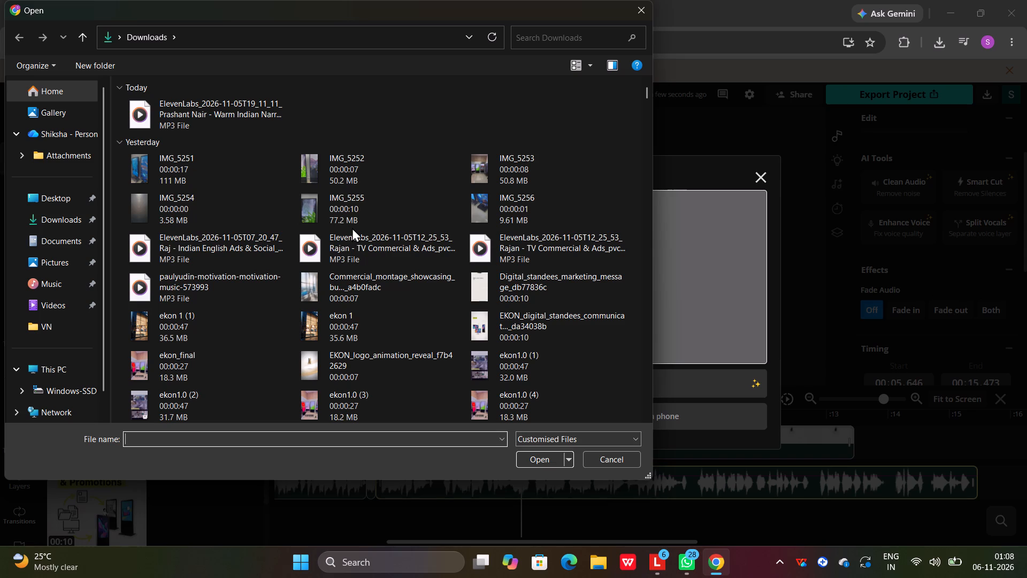
pyautogui.click(344, 219)
pyautogui.click(531, 457)
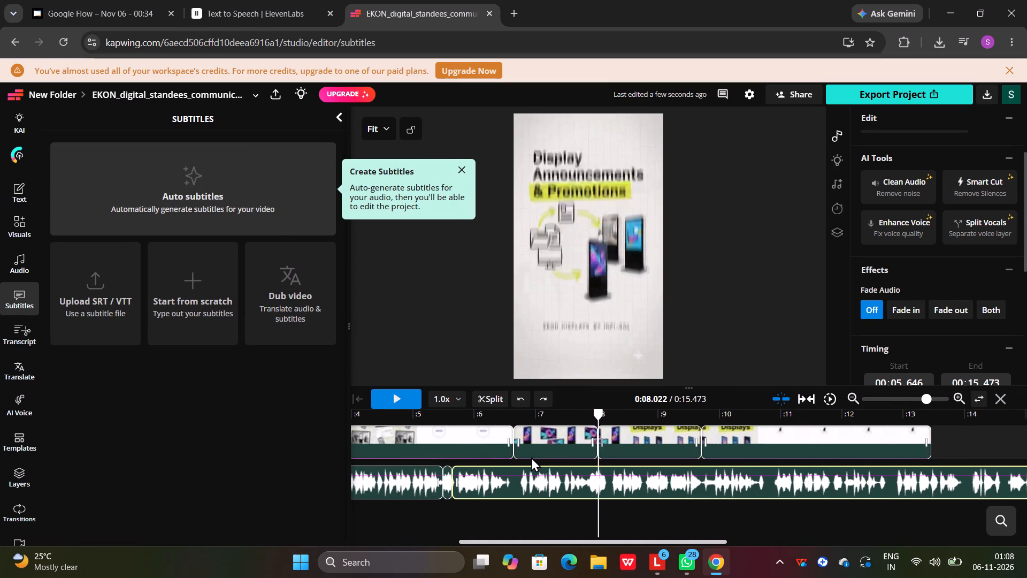
pyautogui.click(19, 161)
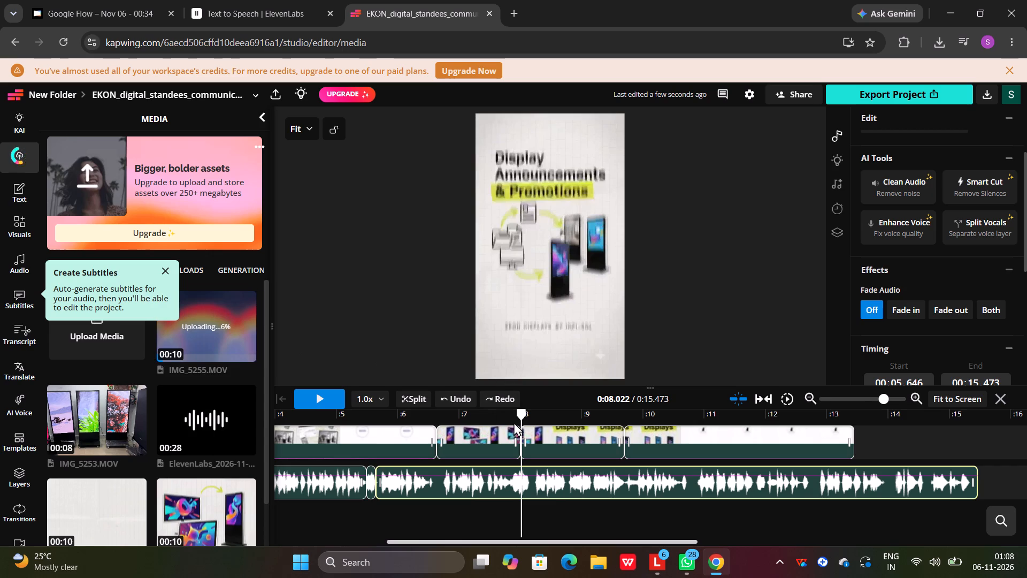
pyautogui.click(317, 397)
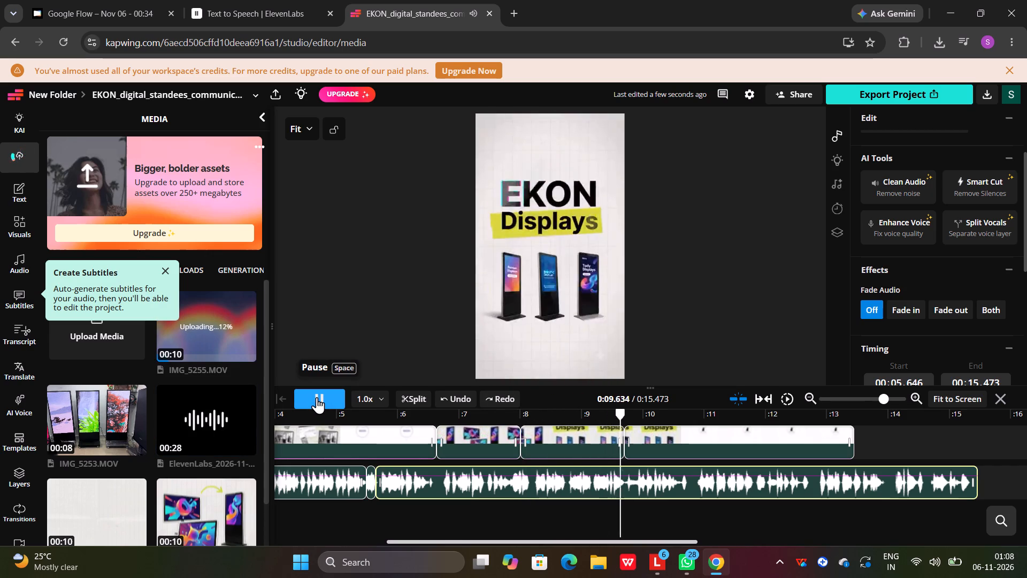
pyautogui.click(317, 397)
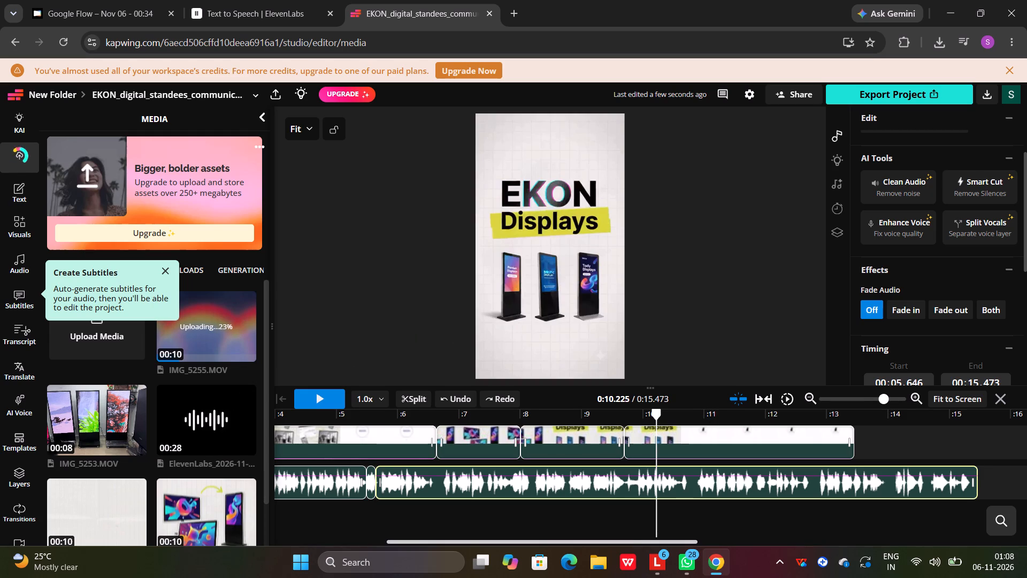
pyautogui.moveTo(656, 414); pyautogui.dragTo(576, 415)
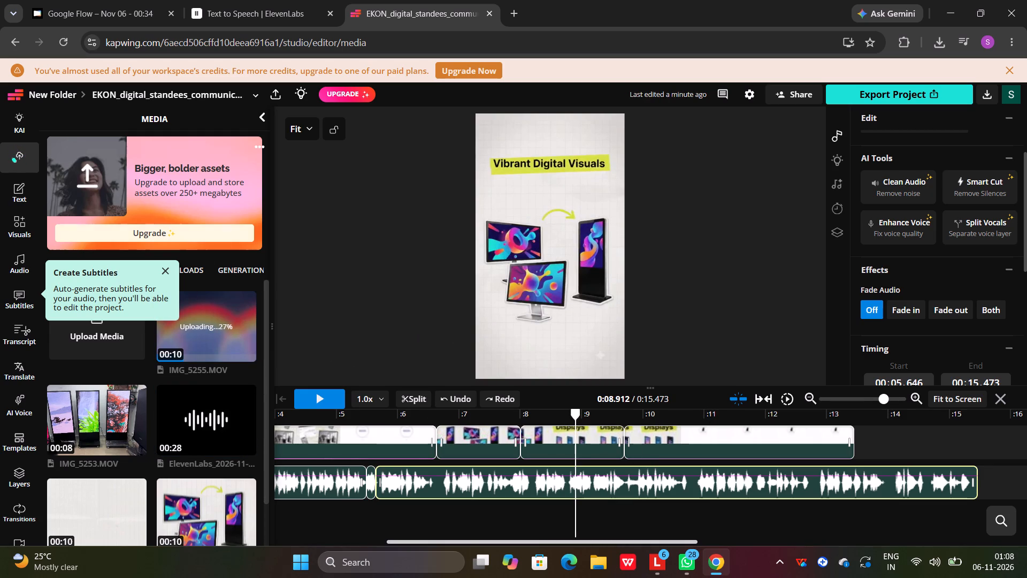
pyautogui.click(302, 400)
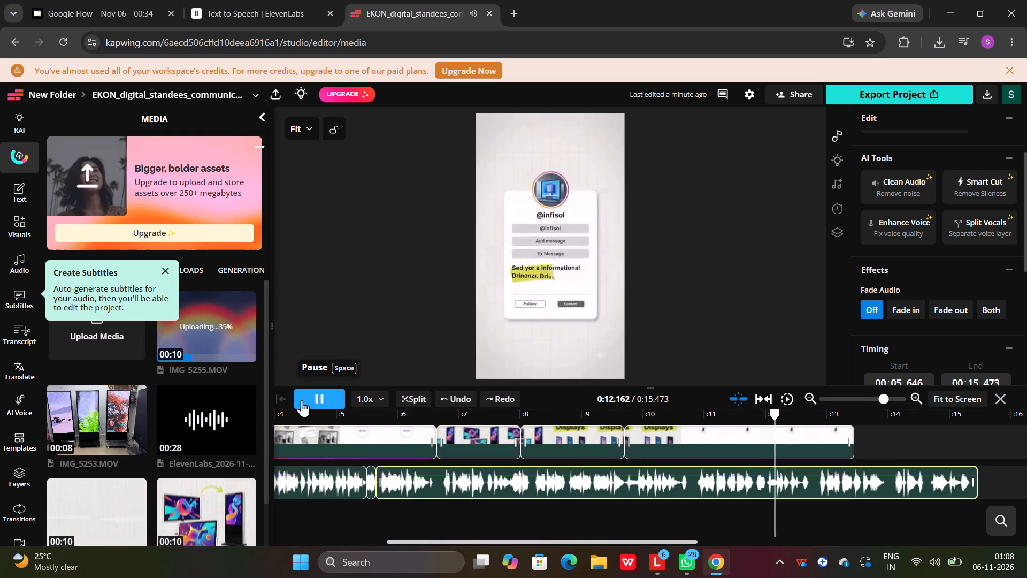
pyautogui.click(302, 400)
pyautogui.moveTo(792, 410); pyautogui.dragTo(697, 409)
pyautogui.click(311, 398)
pyautogui.click(311, 398)
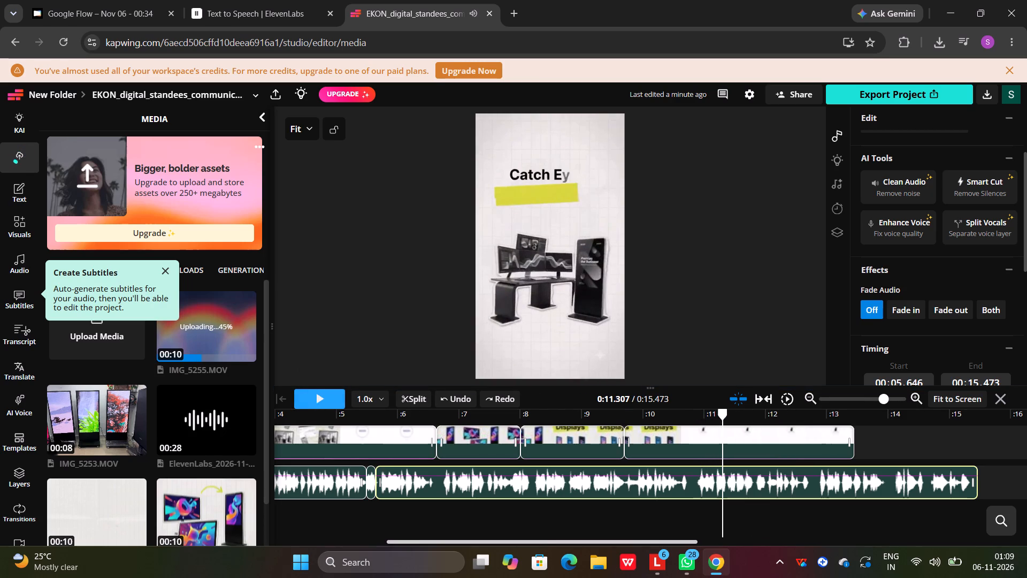
# Replay the change from "Smarter Presence" to "EKON Displays" between about 9.3 s and 10.5 s against the voice-over.
pyautogui.moveTo(721, 413); pyautogui.dragTo(671, 413)
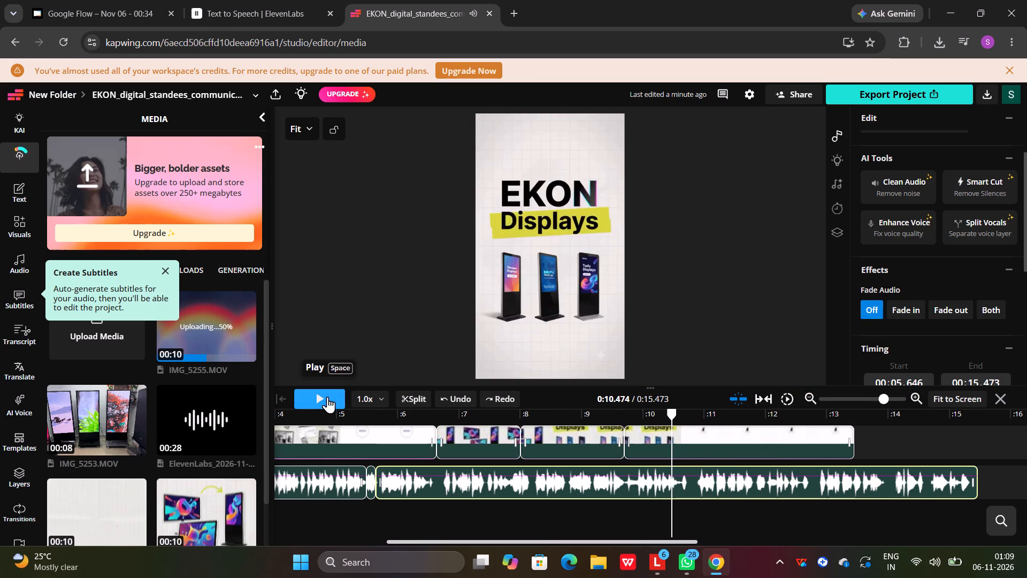
pyautogui.moveTo(670, 409); pyautogui.dragTo(601, 405)
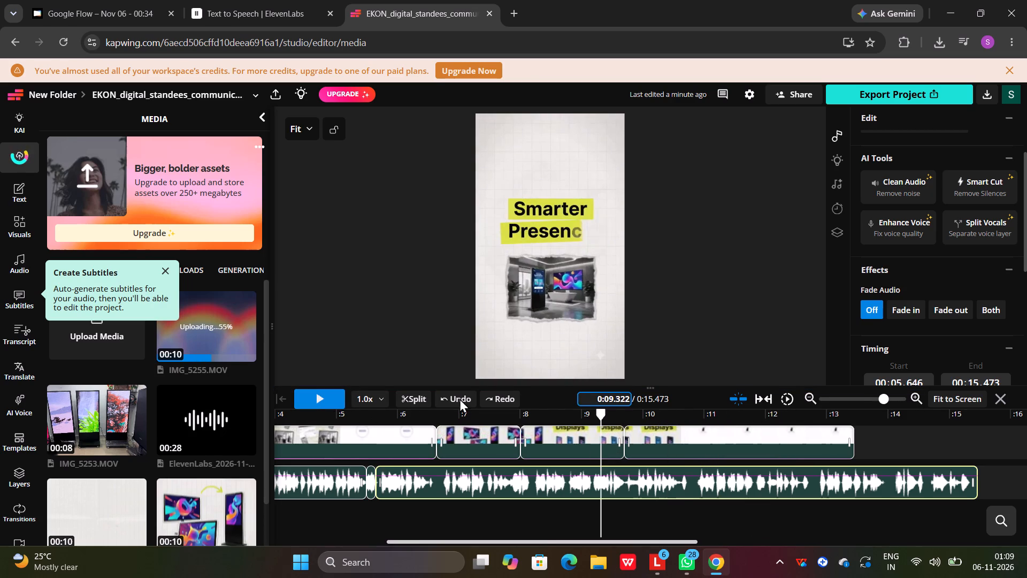
pyautogui.click(335, 398)
pyautogui.click(335, 398)
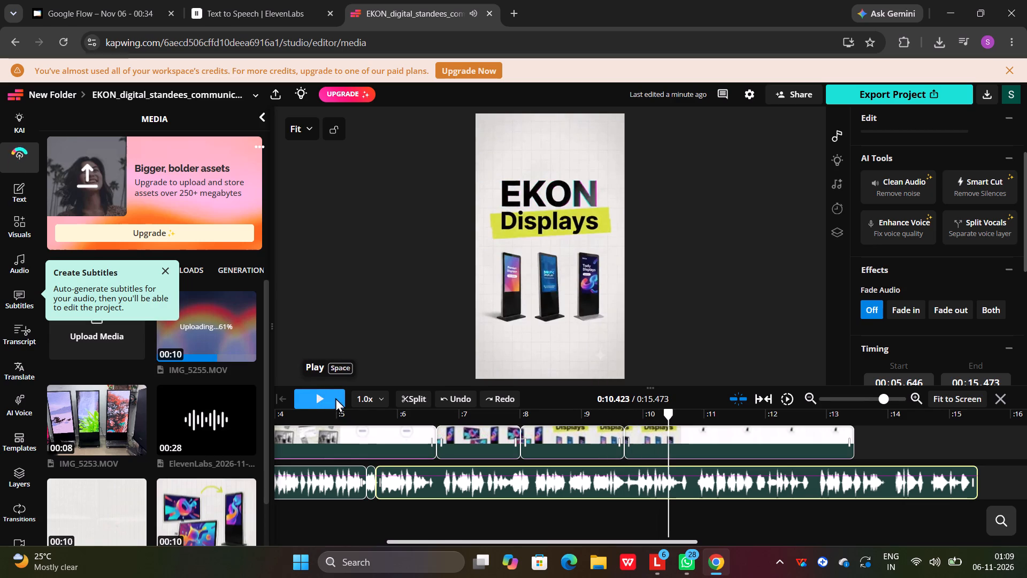
pyautogui.moveTo(664, 412); pyautogui.dragTo(662, 412)
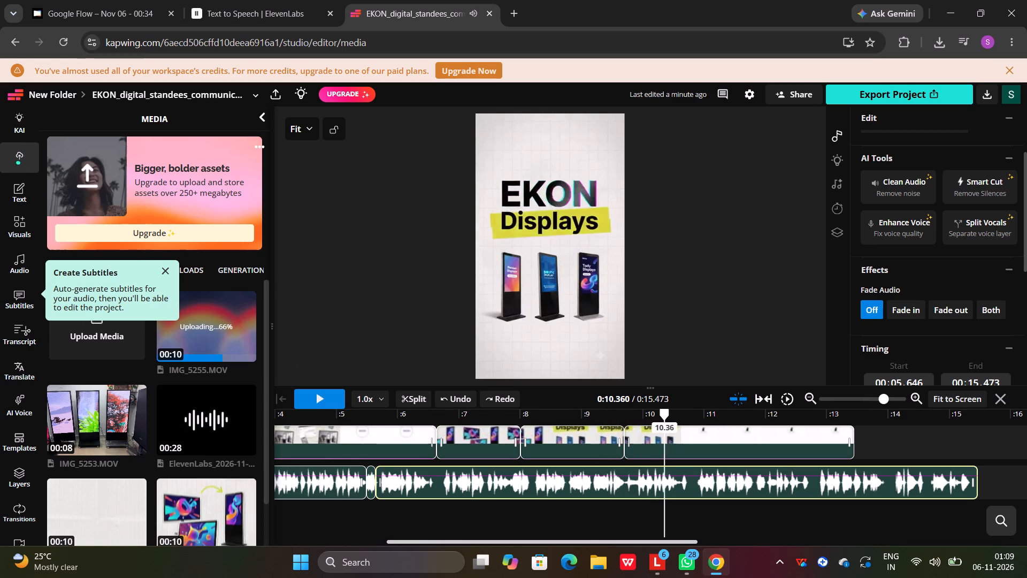
pyautogui.moveTo(662, 412); pyautogui.dragTo(654, 412)
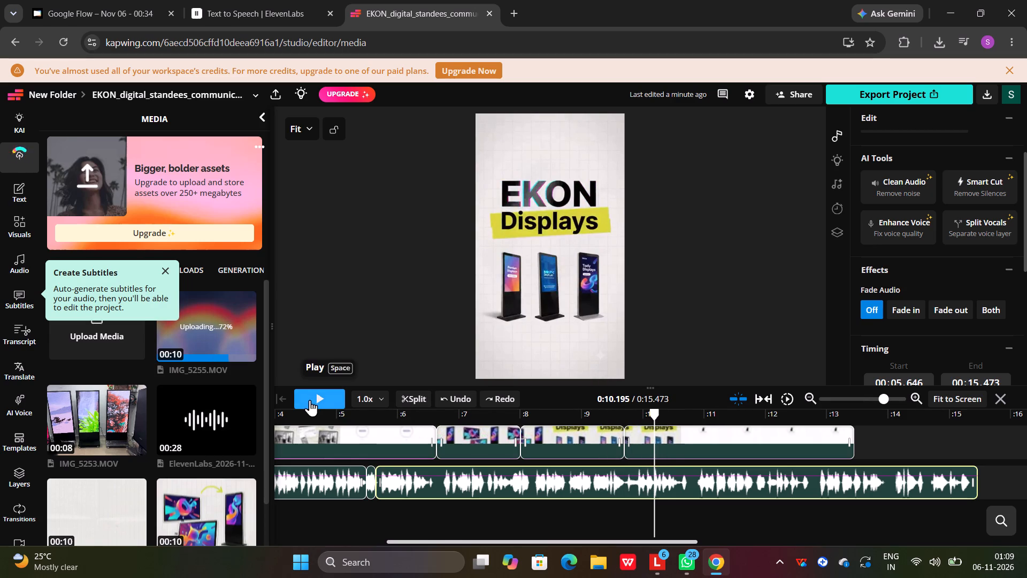
pyautogui.doubleClick(310, 400)
pyautogui.moveTo(677, 416); pyautogui.dragTo(645, 415)
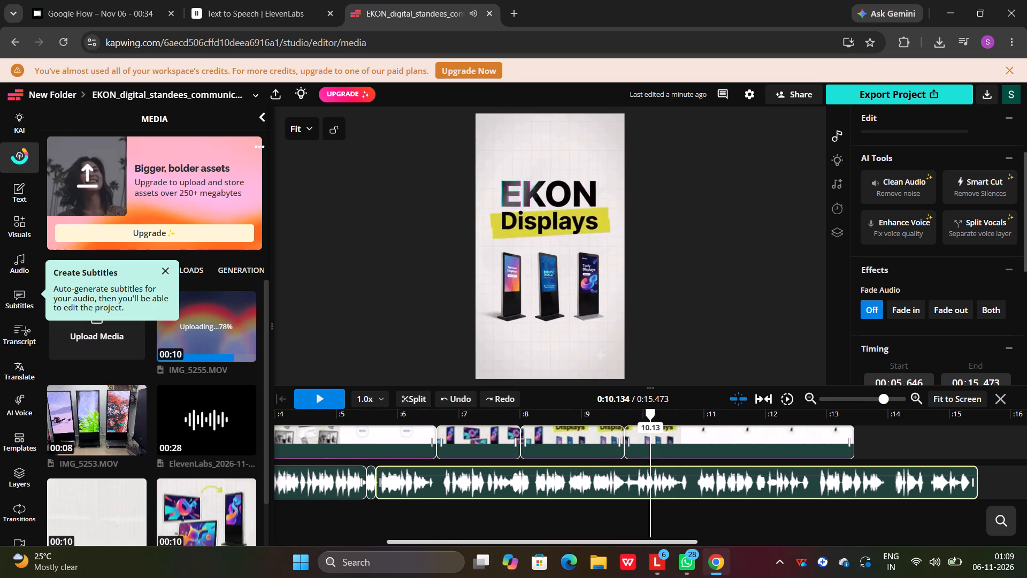
pyautogui.moveTo(645, 415); pyautogui.dragTo(631, 415)
pyautogui.click(318, 403)
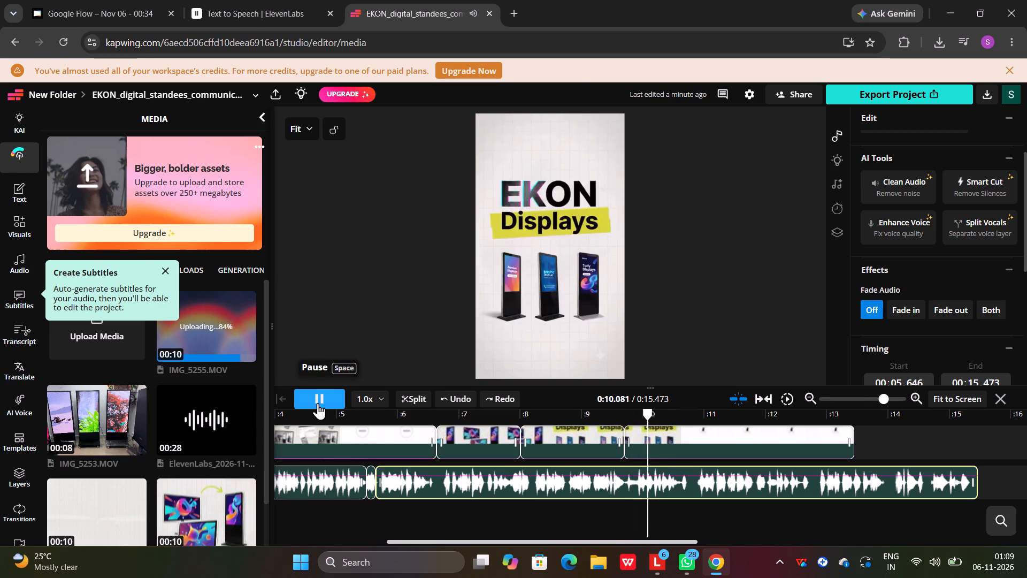
pyautogui.click(318, 403)
pyautogui.moveTo(669, 417); pyautogui.dragTo(597, 412)
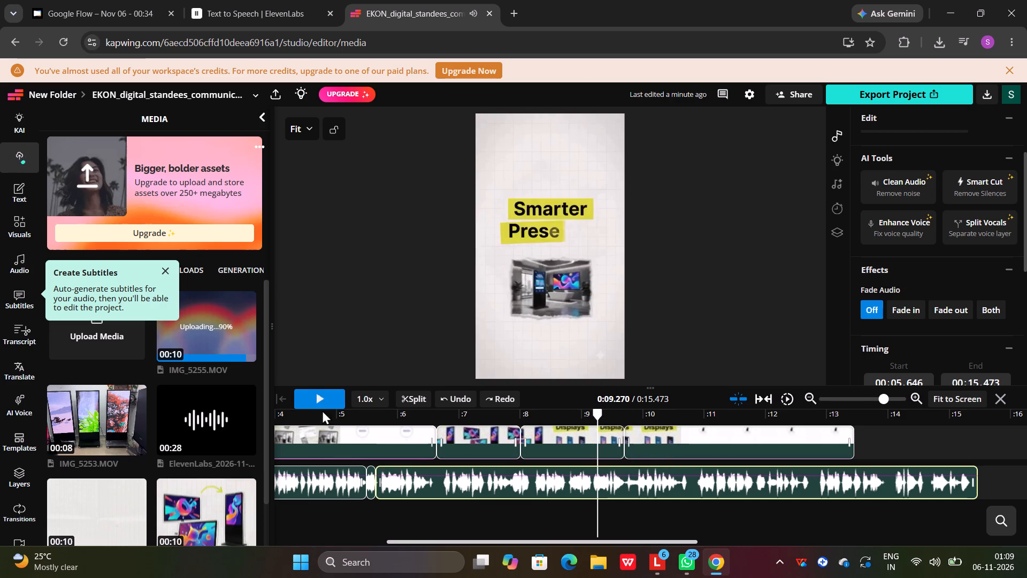
pyautogui.click(314, 397)
pyautogui.click(314, 397)
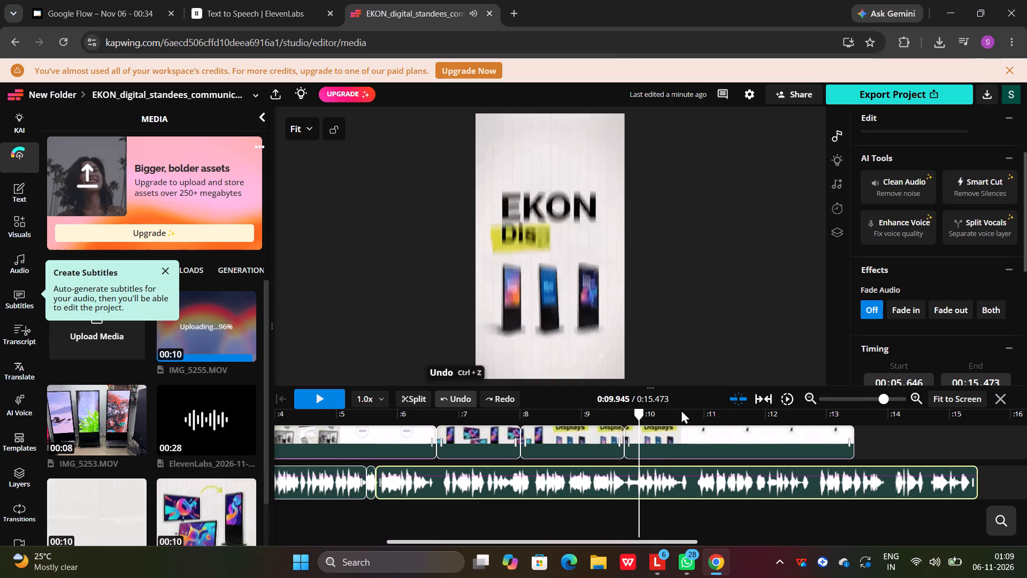
pyautogui.moveTo(637, 416); pyautogui.dragTo(621, 416)
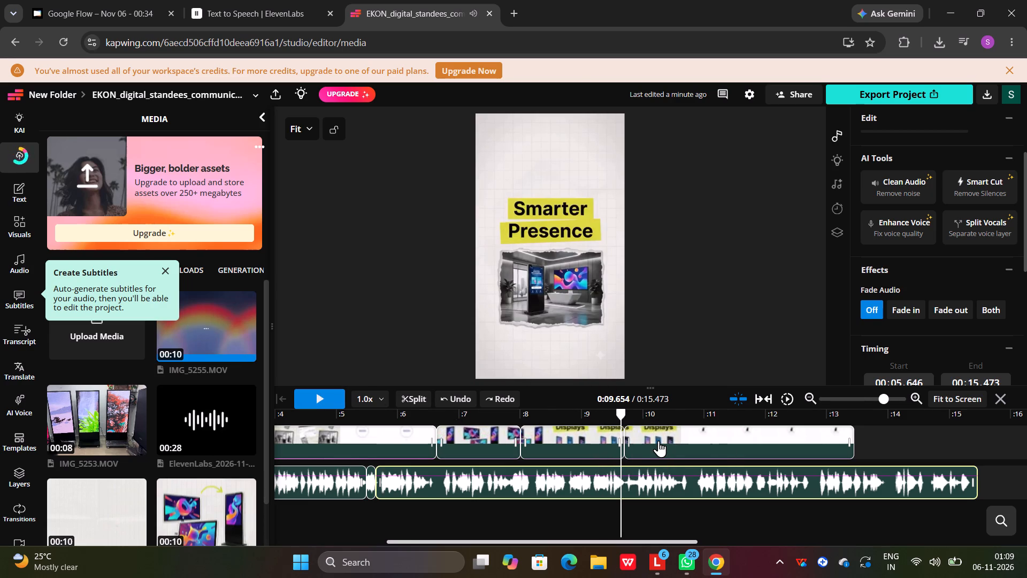
# Move the last video clip to start at about 11.72 s, ending with the voice-over, and play it to check the sync.
pyautogui.click(658, 440)
pyautogui.moveTo(658, 440); pyautogui.dragTo(794, 445)
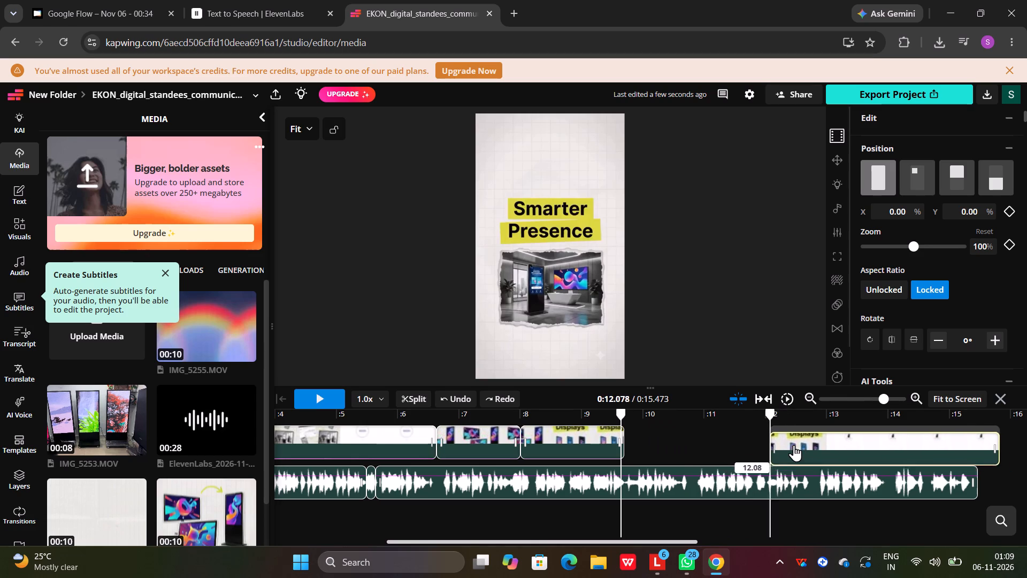
pyautogui.moveTo(794, 445); pyautogui.dragTo(782, 443)
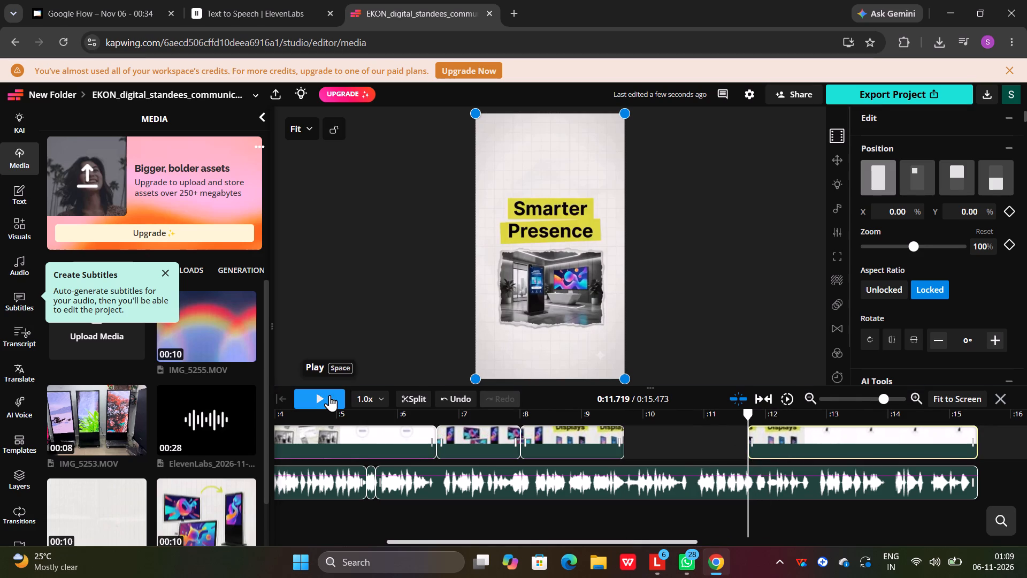
pyautogui.click(326, 395)
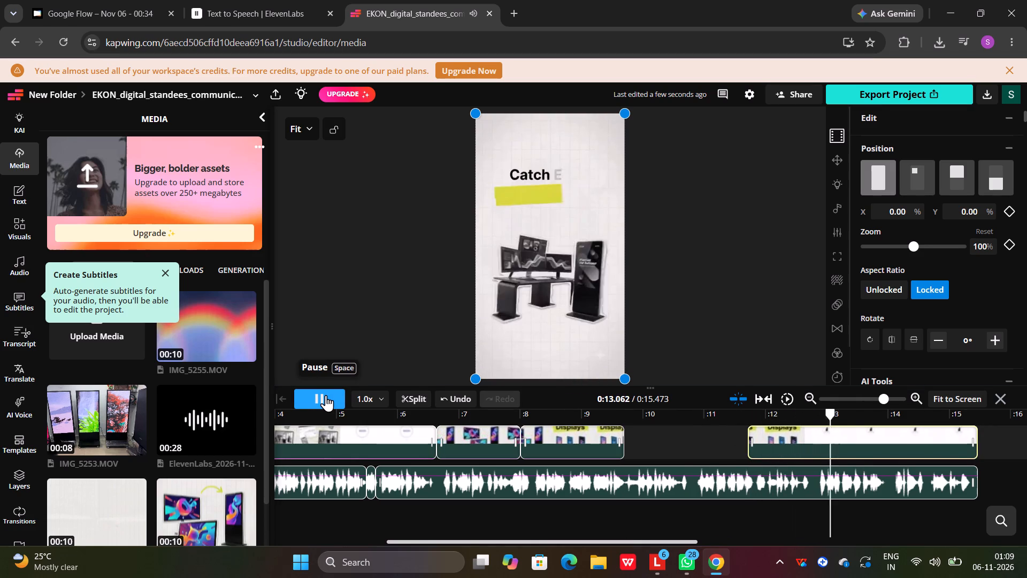
pyautogui.click(326, 395)
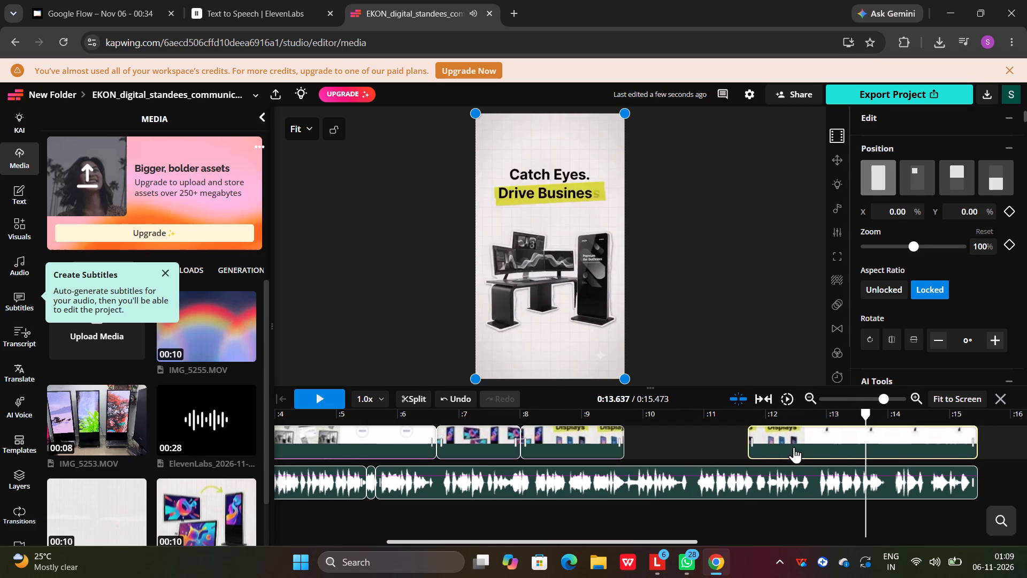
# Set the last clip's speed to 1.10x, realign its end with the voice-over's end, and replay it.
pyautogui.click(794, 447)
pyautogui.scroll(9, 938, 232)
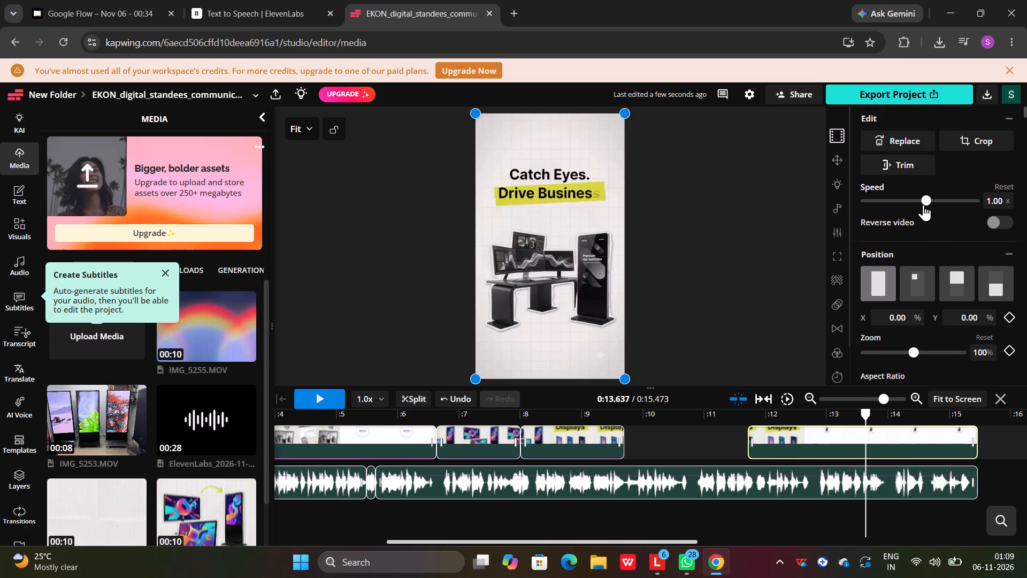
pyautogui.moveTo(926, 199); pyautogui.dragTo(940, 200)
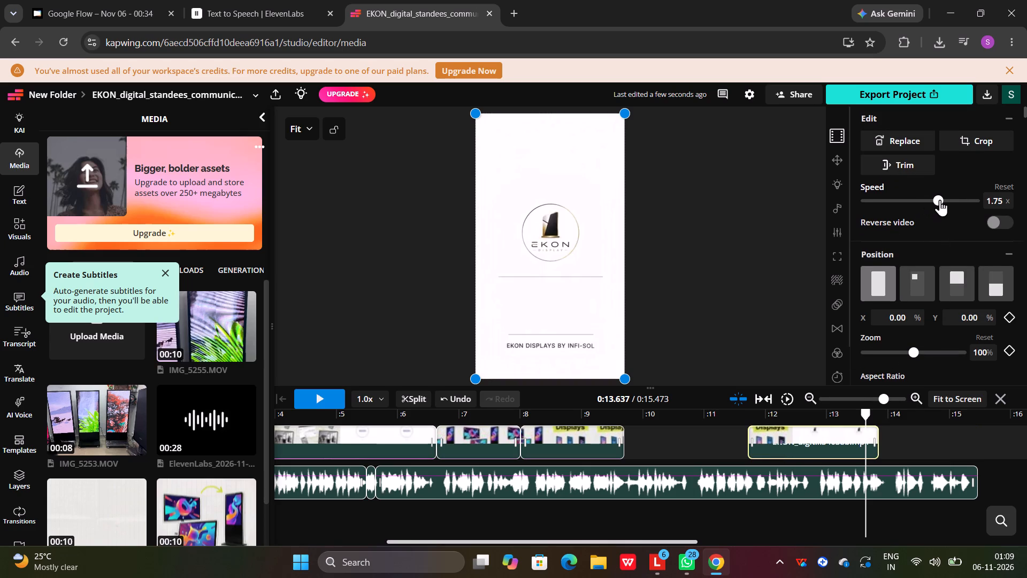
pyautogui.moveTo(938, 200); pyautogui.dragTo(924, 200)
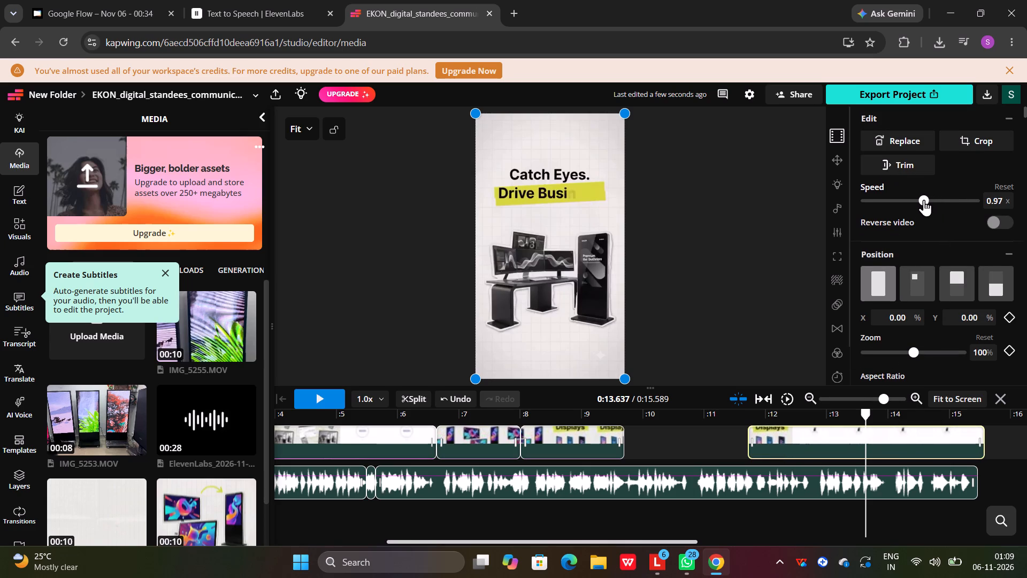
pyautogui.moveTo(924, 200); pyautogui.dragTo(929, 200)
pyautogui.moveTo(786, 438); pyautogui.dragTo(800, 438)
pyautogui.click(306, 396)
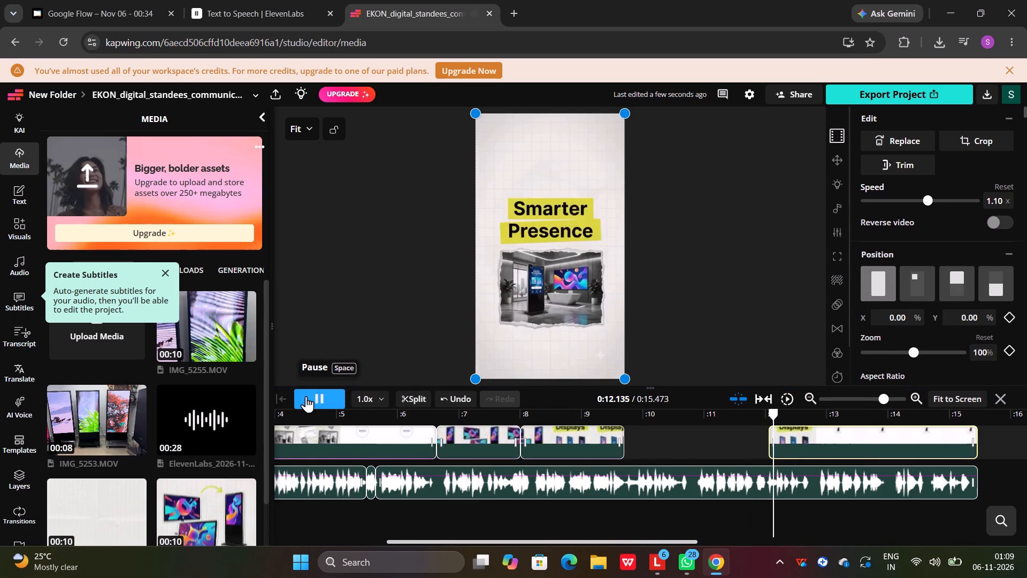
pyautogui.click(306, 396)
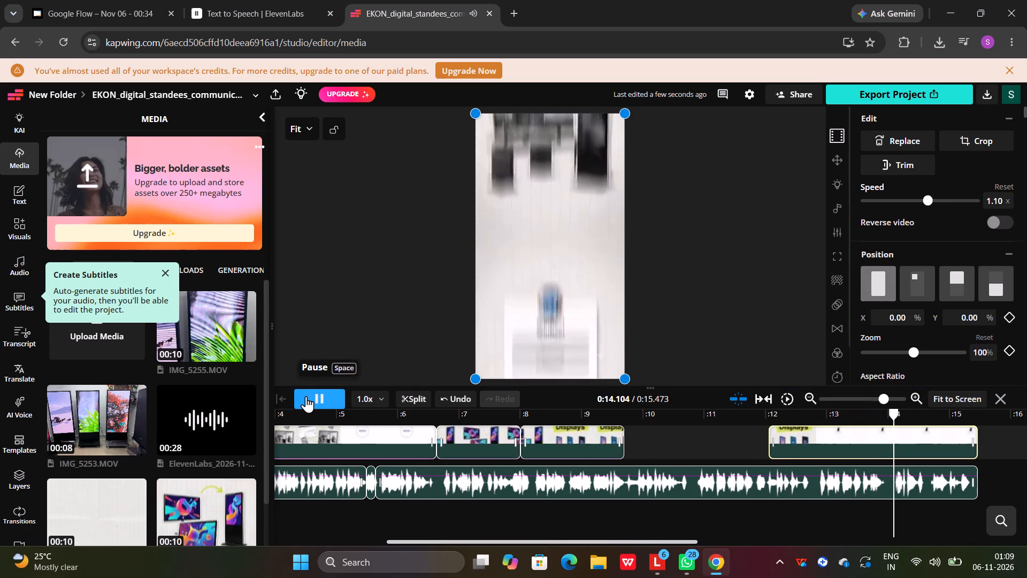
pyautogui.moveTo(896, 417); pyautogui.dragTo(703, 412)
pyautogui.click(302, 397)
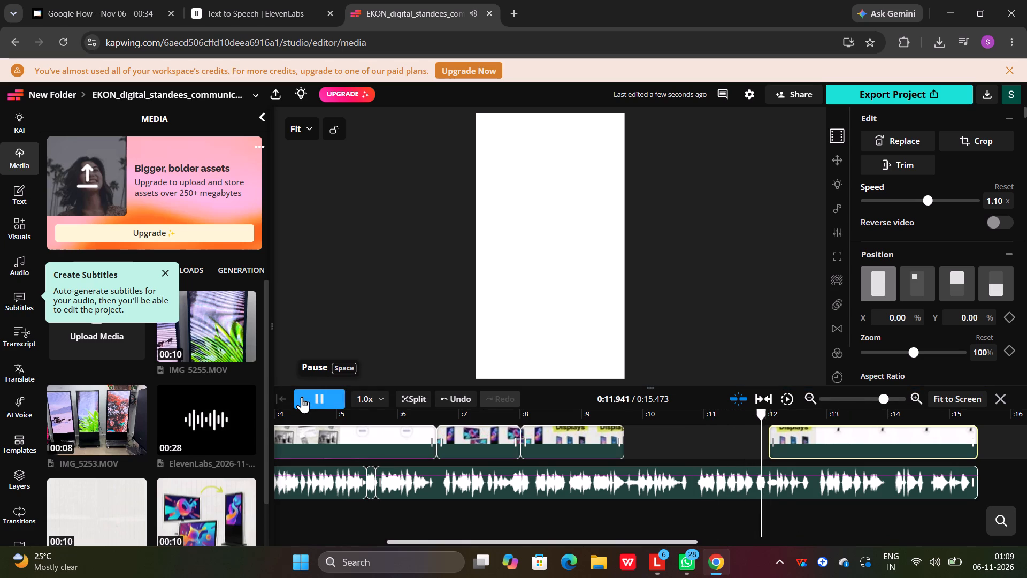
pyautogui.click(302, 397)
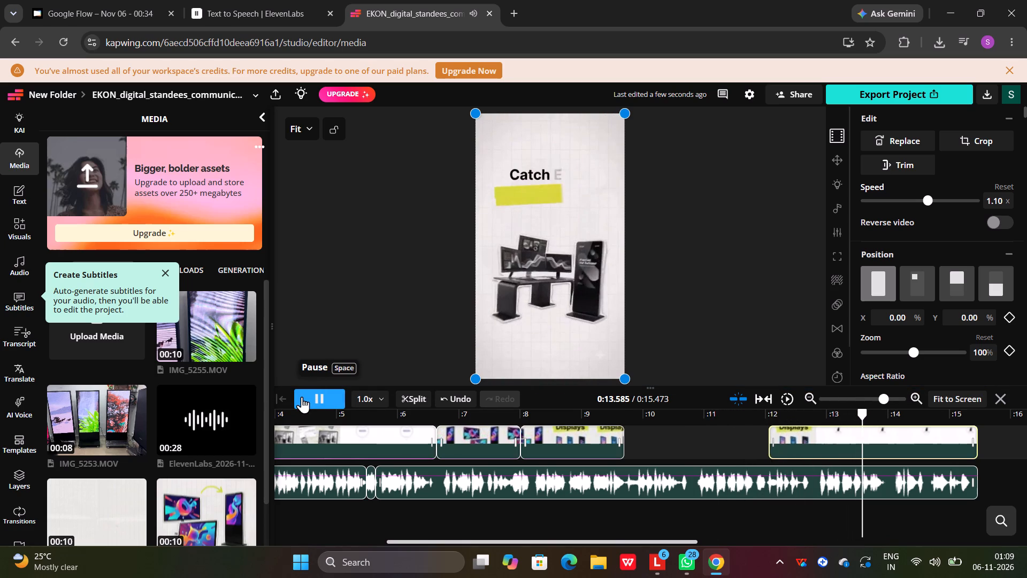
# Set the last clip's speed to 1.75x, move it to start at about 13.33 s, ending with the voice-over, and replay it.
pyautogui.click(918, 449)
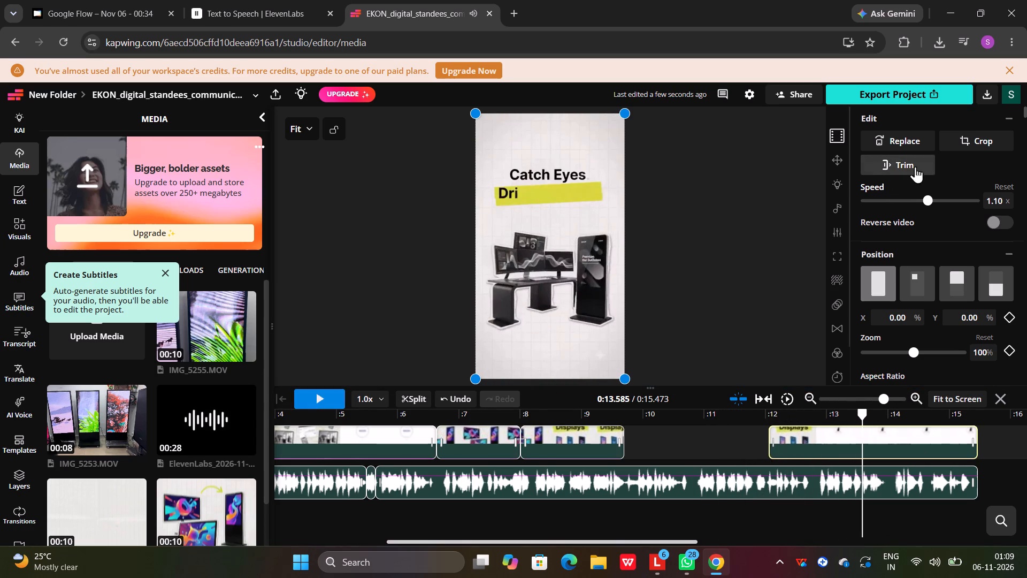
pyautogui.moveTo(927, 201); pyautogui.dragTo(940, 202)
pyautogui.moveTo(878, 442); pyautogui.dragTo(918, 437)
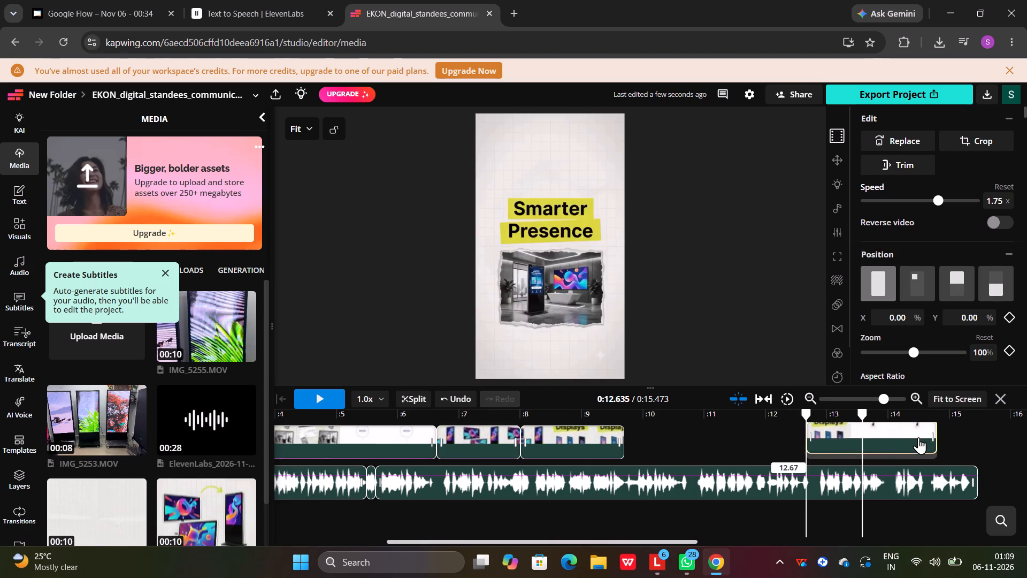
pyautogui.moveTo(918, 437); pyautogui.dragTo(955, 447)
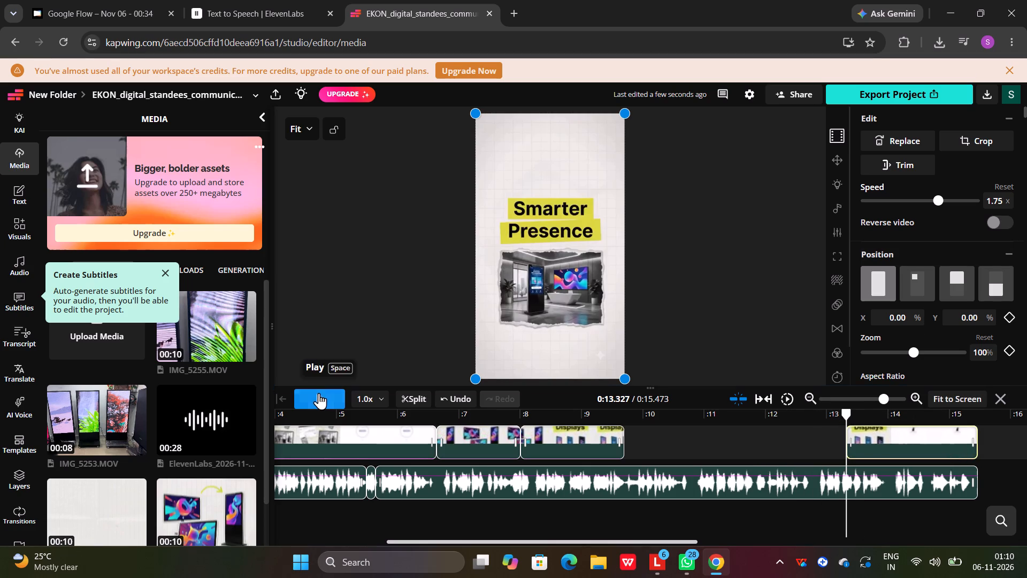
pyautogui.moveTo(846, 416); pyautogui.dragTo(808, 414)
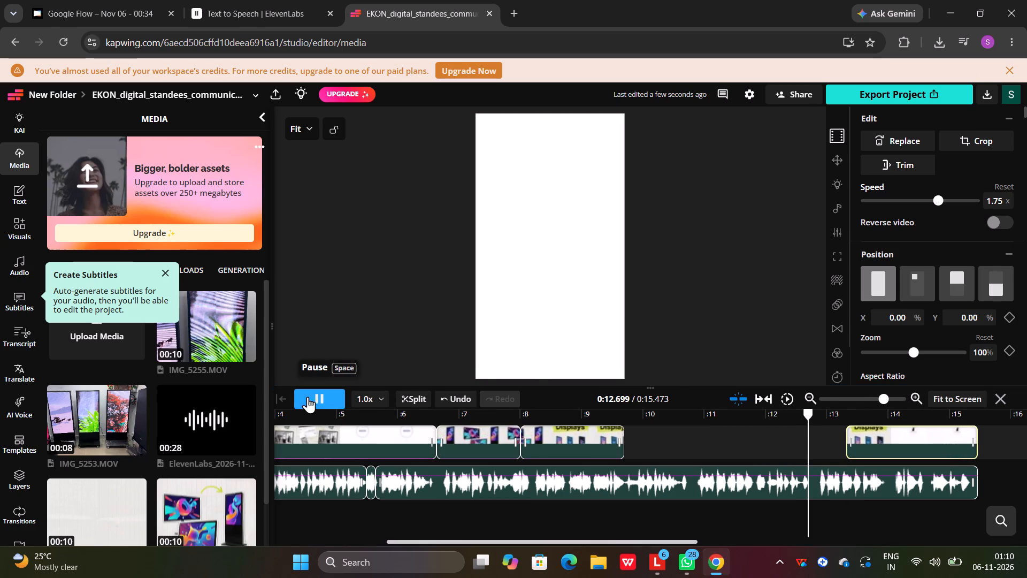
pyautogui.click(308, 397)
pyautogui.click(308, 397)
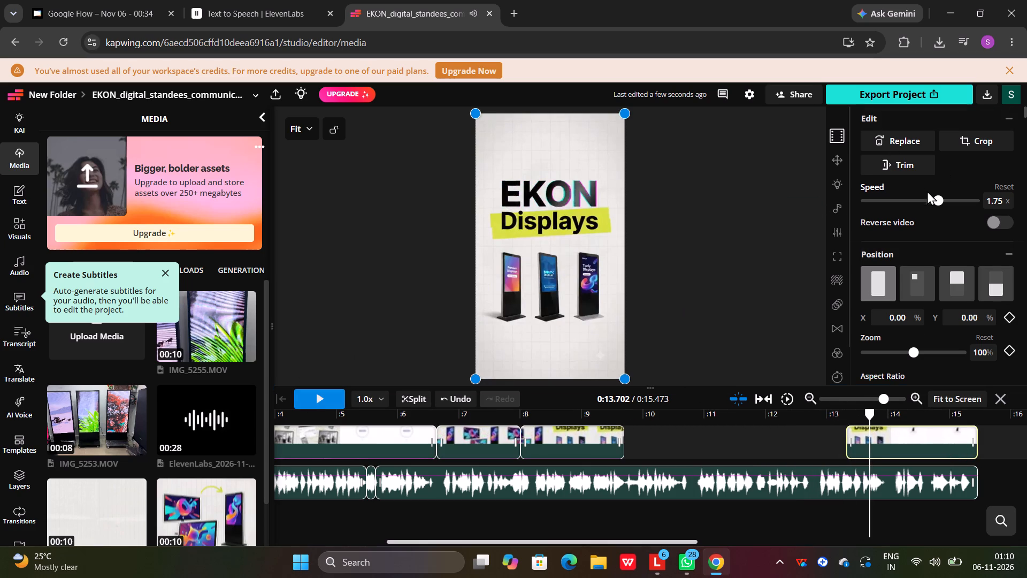
# Set the last video clip's speed to 1.45x and move it to start at about 12.88 s, ending with the voice-over.
pyautogui.click(938, 200)
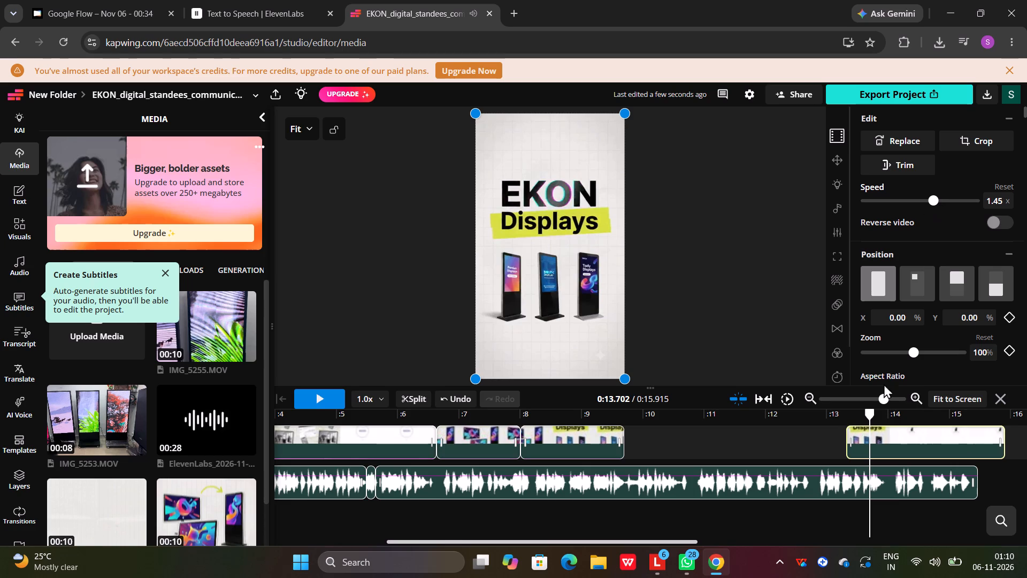
pyautogui.moveTo(900, 437); pyautogui.dragTo(871, 442)
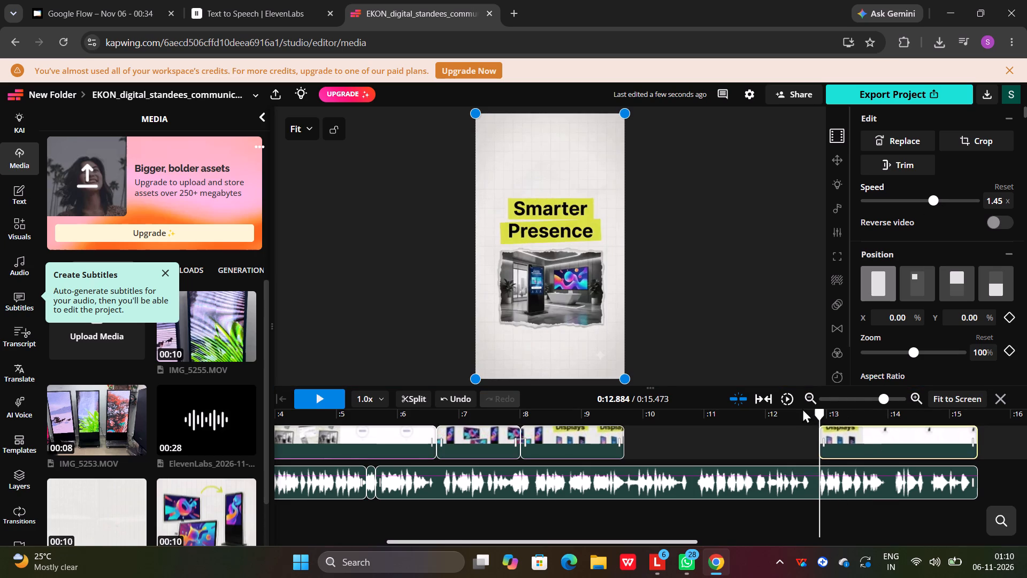
# Replay the start of the last clip from about 12.3 s to check its sync with the voice-over.
pyautogui.moveTo(818, 415); pyautogui.dragTo(784, 413)
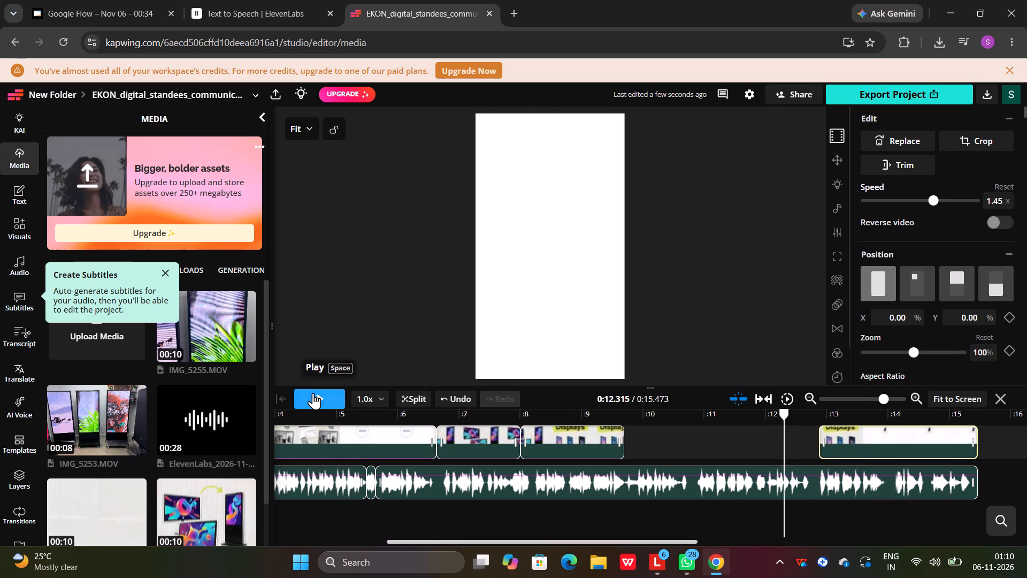
pyautogui.click(313, 393)
pyautogui.click(313, 393)
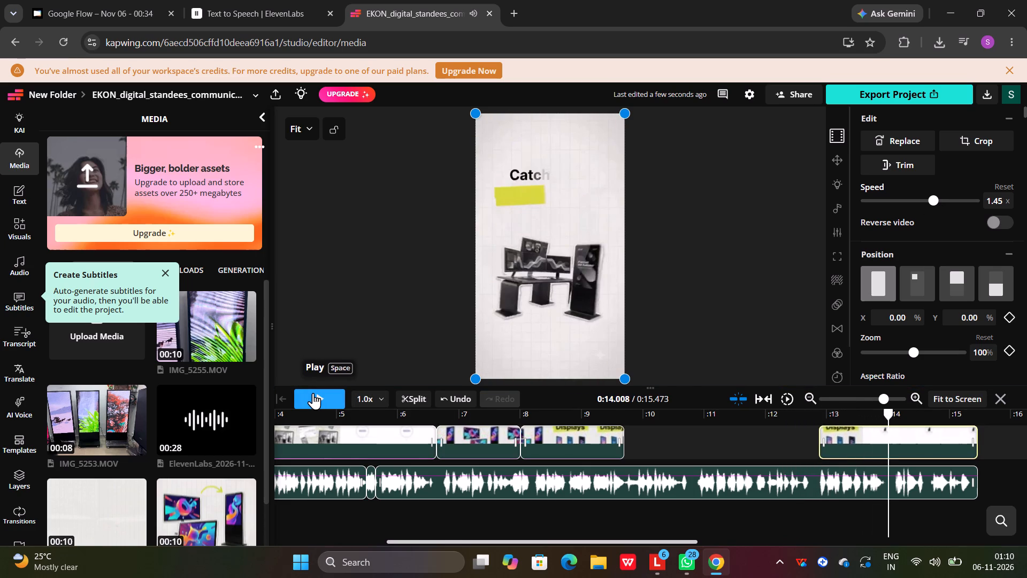
pyautogui.moveTo(892, 410); pyautogui.dragTo(804, 407)
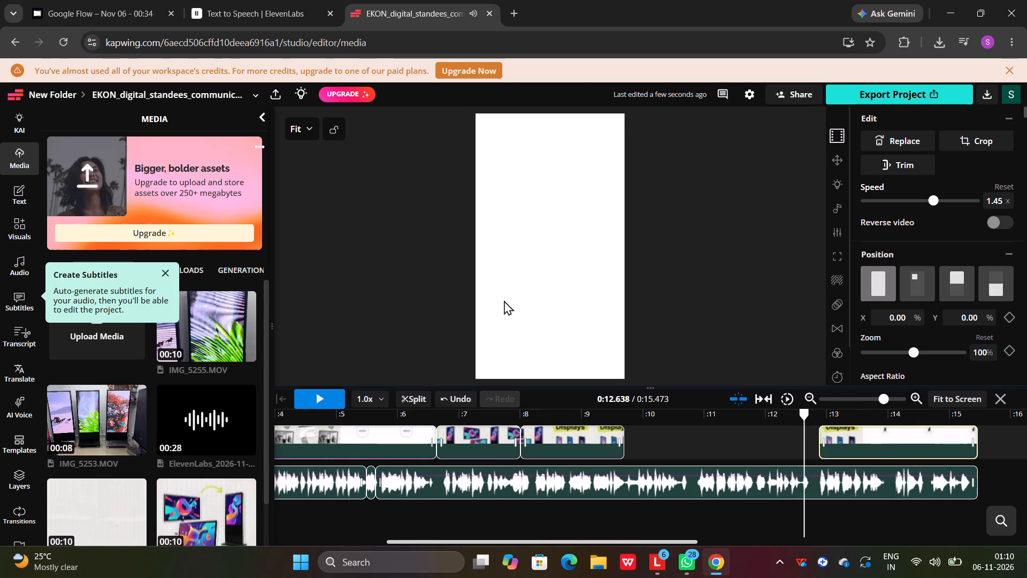
pyautogui.click(312, 398)
pyautogui.click(312, 398)
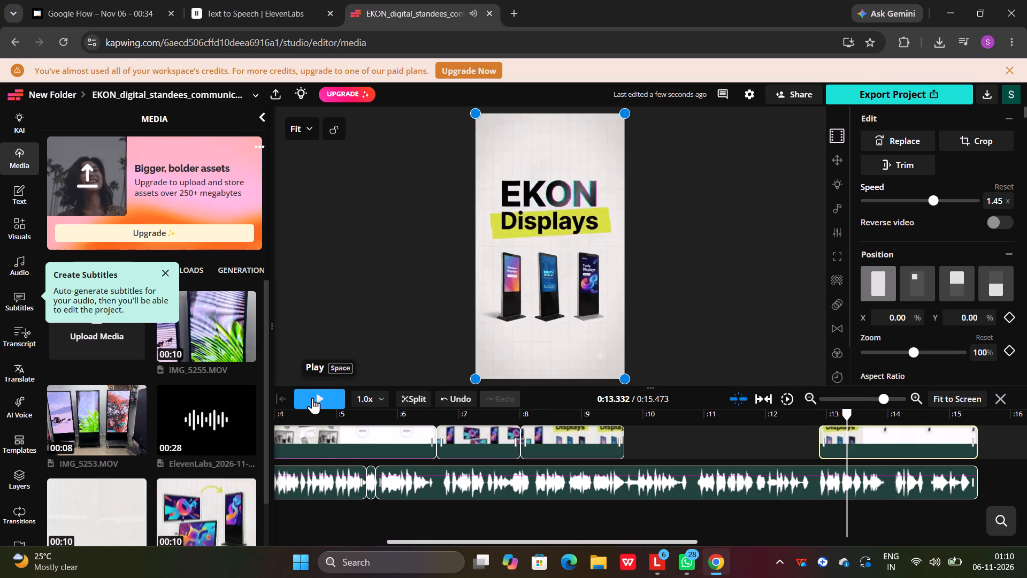
pyautogui.moveTo(841, 411); pyautogui.dragTo(808, 409)
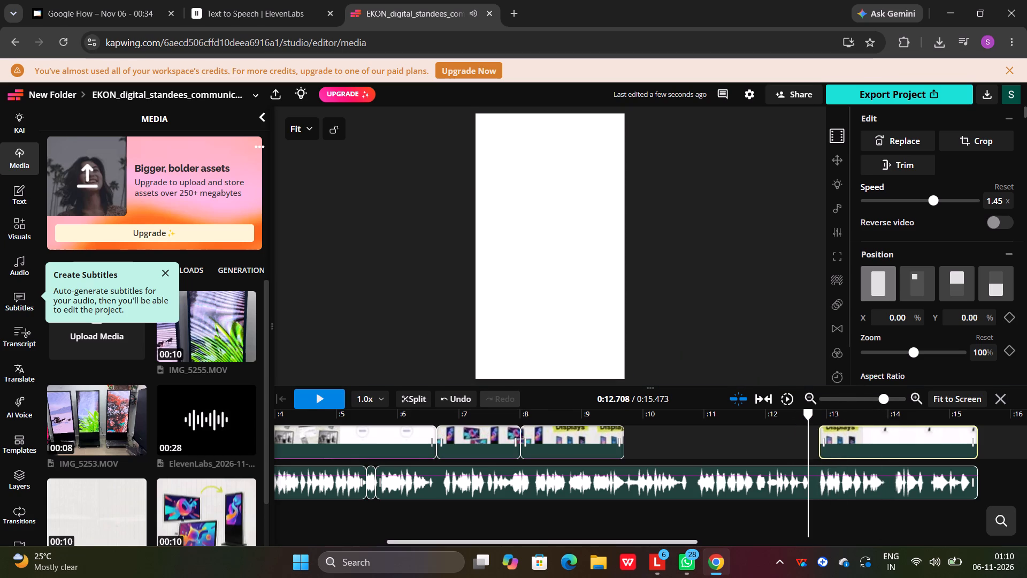
pyautogui.click(304, 392)
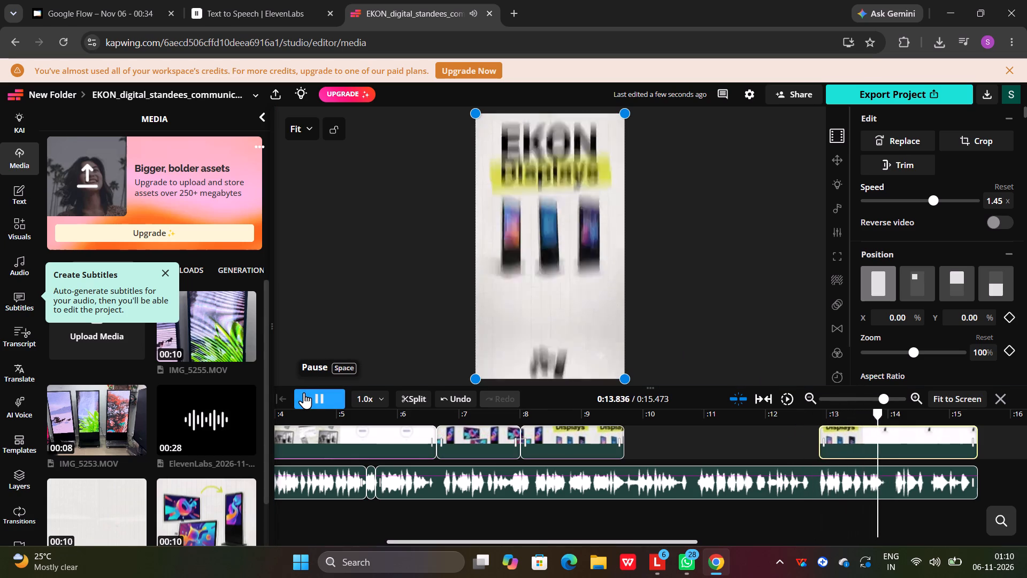
# Play the whole video from the beginning to the closing EKON logo, checking the scenes against the voice-over.
pyautogui.click(304, 392)
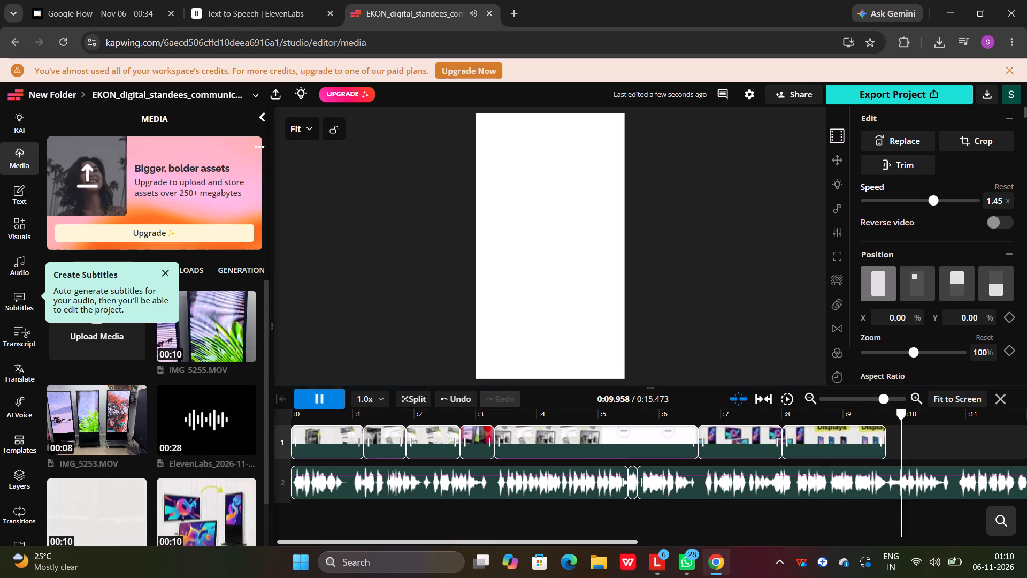
pyautogui.click(320, 393)
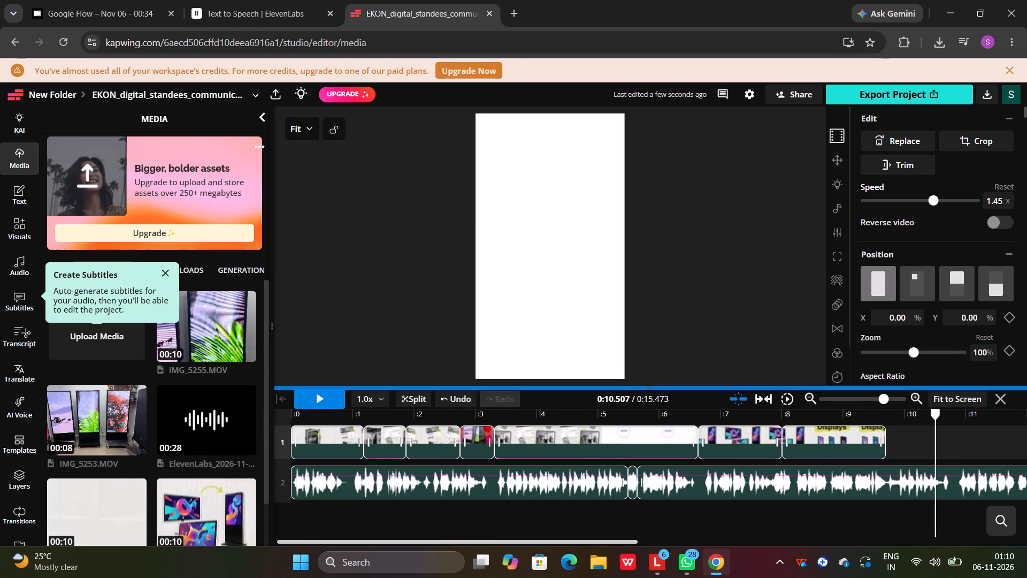
pyautogui.click(310, 397)
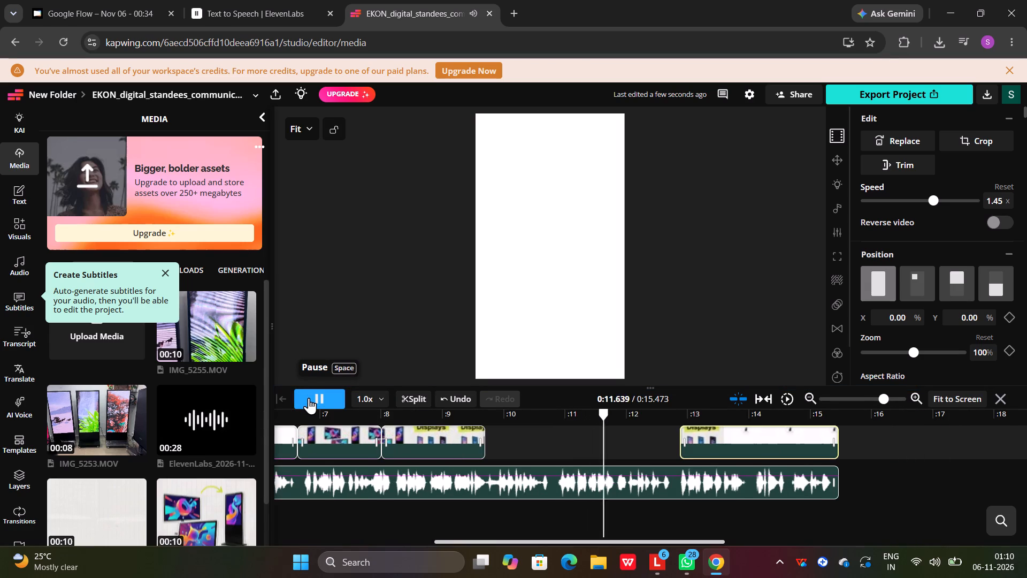
pyautogui.click(309, 398)
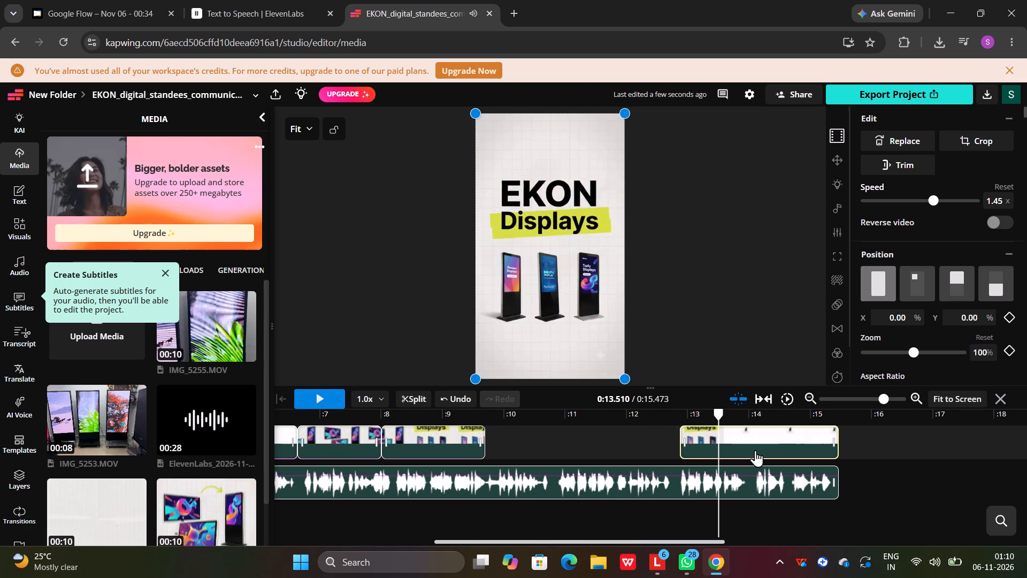
pyautogui.click(309, 403)
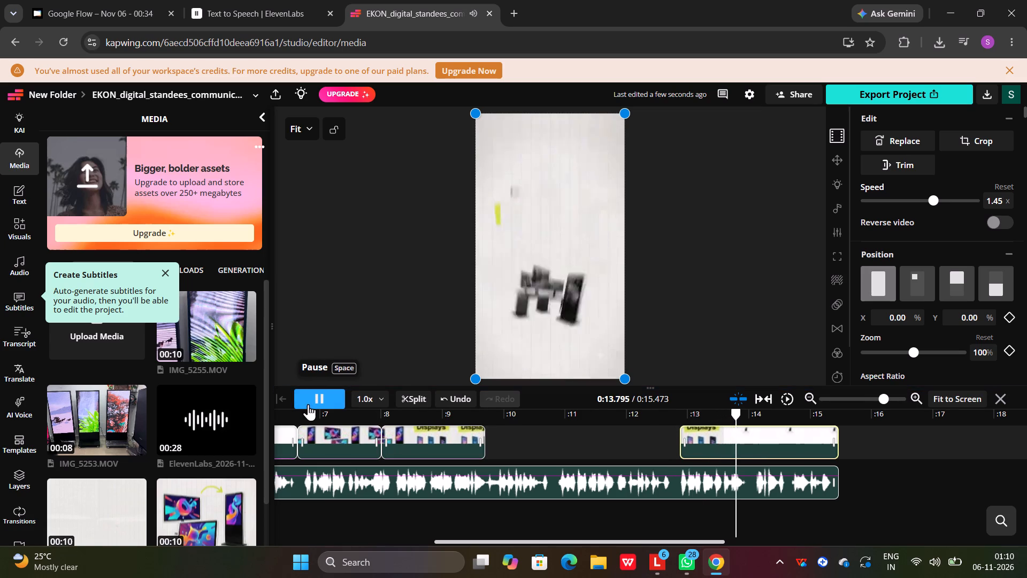
pyautogui.click(308, 404)
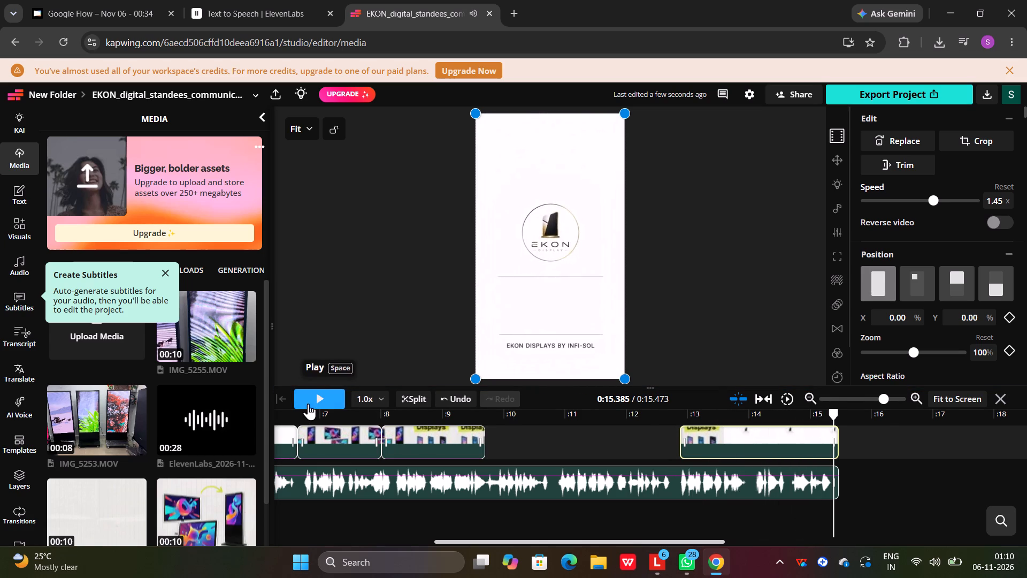
# Replay the "Vibrant Digital Visuals" and "Smarter Presence" clip and the gap after it, between about 8.1 s and 10.4 s.
pyautogui.moveTo(839, 421); pyautogui.dragTo(407, 455)
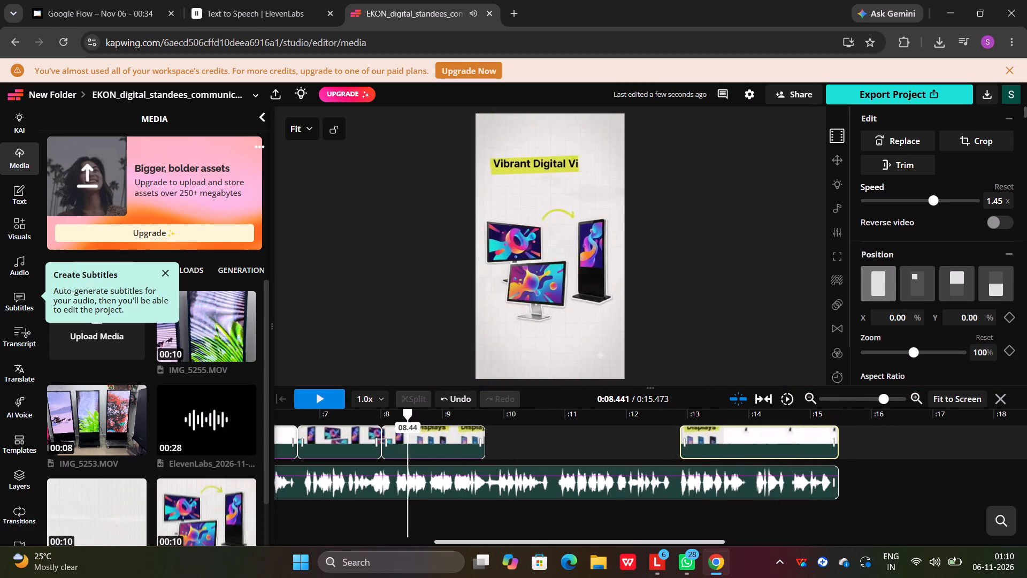
pyautogui.moveTo(407, 455); pyautogui.dragTo(404, 452)
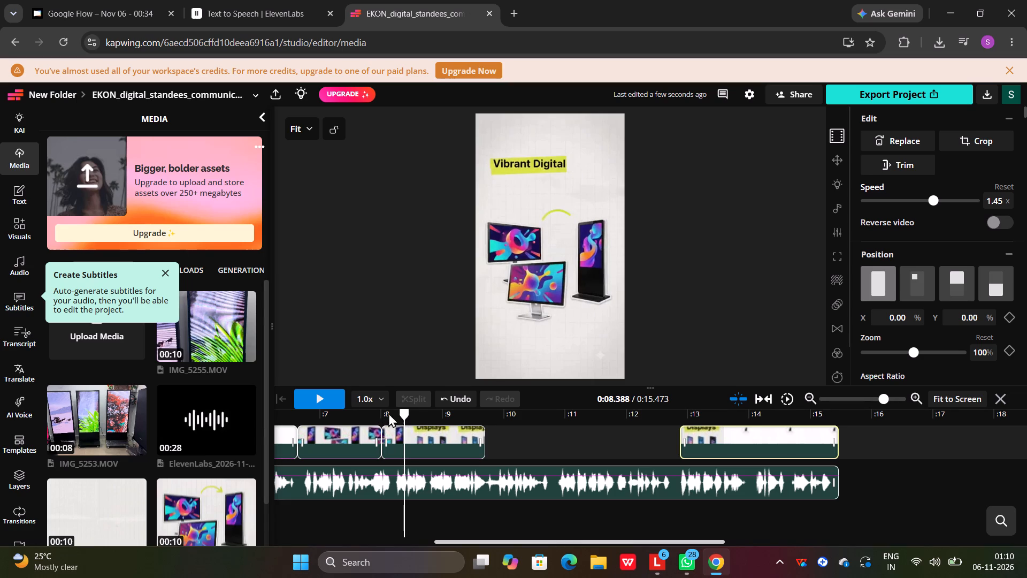
pyautogui.moveTo(408, 415); pyautogui.dragTo(387, 414)
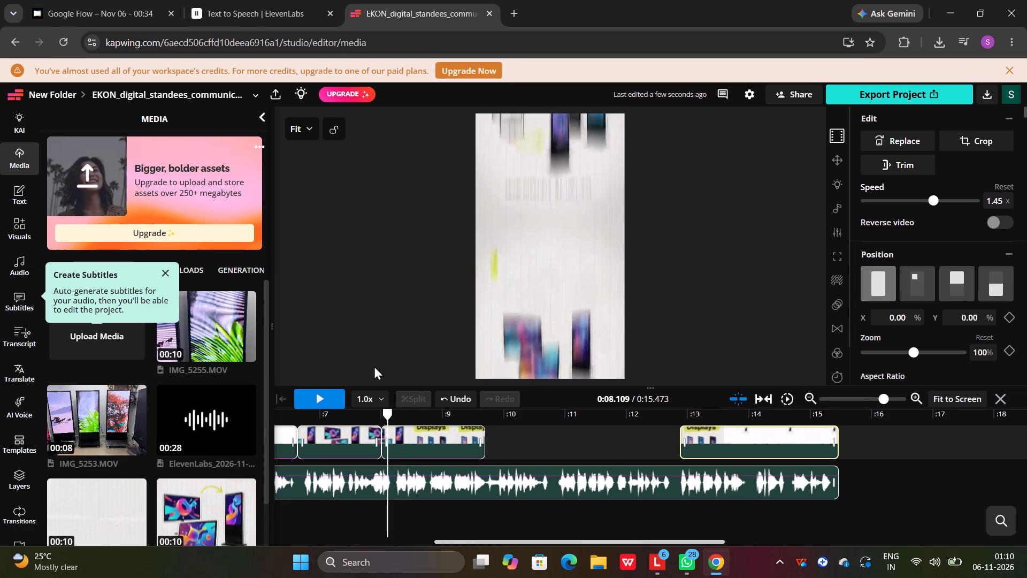
pyautogui.click(316, 398)
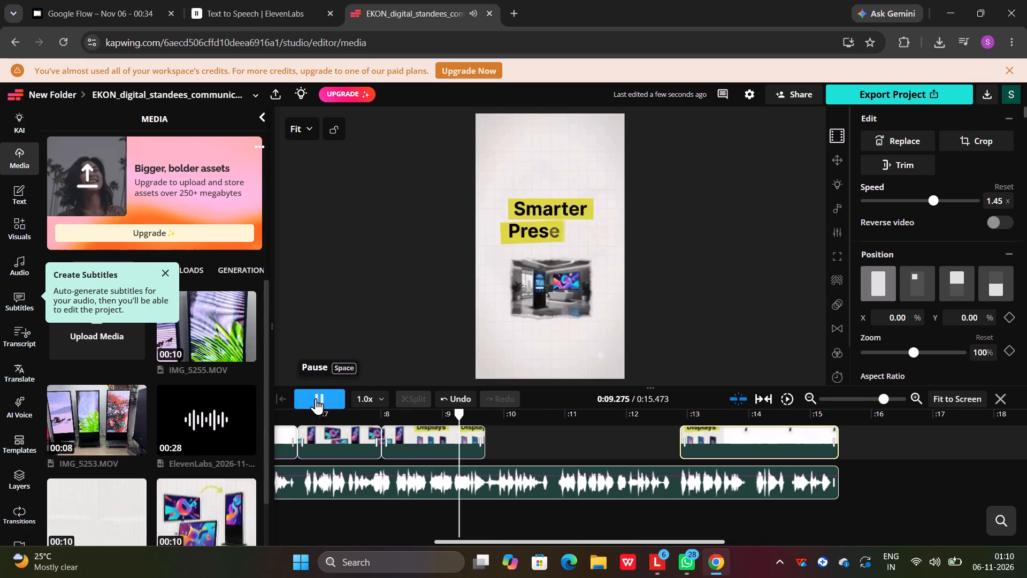
pyautogui.click(316, 398)
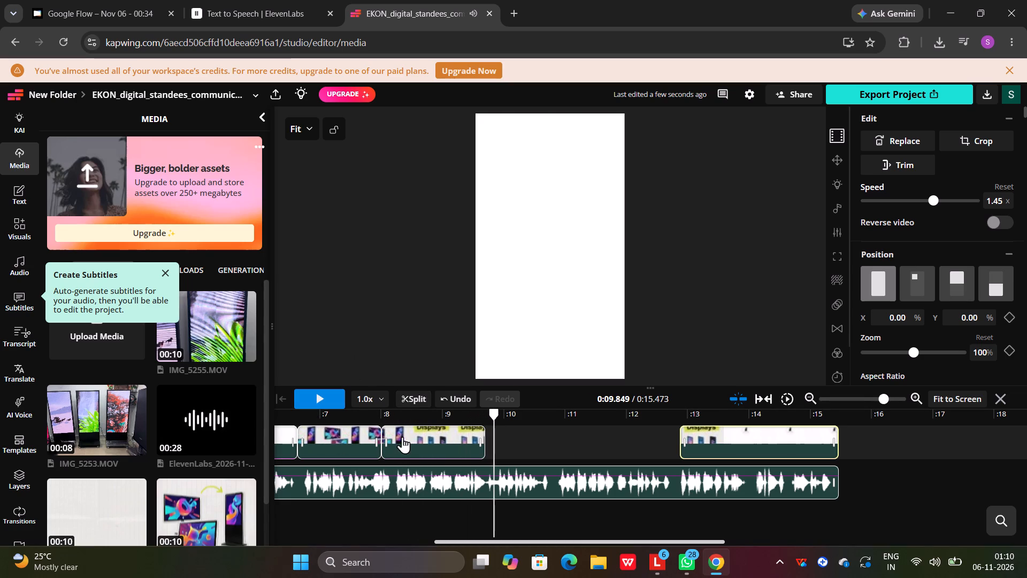
pyautogui.click(307, 393)
pyautogui.click(307, 393)
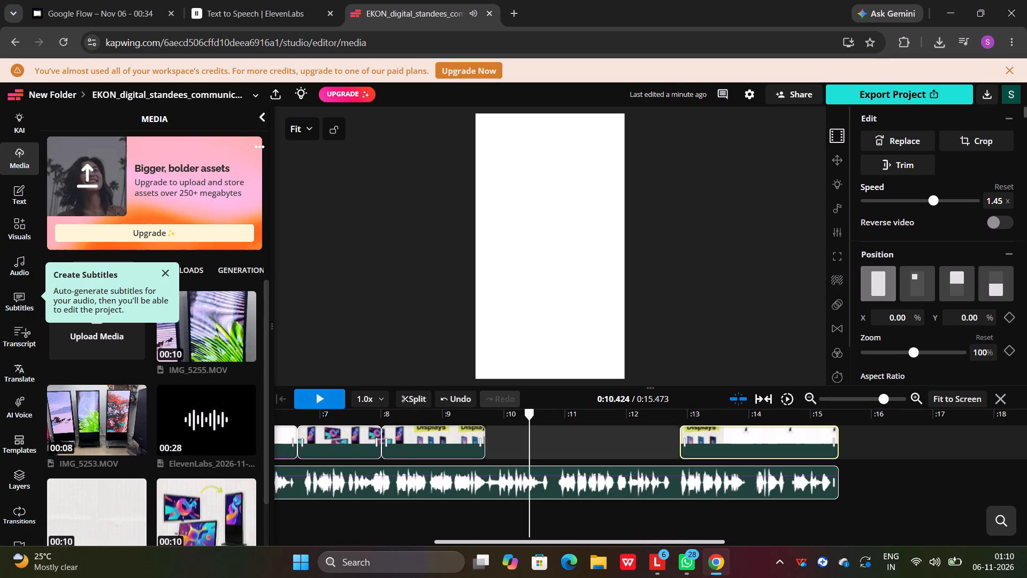
pyautogui.moveTo(530, 417); pyautogui.dragTo(463, 423)
pyautogui.click(316, 399)
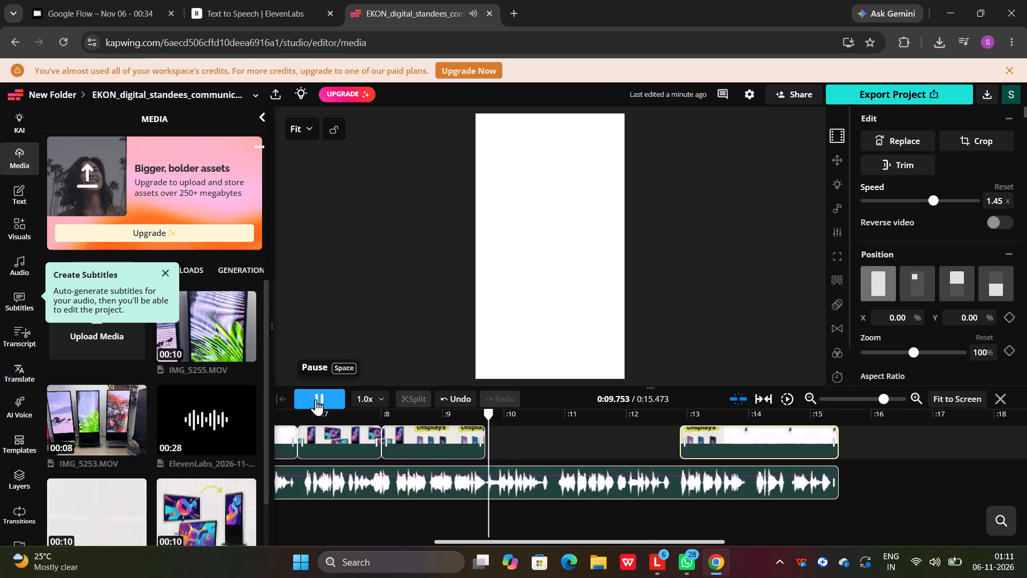
pyautogui.click(316, 399)
# Move the "Vibrant Digital Visuals" and "Smarter Presence" clip to start at about 9.92 s and play it against the voice-over.
pyautogui.moveTo(419, 446); pyautogui.dragTo(535, 450)
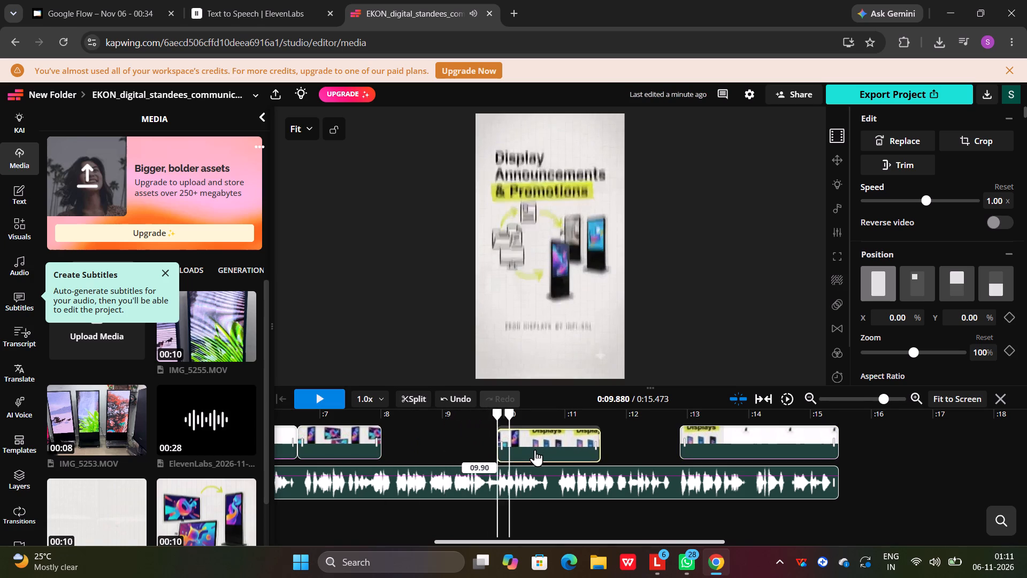
pyautogui.moveTo(535, 450); pyautogui.dragTo(536, 449)
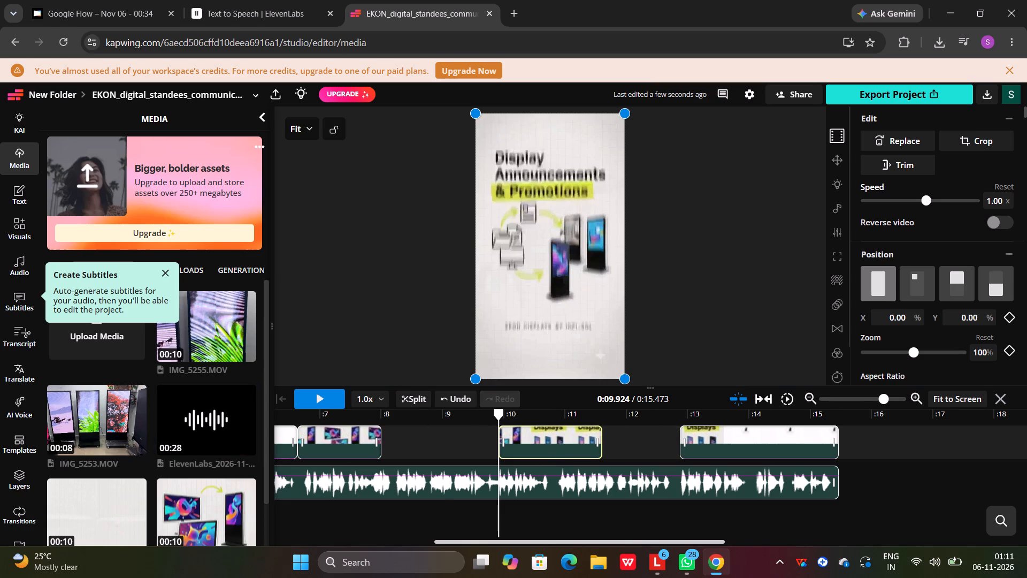
pyautogui.moveTo(500, 417); pyautogui.dragTo(412, 426)
pyautogui.click(317, 397)
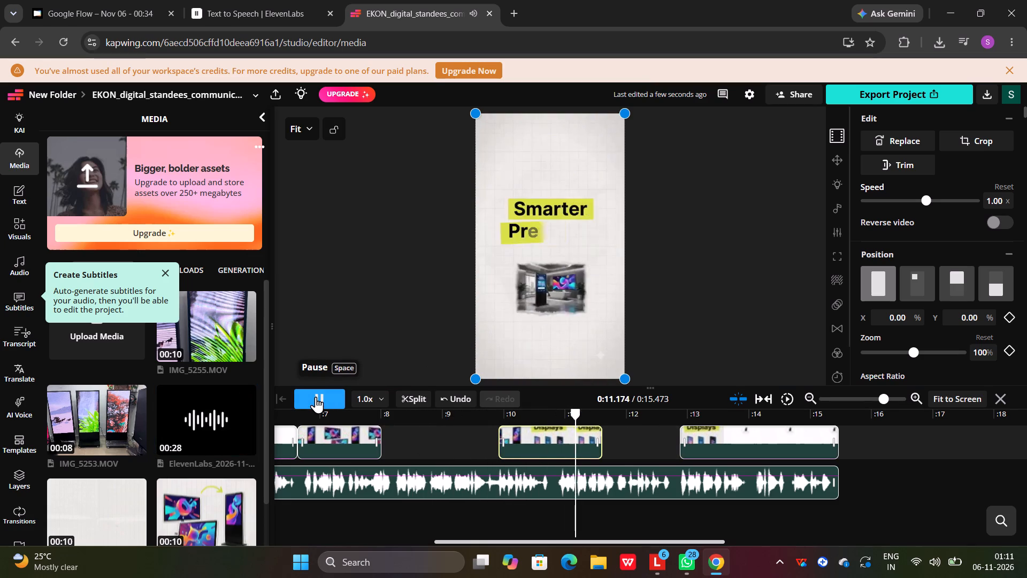
pyautogui.click(316, 397)
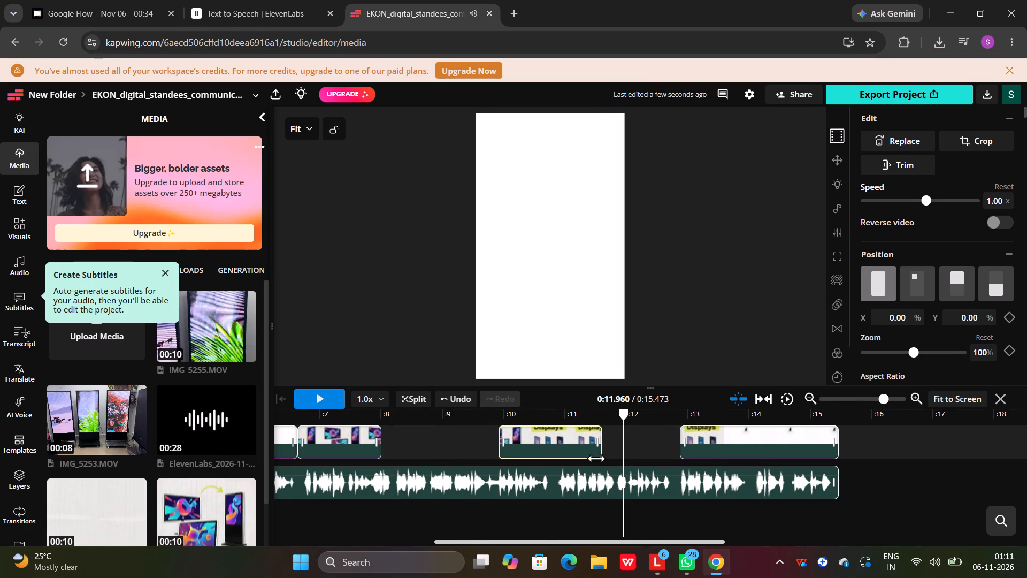
# Replay the change from "Vibrant Digital Visuals" to "Smarter Presence" between about 10.4 s and 11.3 s against the voice-over.
pyautogui.moveTo(626, 416); pyautogui.dragTo(605, 421)
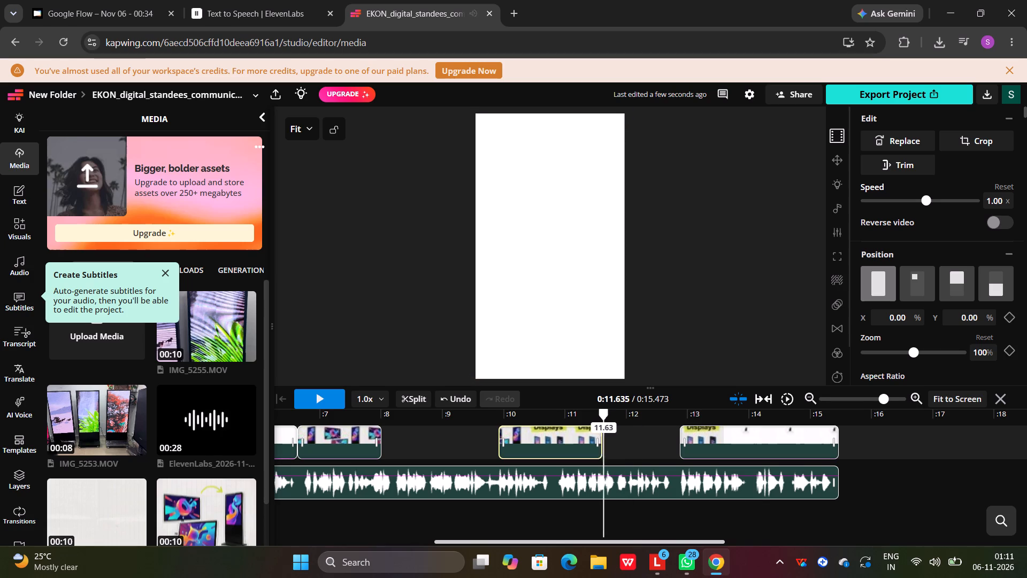
pyautogui.moveTo(605, 421); pyautogui.dragTo(601, 424)
pyautogui.moveTo(603, 410); pyautogui.dragTo(576, 414)
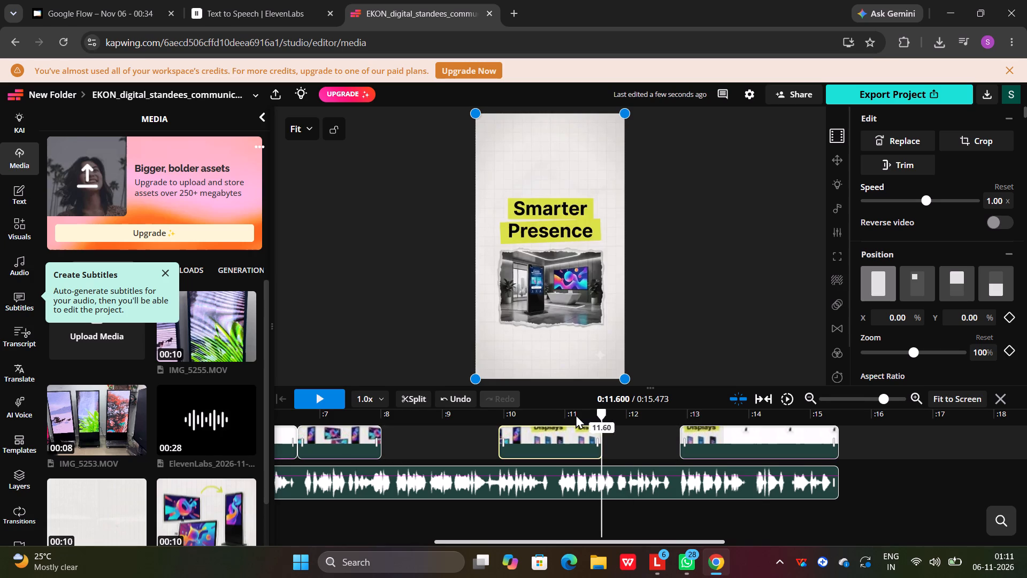
pyautogui.moveTo(576, 414); pyautogui.dragTo(542, 414)
pyautogui.click(325, 401)
pyautogui.click(324, 401)
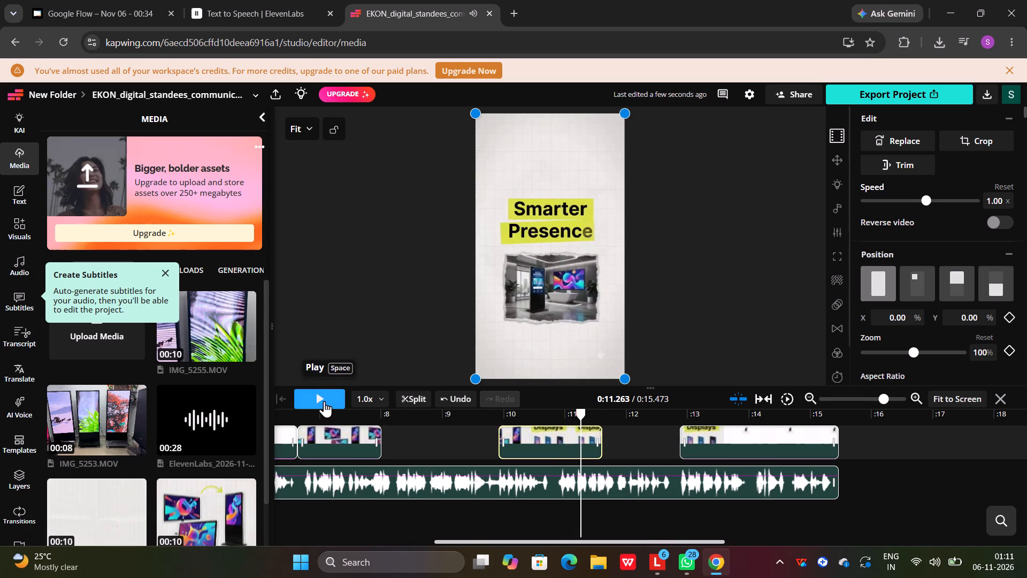
pyautogui.moveTo(583, 416); pyautogui.dragTo(551, 417)
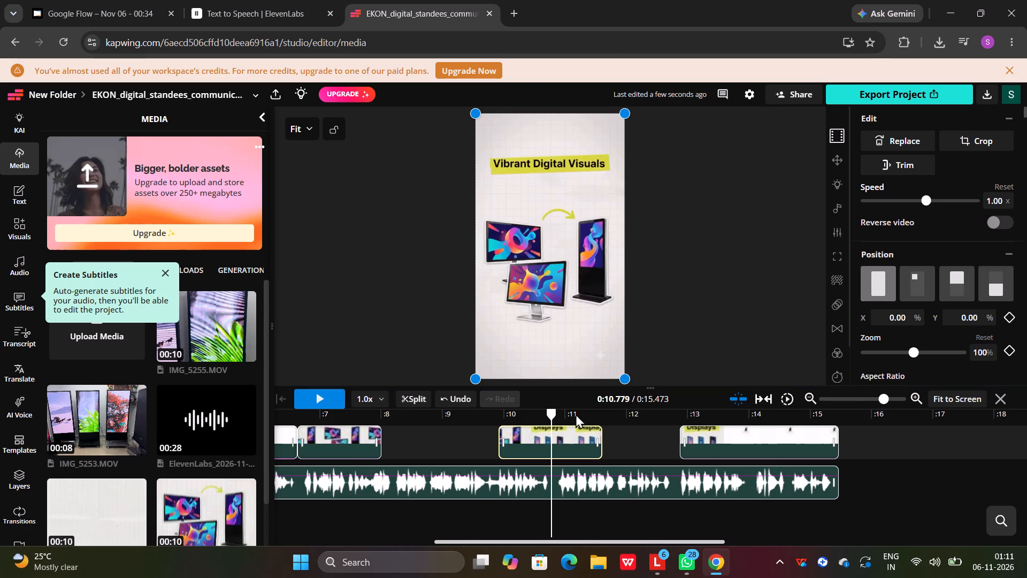
pyautogui.moveTo(551, 414); pyautogui.dragTo(530, 414)
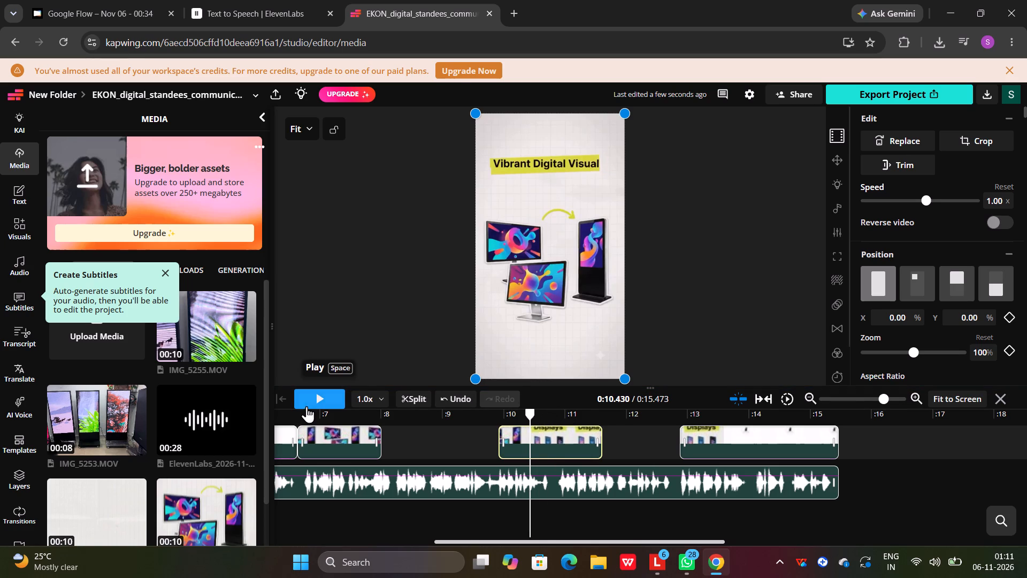
pyautogui.click(308, 402)
pyautogui.click(308, 402)
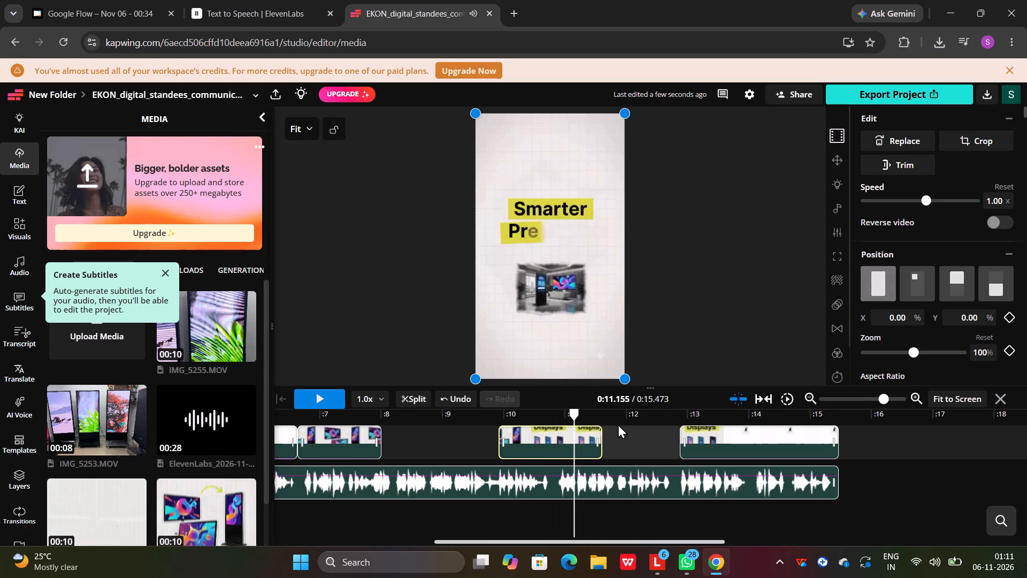
# Split the voice-over at about 11.03 s, leaving the video clip above it whole, and replay across the cut.
pyautogui.moveTo(579, 414); pyautogui.dragTo(566, 413)
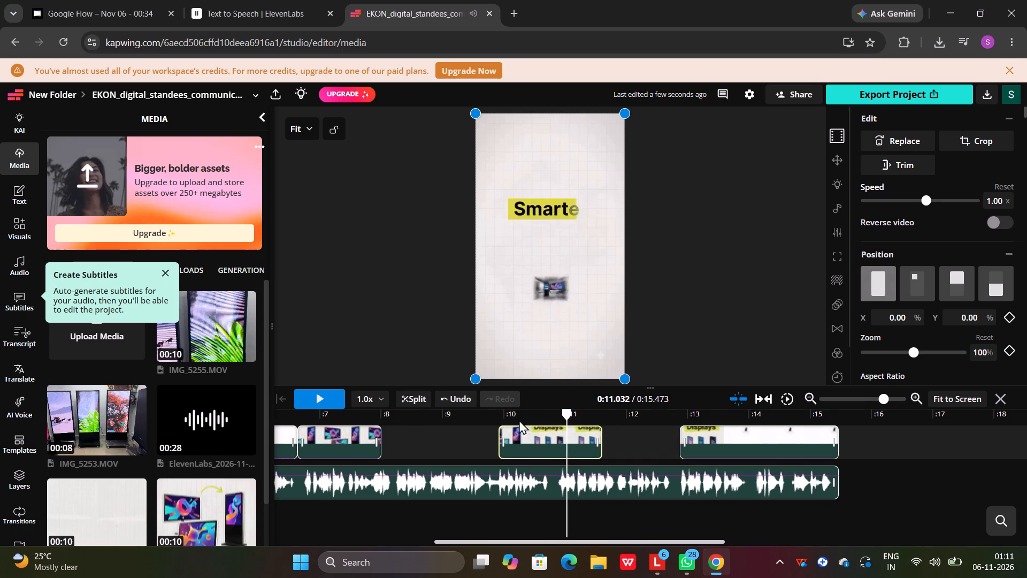
pyautogui.click(413, 398)
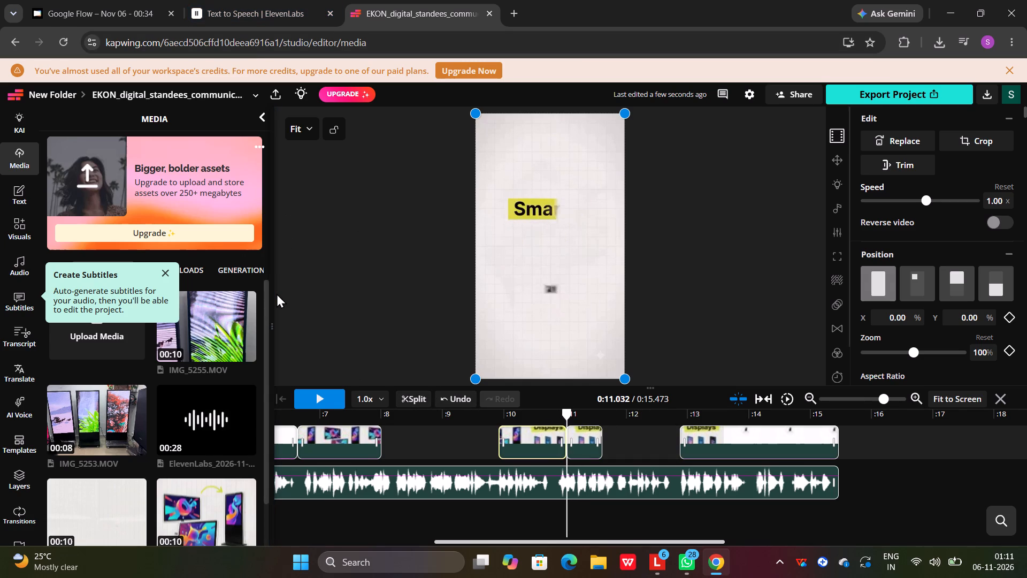
pyautogui.hotkey('ctrl', 'z')
pyautogui.click(548, 489)
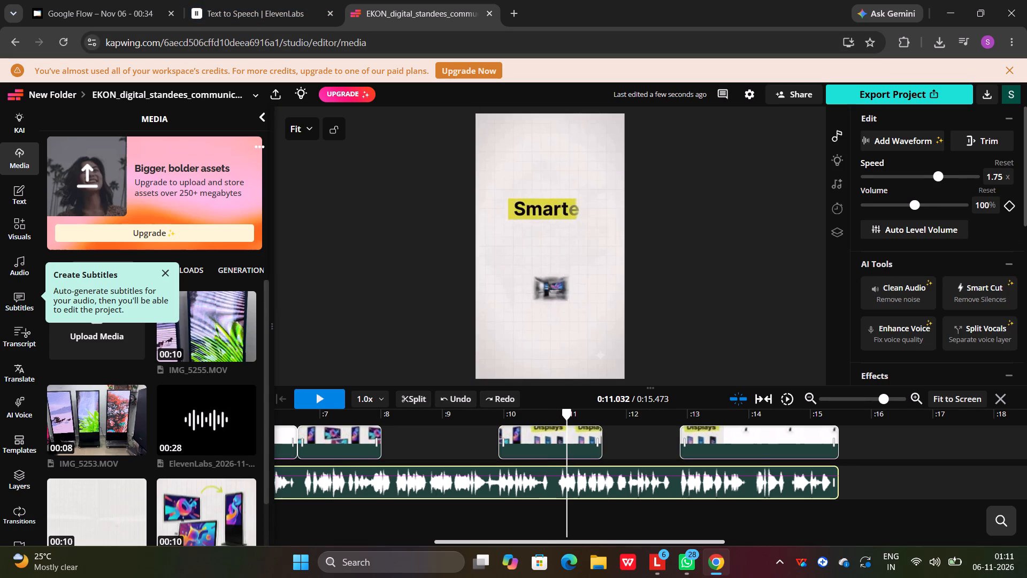
pyautogui.click(408, 402)
pyautogui.moveTo(566, 420); pyautogui.dragTo(514, 416)
pyautogui.click(312, 398)
pyautogui.click(312, 397)
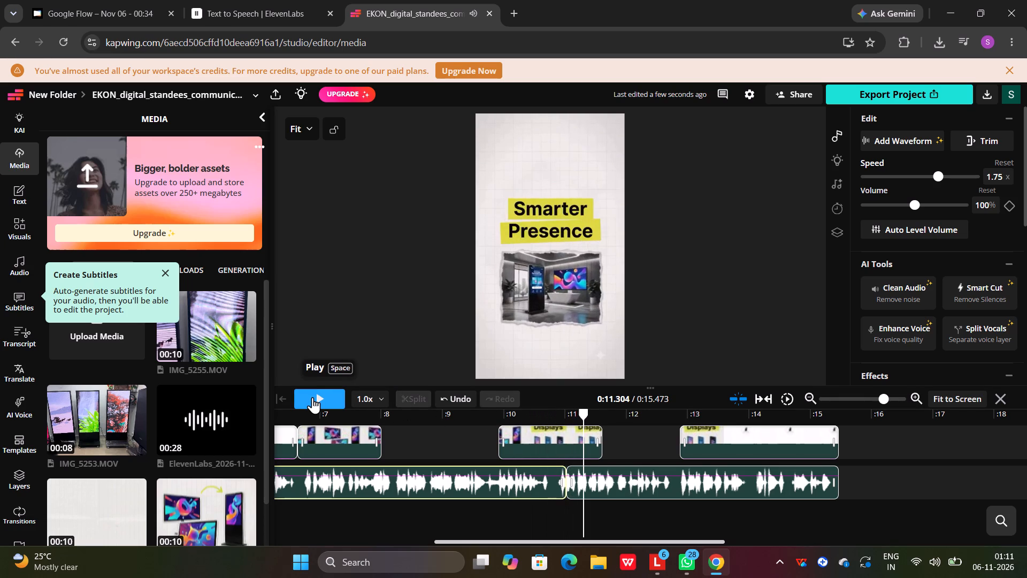
# Replay the voice-over after the "Smarter Presence" scene, between about 11.3 s and 12.7 s, to find where its phrases break.
pyautogui.click(312, 397)
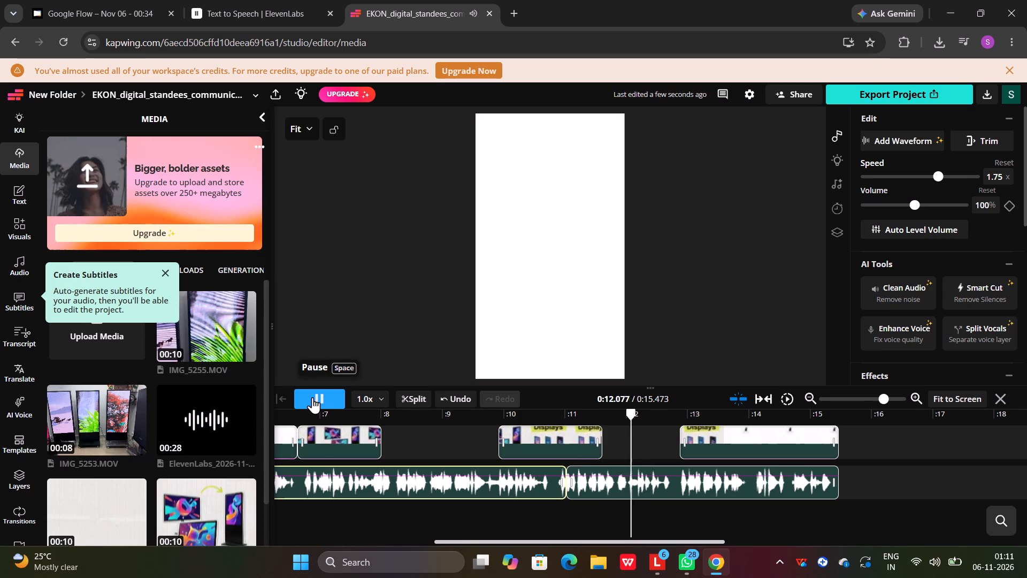
pyautogui.click(312, 397)
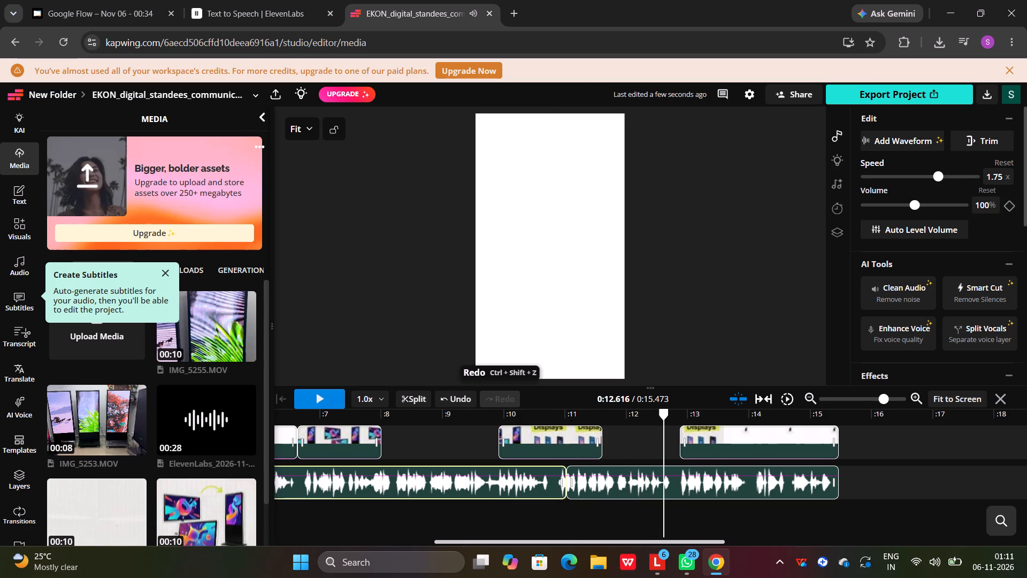
pyautogui.moveTo(661, 414); pyautogui.dragTo(640, 415)
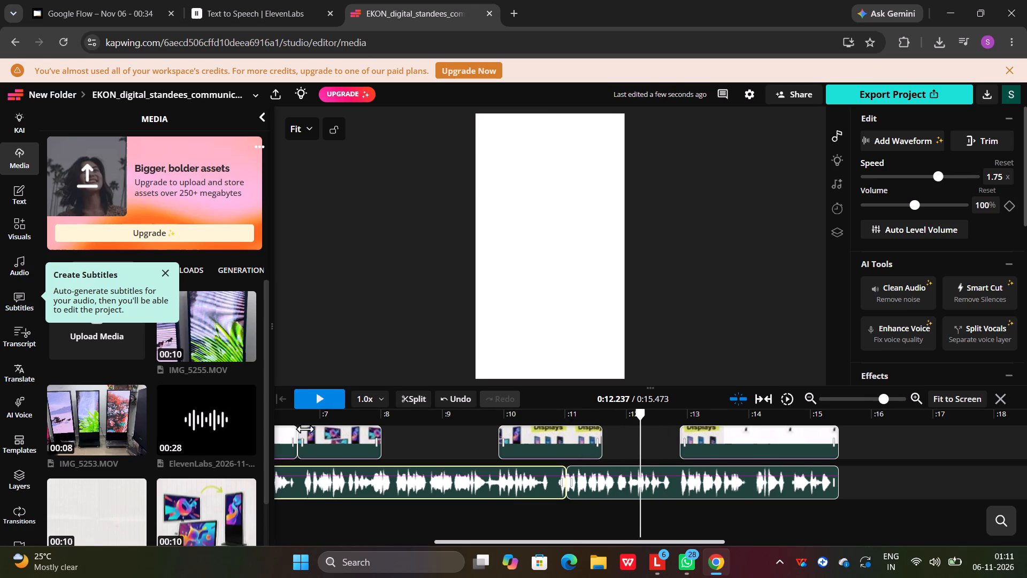
pyautogui.click(320, 397)
pyautogui.click(320, 397)
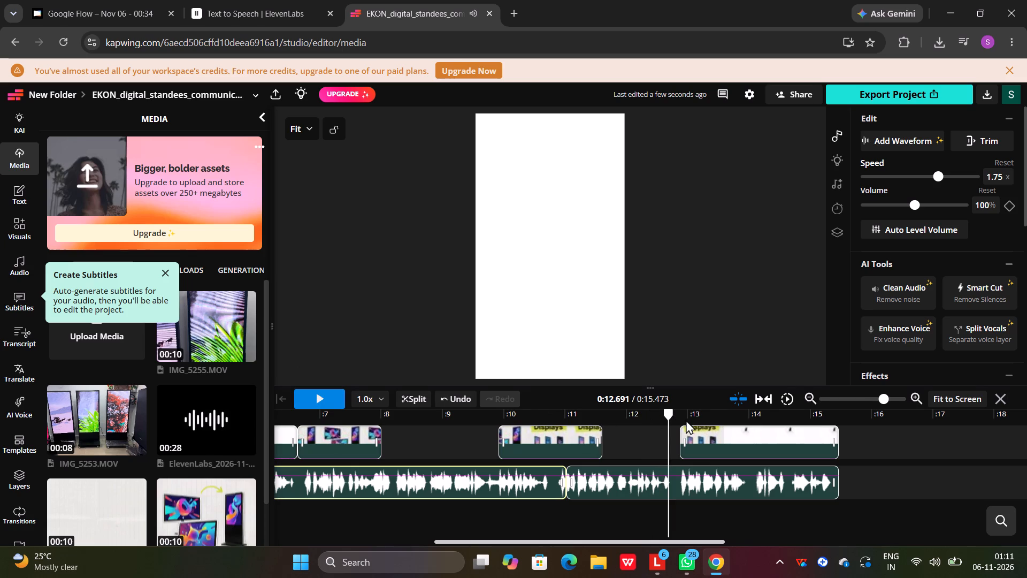
pyautogui.moveTo(666, 410); pyautogui.dragTo(611, 410)
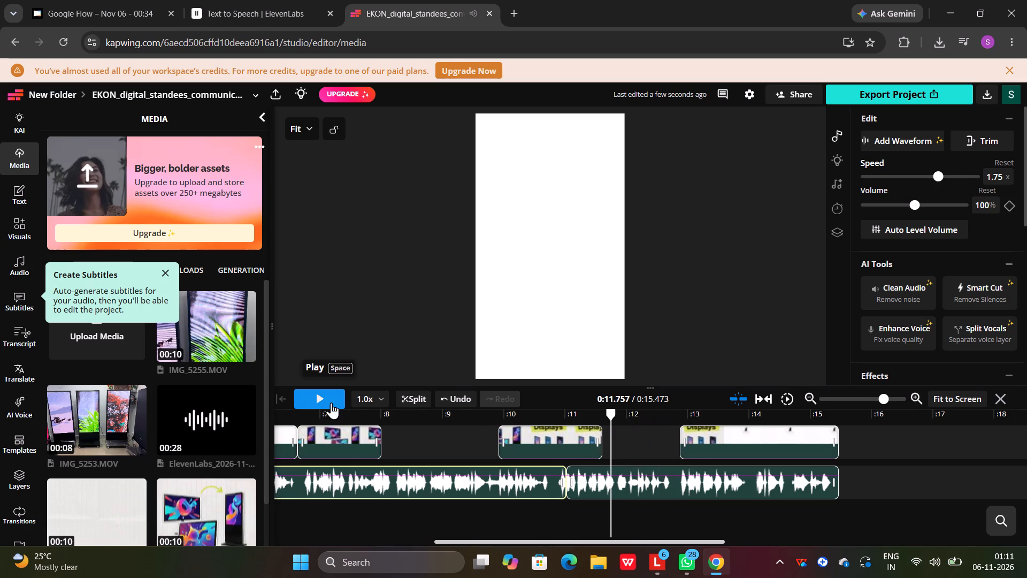
pyautogui.click(325, 401)
pyautogui.click(325, 401)
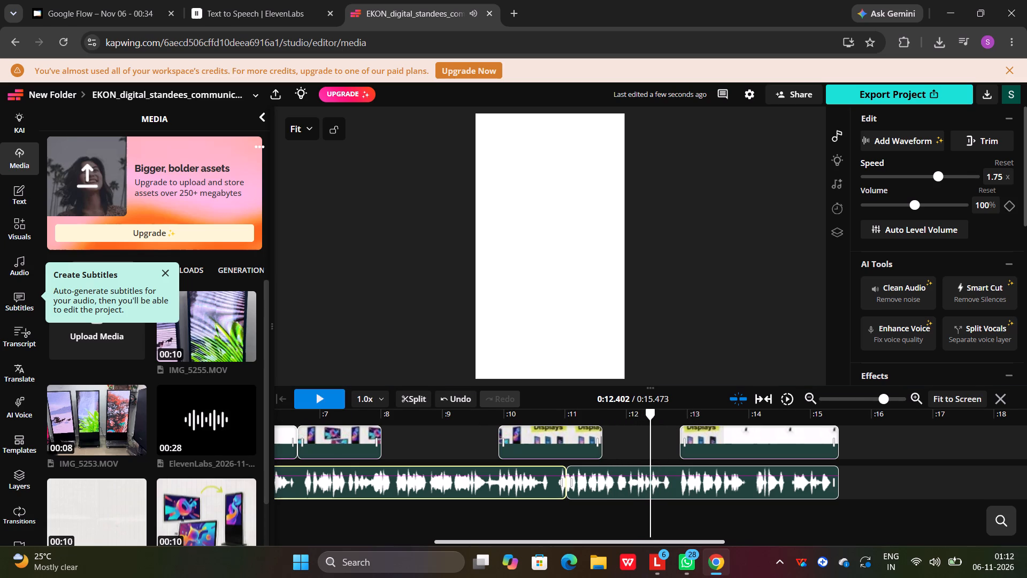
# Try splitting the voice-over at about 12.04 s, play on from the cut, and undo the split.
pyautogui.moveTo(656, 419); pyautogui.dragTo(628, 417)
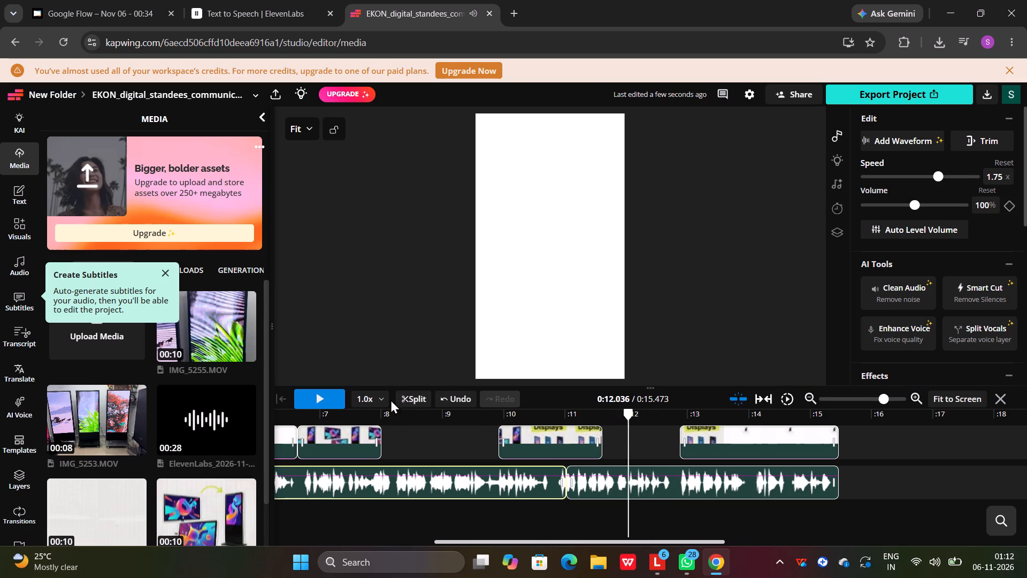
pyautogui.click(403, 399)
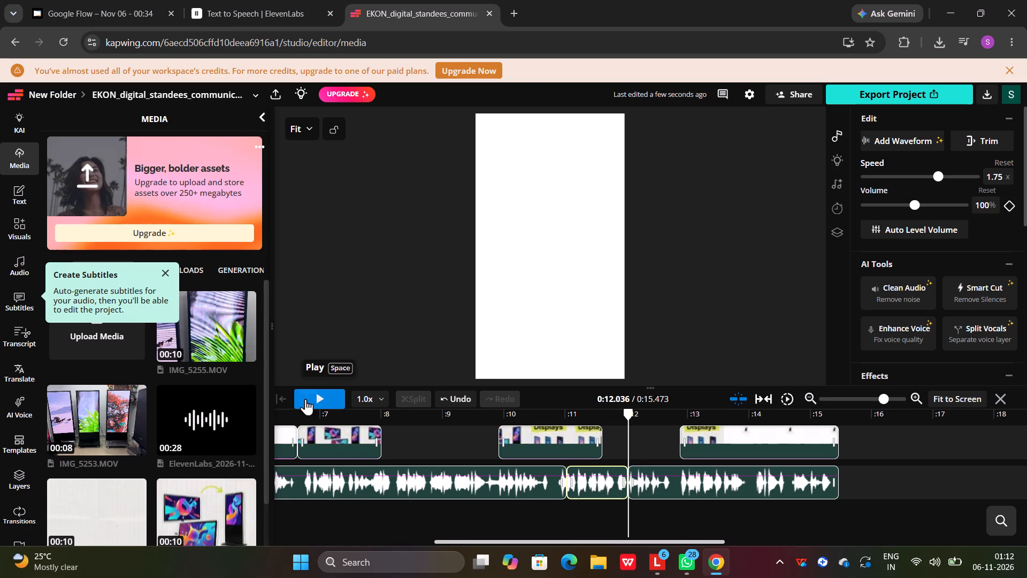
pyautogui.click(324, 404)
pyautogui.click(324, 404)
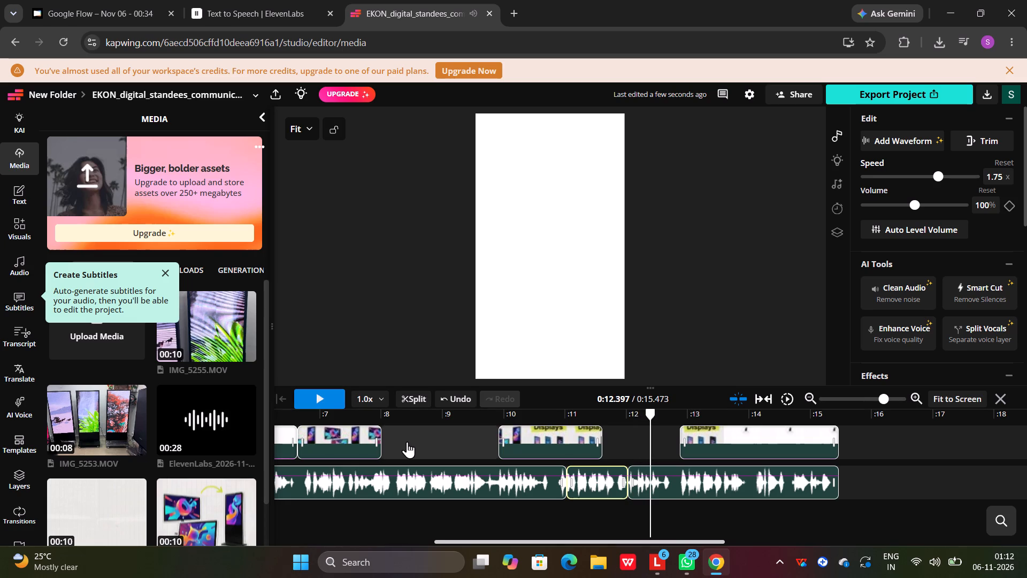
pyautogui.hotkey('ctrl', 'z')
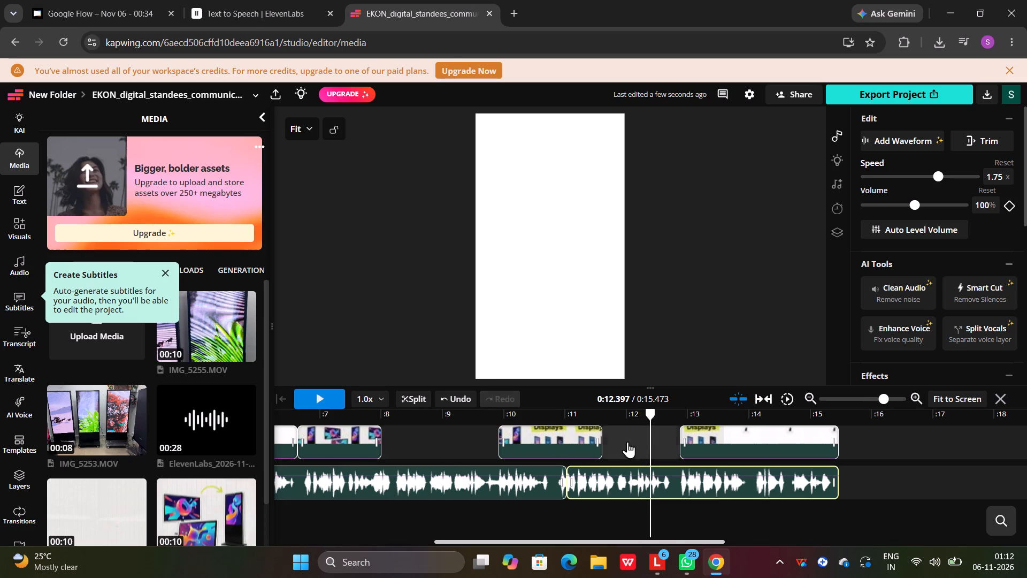
# Split the voice-over at about 11.88 s and replay across the cut.
pyautogui.moveTo(650, 417); pyautogui.dragTo(621, 421)
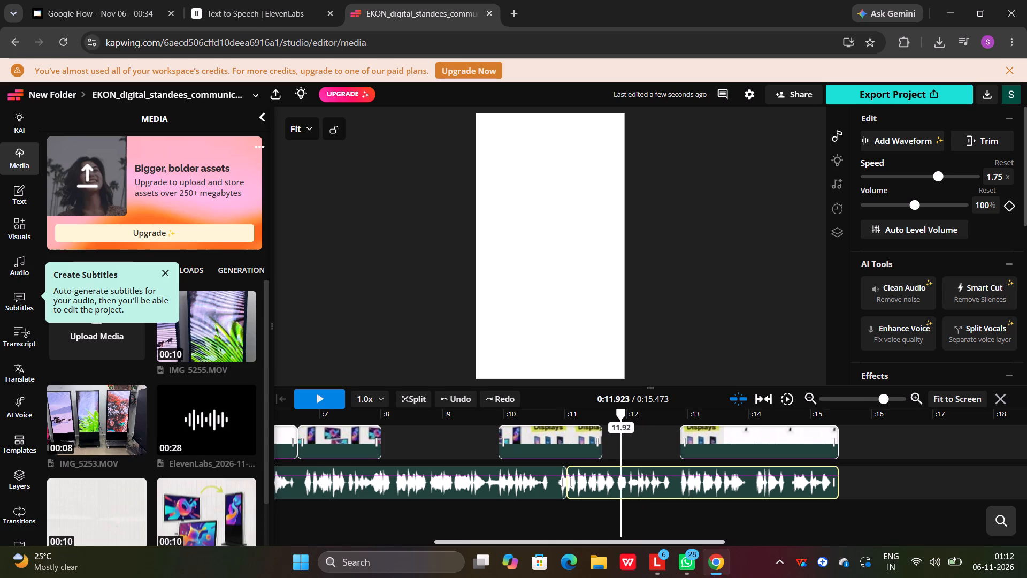
pyautogui.moveTo(621, 421); pyautogui.dragTo(618, 421)
pyautogui.click(411, 391)
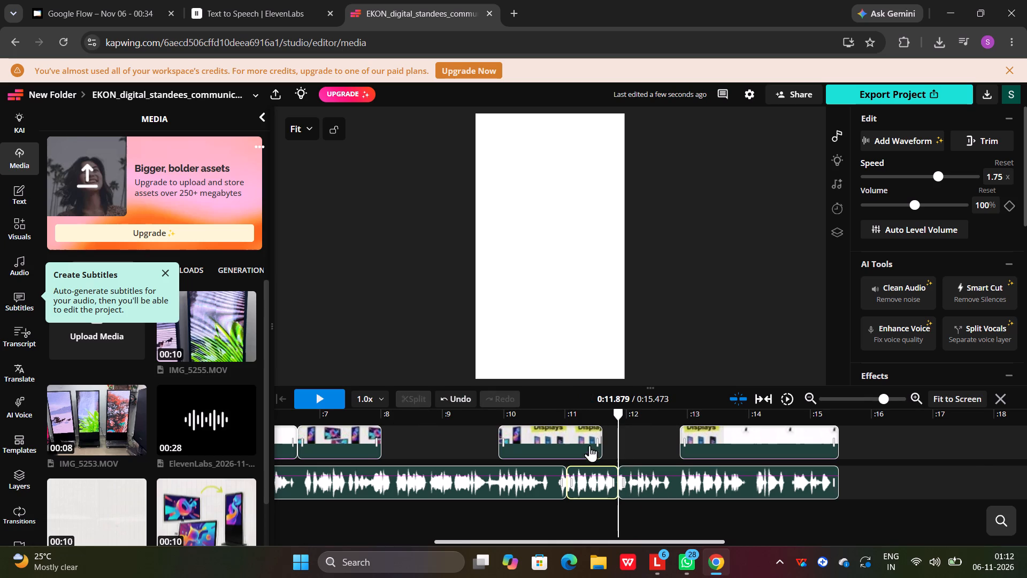
pyautogui.moveTo(618, 414); pyautogui.dragTo(591, 417)
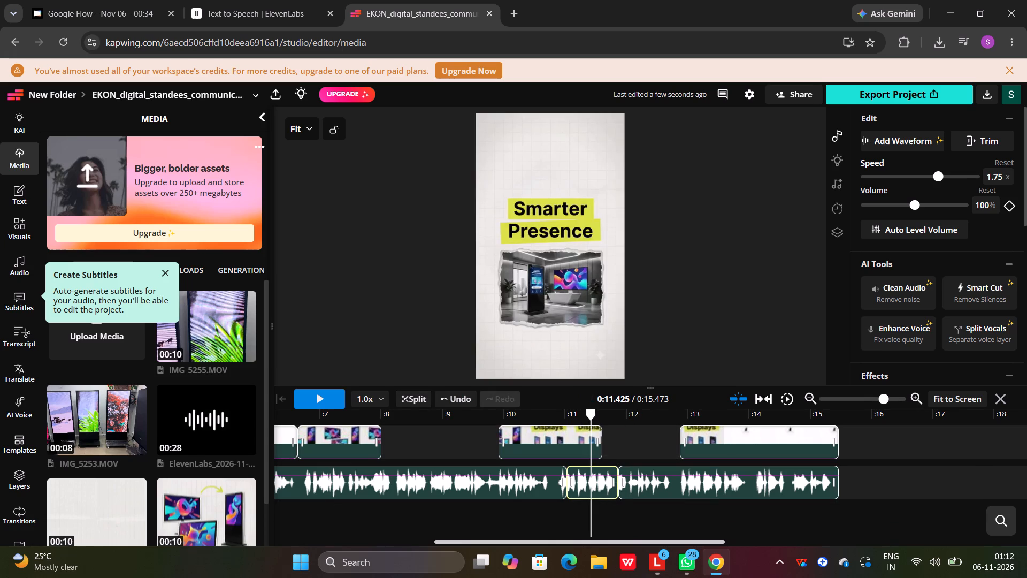
pyautogui.click(602, 417)
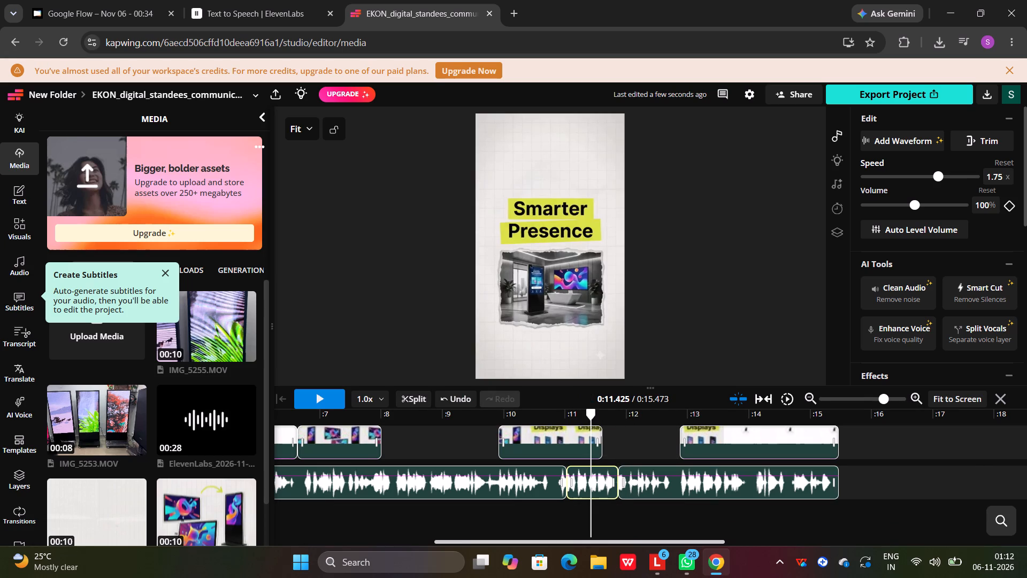
pyautogui.click(325, 397)
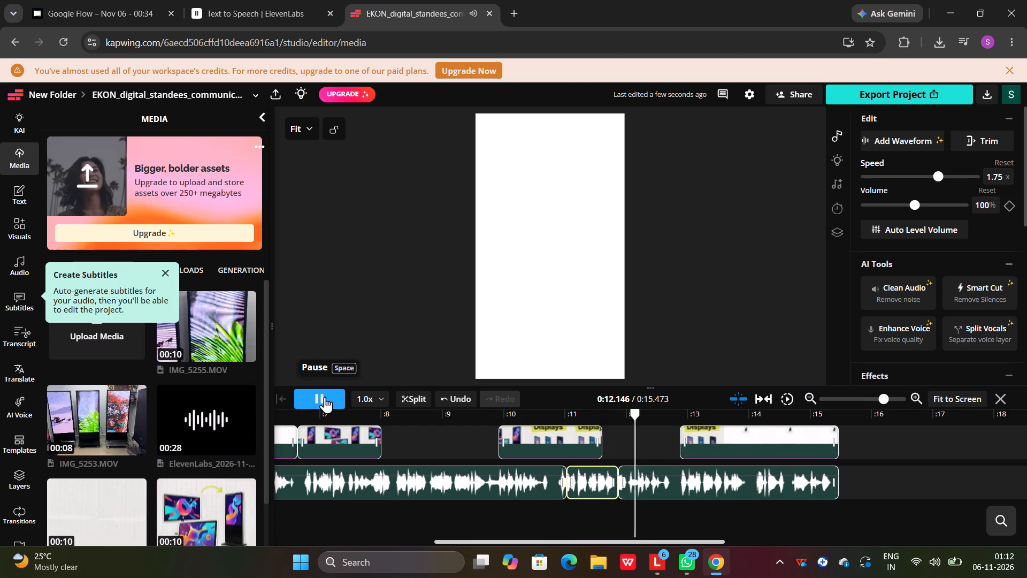
pyautogui.click(325, 397)
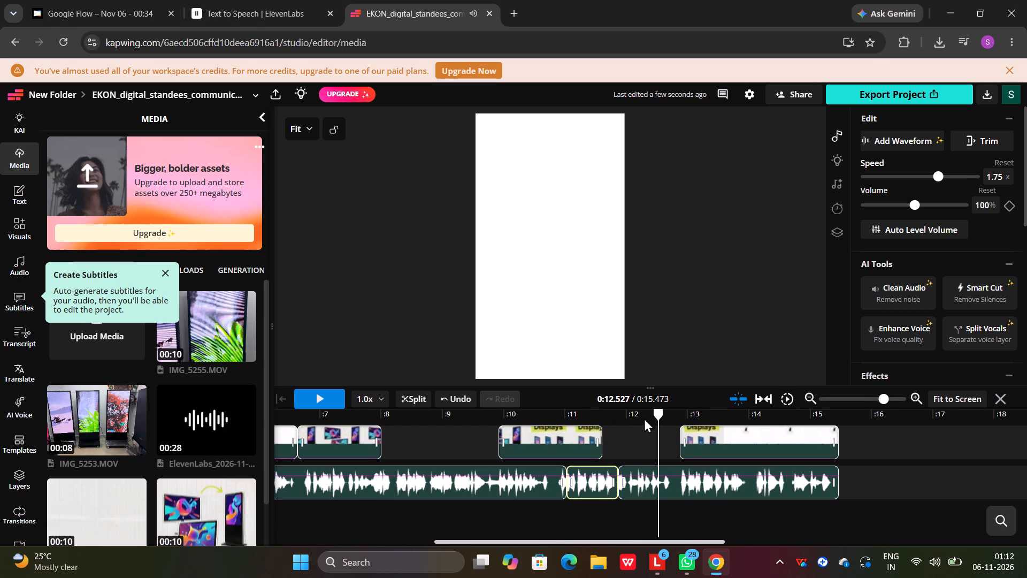
pyautogui.moveTo(657, 418); pyautogui.dragTo(618, 421)
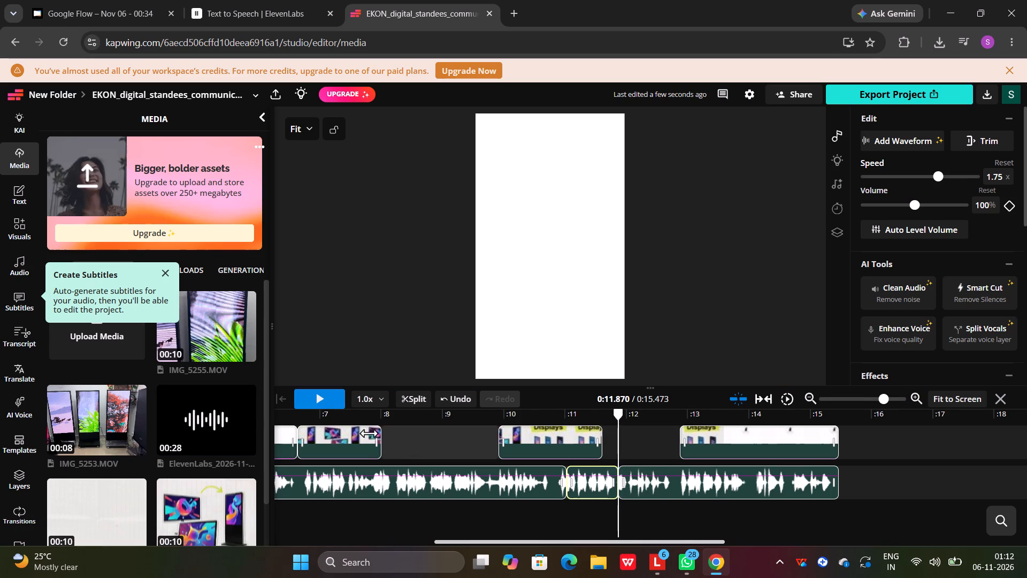
pyautogui.click(324, 396)
pyautogui.click(324, 396)
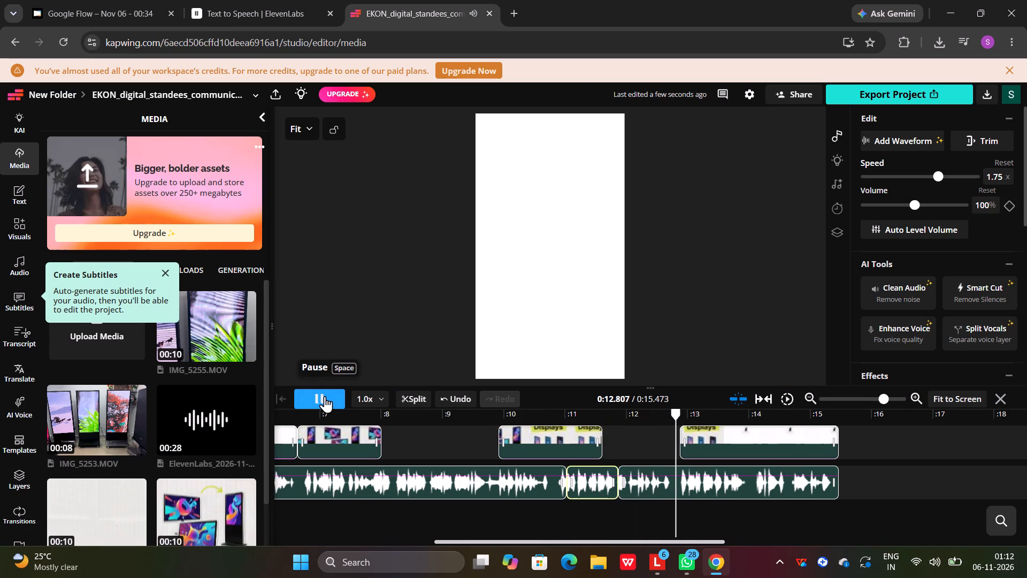
# Delete the voice-over segment between about 11.03 s and 11.88 s and move the remaining segment to start at about 11.03 s.
pyautogui.click(586, 490)
pyautogui.click(585, 481)
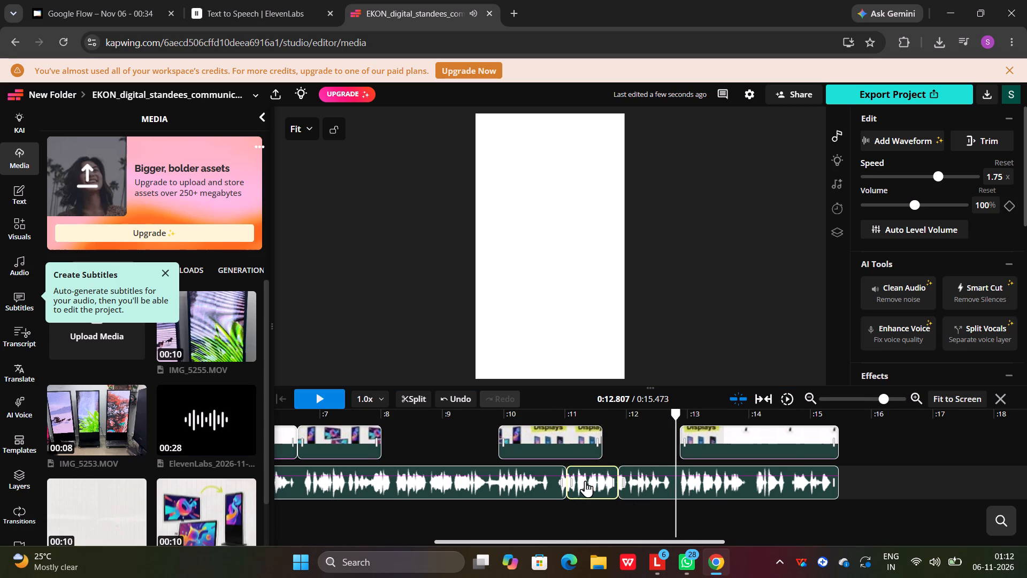
pyautogui.press('Delete')
pyautogui.click(651, 484)
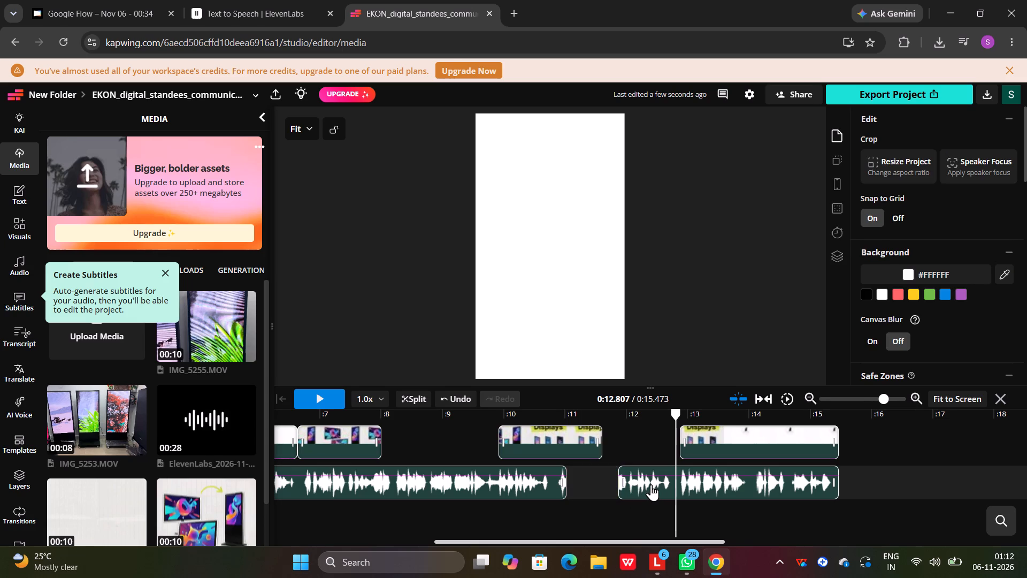
pyautogui.moveTo(646, 485); pyautogui.dragTo(602, 485)
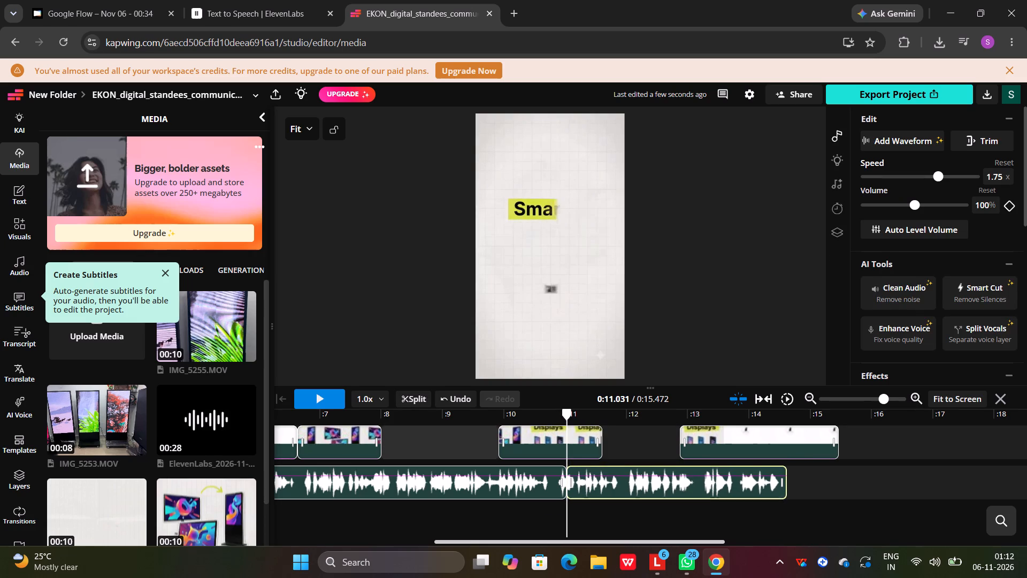
# Play the joined voice-over against the scenes from about 9.92 s into the "EKON Displays" clip at about 13.7 s.
pyautogui.moveTo(568, 417); pyautogui.dragTo(498, 404)
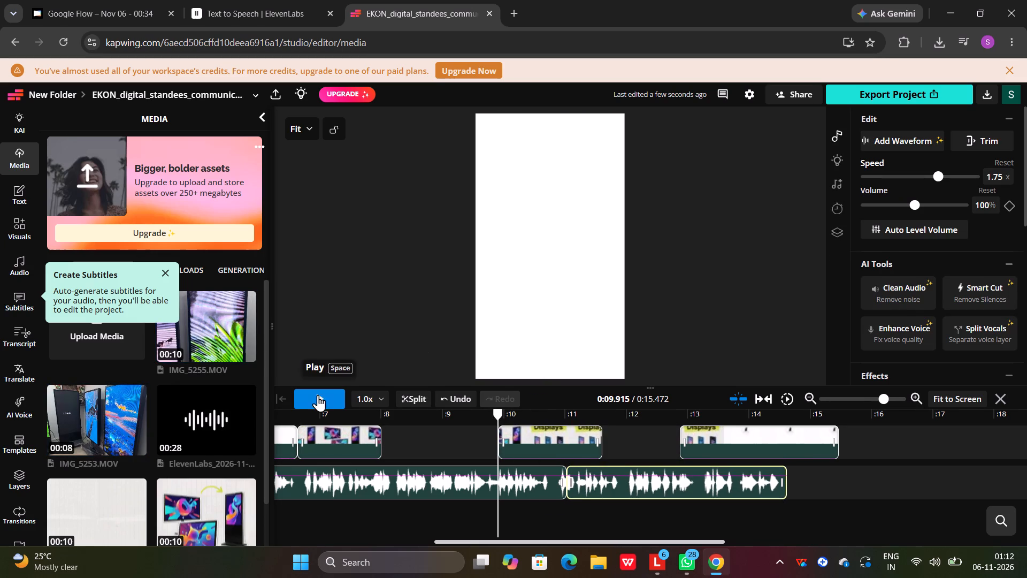
pyautogui.click(321, 394)
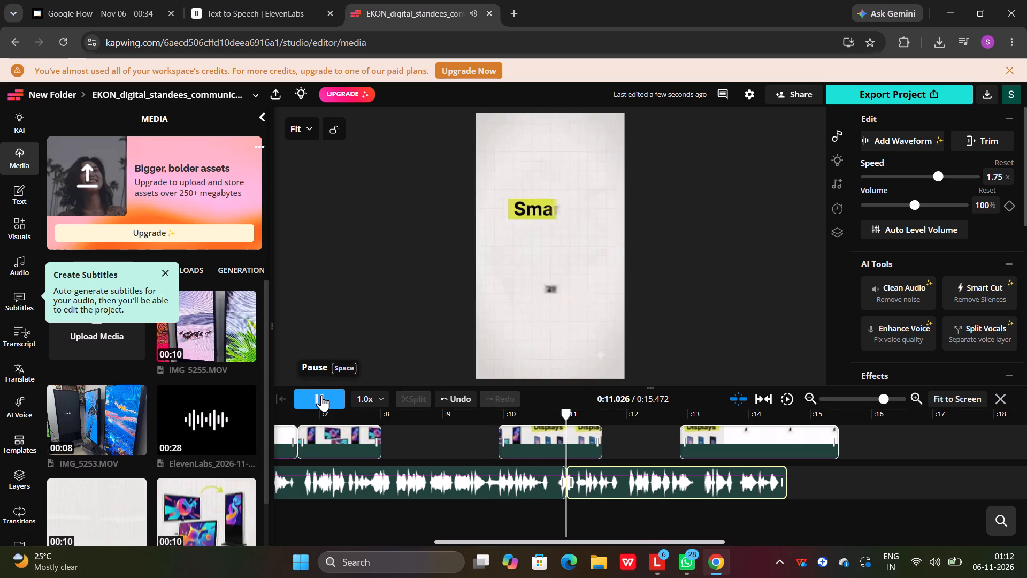
pyautogui.click(321, 395)
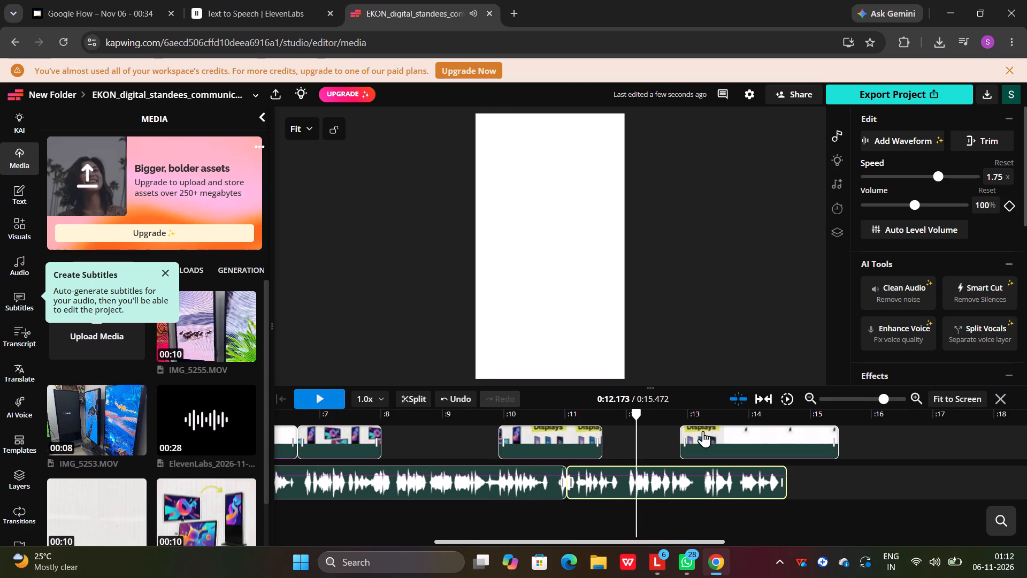
pyautogui.click(319, 396)
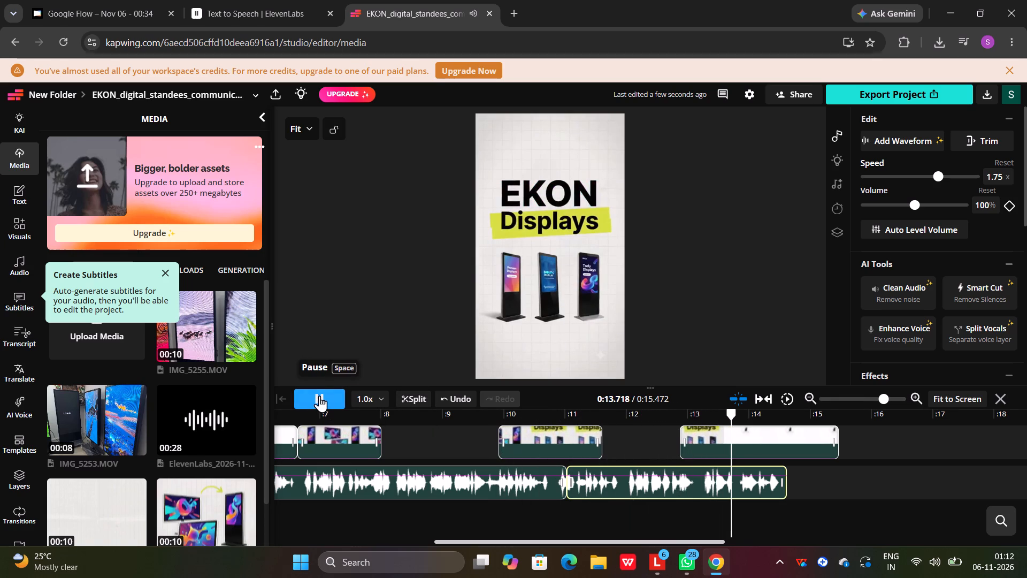
pyautogui.click(319, 396)
# Move the "EKON Displays" clip to start at about 11.62 s, directly after the "Smarter Presence" clip.
pyautogui.click(697, 445)
pyautogui.moveTo(695, 445); pyautogui.dragTo(670, 444)
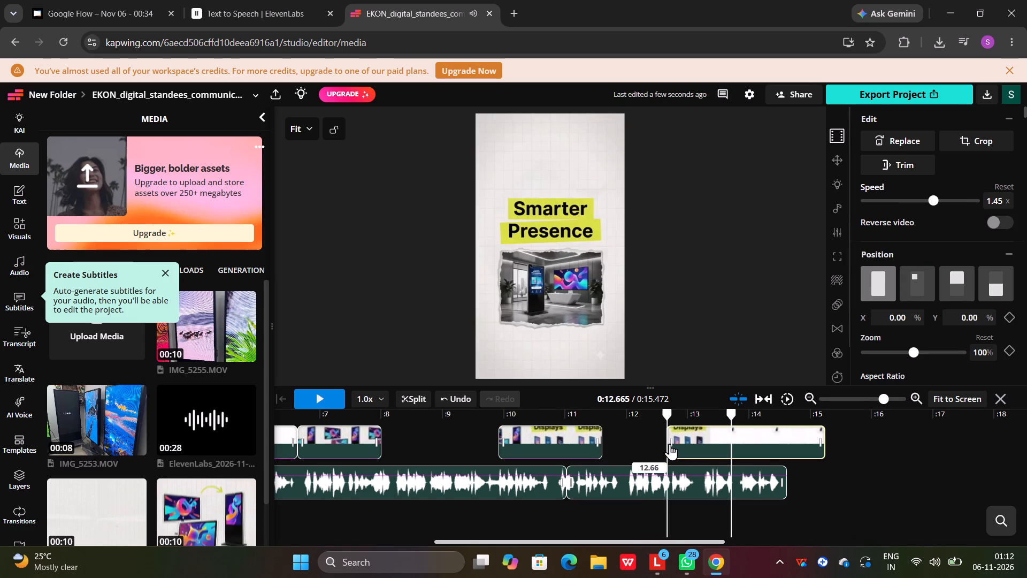
pyautogui.moveTo(670, 444); pyautogui.dragTo(622, 446)
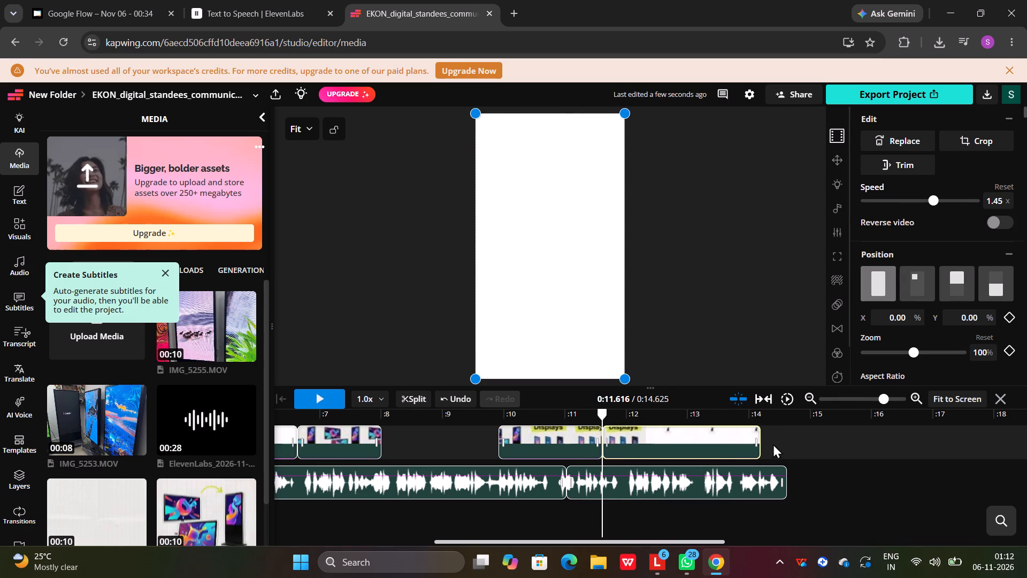
# Set the "EKON Displays" clip's speed to 1.25x so it ends together with the voice-over.
pyautogui.moveTo(935, 202); pyautogui.dragTo(914, 203)
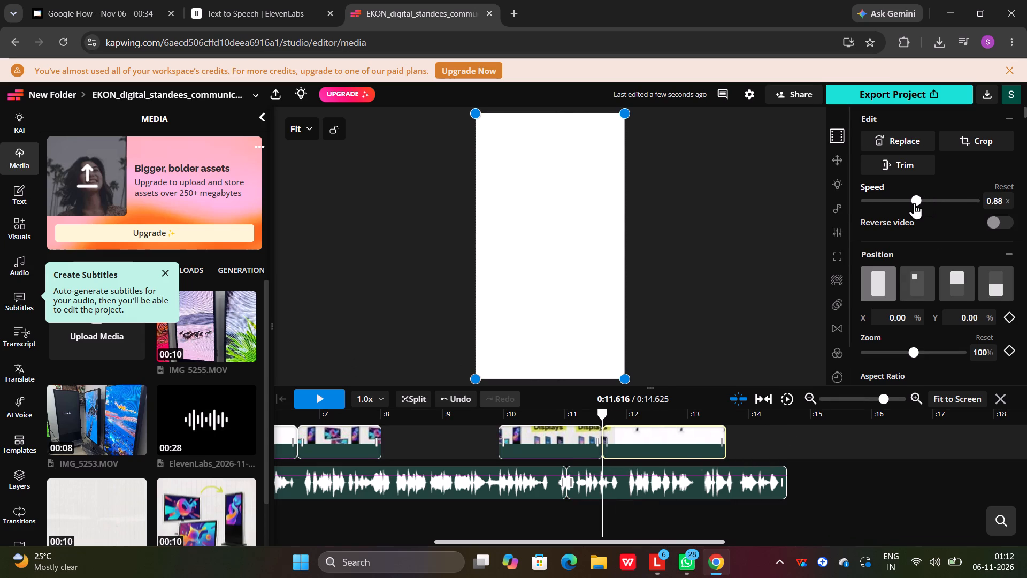
pyautogui.moveTo(914, 203); pyautogui.dragTo(903, 204)
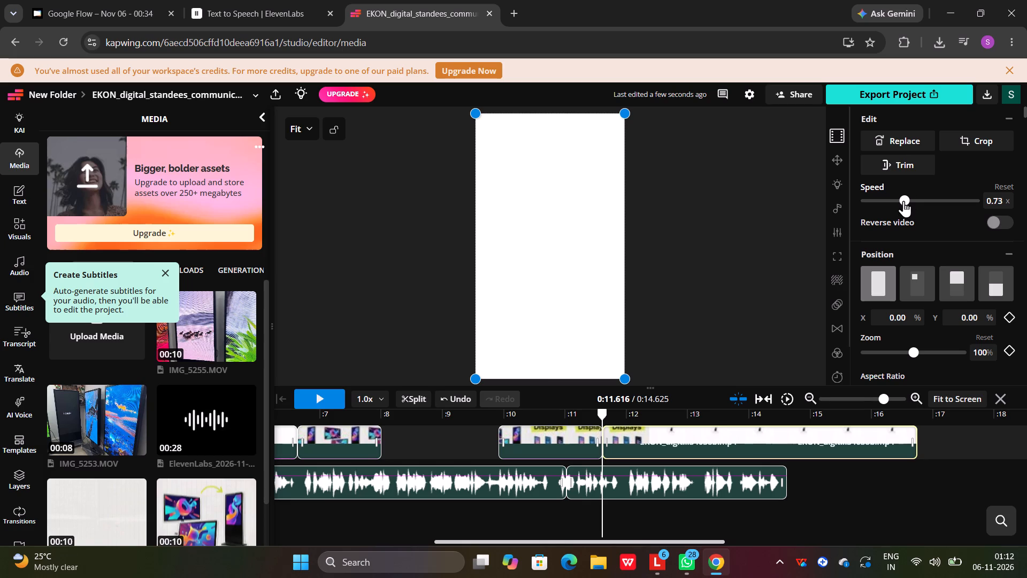
pyautogui.moveTo(902, 199); pyautogui.dragTo(919, 202)
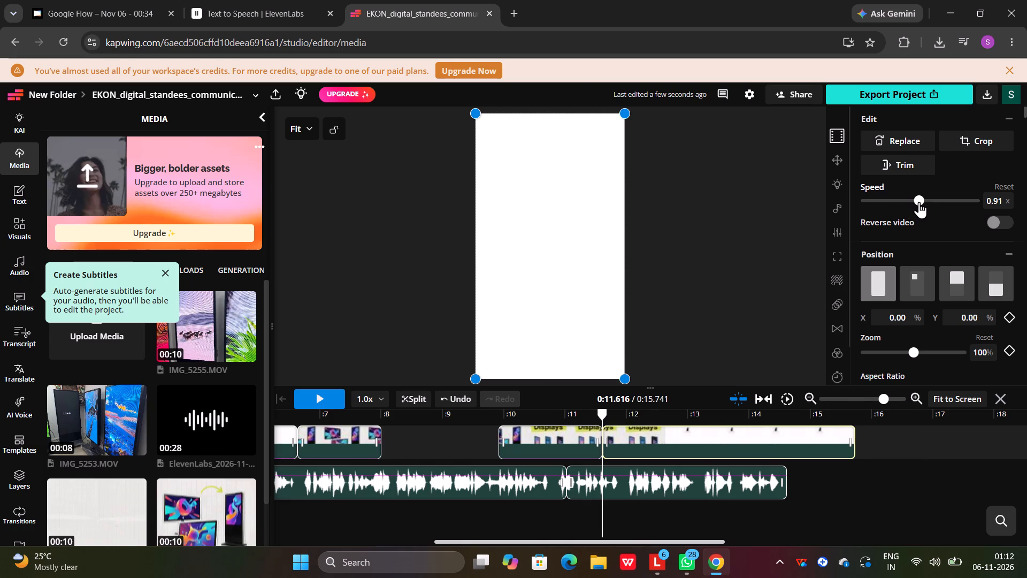
pyautogui.moveTo(919, 202); pyautogui.dragTo(930, 203)
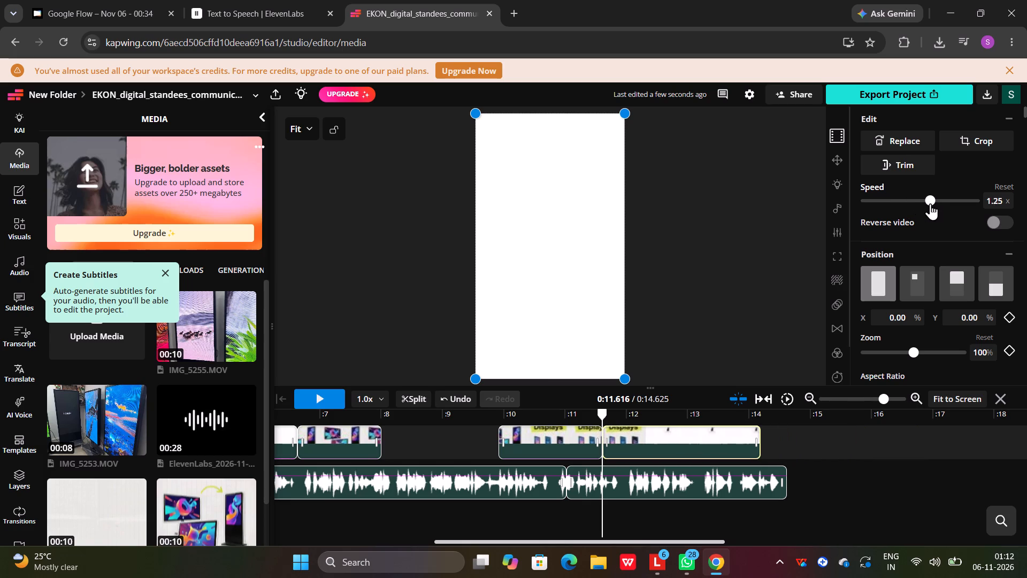
pyautogui.moveTo(930, 203); pyautogui.dragTo(931, 203)
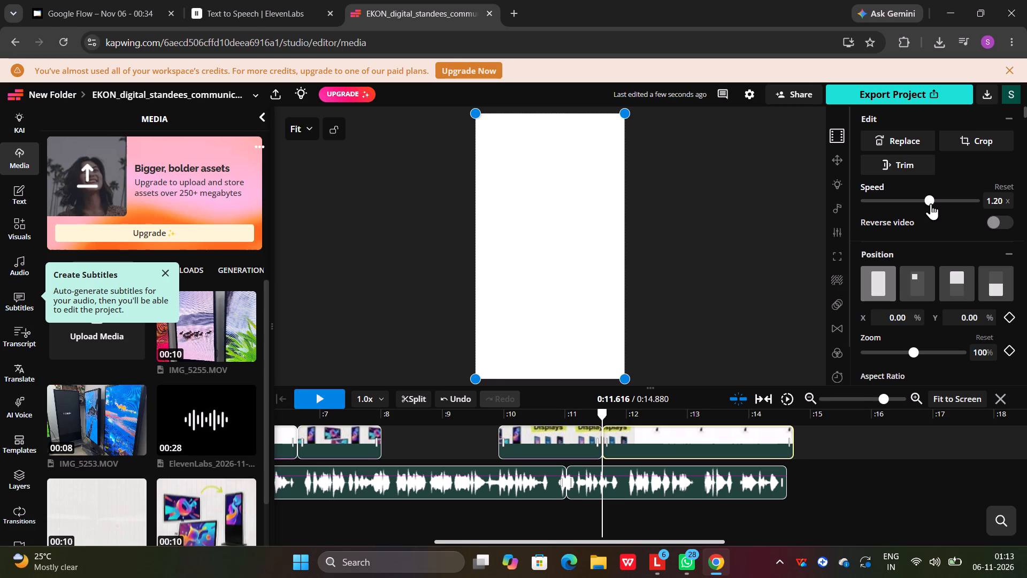
pyautogui.moveTo(931, 203); pyautogui.dragTo(931, 203)
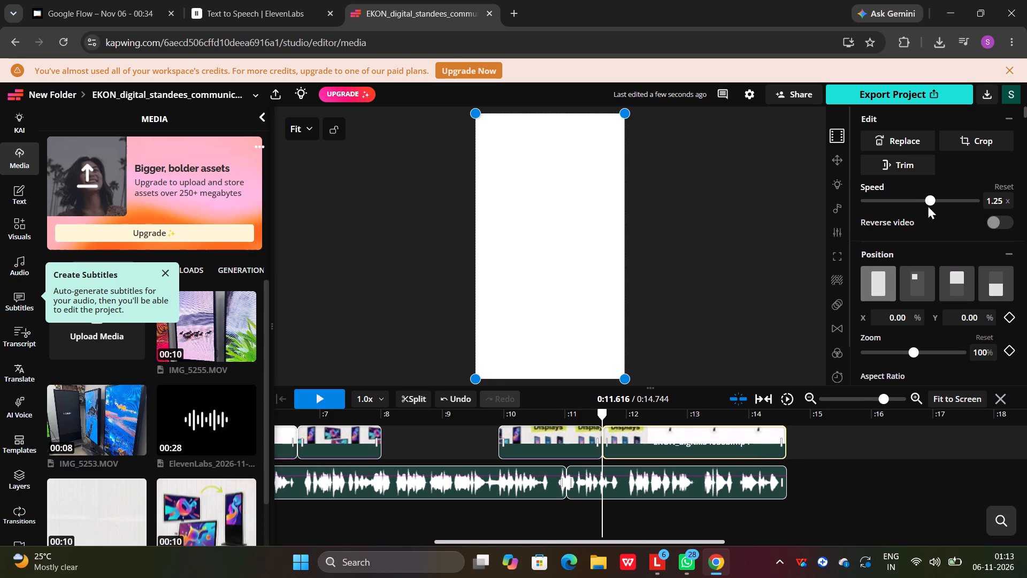
# Play the retimed ending from about 10.97 s, then the edit from the start to about 9 s, checking scenes against the voice-over.
pyautogui.moveTo(603, 417); pyautogui.dragTo(563, 410)
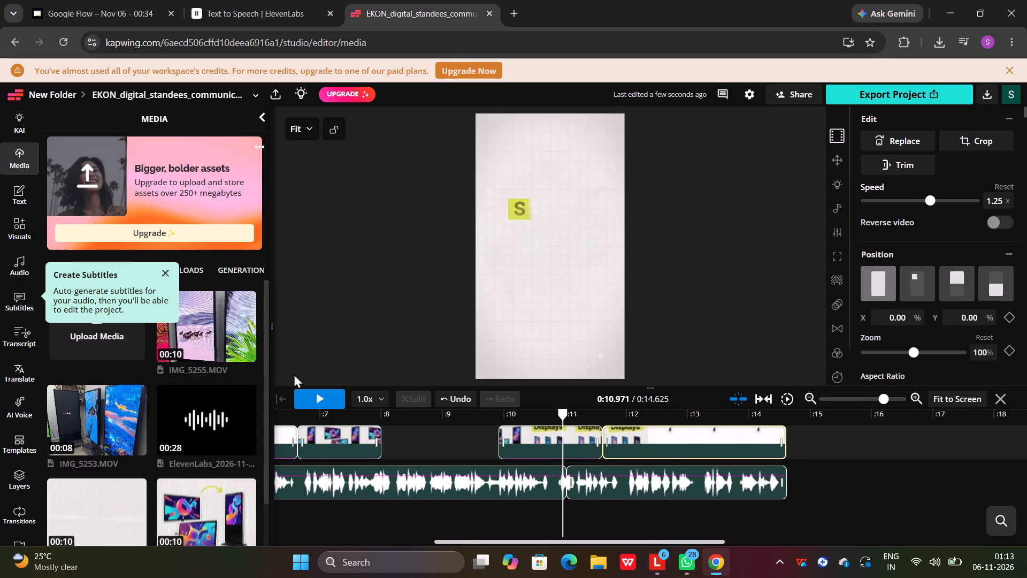
pyautogui.click(312, 397)
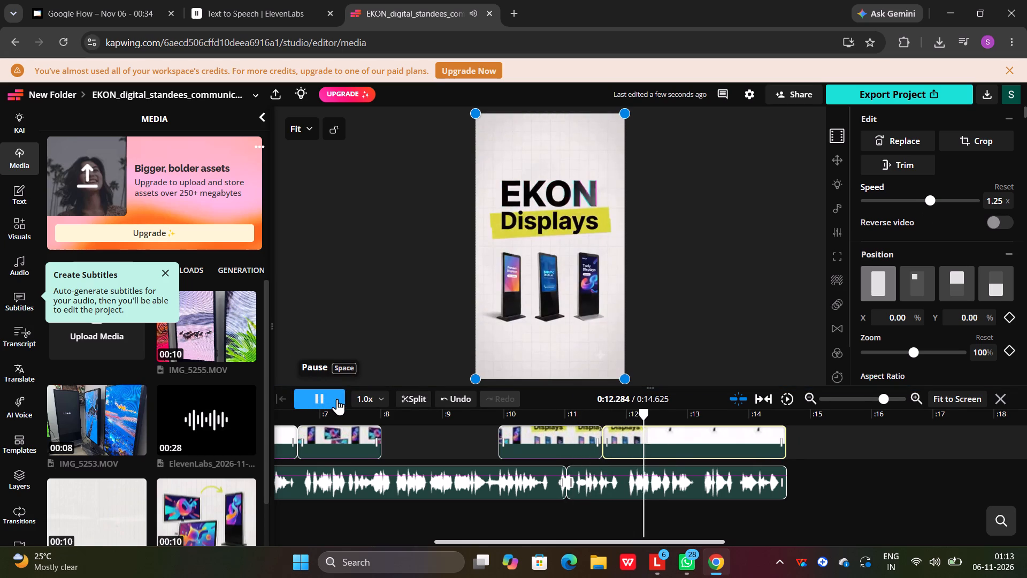
pyautogui.click(339, 399)
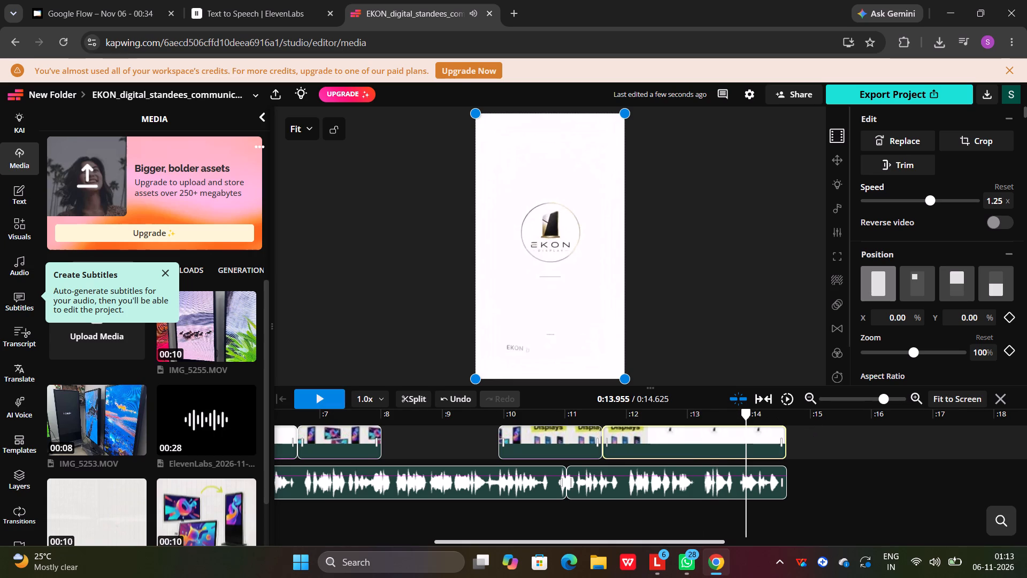
pyautogui.moveTo(745, 411); pyautogui.dragTo(646, 399)
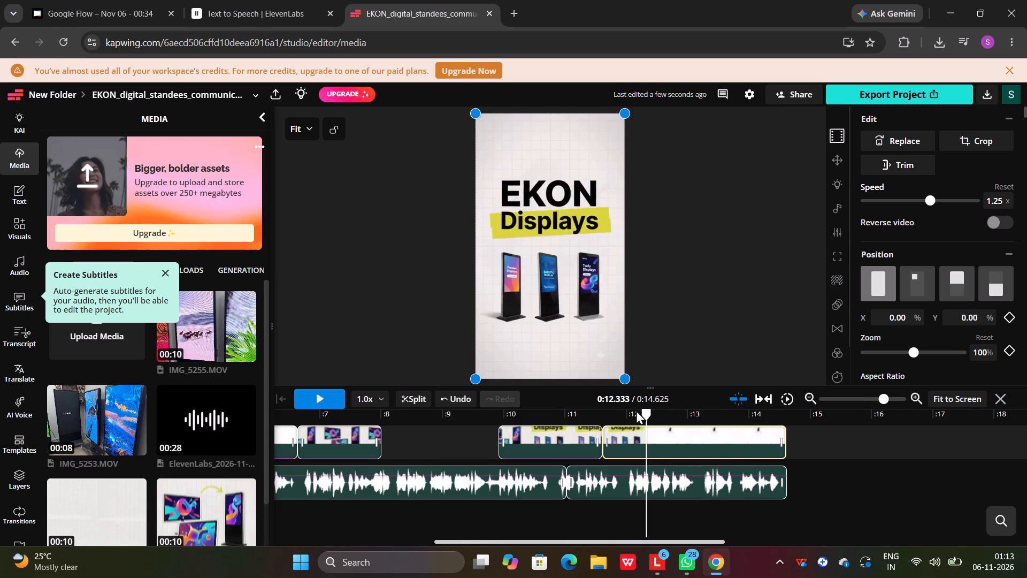
pyautogui.moveTo(649, 412); pyautogui.dragTo(593, 407)
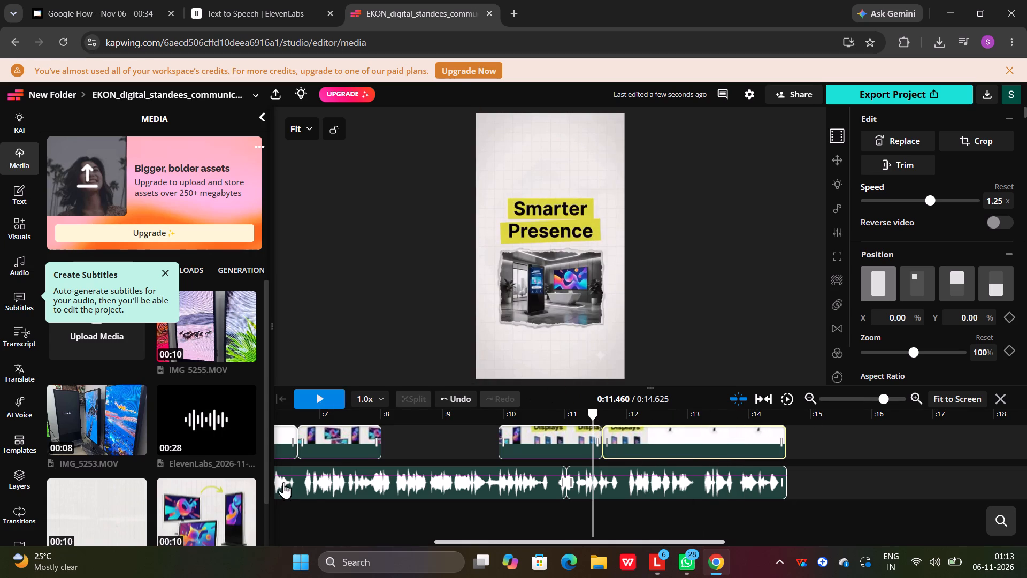
pyautogui.click(324, 400)
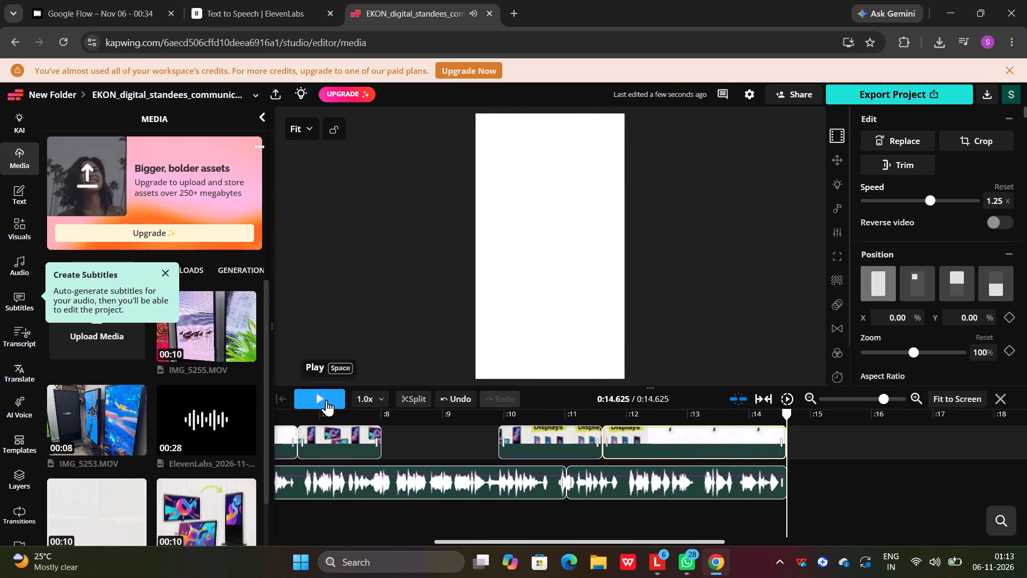
pyautogui.click(326, 400)
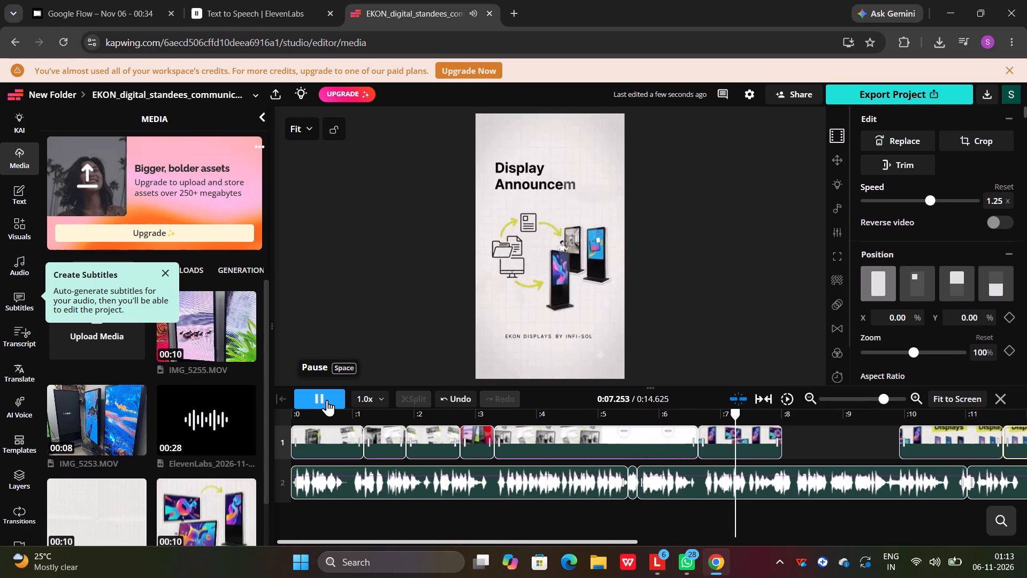
pyautogui.click(327, 400)
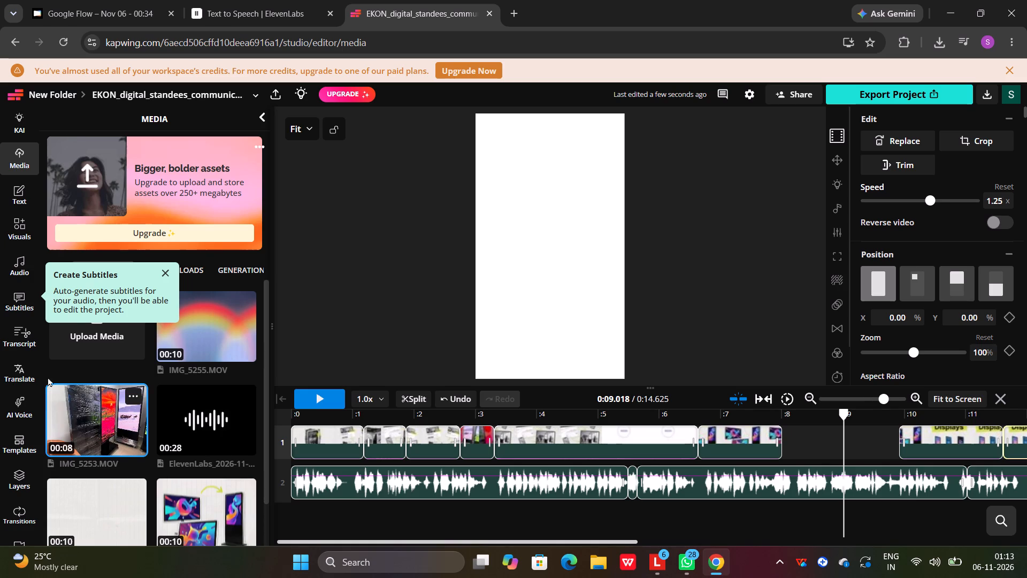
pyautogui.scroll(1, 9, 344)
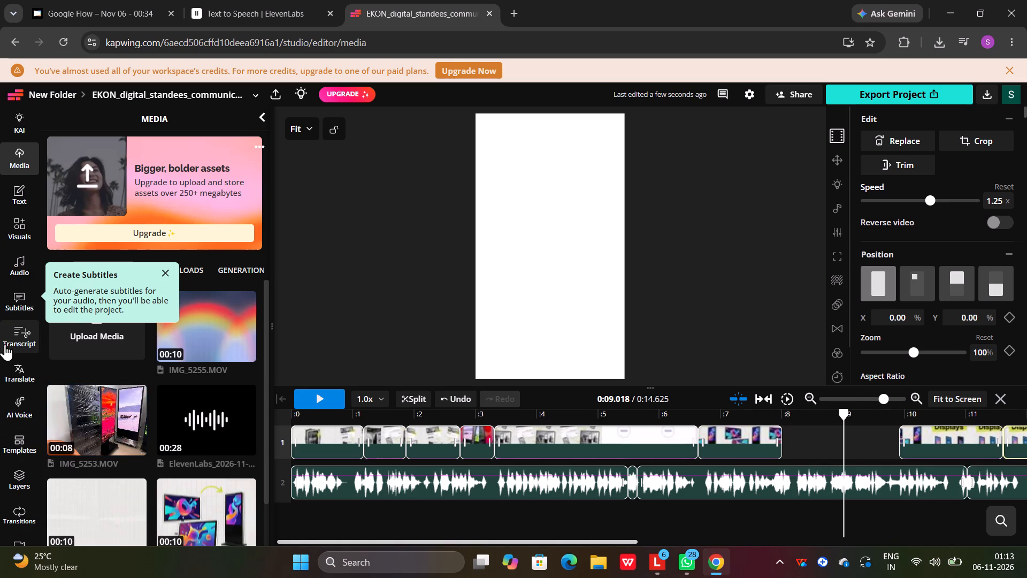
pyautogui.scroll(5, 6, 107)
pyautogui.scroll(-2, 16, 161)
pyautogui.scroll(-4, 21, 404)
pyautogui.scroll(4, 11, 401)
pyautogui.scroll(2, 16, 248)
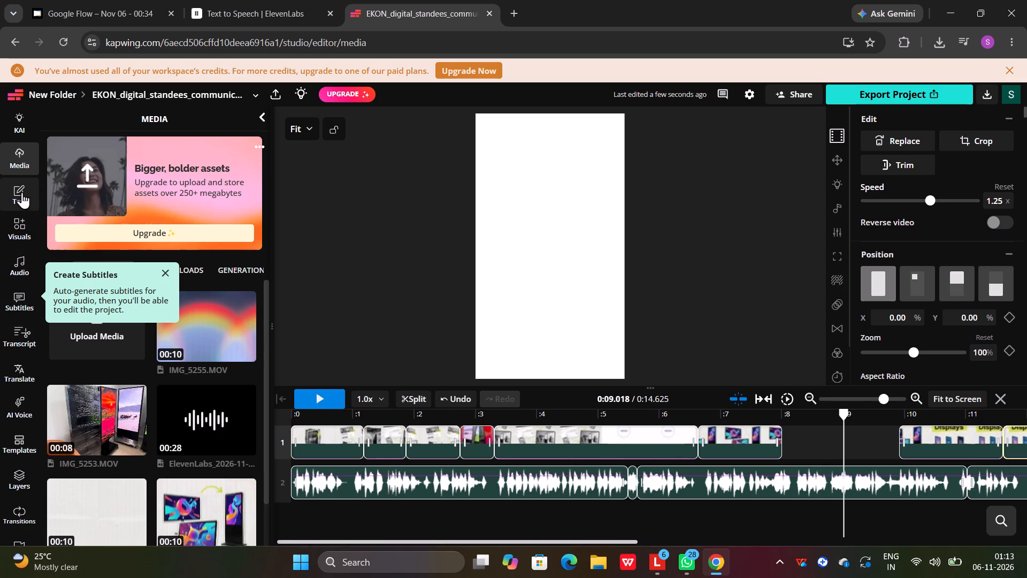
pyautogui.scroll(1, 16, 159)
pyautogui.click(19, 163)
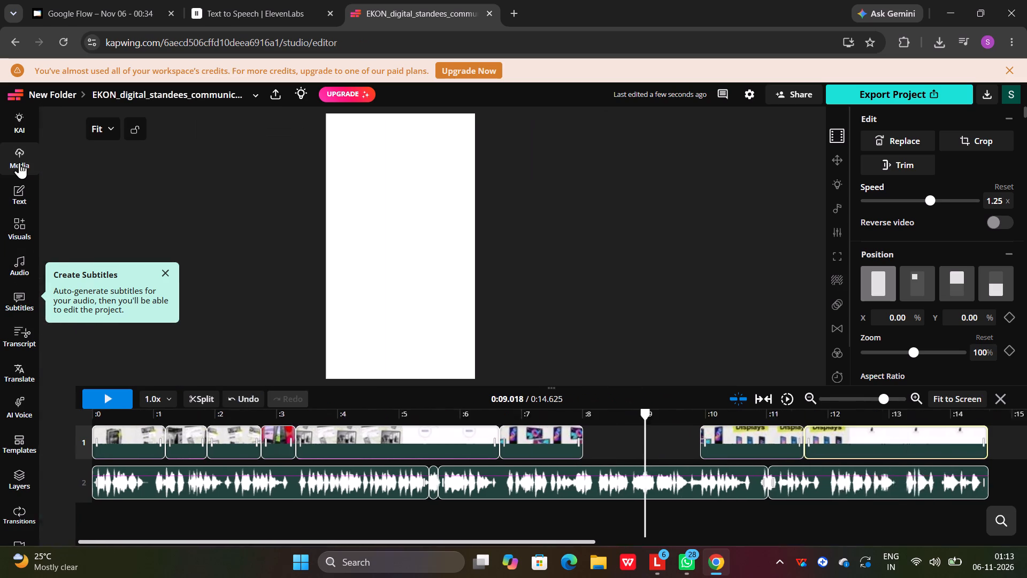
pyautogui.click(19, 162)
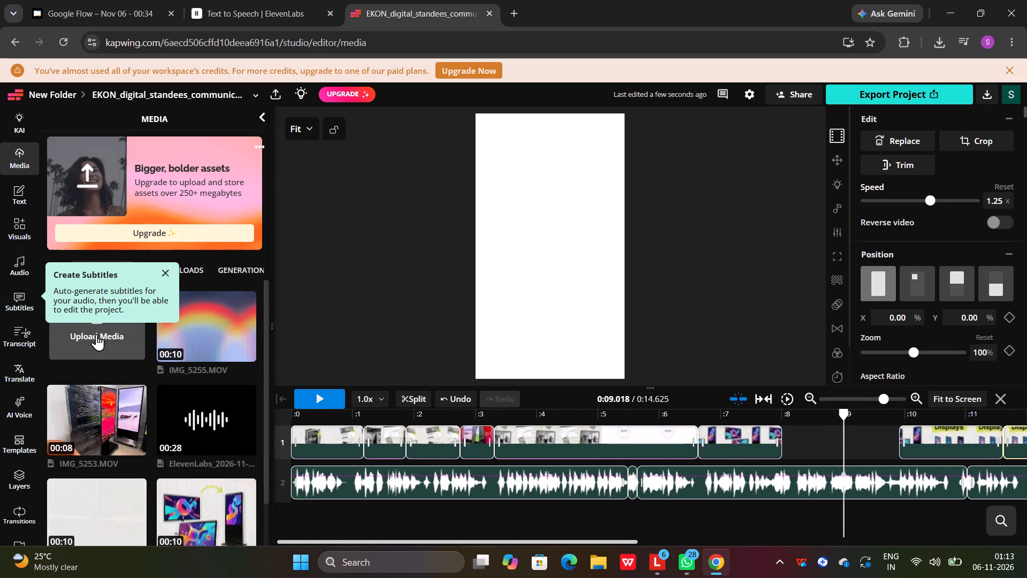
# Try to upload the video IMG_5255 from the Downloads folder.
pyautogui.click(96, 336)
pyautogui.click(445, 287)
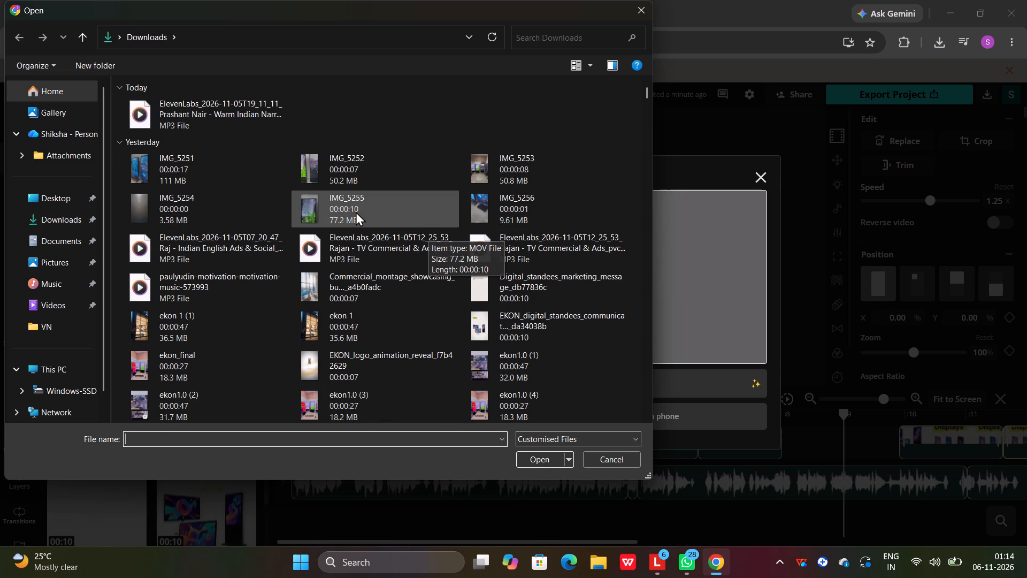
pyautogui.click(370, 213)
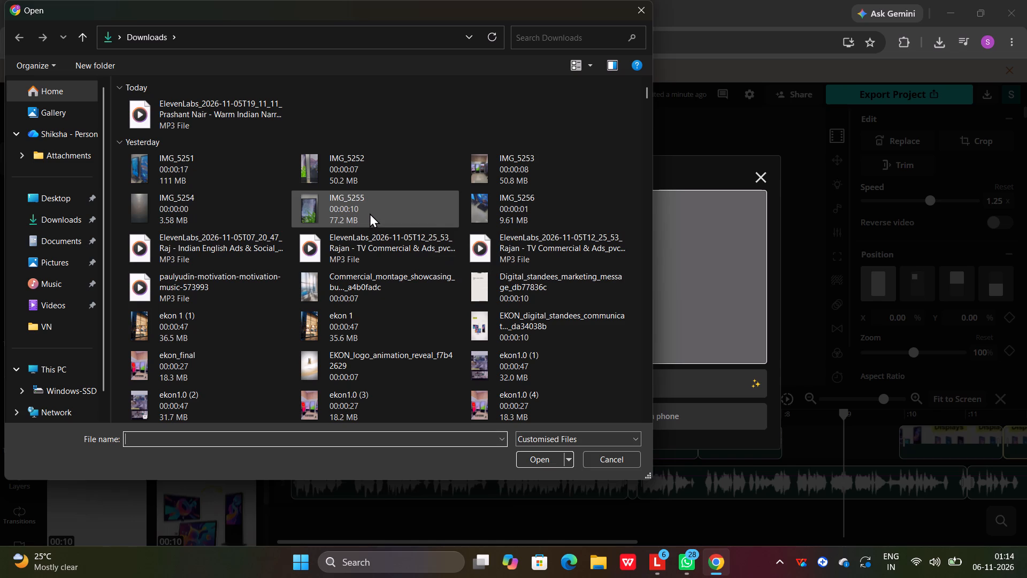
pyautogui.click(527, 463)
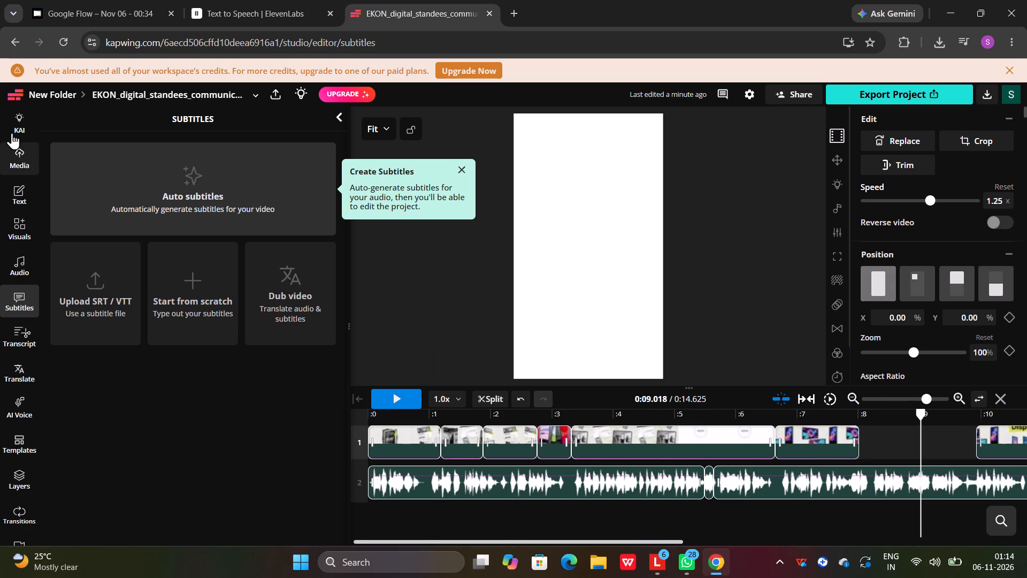
# Insert IMG_5255.MOV from the project media on the video track at about 8.01 s, directly after the "Display Announcements & Promotions" clip.
pyautogui.click(11, 151)
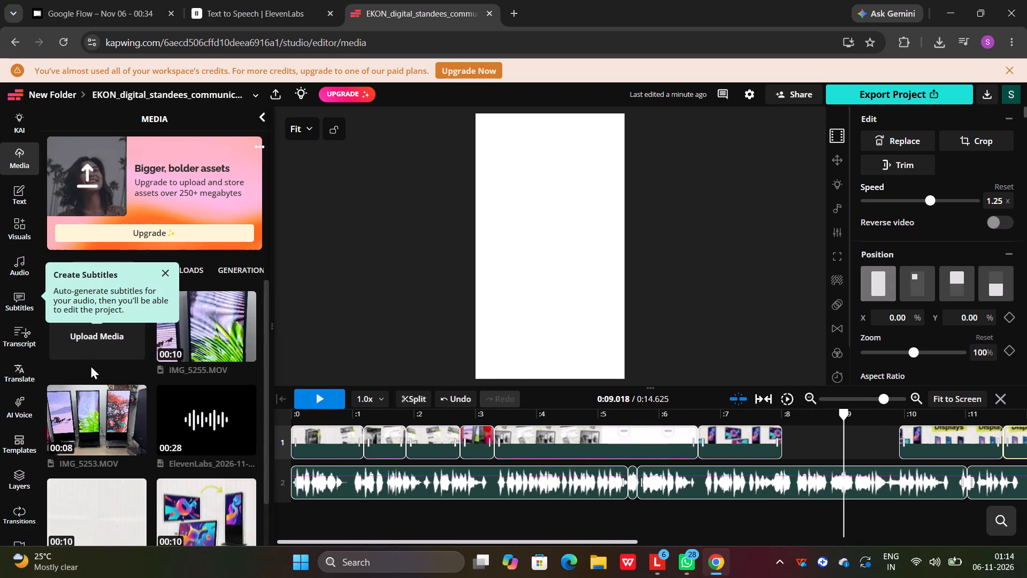
pyautogui.click(200, 349)
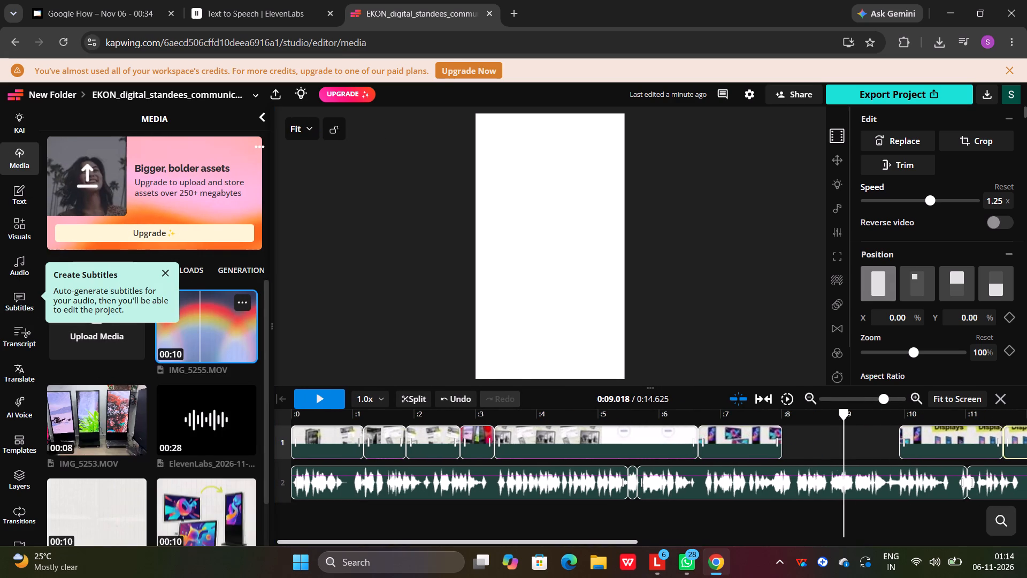
pyautogui.moveTo(898, 519); pyautogui.dragTo(853, 465)
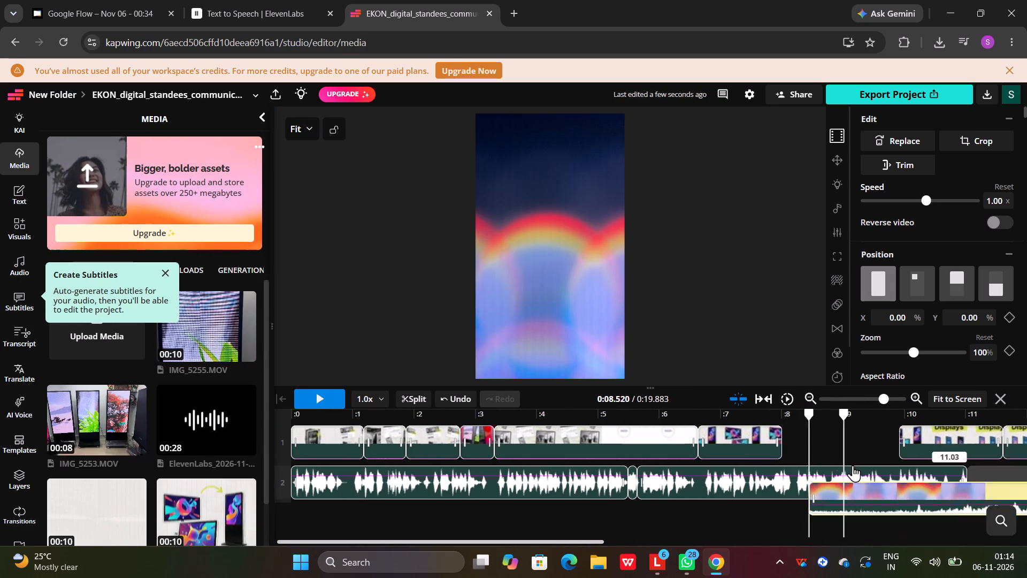
pyautogui.moveTo(853, 465); pyautogui.dragTo(842, 438)
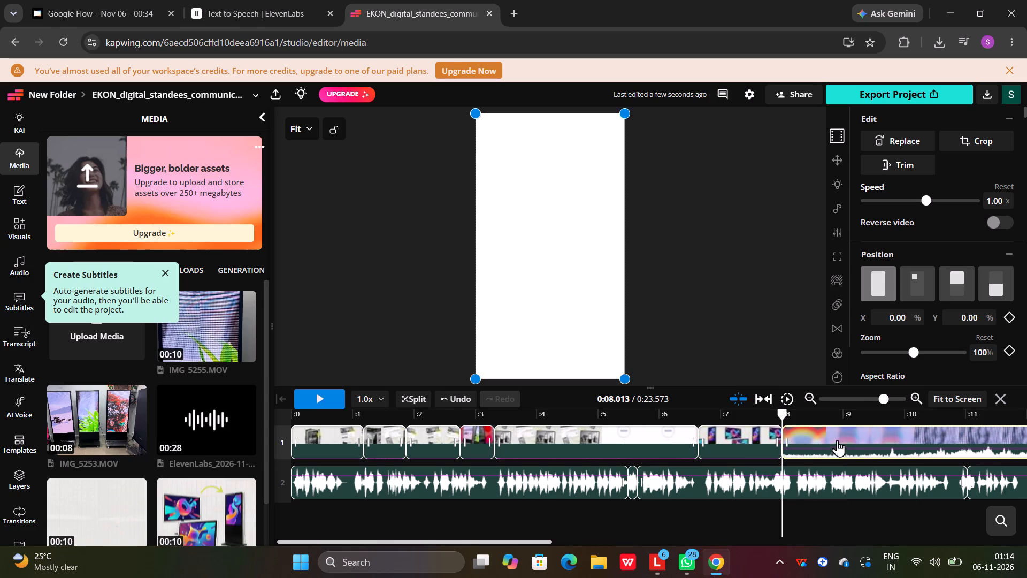
# Trim the end of the IMG_5255.MOV clip to about 11.03 s, where the last voice-over segment begins.
pyautogui.keyDown('ctrl'); pyautogui.scroll(-3, 847, 430); pyautogui.keyUp('ctrl')
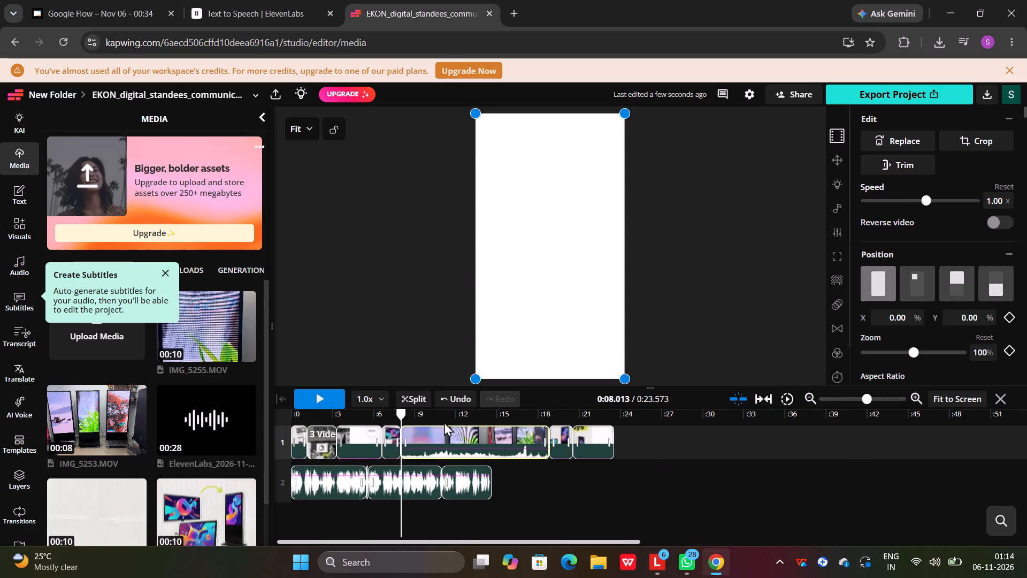
pyautogui.moveTo(547, 447); pyautogui.dragTo(489, 443)
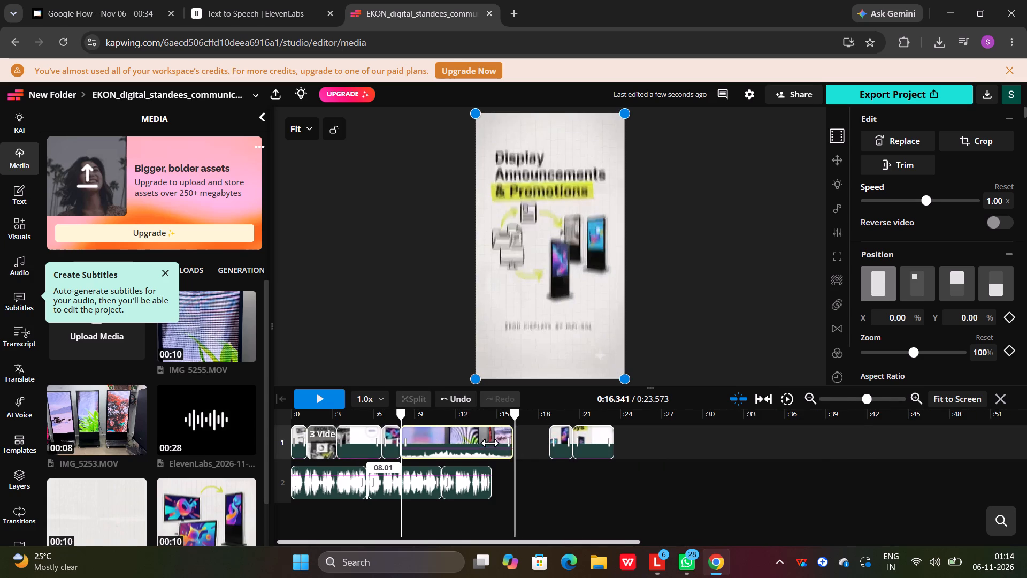
pyautogui.moveTo(489, 443); pyautogui.dragTo(433, 436)
pyautogui.keyDown('ctrl'); pyautogui.scroll(4, 422, 438); pyautogui.keyUp('ctrl')
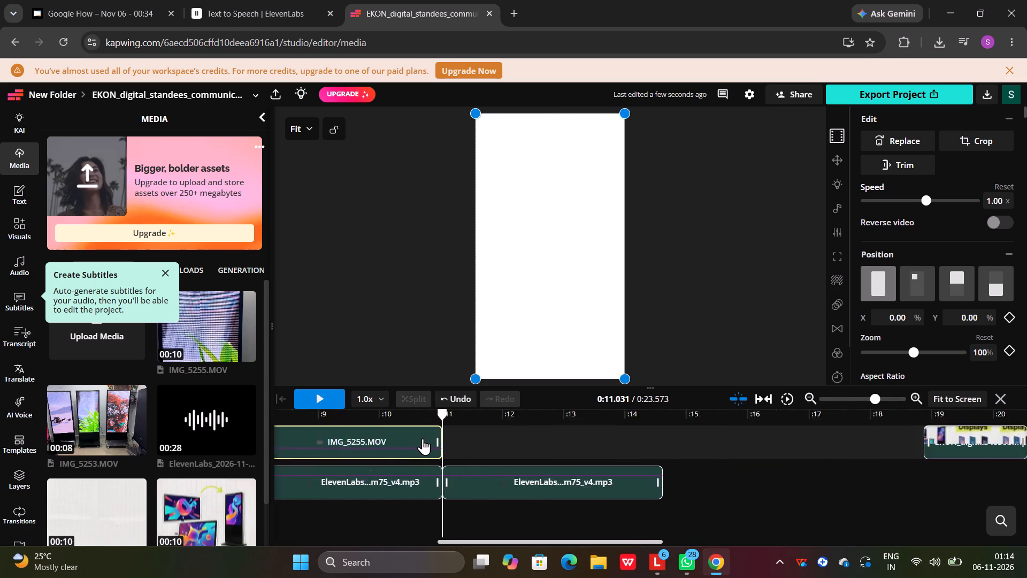
pyautogui.scroll(-1, 382, 442)
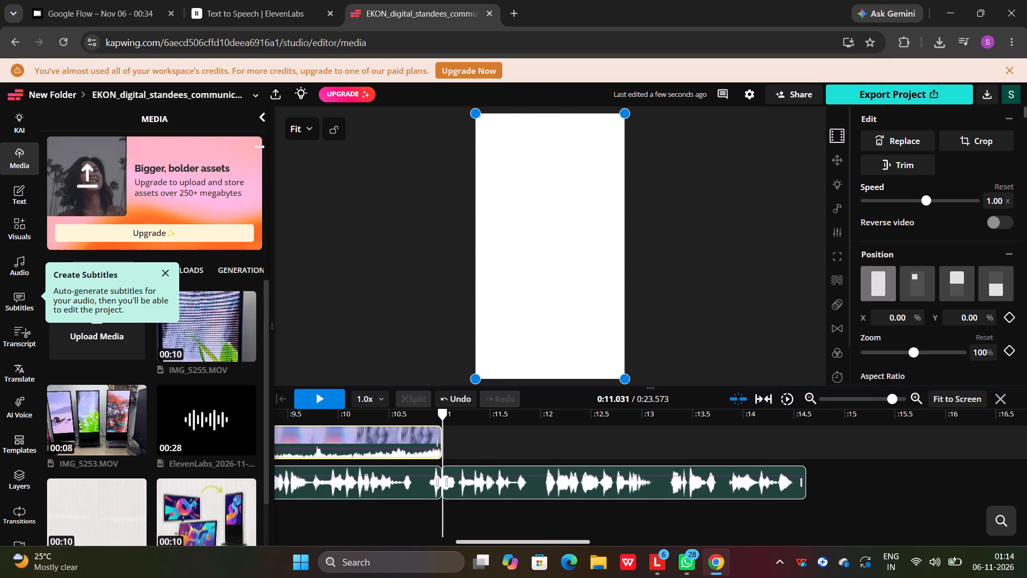
# Play the IMG_5255.MOV clip against the voice-over from about 8 s to about 11.1 s.
pyautogui.click(259, 119)
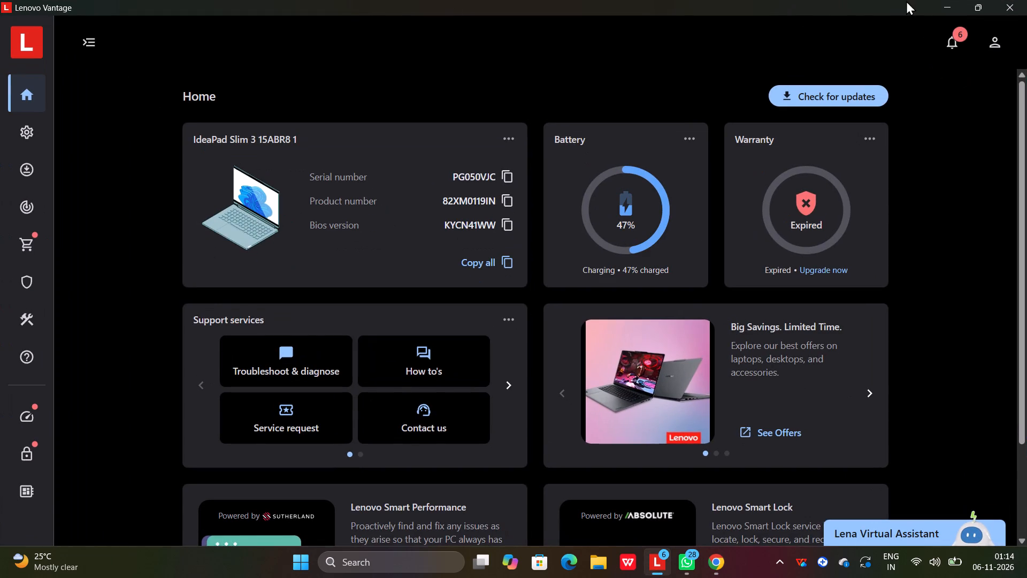
pyautogui.click(943, 4)
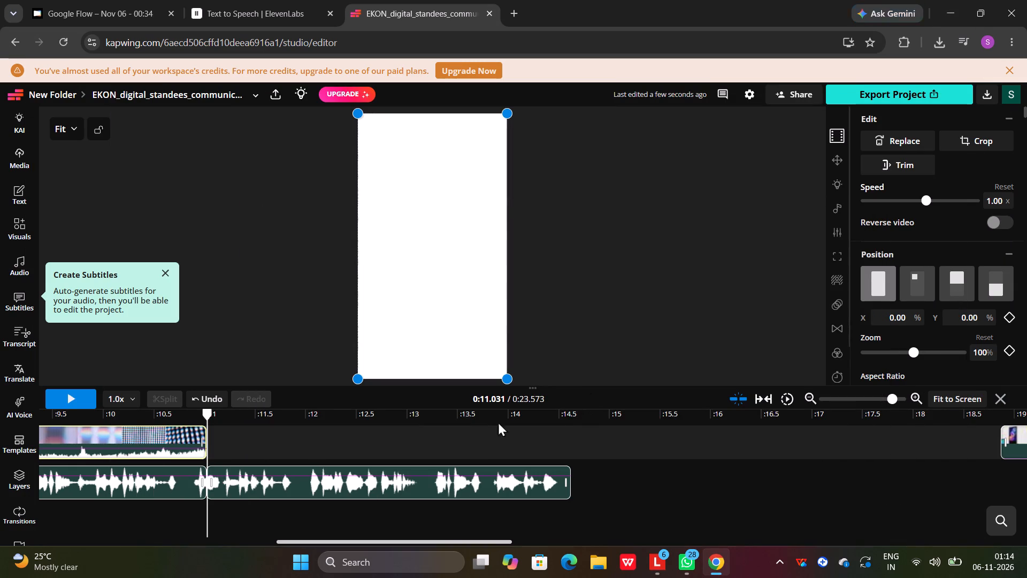
pyautogui.hscroll(6, 340, 431)
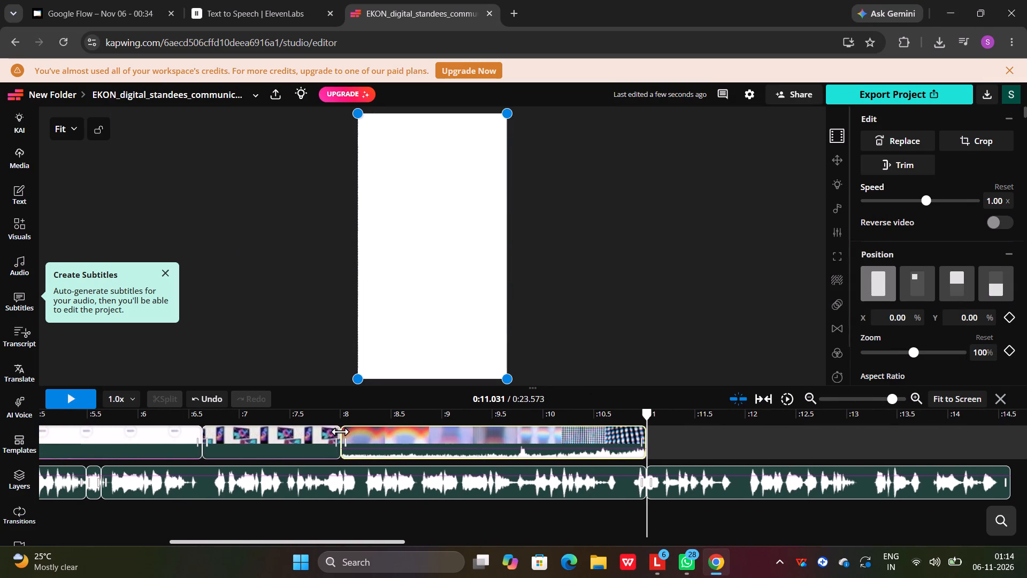
pyautogui.click(354, 437)
pyautogui.moveTo(647, 411); pyautogui.dragTo(340, 405)
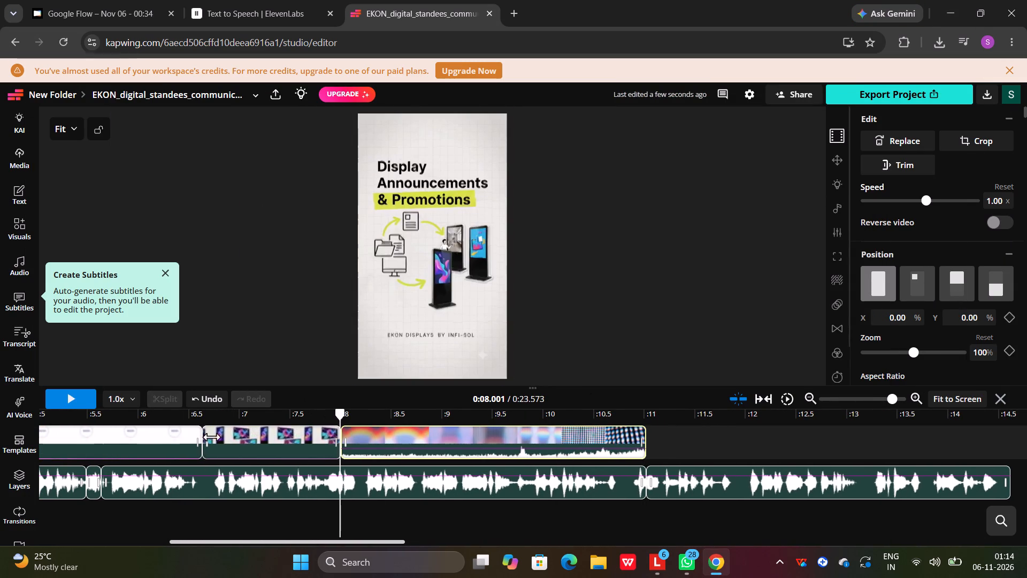
pyautogui.click(60, 397)
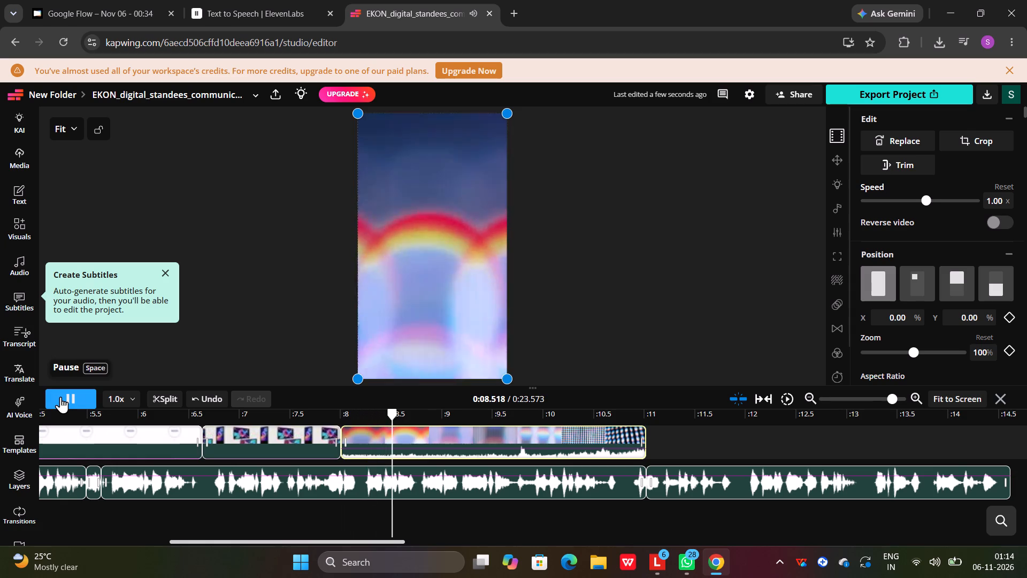
pyautogui.click(60, 397)
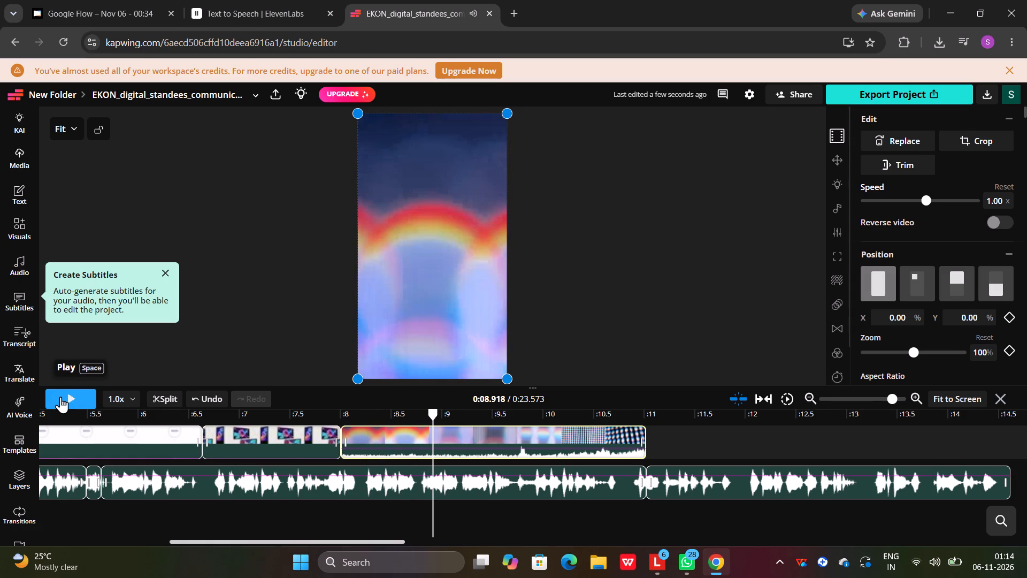
pyautogui.click(60, 397)
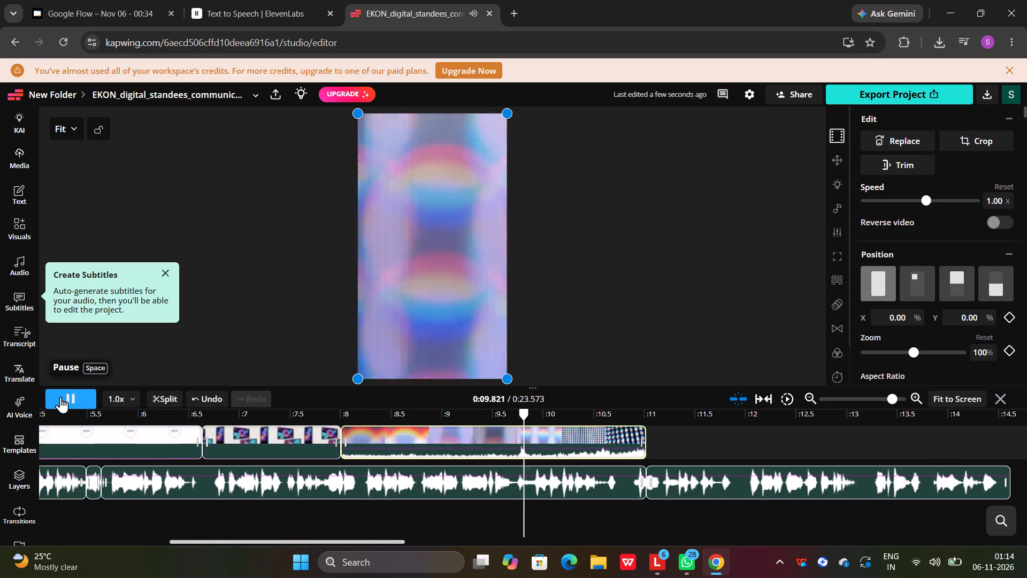
pyautogui.click(60, 397)
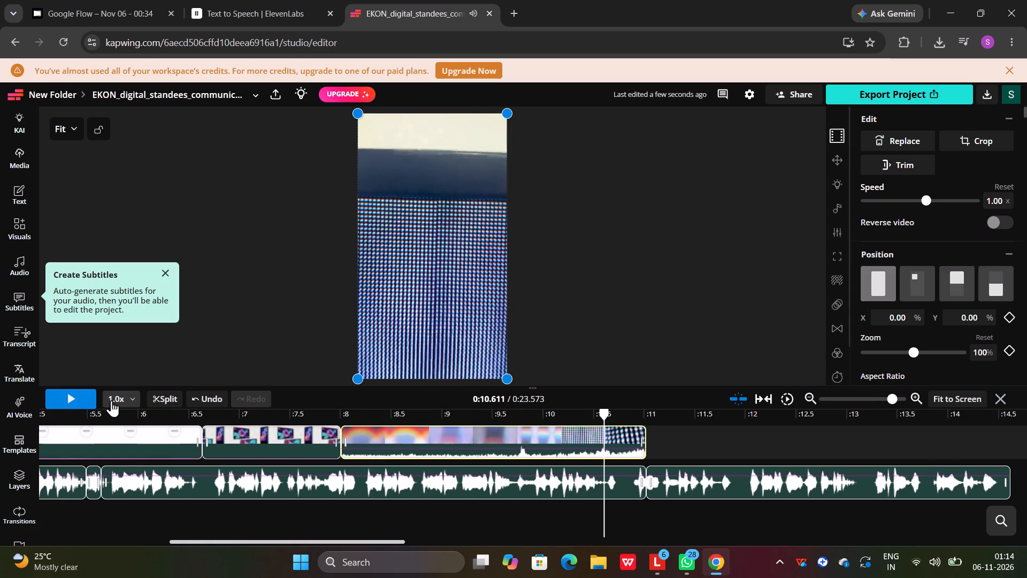
pyautogui.click(82, 396)
pyautogui.click(82, 396)
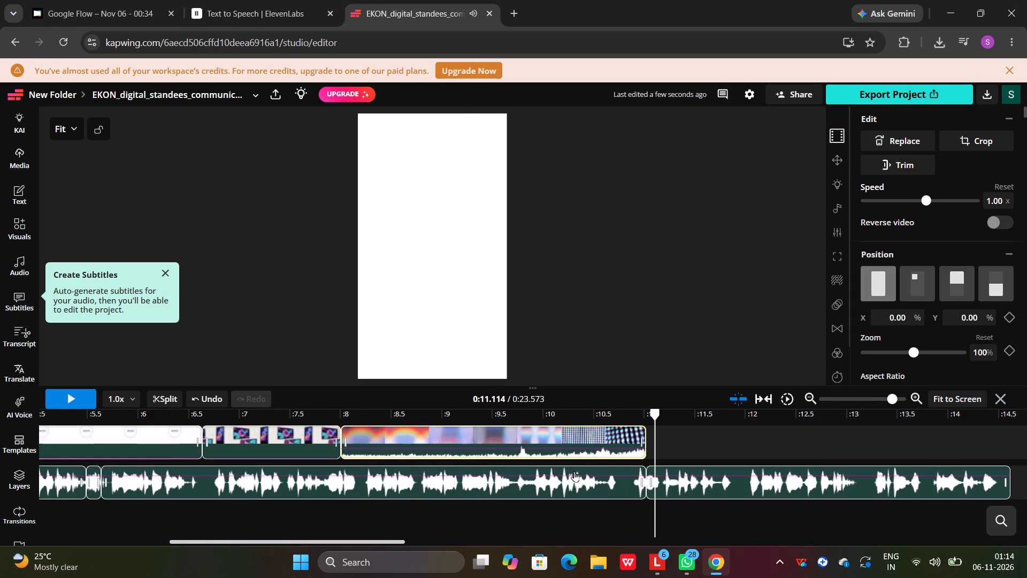
# Extend the end of the IMG_5255.MOV clip to about 12.83 s.
pyautogui.click(599, 452)
pyautogui.moveTo(646, 449); pyautogui.dragTo(722, 449)
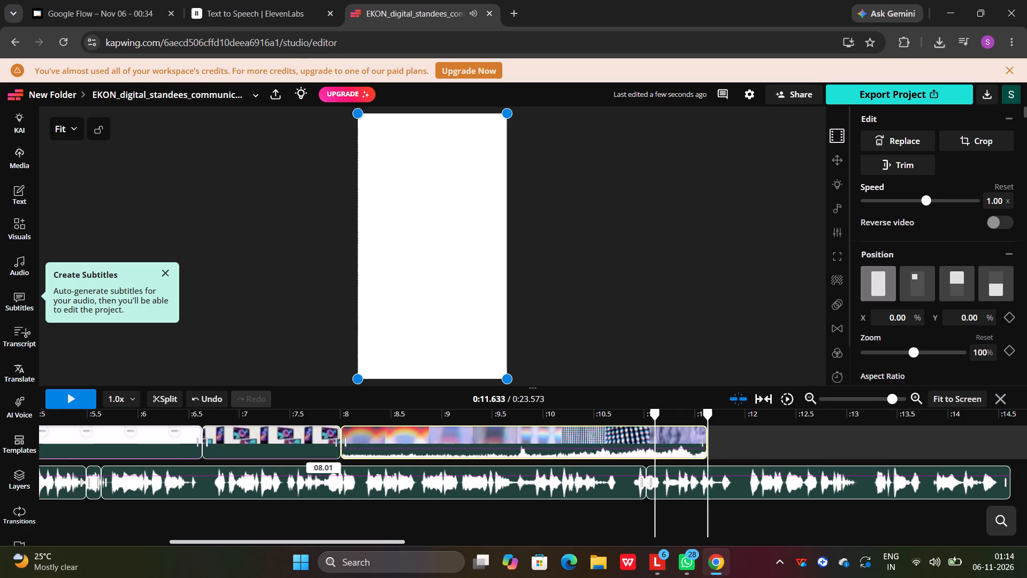
pyautogui.moveTo(722, 449); pyautogui.dragTo(827, 461)
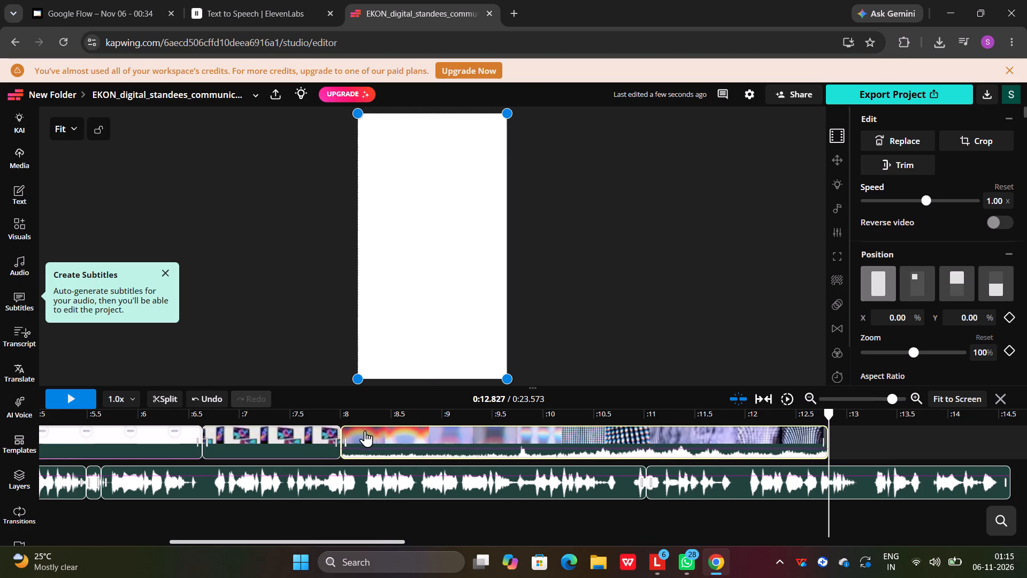
# Split the IMG_5255.MOV clip at about 10.62 s, delete its first part and move the remainder back to about 8.01 s.
pyautogui.click(608, 428)
pyautogui.moveTo(834, 417); pyautogui.dragTo(805, 415)
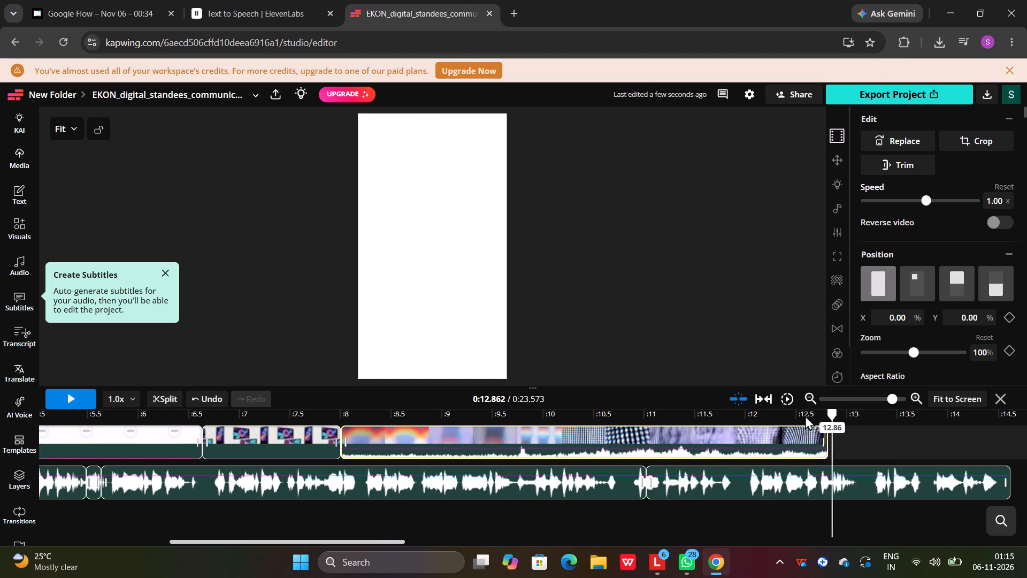
pyautogui.moveTo(805, 415); pyautogui.dragTo(605, 424)
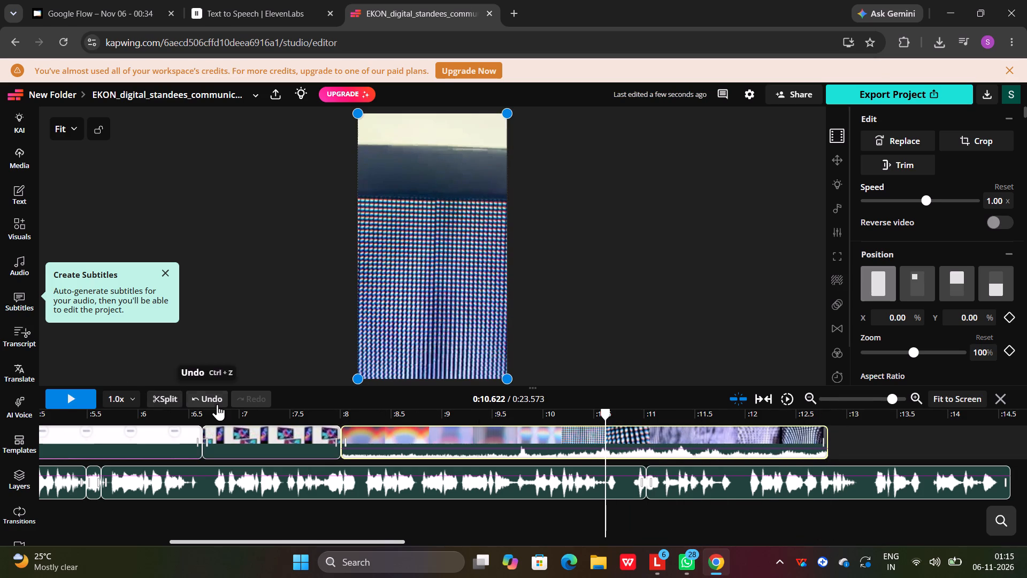
pyautogui.click(167, 393)
pyautogui.click(397, 443)
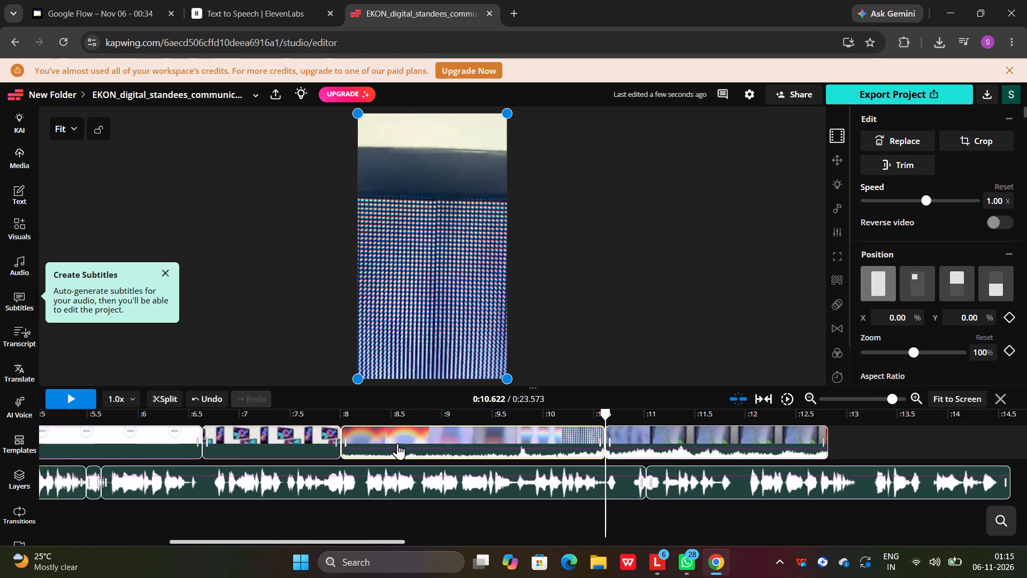
pyautogui.press('Delete')
pyautogui.moveTo(662, 459); pyautogui.dragTo(556, 451)
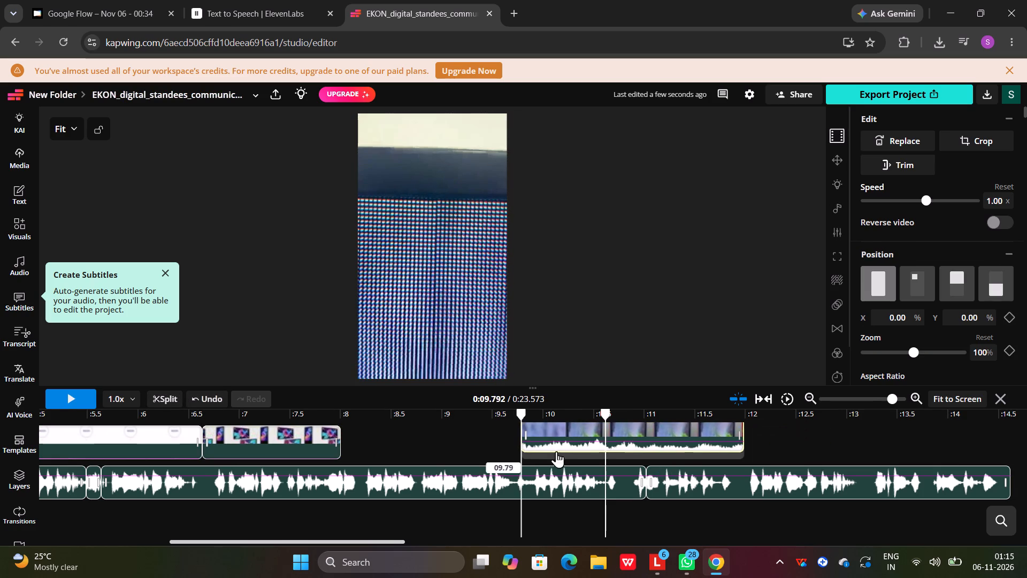
pyautogui.moveTo(556, 451); pyautogui.dragTo(399, 461)
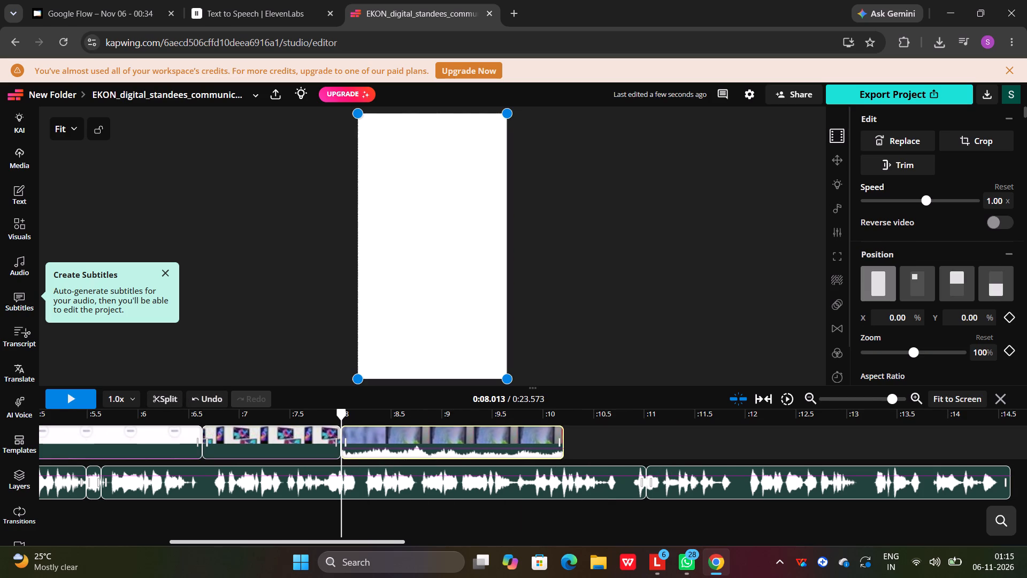
# Play the shortened IMG_5255.MOV clip against the voice-over from about 8 s to about 9.9 s.
pyautogui.click(61, 404)
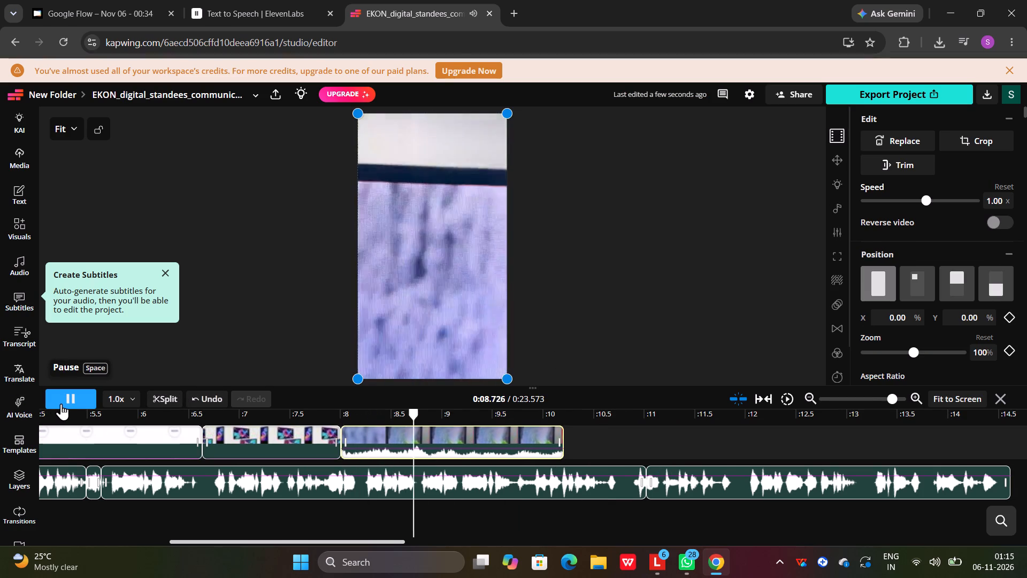
pyautogui.click(61, 404)
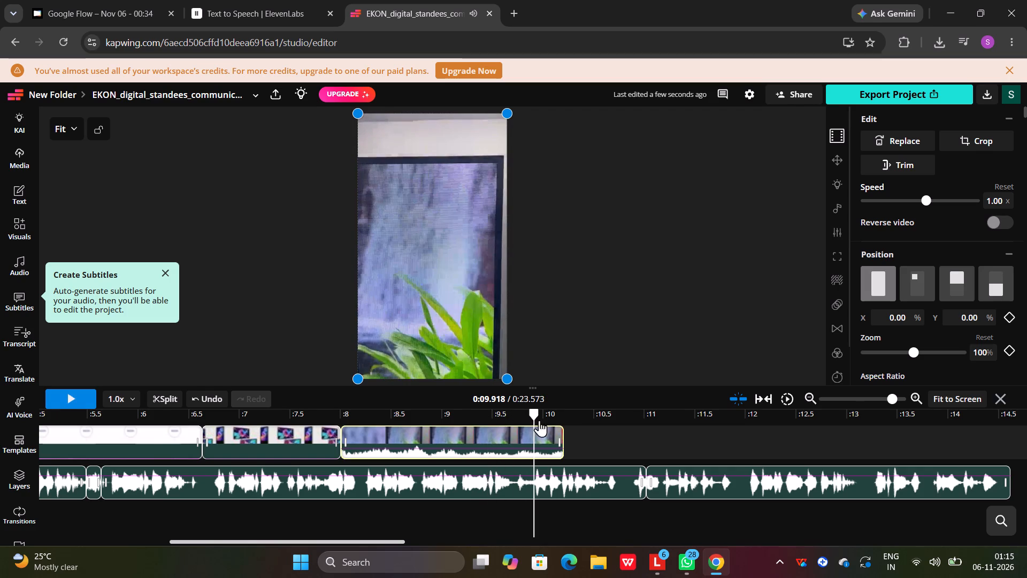
# Split the IMG_5255.MOV clip at about 9.17 s.
pyautogui.moveTo(535, 414); pyautogui.dragTo(458, 420)
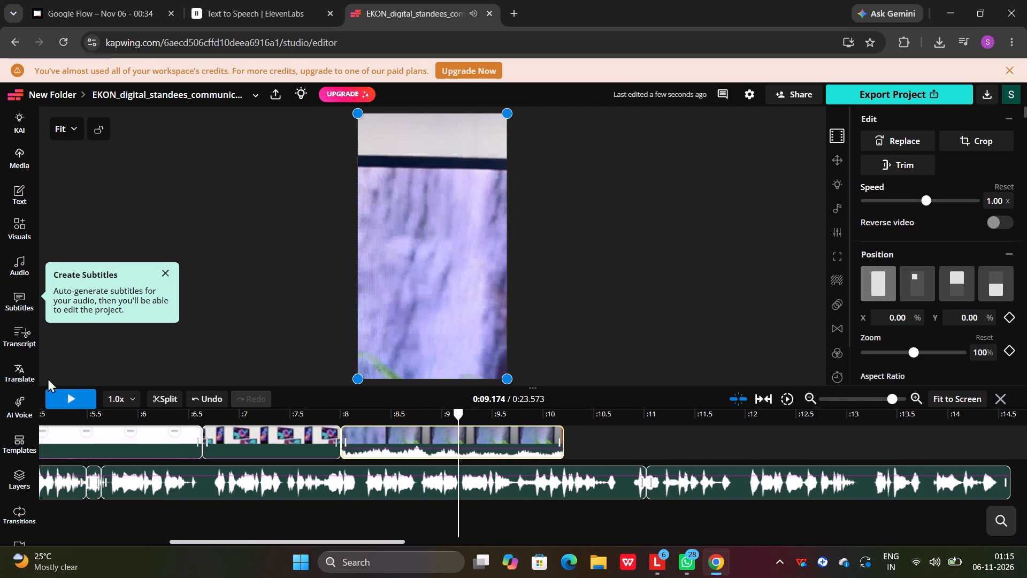
pyautogui.click(158, 401)
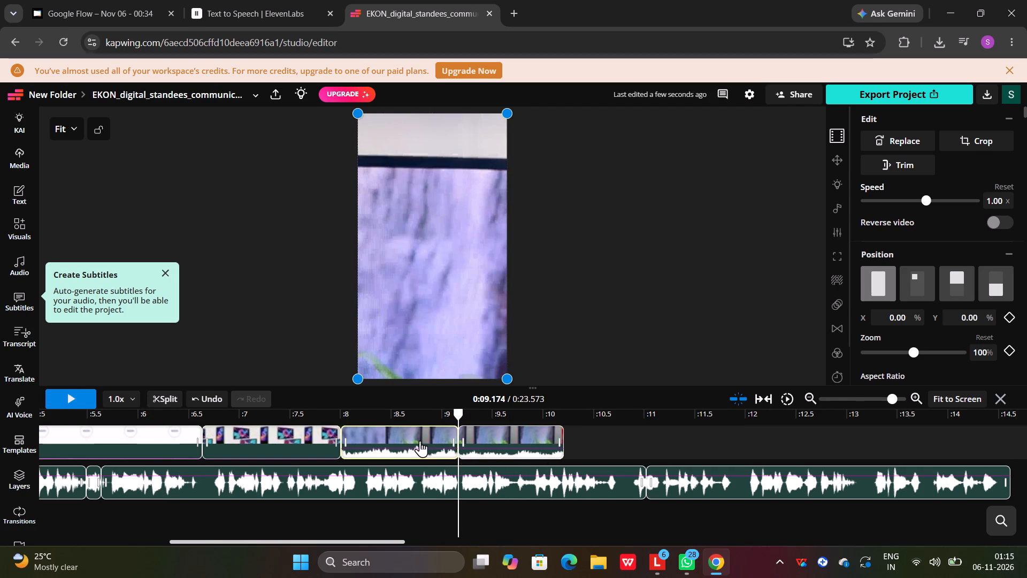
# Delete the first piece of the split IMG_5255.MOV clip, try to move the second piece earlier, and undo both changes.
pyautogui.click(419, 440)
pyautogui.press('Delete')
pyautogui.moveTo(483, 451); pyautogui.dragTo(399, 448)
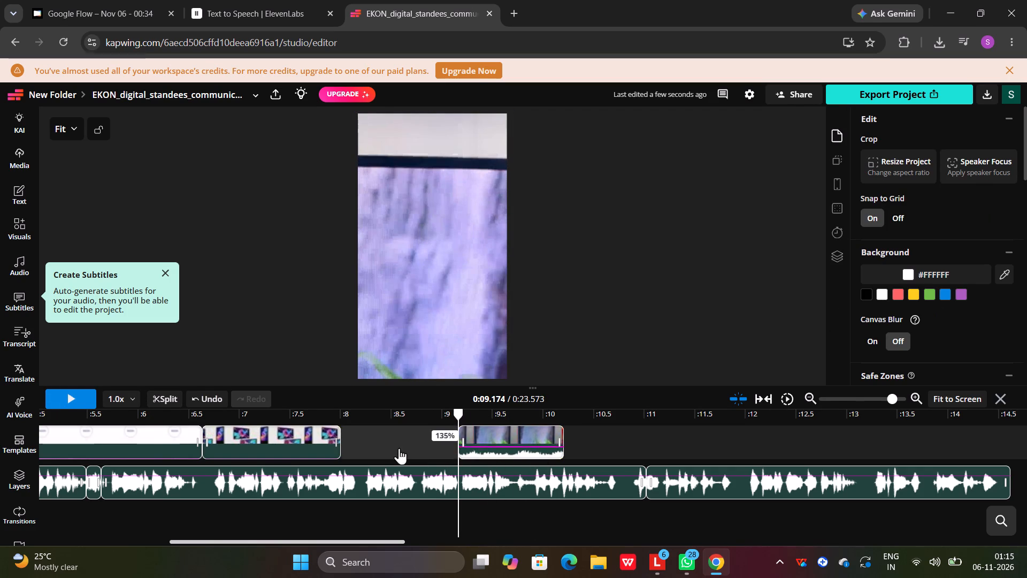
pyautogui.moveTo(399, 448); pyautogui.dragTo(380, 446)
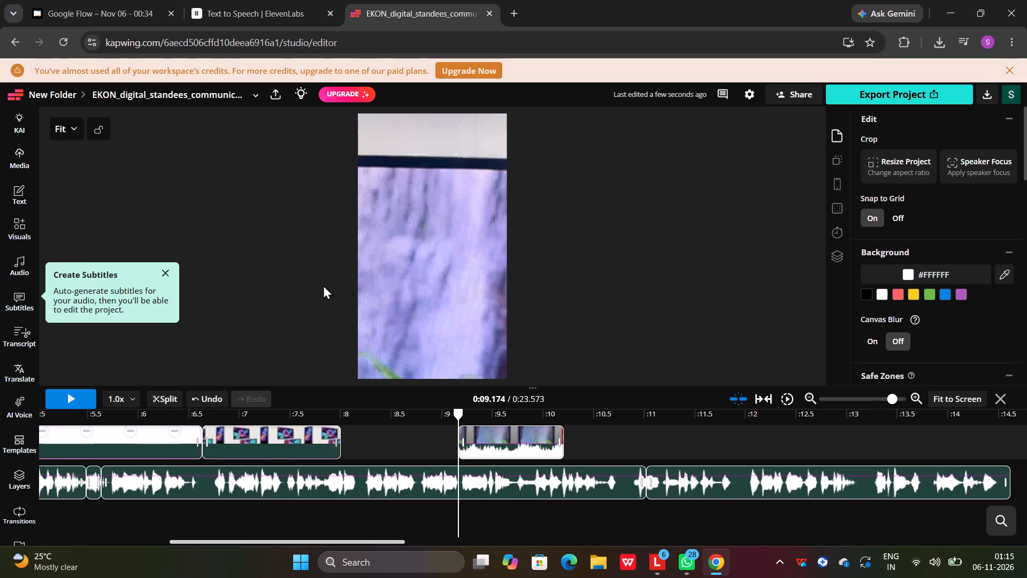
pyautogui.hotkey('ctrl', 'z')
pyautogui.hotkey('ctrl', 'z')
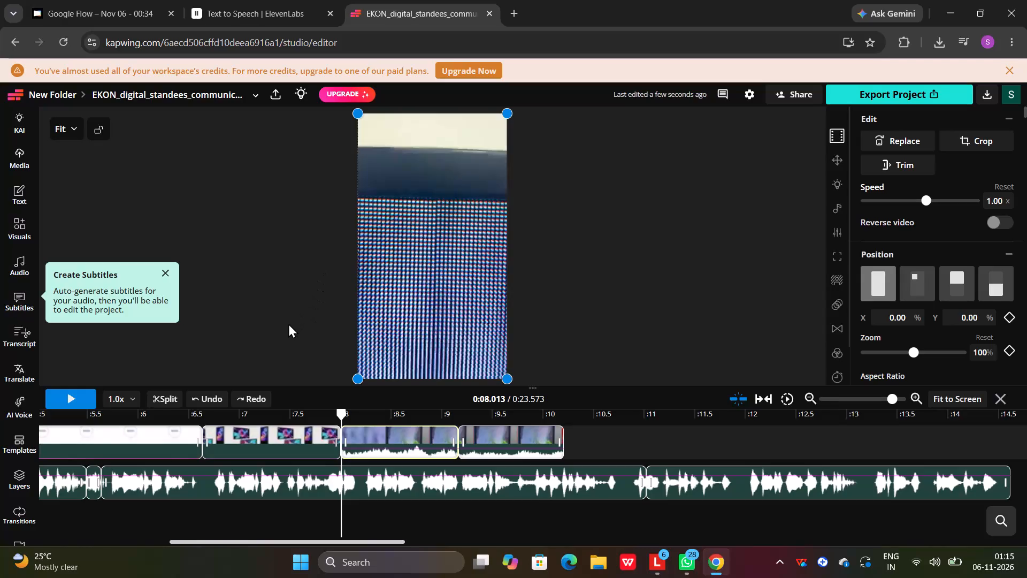
# Delete the IMG_5255.MOV piece between about 8.01 s and 9.17 s.
pyautogui.click(377, 444)
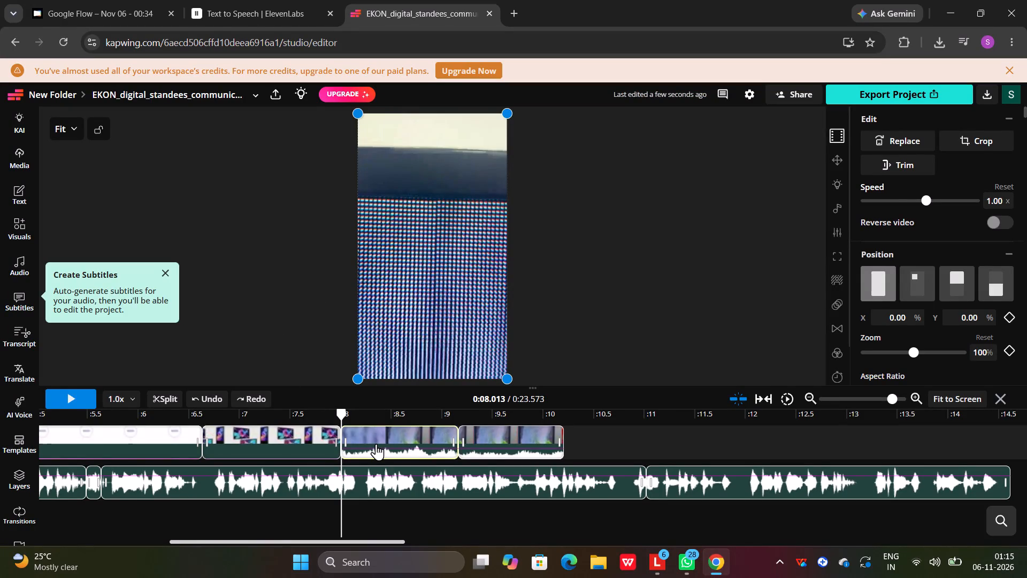
pyautogui.press('Delete')
# Mute the remaining IMG_5255.MOV clip by setting its audio volume to 0%.
pyautogui.click(518, 445)
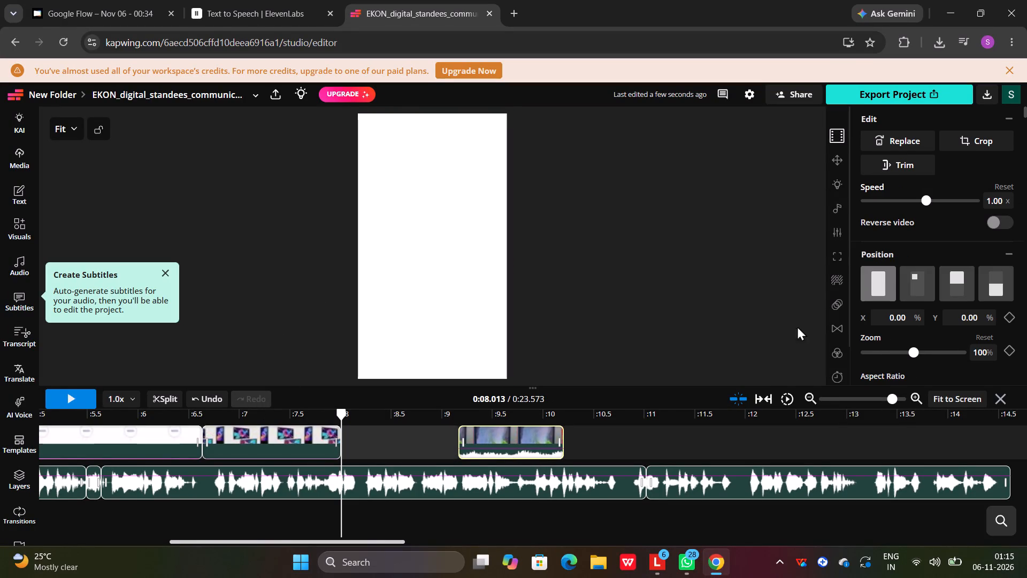
pyautogui.scroll(-3, 918, 339)
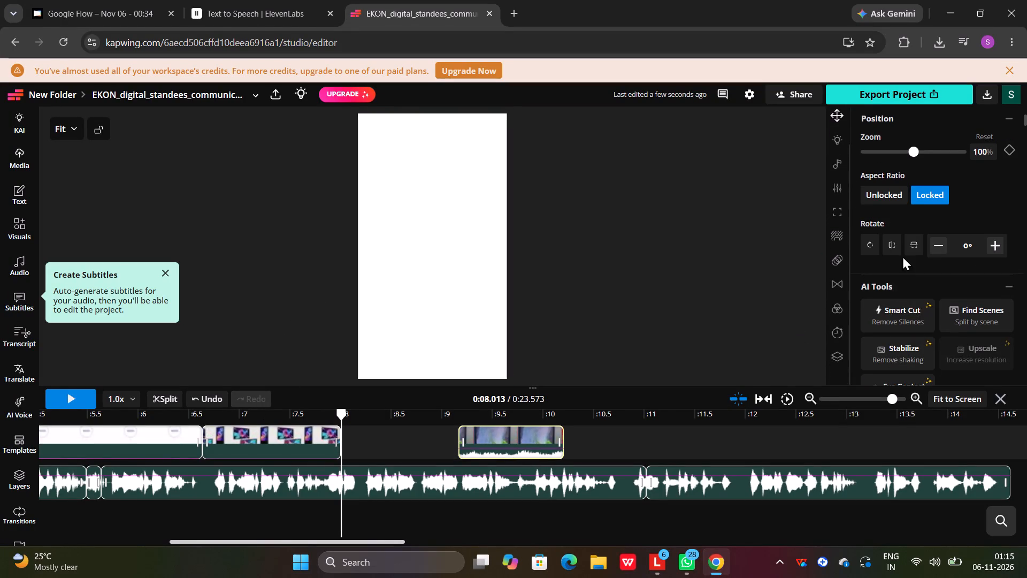
pyautogui.scroll(-4, 902, 254)
pyautogui.scroll(-6, 901, 310)
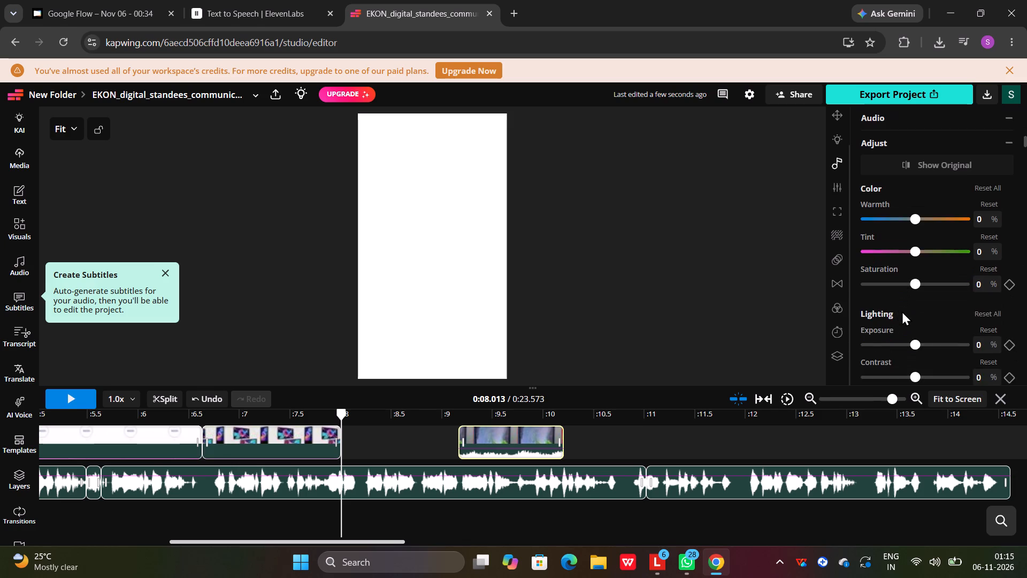
pyautogui.scroll(-3, 902, 311)
pyautogui.scroll(17, 902, 311)
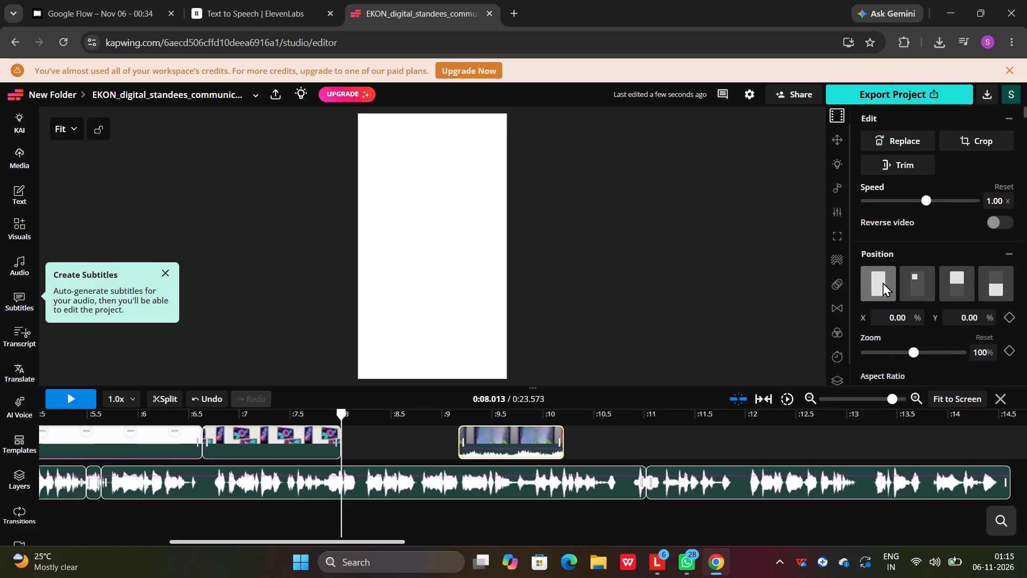
pyautogui.scroll(4, 880, 285)
pyautogui.scroll(-4, 892, 280)
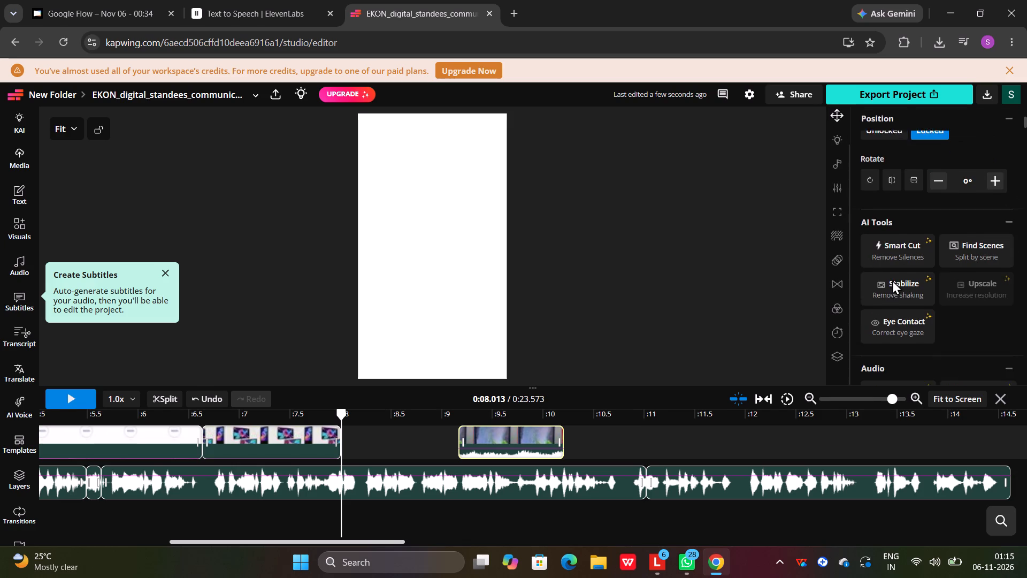
pyautogui.scroll(-3, 884, 298)
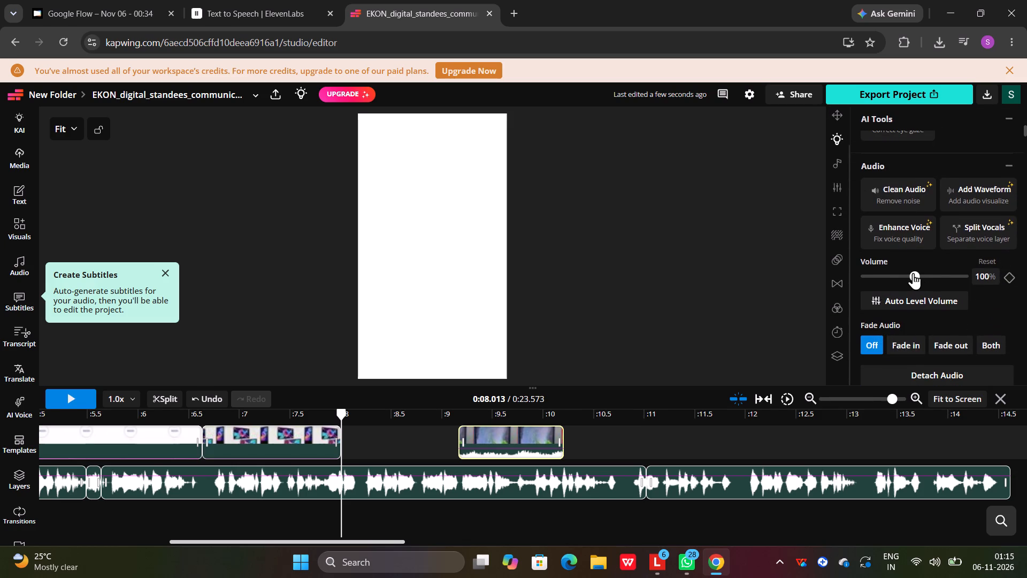
pyautogui.moveTo(913, 273); pyautogui.dragTo(805, 293)
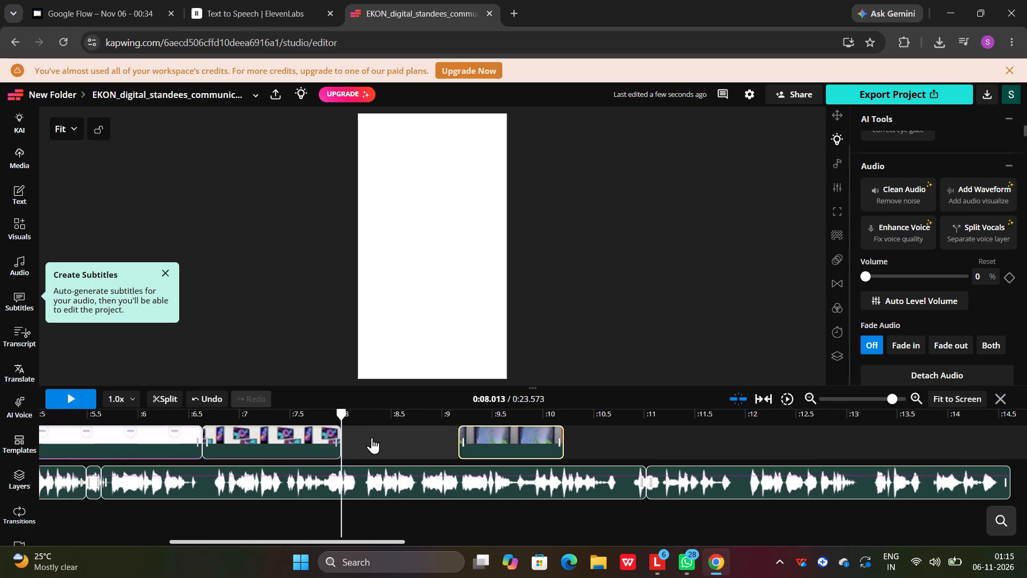
# Move the muted IMG_5255.MOV clip to about 8.01 s, directly after the preceding clip.
pyautogui.moveTo(485, 447); pyautogui.dragTo(366, 445)
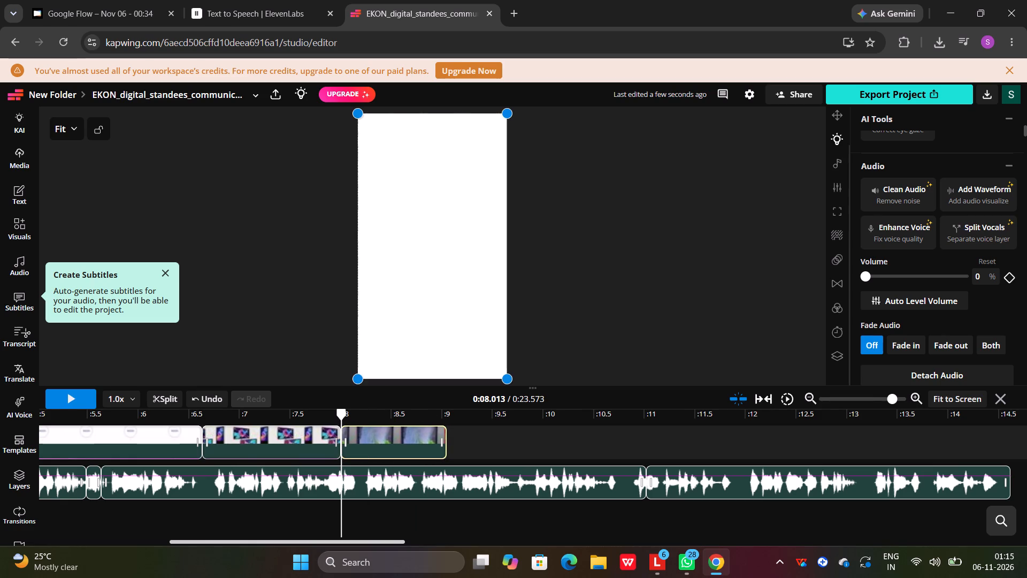
# Play the sequence from about 7 s through the muted clip, and replay the clip from about 8.4 s.
pyautogui.moveTo(342, 416); pyautogui.dragTo(235, 415)
pyautogui.click(65, 399)
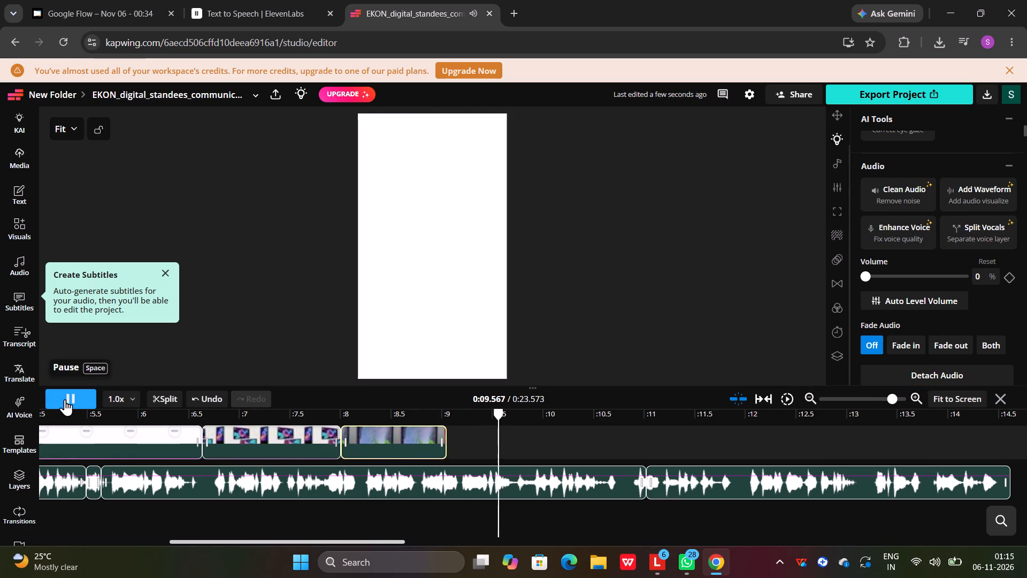
pyautogui.click(65, 399)
pyautogui.click(396, 439)
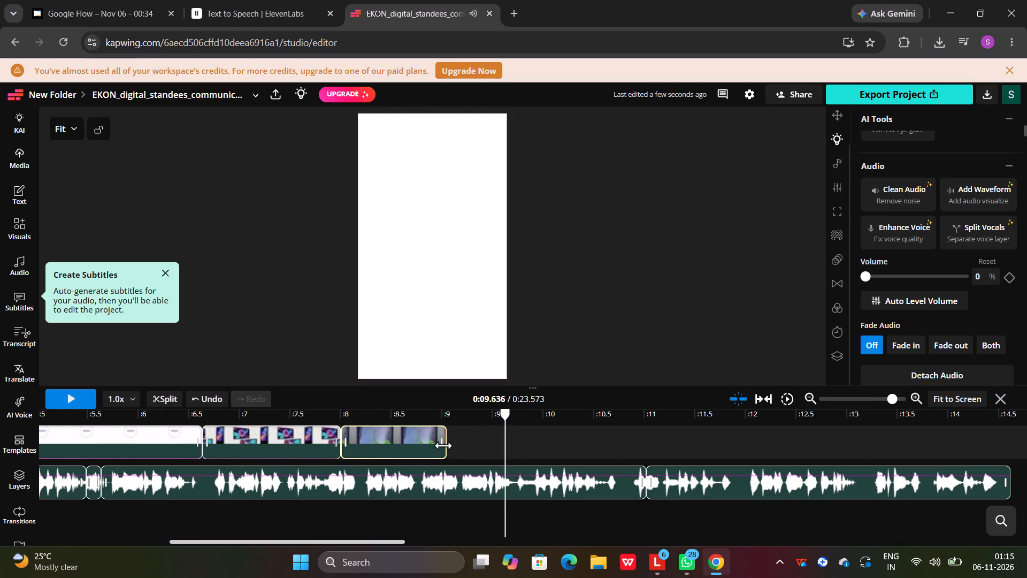
pyautogui.moveTo(507, 413); pyautogui.dragTo(381, 420)
pyautogui.click(76, 401)
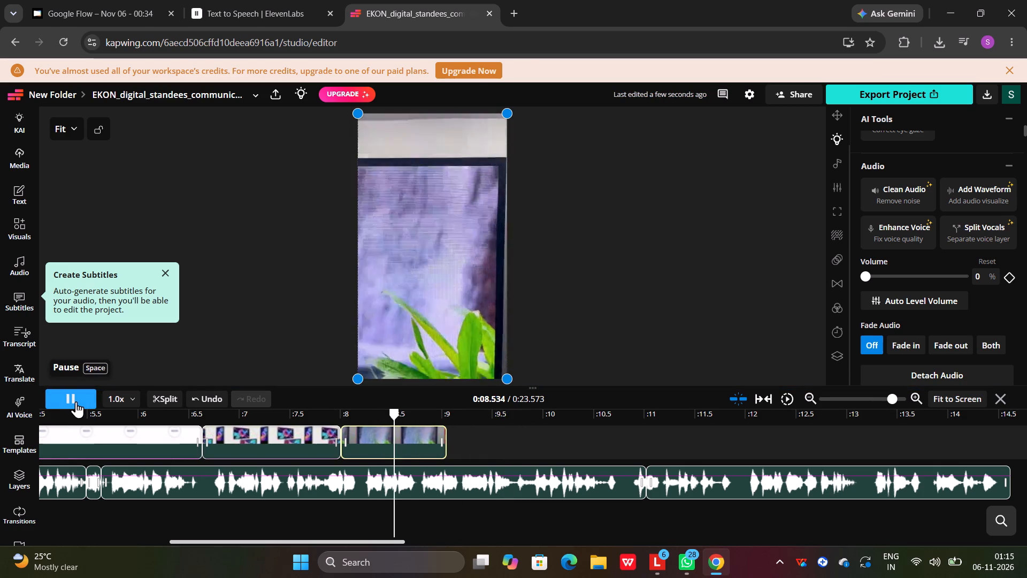
pyautogui.click(76, 401)
# Trim the start of the IMG_5255.MOV clip to about 8.37 s and move the clip back to about 8.01 s.
pyautogui.click(372, 447)
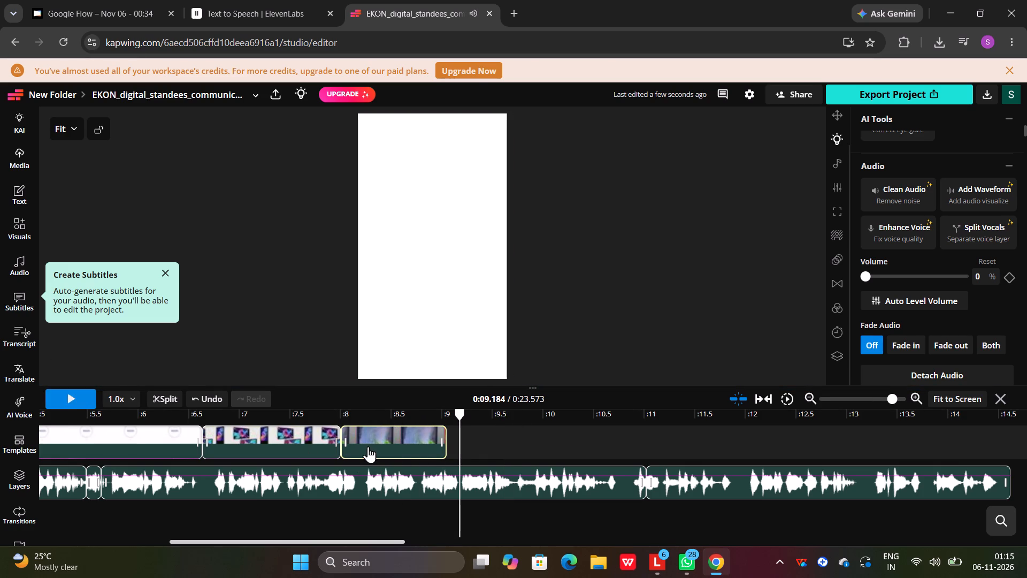
pyautogui.moveTo(344, 446); pyautogui.dragTo(380, 448)
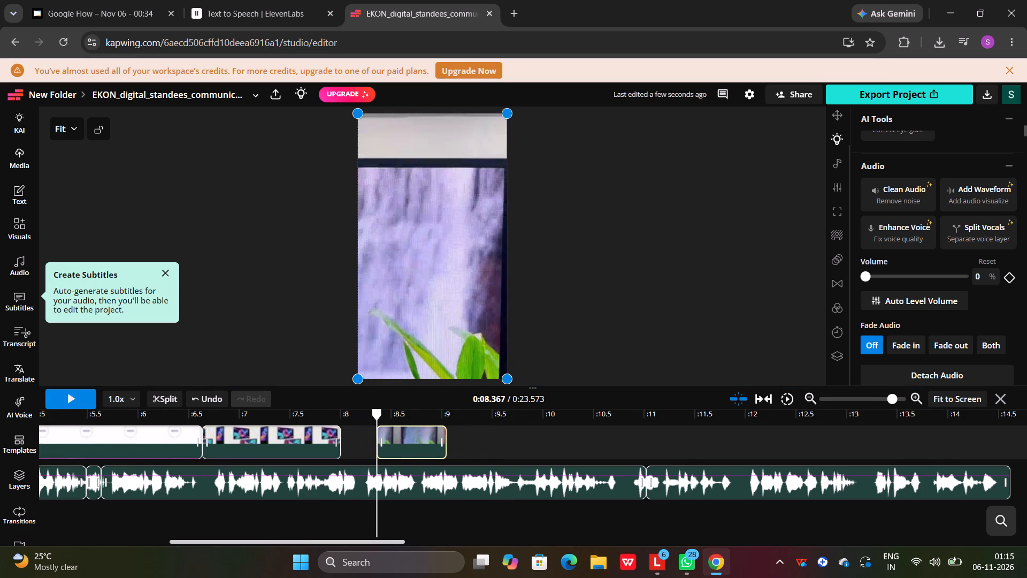
pyautogui.moveTo(400, 448); pyautogui.dragTo(361, 450)
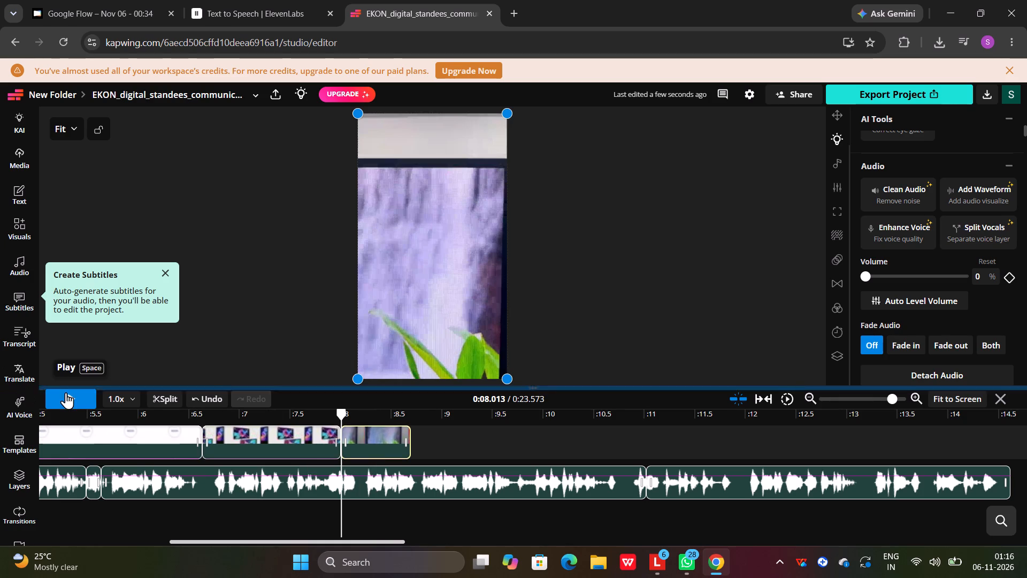
# Play the trimmed IMG_5255.MOV clip against the voice-over from about 8 s to about 9.2 s.
pyautogui.click(65, 398)
pyautogui.click(65, 398)
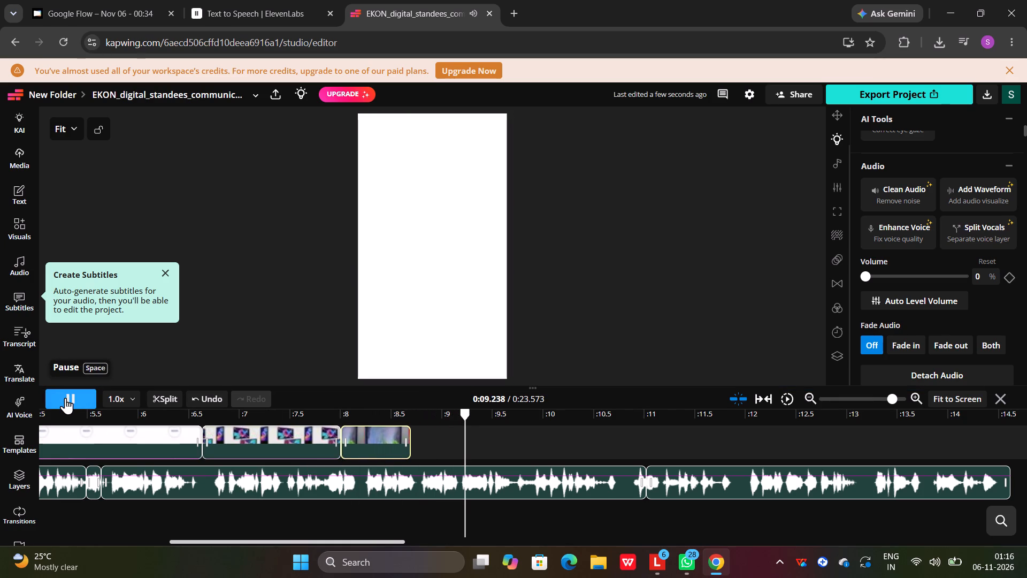
# Extend the end of the IMG_5255.MOV clip to about 9.28 s.
pyautogui.click(395, 438)
pyautogui.click(381, 442)
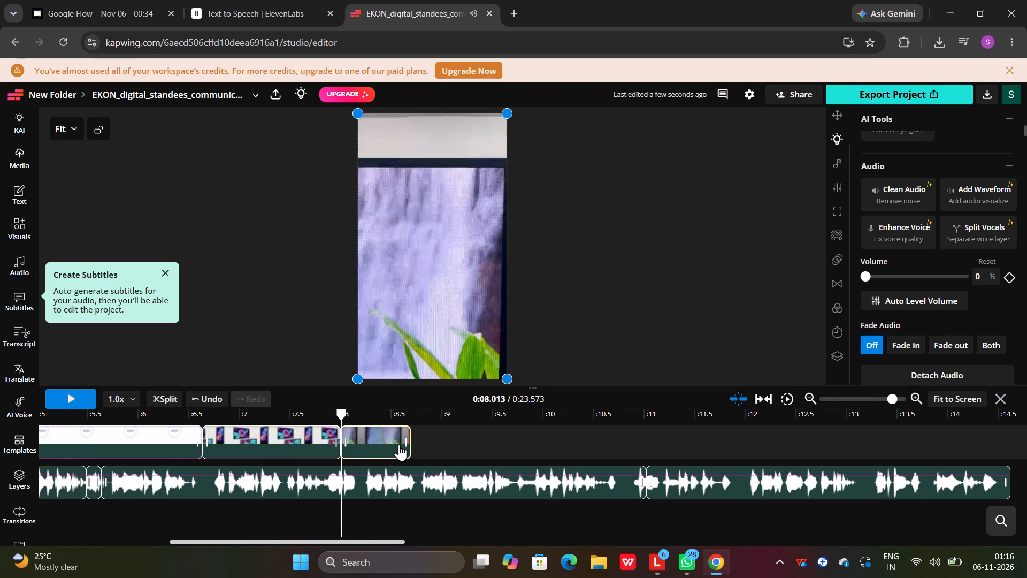
pyautogui.moveTo(408, 442); pyautogui.dragTo(466, 436)
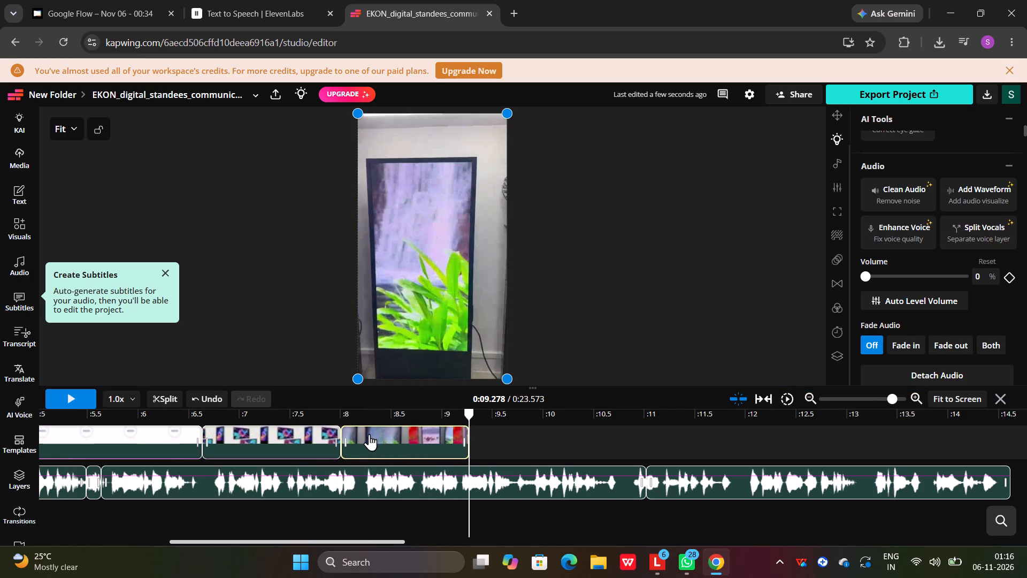
# Trim the start of the IMG_5255.MOV clip to about 8.28 s and move the clip back to about 8.01 s.
pyautogui.click(349, 446)
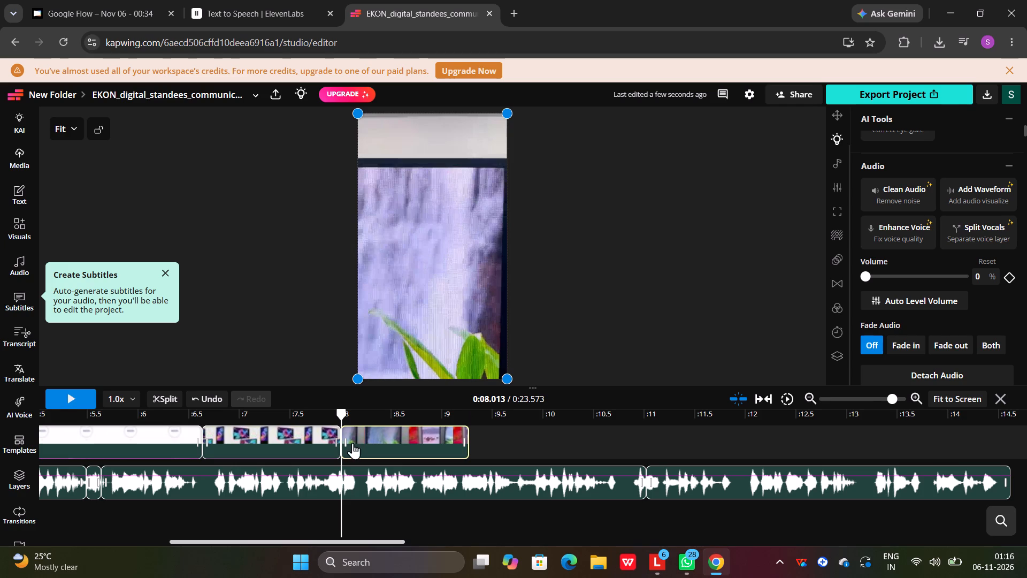
pyautogui.moveTo(348, 442); pyautogui.dragTo(368, 443)
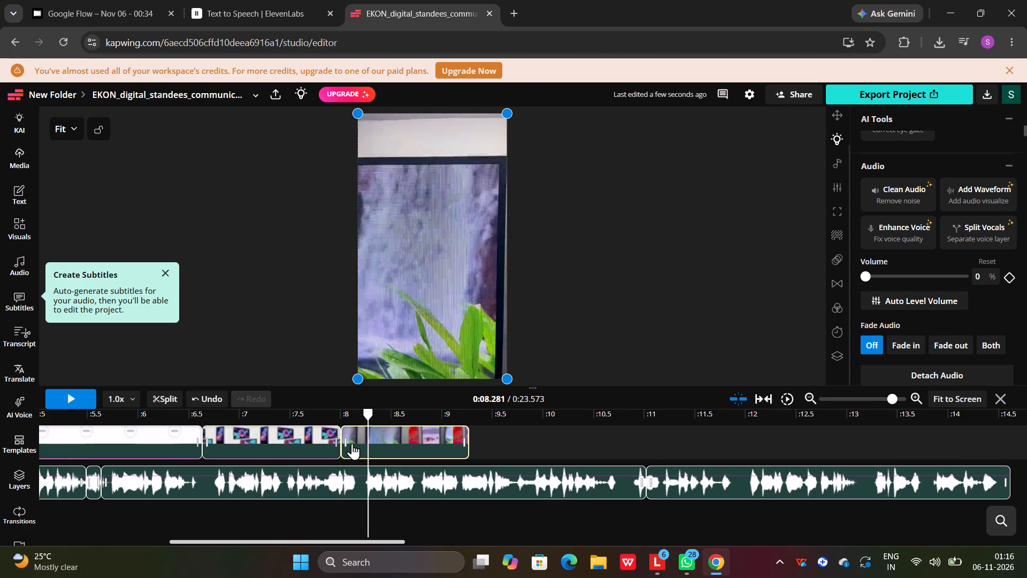
pyautogui.moveTo(346, 444); pyautogui.dragTo(365, 445)
pyautogui.moveTo(385, 450); pyautogui.dragTo(357, 452)
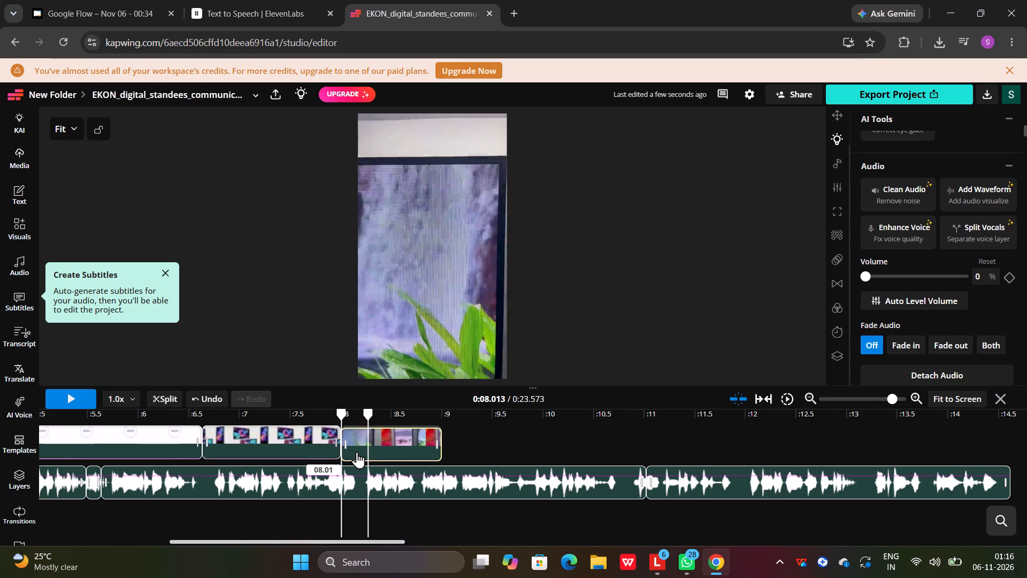
# Play the timeline from about 7.6 s through the IMG_5255.MOV clip against the voice-over.
pyautogui.moveTo(357, 452); pyautogui.dragTo(357, 452)
pyautogui.moveTo(347, 417); pyautogui.dragTo(301, 419)
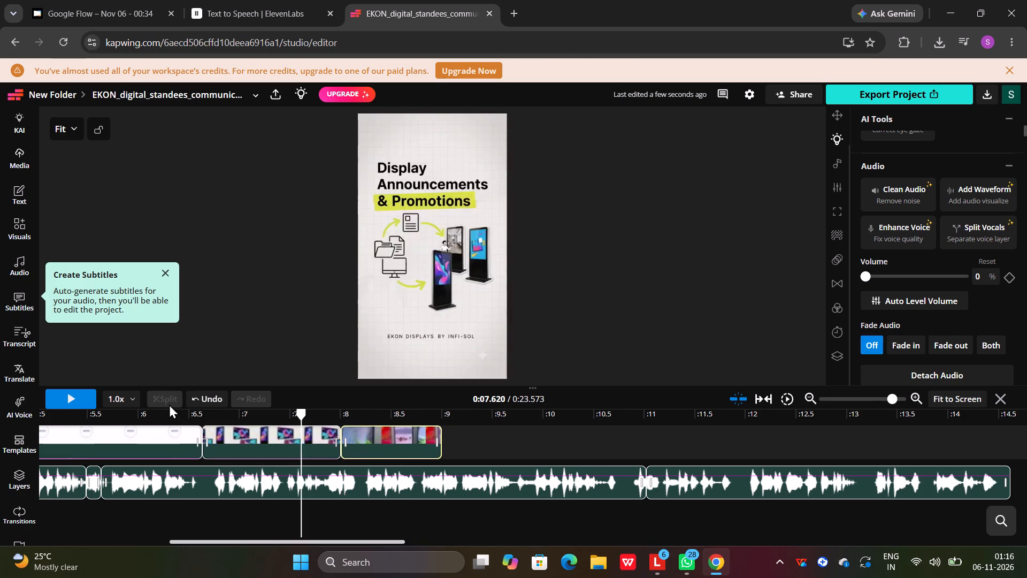
pyautogui.click(60, 406)
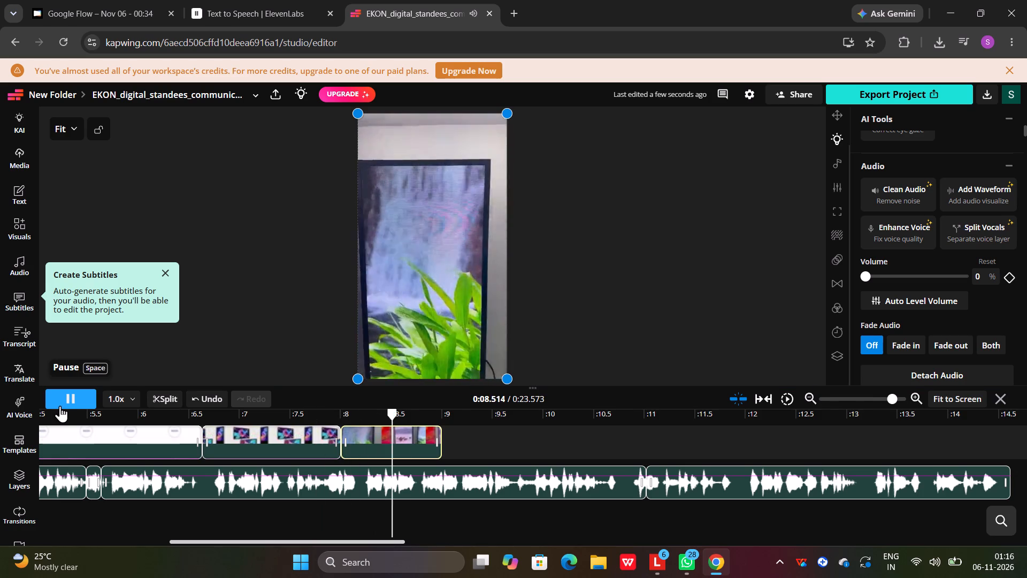
pyautogui.click(60, 406)
# Upload the photos IMG-20261005-WA0003 and IMG-20261005-WA0004 from Downloads, with the playhead at about 8.9 s.
pyautogui.moveTo(458, 413); pyautogui.dragTo(431, 413)
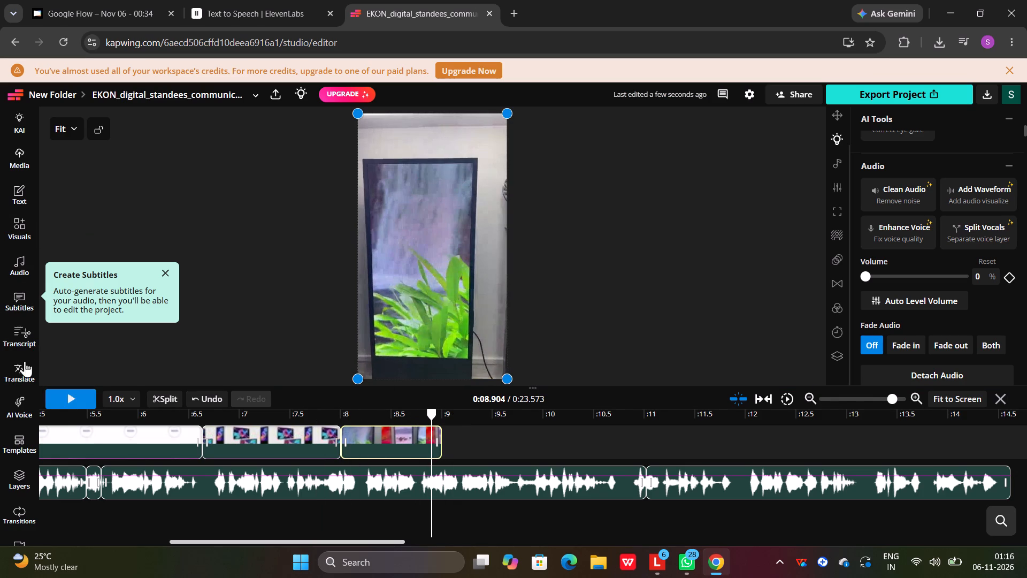
pyautogui.scroll(2, 14, 112)
pyautogui.click(19, 156)
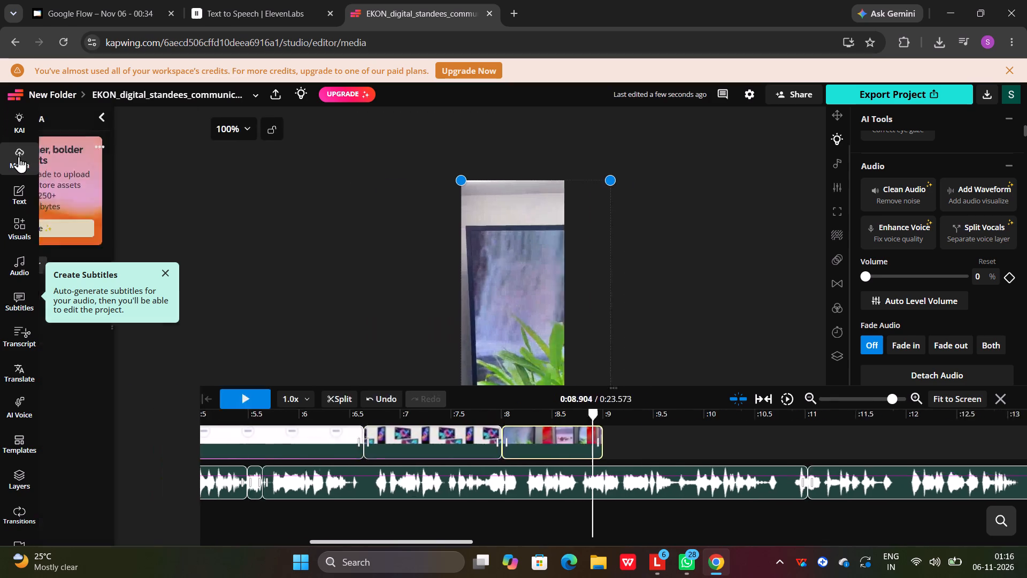
pyautogui.click(88, 337)
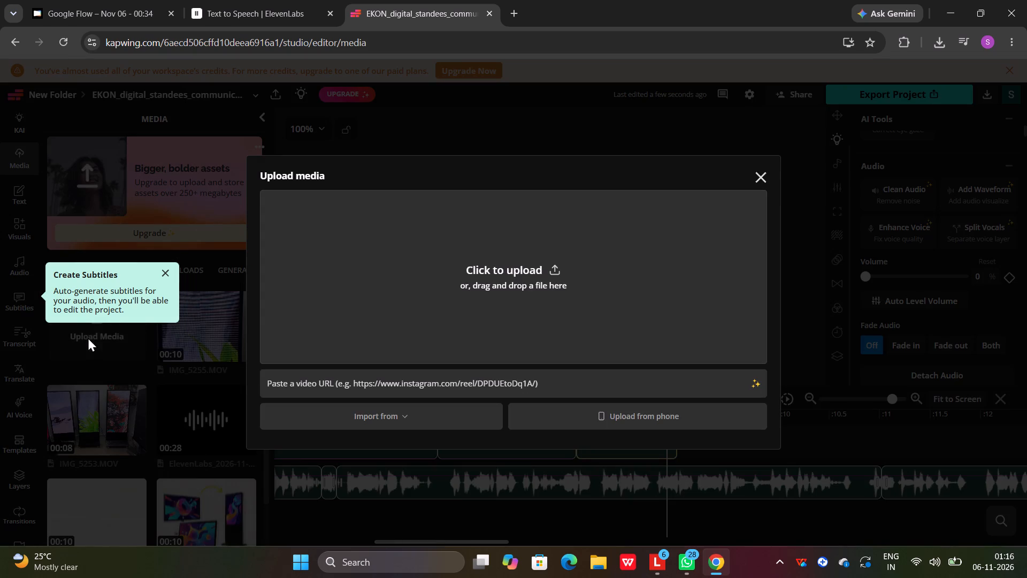
pyautogui.click(560, 293)
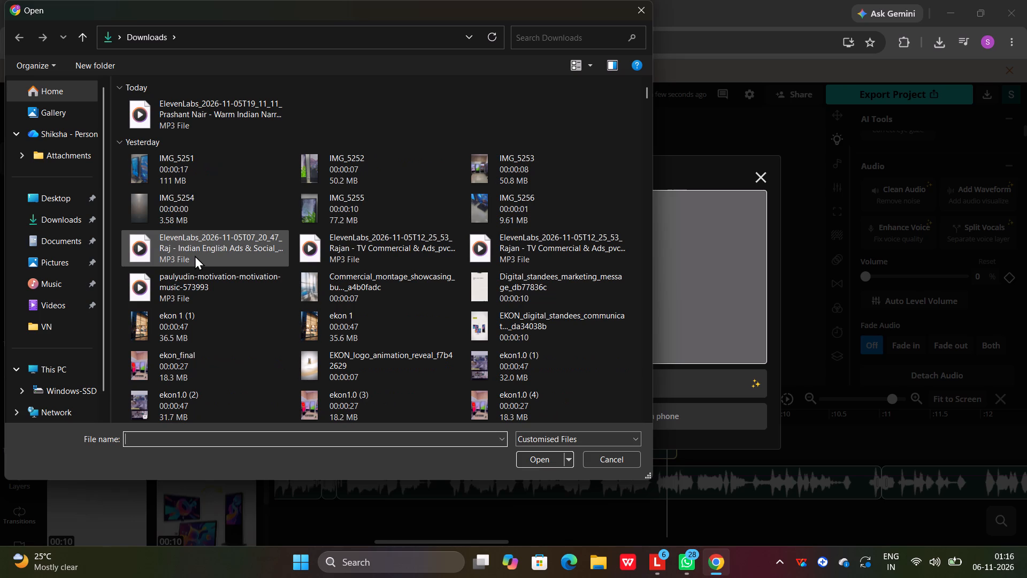
pyautogui.scroll(-1, 321, 352)
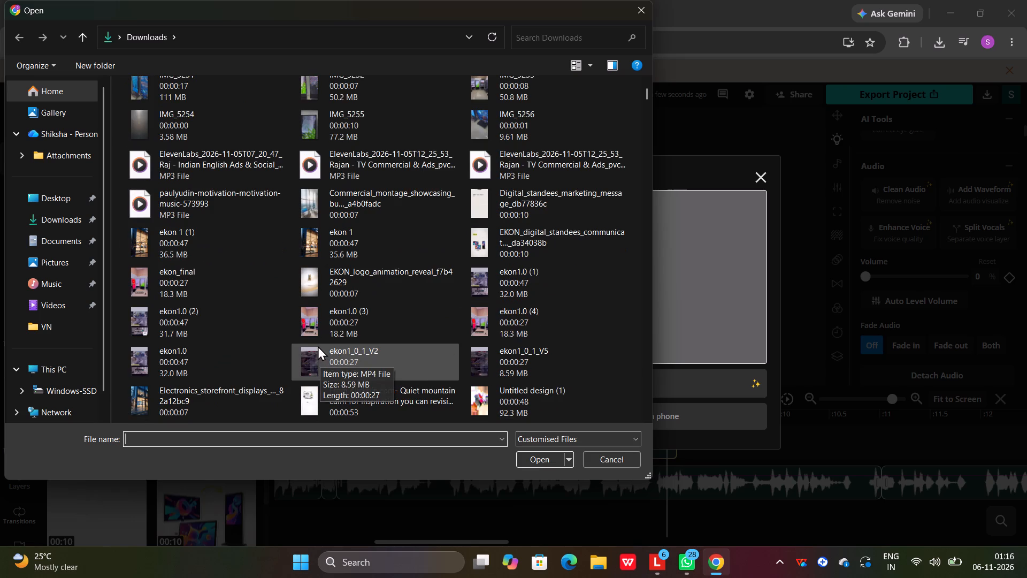
pyautogui.scroll(-1, 215, 363)
pyautogui.scroll(-1, 416, 319)
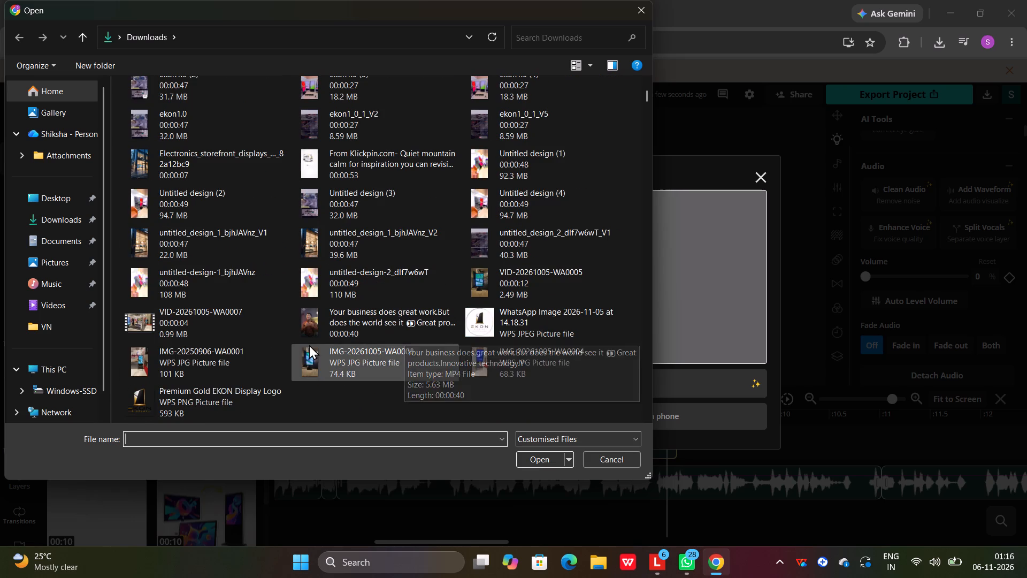
pyautogui.click(348, 371)
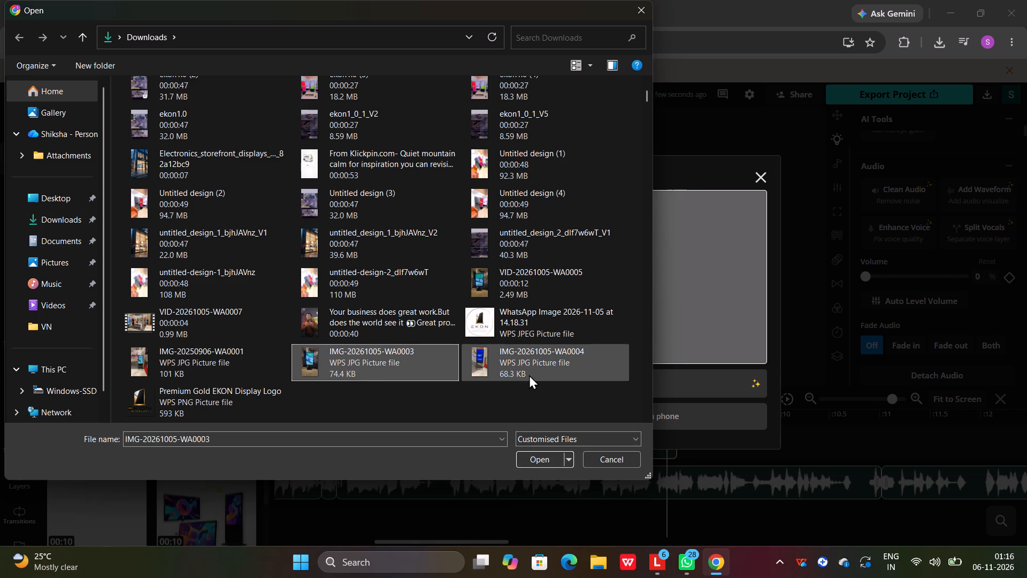
pyautogui.keyDown('shift'); pyautogui.click(533, 375); pyautogui.keyUp('shift')
pyautogui.keyDown('shift'); pyautogui.click(545, 462); pyautogui.keyUp('shift')
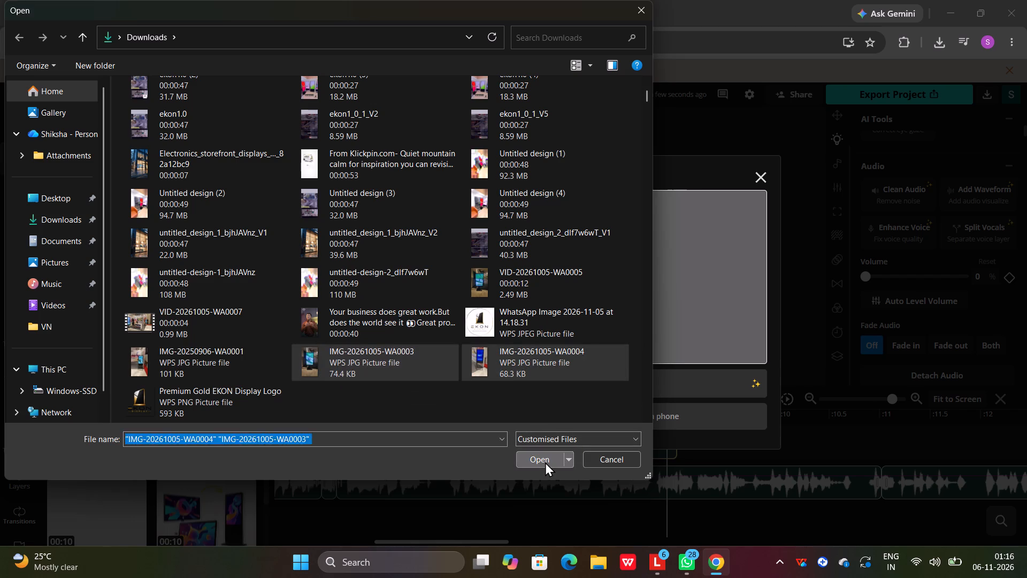
# Place the blue-screen Pacific standee photo on the video track at about 9.01 s and trim its end to about 9.32 s.
pyautogui.scroll(1, 106, 296)
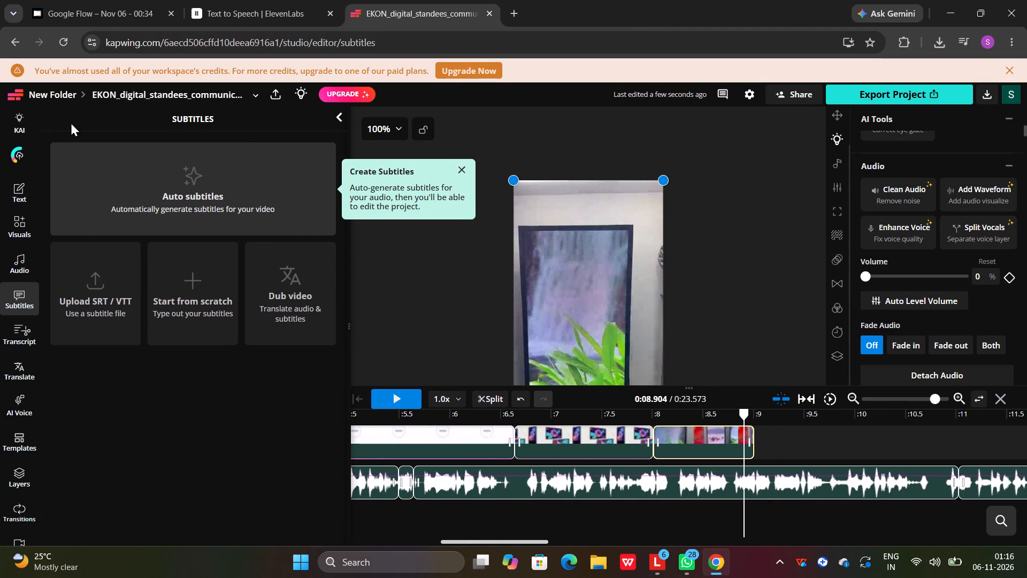
pyautogui.click(26, 154)
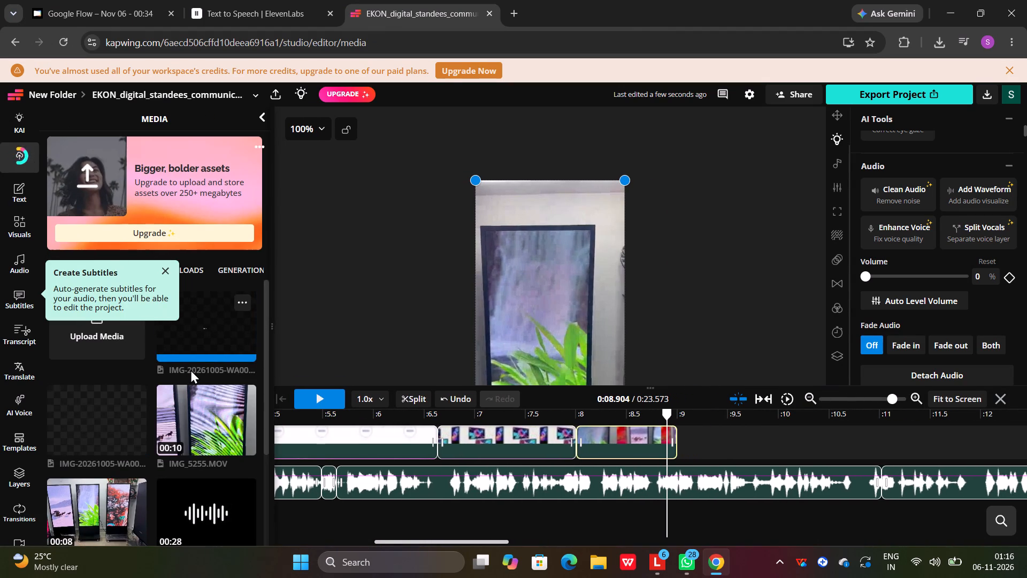
pyautogui.click(191, 341)
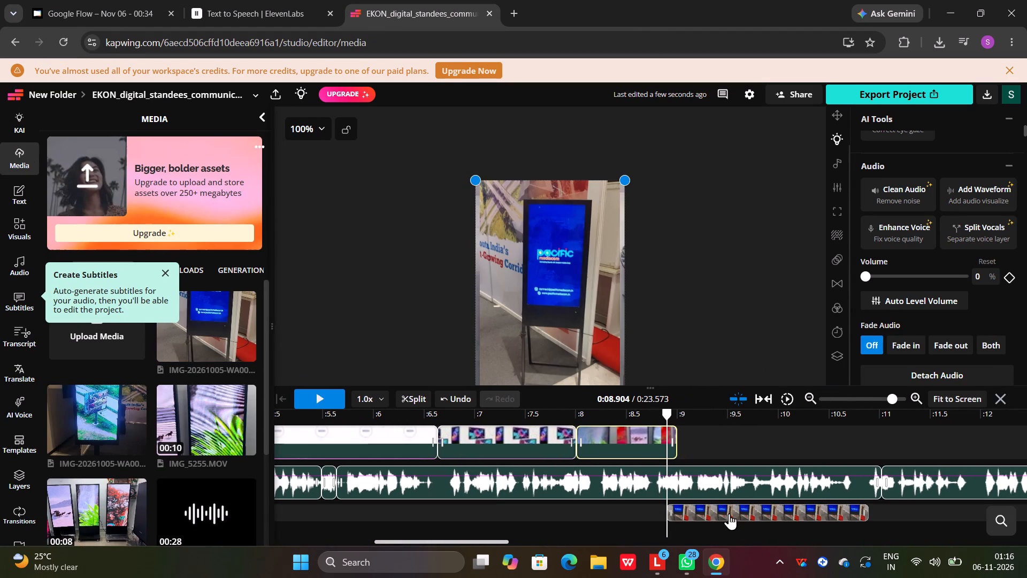
pyautogui.moveTo(729, 513); pyautogui.dragTo(749, 442)
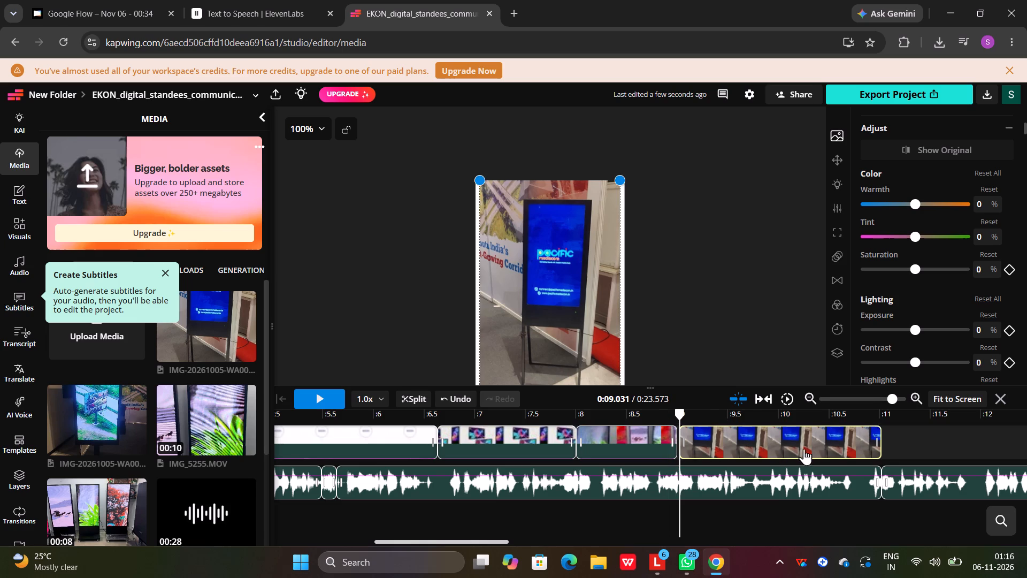
pyautogui.click(803, 448)
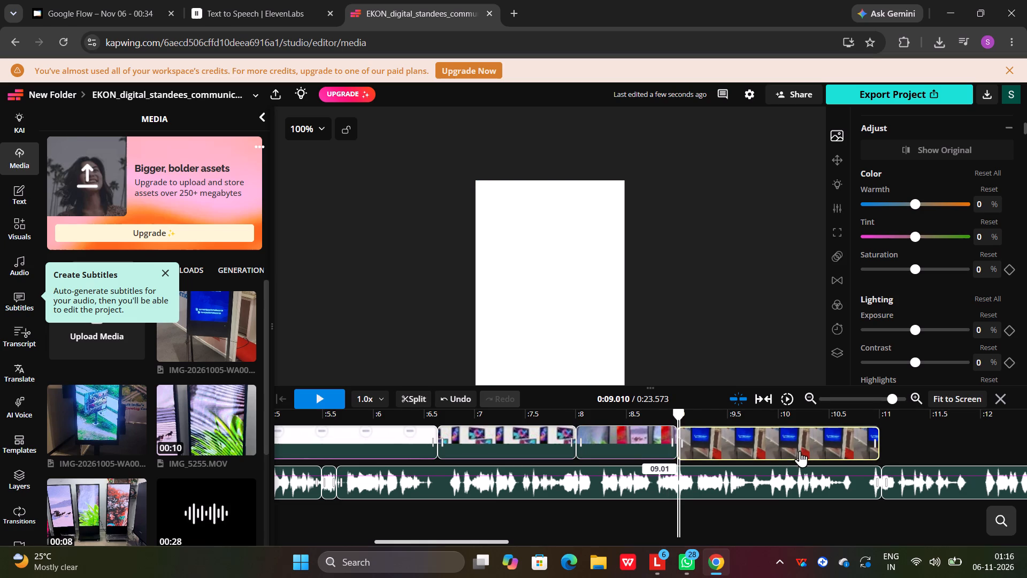
pyautogui.moveTo(877, 442); pyautogui.dragTo(744, 432)
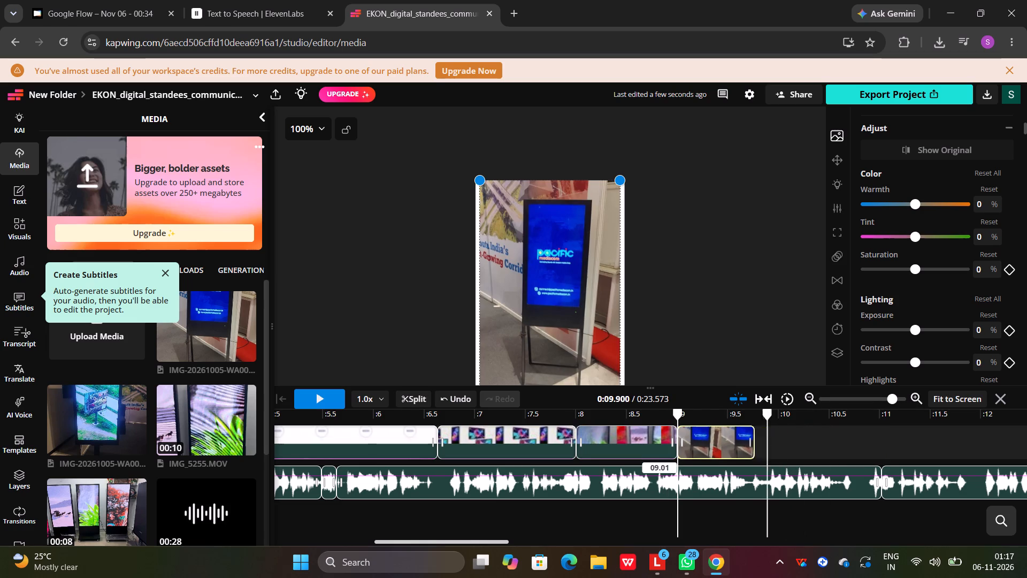
pyautogui.moveTo(744, 432); pyautogui.dragTo(706, 430)
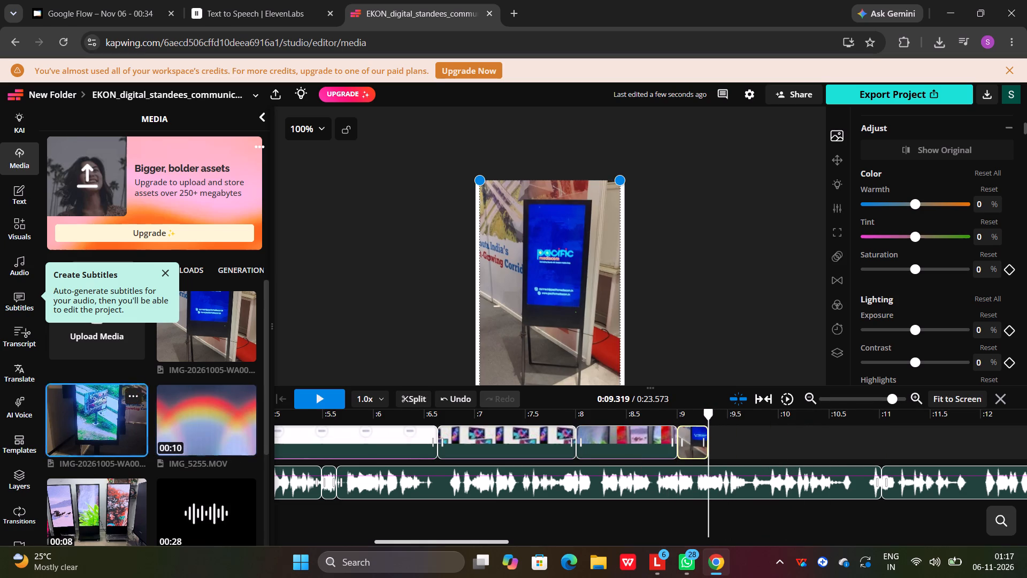
# Dismiss the Create Subtitles tip and upload the photo IMG-20250906-WA0001 from Downloads.
pyautogui.scroll(6, 99, 413)
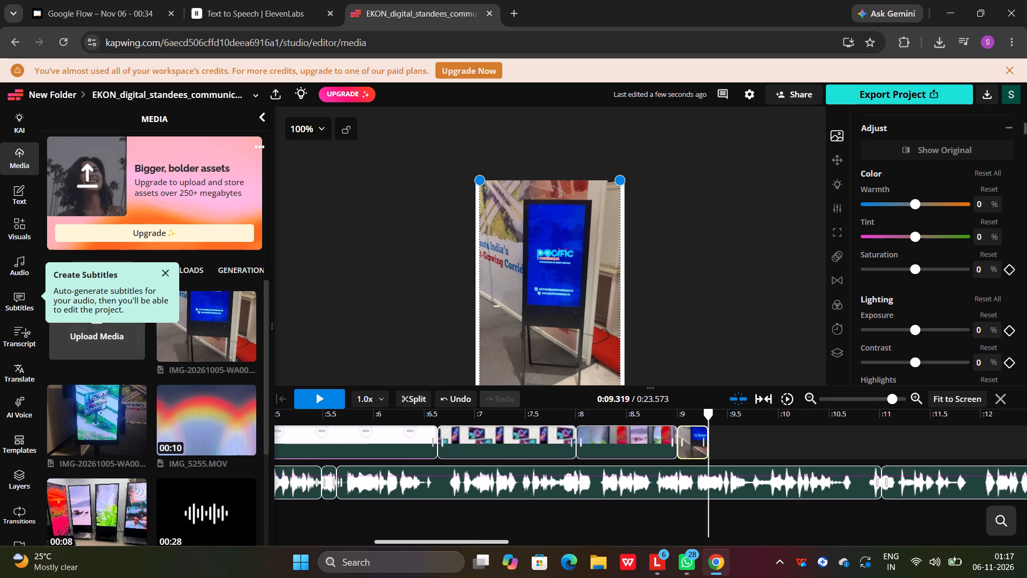
pyautogui.click(167, 278)
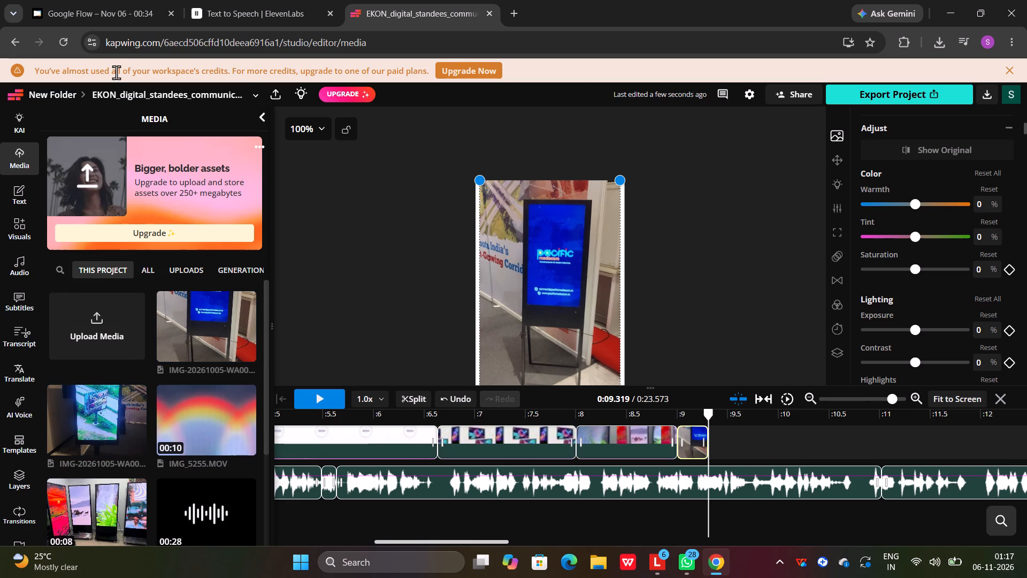
pyautogui.scroll(4, 114, 173)
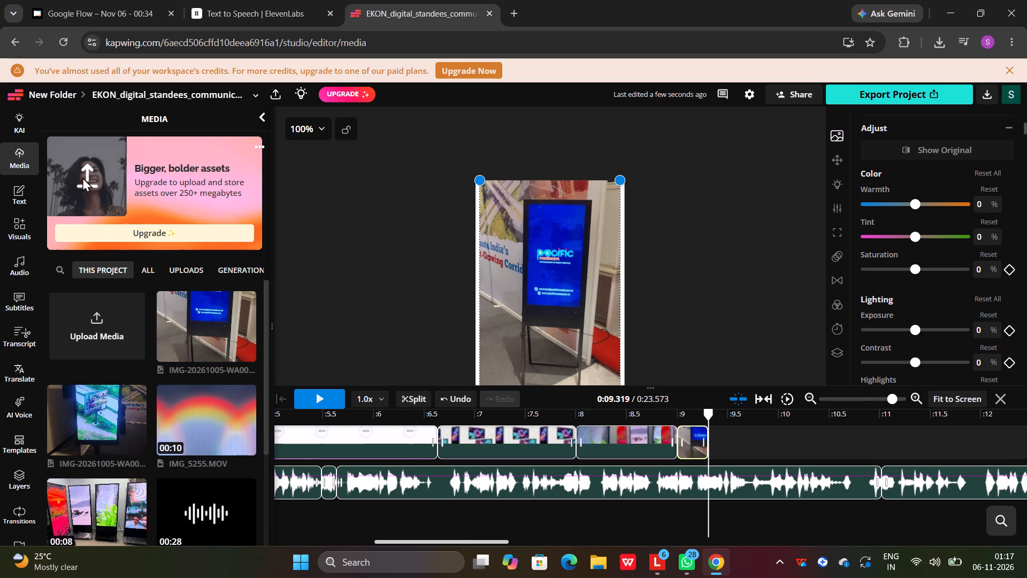
pyautogui.click(82, 177)
pyautogui.scroll(2, 171, 178)
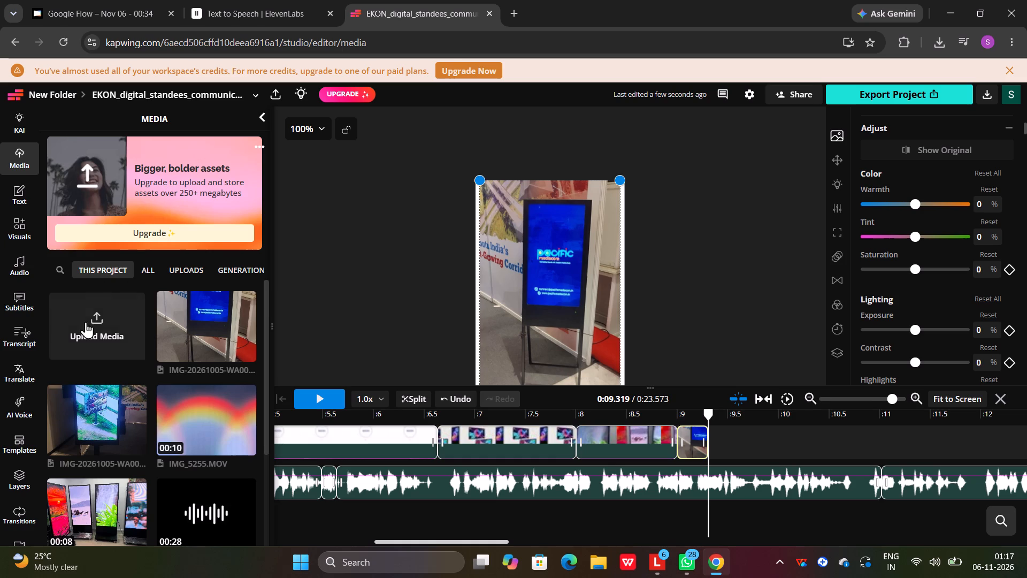
pyautogui.click(88, 328)
pyautogui.click(416, 324)
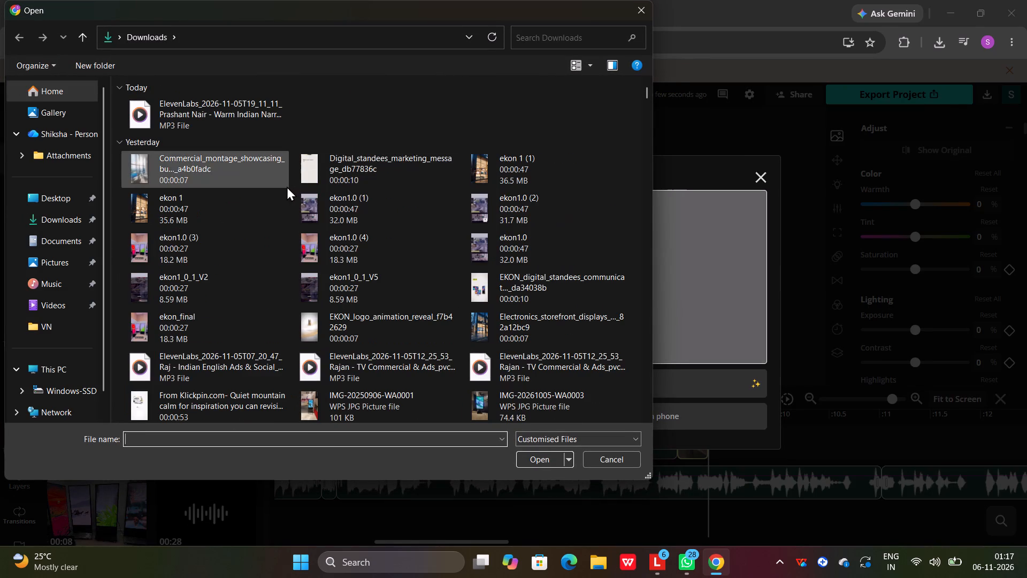
pyautogui.scroll(-5, 299, 232)
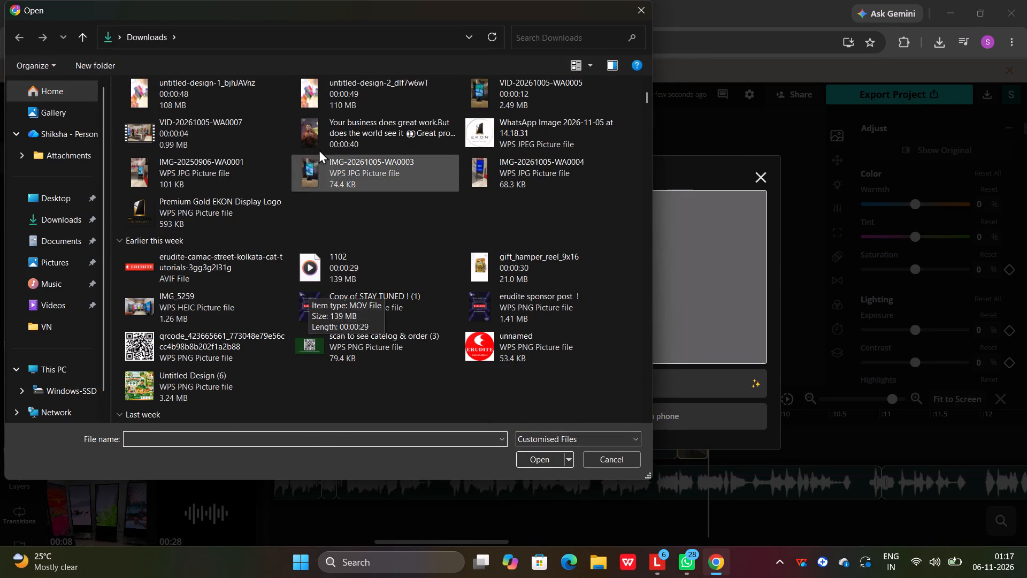
pyautogui.click(225, 186)
pyautogui.click(534, 458)
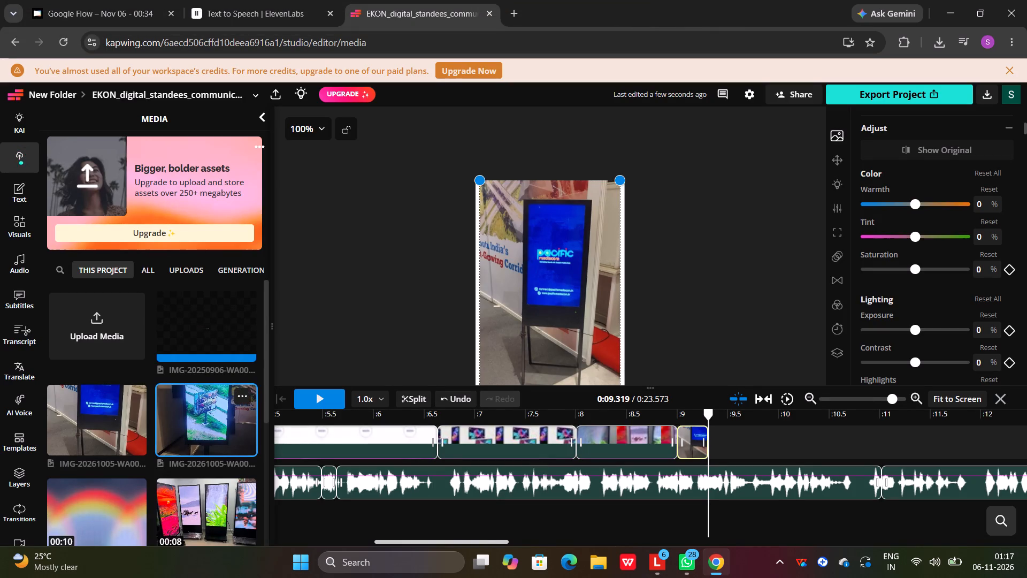
# Add the IMG-20250906-WA0001 photo at about 9.32 s and trim its end to about 9.5 s.
pyautogui.click(193, 351)
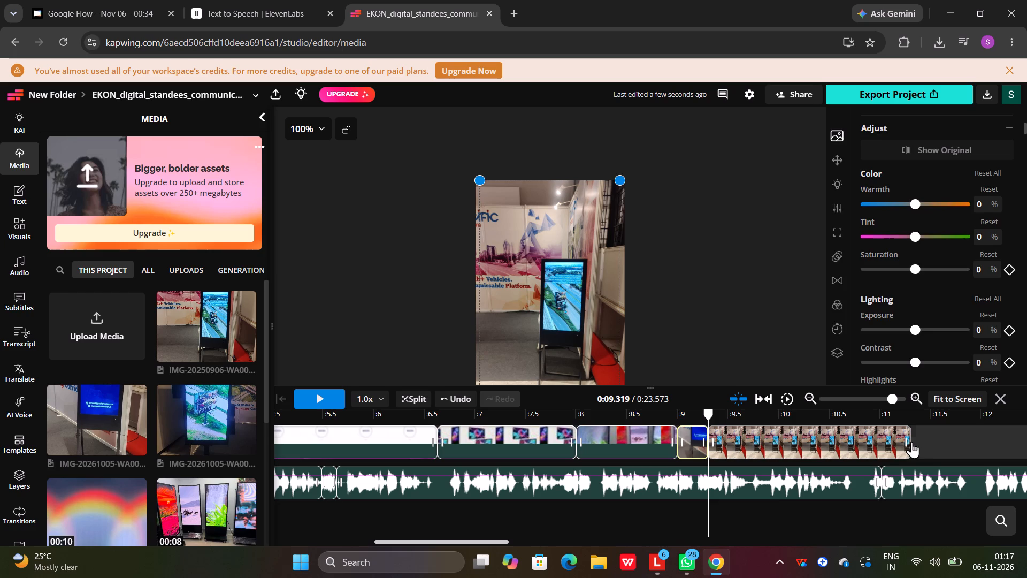
pyautogui.click(911, 442)
pyautogui.moveTo(909, 440); pyautogui.dragTo(734, 413)
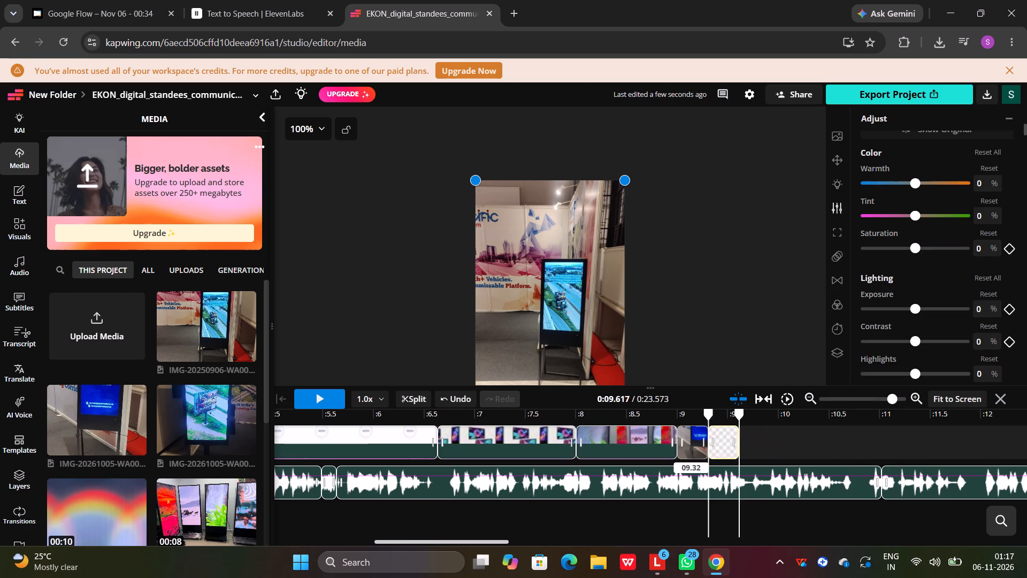
pyautogui.moveTo(734, 413); pyautogui.dragTo(728, 413)
# Play the timeline from about 8 s to about 10 s to review the two new standee photos against the voice-over.
pyautogui.moveTo(730, 419); pyautogui.dragTo(717, 419)
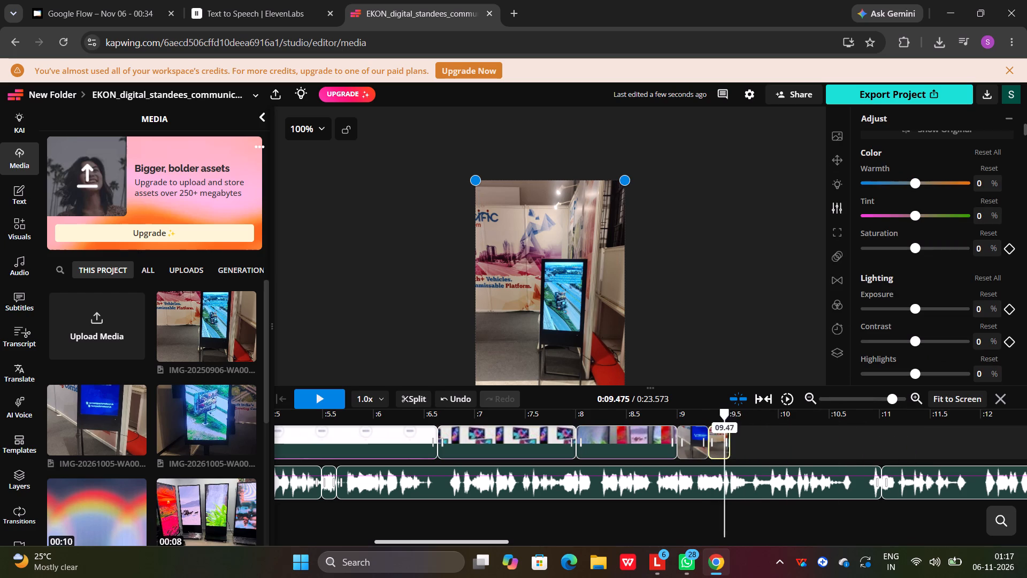
pyautogui.moveTo(717, 419); pyautogui.dragTo(574, 418)
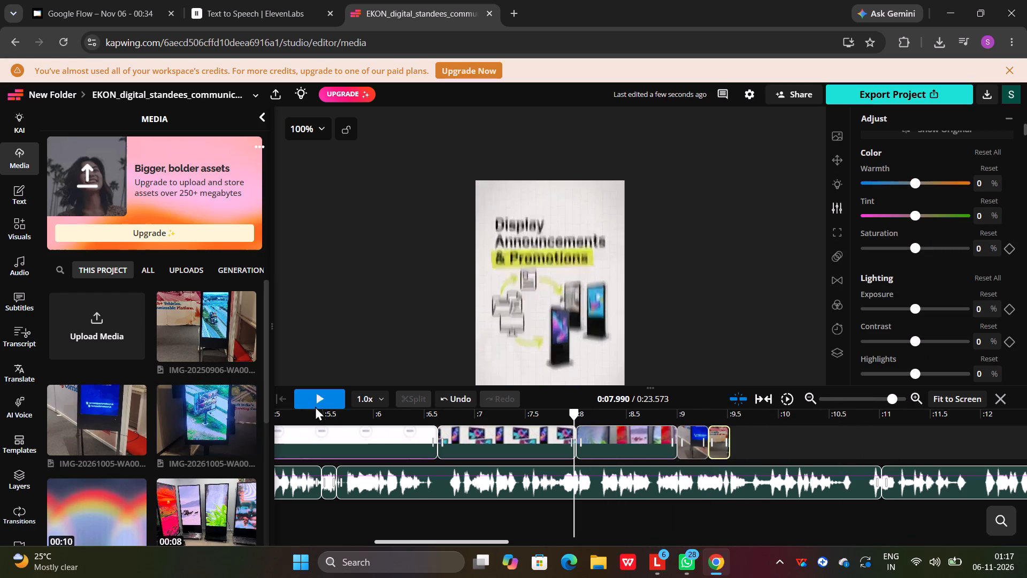
pyautogui.click(312, 400)
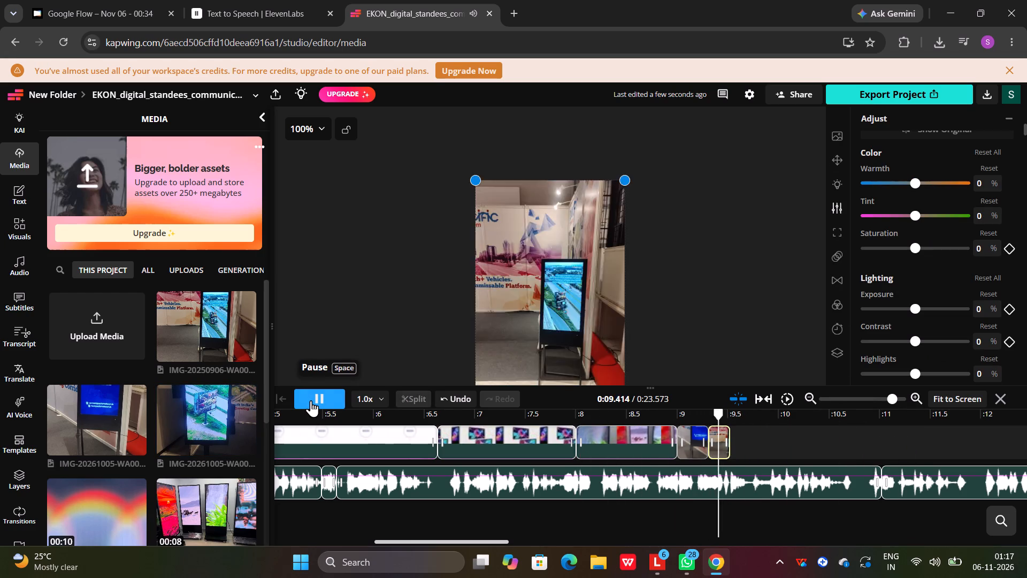
pyautogui.click(311, 400)
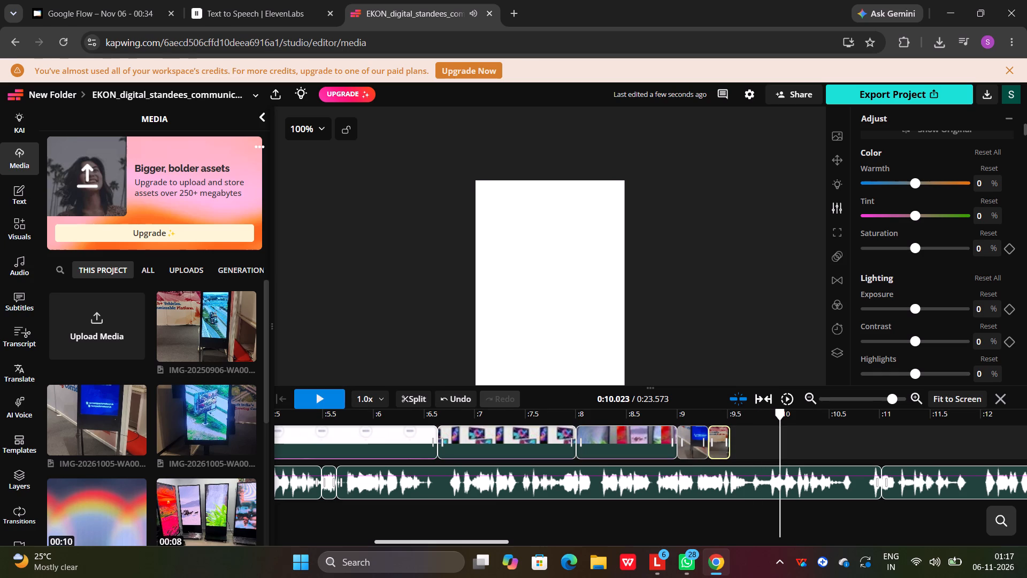
# Return the playhead to about 9.06 s and upload the photo IMG-20261005-WA0003 from Downloads.
pyautogui.moveTo(775, 415); pyautogui.dragTo(683, 419)
pyautogui.click(80, 325)
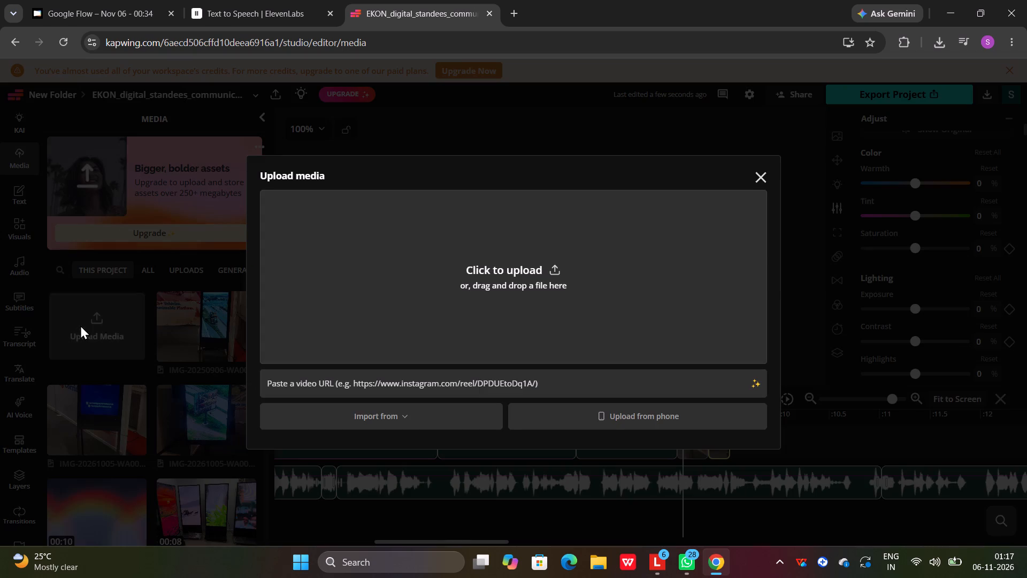
pyautogui.click(654, 315)
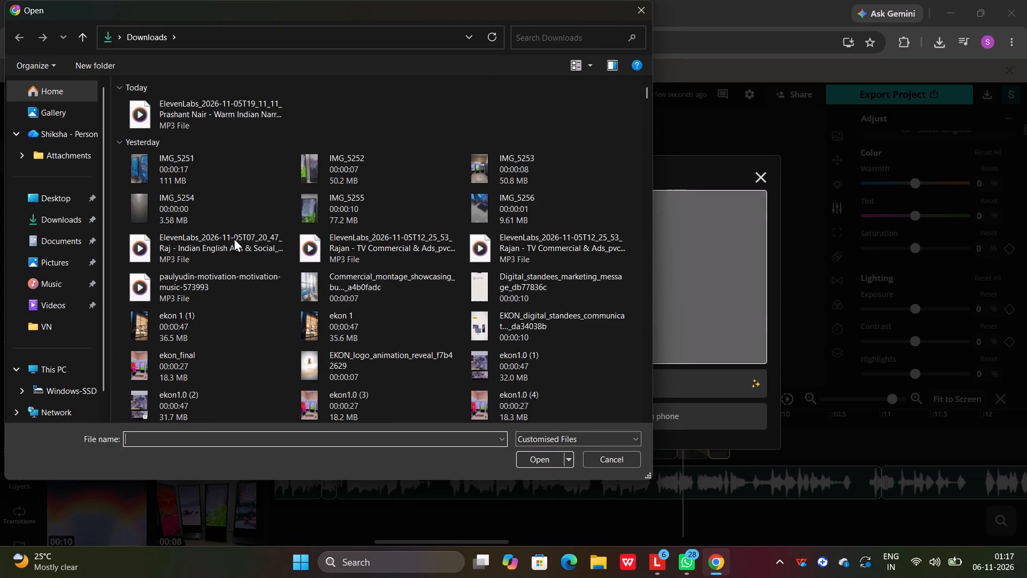
pyautogui.scroll(-2, 411, 246)
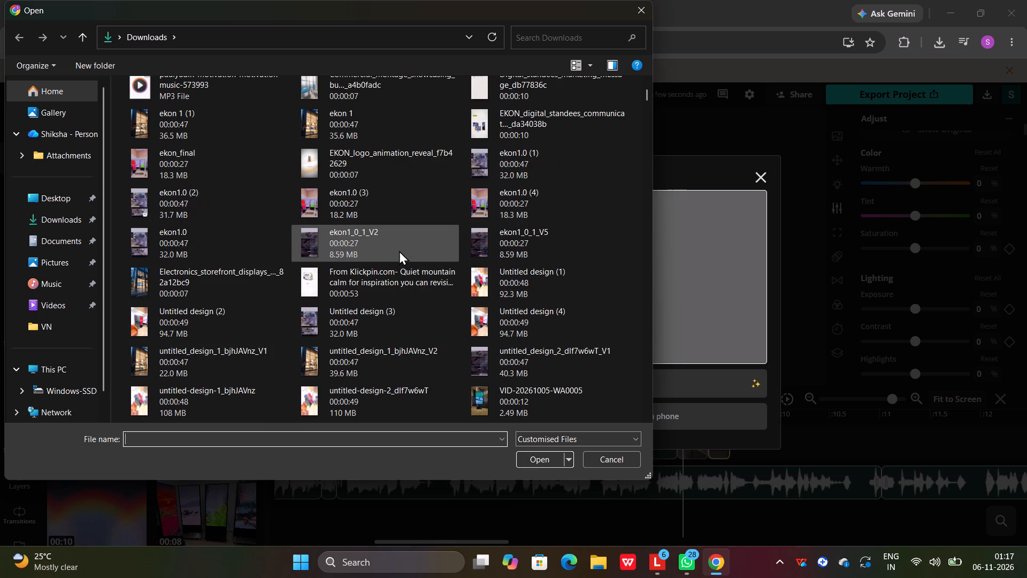
pyautogui.scroll(-1, 415, 251)
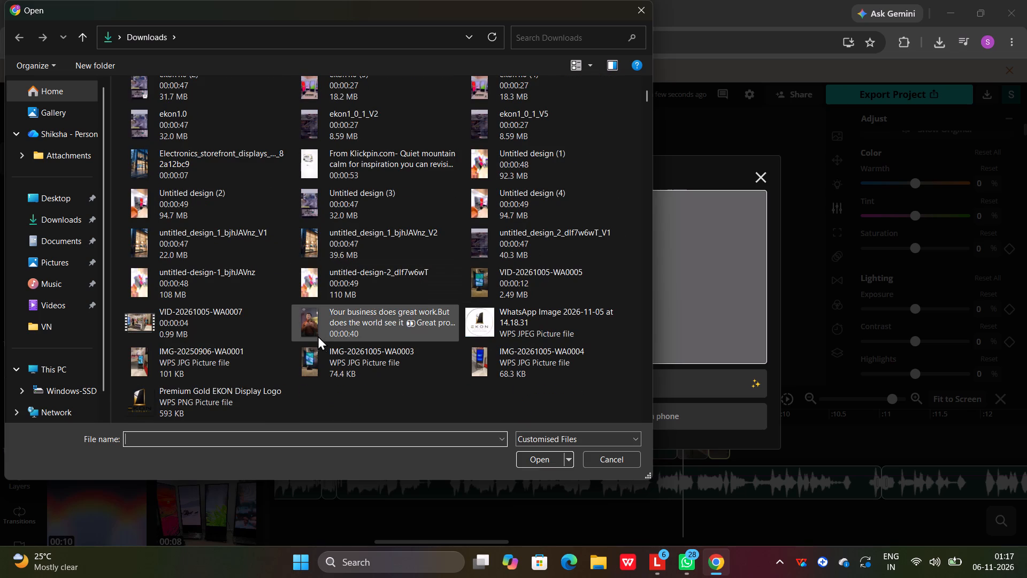
pyautogui.click(390, 362)
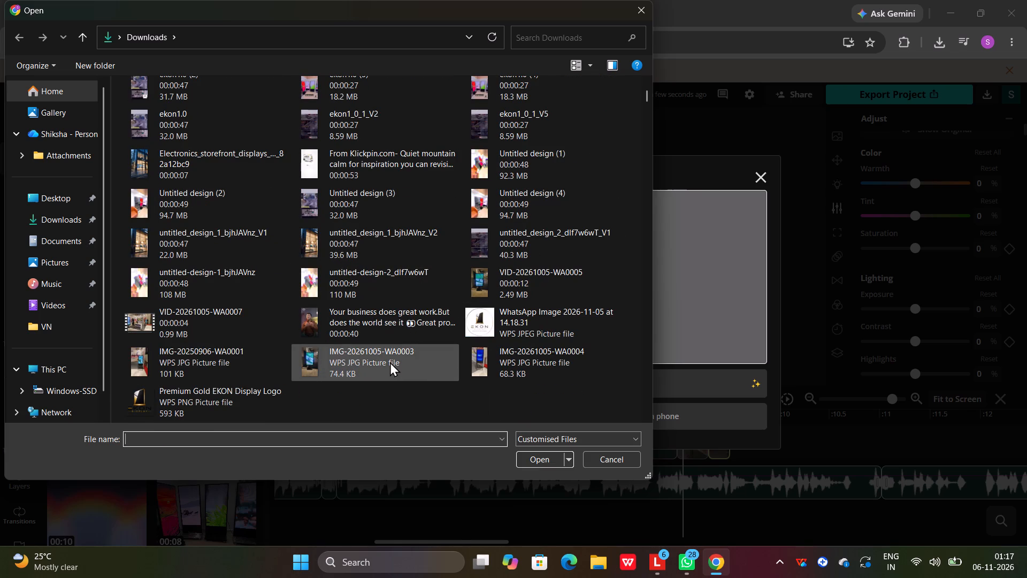
pyautogui.click(540, 459)
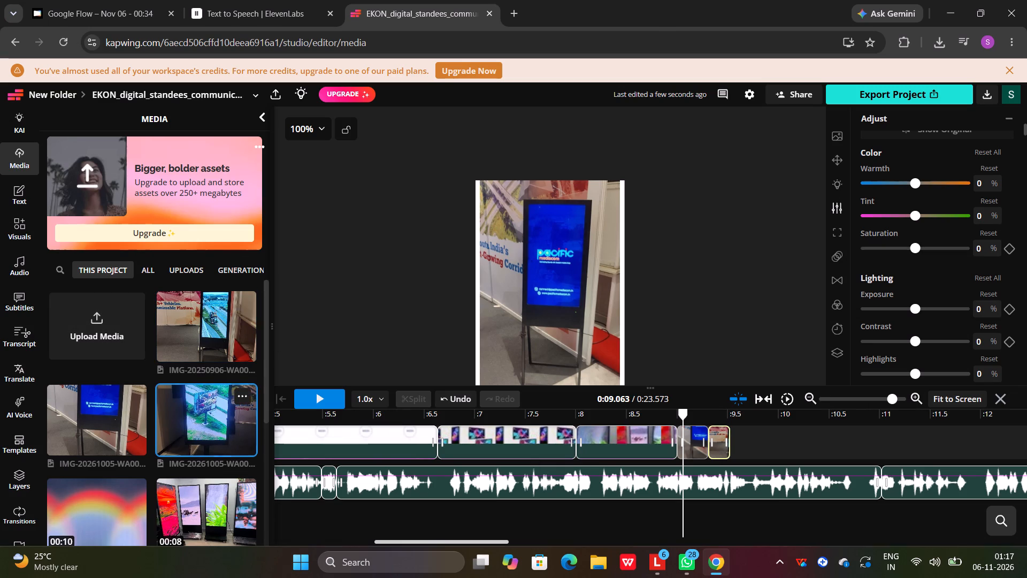
# Add another IMG-20250906-WA0001 photo to the video track at about 9.53 s and trim its end to about 9.91 s.
pyautogui.click(205, 334)
pyautogui.moveTo(726, 511); pyautogui.dragTo(760, 499)
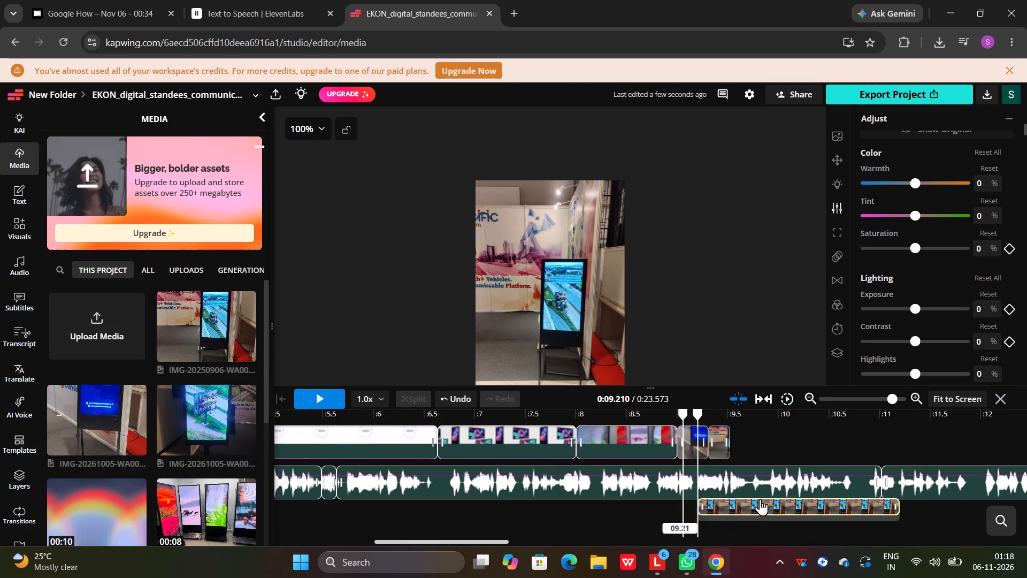
pyautogui.moveTo(760, 499); pyautogui.dragTo(778, 439)
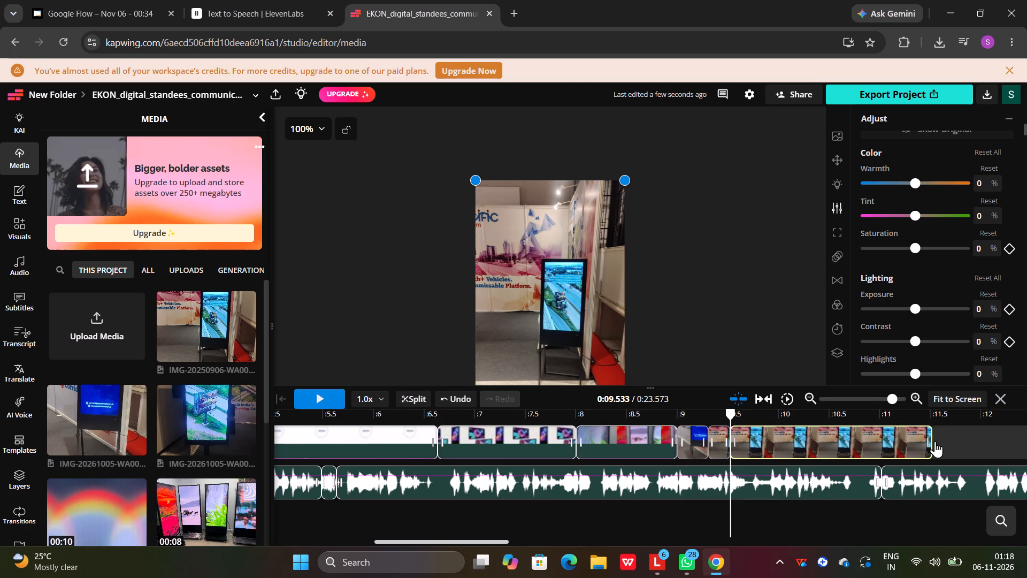
pyautogui.moveTo(930, 442); pyautogui.dragTo(765, 417)
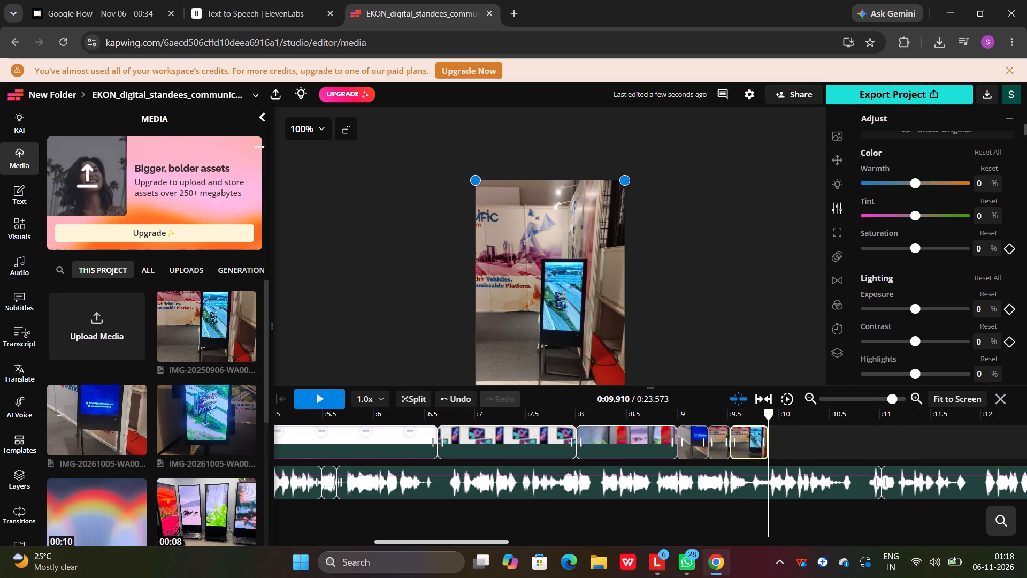
# Play the timeline from about 9 s, and again from about 8 s, to review the standee photos against the voice-over.
pyautogui.moveTo(771, 415); pyautogui.dragTo(684, 423)
pyautogui.click(312, 393)
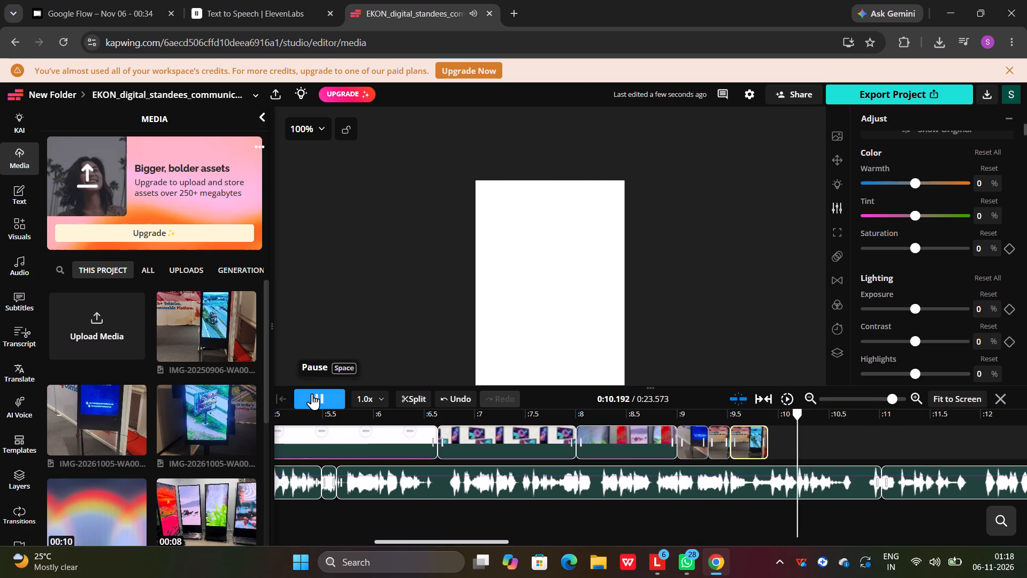
pyautogui.click(312, 393)
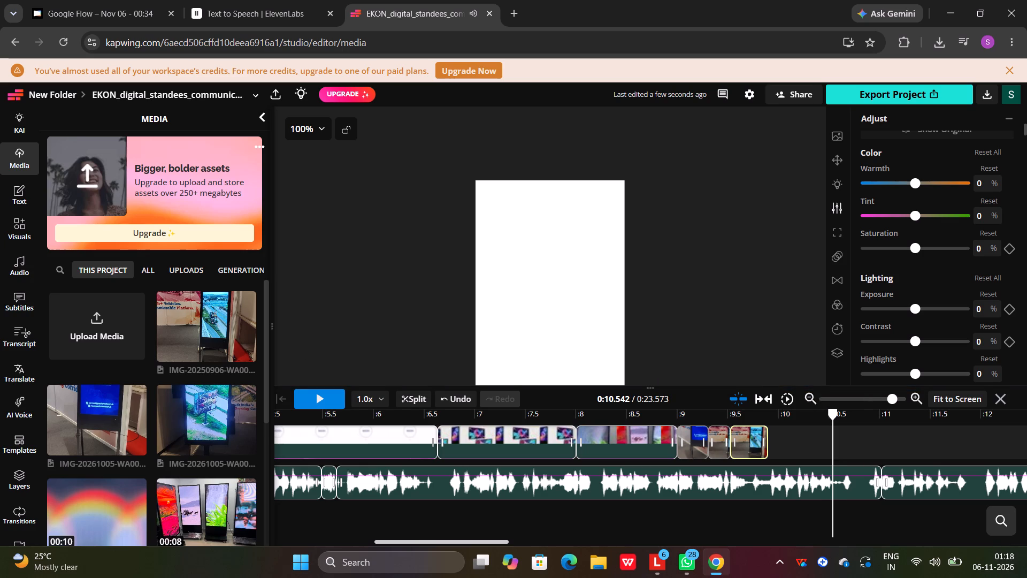
pyautogui.moveTo(831, 415); pyautogui.dragTo(578, 431)
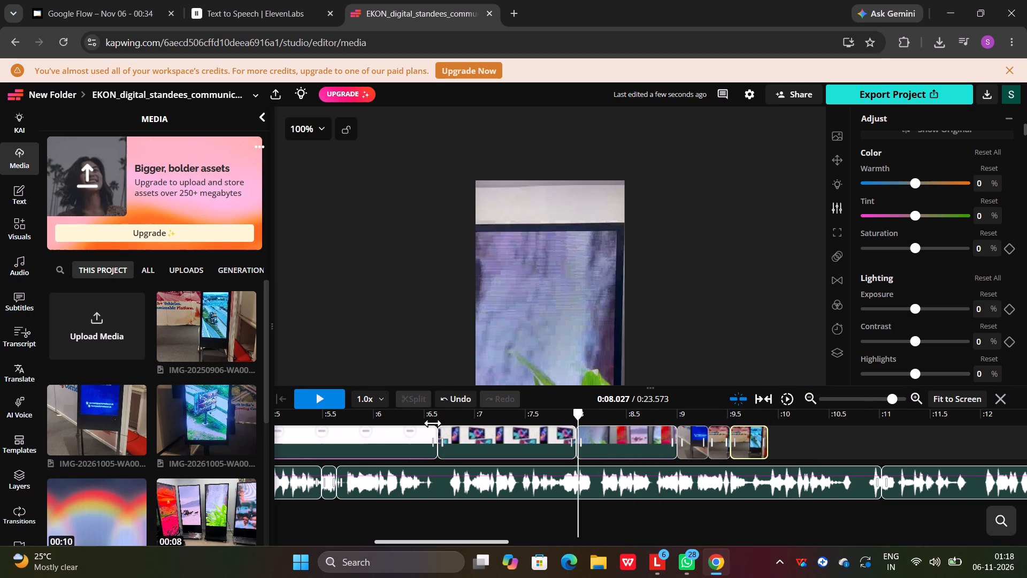
pyautogui.click(316, 398)
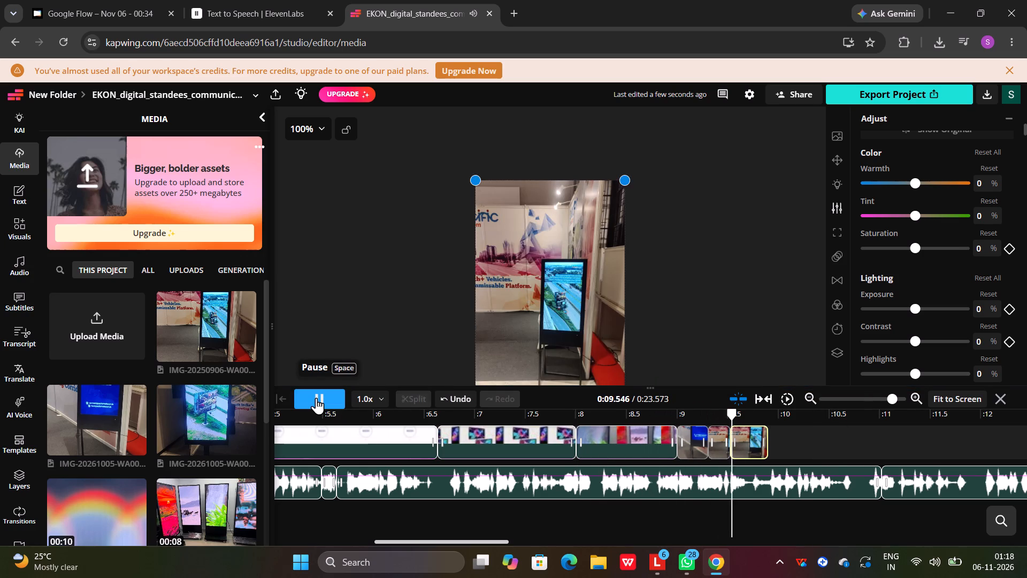
pyautogui.click(316, 398)
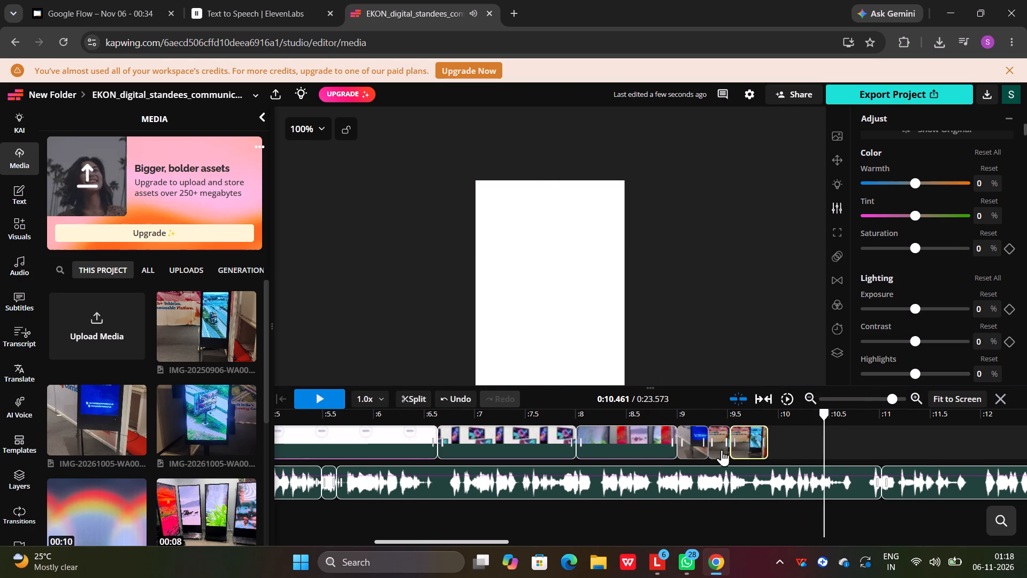
# Delete the short photo clip between 9.32 s and 9.5 s, and extend the following standee photo's start back to about 9.32 s.
pyautogui.click(719, 450)
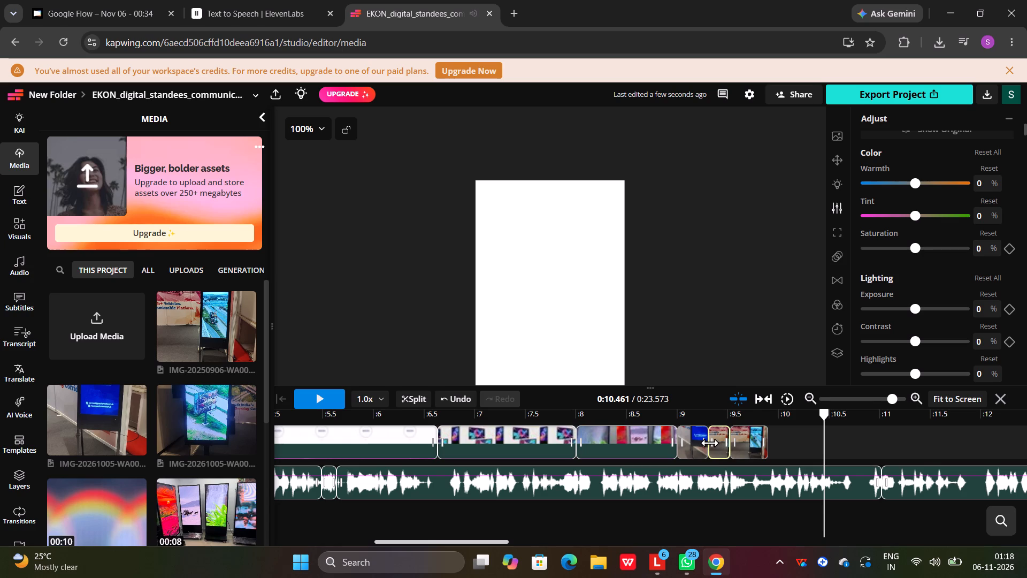
pyautogui.press('Delete')
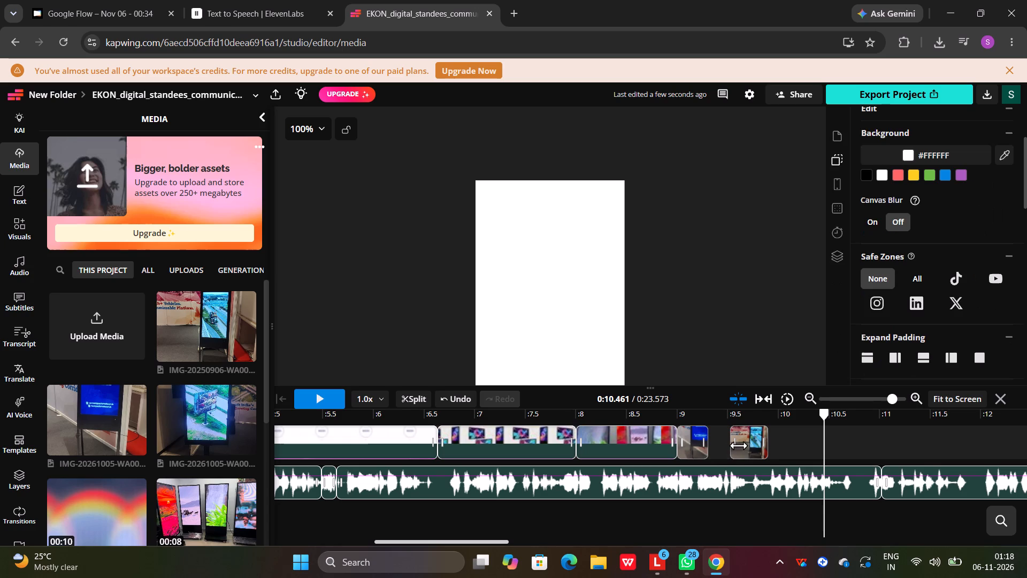
pyautogui.moveTo(738, 445); pyautogui.dragTo(722, 448)
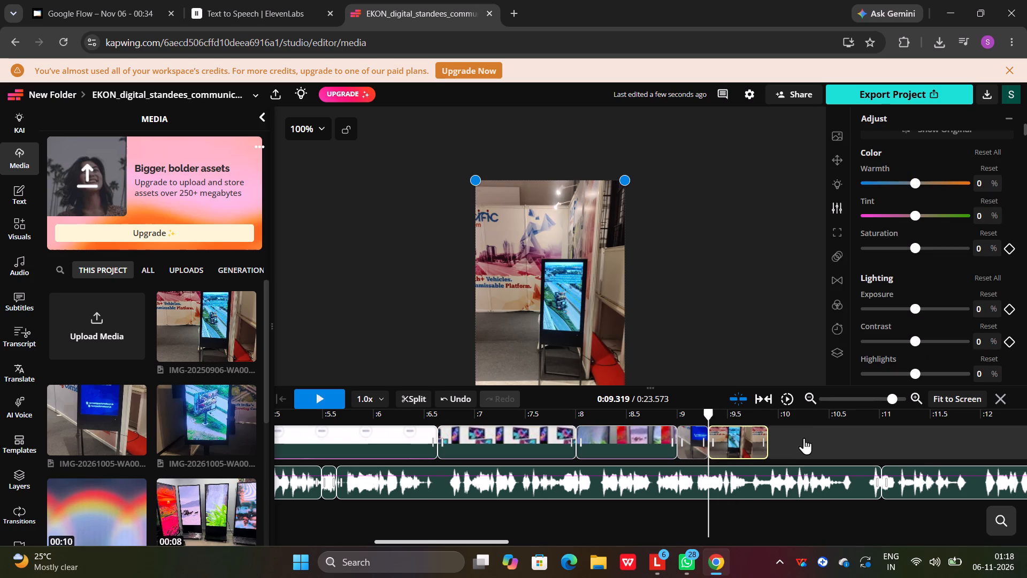
pyautogui.click(769, 442)
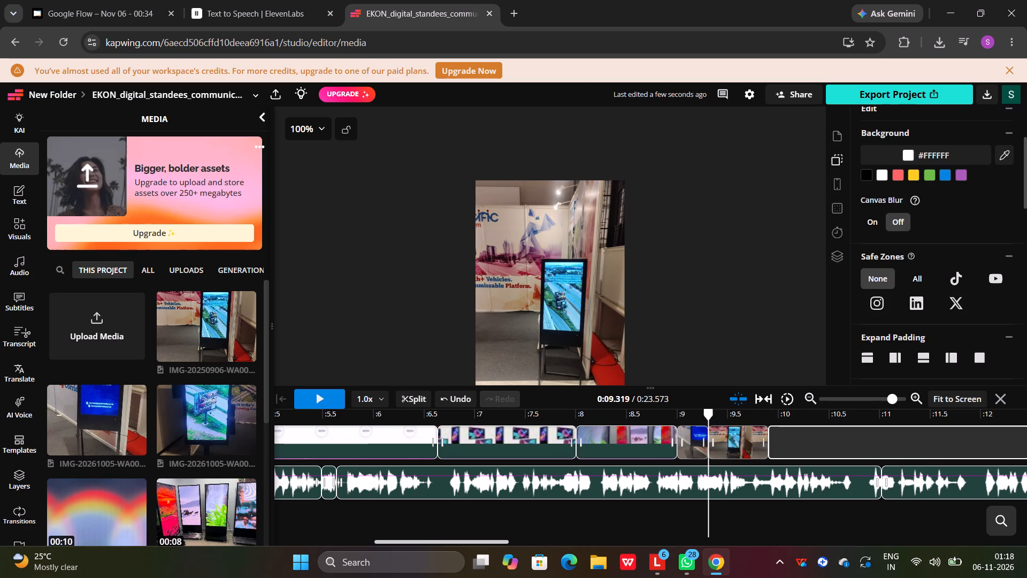
# Play the timeline from about 8.6 s to about 10.2 s to review the extended photo, and return the playhead to its end.
pyautogui.moveTo(711, 418); pyautogui.dragTo(634, 423)
pyautogui.click(306, 404)
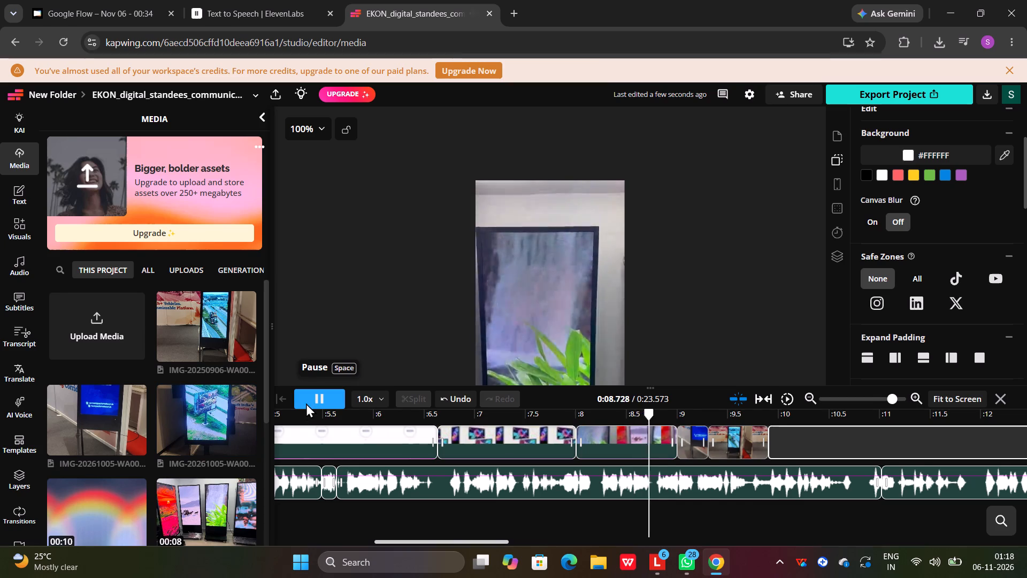
pyautogui.click(306, 403)
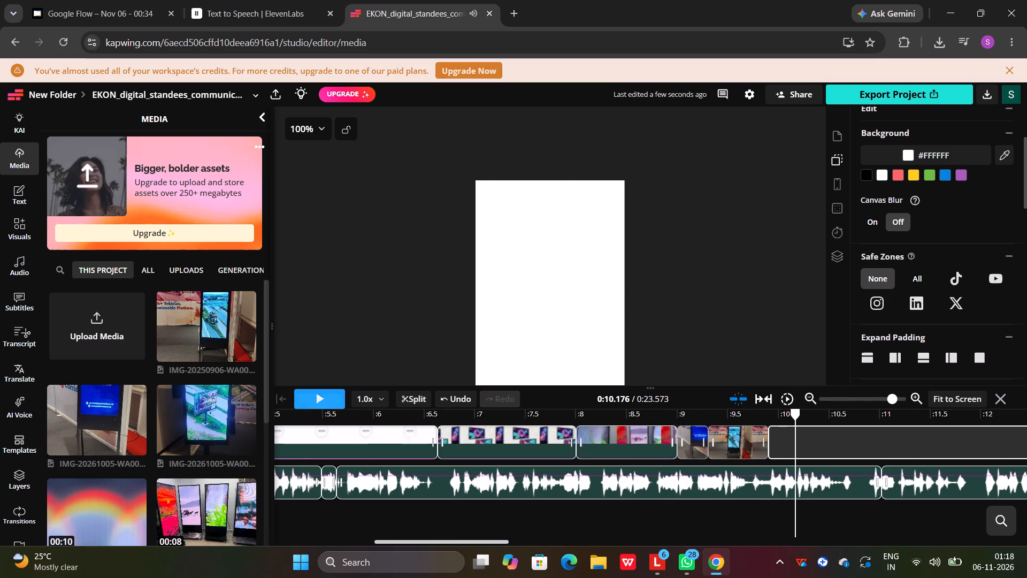
pyautogui.moveTo(796, 416); pyautogui.dragTo(767, 416)
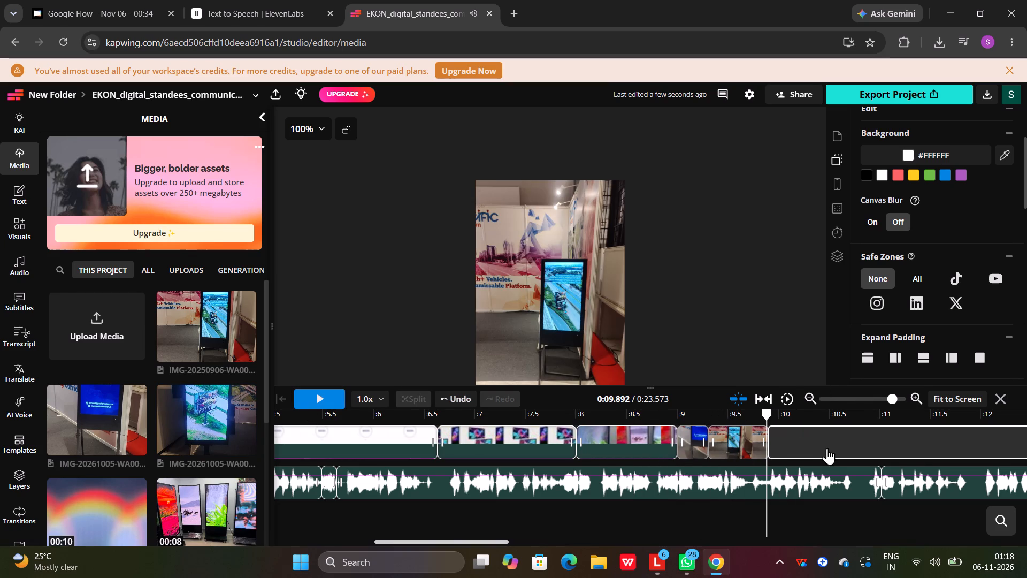
# Move the "Displays" caption clip after the gap back to about 14.2 s and the clip following it to about 15.89 s.
pyautogui.hscroll(-8, 833, 451)
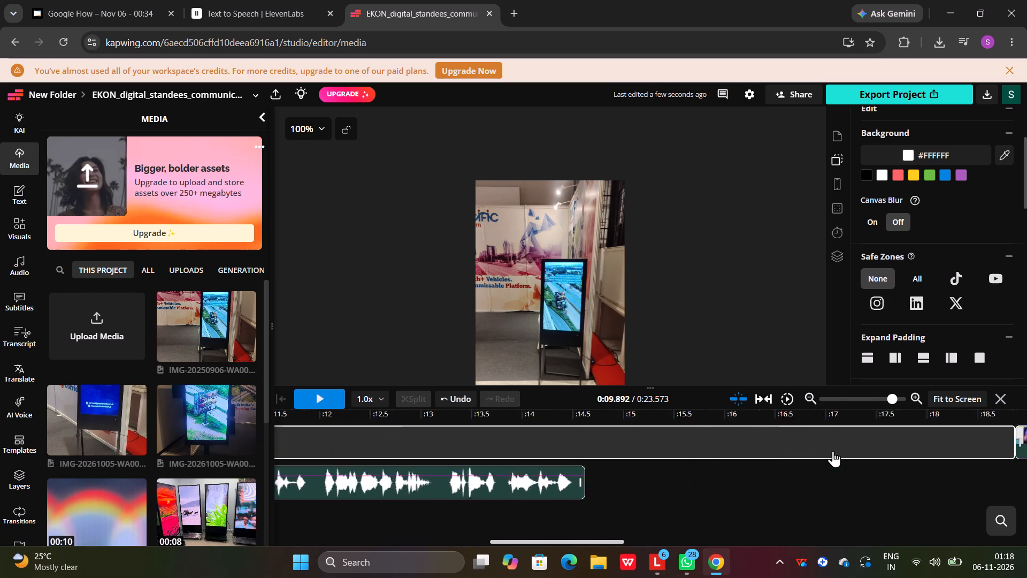
pyautogui.hscroll(-1, 833, 451)
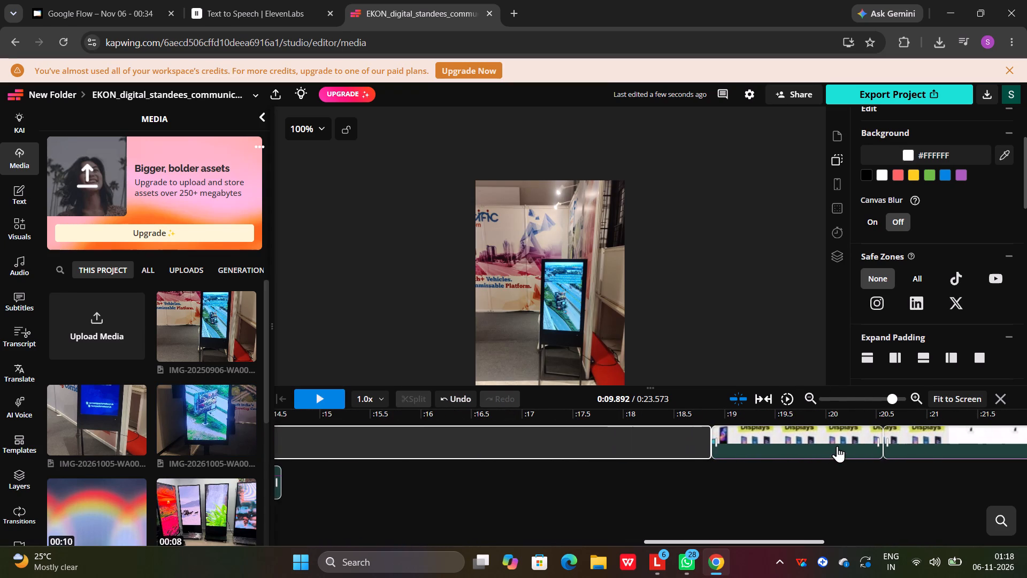
pyautogui.click(840, 446)
pyautogui.moveTo(840, 446); pyautogui.dragTo(367, 436)
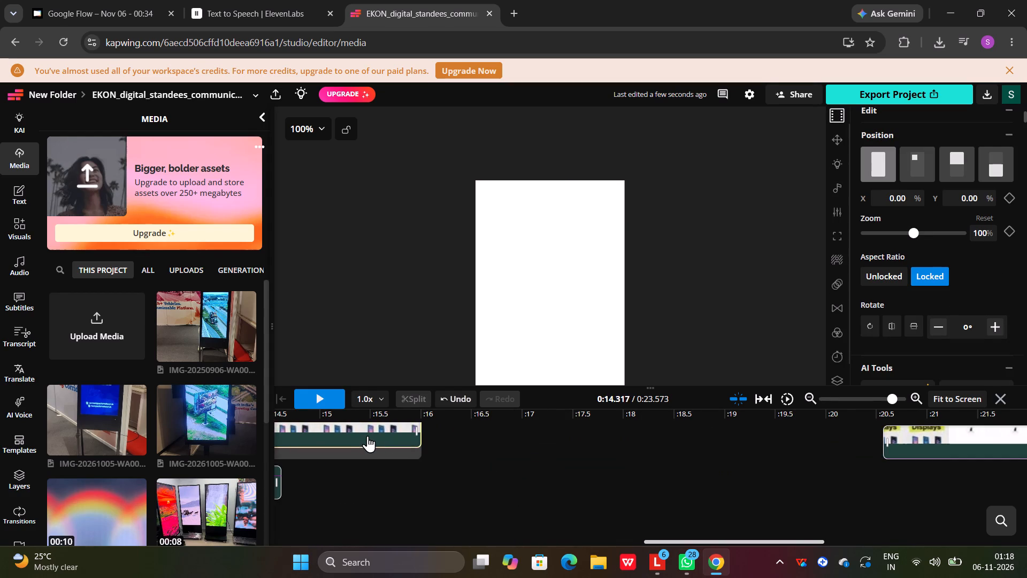
pyautogui.moveTo(367, 436); pyautogui.dragTo(366, 445)
pyautogui.moveTo(915, 447); pyautogui.dragTo(603, 457)
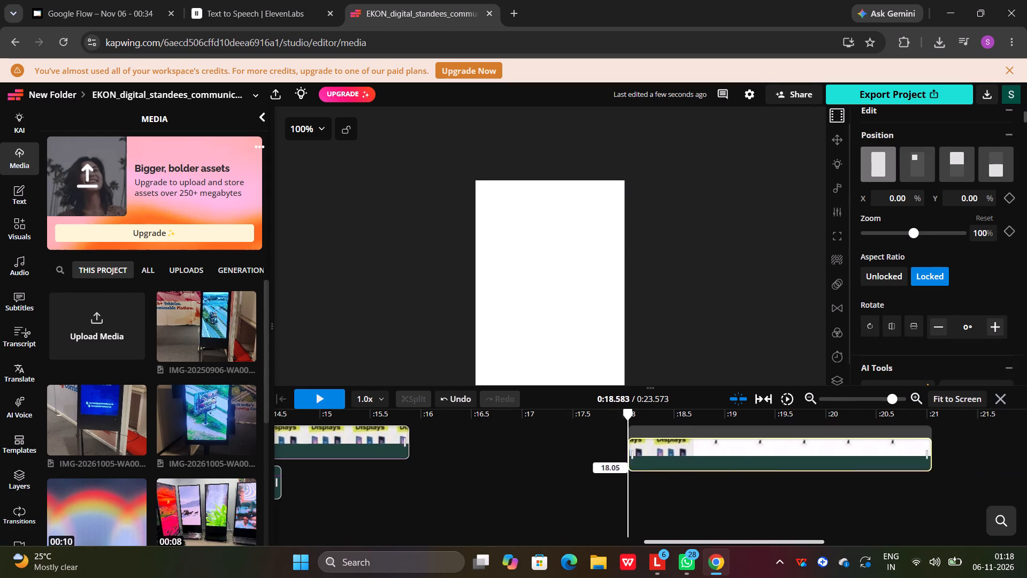
pyautogui.moveTo(603, 457); pyautogui.dragTo(447, 455)
# Move the "Displays" caption clip to about 9.91 s, directly after the last standee photo.
pyautogui.hscroll(7, 449, 448)
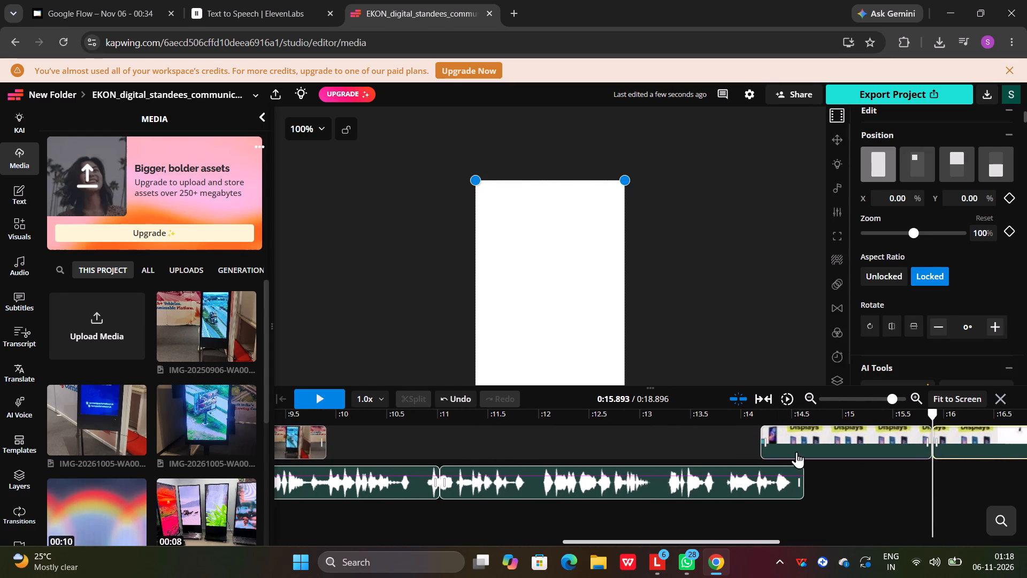
pyautogui.moveTo(800, 446); pyautogui.dragTo(352, 417)
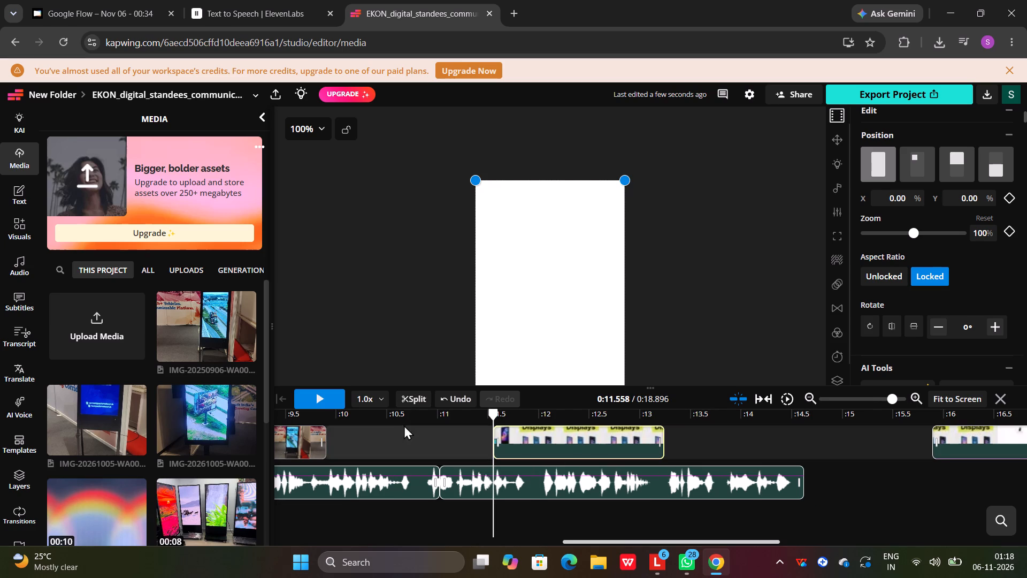
pyautogui.moveTo(514, 439); pyautogui.dragTo(351, 437)
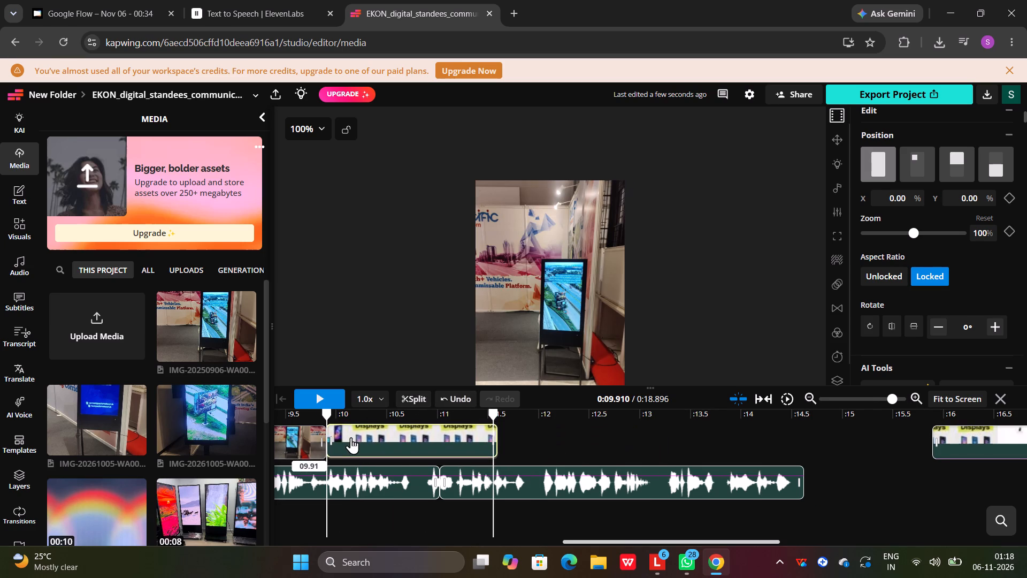
pyautogui.moveTo(351, 437); pyautogui.dragTo(351, 438)
# Move the final clip to about 11.6 s, directly behind the "Displays" caption clip, closing the gap between them.
pyautogui.moveTo(976, 450); pyautogui.dragTo(565, 432)
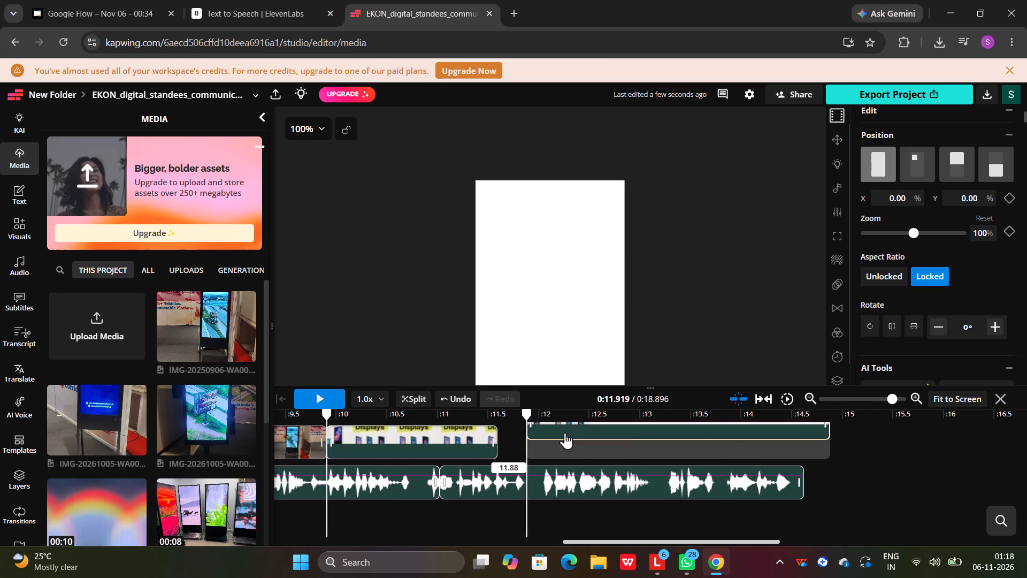
pyautogui.moveTo(565, 432); pyautogui.dragTo(542, 451)
pyautogui.moveTo(512, 450); pyautogui.dragTo(506, 450)
# Close the media library and play the timeline from the start to about 11.3 s to review the scene timing.
pyautogui.moveTo(496, 418); pyautogui.dragTo(351, 409)
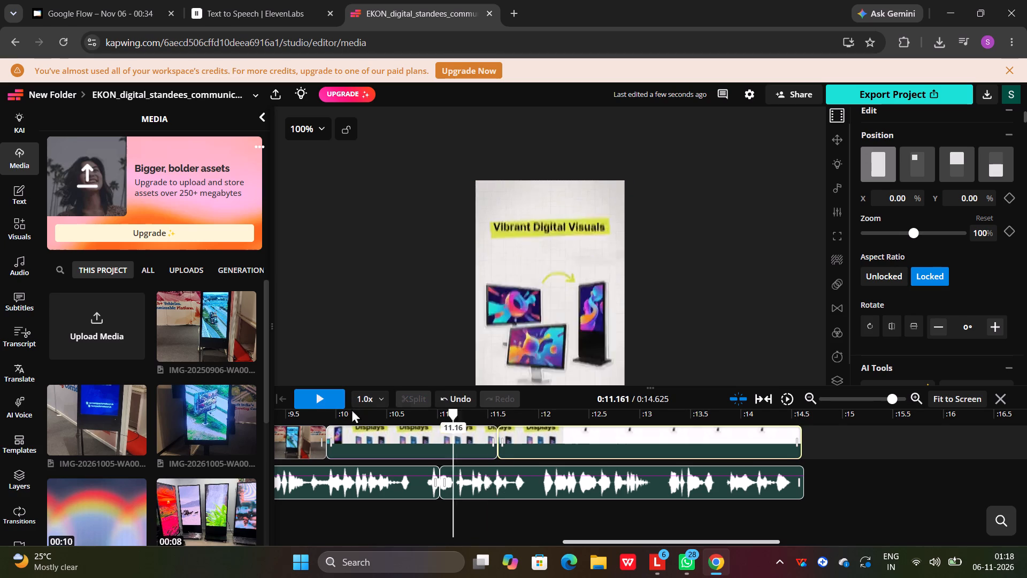
pyautogui.moveTo(351, 409); pyautogui.dragTo(125, 422)
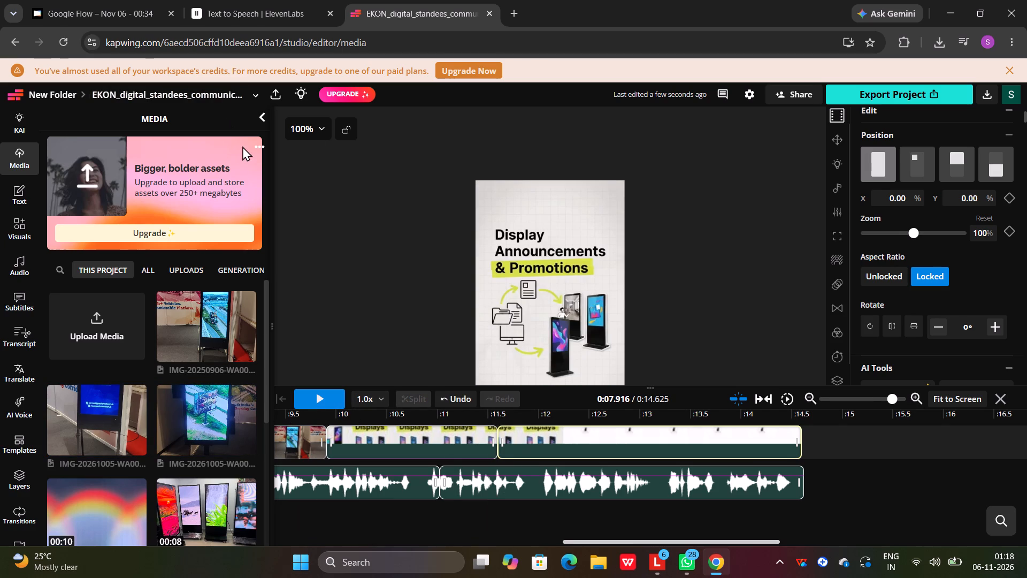
pyautogui.click(258, 116)
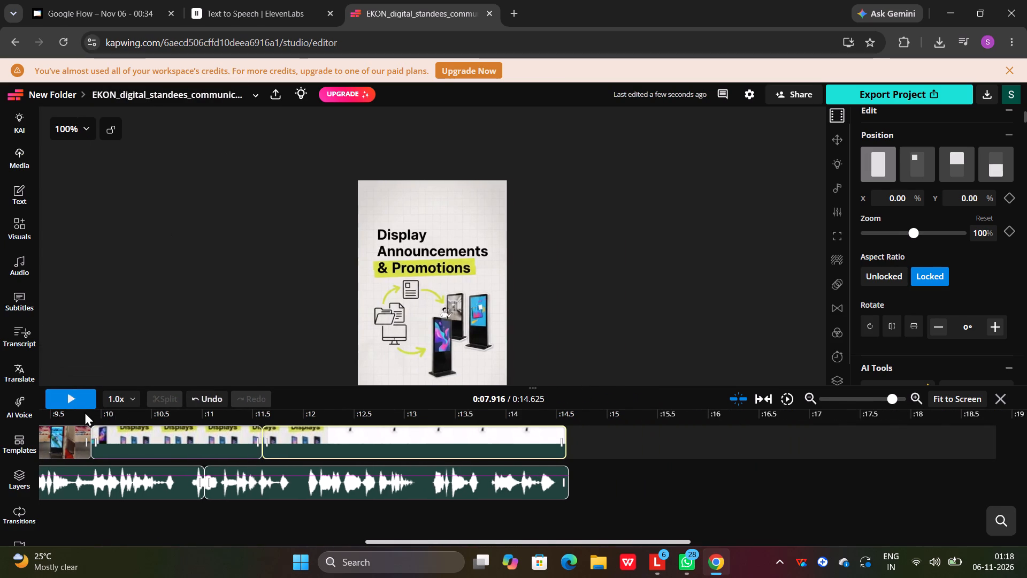
pyautogui.hscroll(20, 85, 412)
pyautogui.hscroll(4, 85, 412)
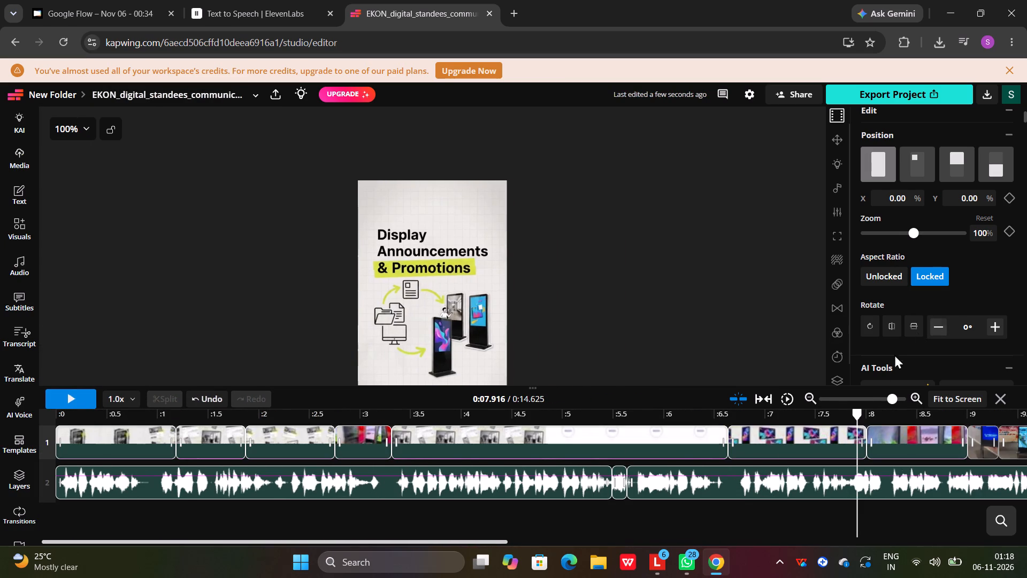
pyautogui.moveTo(860, 413); pyautogui.dragTo(0, 367)
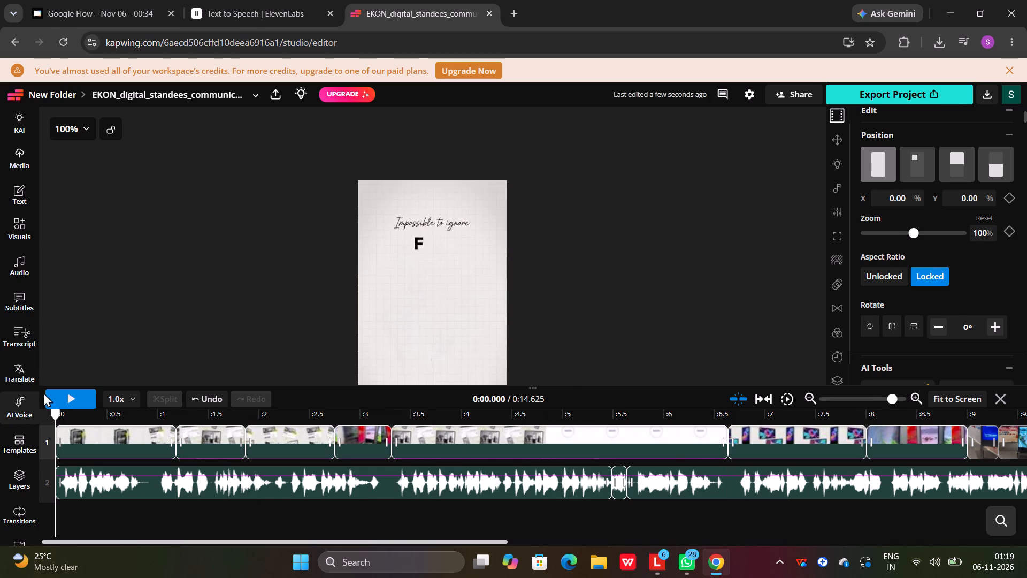
pyautogui.click(60, 393)
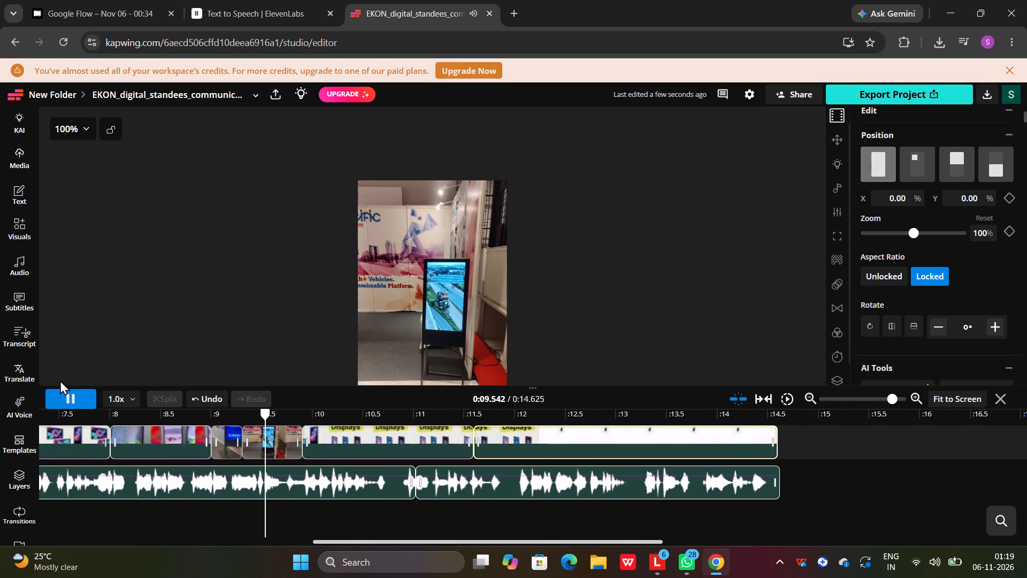
pyautogui.click(60, 379)
pyautogui.click(57, 393)
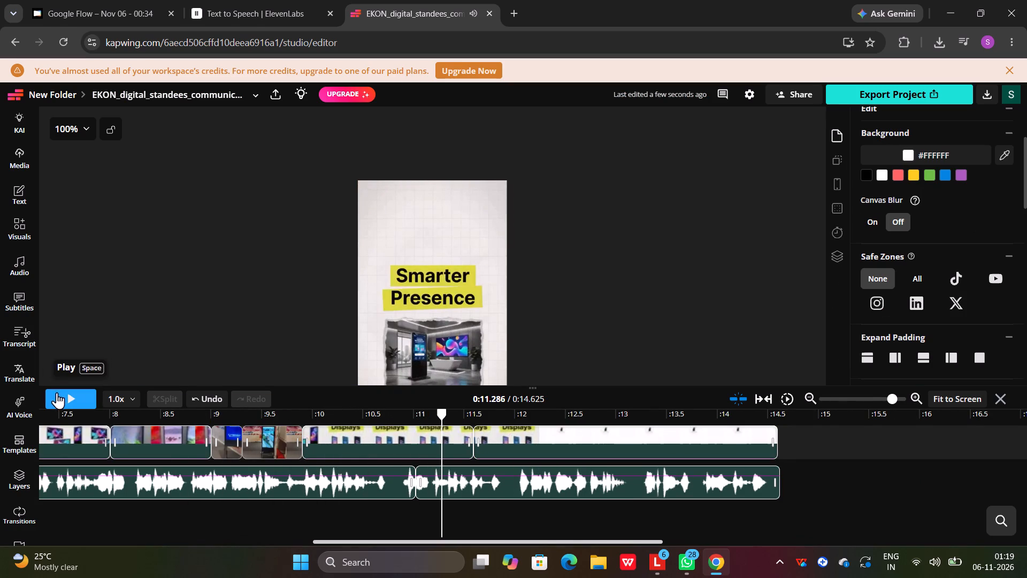
# Replay the timeline from the standee photos to the end, and play the whole promo from the start to check its timing.
pyautogui.moveTo(442, 415); pyautogui.dragTo(202, 429)
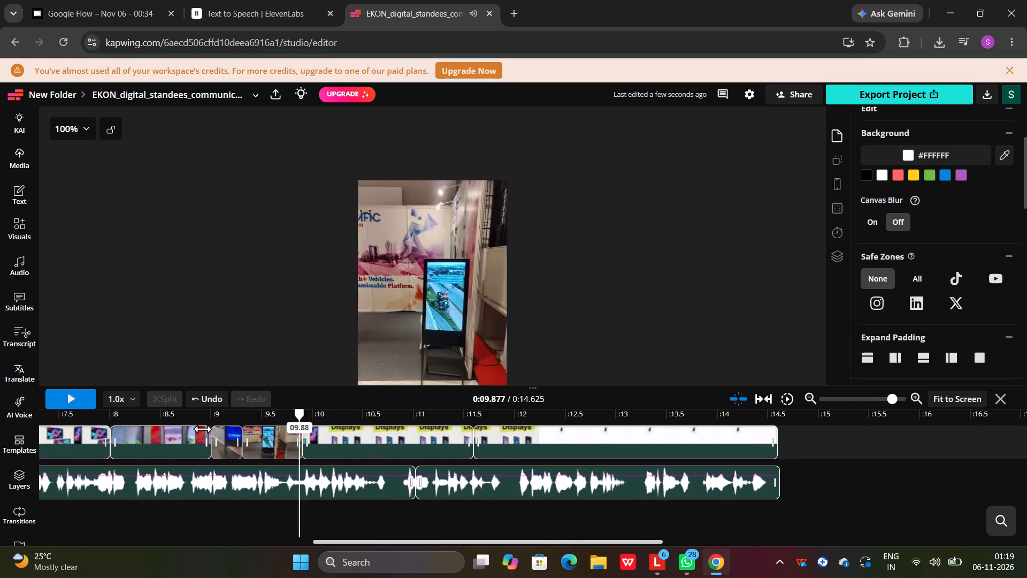
pyautogui.moveTo(202, 429); pyautogui.dragTo(67, 442)
pyautogui.click(71, 393)
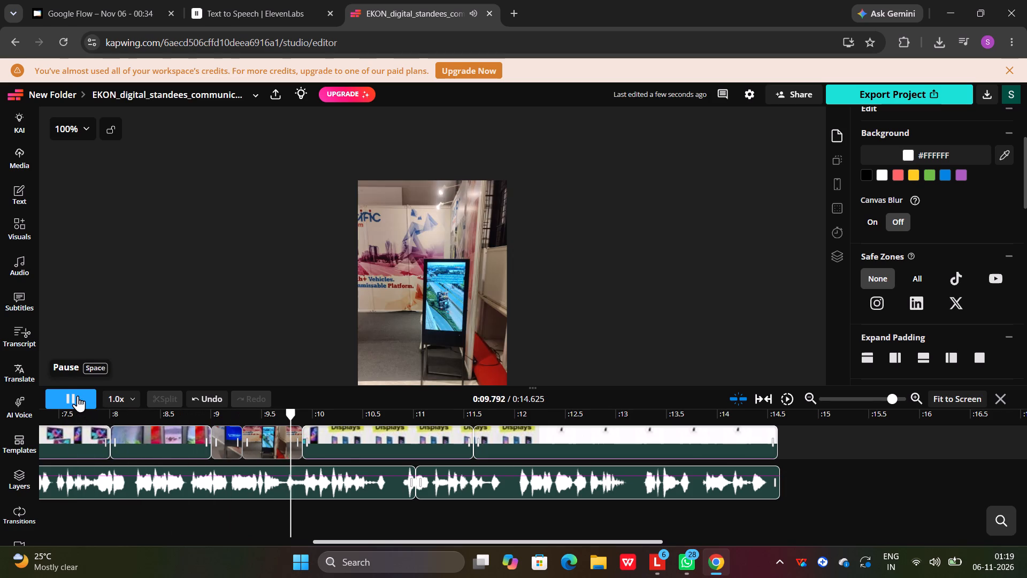
pyautogui.click(78, 396)
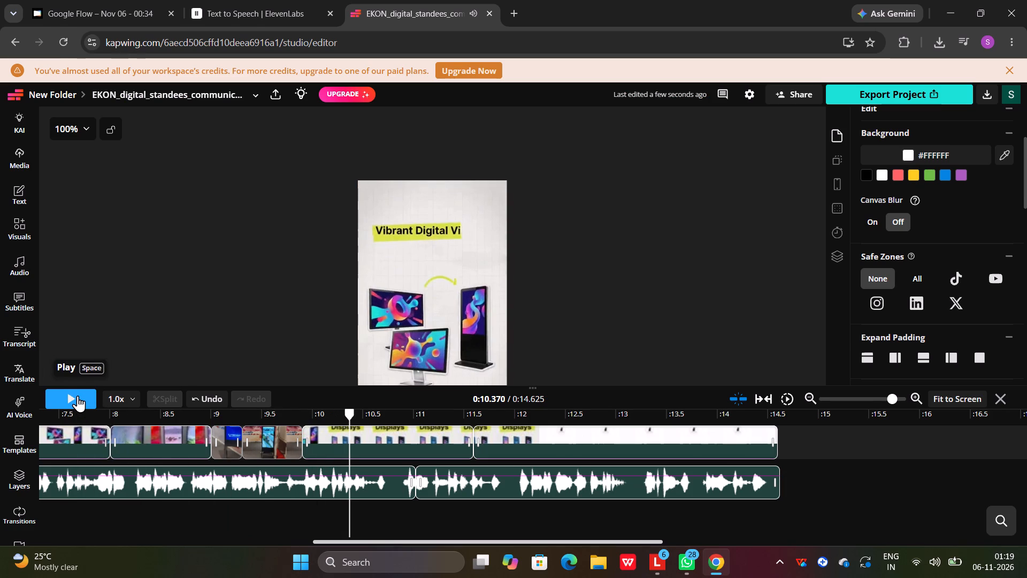
pyautogui.click(78, 396)
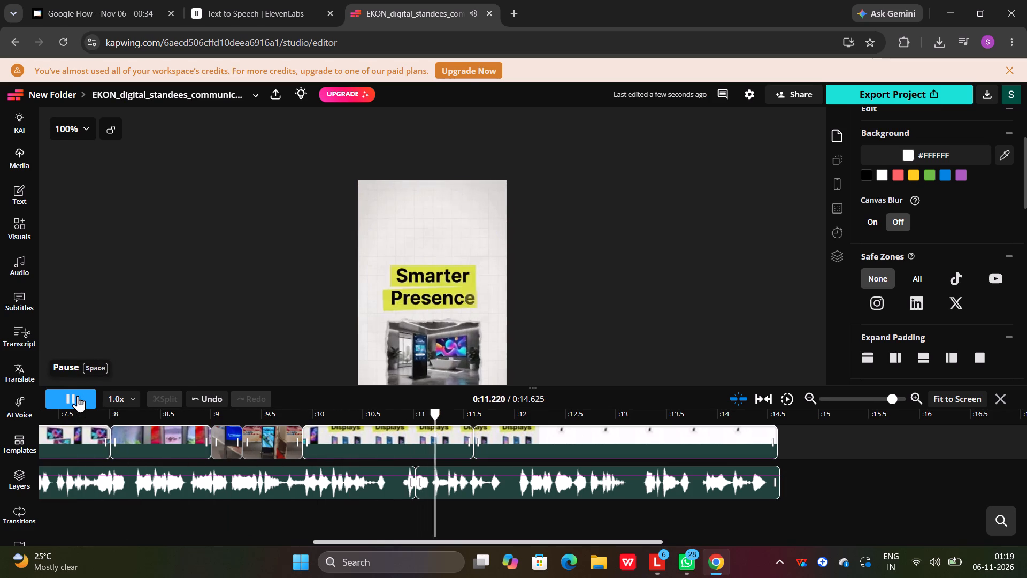
pyautogui.click(78, 396)
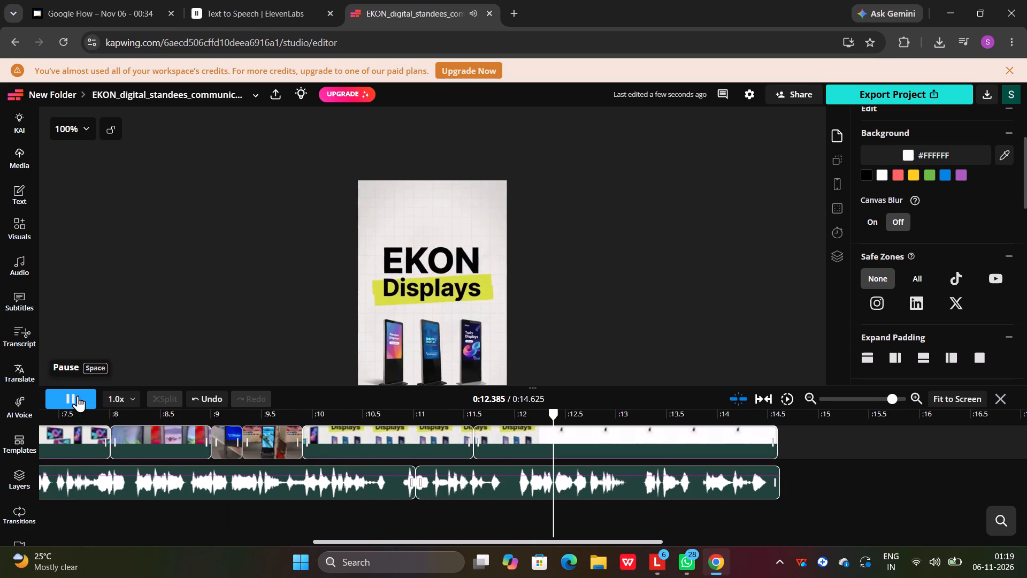
pyautogui.click(78, 396)
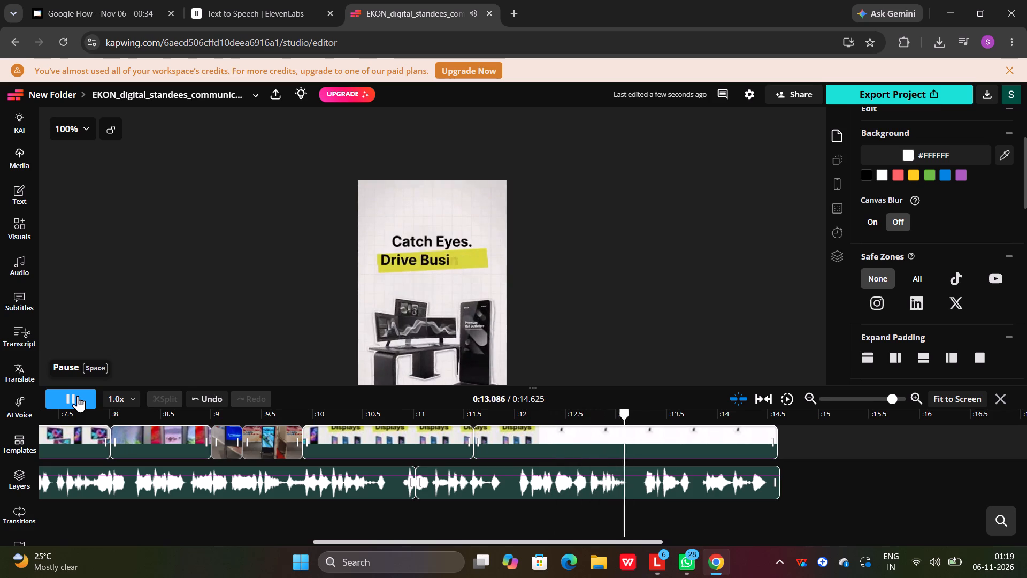
pyautogui.click(78, 396)
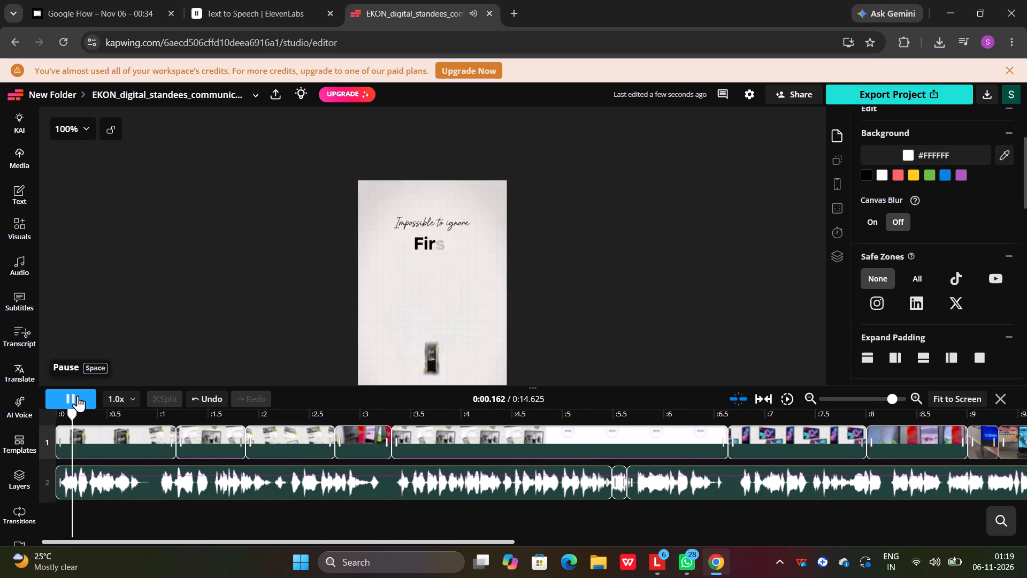
pyautogui.click(78, 396)
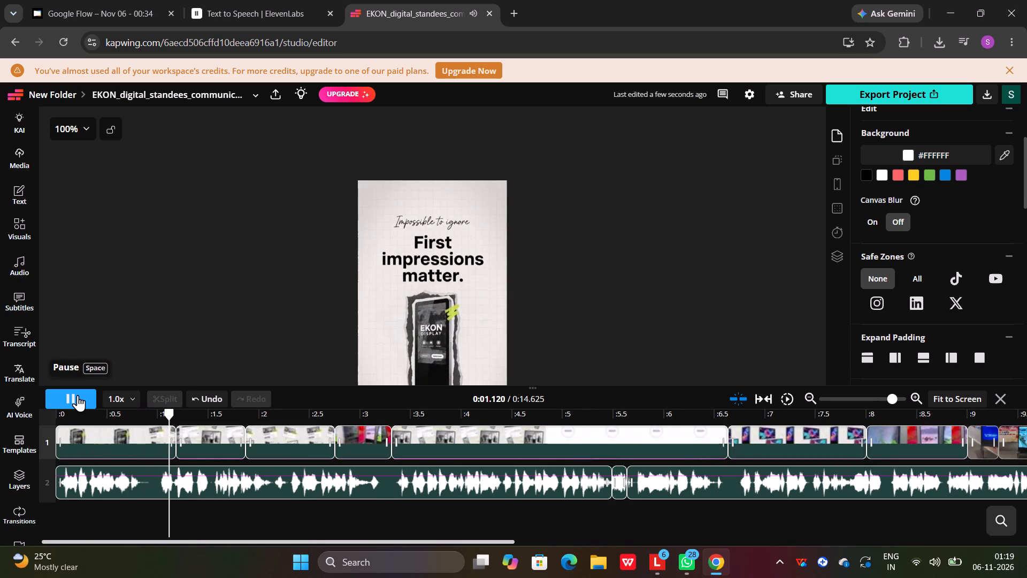
pyautogui.moveTo(172, 412); pyautogui.dragTo(25, 415)
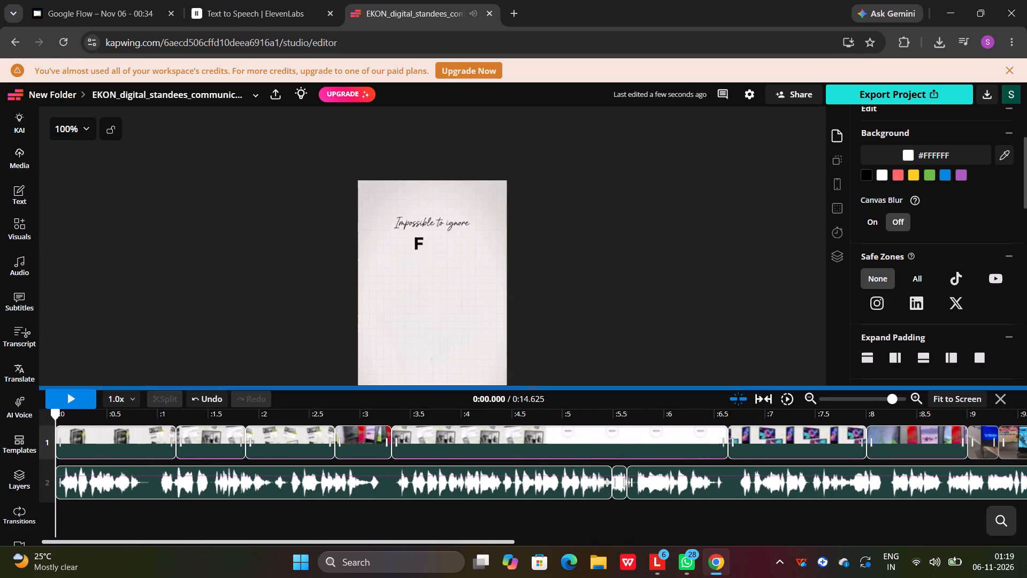
pyautogui.click(59, 395)
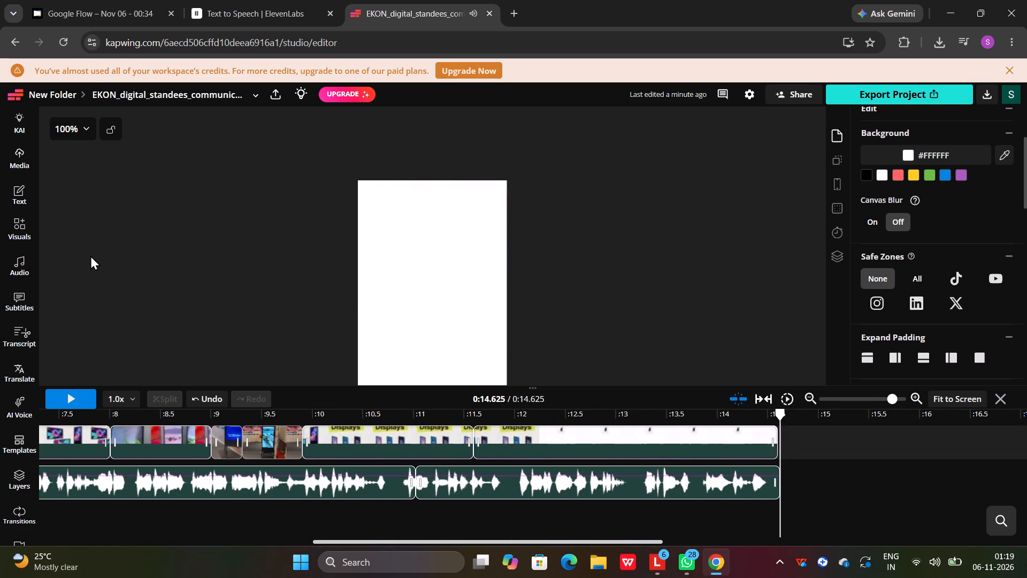
# Set up auto subtitles for the project with English (United States) as the translation language.
pyautogui.click(22, 295)
pyautogui.scroll(-3, 606, 286)
pyautogui.scroll(1, 594, 290)
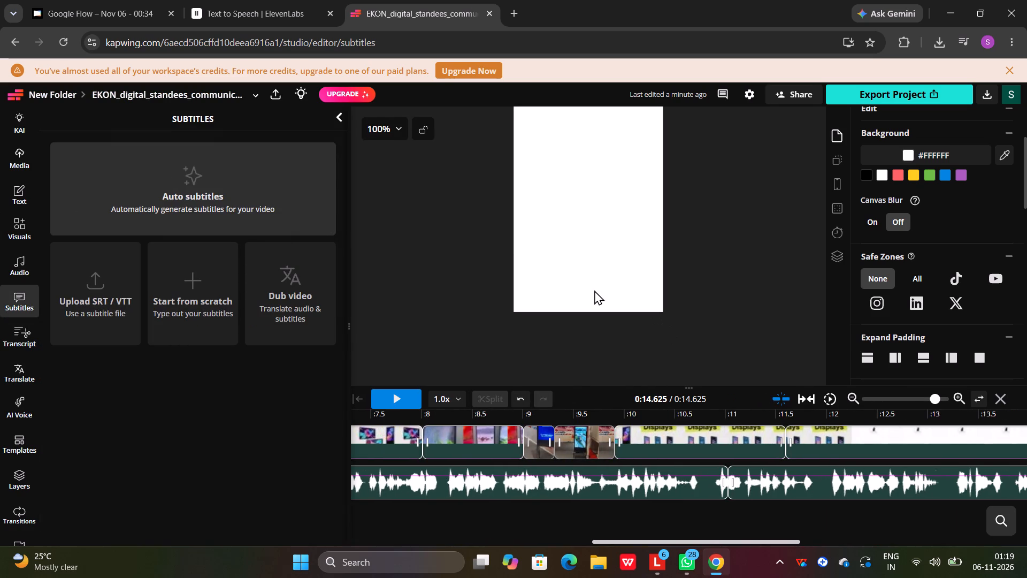
pyautogui.scroll(1, 594, 290)
pyautogui.scroll(-1, 593, 290)
pyautogui.click(160, 208)
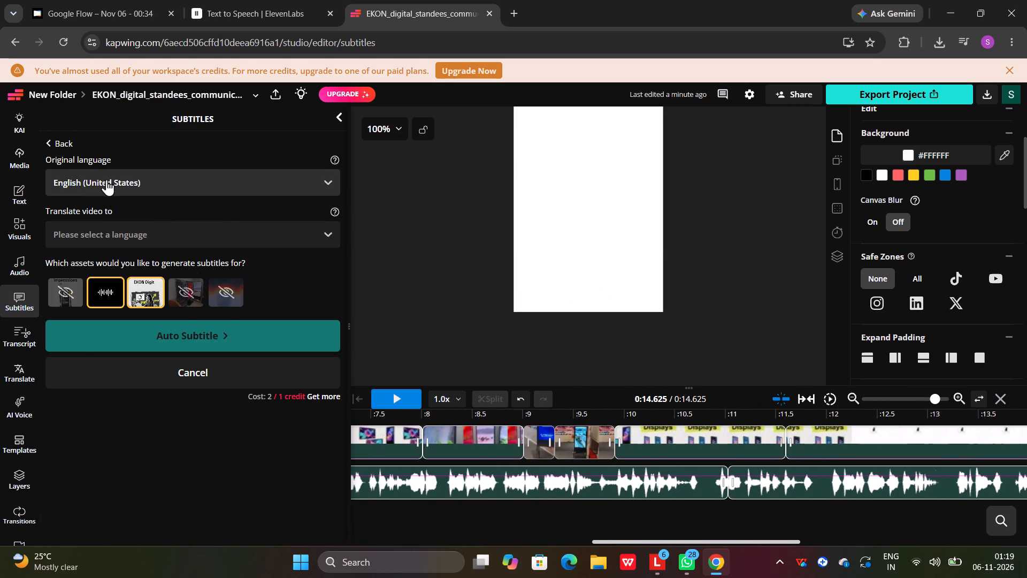
pyautogui.click(111, 240)
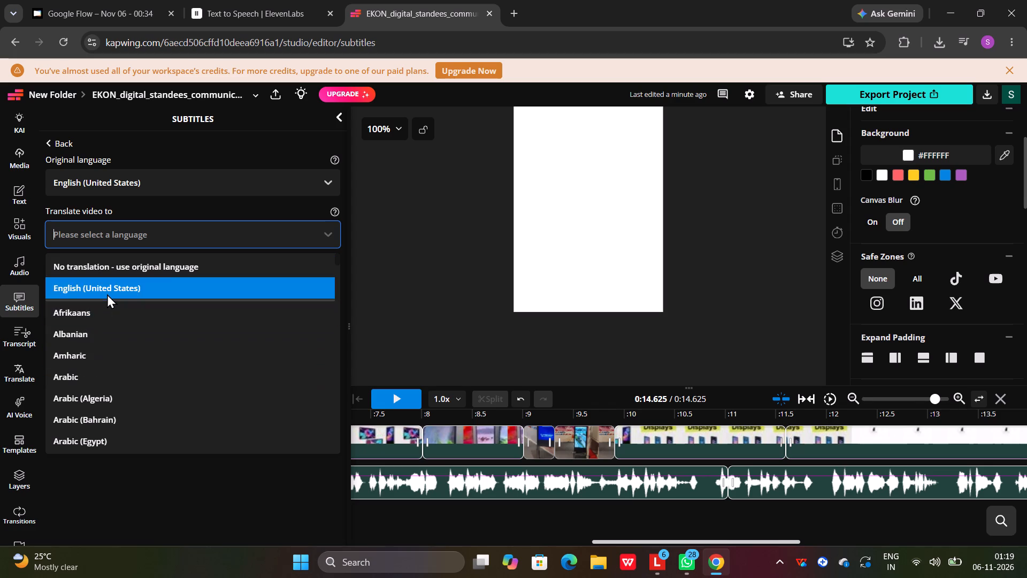
pyautogui.click(107, 293)
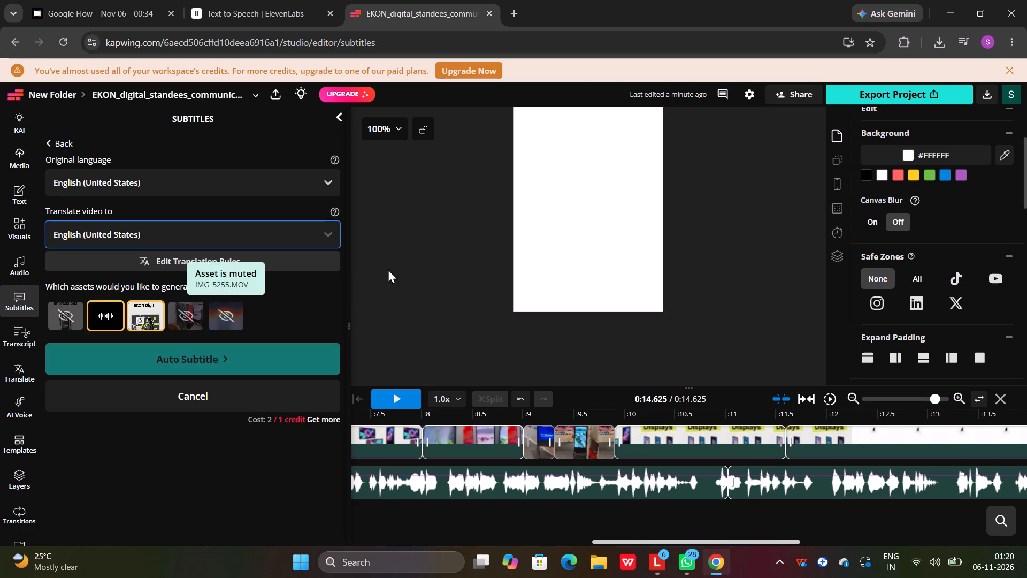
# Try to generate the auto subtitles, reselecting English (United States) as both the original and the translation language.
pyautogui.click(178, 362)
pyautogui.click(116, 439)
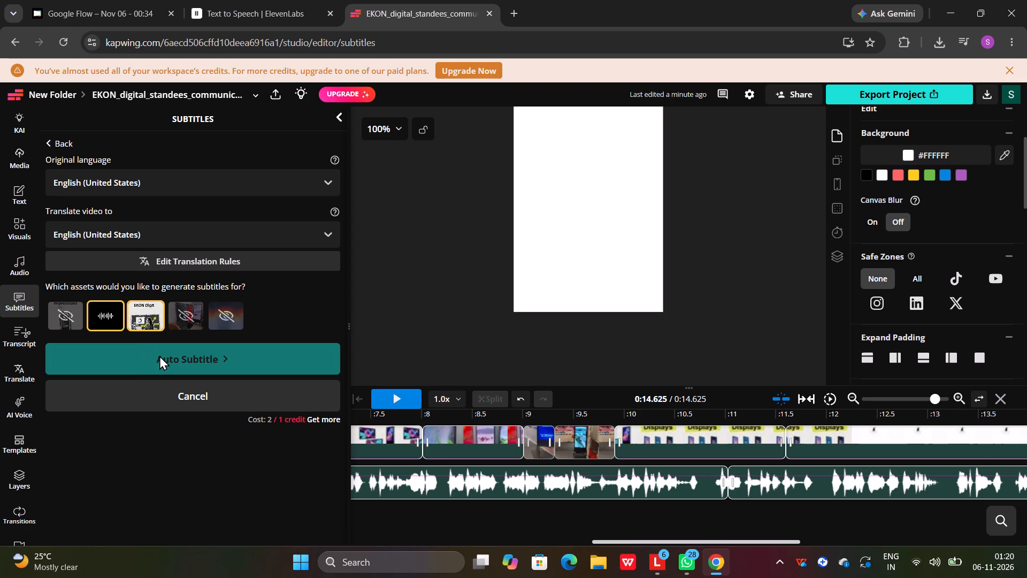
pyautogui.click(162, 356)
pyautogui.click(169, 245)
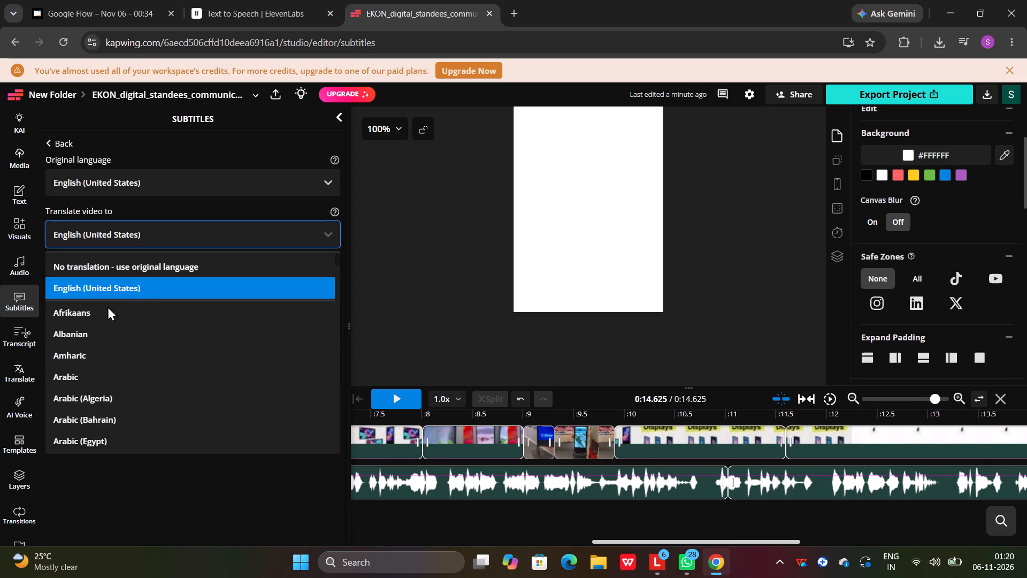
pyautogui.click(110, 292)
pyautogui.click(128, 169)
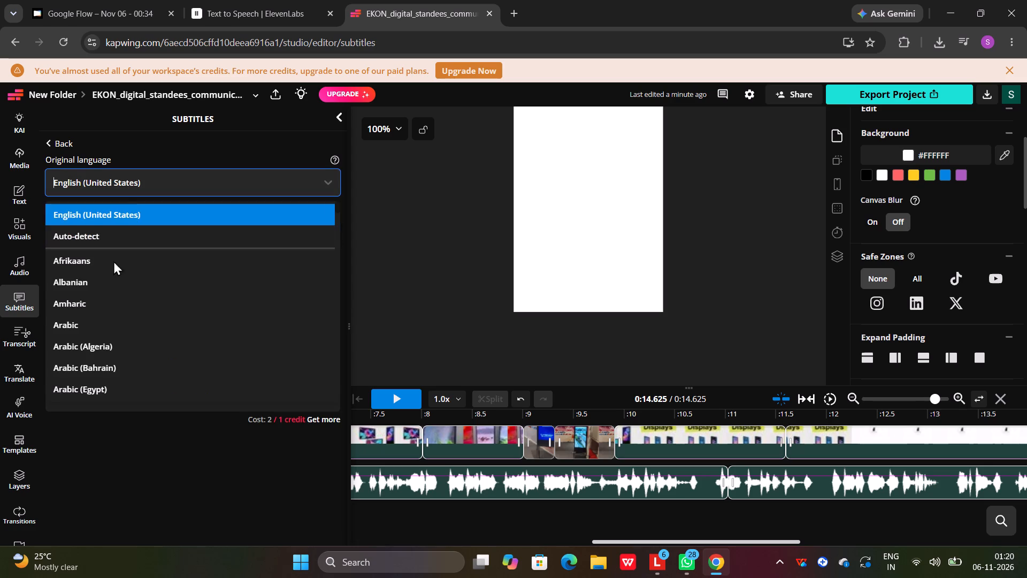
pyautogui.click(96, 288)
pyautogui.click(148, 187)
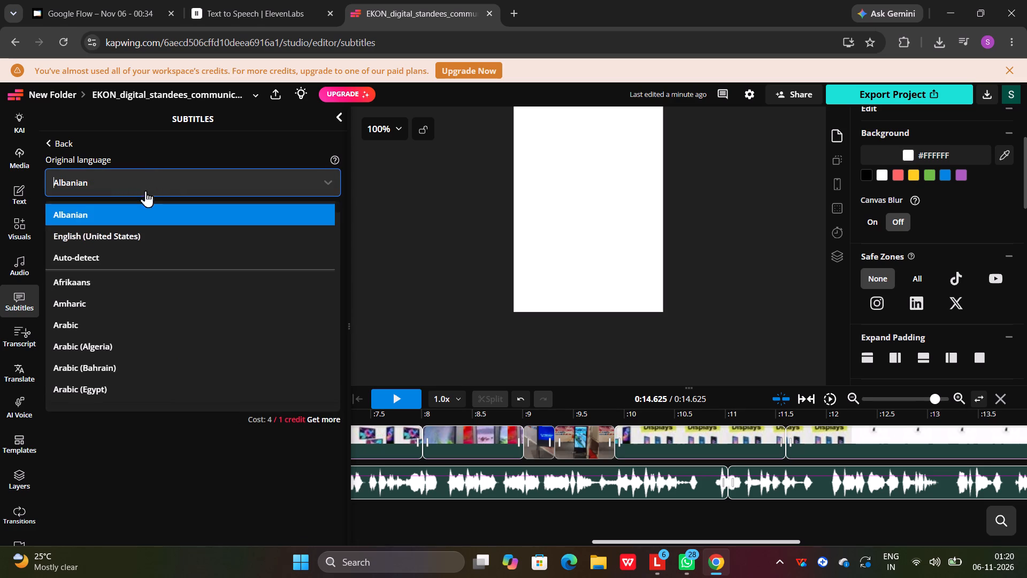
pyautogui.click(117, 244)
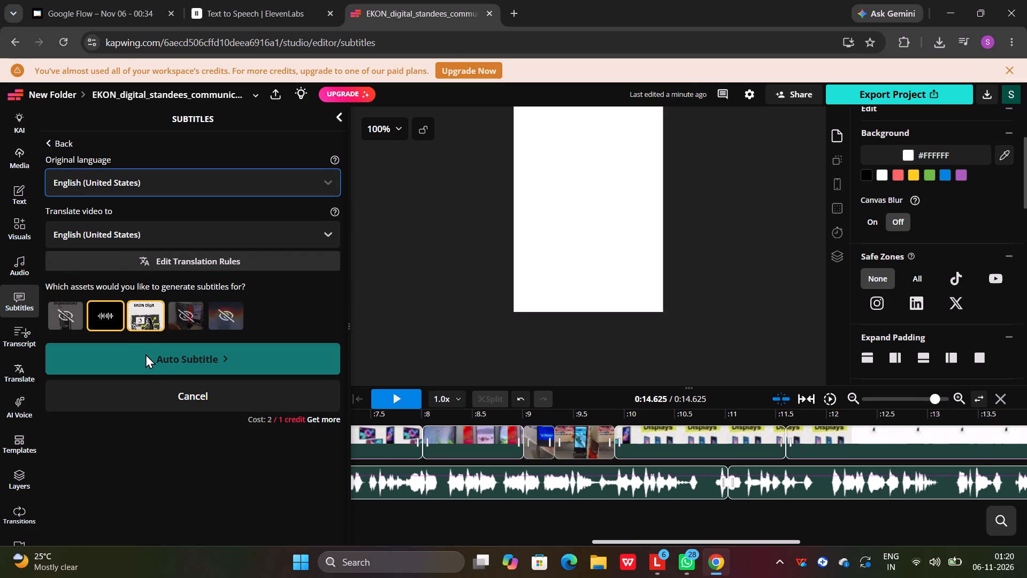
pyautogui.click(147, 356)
# Exclude the EKON Digital scene video from subtitling, keep only the voice-over audio, and generate the auto subtitles.
pyautogui.click(141, 314)
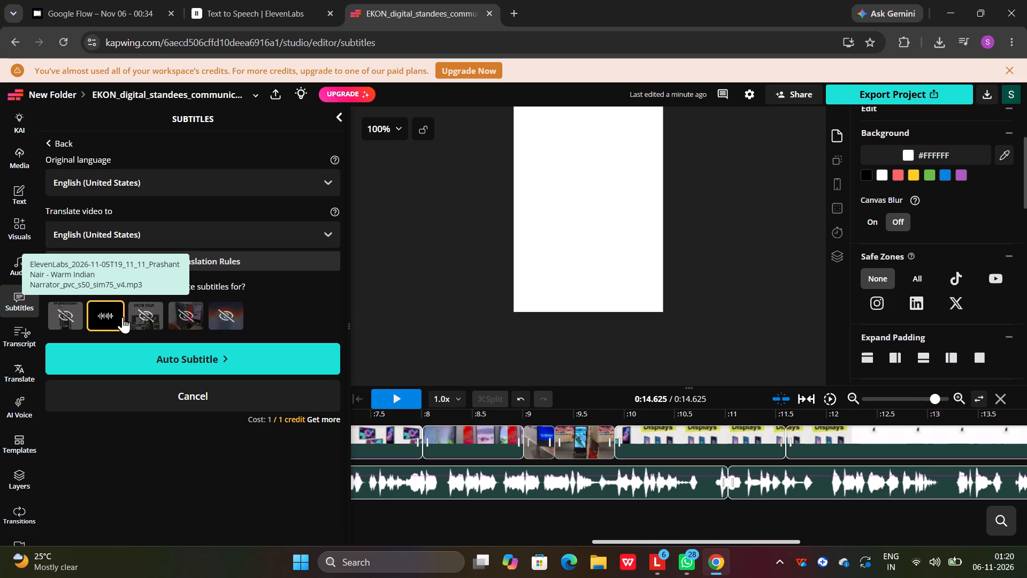
pyautogui.click(132, 361)
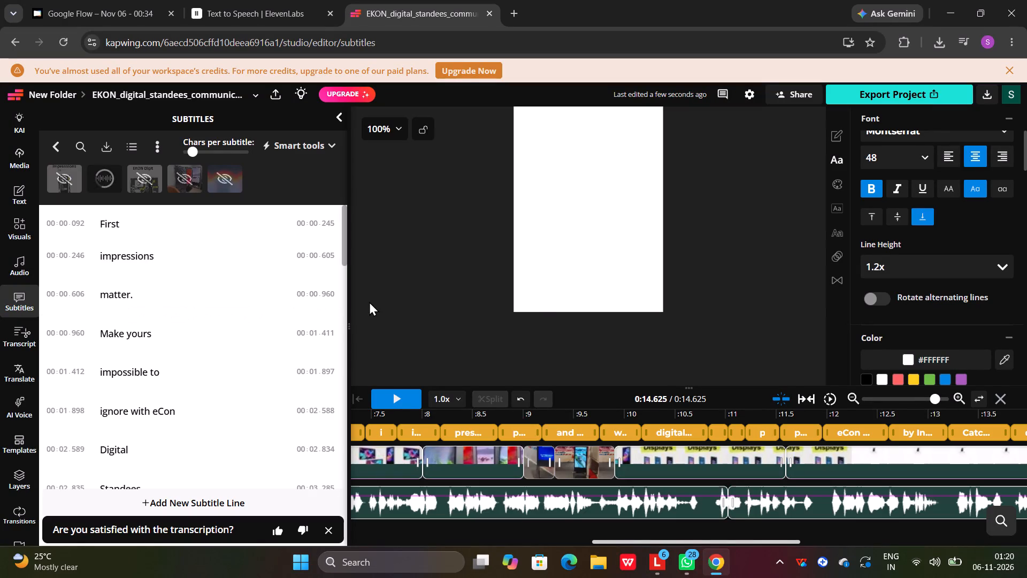
# Play the opening of the promo to preview the generated subtitles on the video.
pyautogui.scroll(3, 538, 303)
pyautogui.scroll(-2, 546, 315)
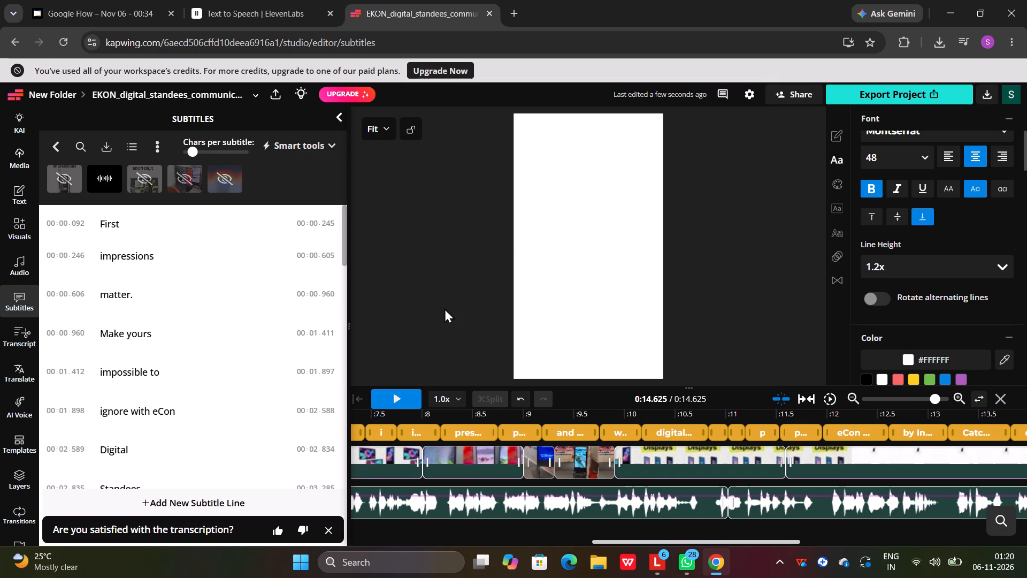
pyautogui.click(401, 399)
pyautogui.click(401, 399)
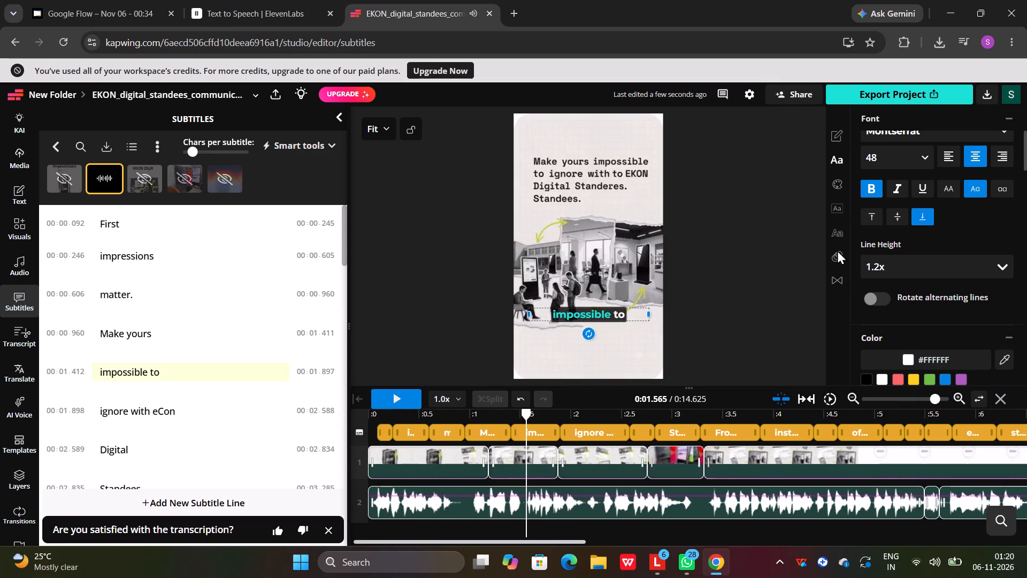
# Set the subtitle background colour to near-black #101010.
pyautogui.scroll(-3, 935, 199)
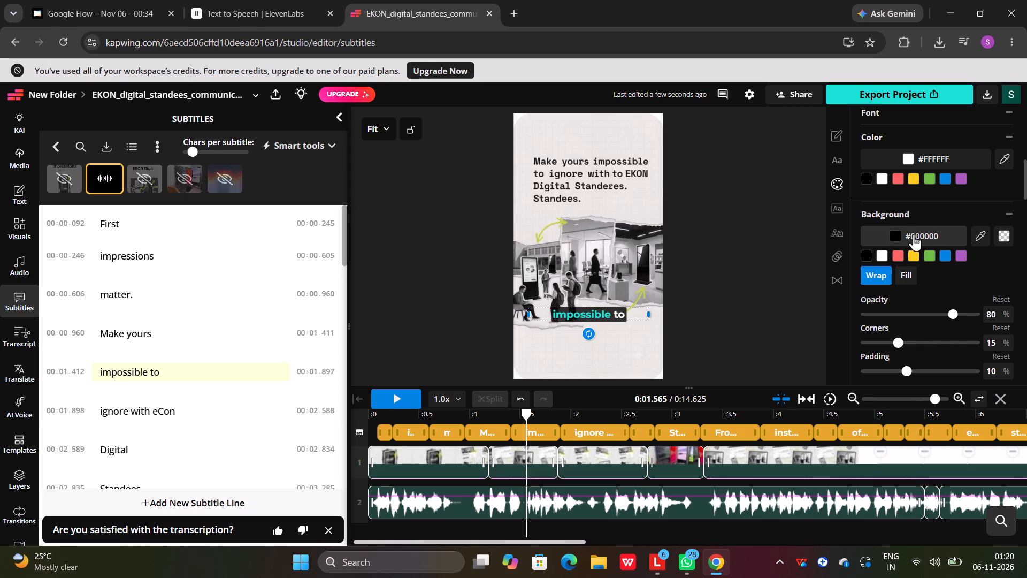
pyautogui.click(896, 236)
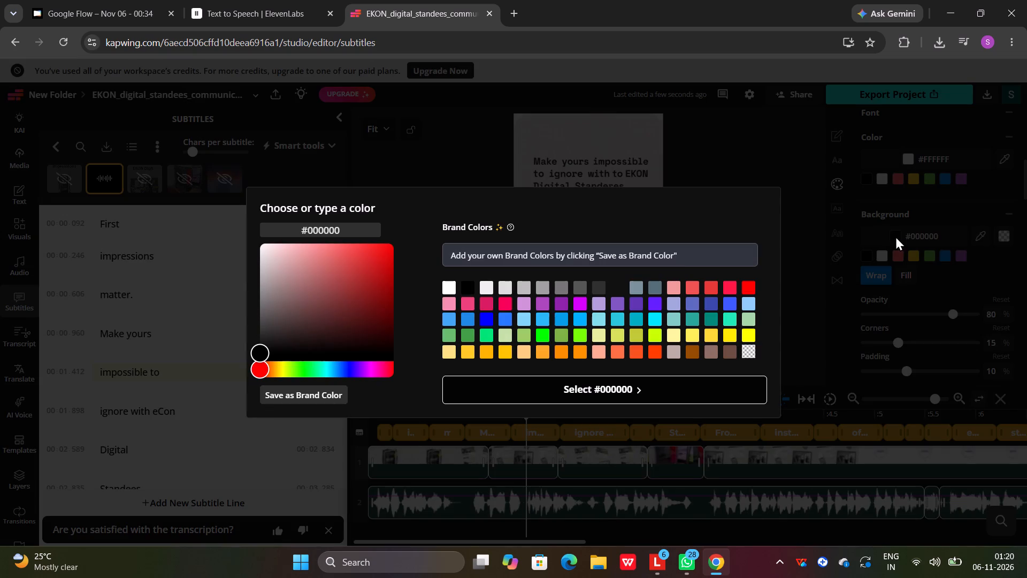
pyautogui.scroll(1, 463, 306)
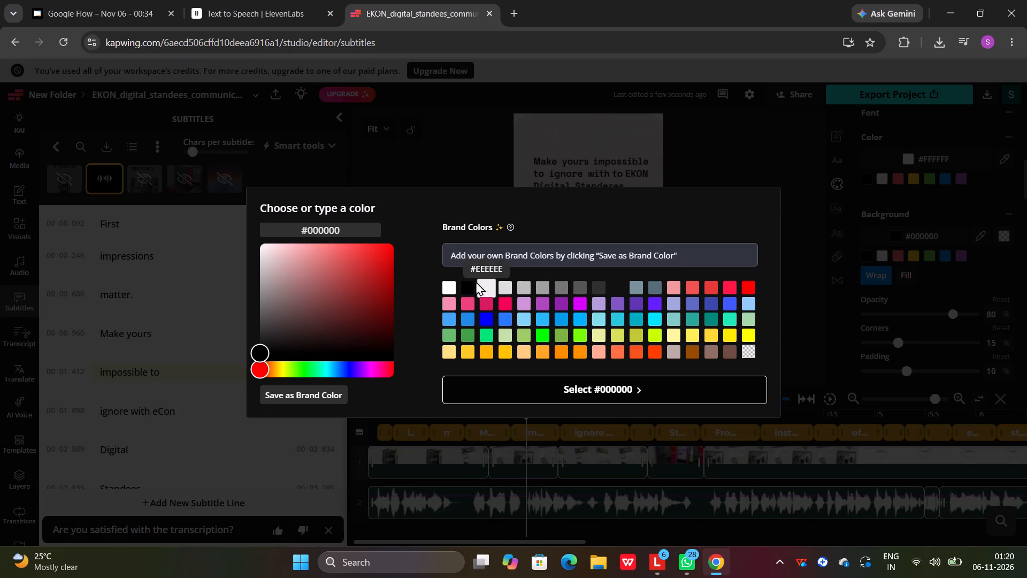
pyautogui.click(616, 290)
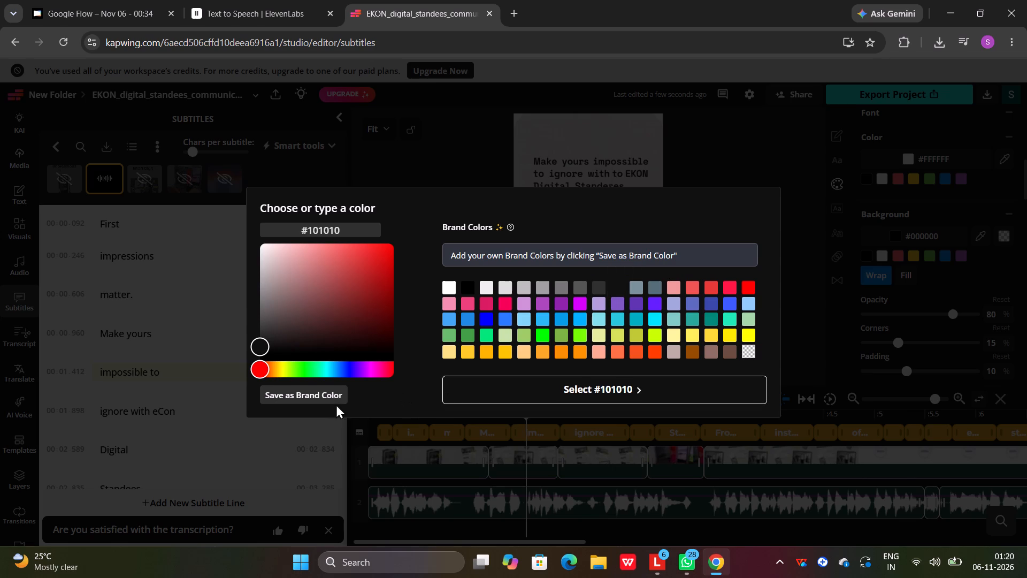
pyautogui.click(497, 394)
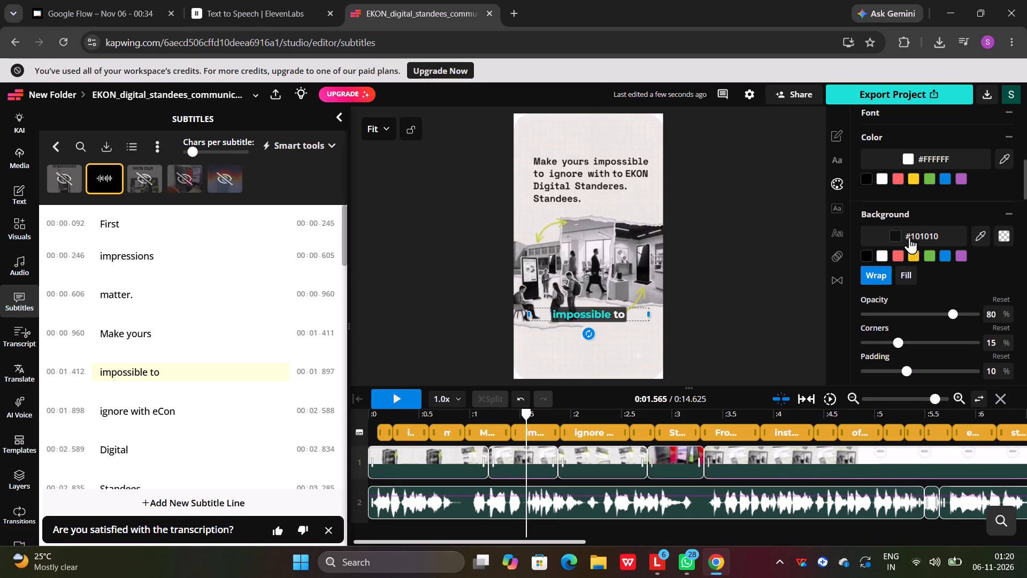
# Remove the subtitle background by choosing the transparent colour swatch, so the background is None.
pyautogui.click(895, 236)
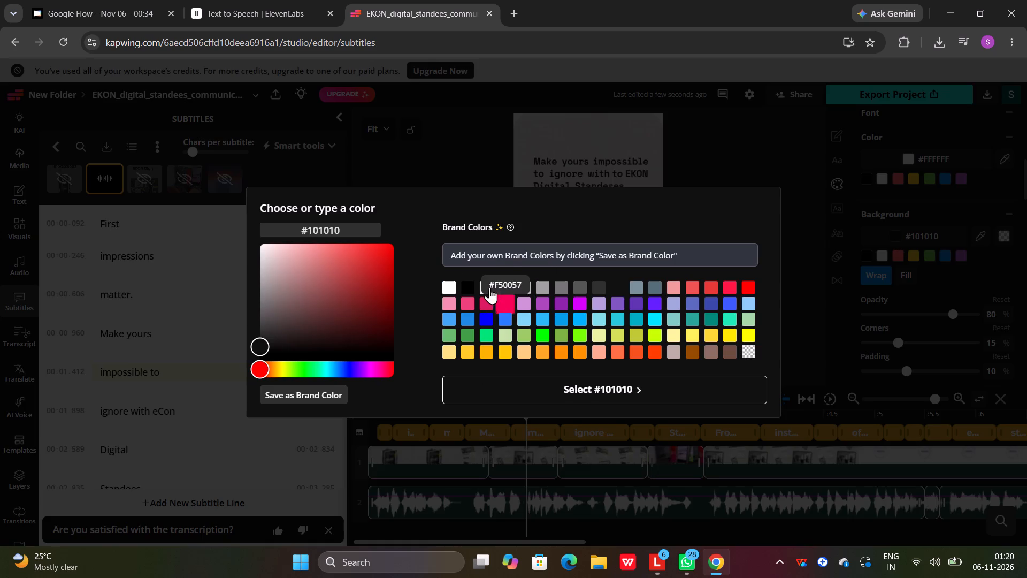
pyautogui.click(448, 282)
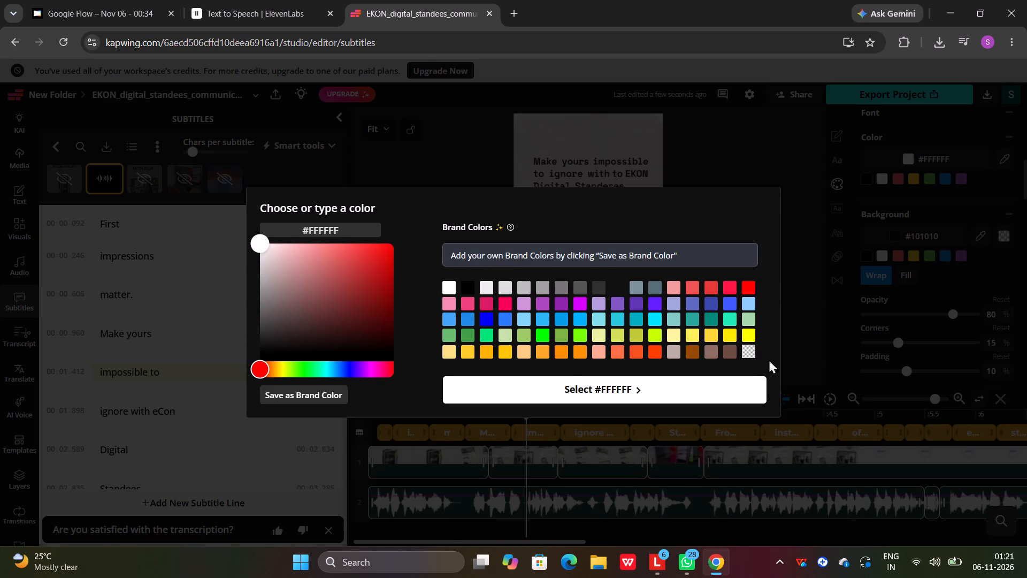
pyautogui.click(739, 349)
pyautogui.click(557, 396)
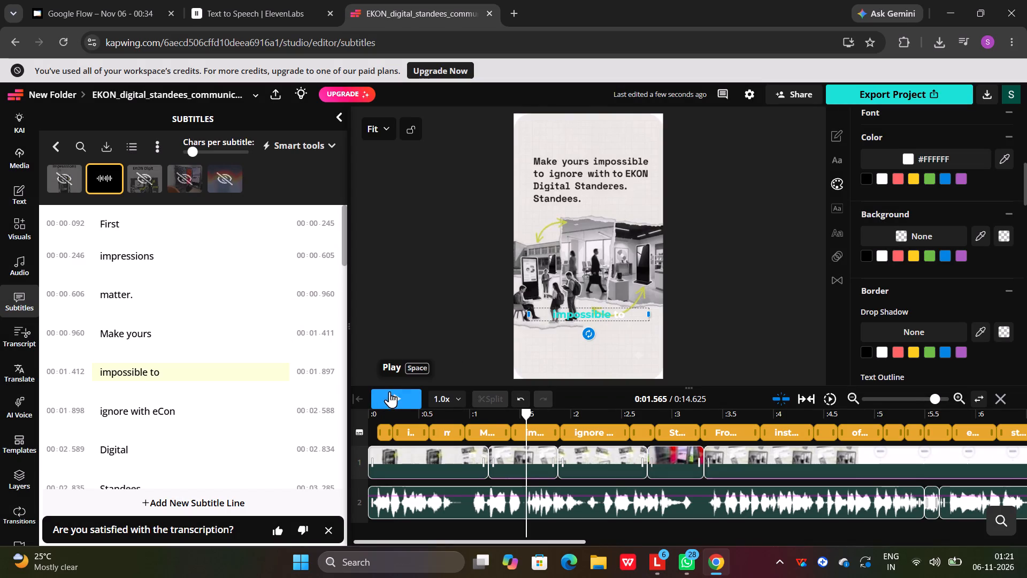
# Play the promo from the start to check how the subtitles read without a background.
pyautogui.moveTo(525, 420); pyautogui.dragTo(352, 398)
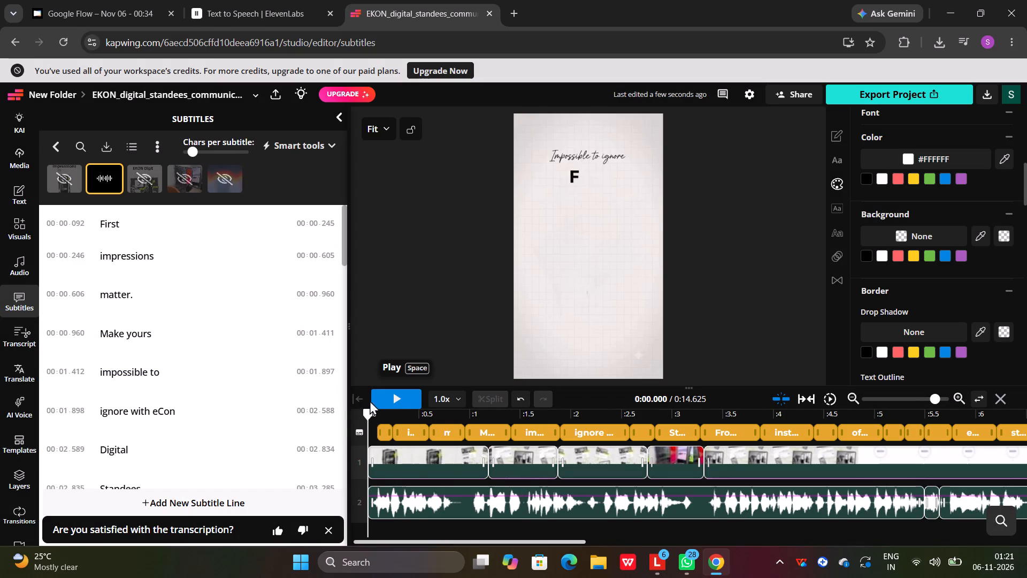
pyautogui.click(388, 396)
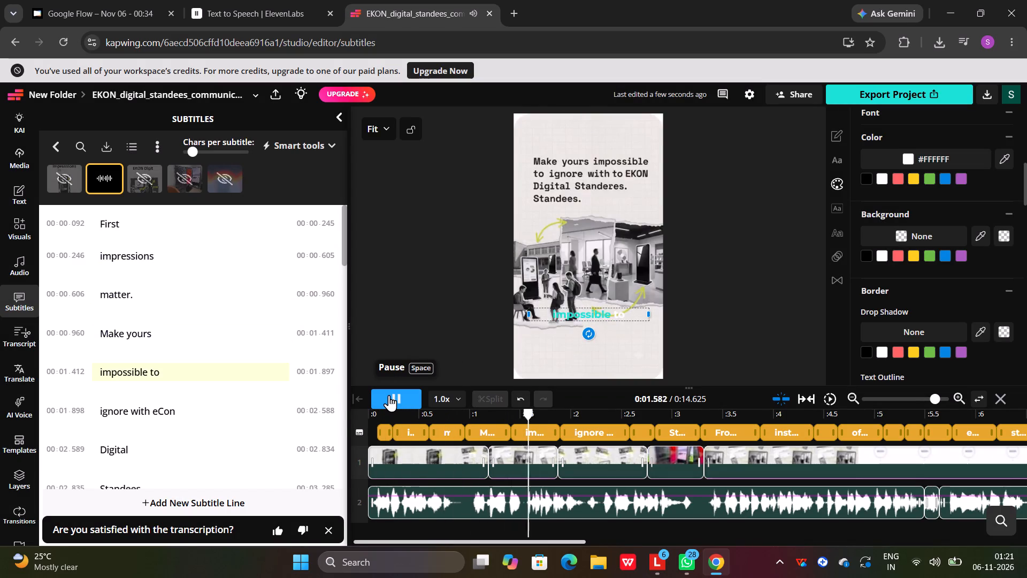
pyautogui.click(389, 395)
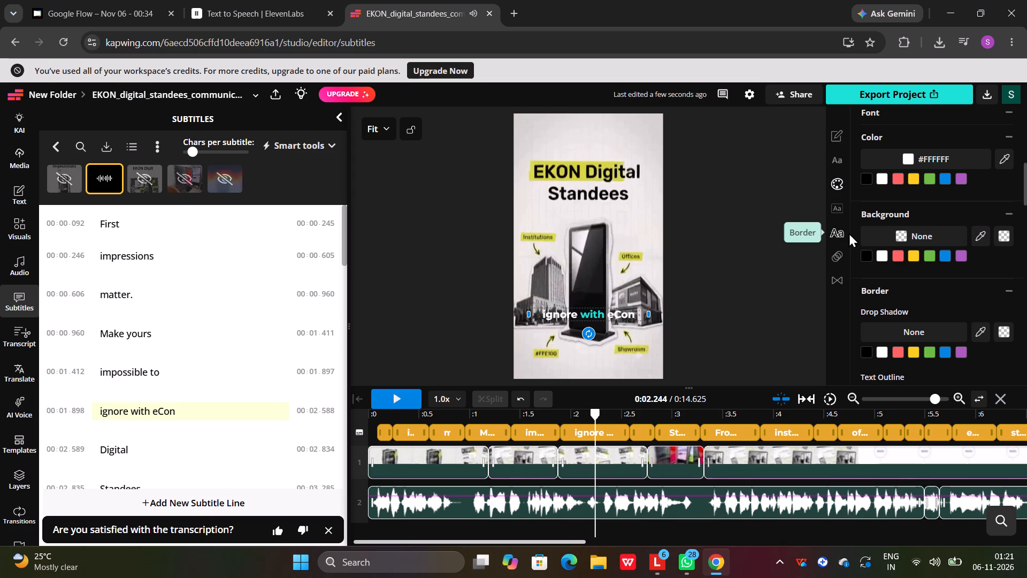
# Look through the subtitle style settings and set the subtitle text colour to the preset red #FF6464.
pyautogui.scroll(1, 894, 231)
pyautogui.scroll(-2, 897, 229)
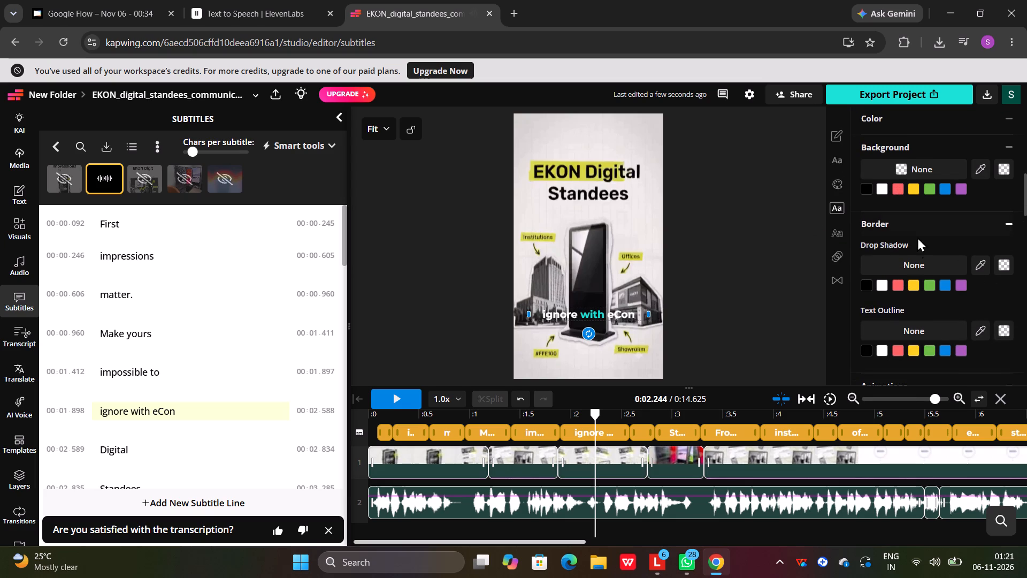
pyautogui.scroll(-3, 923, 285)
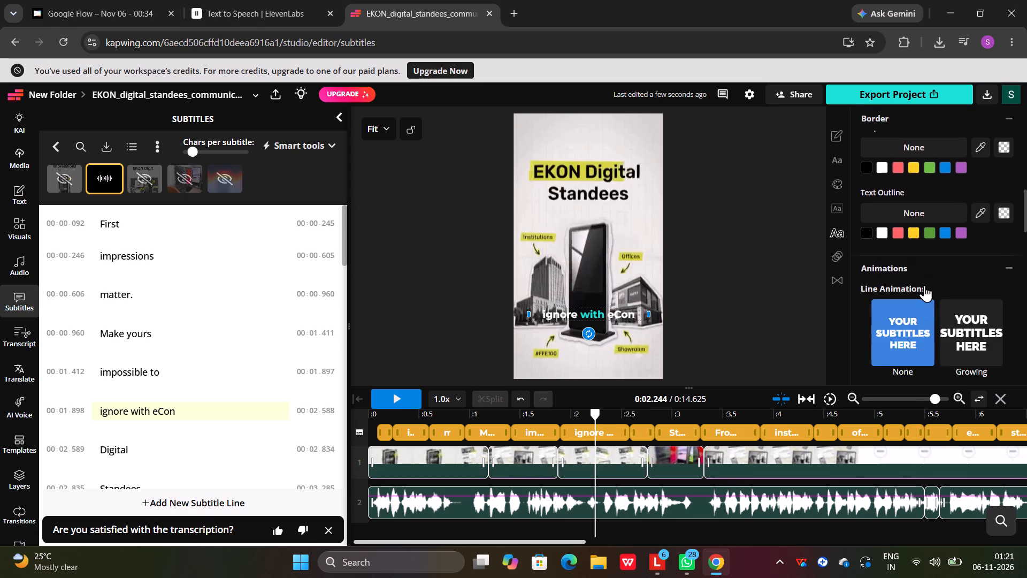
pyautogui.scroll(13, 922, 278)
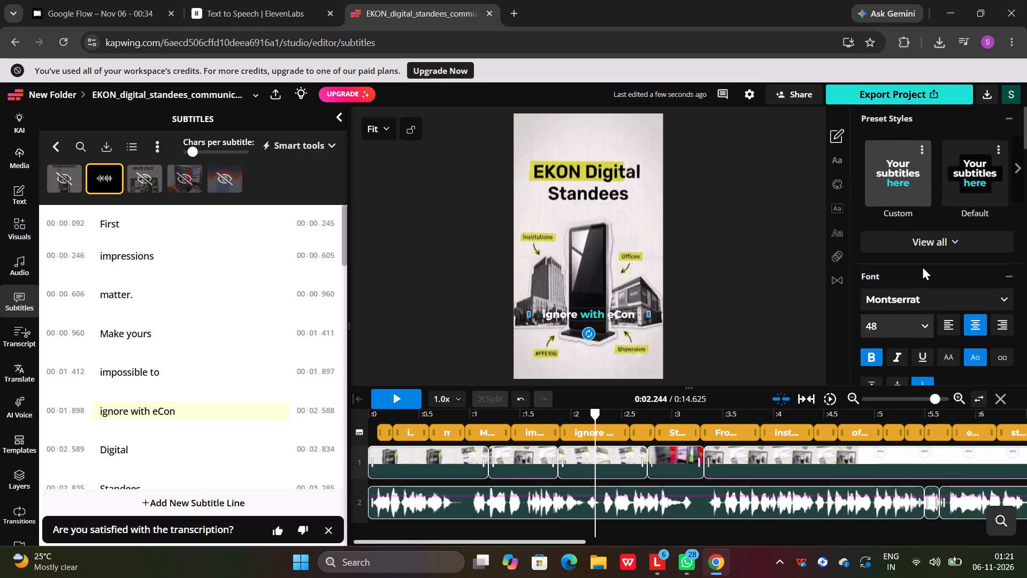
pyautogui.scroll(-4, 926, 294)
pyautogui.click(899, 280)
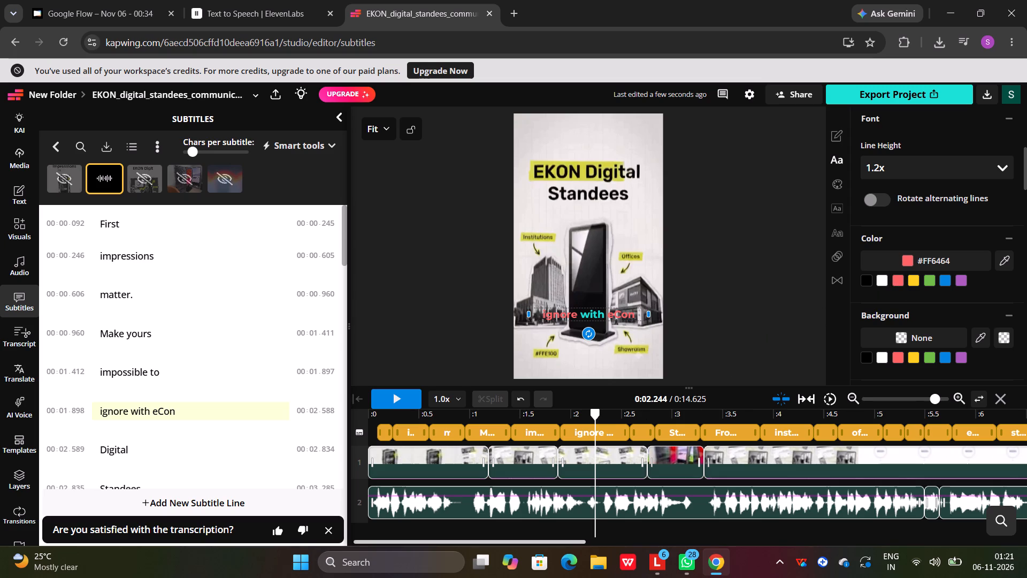
# Replay the promo from the start to check the recoloured subtitles against the scenes.
pyautogui.scroll(-1, 955, 282)
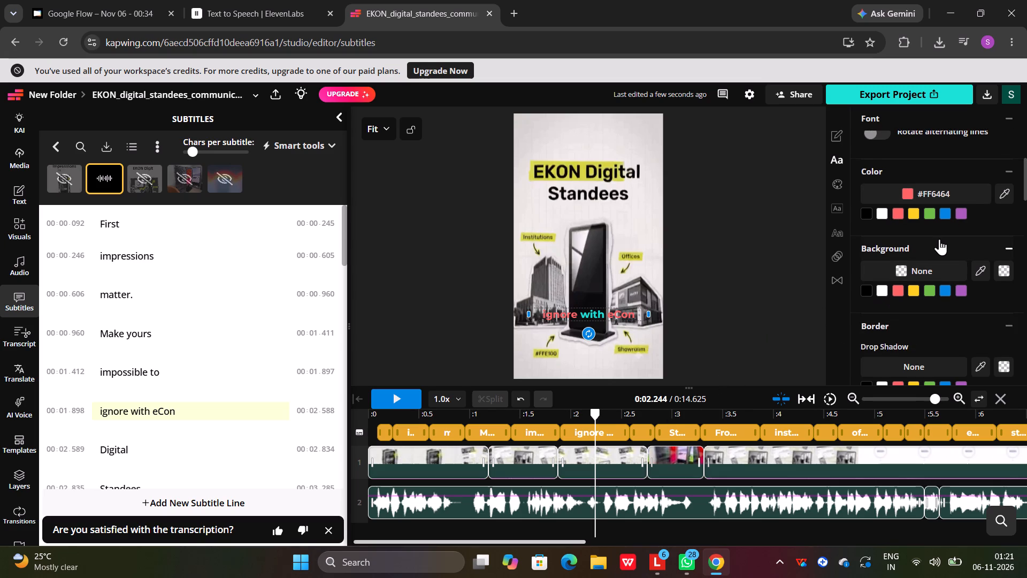
pyautogui.moveTo(600, 413); pyautogui.dragTo(548, 416)
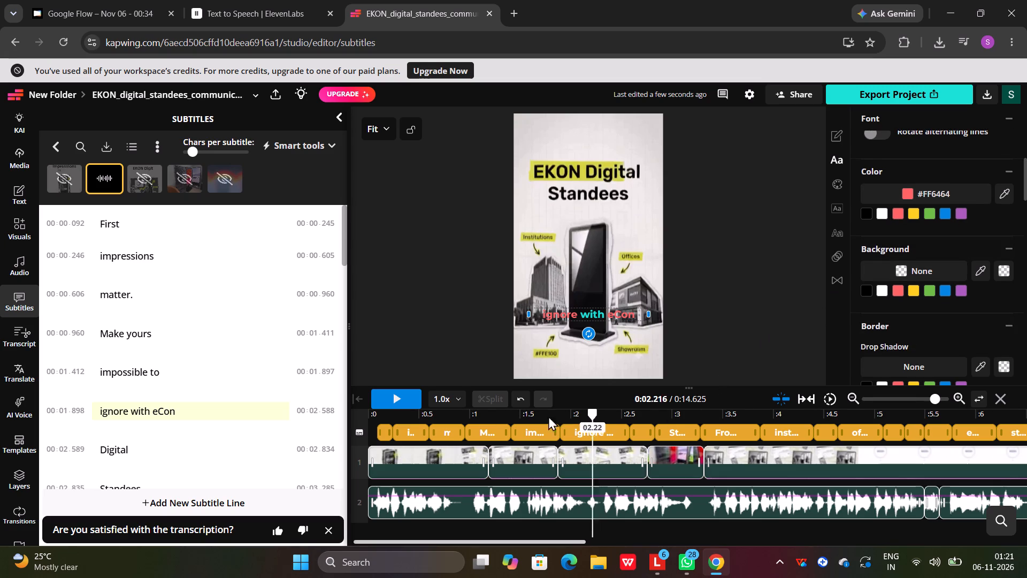
pyautogui.moveTo(548, 416); pyautogui.dragTo(272, 414)
pyautogui.click(402, 393)
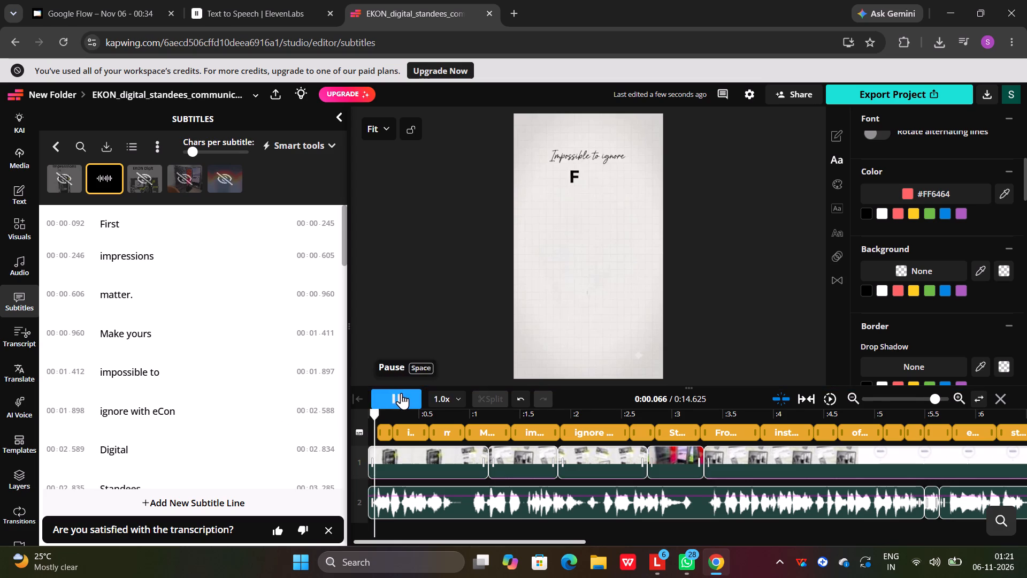
pyautogui.click(403, 384)
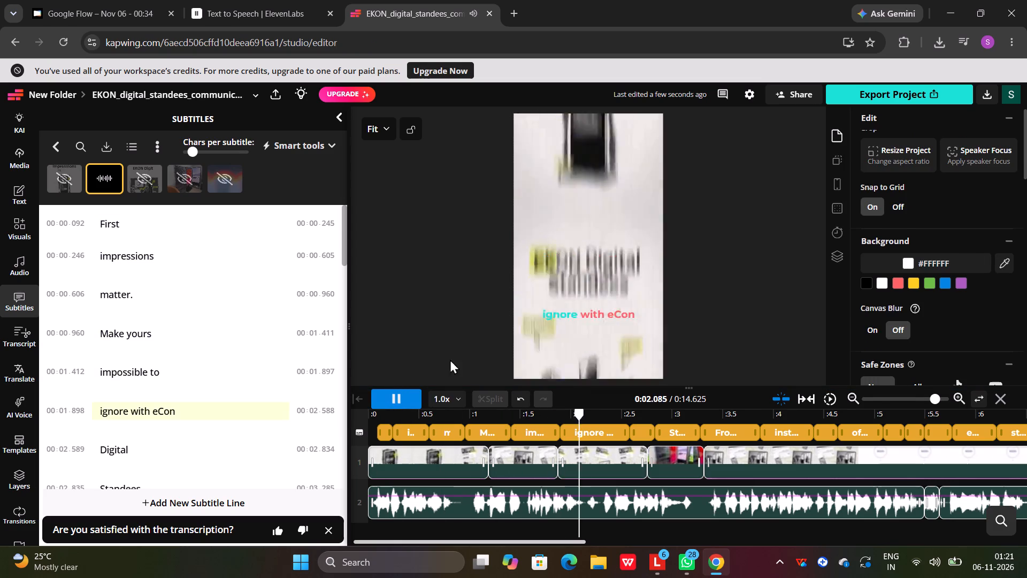
pyautogui.click(403, 392)
# Move the subtitles slightly lower in the frame, and play on to check their new position.
pyautogui.moveTo(608, 317); pyautogui.dragTo(608, 317)
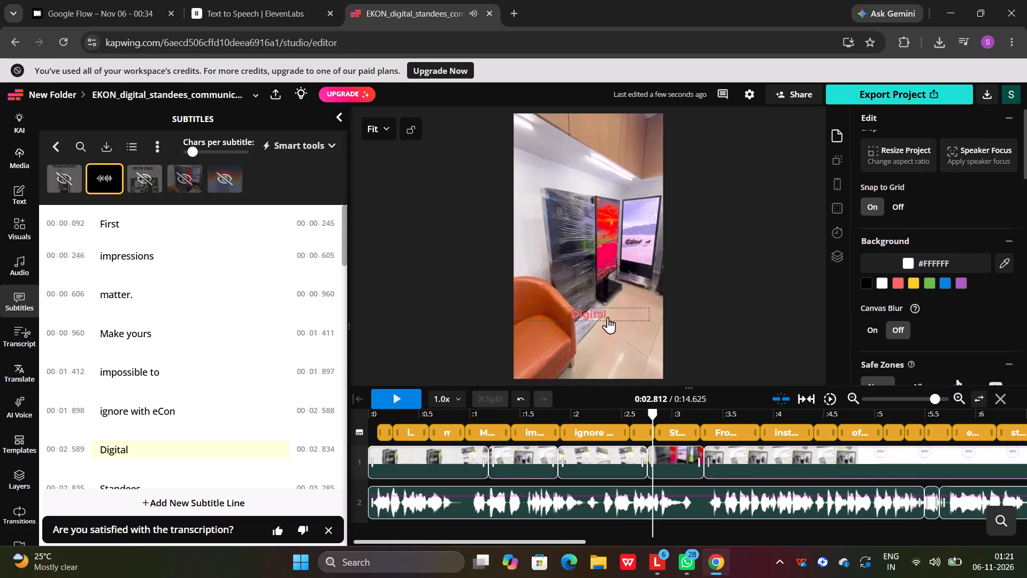
pyautogui.moveTo(608, 317); pyautogui.dragTo(609, 342)
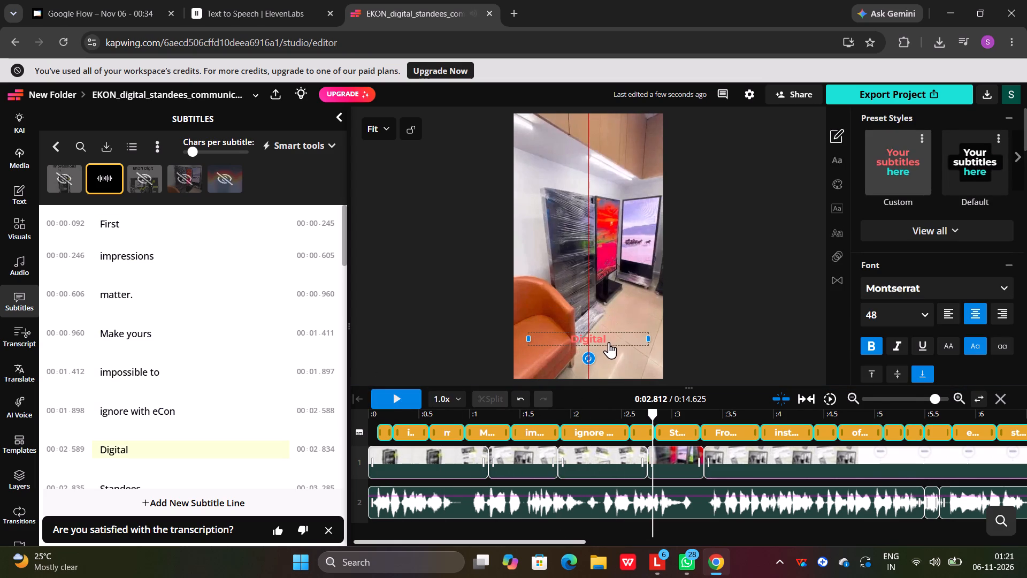
pyautogui.moveTo(609, 342); pyautogui.dragTo(613, 341)
pyautogui.click(403, 396)
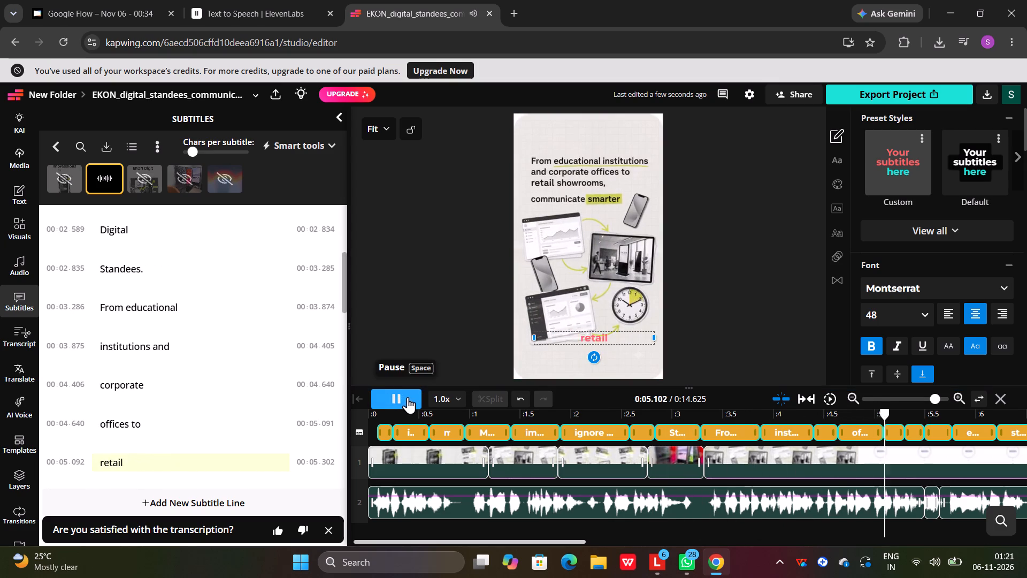
pyautogui.click(408, 397)
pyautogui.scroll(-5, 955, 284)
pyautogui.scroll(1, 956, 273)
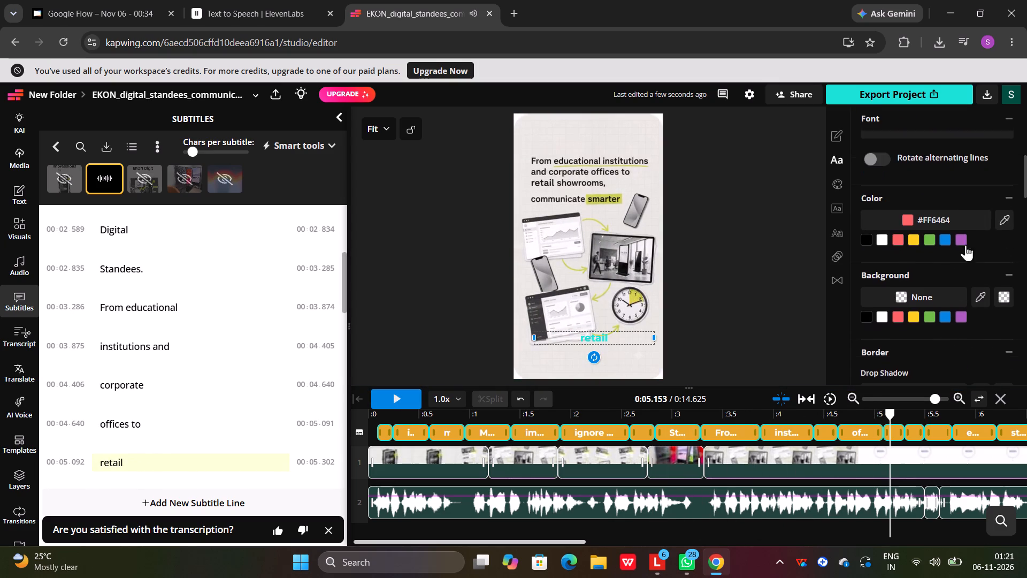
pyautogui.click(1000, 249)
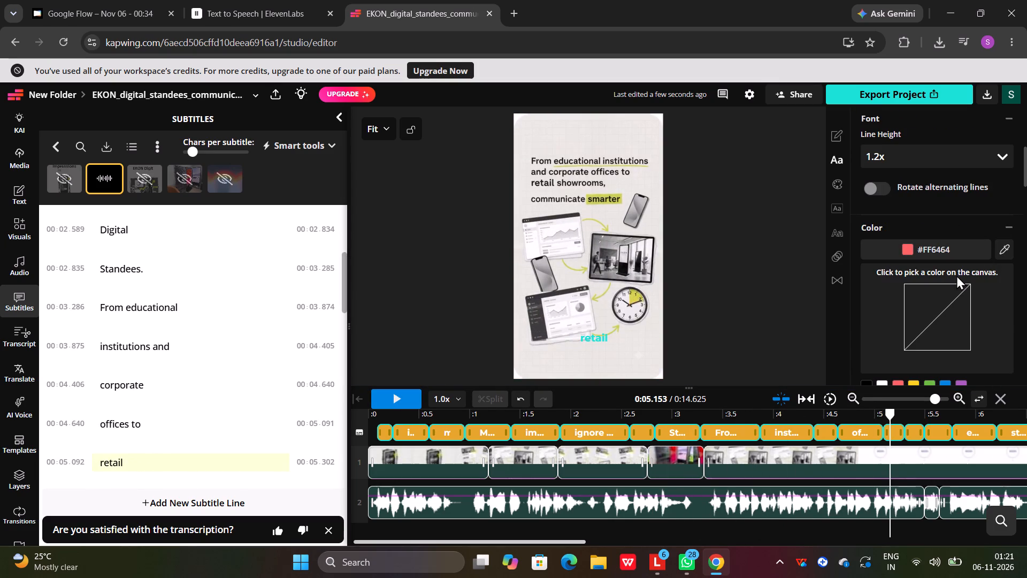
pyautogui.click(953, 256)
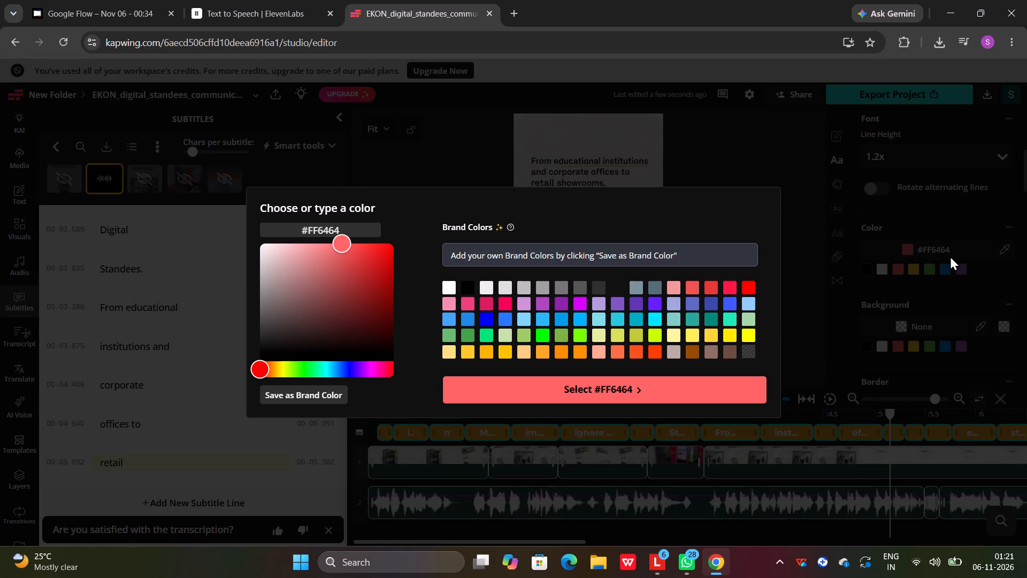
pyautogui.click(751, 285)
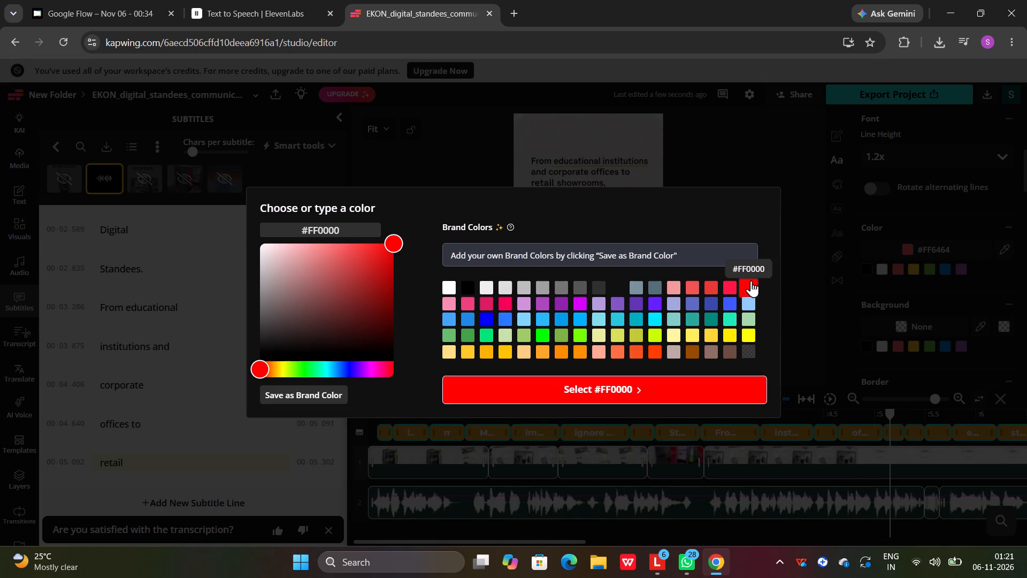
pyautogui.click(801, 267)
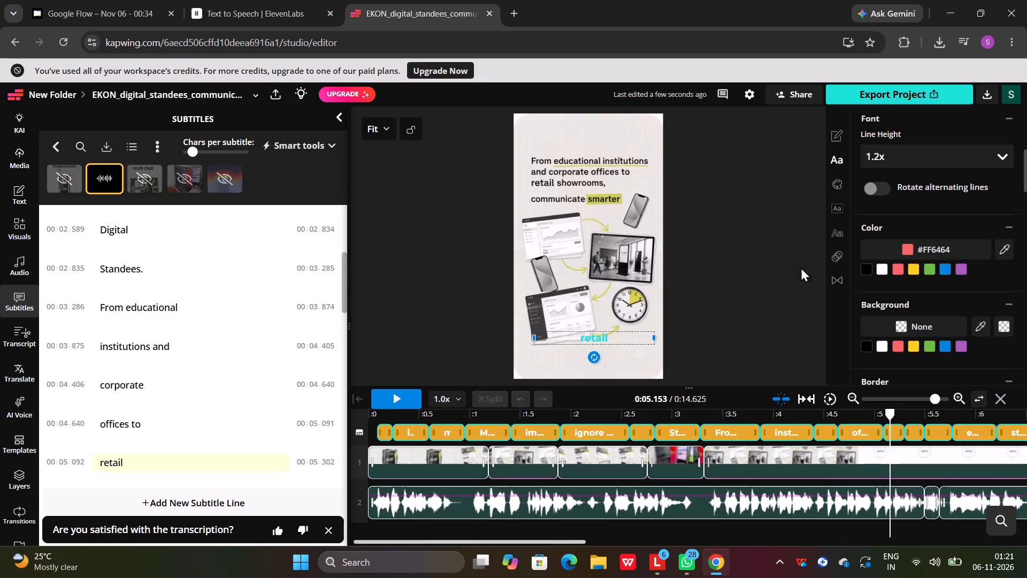
# Play on to the "stand out." subtitle and set the subtitle text colour to pure red #FF0000.
pyautogui.click(398, 397)
pyautogui.click(398, 397)
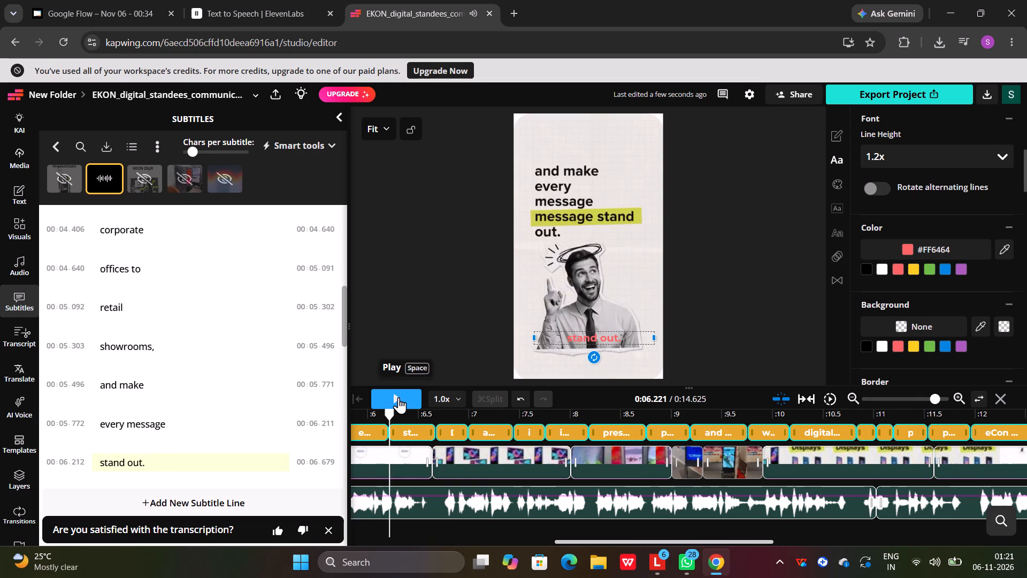
pyautogui.click(913, 250)
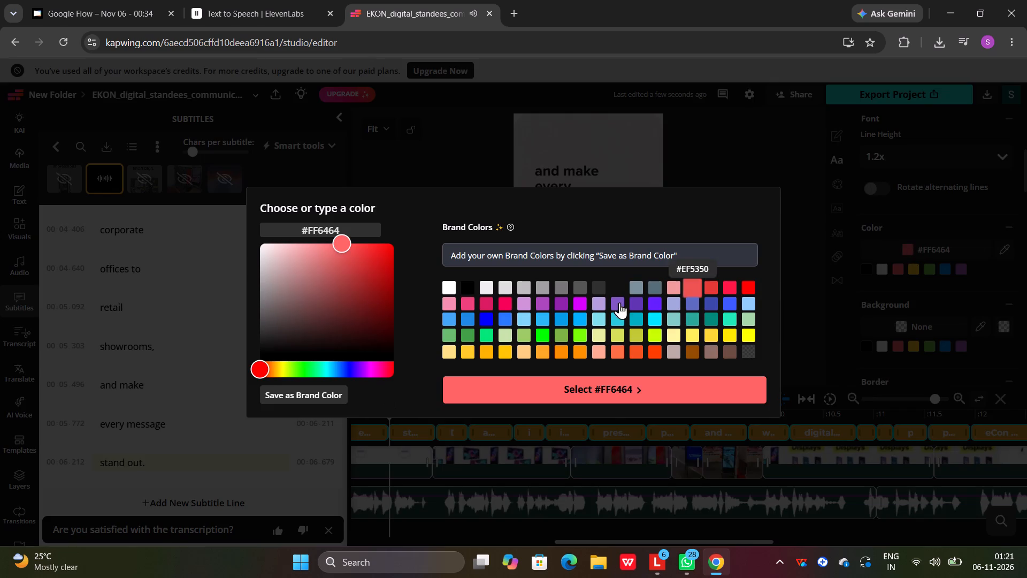
pyautogui.click(749, 292)
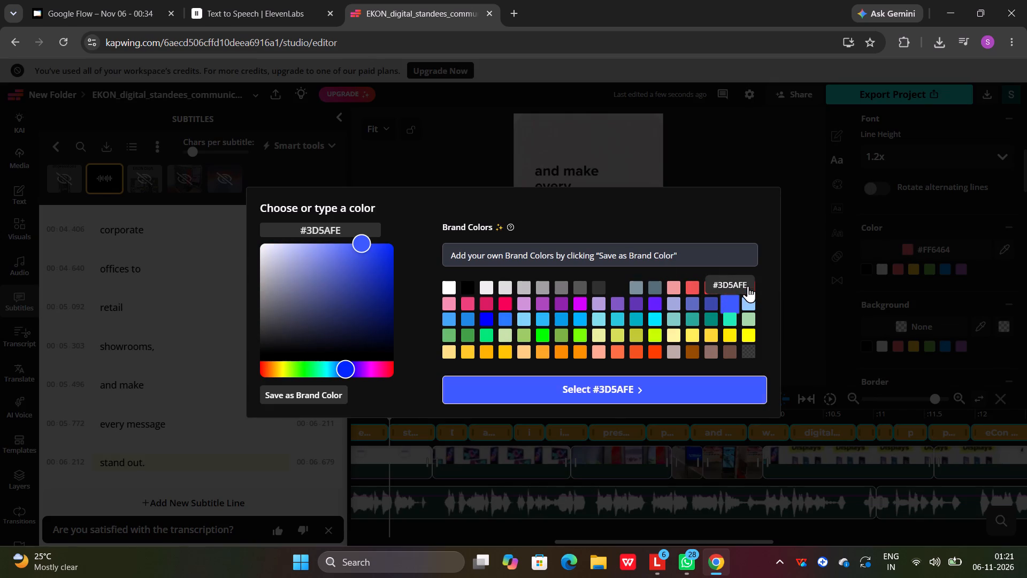
pyautogui.click(765, 288)
pyautogui.click(746, 284)
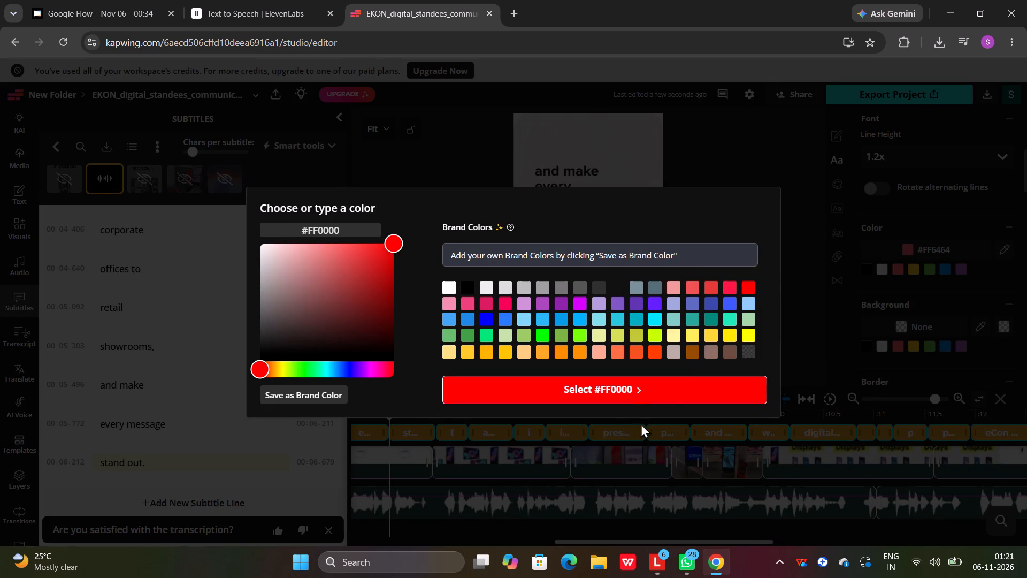
pyautogui.click(634, 392)
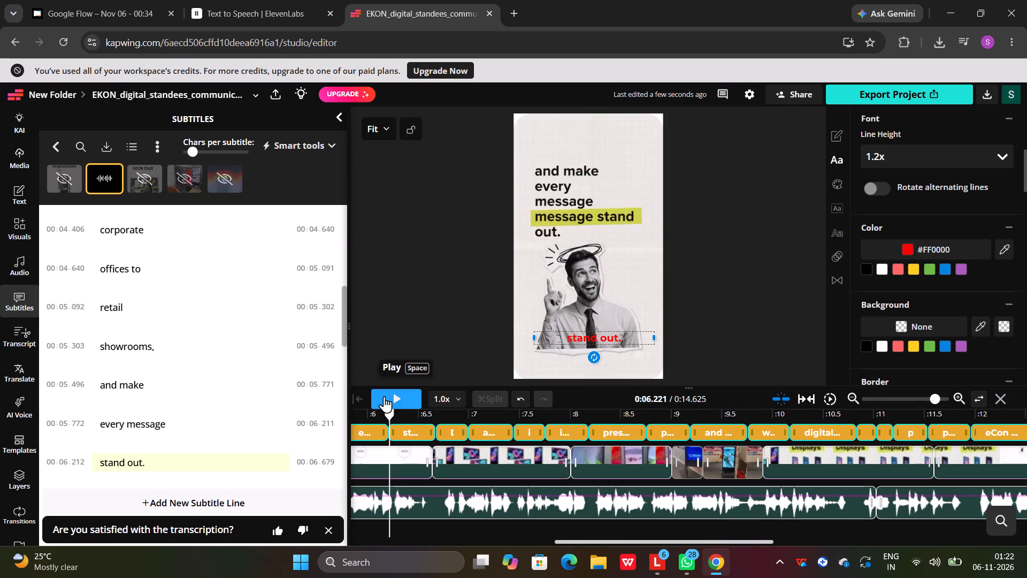
# Go back to the "offices to" subtitle and reapply the Custom preset style to the subtitles.
pyautogui.moveTo(386, 414); pyautogui.dragTo(265, 412)
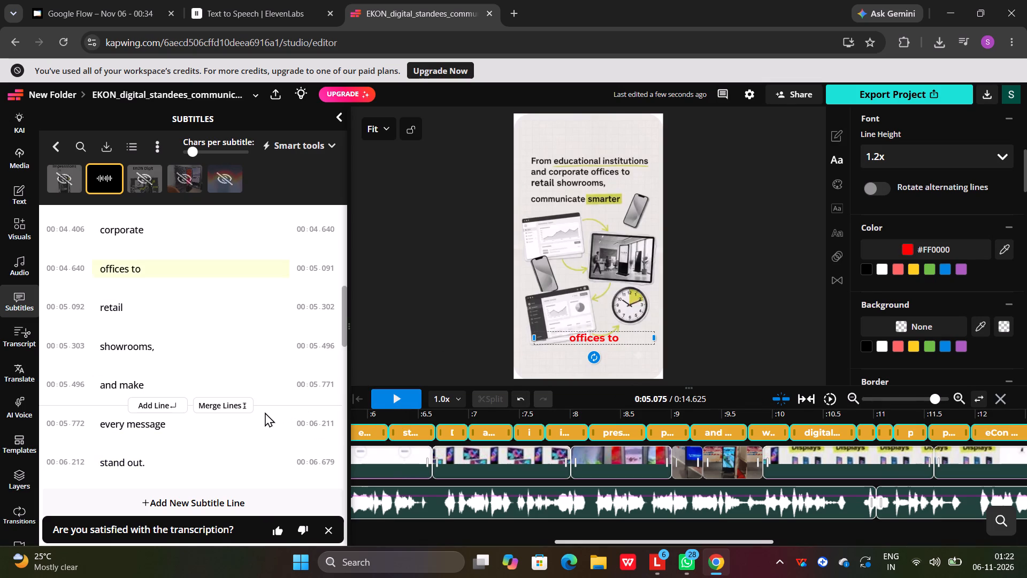
pyautogui.moveTo(265, 412); pyautogui.dragTo(254, 412)
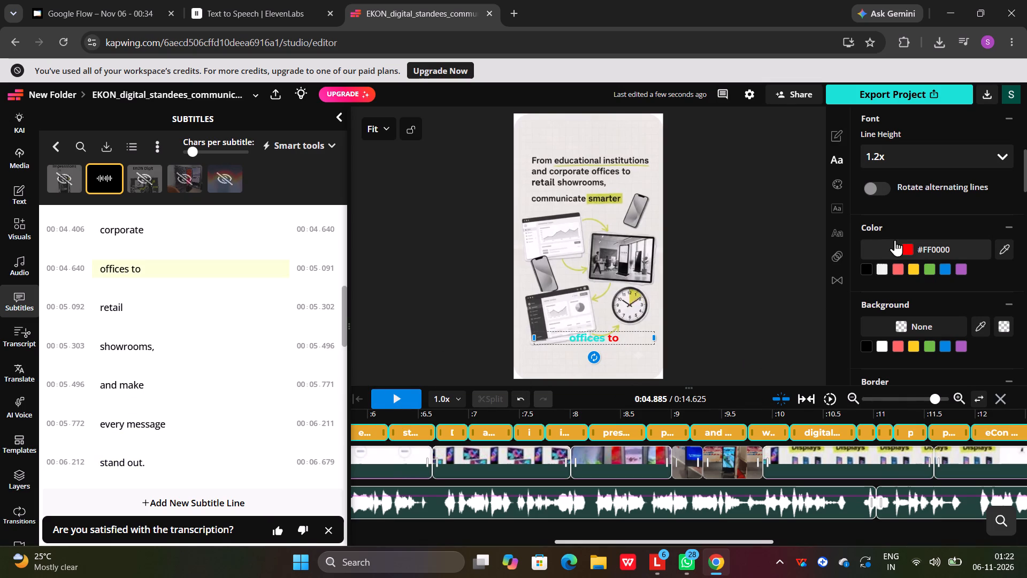
pyautogui.scroll(6, 909, 188)
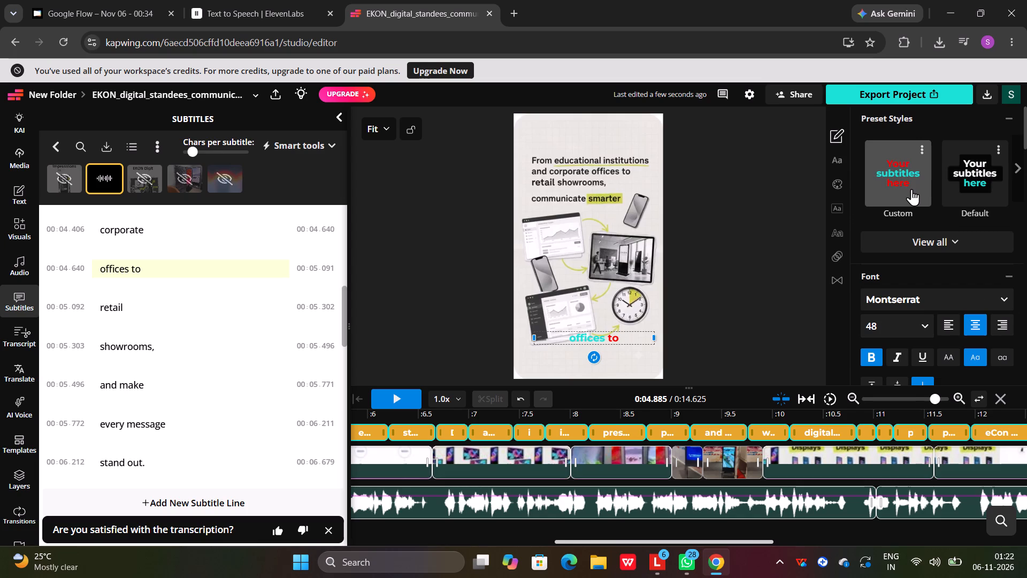
pyautogui.scroll(1, 915, 194)
pyautogui.click(908, 187)
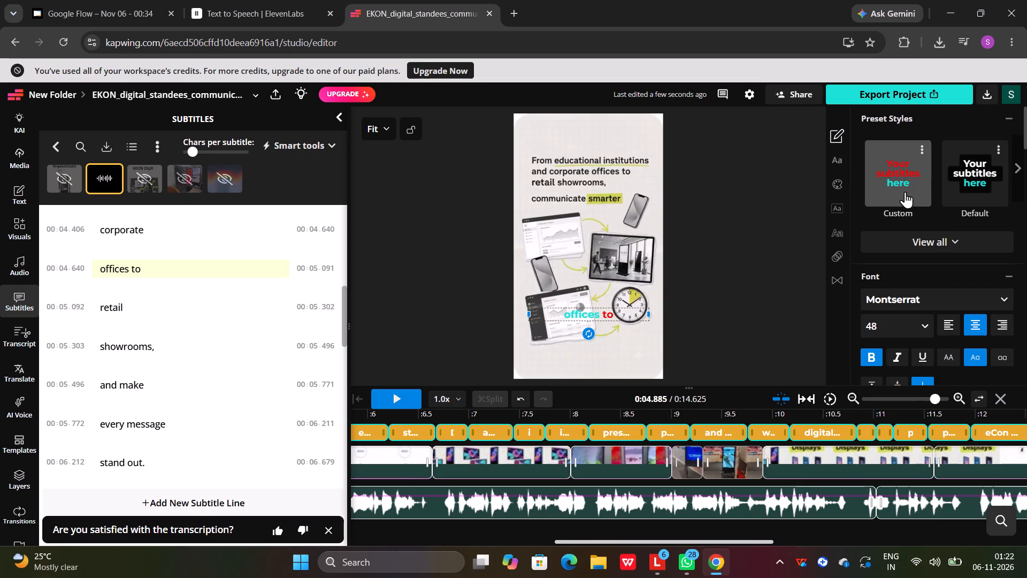
pyautogui.click(921, 144)
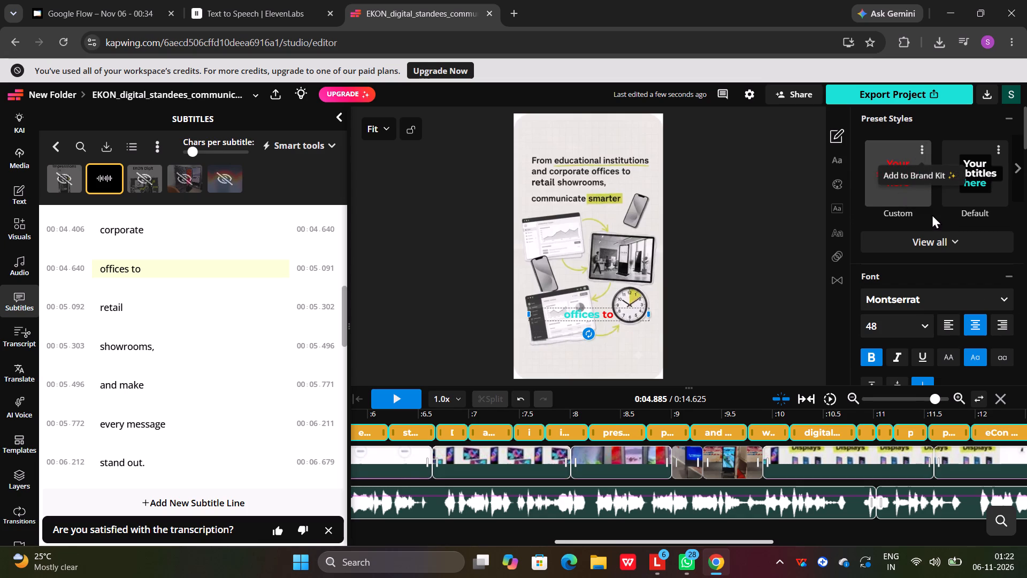
pyautogui.click(932, 214)
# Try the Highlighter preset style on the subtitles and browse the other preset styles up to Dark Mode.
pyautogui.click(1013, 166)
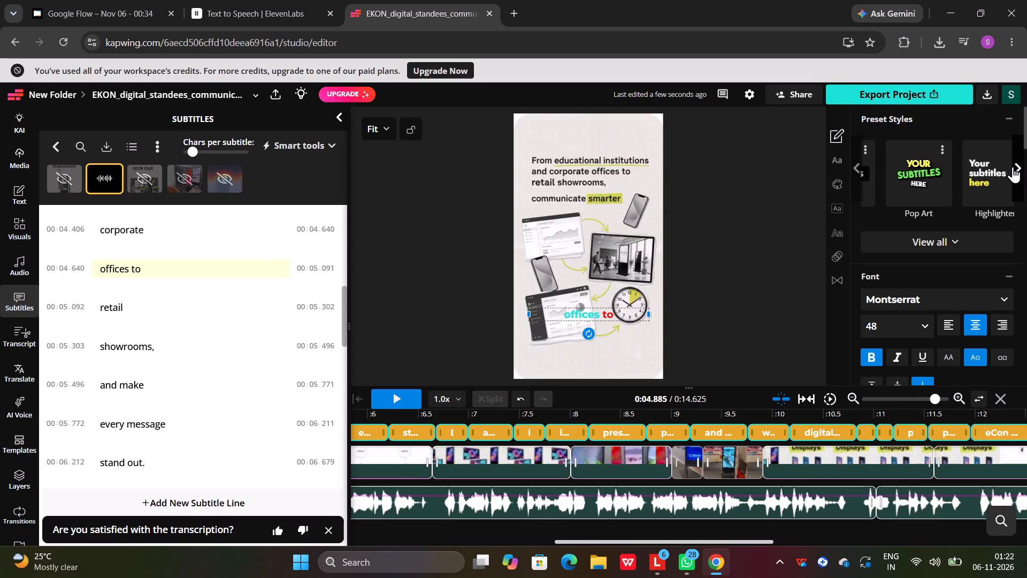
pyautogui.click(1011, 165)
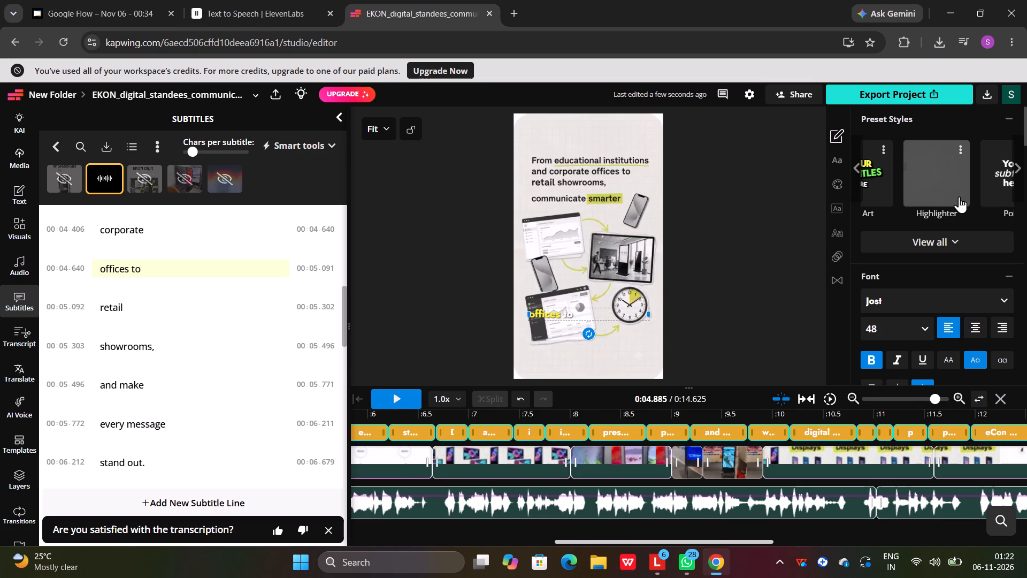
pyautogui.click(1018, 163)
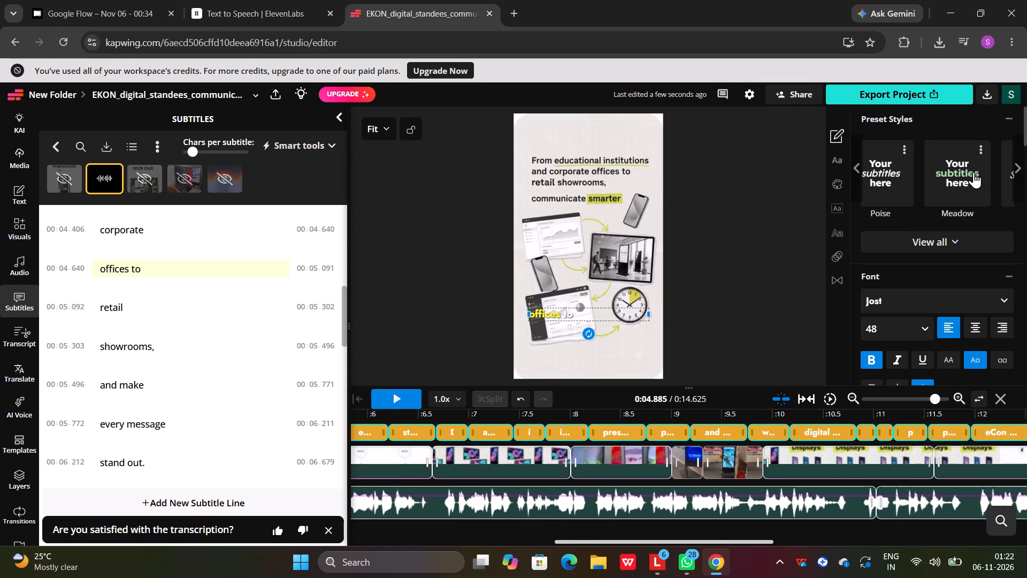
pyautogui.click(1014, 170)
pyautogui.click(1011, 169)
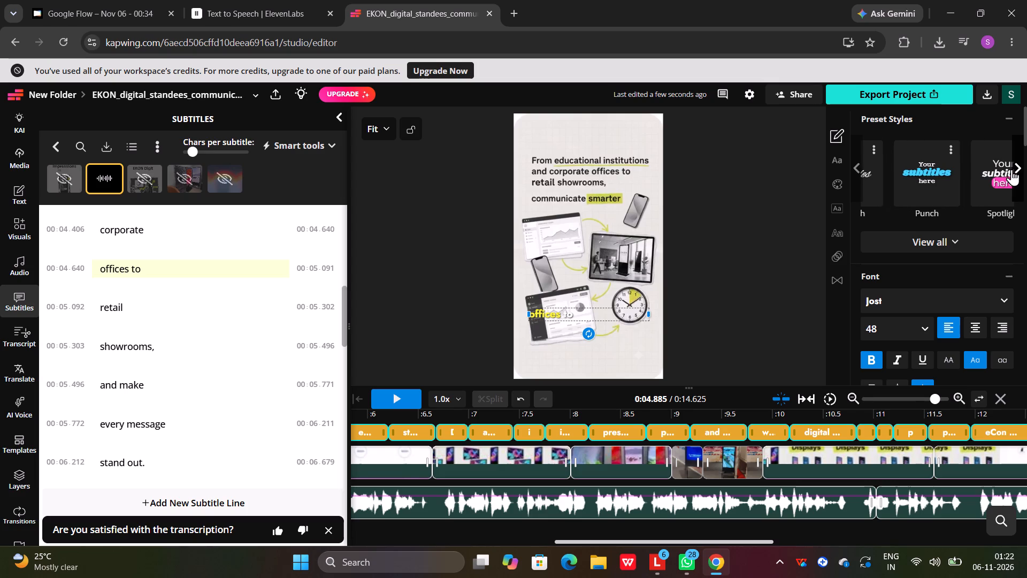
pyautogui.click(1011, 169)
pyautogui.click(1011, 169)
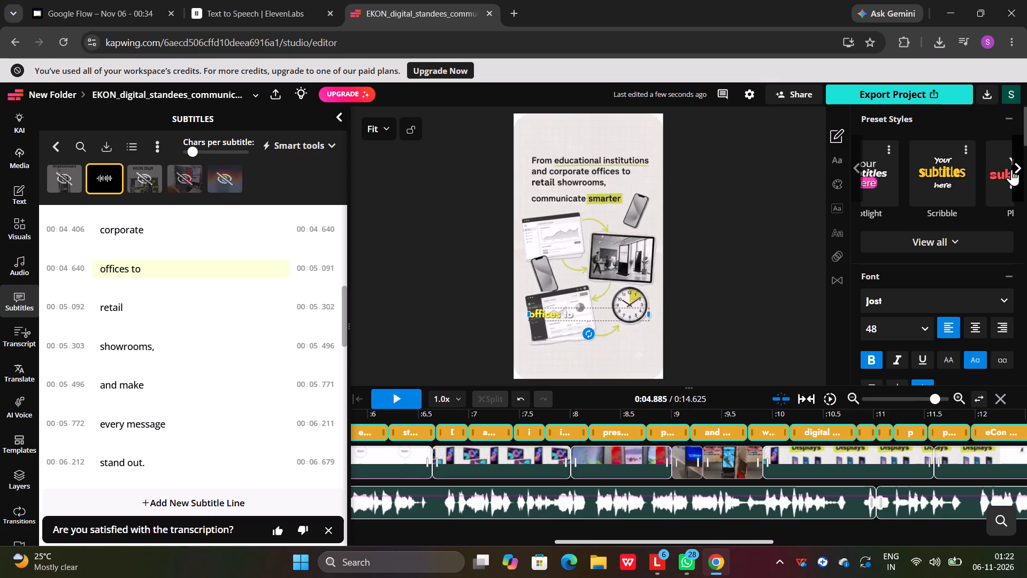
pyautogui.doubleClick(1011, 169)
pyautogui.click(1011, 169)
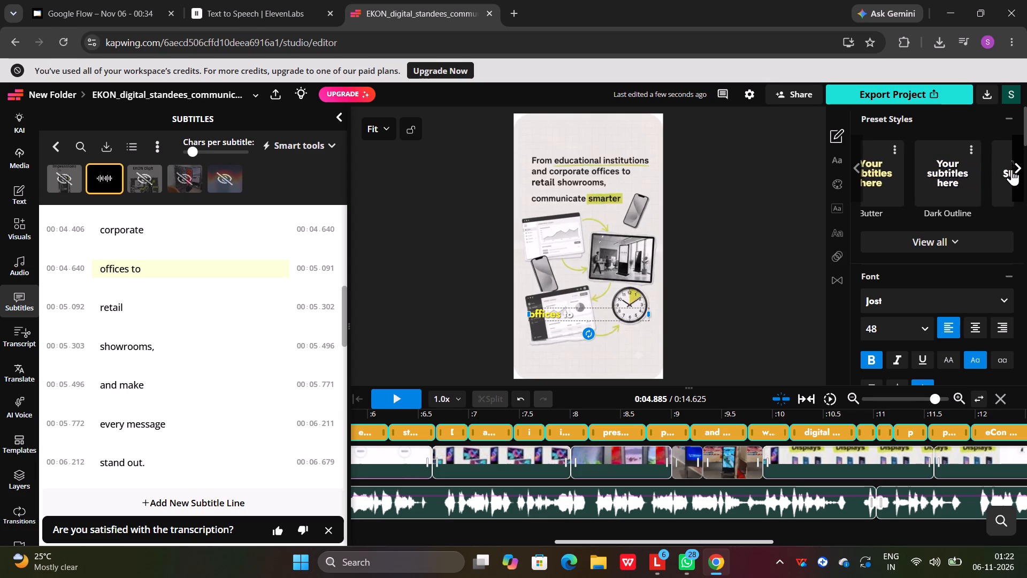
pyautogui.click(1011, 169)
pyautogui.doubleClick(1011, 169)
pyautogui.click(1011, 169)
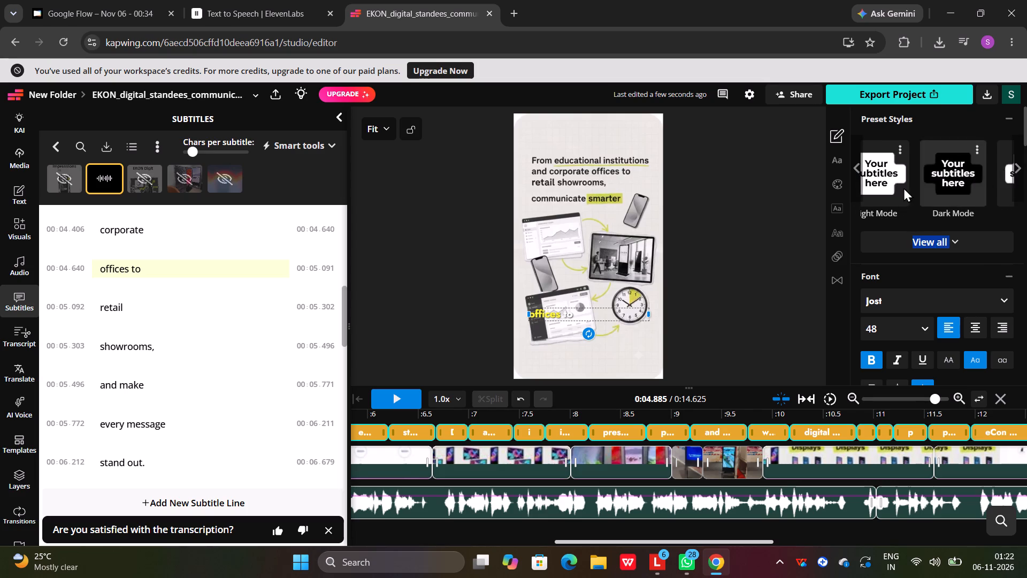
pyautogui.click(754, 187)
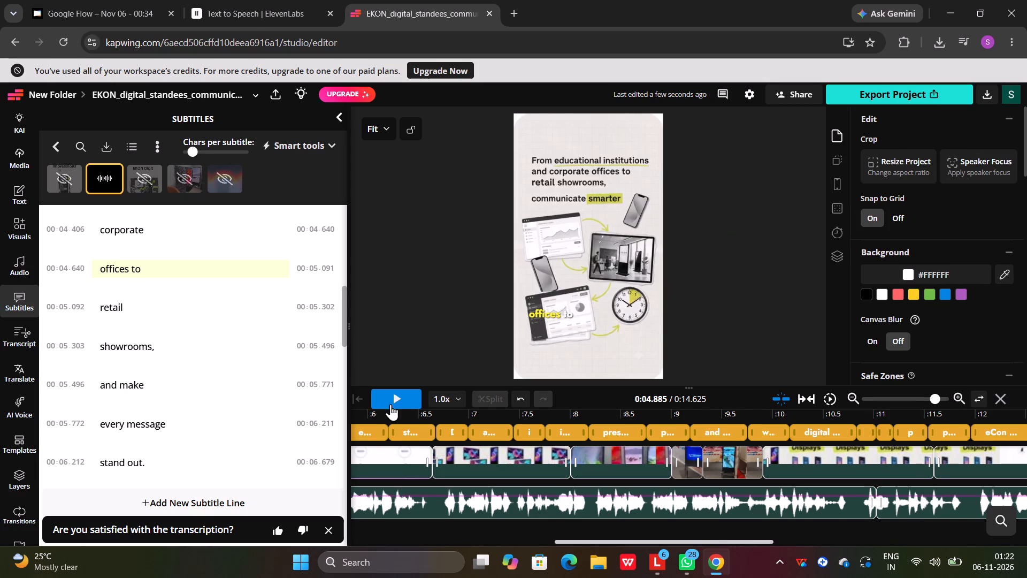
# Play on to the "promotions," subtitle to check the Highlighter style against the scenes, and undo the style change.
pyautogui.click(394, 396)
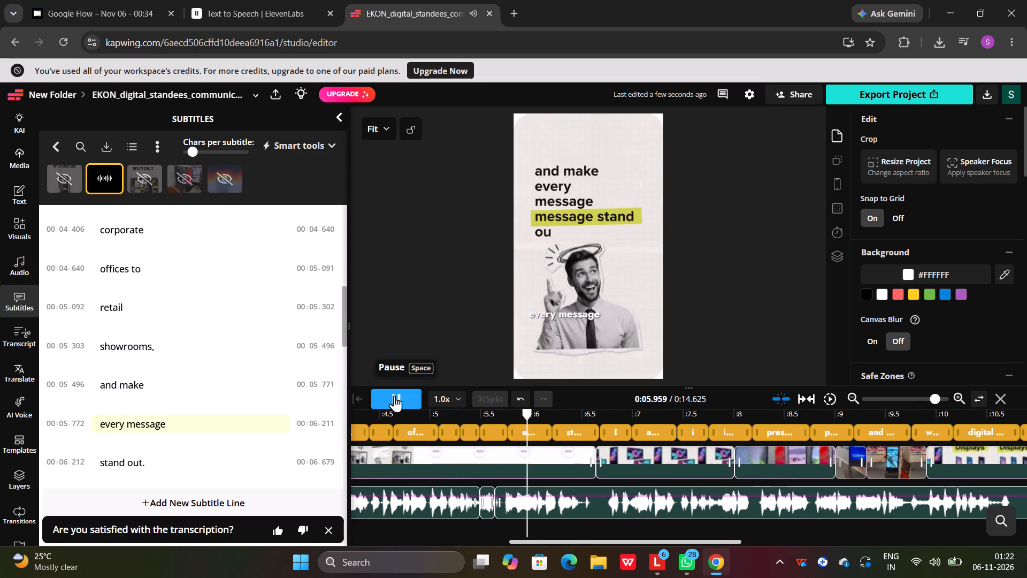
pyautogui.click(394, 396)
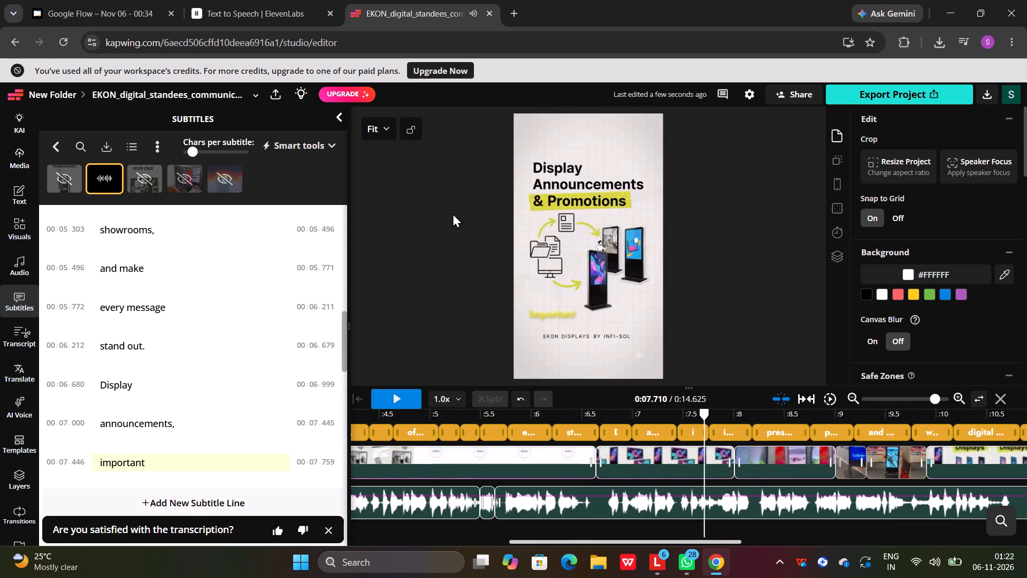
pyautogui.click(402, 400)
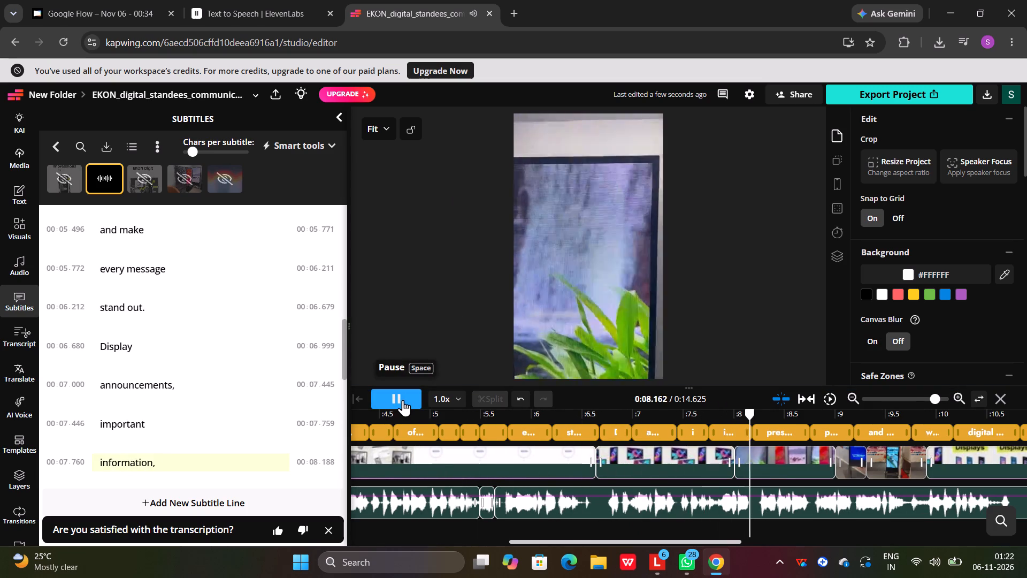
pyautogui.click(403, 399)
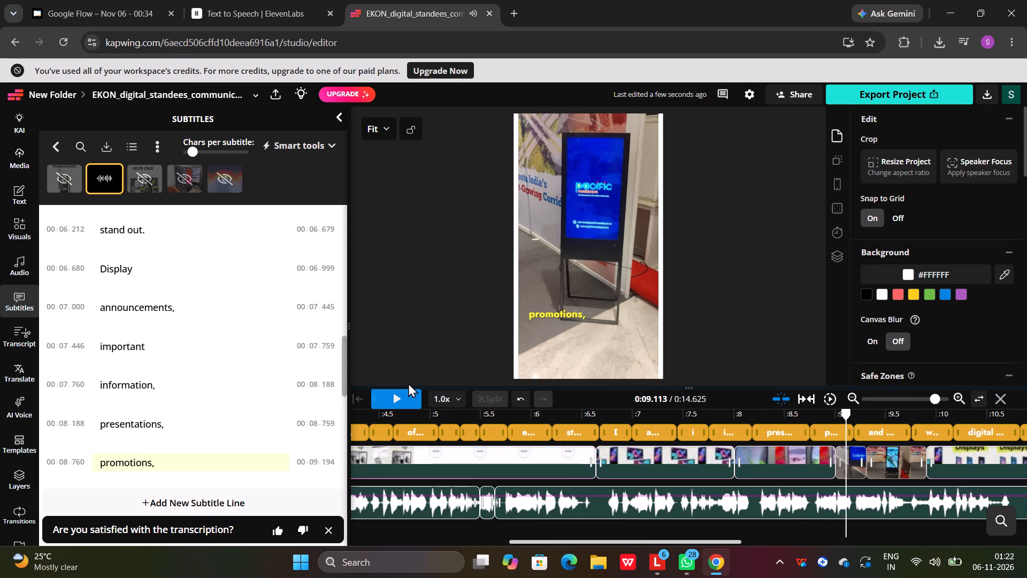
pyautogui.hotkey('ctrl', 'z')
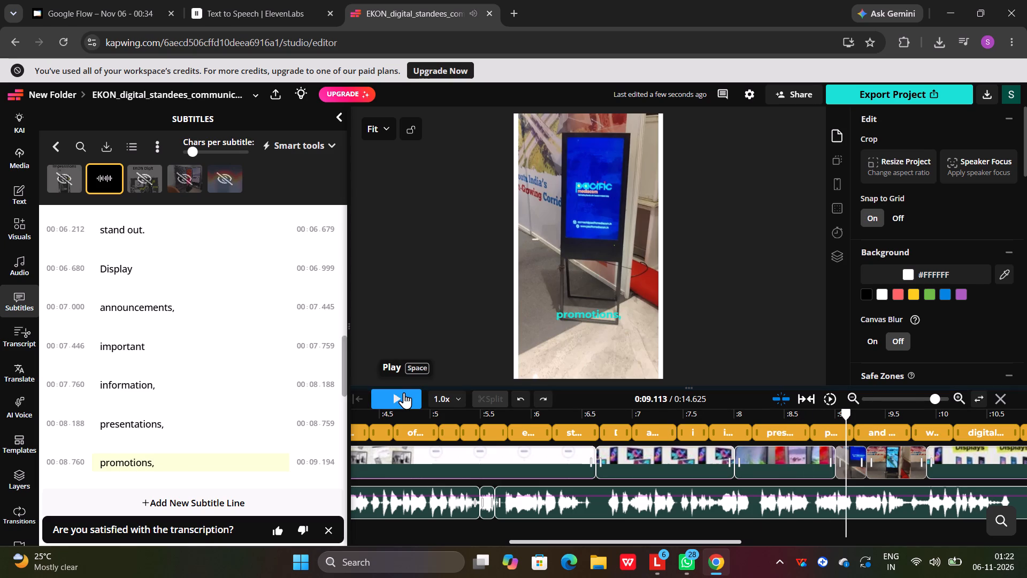
# Play on to the "eCon Displays" subtitle and move the subtitles lower in the frame, just below the three standees.
pyautogui.click(404, 393)
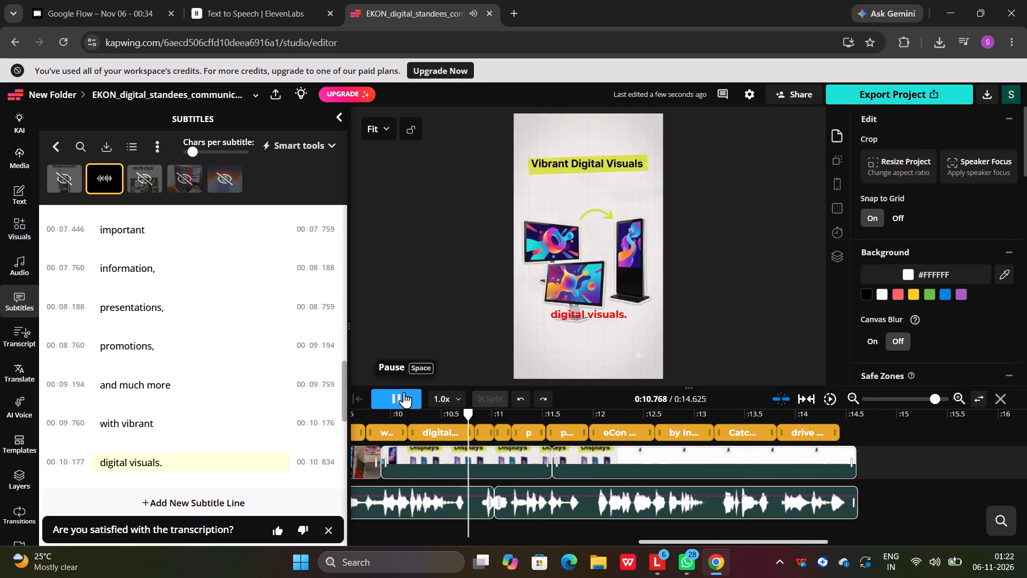
pyautogui.click(404, 391)
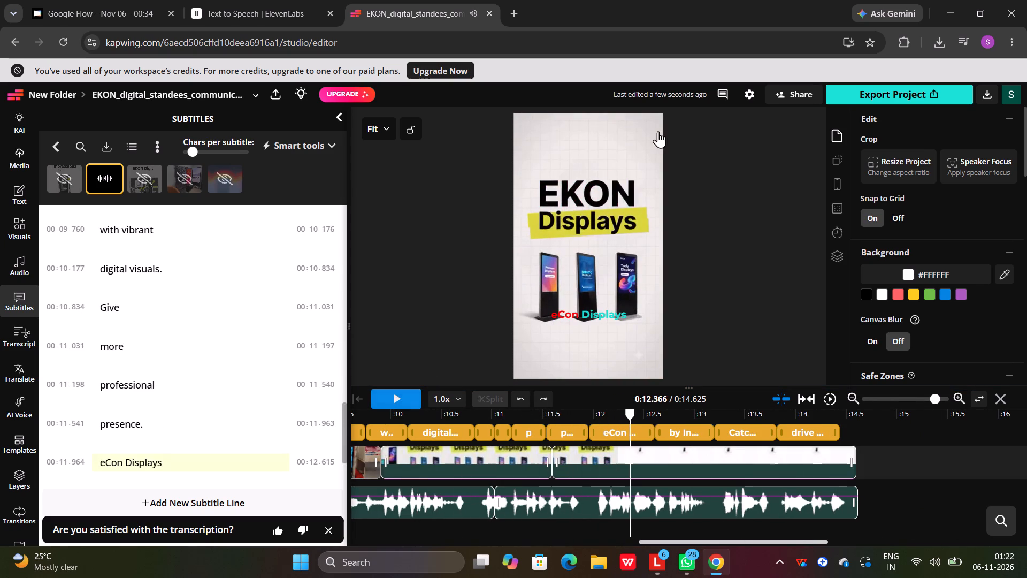
pyautogui.moveTo(585, 315); pyautogui.dragTo(583, 337)
# Look through the subtitle lines for the misspelled brand name and change "eCon Displays" to "ekon Displays".
pyautogui.scroll(20, 154, 381)
pyautogui.scroll(4, 154, 381)
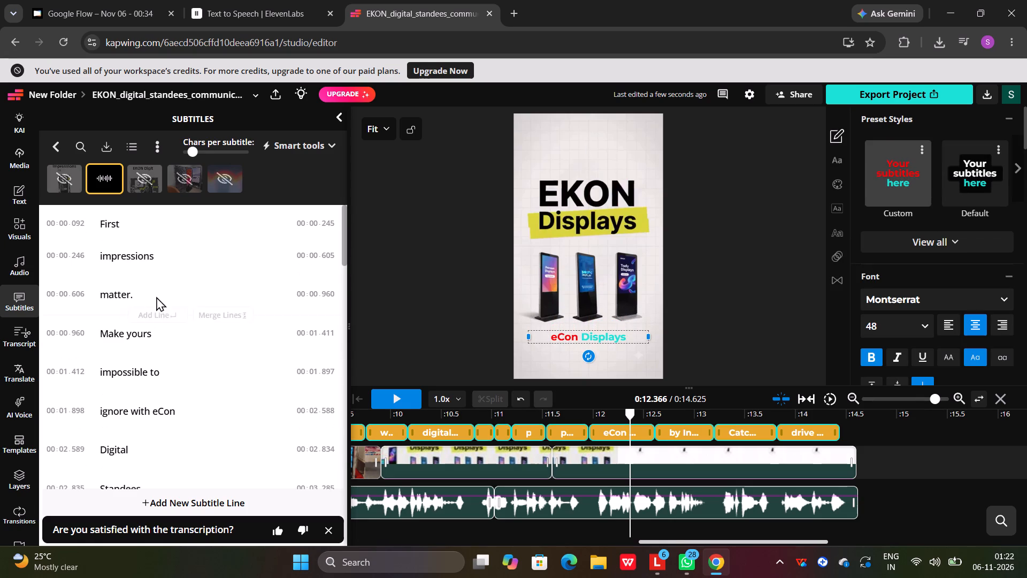
pyautogui.scroll(3, 165, 296)
pyautogui.scroll(-8, 171, 287)
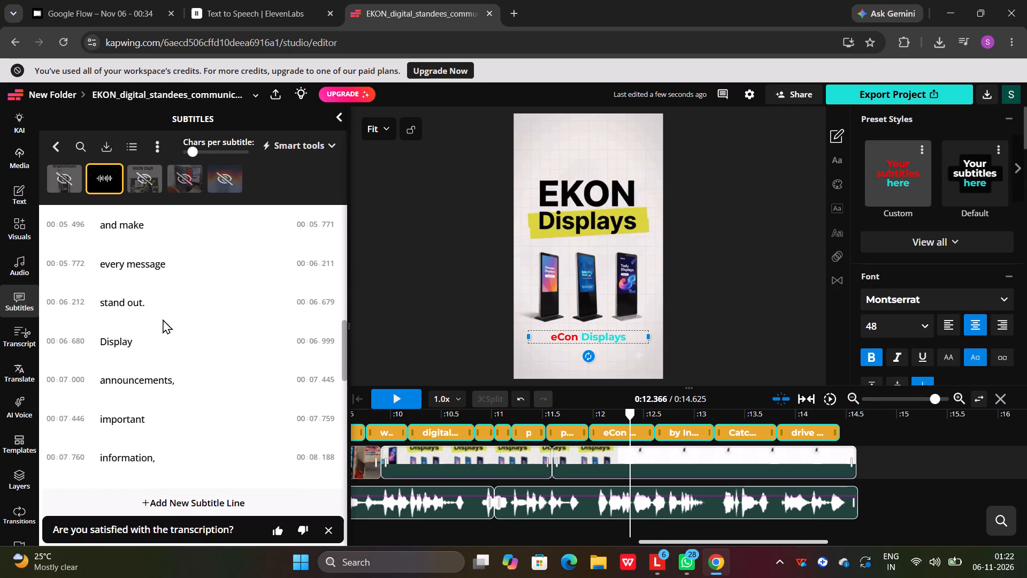
pyautogui.scroll(-2, 132, 378)
pyautogui.scroll(3, 136, 382)
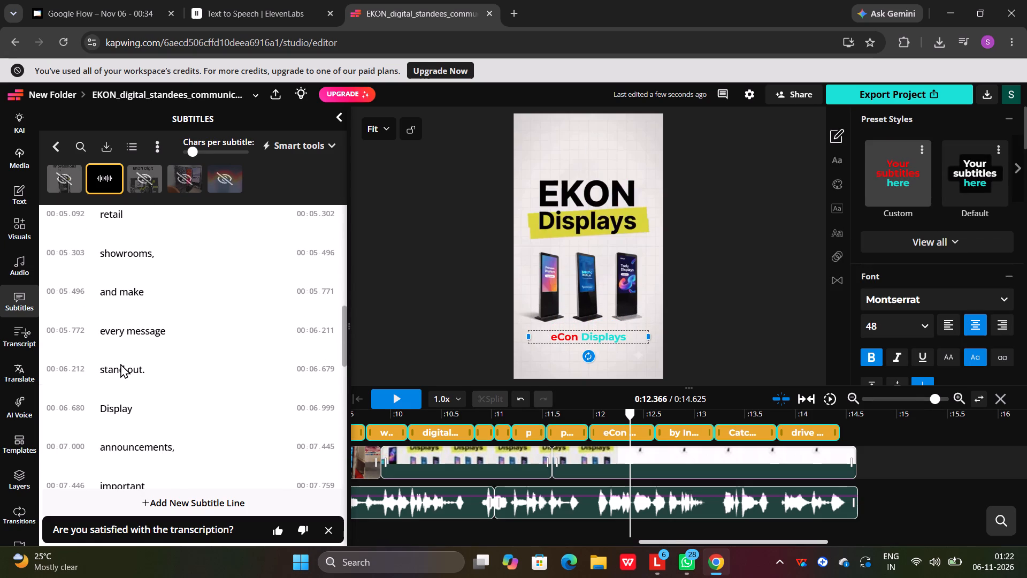
pyautogui.scroll(1, 121, 358)
pyautogui.scroll(-7, 140, 334)
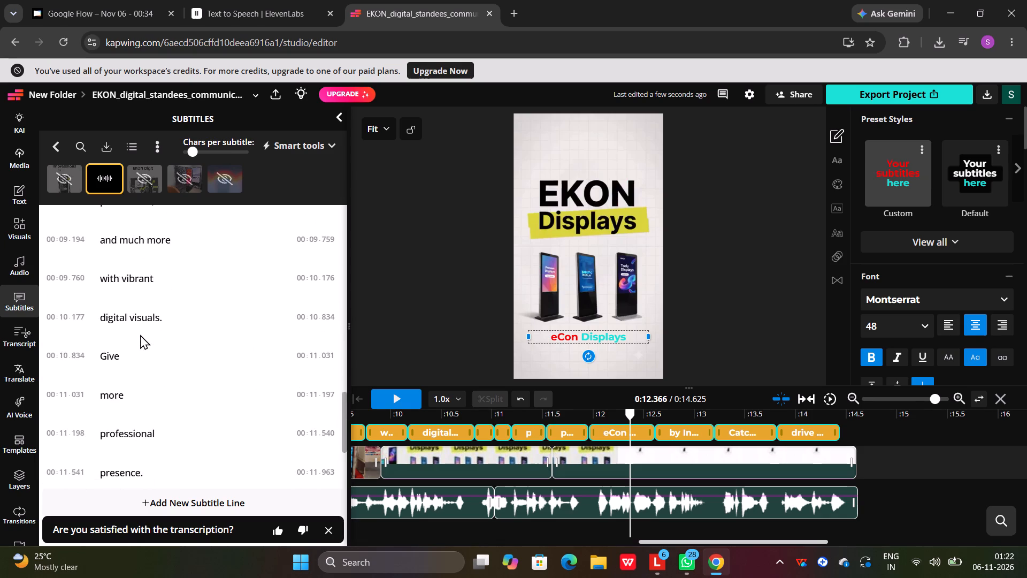
pyautogui.scroll(-3, 140, 334)
pyautogui.click(113, 347)
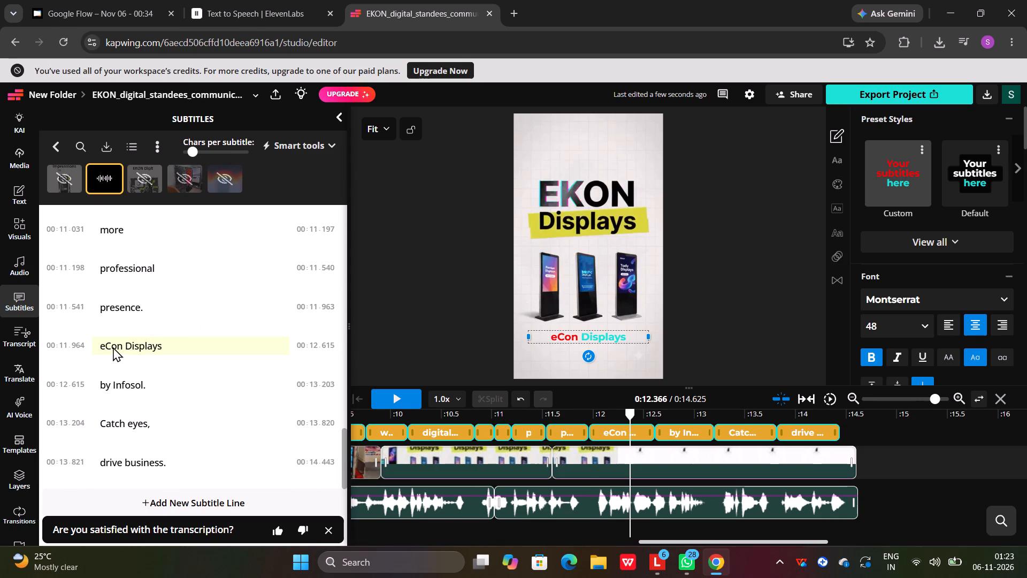
pyautogui.press('BackSpace')
pyautogui.press('k')
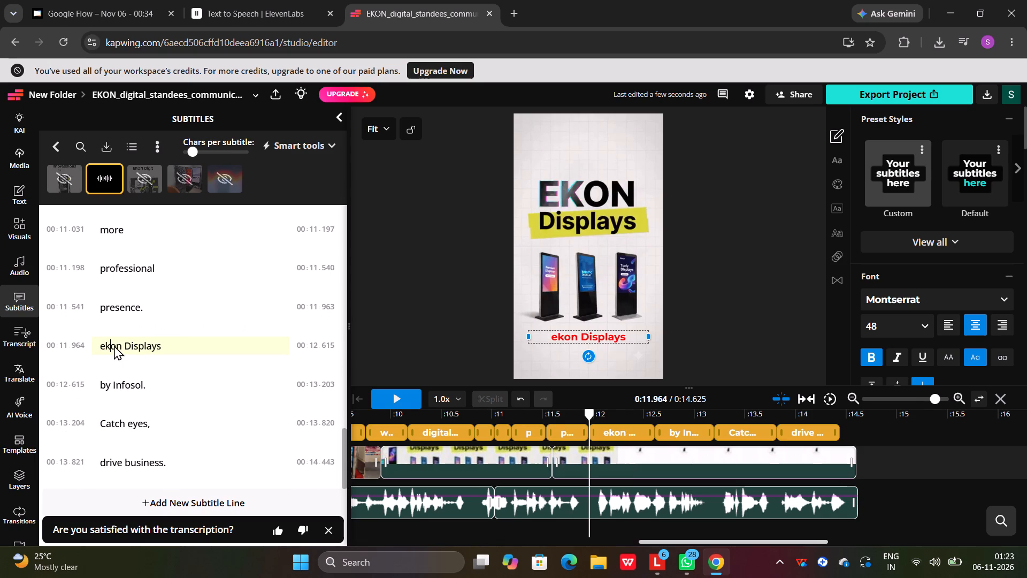
pyautogui.scroll(-6, 130, 349)
pyautogui.scroll(-2, 185, 384)
# Play the promo to its end and again from the start to the "Standees." subtitle, checking the subtitles' wording and placement.
pyautogui.click(396, 391)
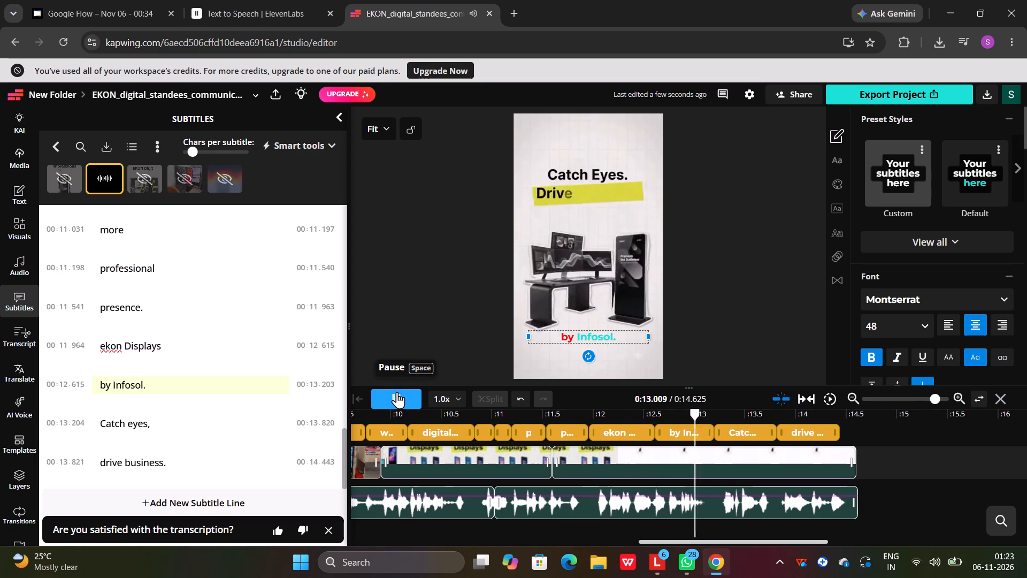
pyautogui.click(405, 392)
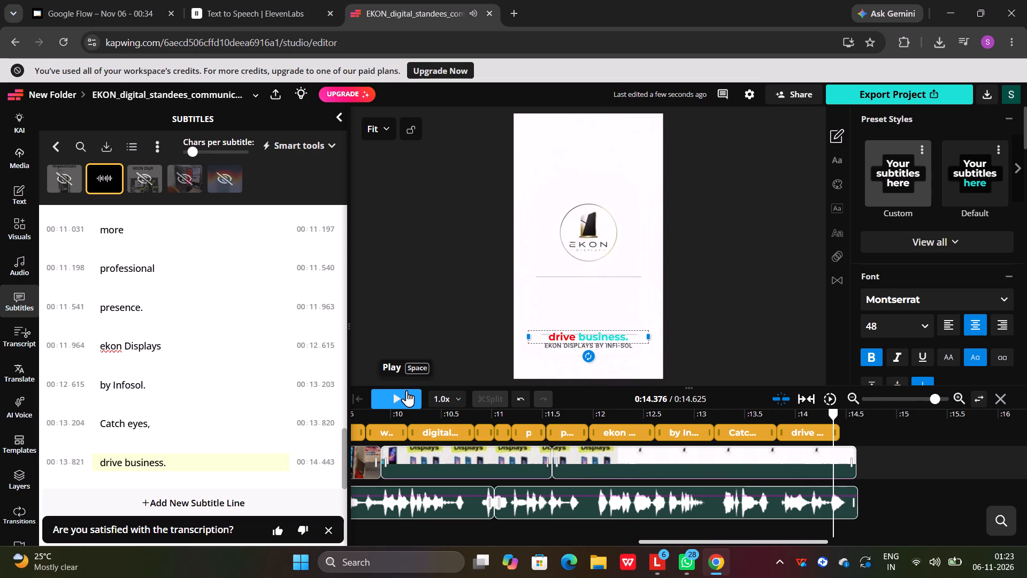
pyautogui.click(407, 390)
pyautogui.click(405, 398)
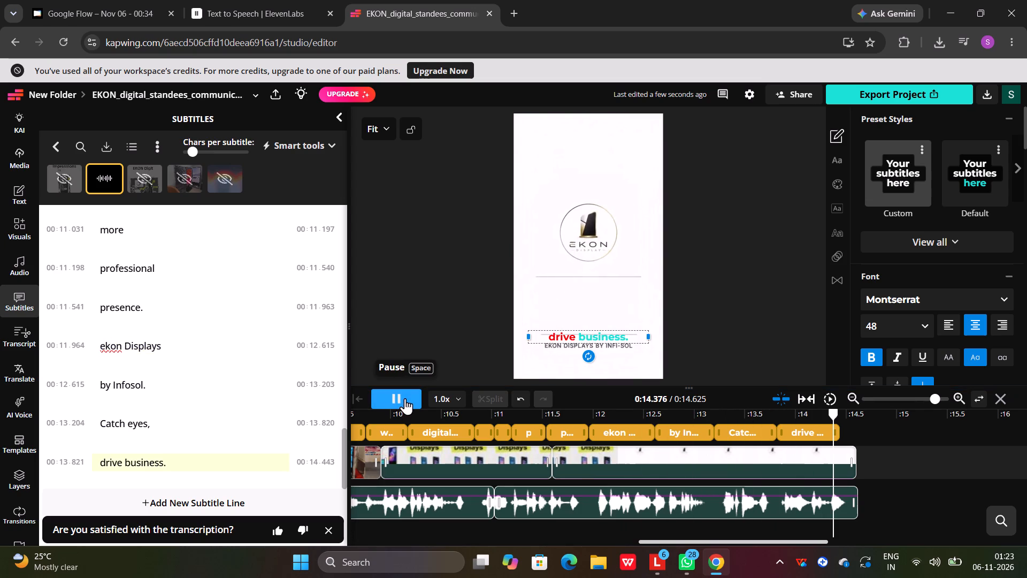
pyautogui.click(405, 398)
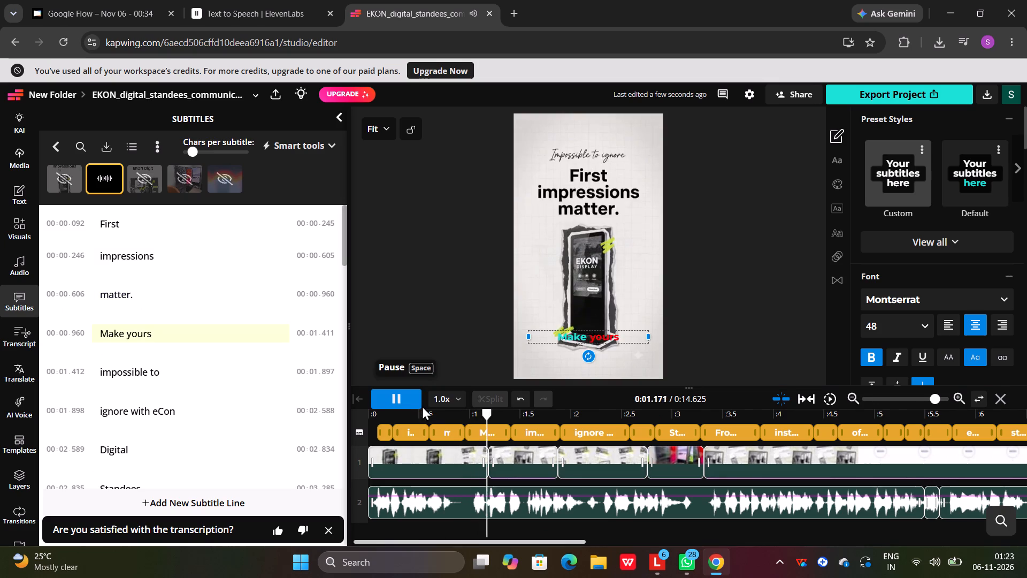
pyautogui.click(415, 391)
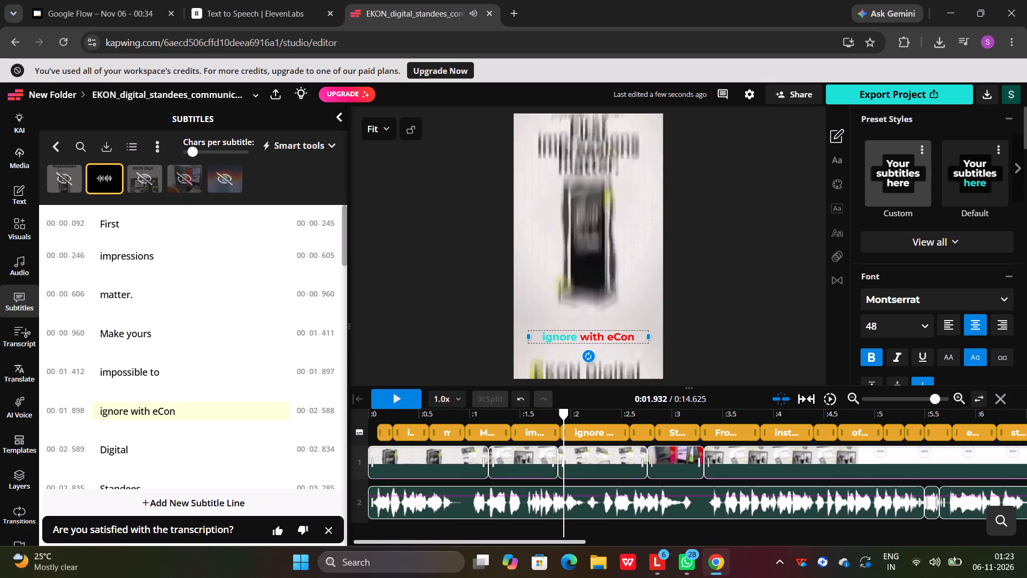
pyautogui.click(382, 398)
pyautogui.click(382, 398)
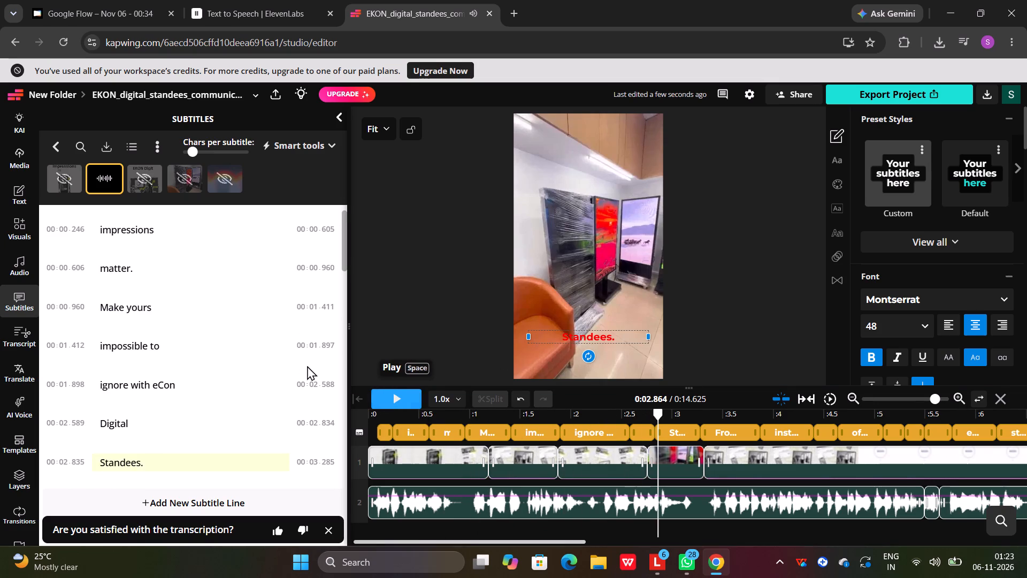
# Change the subtitle line "ignore with eCon" to "ignore with ekon".
pyautogui.scroll(4, 170, 364)
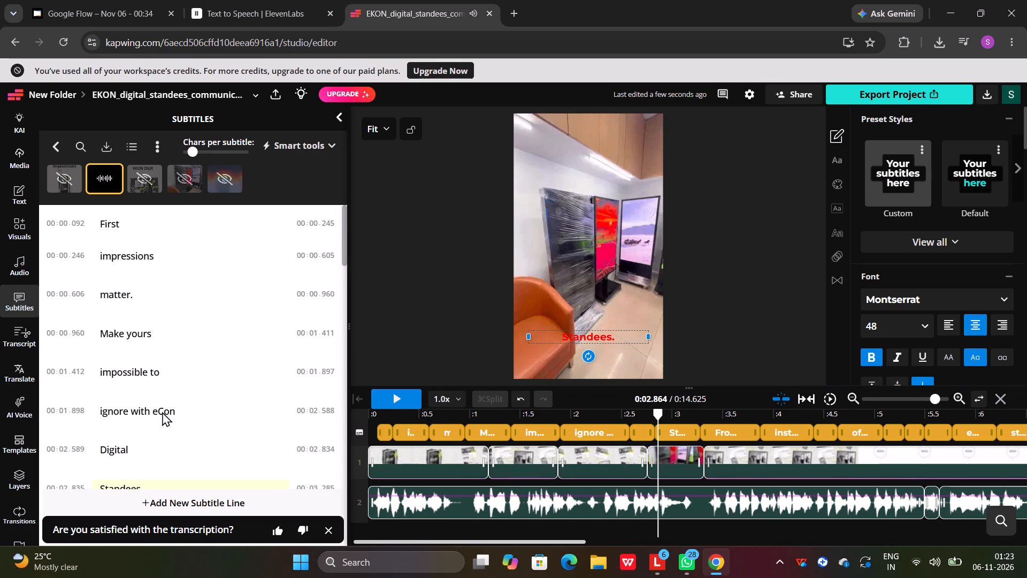
pyautogui.click(162, 412)
pyautogui.press('BackSpace')
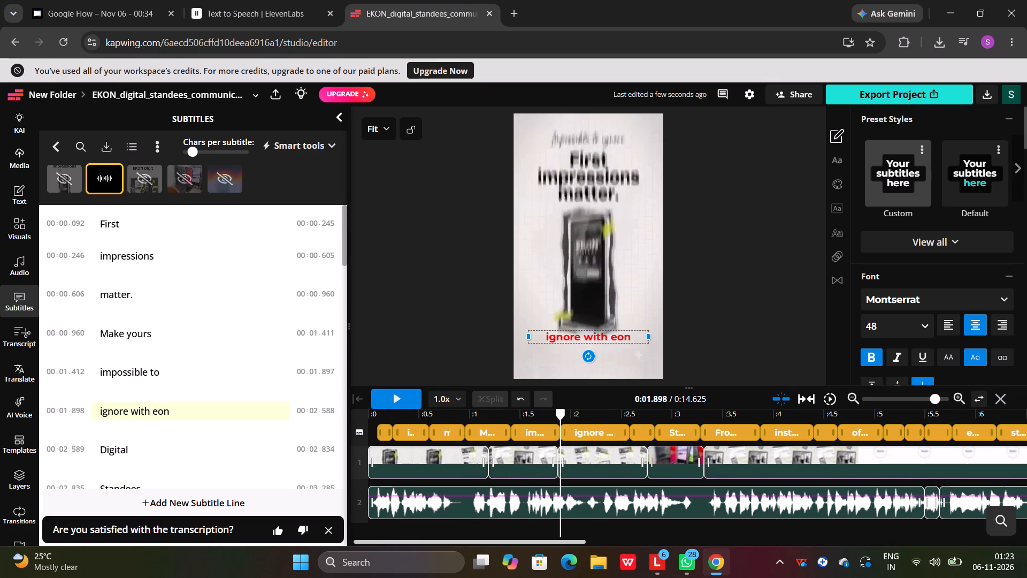
pyautogui.press('k')
# Look through all the subtitle lines to the end for any remaining misspelling of the brand name.
pyautogui.scroll(5, 232, 311)
pyautogui.scroll(-4, 233, 310)
pyautogui.scroll(-7, 240, 226)
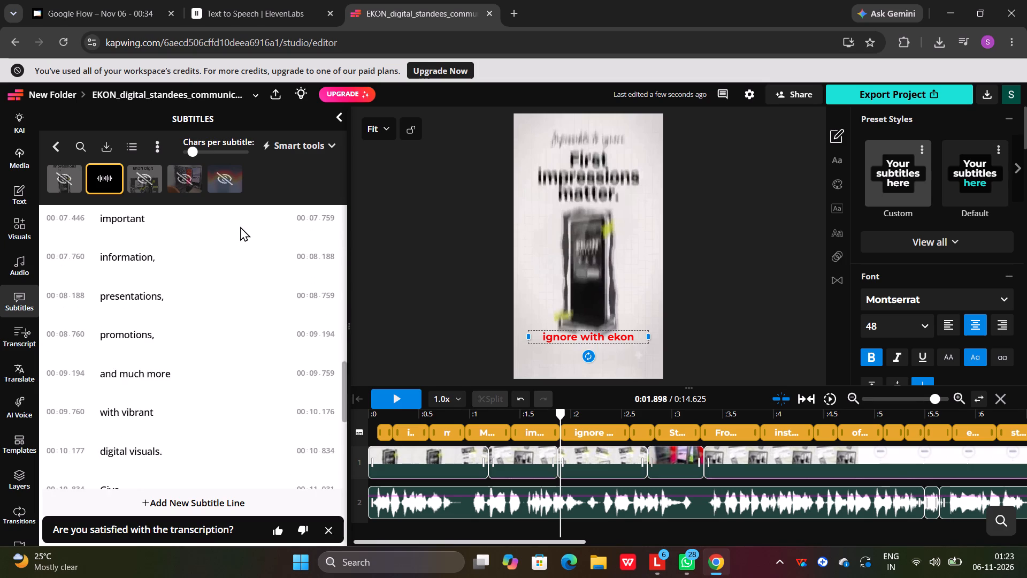
pyautogui.scroll(-14, 240, 226)
pyautogui.scroll(-7, 238, 357)
pyautogui.click(396, 303)
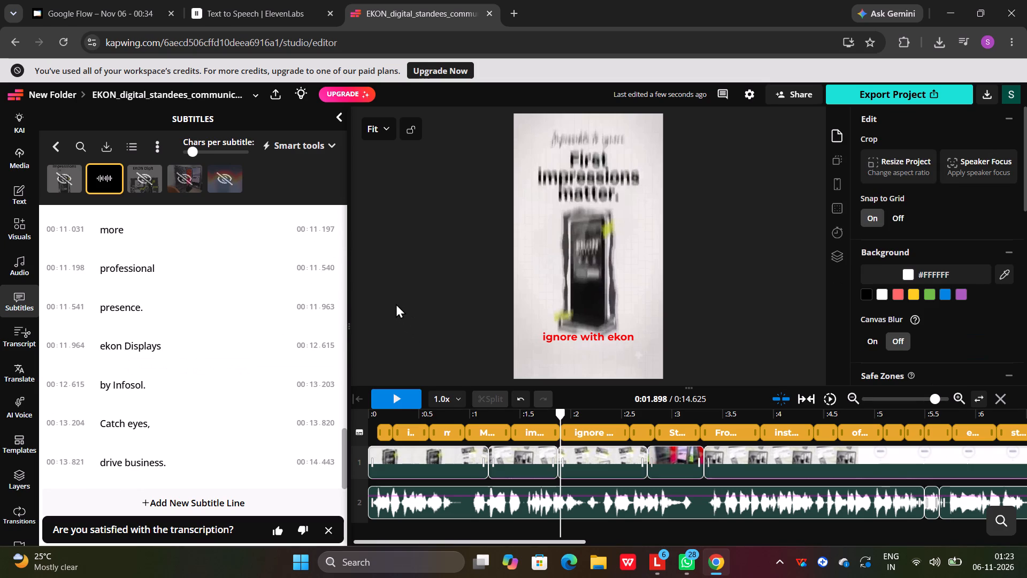
# Play the promo from the start to the "offices to" subtitle, checking the subtitles against the scenes.
pyautogui.click(342, 114)
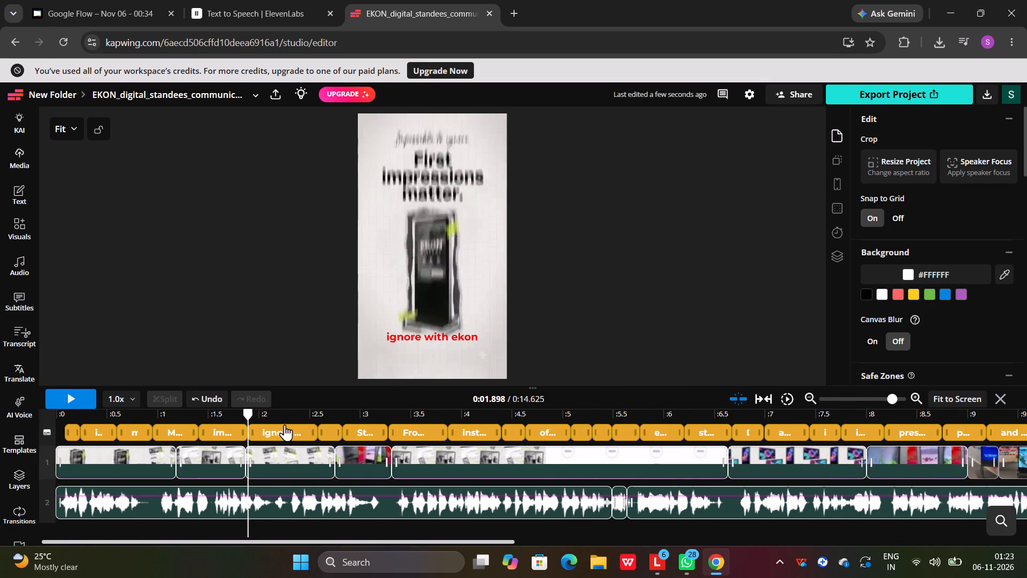
pyautogui.moveTo(252, 416); pyautogui.dragTo(5, 419)
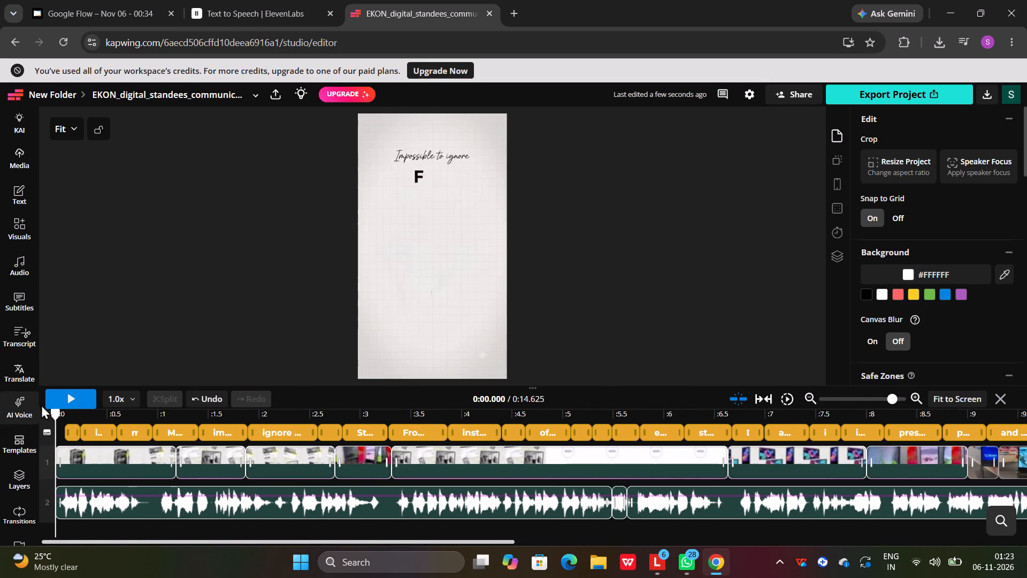
pyautogui.click(54, 393)
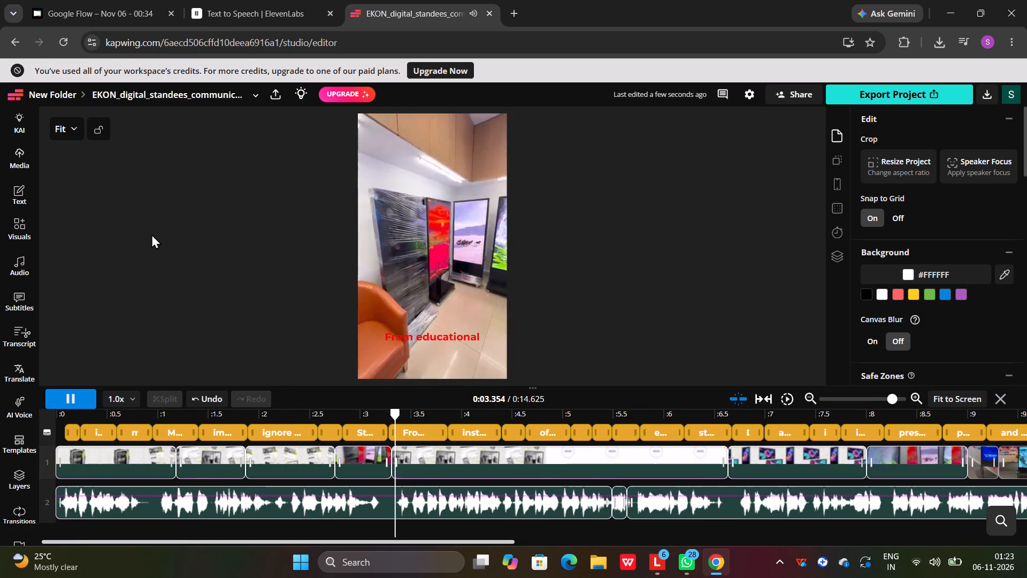
pyautogui.click(82, 397)
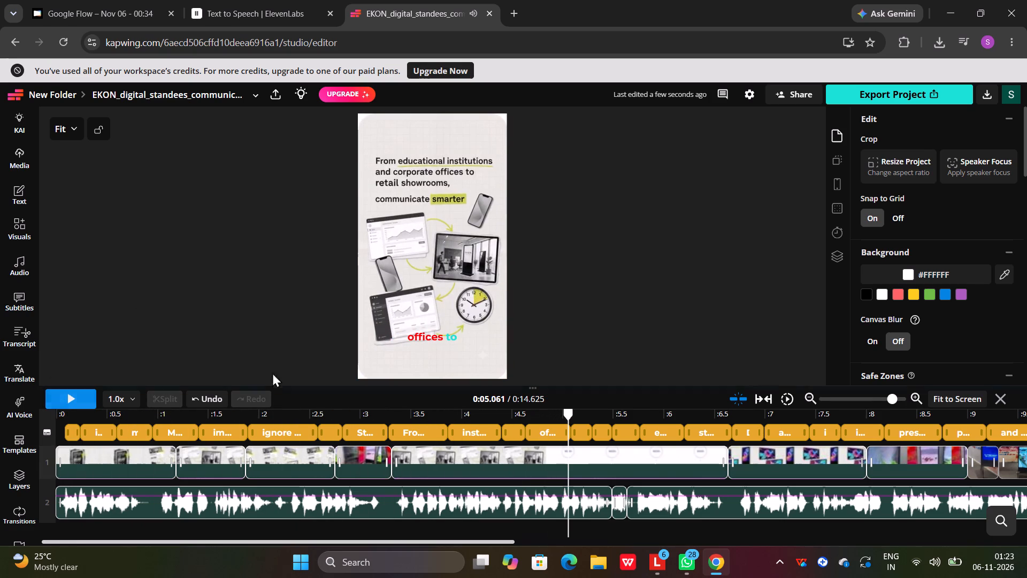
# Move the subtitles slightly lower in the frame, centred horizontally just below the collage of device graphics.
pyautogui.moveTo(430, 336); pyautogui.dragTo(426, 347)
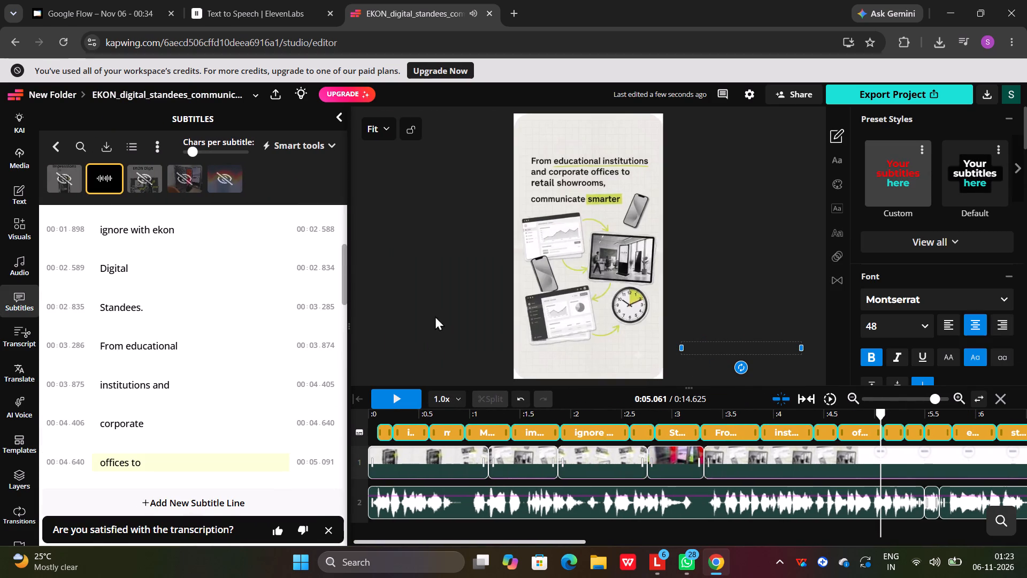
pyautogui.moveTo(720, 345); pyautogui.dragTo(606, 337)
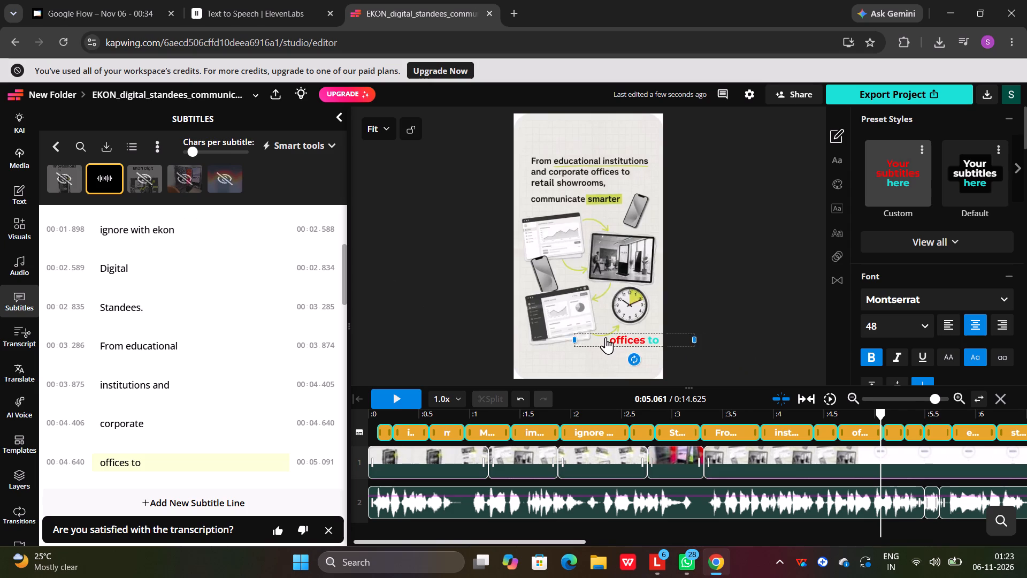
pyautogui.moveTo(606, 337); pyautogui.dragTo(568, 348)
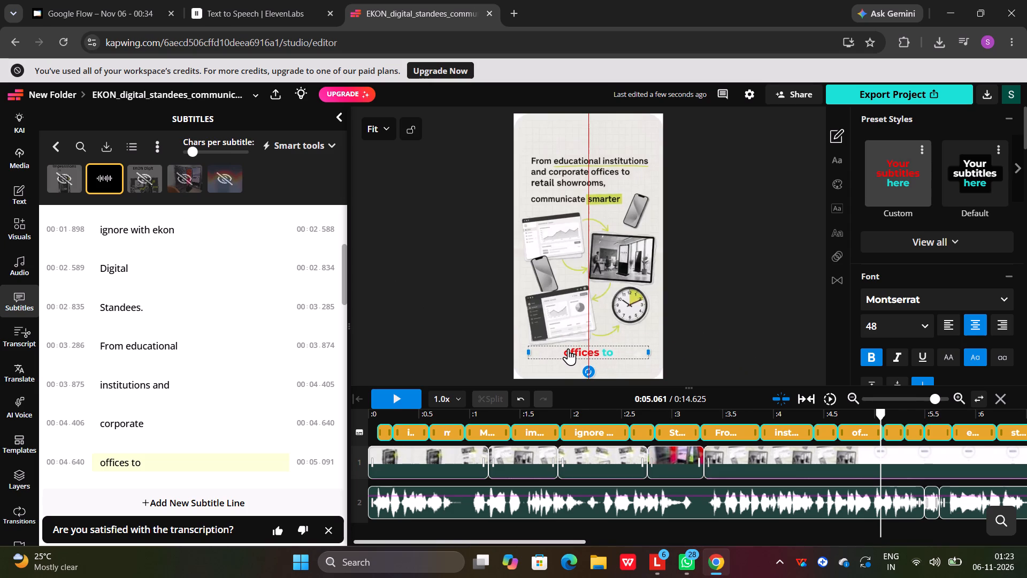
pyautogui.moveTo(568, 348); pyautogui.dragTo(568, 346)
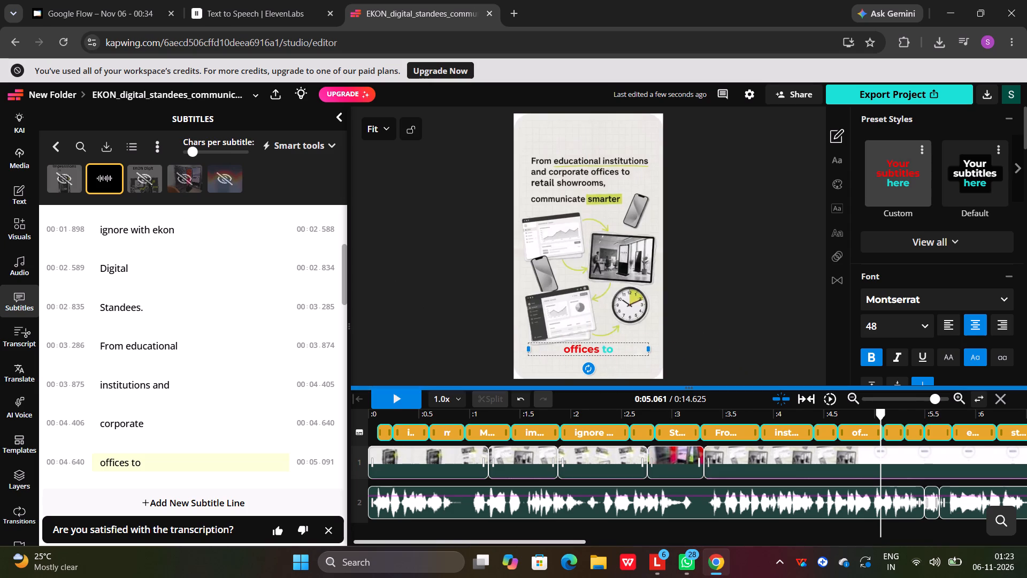
# Play the promo from the start to the "announcements," subtitle to check the subtitle placement.
pyautogui.moveTo(884, 415); pyautogui.dragTo(471, 387)
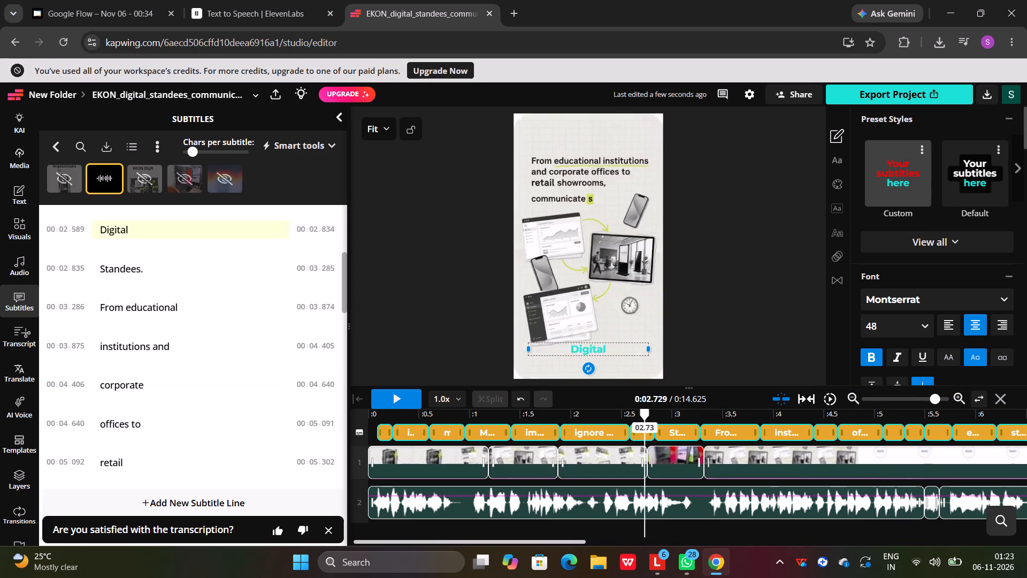
pyautogui.moveTo(471, 387); pyautogui.dragTo(354, 396)
pyautogui.click(386, 397)
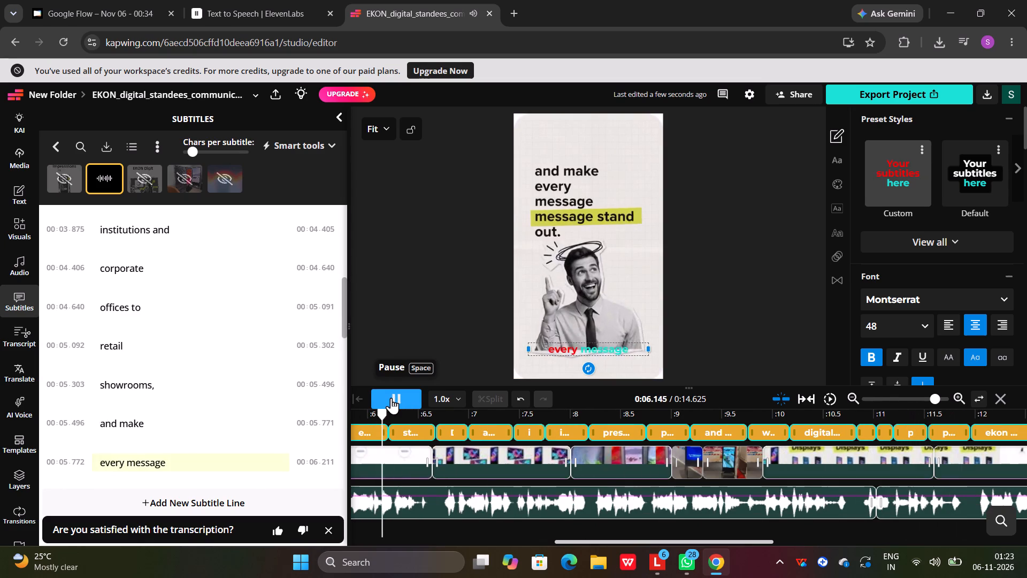
pyautogui.click(407, 399)
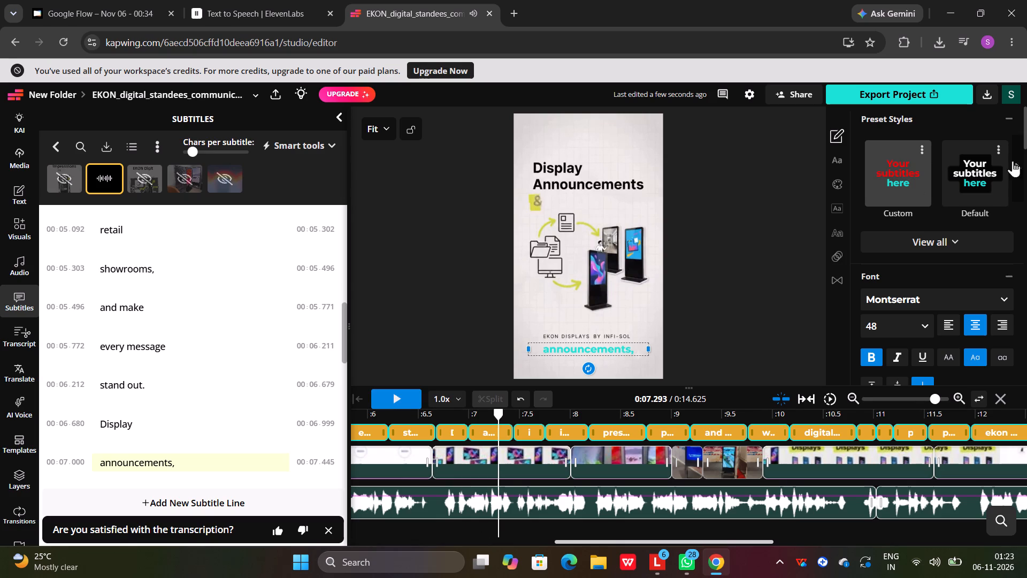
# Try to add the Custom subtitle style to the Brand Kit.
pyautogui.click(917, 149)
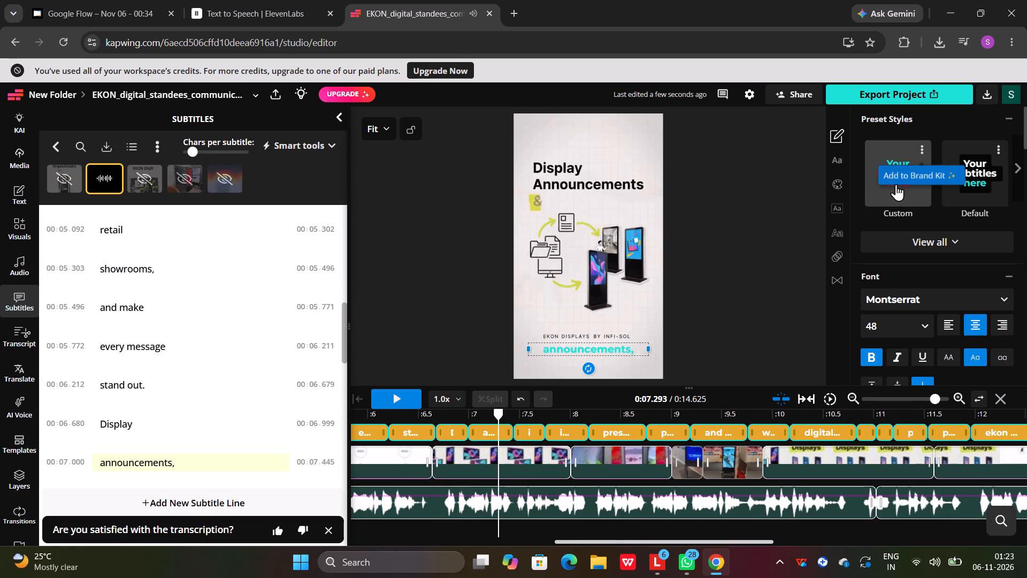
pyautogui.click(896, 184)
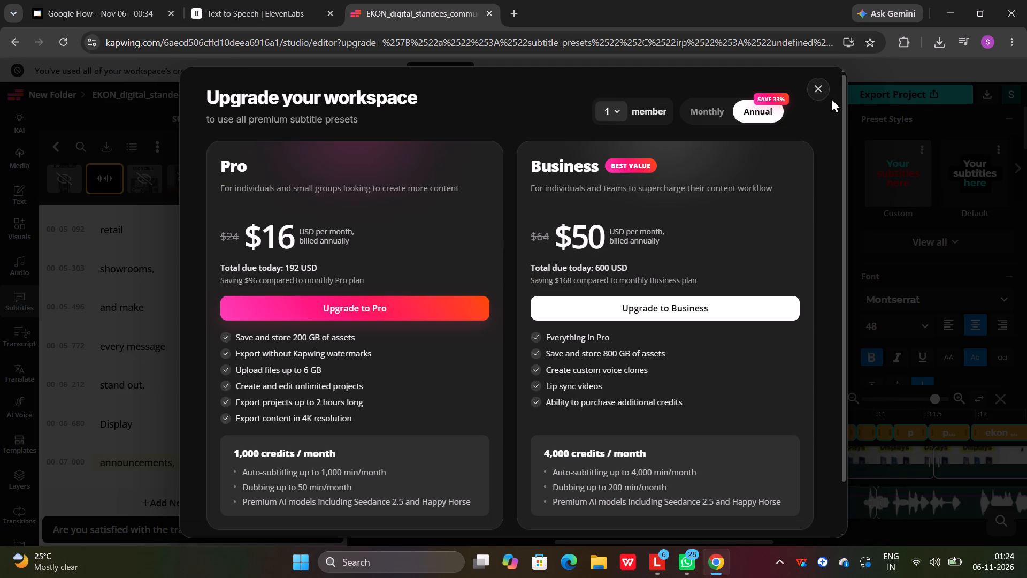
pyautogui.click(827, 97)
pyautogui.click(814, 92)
# Apply the Custom preset style to the subtitles and play on to the "presentations," subtitle to check it.
pyautogui.click(901, 181)
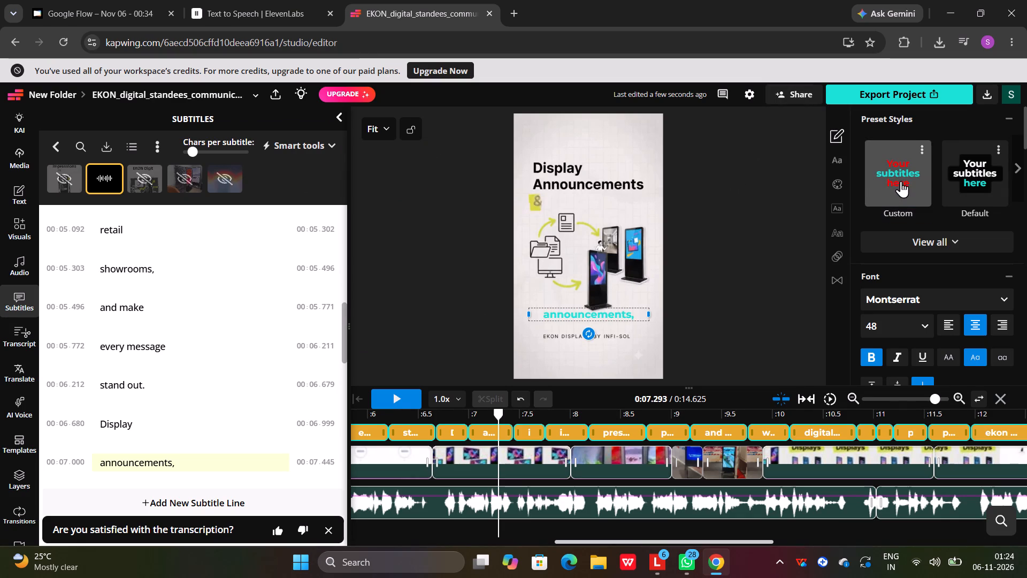
pyautogui.scroll(-5, 910, 280)
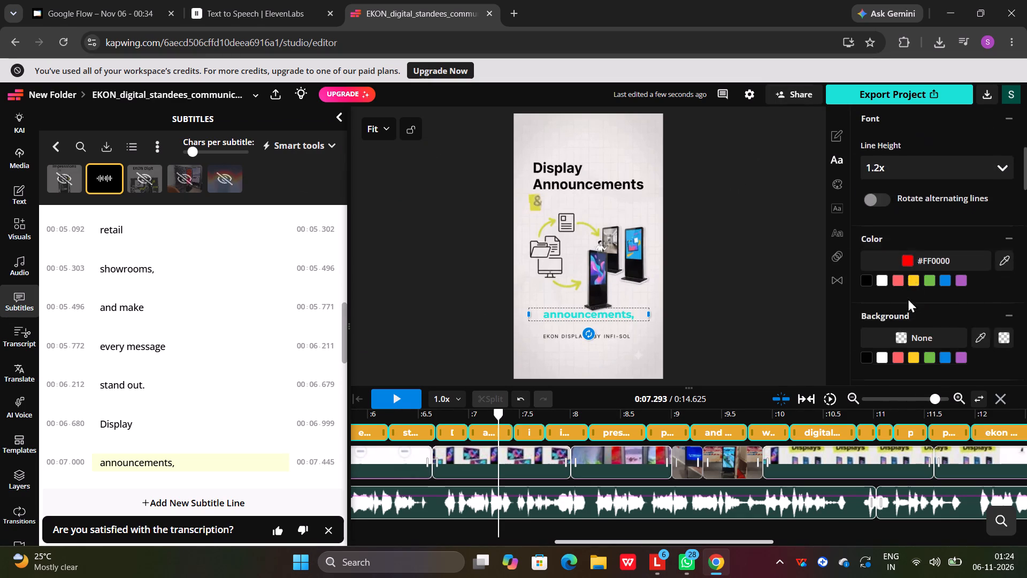
pyautogui.click(387, 395)
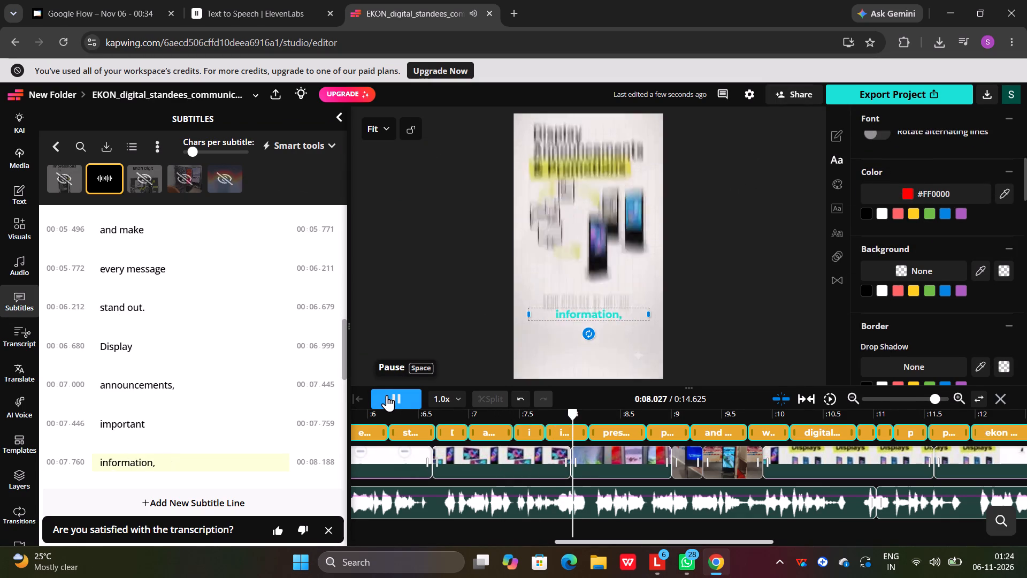
pyautogui.click(387, 395)
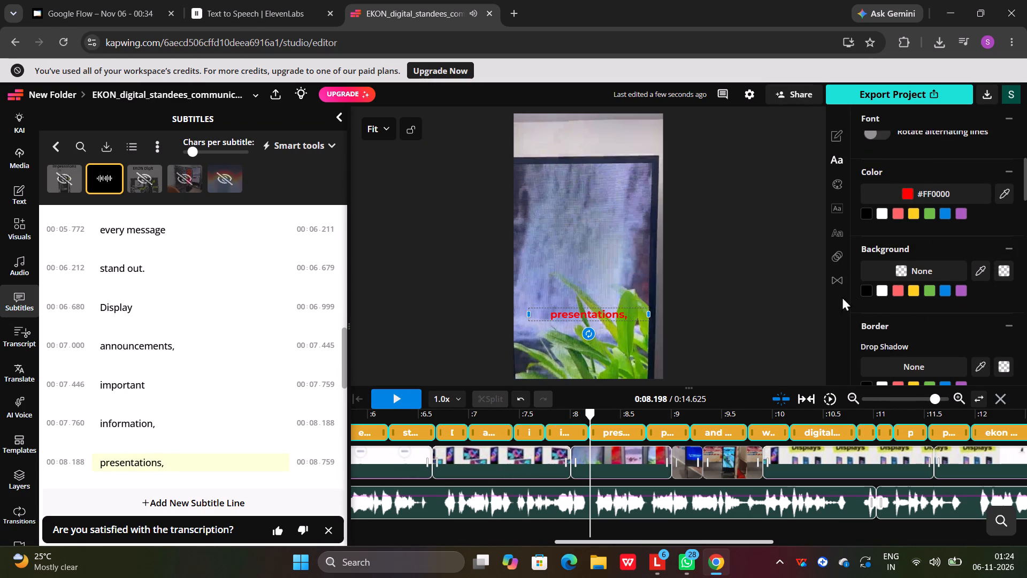
# Look through the subtitle styling options for colour, background, border, line and word animations, and transitions.
pyautogui.scroll(1, 821, 294)
pyautogui.scroll(-3, 806, 289)
pyautogui.scroll(1, 669, 263)
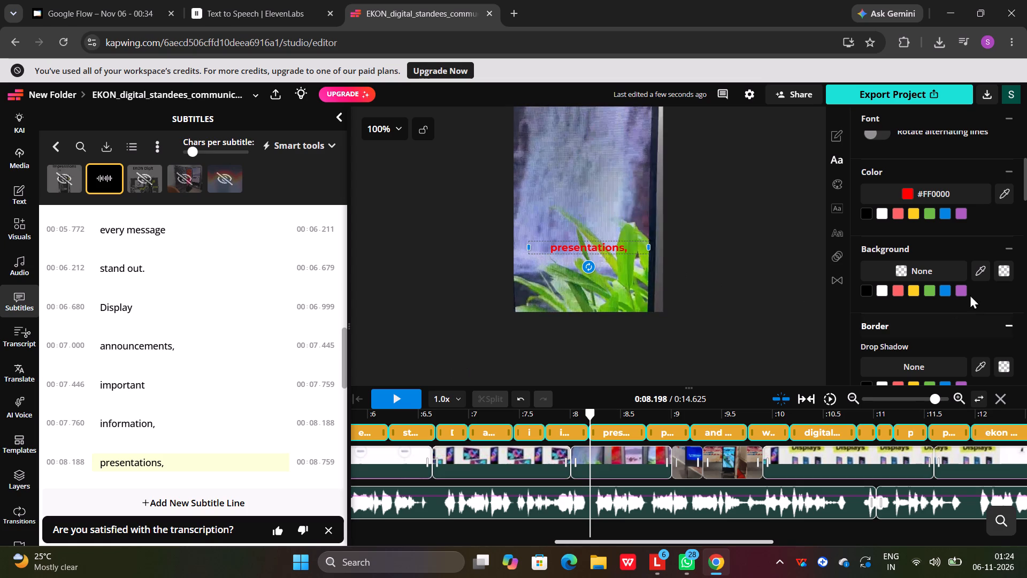
pyautogui.scroll(-2, 959, 247)
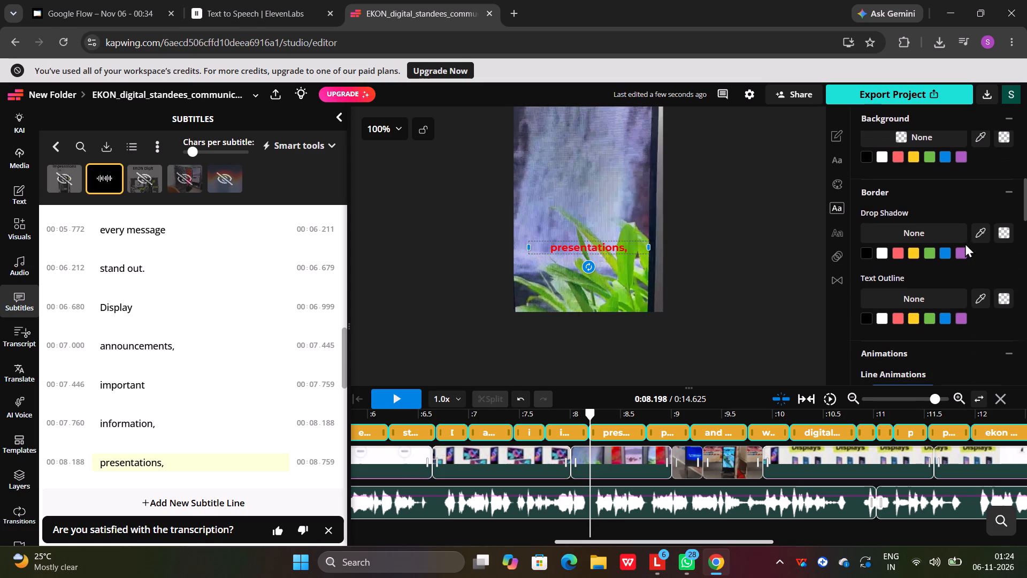
pyautogui.scroll(-8, 976, 285)
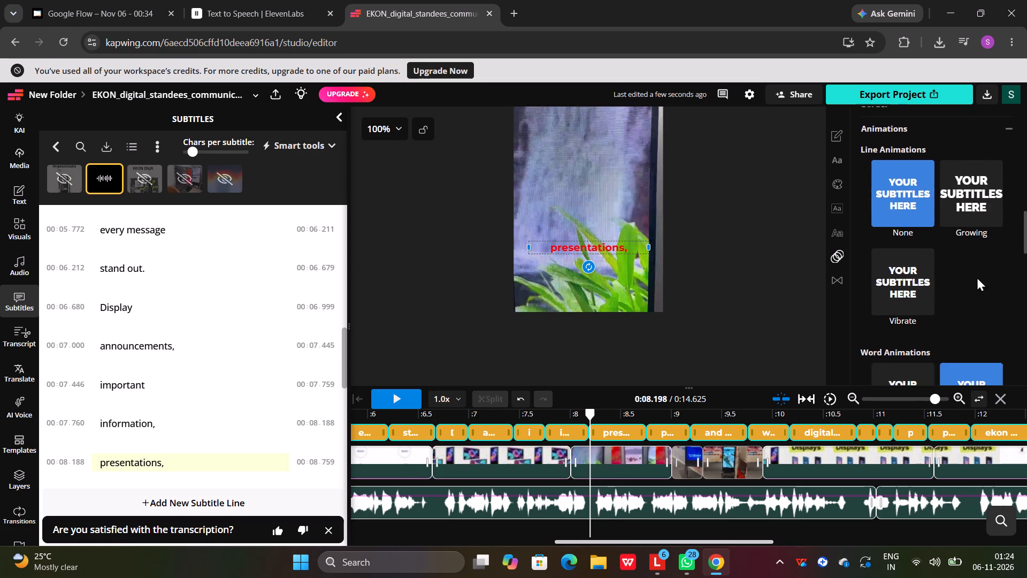
pyautogui.scroll(-3, 977, 277)
pyautogui.scroll(4, 979, 265)
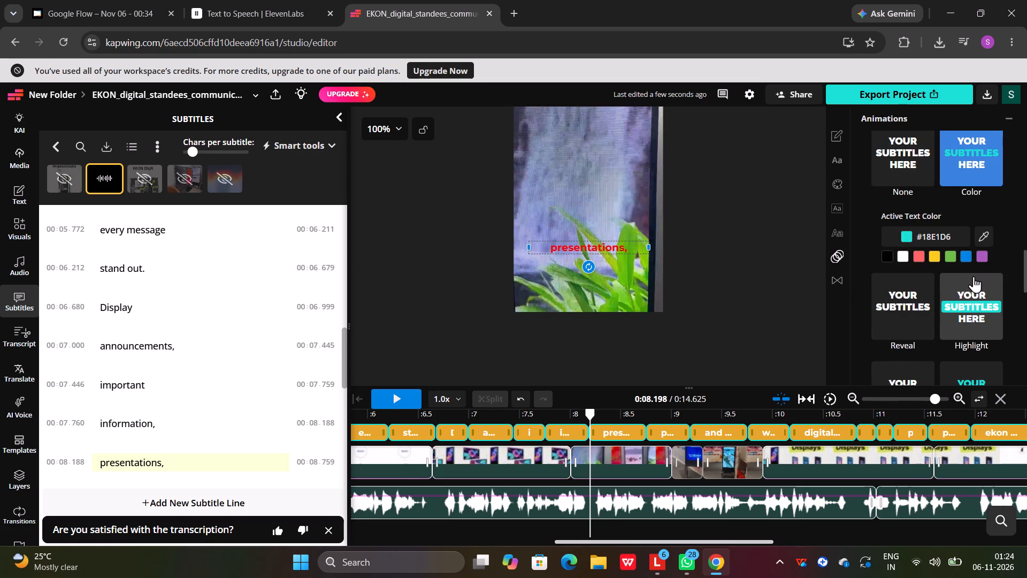
pyautogui.scroll(-2, 974, 276)
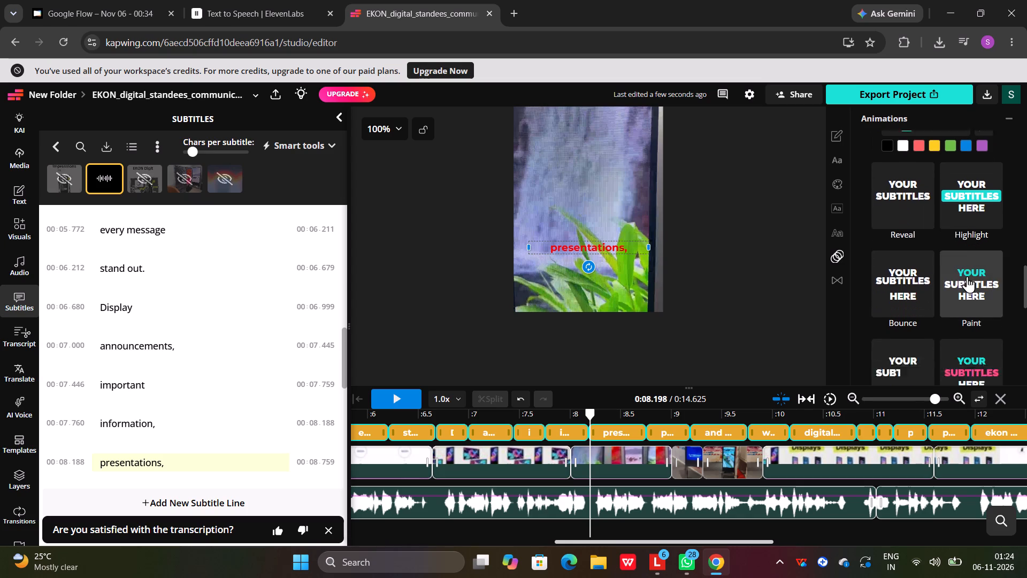
pyautogui.scroll(-3, 967, 276)
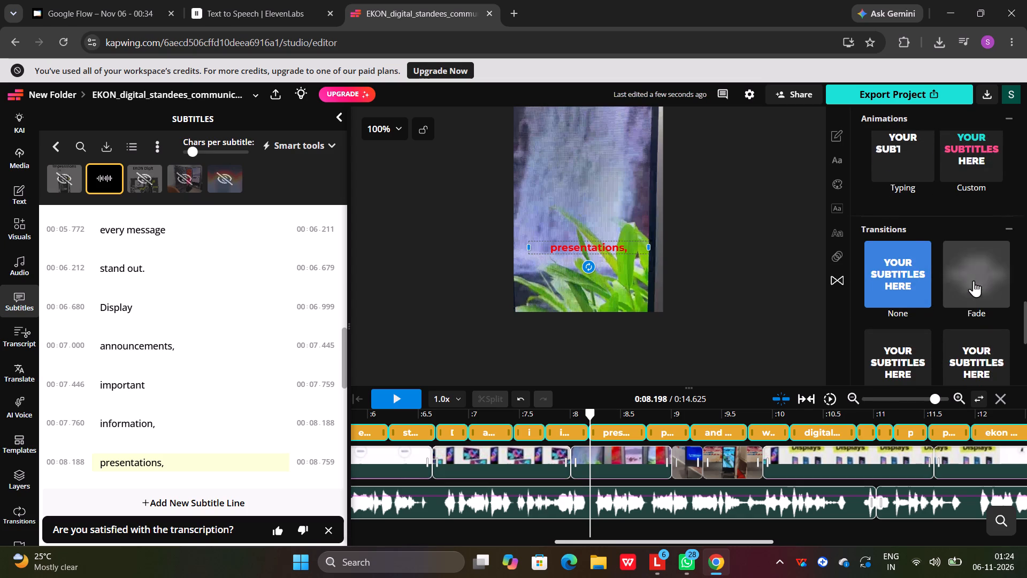
pyautogui.scroll(-17, 976, 282)
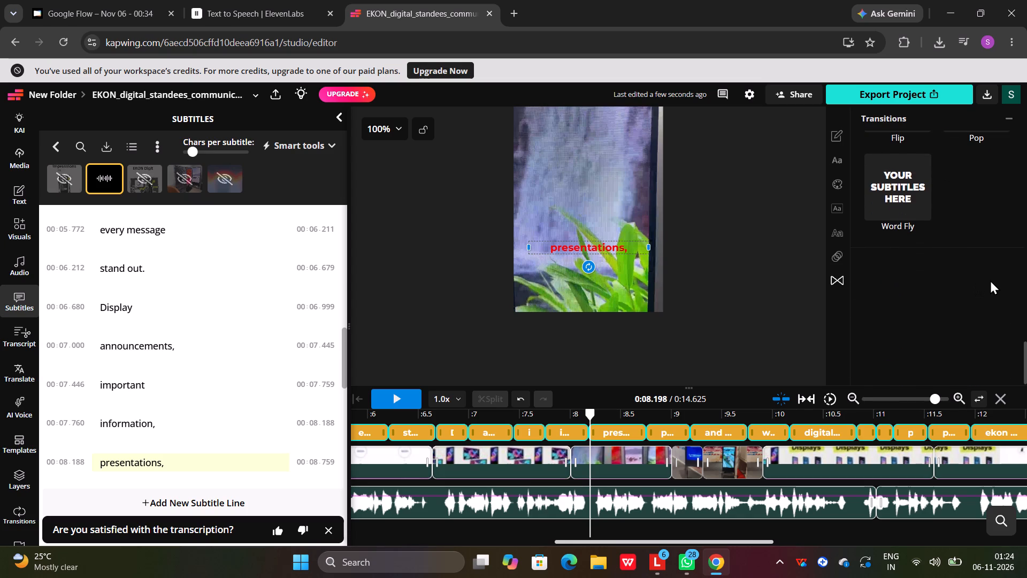
pyautogui.scroll(20, 953, 247)
pyautogui.scroll(16, 953, 247)
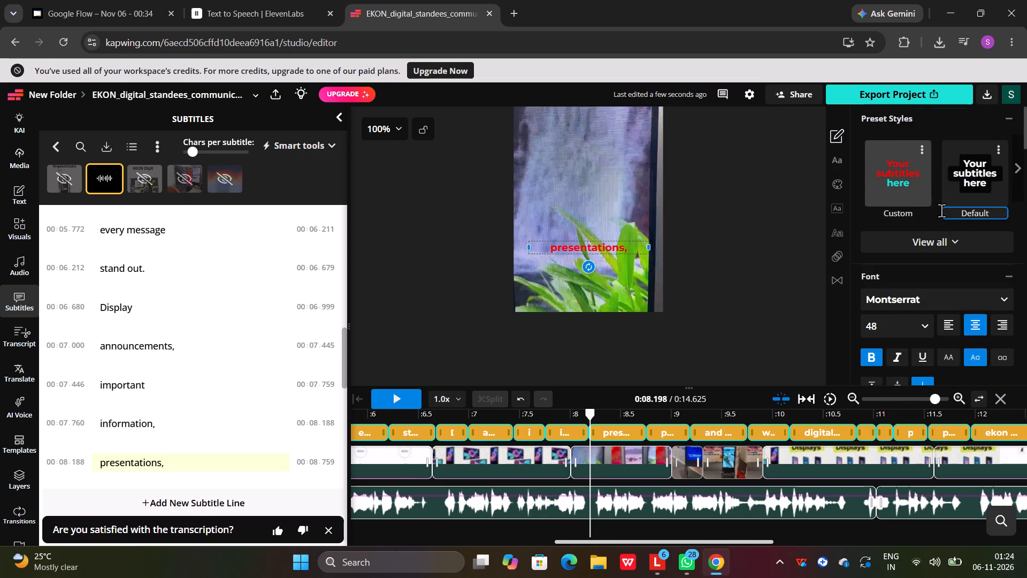
# Browse the preset subtitle styles past Poise to Meadow and Editorial.
pyautogui.click(1012, 166)
pyautogui.click(1013, 165)
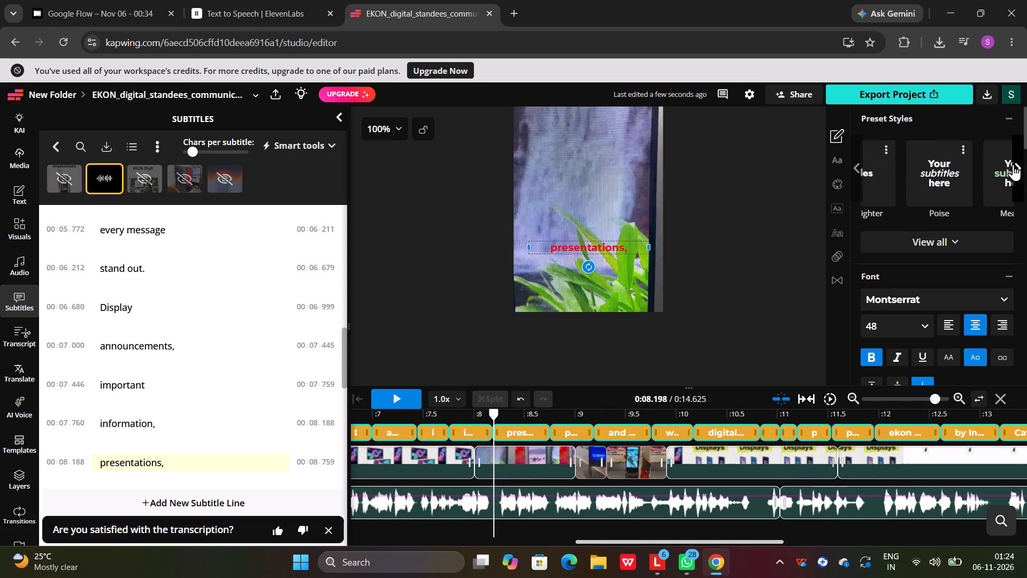
pyautogui.click(1013, 164)
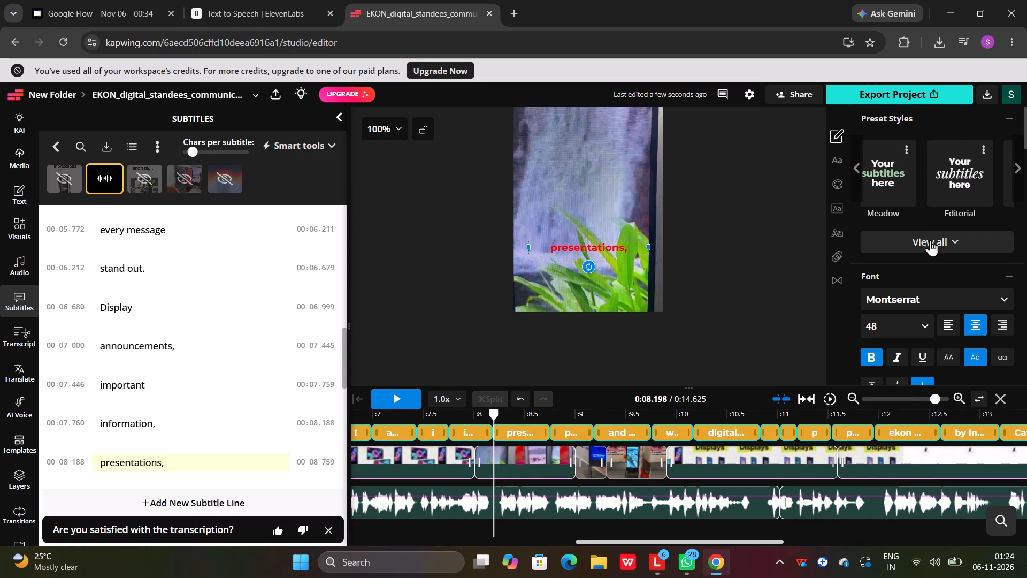
pyautogui.scroll(-5, 931, 245)
pyautogui.scroll(4, 923, 236)
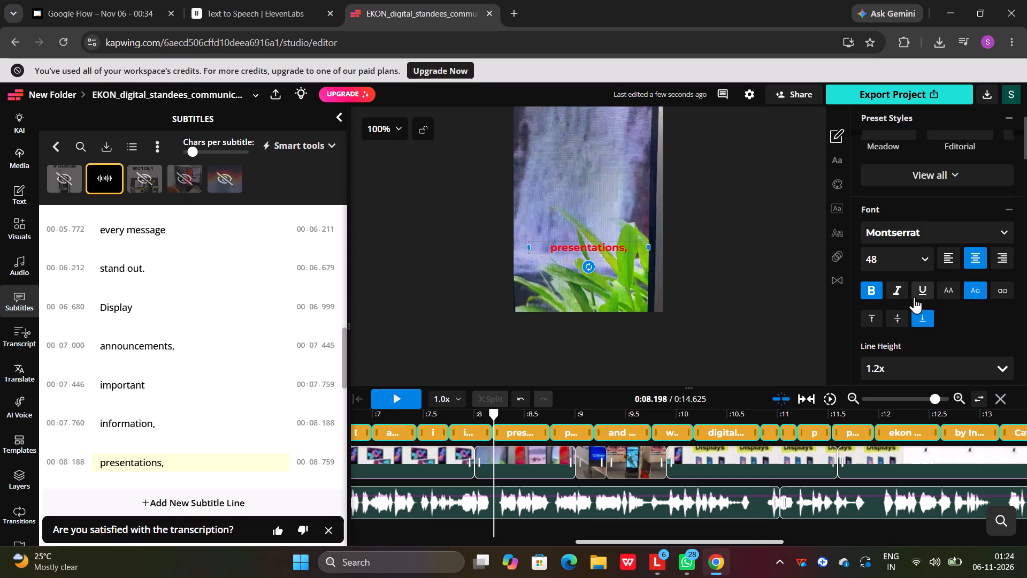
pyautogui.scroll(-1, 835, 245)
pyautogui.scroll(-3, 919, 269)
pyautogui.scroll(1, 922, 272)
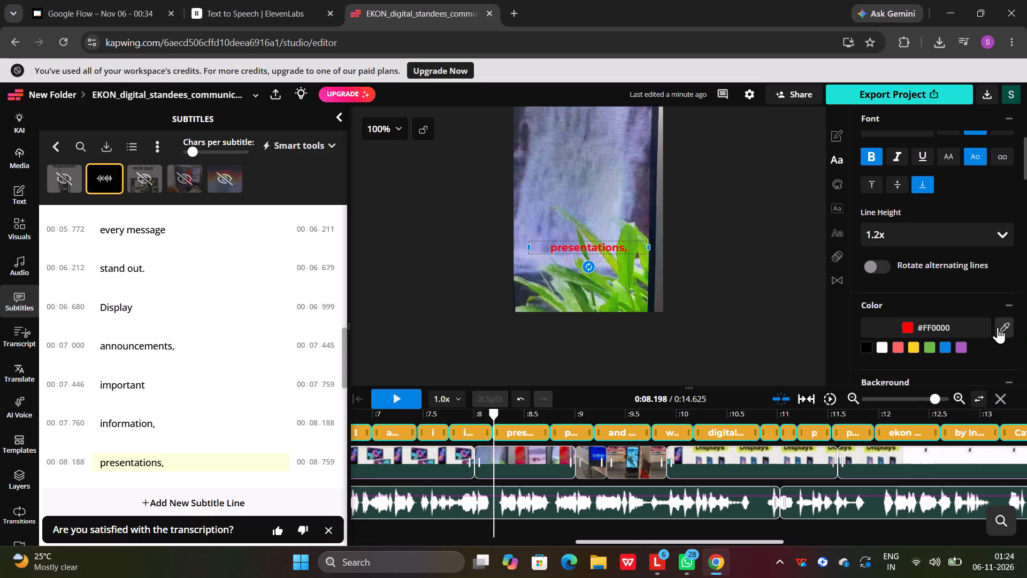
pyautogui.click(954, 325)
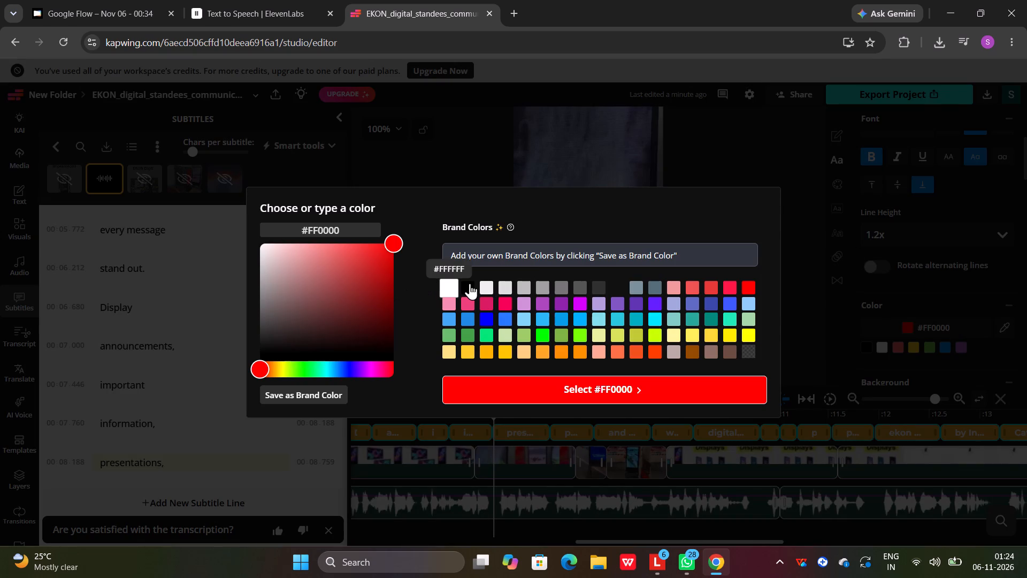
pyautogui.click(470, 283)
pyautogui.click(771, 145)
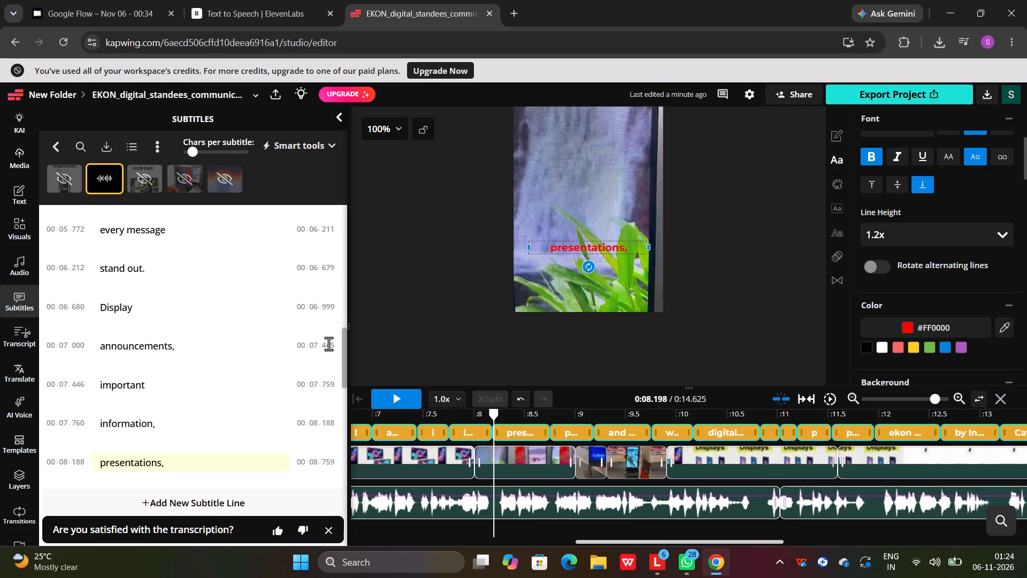
# Preview the "and make" subtitle and set the subtitles' text colour to black (#000000).
pyautogui.moveTo(494, 414); pyautogui.dragTo(232, 370)
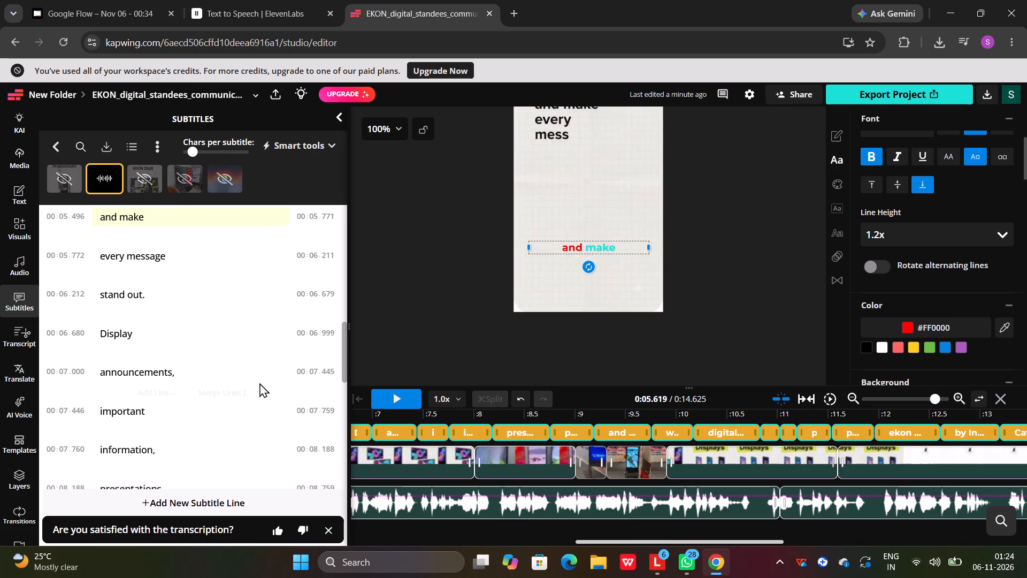
pyautogui.click(387, 399)
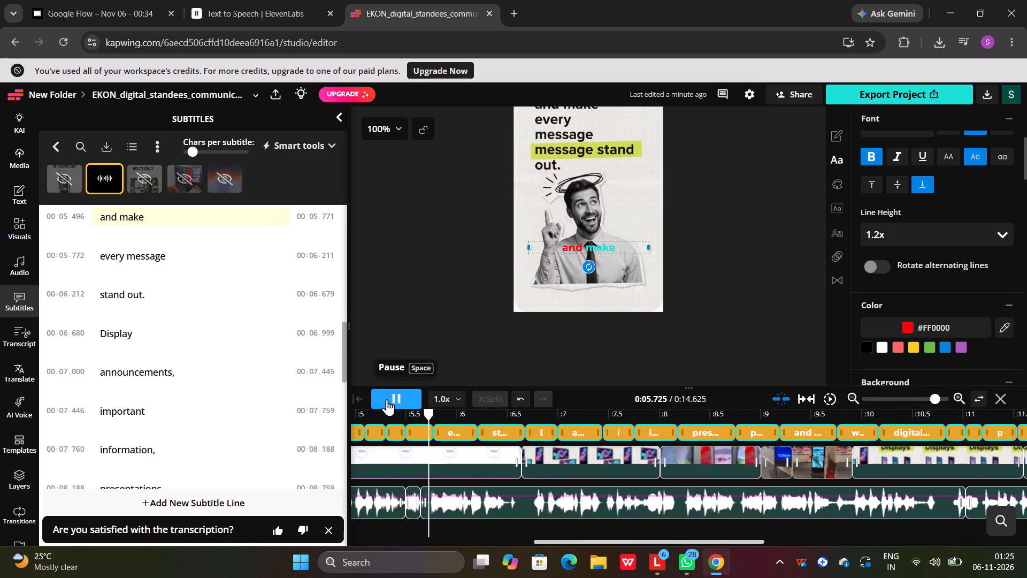
pyautogui.click(387, 399)
pyautogui.click(864, 344)
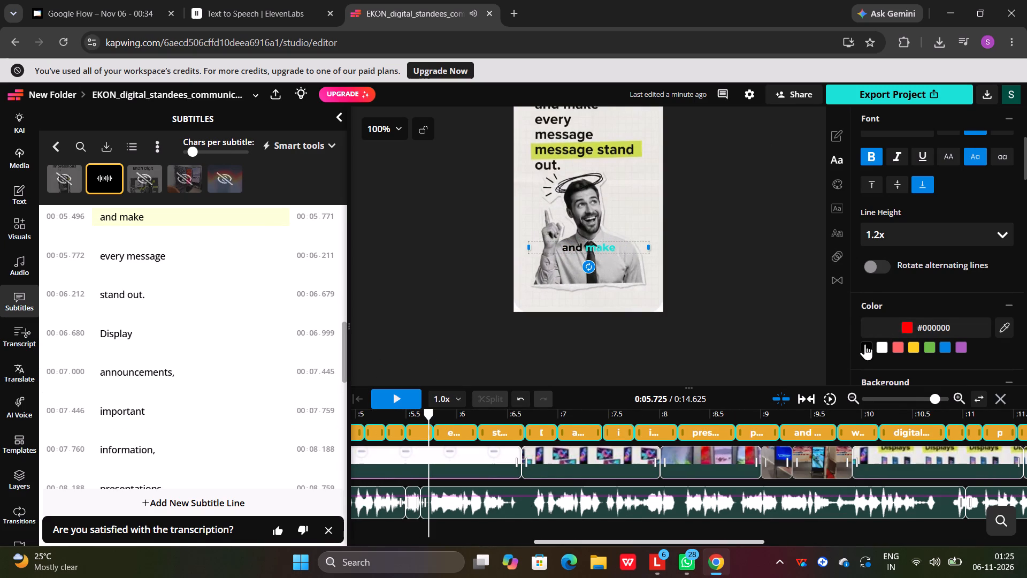
# Play on to the "ekon Displays" subtitle and move the subtitle block down below the standees, keeping it roughly centred.
pyautogui.click(396, 392)
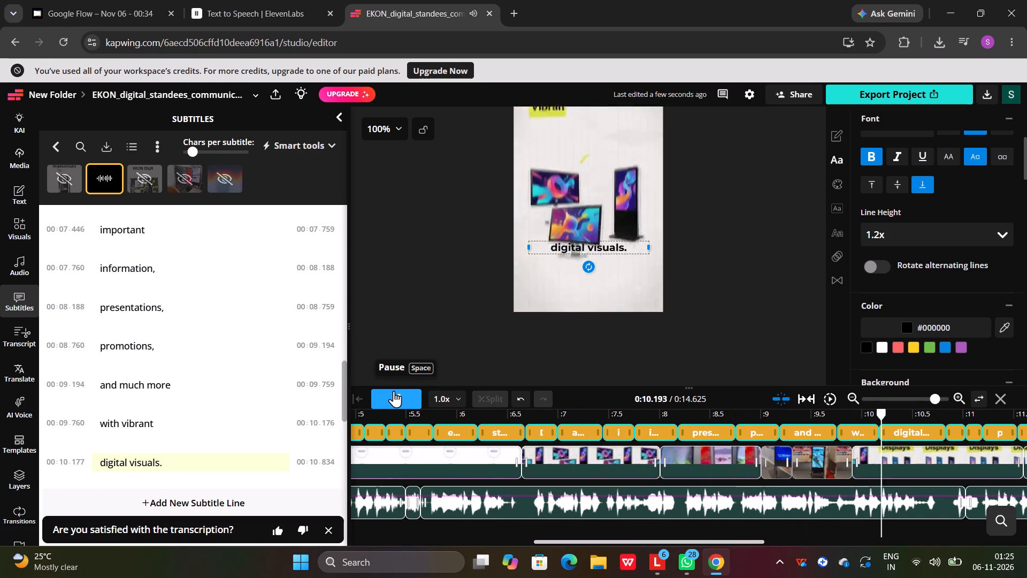
pyautogui.click(379, 387)
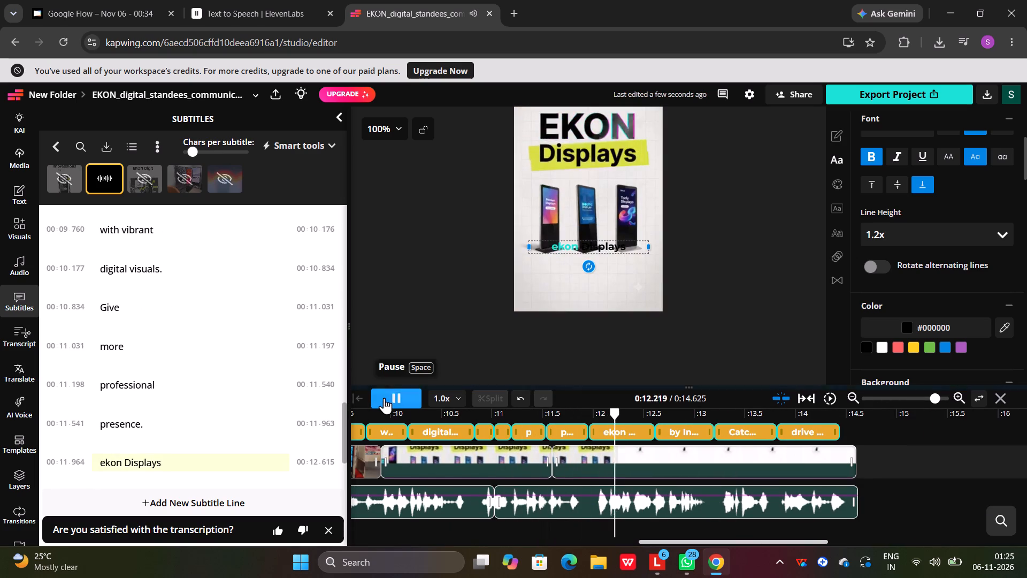
pyautogui.click(384, 398)
pyautogui.moveTo(573, 246); pyautogui.dragTo(572, 257)
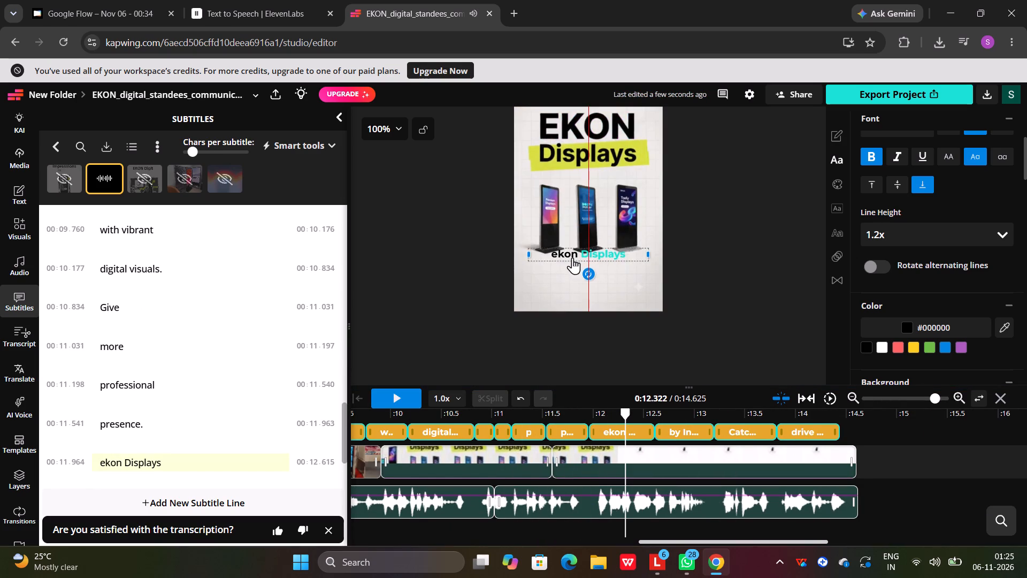
pyautogui.moveTo(572, 257); pyautogui.dragTo(582, 271)
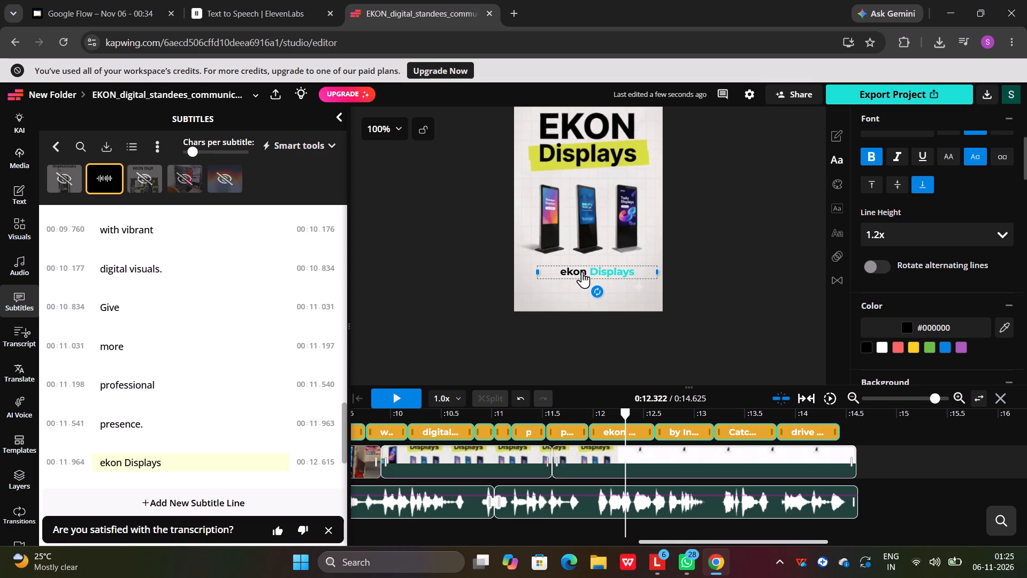
pyautogui.moveTo(582, 271); pyautogui.dragTo(576, 271)
# Replay from the start to the "impossible to" subtitle and nudge the subtitle block slightly lower on the canvas.
pyautogui.moveTo(621, 420); pyautogui.dragTo(503, 394)
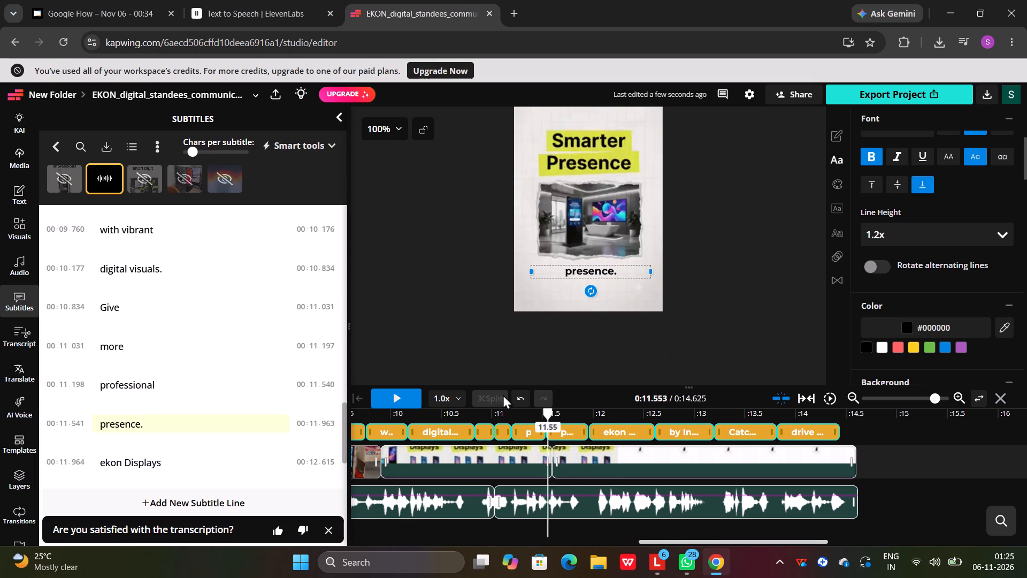
pyautogui.moveTo(503, 394); pyautogui.dragTo(179, 368)
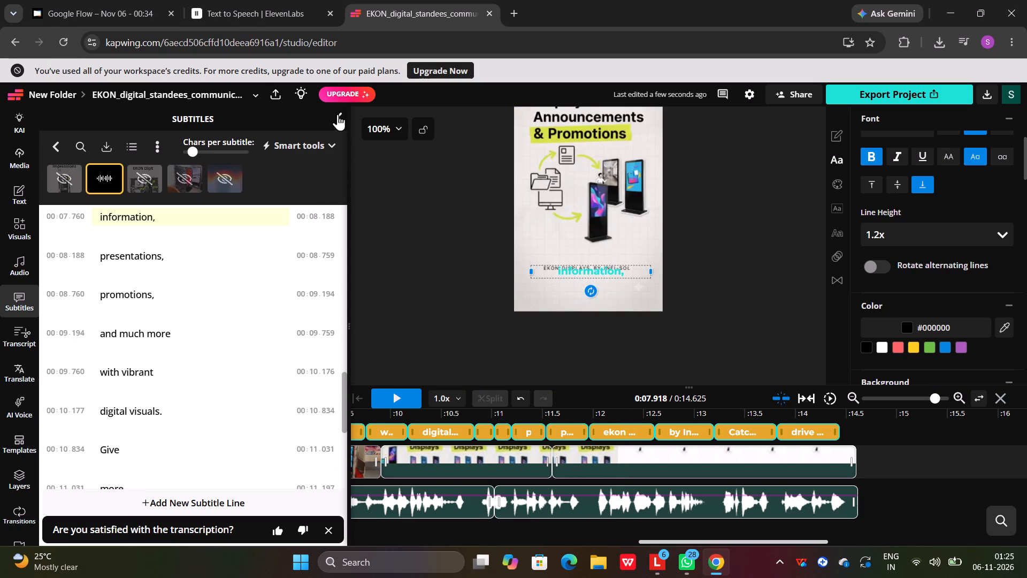
pyautogui.click(338, 111)
pyautogui.click(336, 118)
pyautogui.hscroll(13, 73, 386)
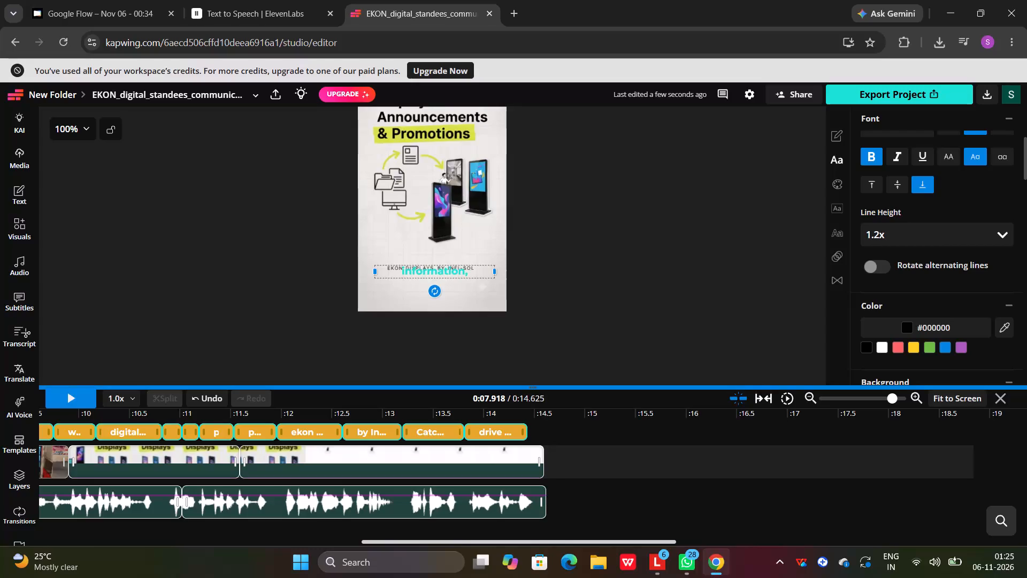
pyautogui.hscroll(13, 259, 493)
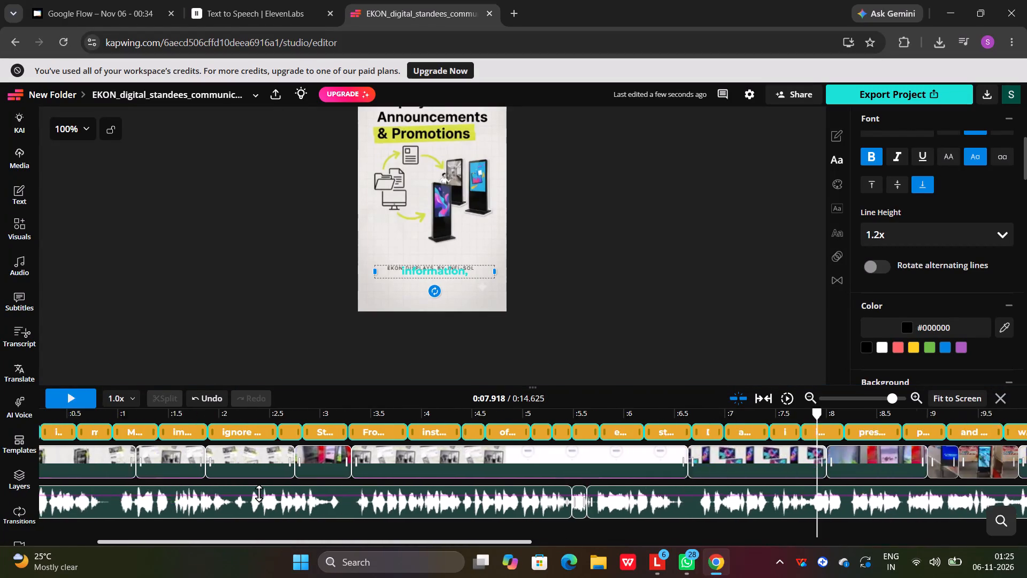
pyautogui.hscroll(3, 259, 493)
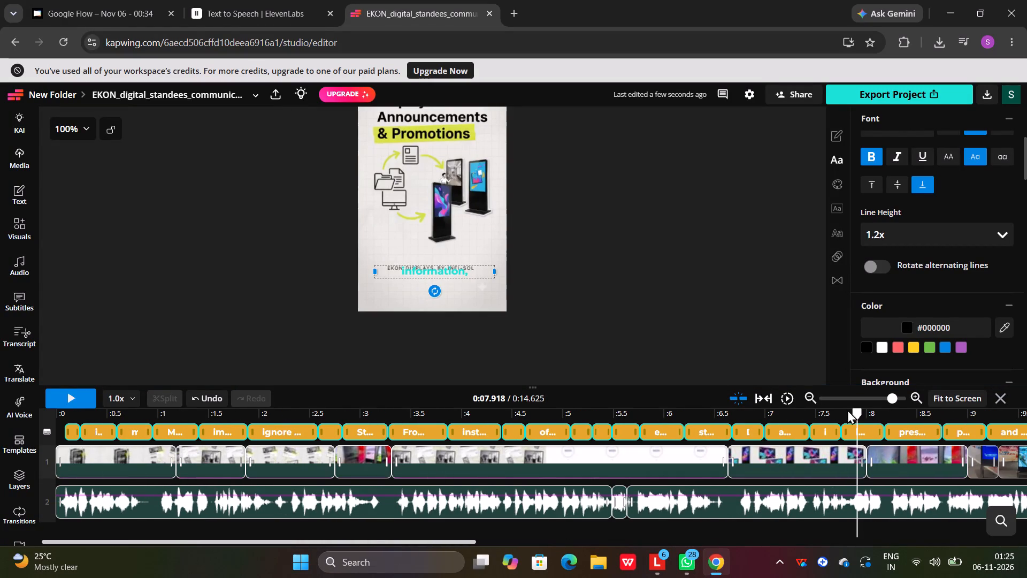
pyautogui.moveTo(854, 412); pyautogui.dragTo(28, 406)
pyautogui.click(62, 401)
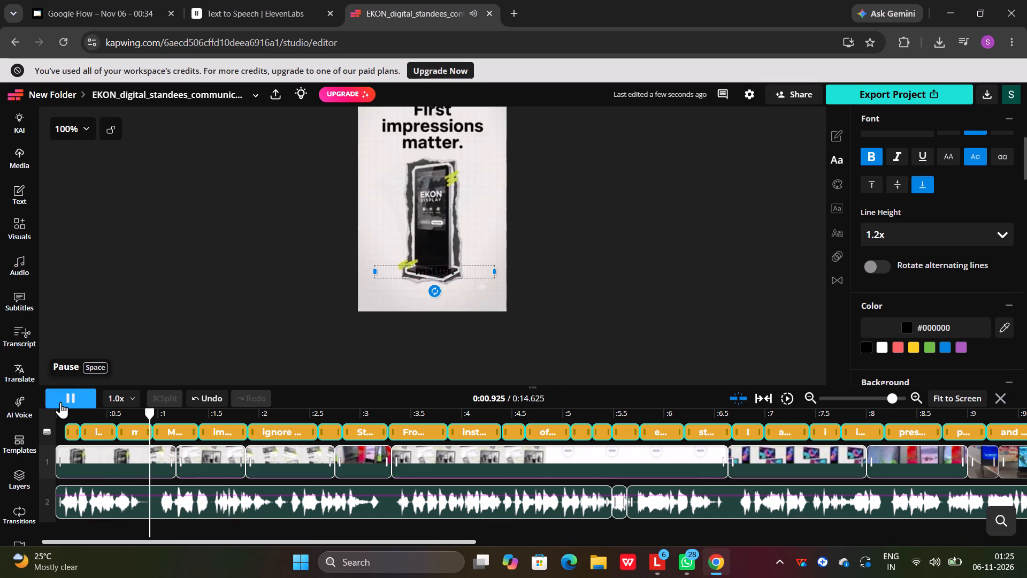
pyautogui.click(60, 402)
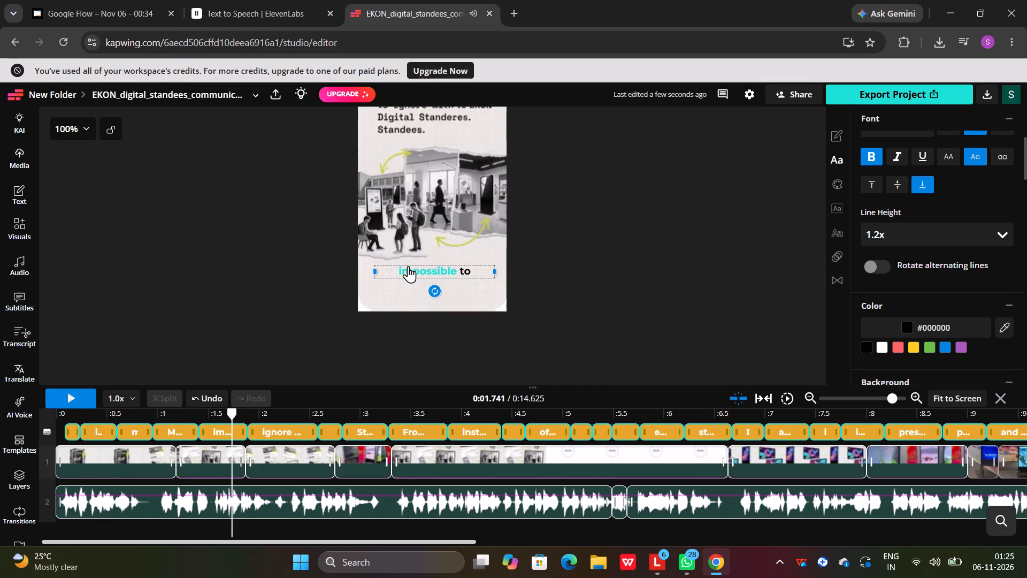
pyautogui.moveTo(408, 266); pyautogui.dragTo(408, 271)
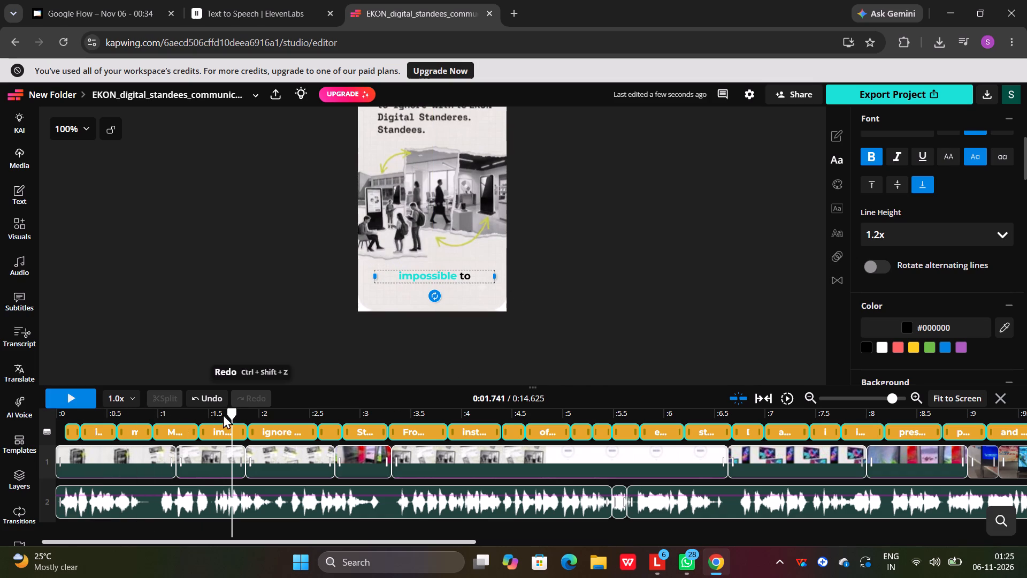
# Play the whole video from the start and replay it to check the subtitles' colour and placement in every scene.
pyautogui.moveTo(232, 408); pyautogui.dragTo(2, 439)
pyautogui.click(57, 401)
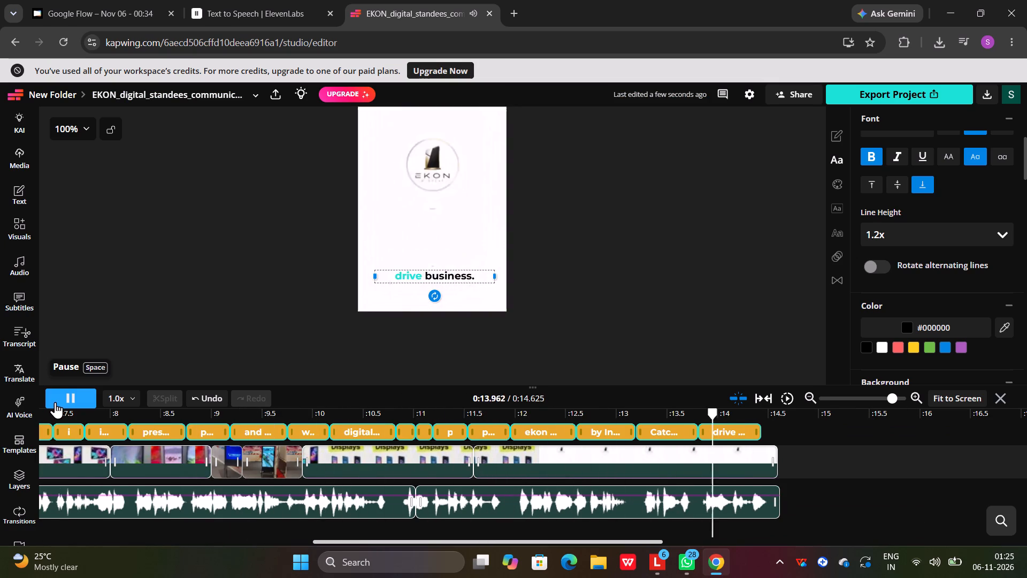
pyautogui.scroll(2, 167, 368)
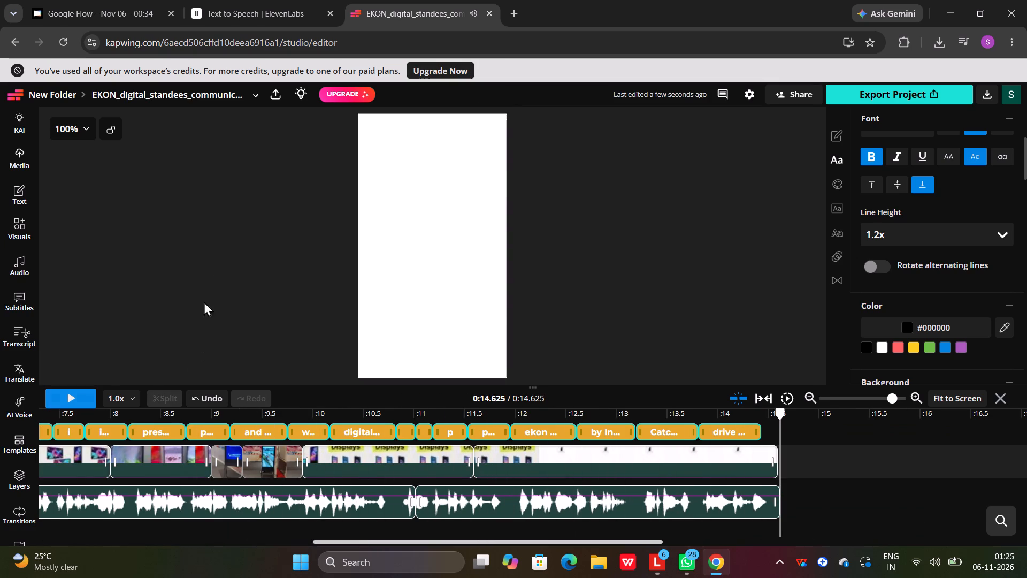
pyautogui.scroll(2, 204, 301)
pyautogui.scroll(-2, 303, 225)
pyautogui.scroll(3, 413, 245)
pyautogui.scroll(-2, 382, 265)
pyautogui.scroll(-2, 333, 285)
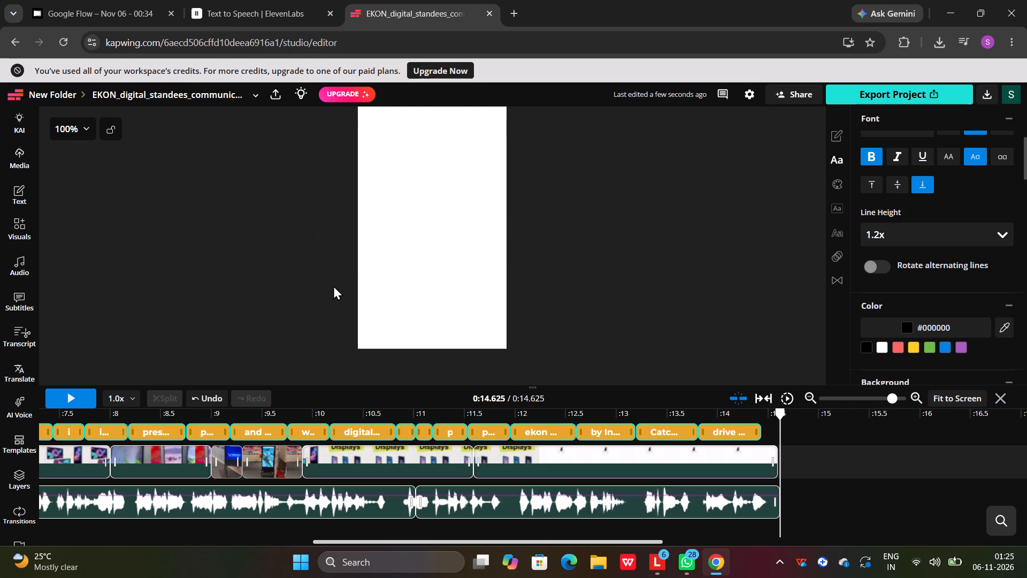
pyautogui.scroll(1, 328, 276)
pyautogui.scroll(-1, 328, 278)
pyautogui.scroll(1, 327, 277)
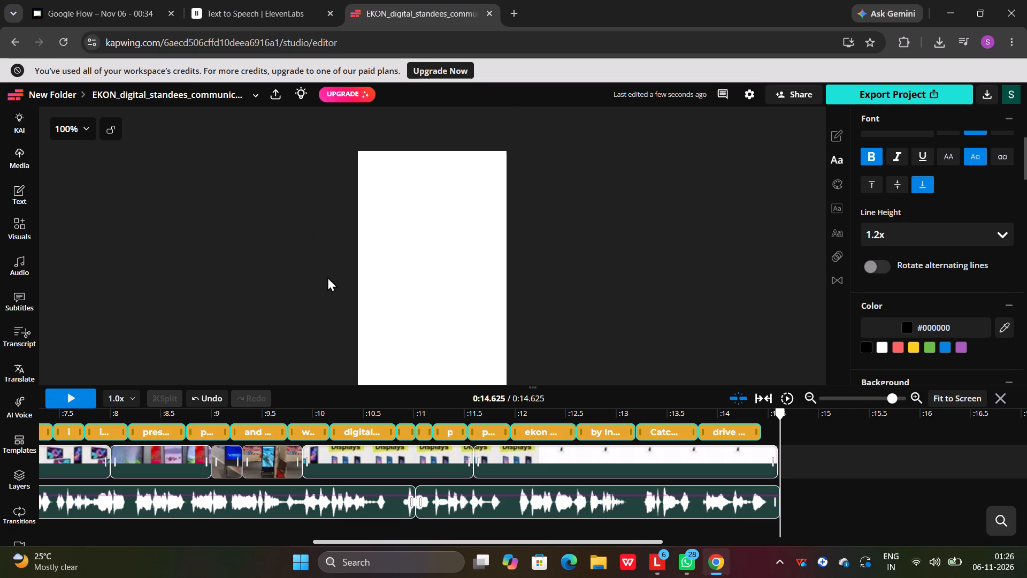
pyautogui.scroll(-1, 327, 277)
pyautogui.click(62, 399)
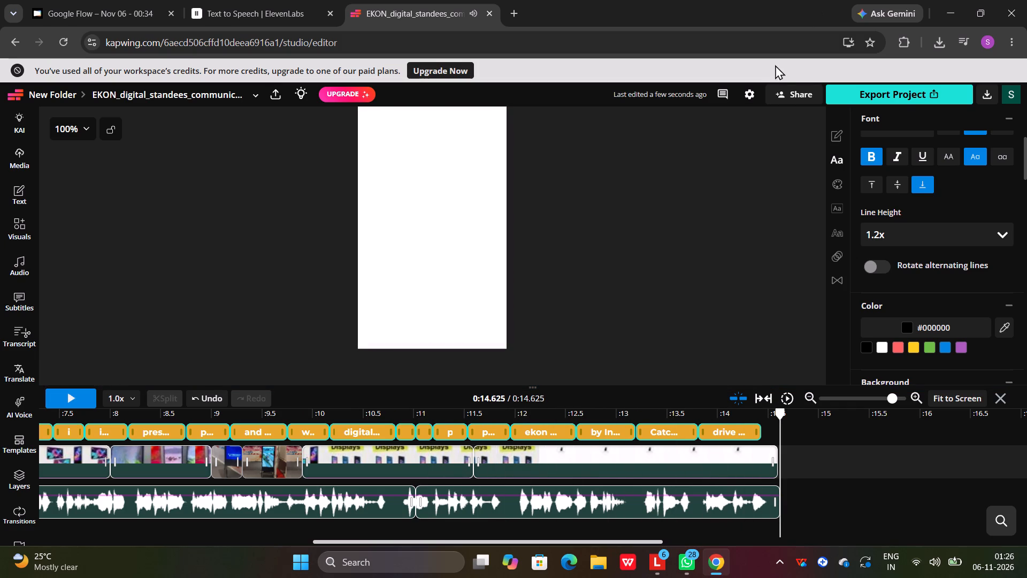
# Start exporting the EKON digital standees project.
pyautogui.click(879, 73)
pyautogui.click(867, 101)
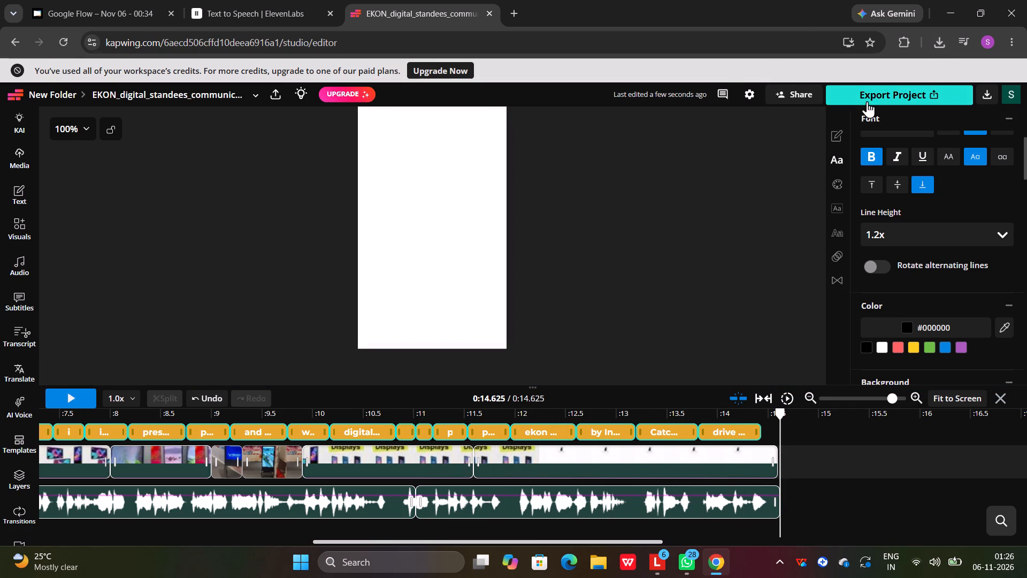
pyautogui.click(826, 389)
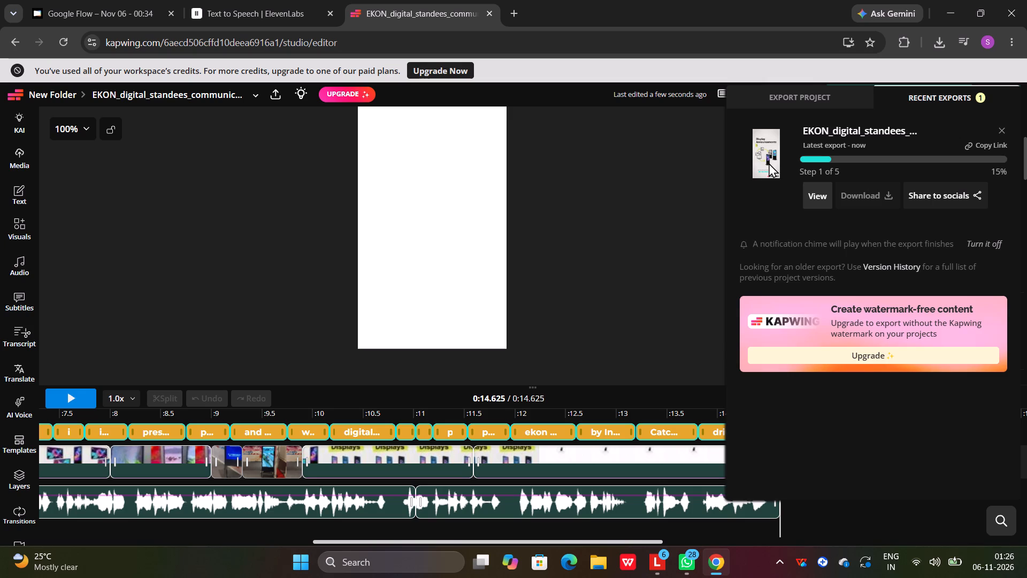
# Replay the full video while the export runs and check the export progress in between.
pyautogui.click(60, 401)
pyautogui.click(60, 401)
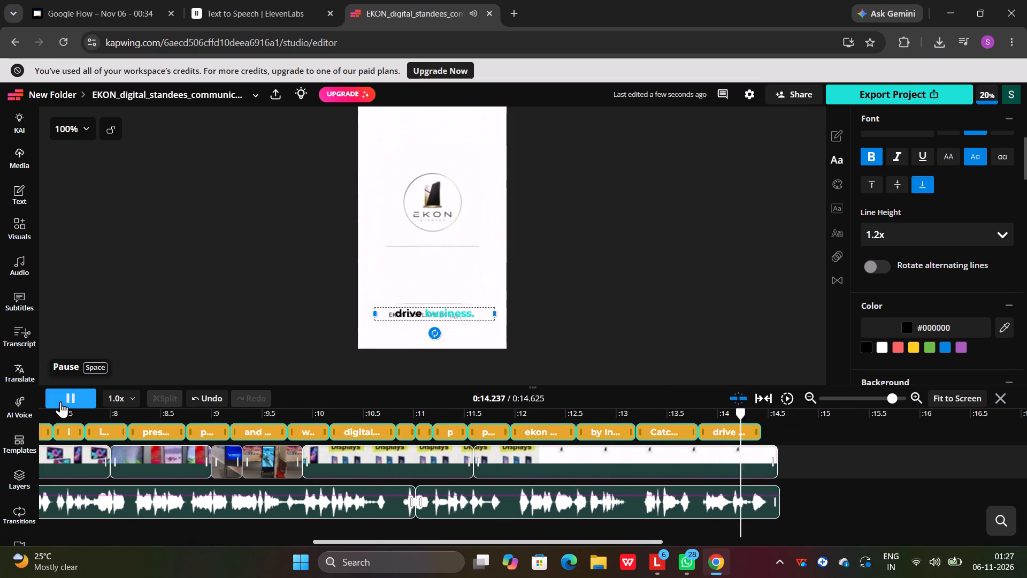
pyautogui.click(60, 401)
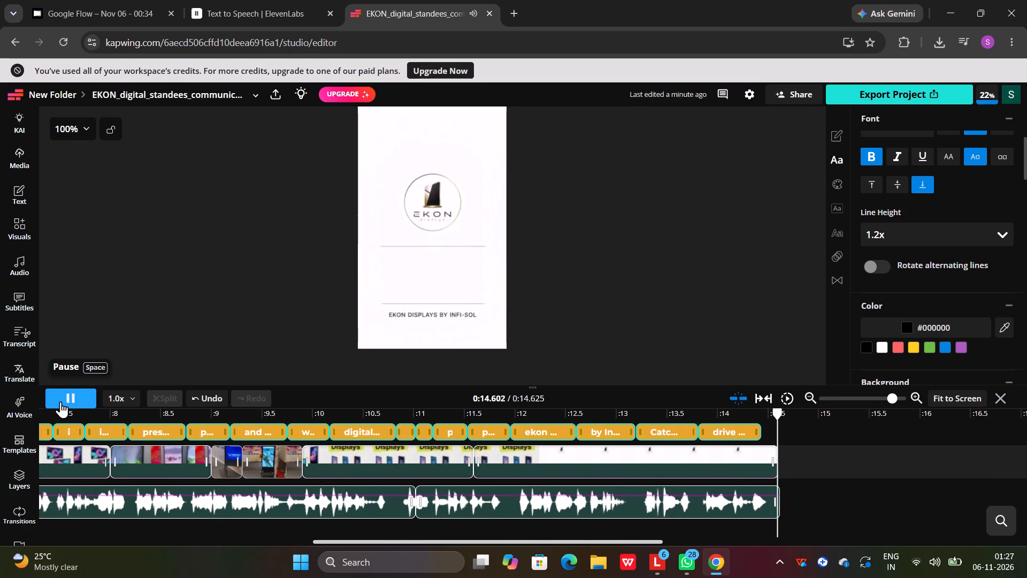
pyautogui.click(875, 95)
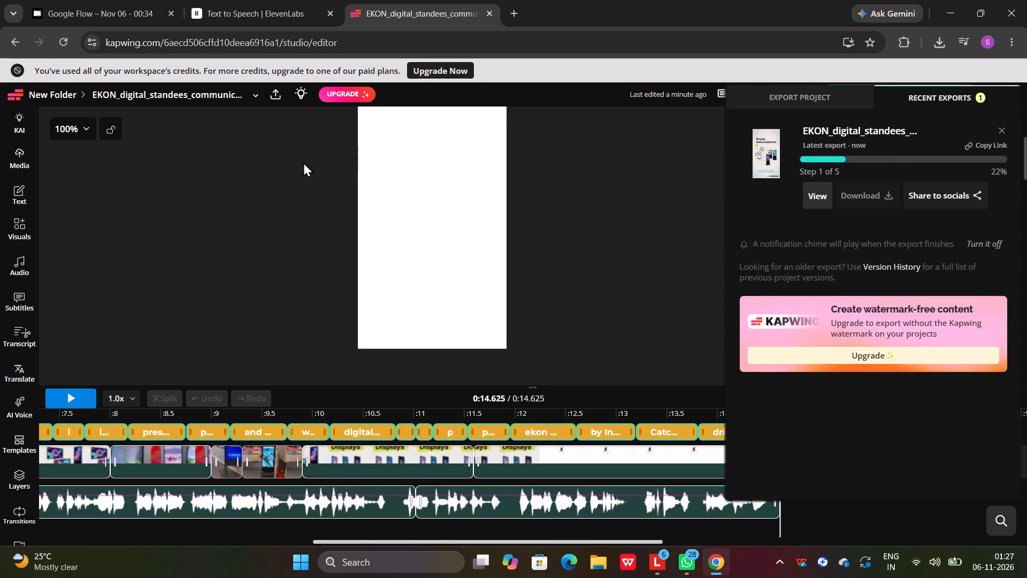
pyautogui.click(83, 399)
pyautogui.click(83, 396)
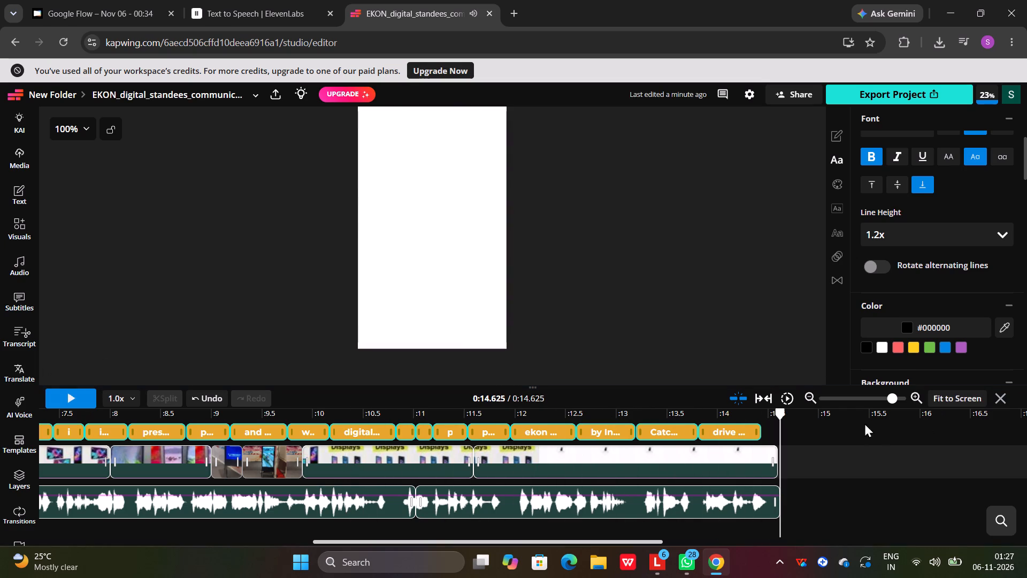
# Go back to the "Display" subtitle and play on to "information," to check the subtitles against the scenes.
pyautogui.moveTo(780, 417); pyautogui.dragTo(342, 429)
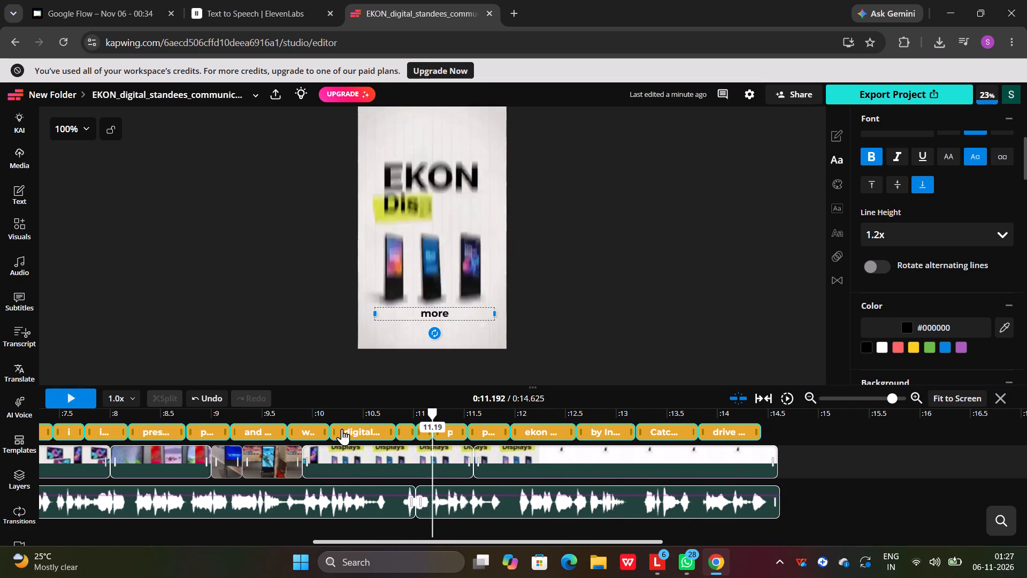
pyautogui.moveTo(342, 429); pyautogui.dragTo(0, 415)
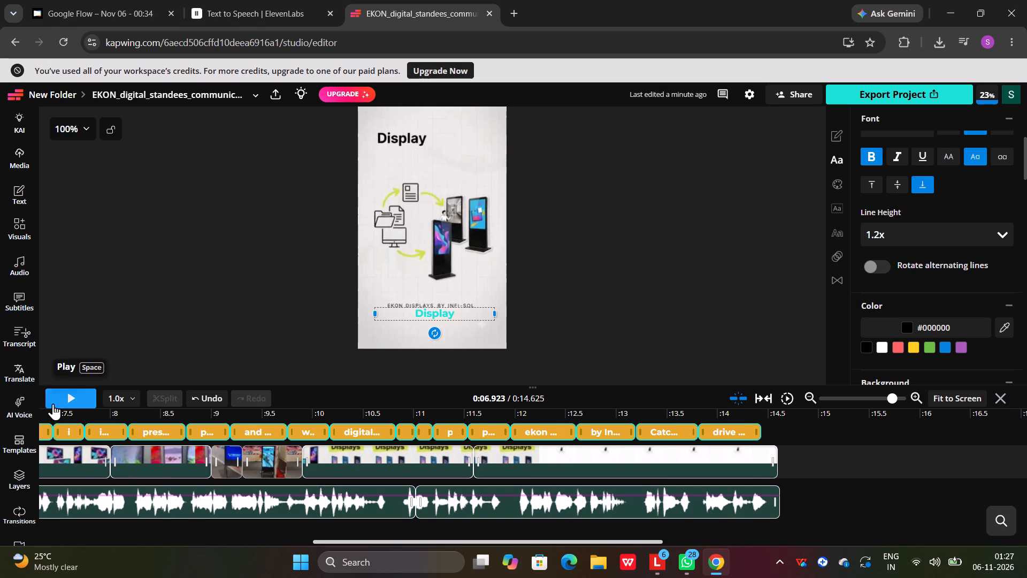
pyautogui.click(55, 404)
pyautogui.click(47, 399)
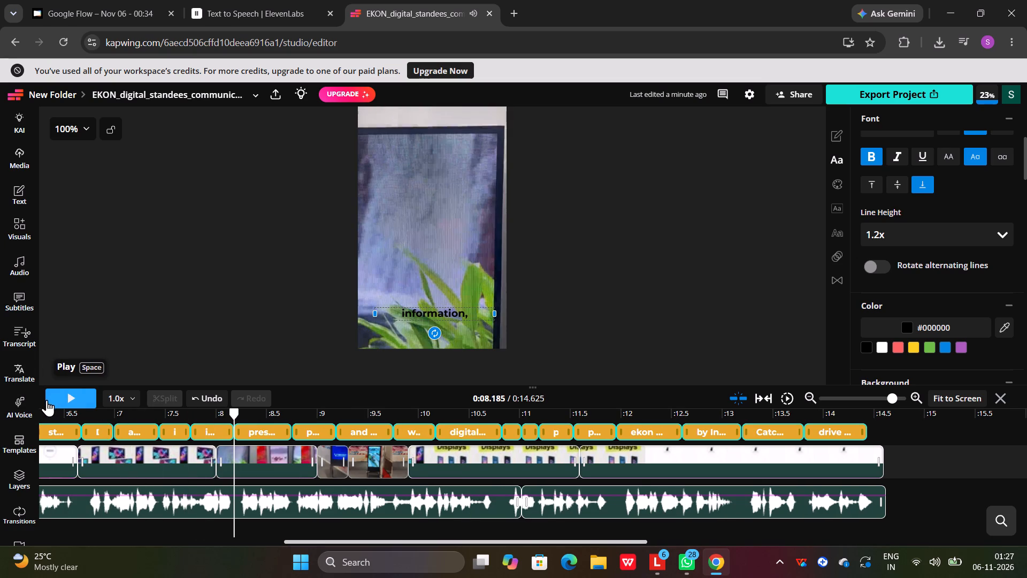
pyautogui.hscroll(19, 228, 400)
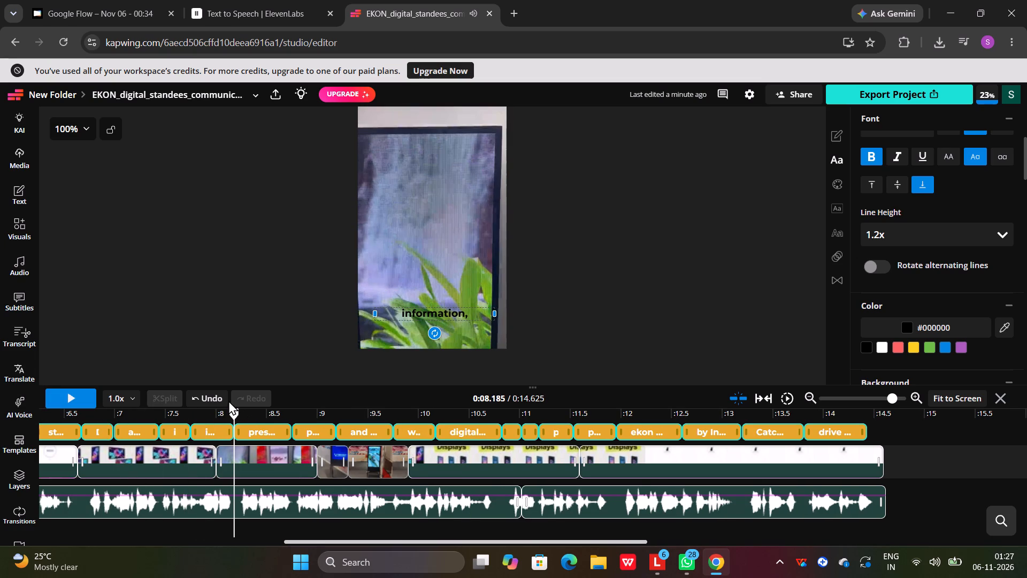
# Return to the start of the video and replay the opening scenes twice, pausing at the "ignore with ekon" subtitle.
pyautogui.hscroll(1, 228, 400)
pyautogui.hscroll(10, 255, 486)
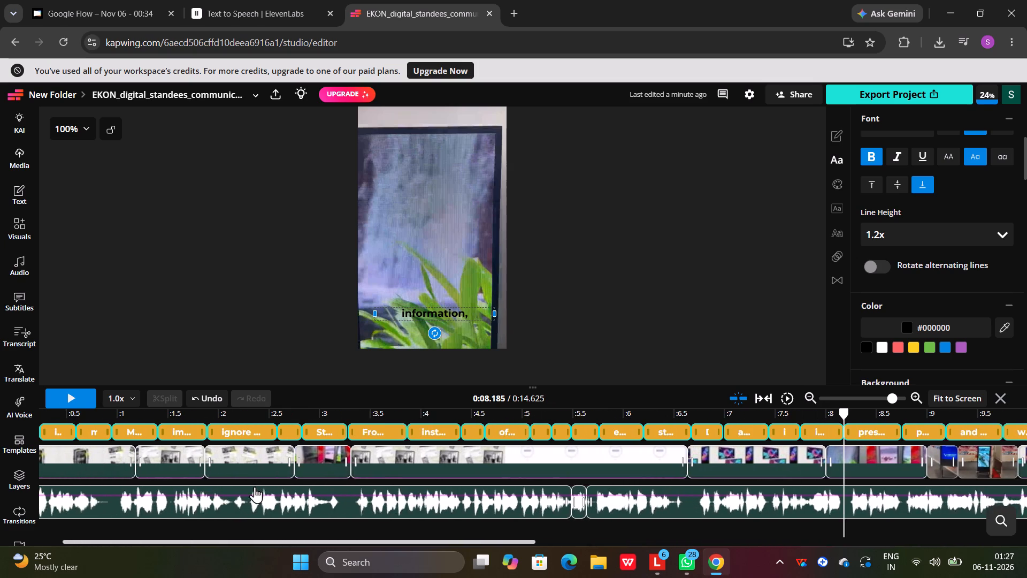
pyautogui.hscroll(3, 255, 486)
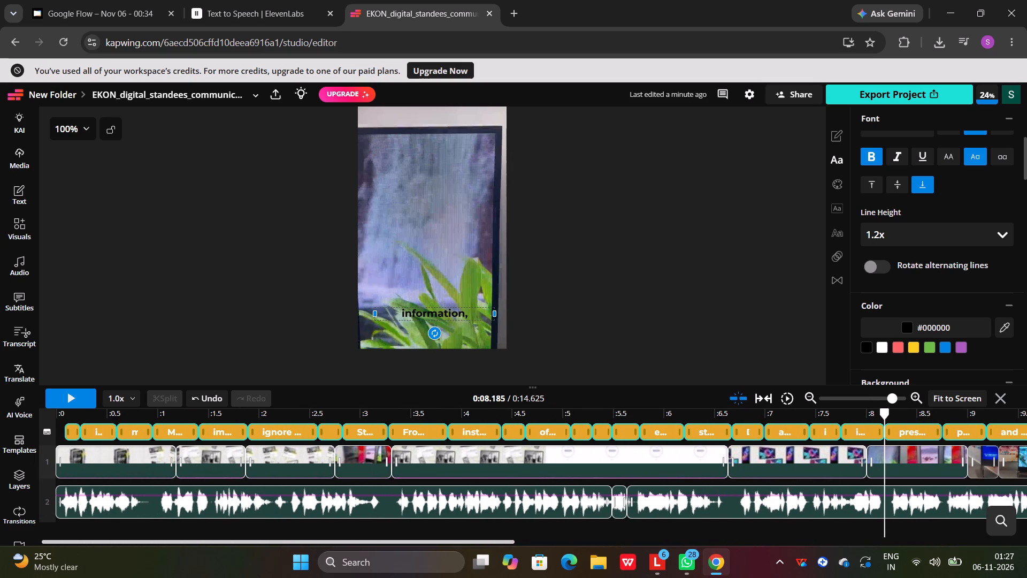
pyautogui.moveTo(882, 414); pyautogui.dragTo(26, 298)
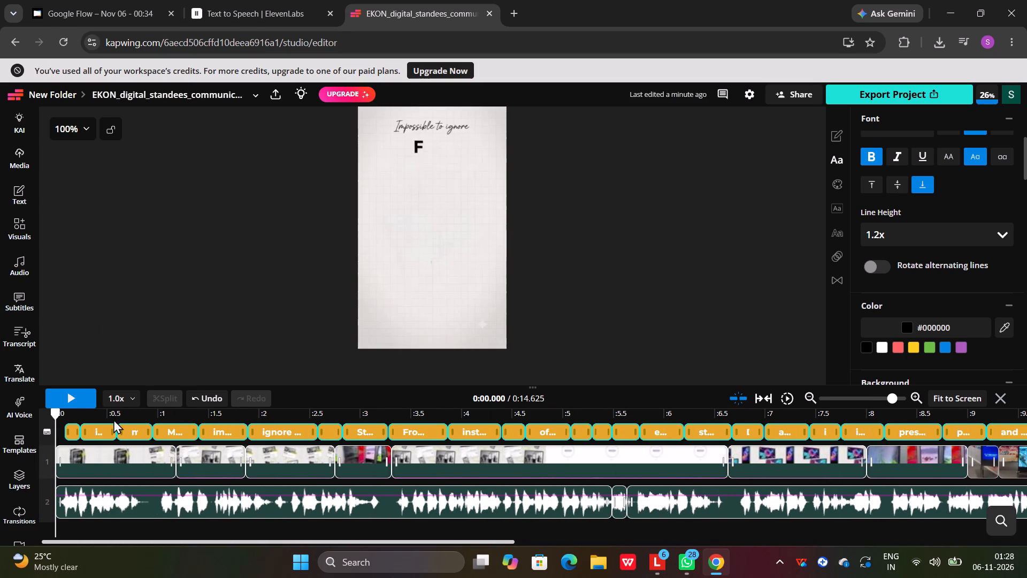
pyautogui.click(71, 401)
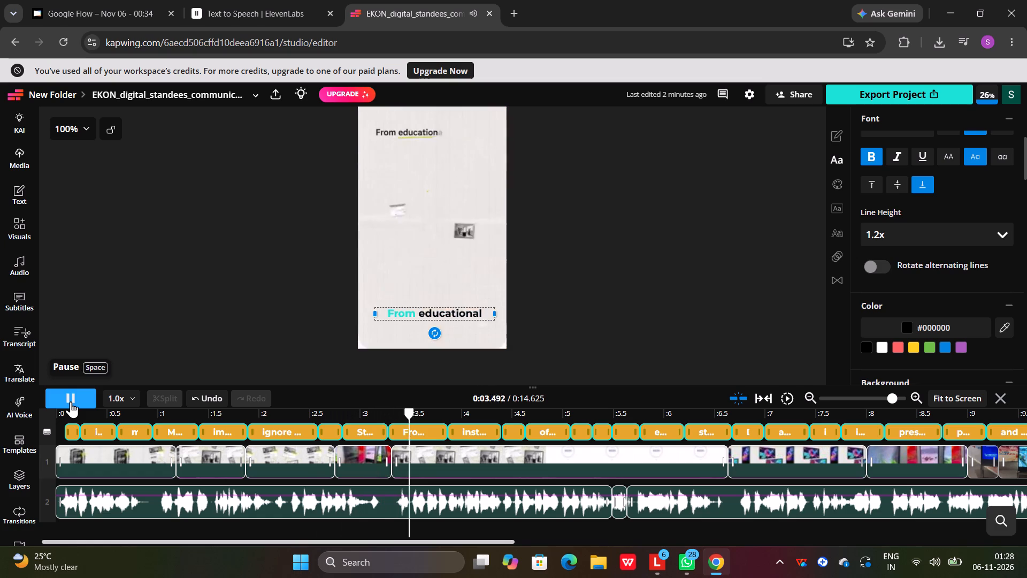
pyautogui.click(71, 401)
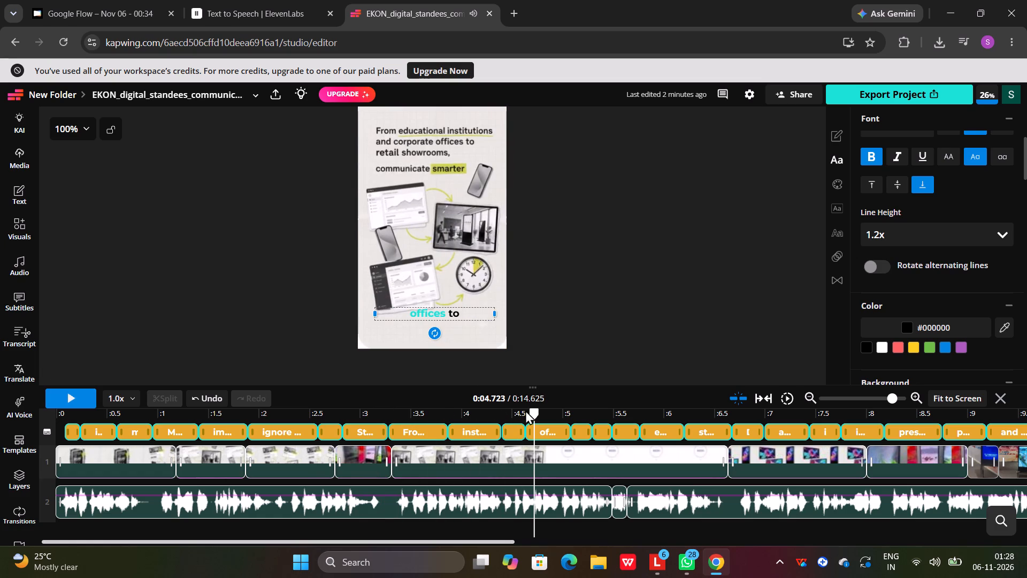
pyautogui.moveTo(533, 410); pyautogui.dragTo(16, 404)
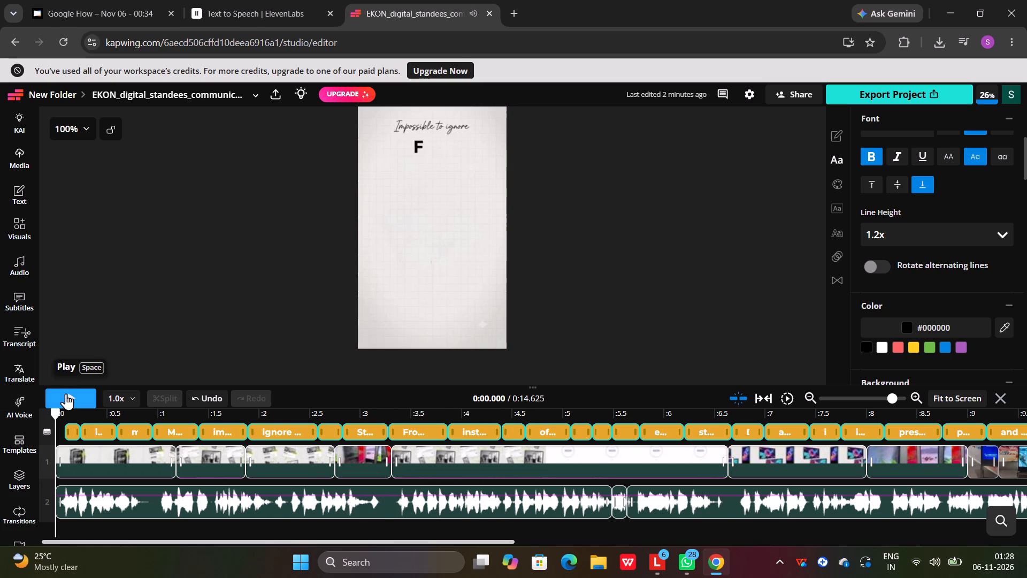
pyautogui.click(66, 394)
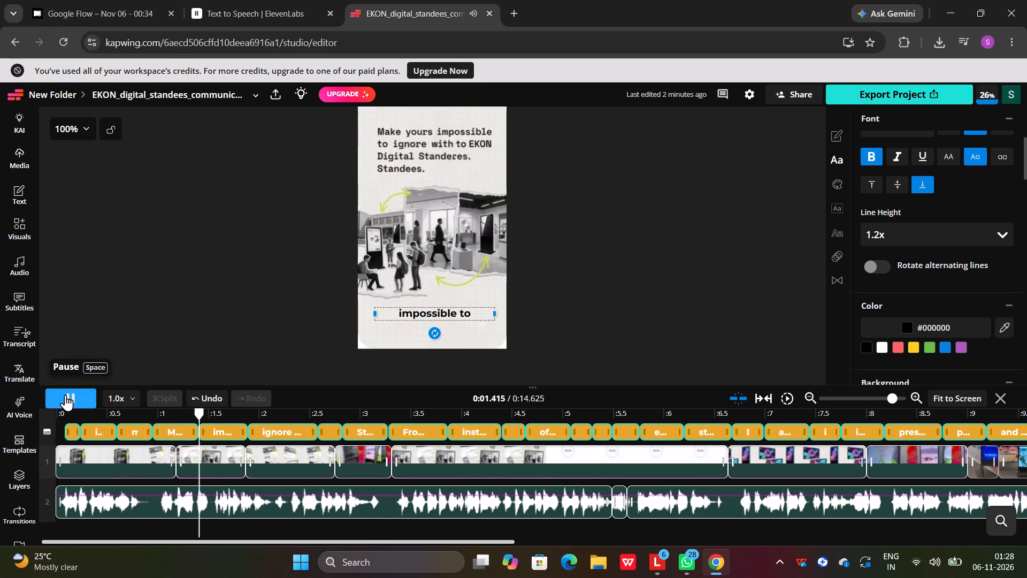
pyautogui.click(65, 394)
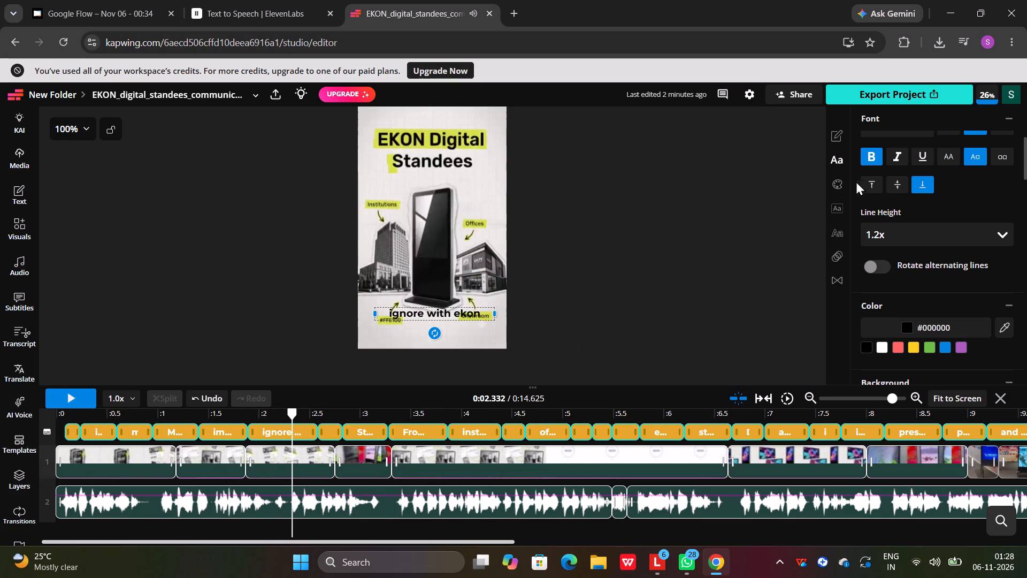
# Open a new browser tab ready for a Google search.
pyautogui.click(515, 14)
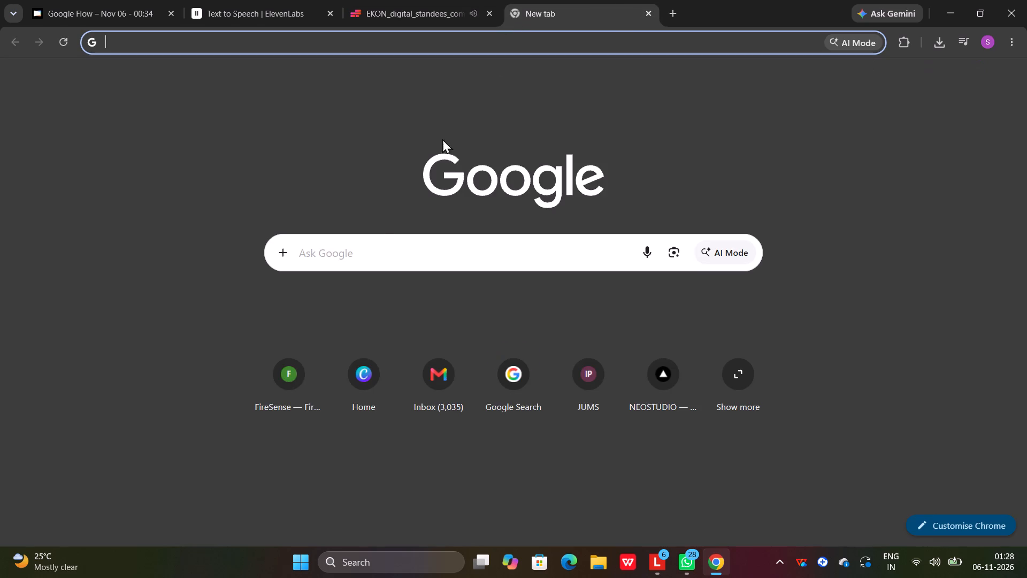
pyautogui.click(364, 249)
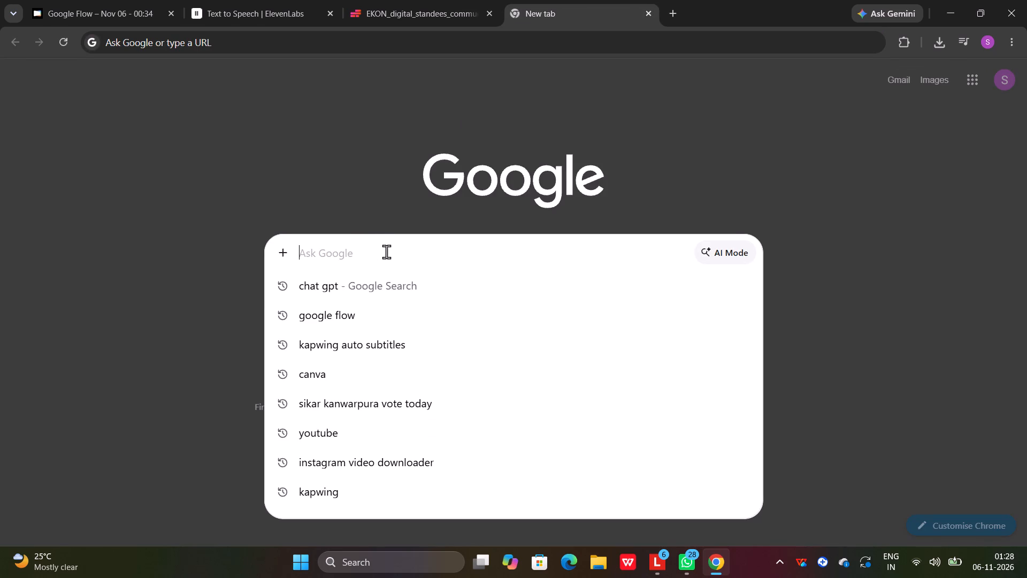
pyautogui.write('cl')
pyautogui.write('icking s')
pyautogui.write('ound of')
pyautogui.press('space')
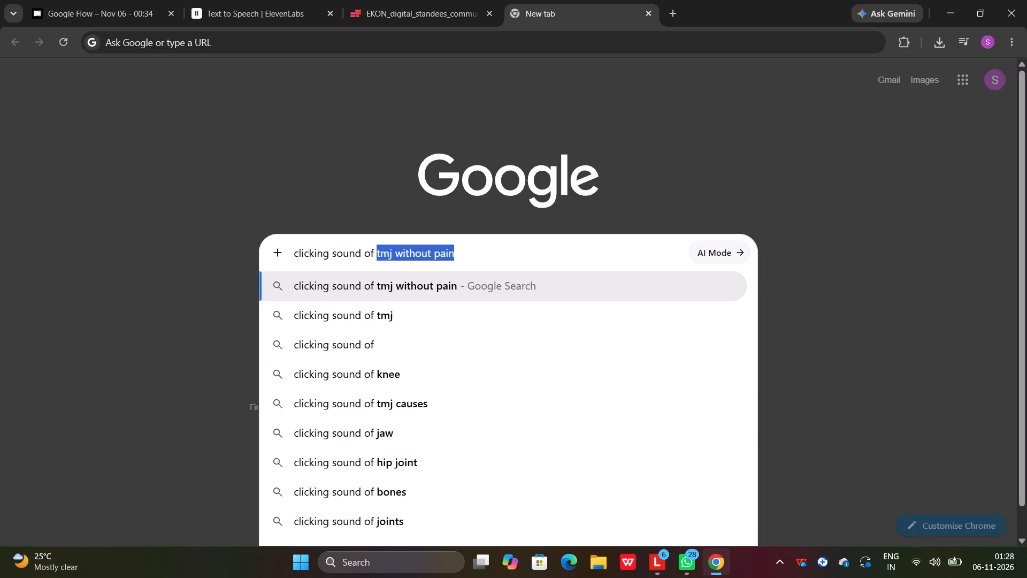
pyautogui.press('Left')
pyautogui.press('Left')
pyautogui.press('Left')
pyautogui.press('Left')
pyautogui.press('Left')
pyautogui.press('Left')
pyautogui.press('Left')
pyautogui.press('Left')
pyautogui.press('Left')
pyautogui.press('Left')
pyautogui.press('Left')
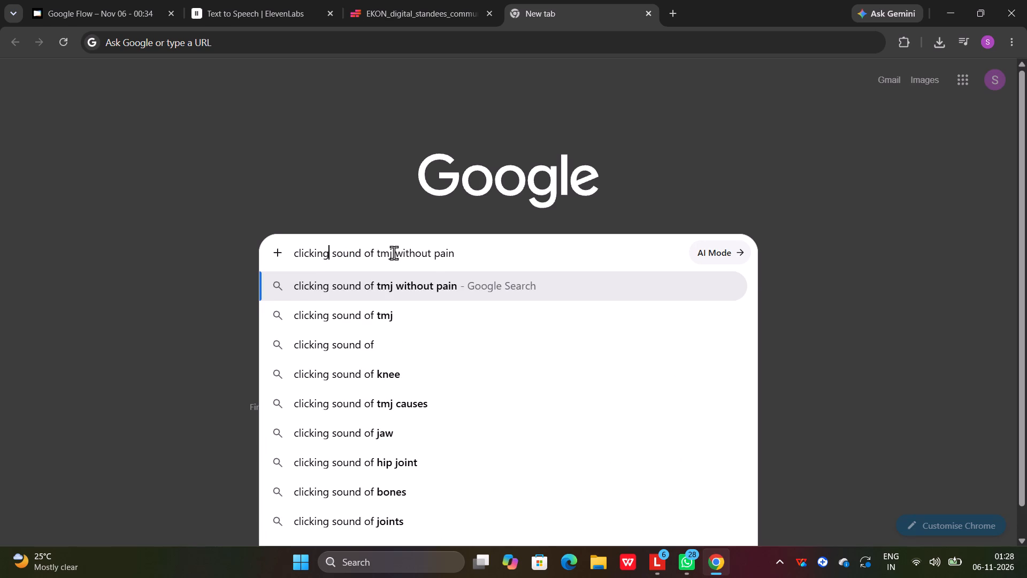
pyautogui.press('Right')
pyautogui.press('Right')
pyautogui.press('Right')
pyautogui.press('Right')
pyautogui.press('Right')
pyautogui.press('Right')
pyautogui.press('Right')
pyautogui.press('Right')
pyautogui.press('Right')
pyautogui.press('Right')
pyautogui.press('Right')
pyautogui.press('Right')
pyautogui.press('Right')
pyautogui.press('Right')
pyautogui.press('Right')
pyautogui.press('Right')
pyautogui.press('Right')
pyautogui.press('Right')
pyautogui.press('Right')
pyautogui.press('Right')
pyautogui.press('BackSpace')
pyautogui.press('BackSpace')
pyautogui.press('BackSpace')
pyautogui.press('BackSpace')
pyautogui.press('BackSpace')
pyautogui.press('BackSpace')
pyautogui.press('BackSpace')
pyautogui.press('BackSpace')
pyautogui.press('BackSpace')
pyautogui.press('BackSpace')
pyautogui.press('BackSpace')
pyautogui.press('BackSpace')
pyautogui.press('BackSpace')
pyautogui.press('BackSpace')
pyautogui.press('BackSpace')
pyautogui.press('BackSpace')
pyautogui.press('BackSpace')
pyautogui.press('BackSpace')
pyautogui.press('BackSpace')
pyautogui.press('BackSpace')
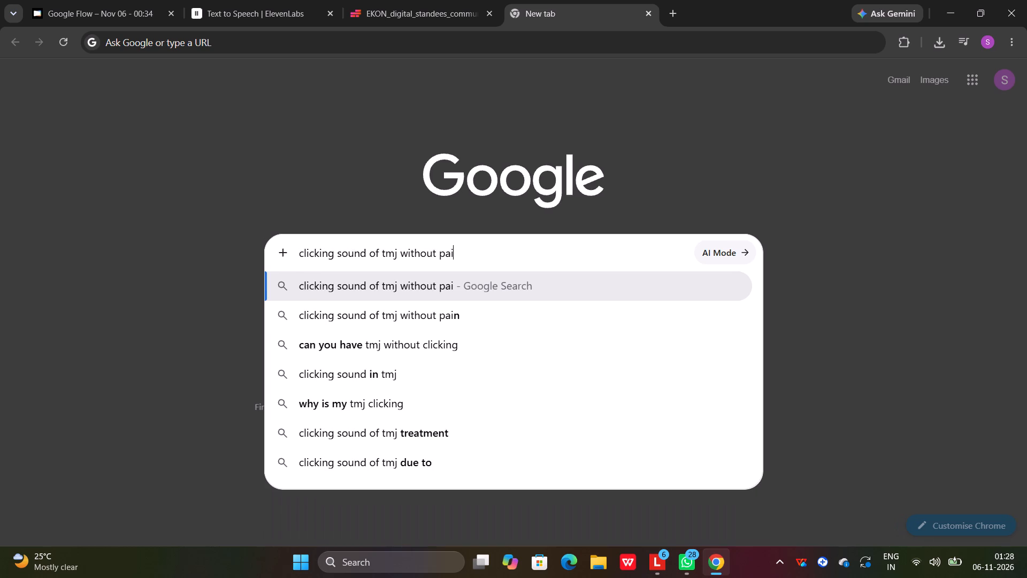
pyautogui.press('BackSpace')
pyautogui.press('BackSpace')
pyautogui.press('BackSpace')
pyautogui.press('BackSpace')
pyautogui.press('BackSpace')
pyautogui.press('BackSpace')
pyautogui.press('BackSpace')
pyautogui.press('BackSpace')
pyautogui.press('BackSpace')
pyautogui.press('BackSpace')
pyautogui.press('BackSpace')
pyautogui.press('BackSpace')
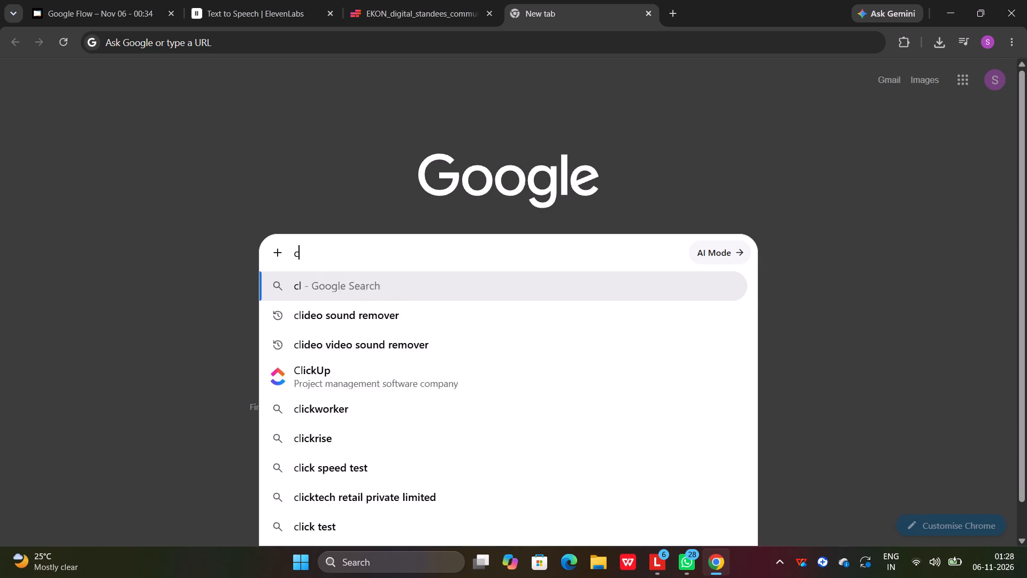
# Search Google for "typing sound of content in reel download".
pyautogui.write('typ')
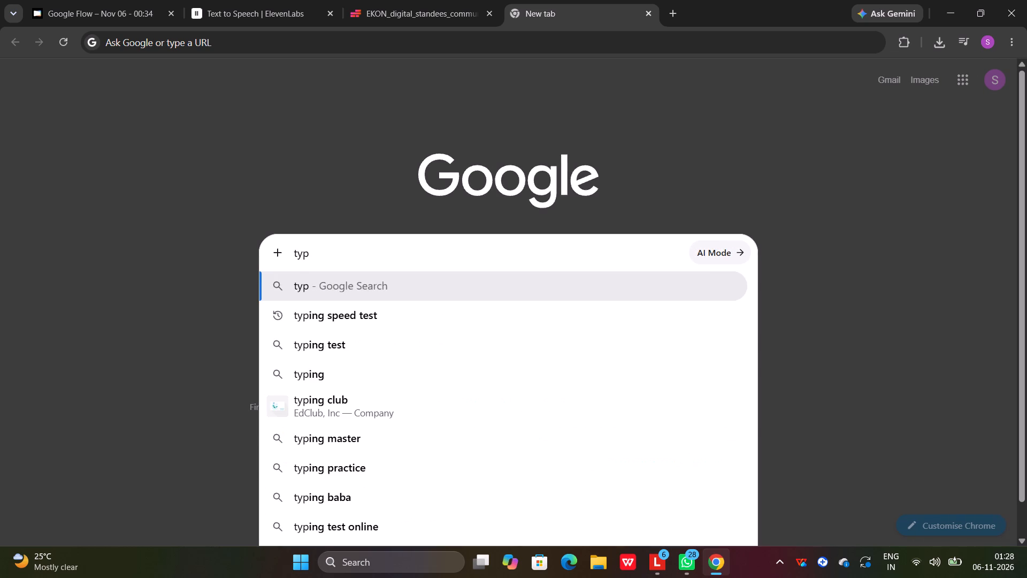
pyautogui.write('ing s')
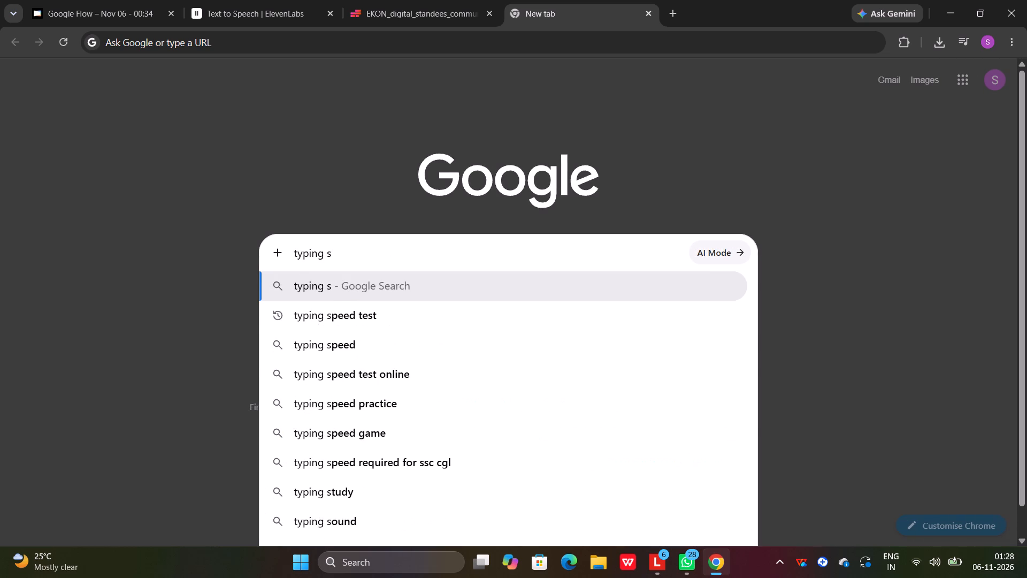
pyautogui.write('ound o')
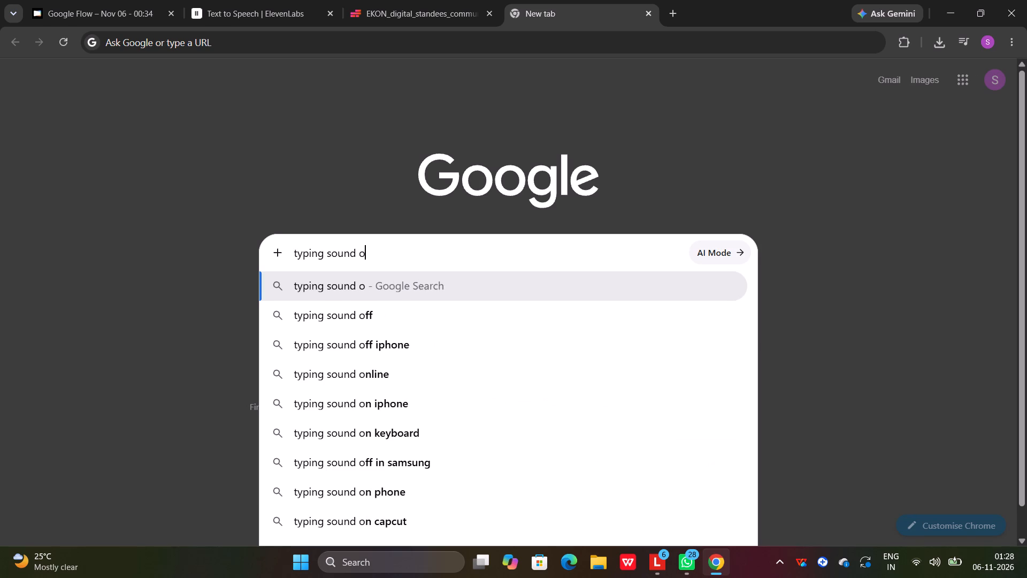
pyautogui.write('f x')
pyautogui.press('BackSpace')
pyautogui.write('content in reel download')
pyautogui.press('space')
pyautogui.press('Return')
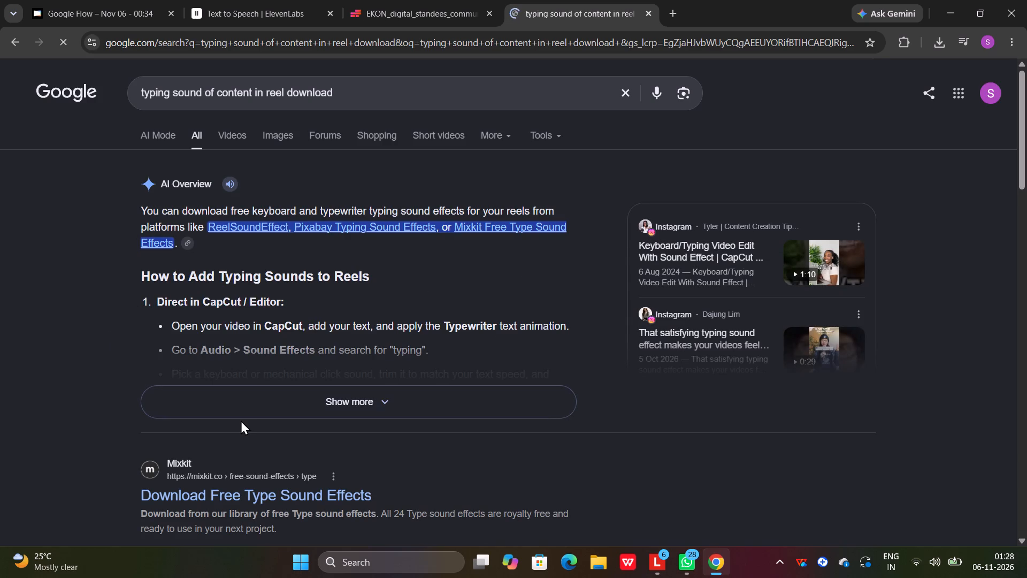
# Open Mixkit's free Type sound effects page from the search results and clear its cookie notice and Envato pop-up.
pyautogui.scroll(-1, 239, 383)
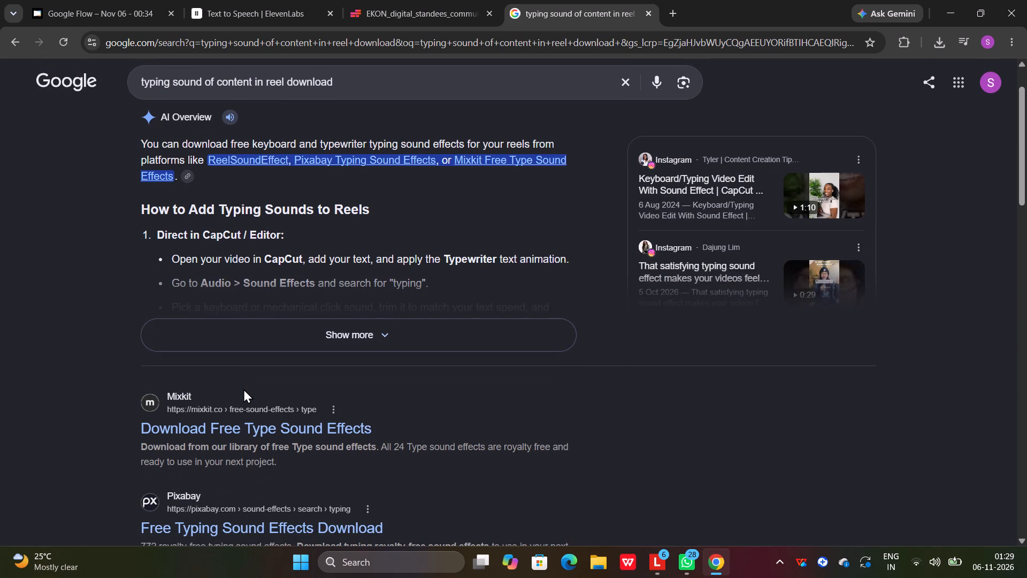
pyautogui.click(231, 433)
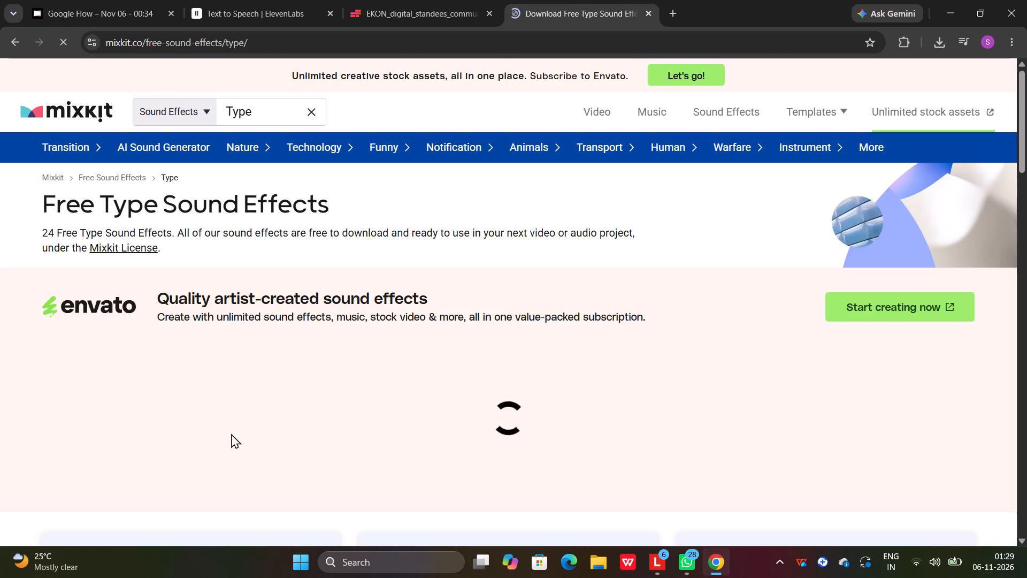
pyautogui.click(849, 439)
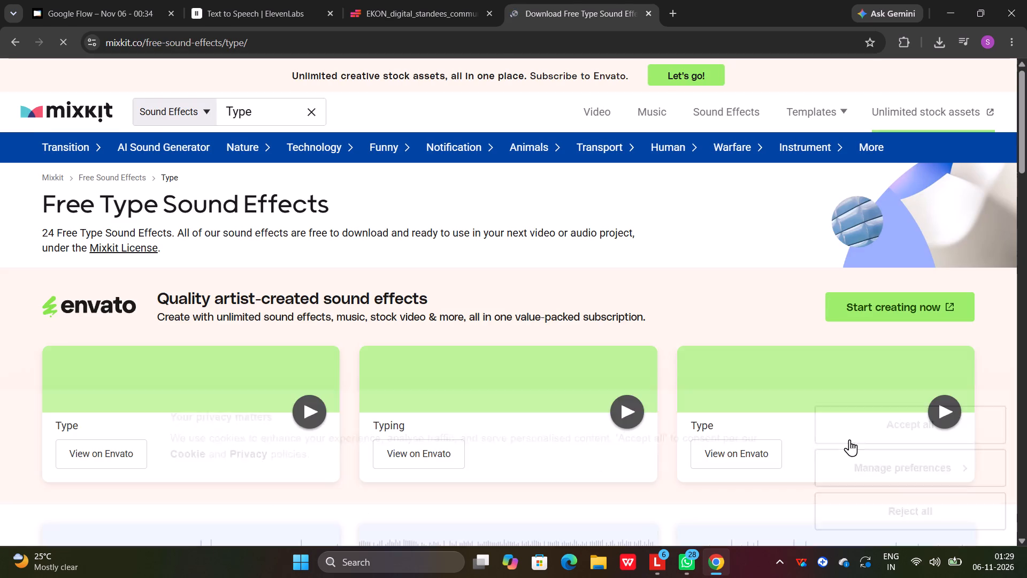
pyautogui.scroll(-1, 668, 441)
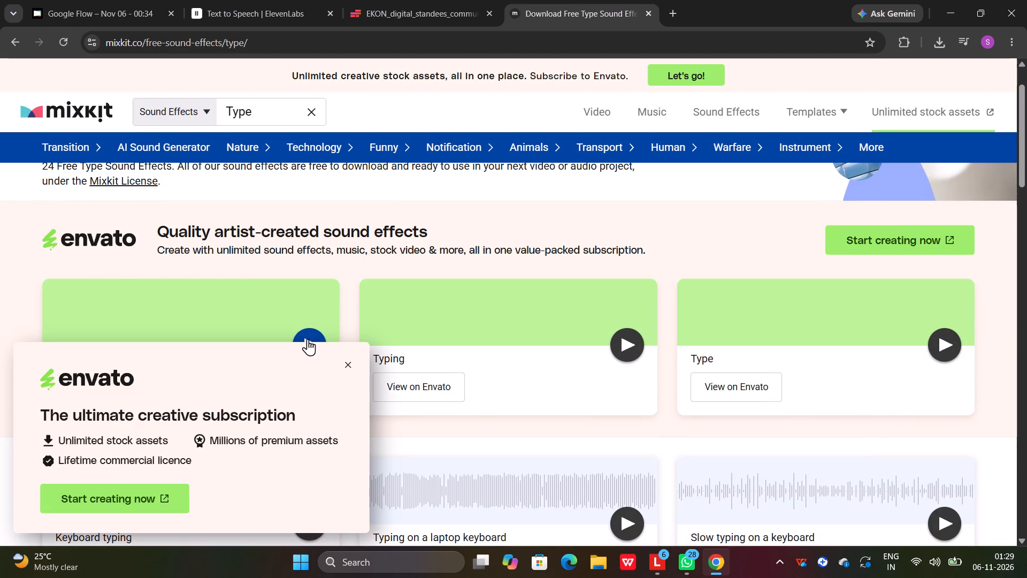
pyautogui.click(345, 363)
# Preview the first featured "Type" sound effect, opening its Envato page to listen to it.
pyautogui.click(313, 344)
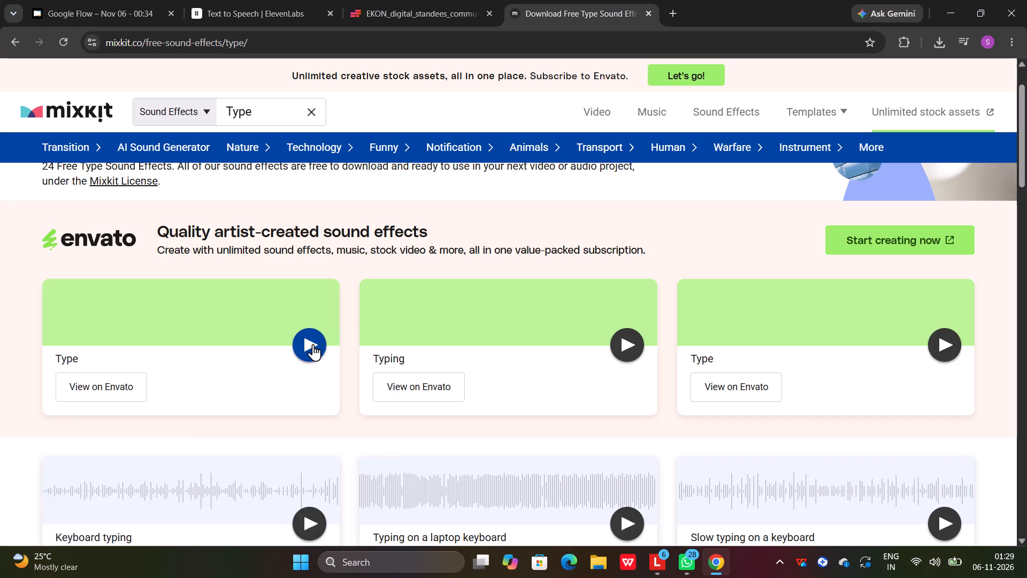
pyautogui.click(310, 346)
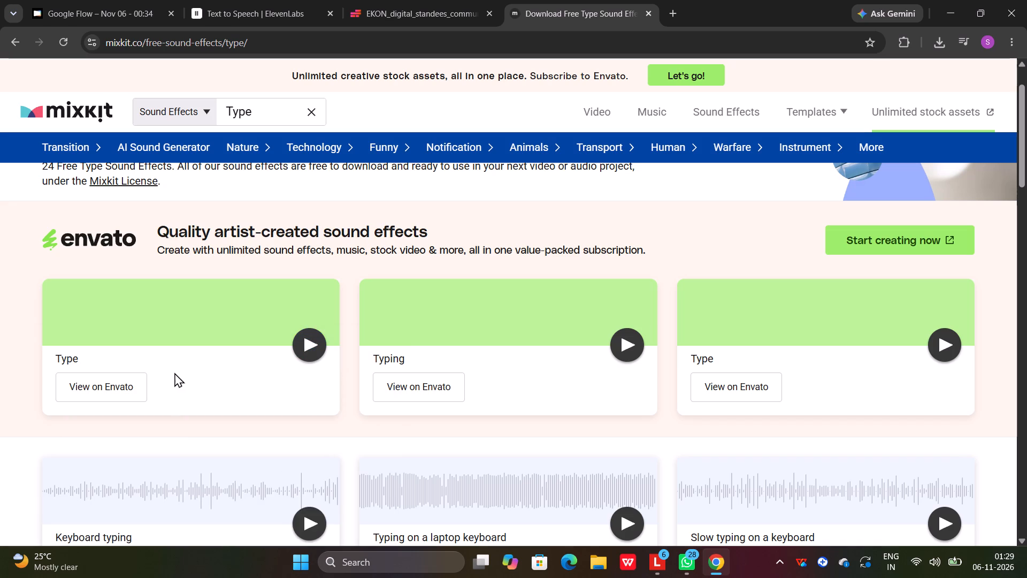
pyautogui.click(312, 346)
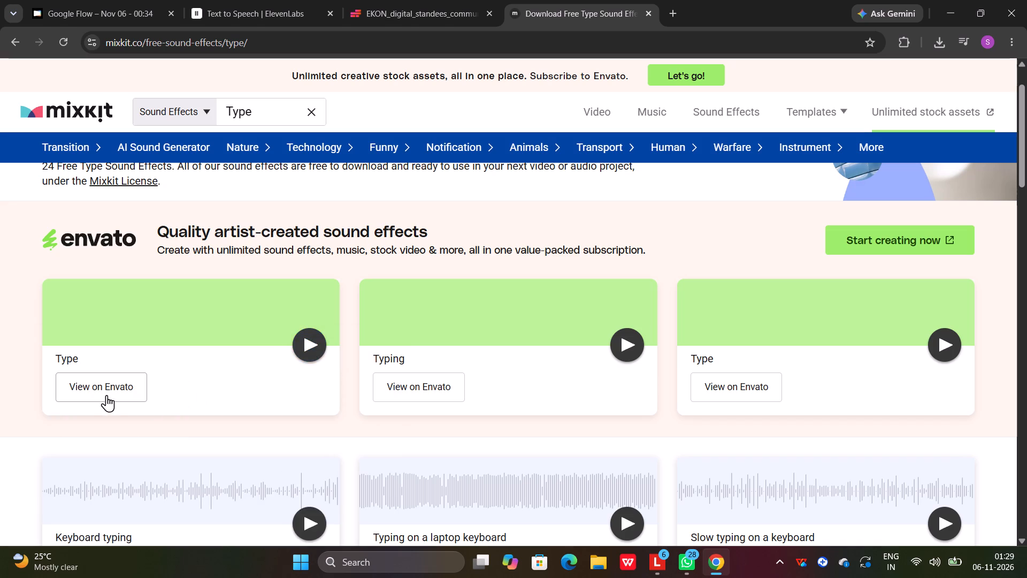
pyautogui.click(108, 386)
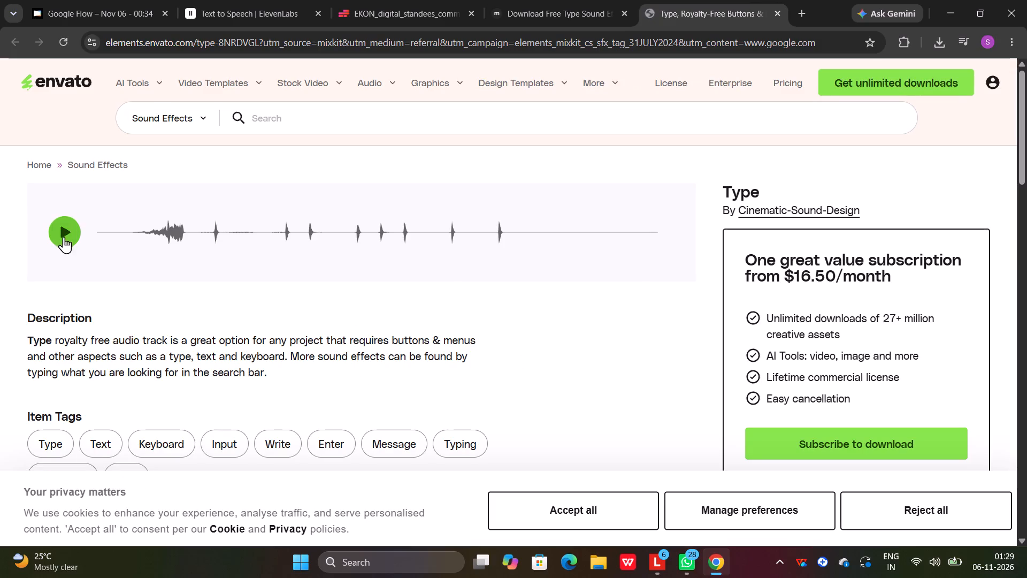
pyautogui.click(64, 237)
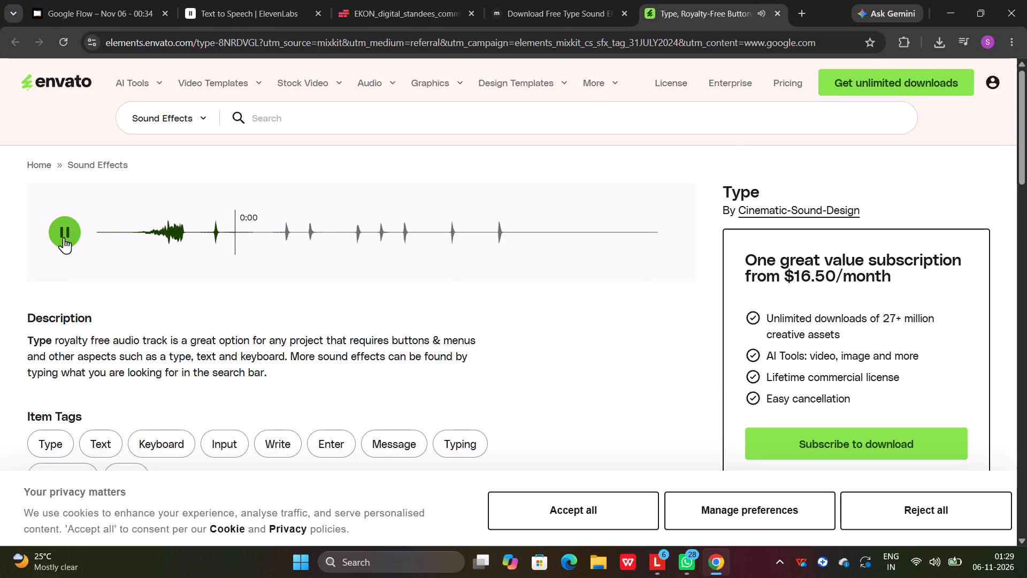
pyautogui.click(64, 237)
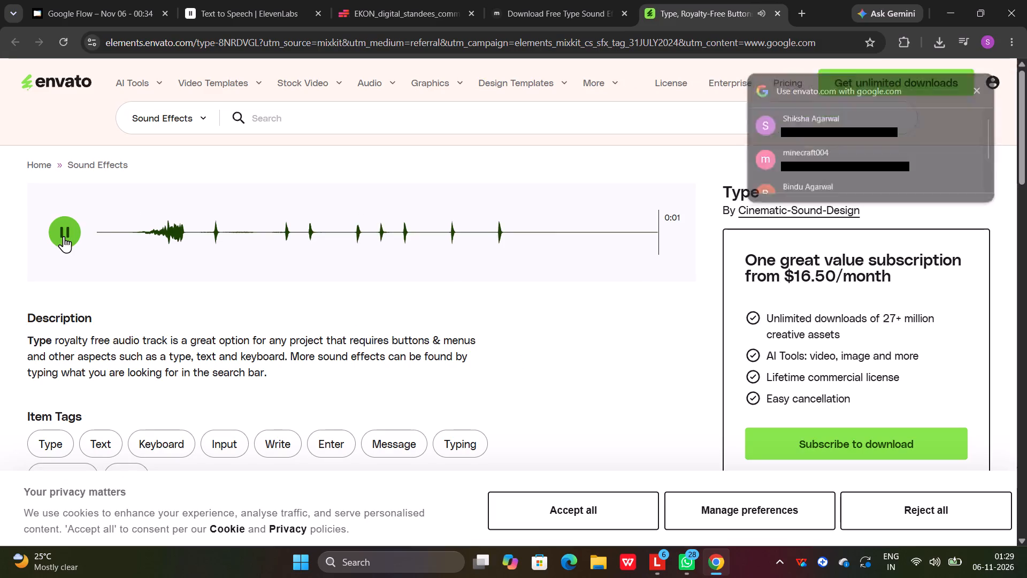
pyautogui.click(64, 236)
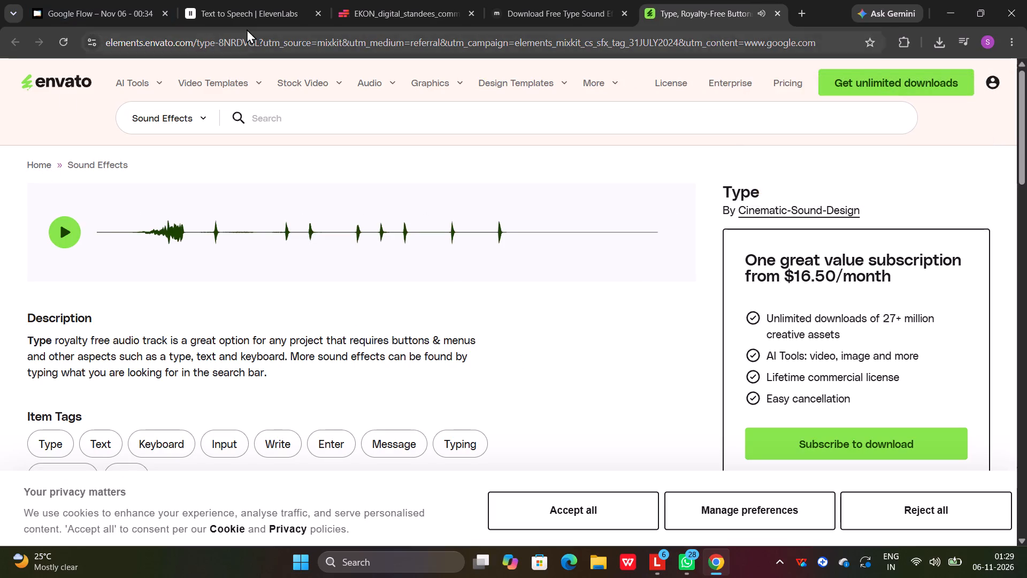
# Return to the Mixkit list, open the featured "Typing" sound effect on Envato and preview it.
pyautogui.click(549, 9)
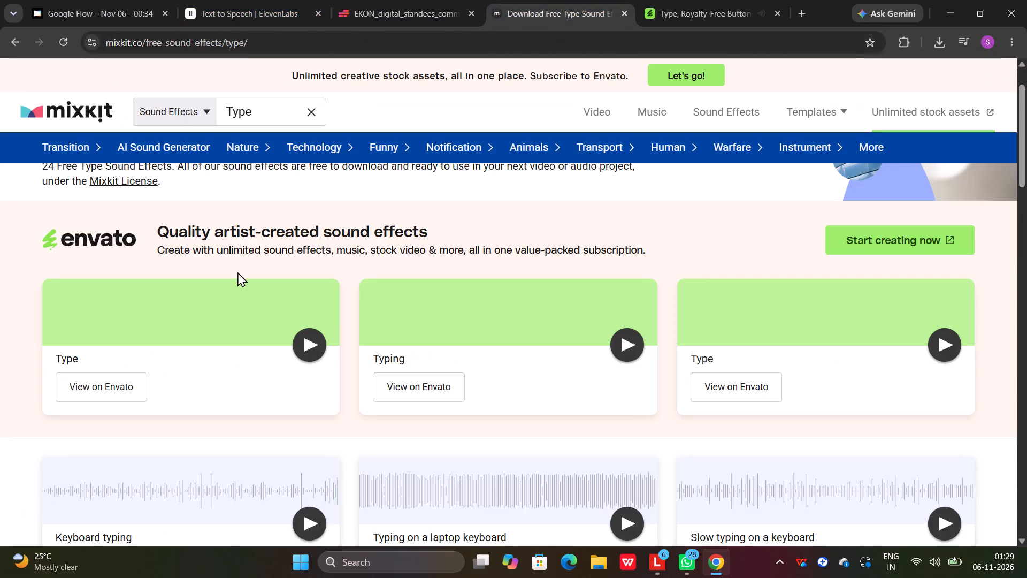
pyautogui.click(419, 389)
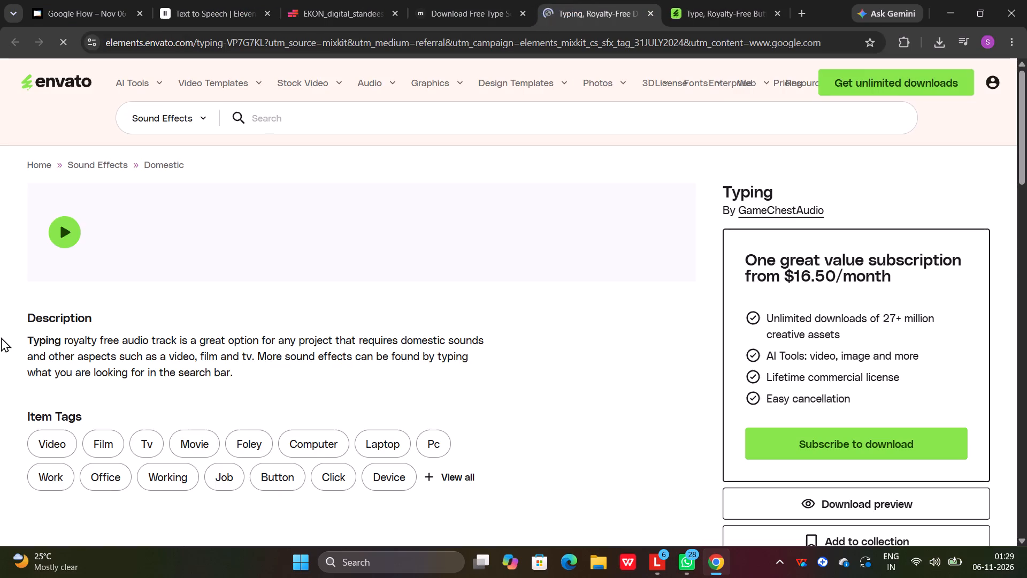
pyautogui.click(56, 232)
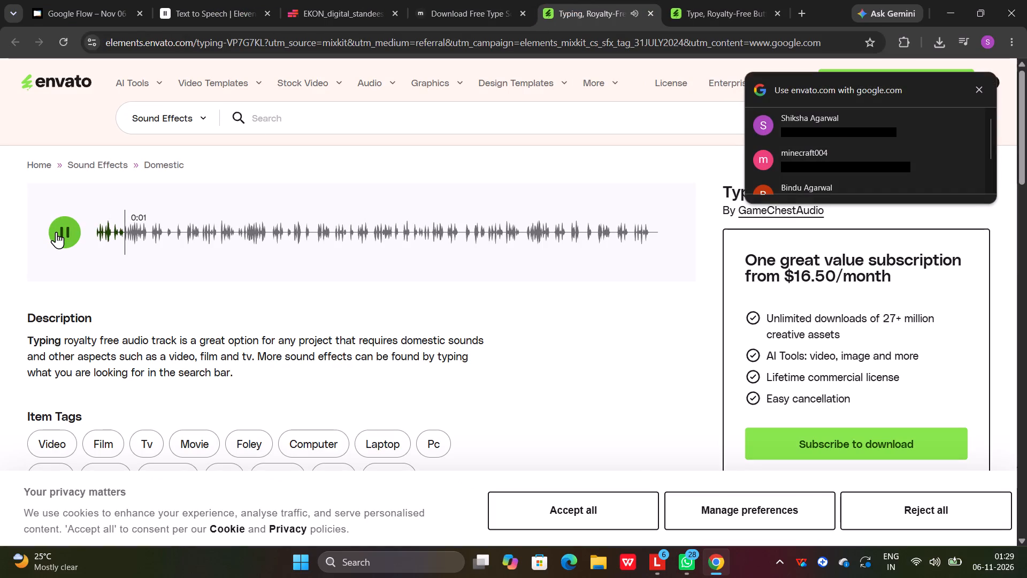
pyautogui.click(56, 232)
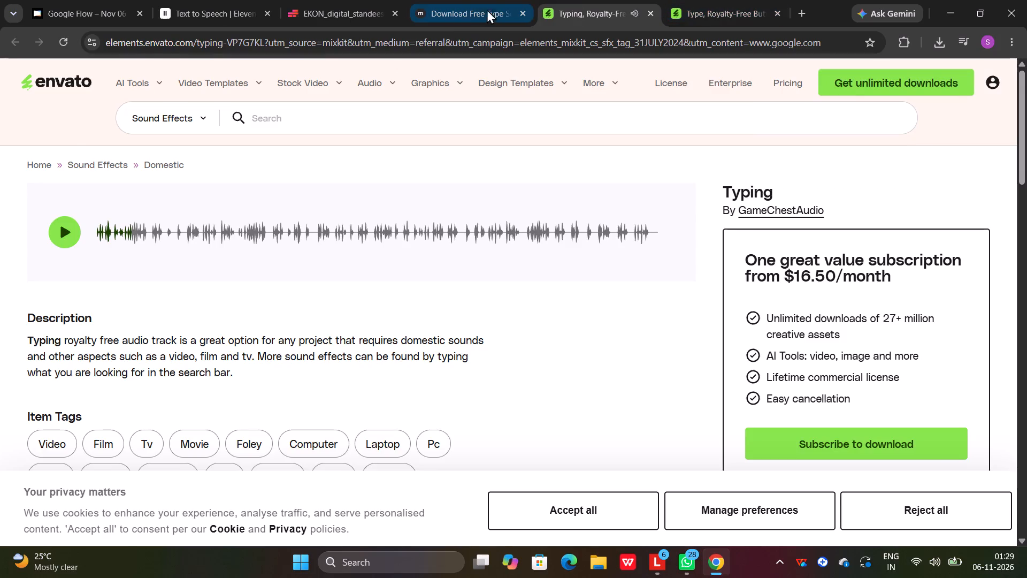
# Return to the Mixkit list, open the other featured "Type" sound effect by sonic-boom on Envato and preview it.
pyautogui.click(478, 9)
pyautogui.click(732, 394)
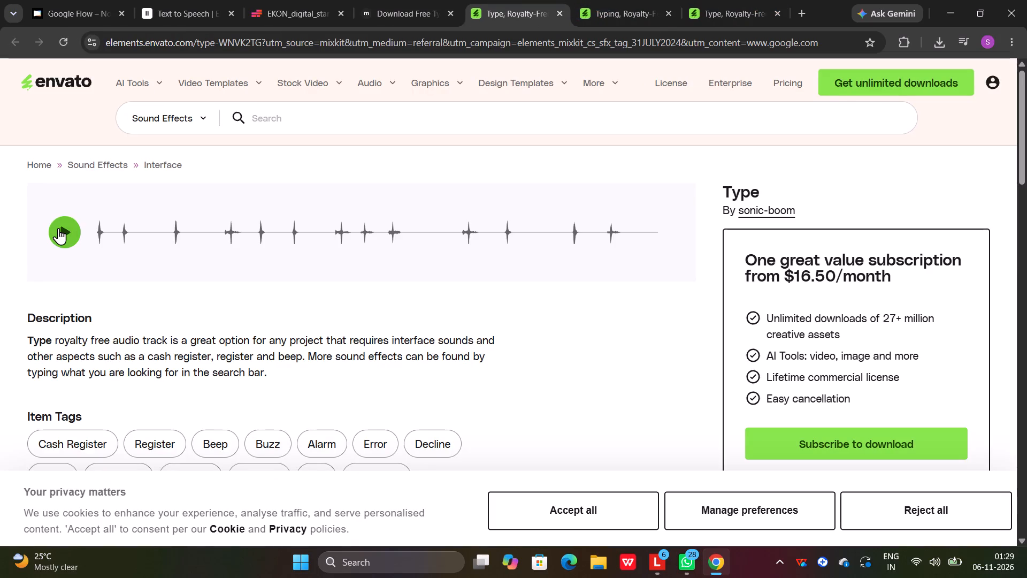
pyautogui.click(58, 227)
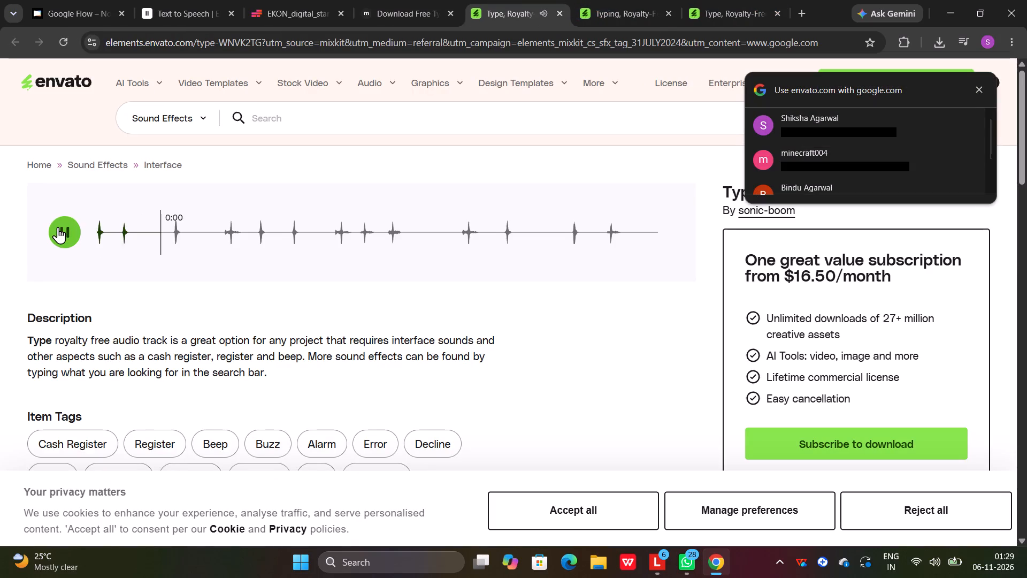
pyautogui.click(58, 227)
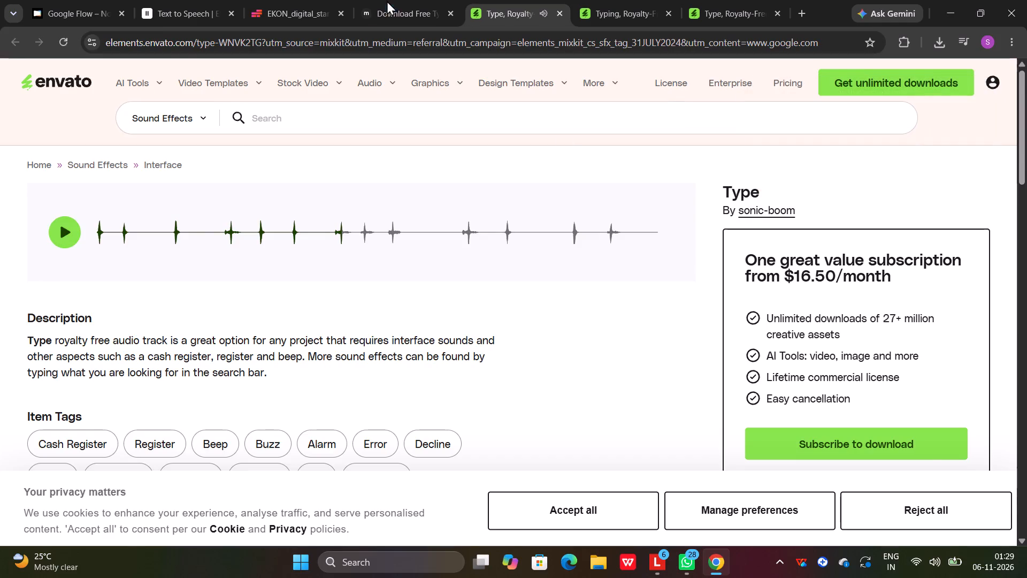
# Preview Mixkit's free "Typing on a laptop keyboard", "Keyboard typing" and "Slow typing on a keyboard" sound effects.
pyautogui.click(390, 6)
pyautogui.scroll(-4, 323, 310)
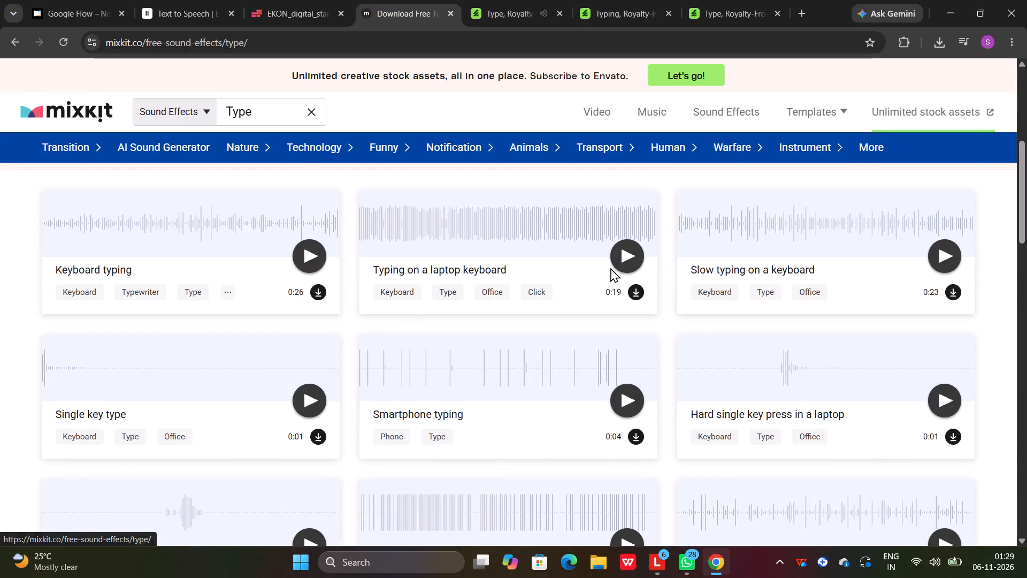
pyautogui.click(620, 263)
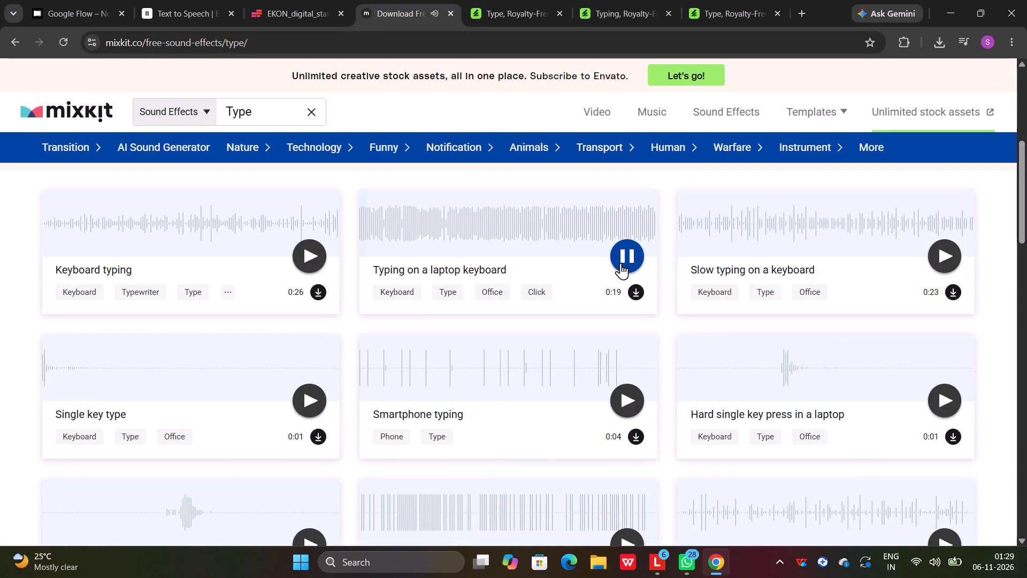
pyautogui.click(620, 262)
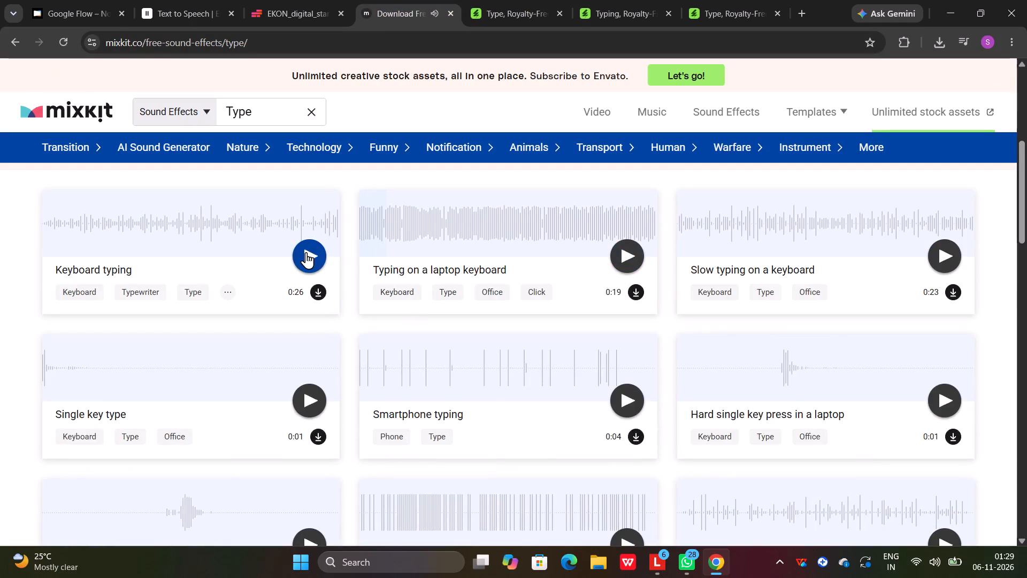
pyautogui.click(306, 252)
pyautogui.click(306, 252)
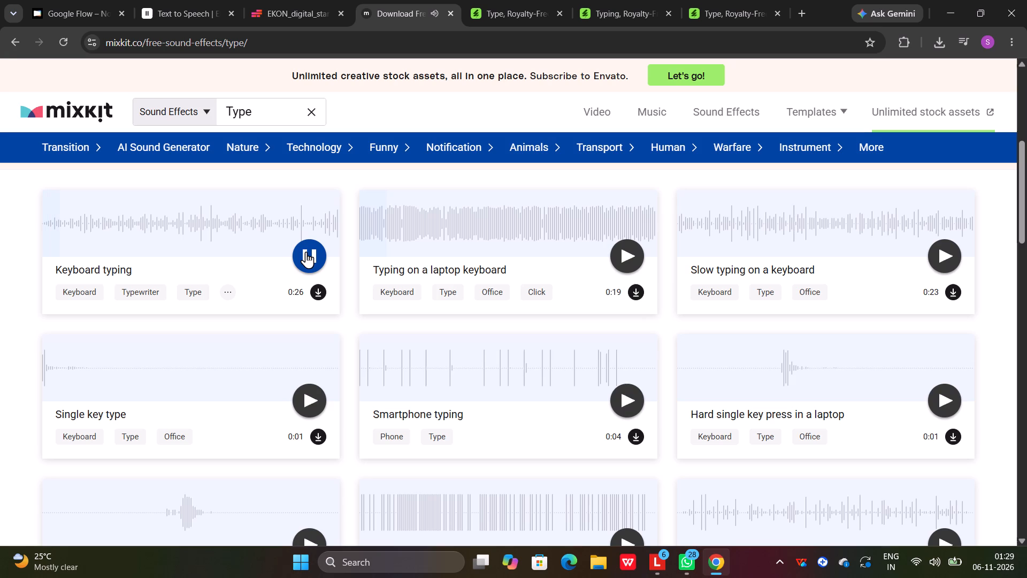
pyautogui.click(952, 254)
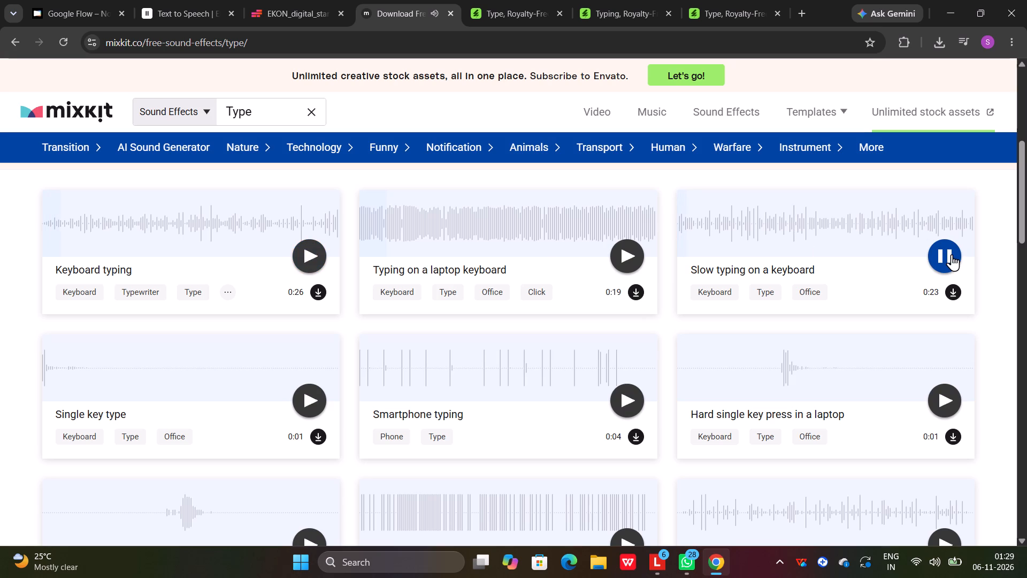
pyautogui.click(950, 254)
pyautogui.click(629, 251)
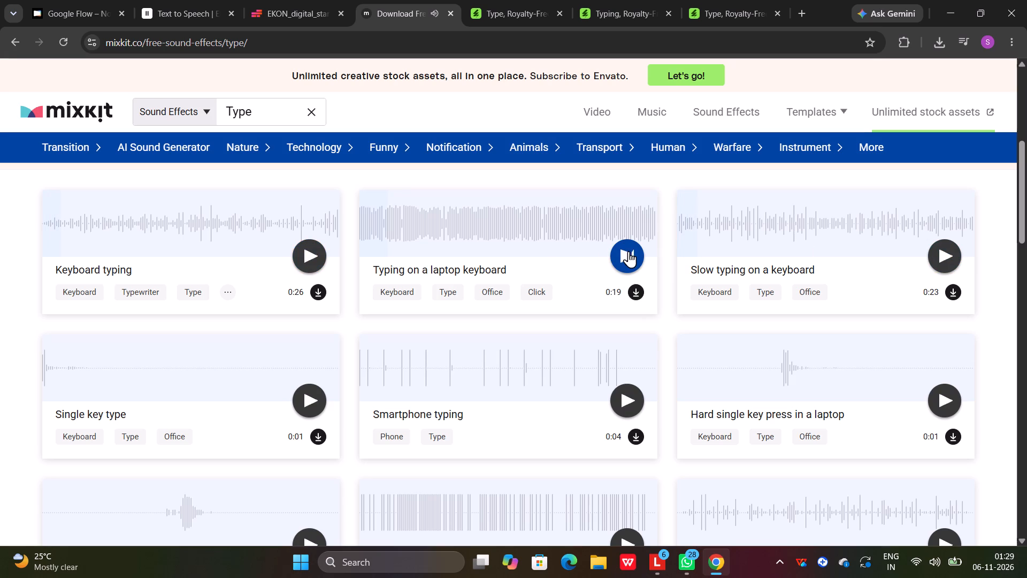
pyautogui.click(629, 251)
# Preview the "Soft typing on a digital keyboard", "Hard laptop keyboard typing", "Typing text on a smartphone" and "Fast laptop keyboard typing" sound effects.
pyautogui.scroll(-2, 535, 339)
pyautogui.click(622, 417)
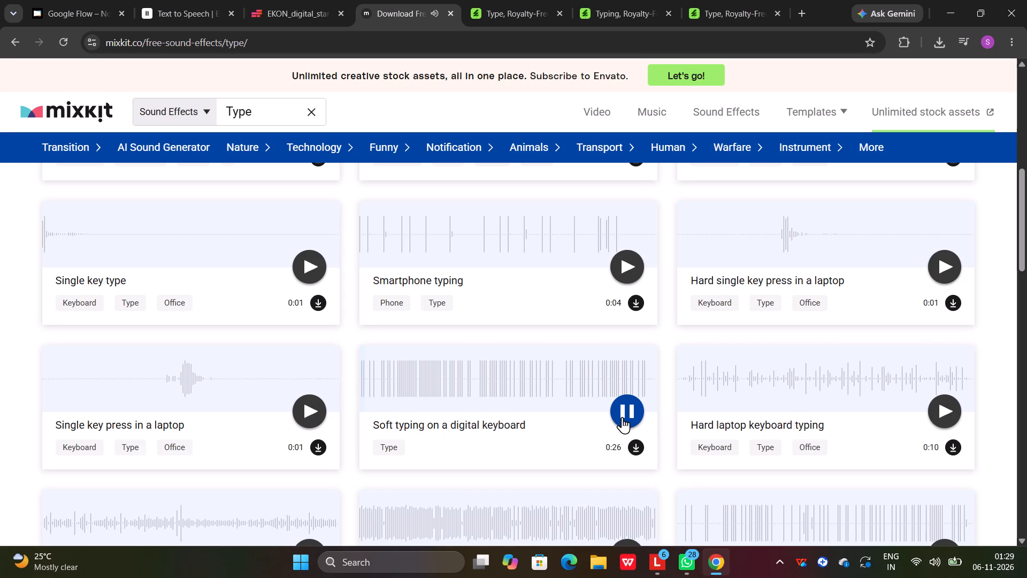
pyautogui.click(622, 417)
pyautogui.click(940, 407)
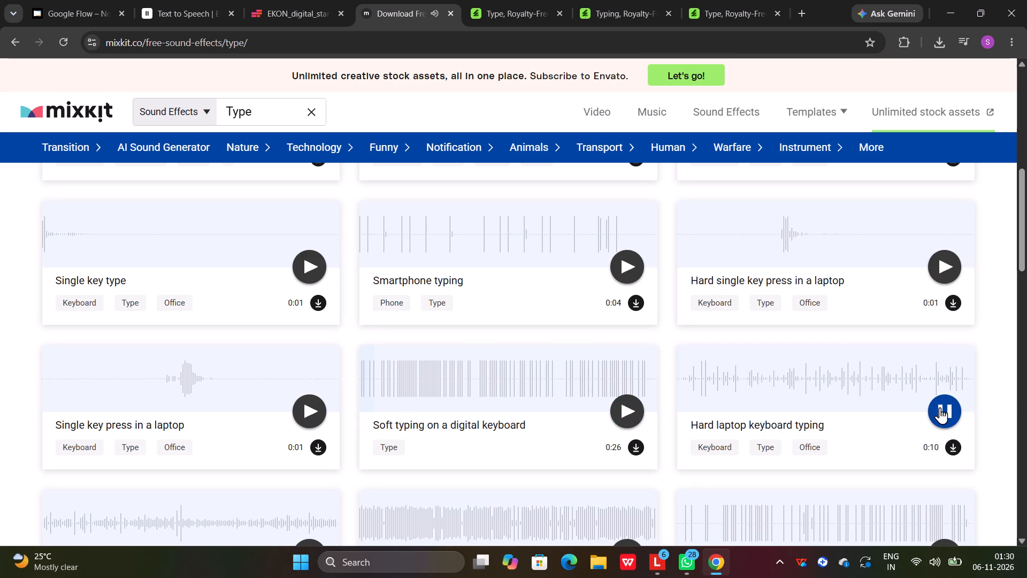
pyautogui.scroll(-1, 940, 407)
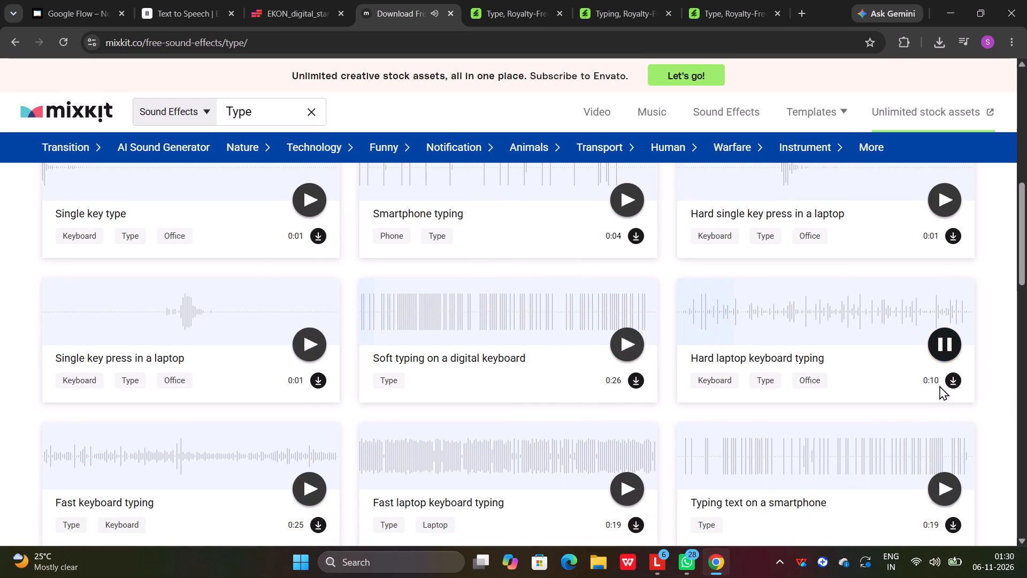
pyautogui.click(943, 344)
pyautogui.click(940, 497)
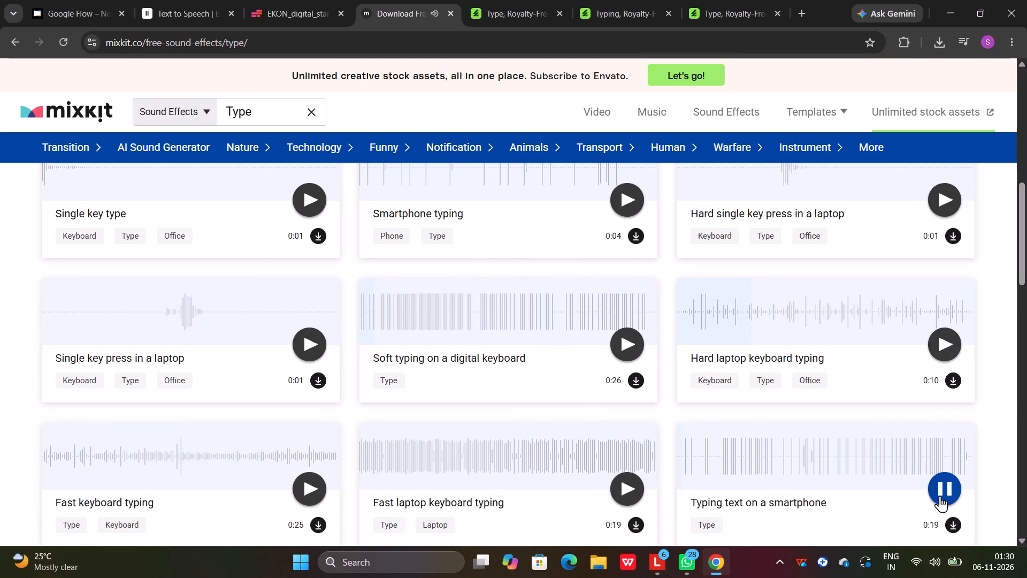
pyautogui.click(938, 495)
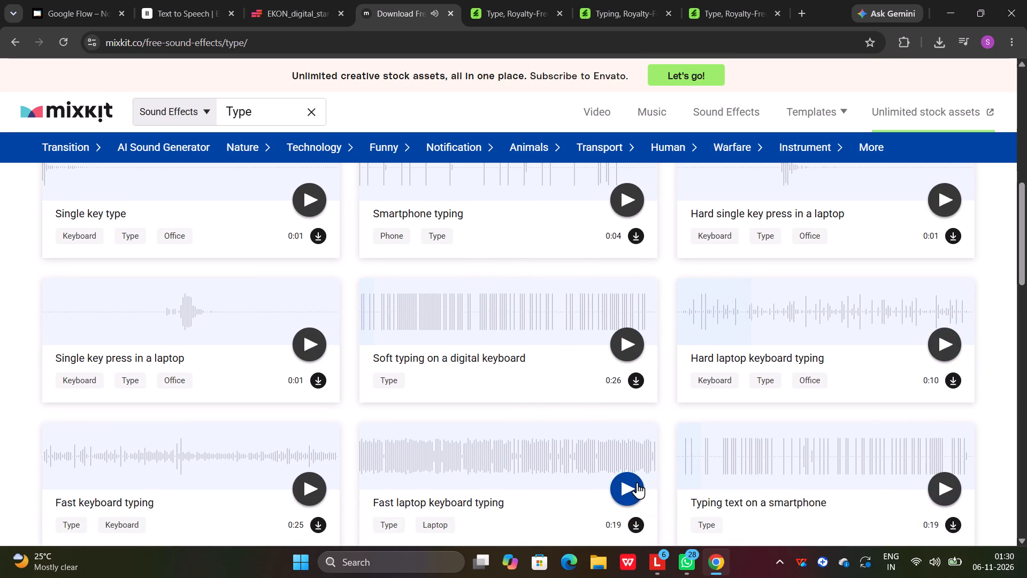
pyautogui.click(637, 482)
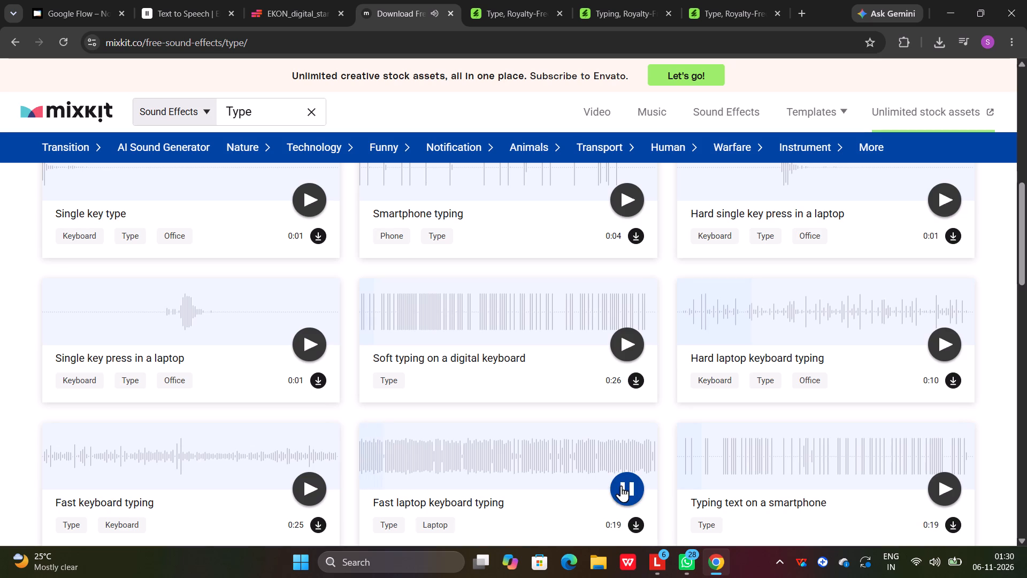
pyautogui.click(623, 485)
# Download the free "Fast laptop keyboard typing" sound effect from Mixkit.
pyautogui.scroll(-3, 507, 468)
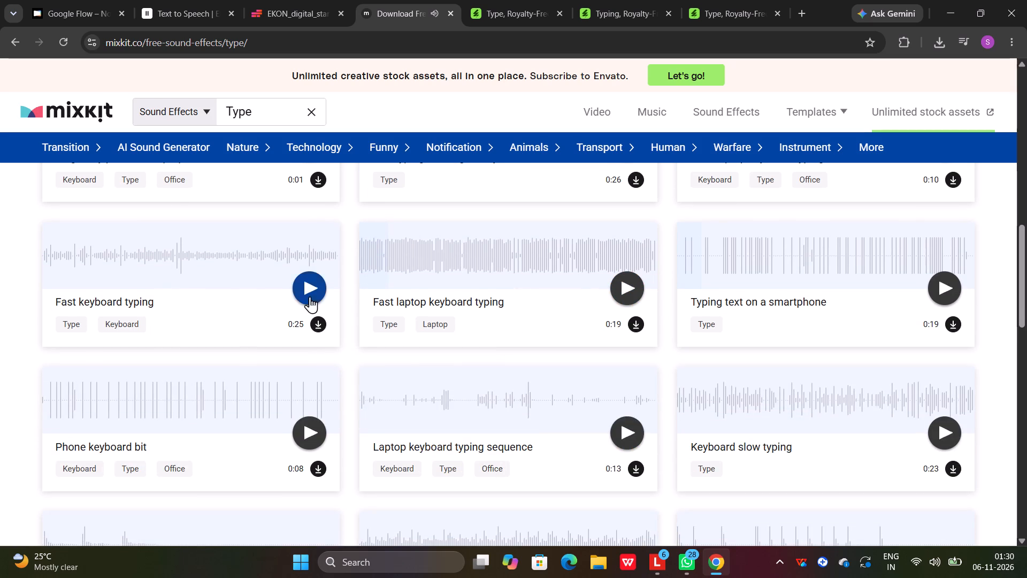
pyautogui.click(634, 328)
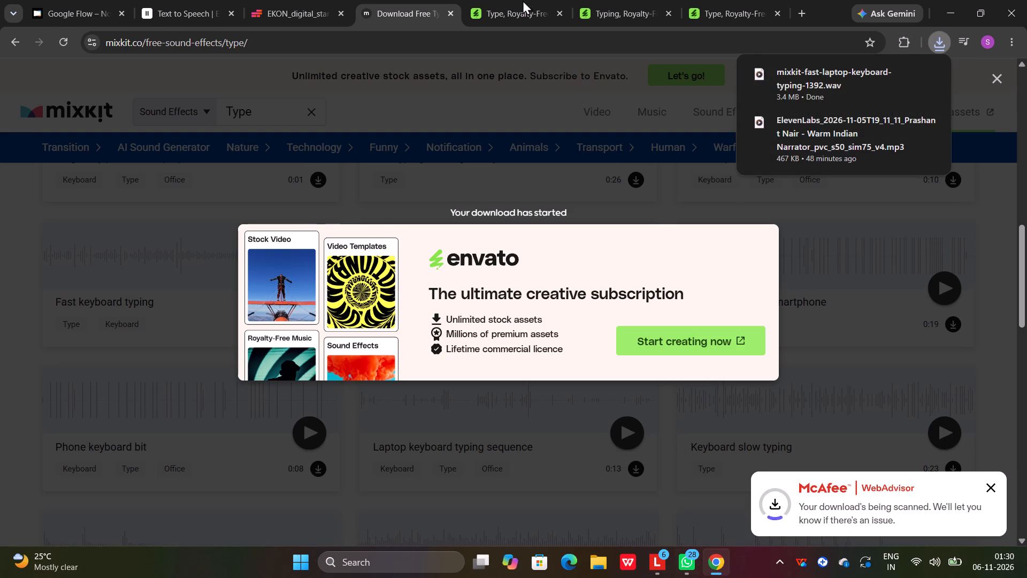
# Switch to the Kapwing project and upload mixkit-fast-laptop-keyboard-typing-1392 from Downloads as an audio layer starting at 0:00.
pyautogui.click(275, 7)
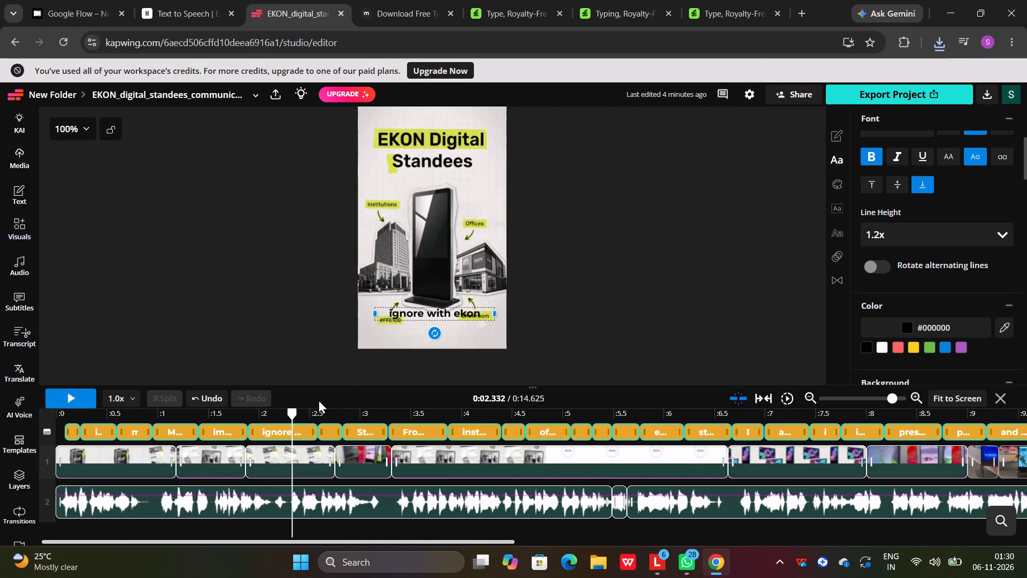
pyautogui.moveTo(295, 410); pyautogui.dragTo(16, 416)
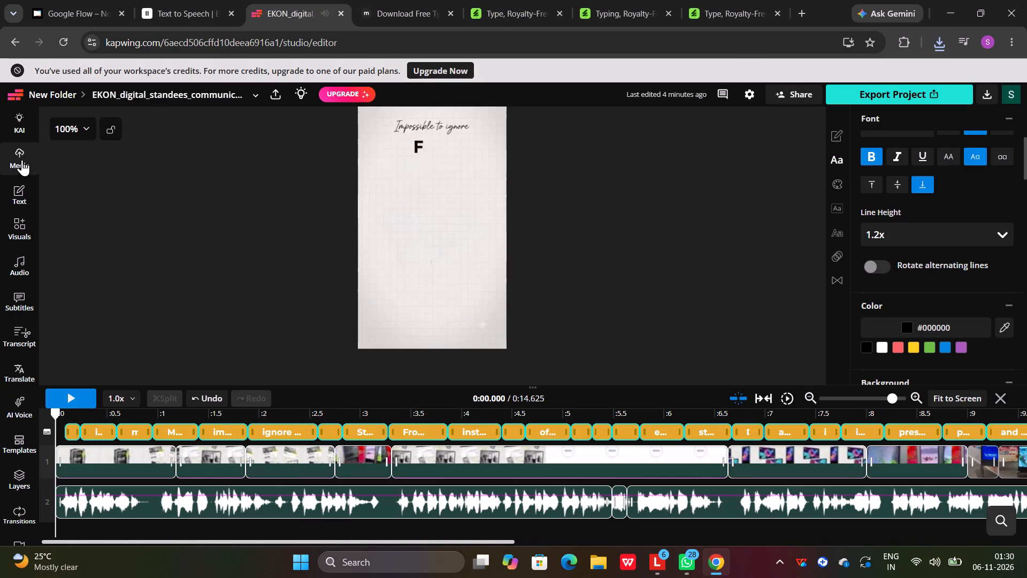
pyautogui.click(13, 157)
pyautogui.click(8, 273)
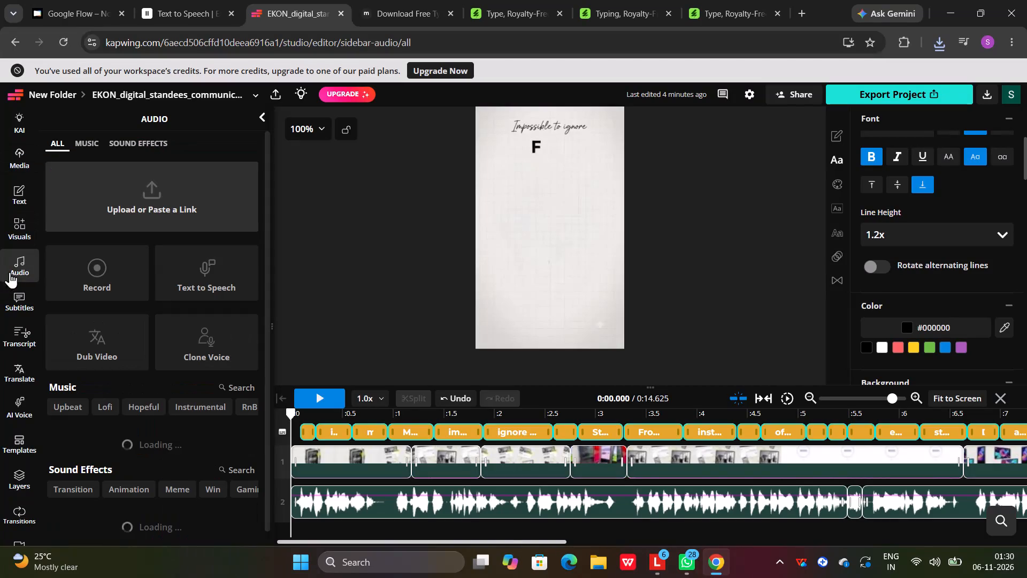
pyautogui.click(124, 198)
pyautogui.click(525, 272)
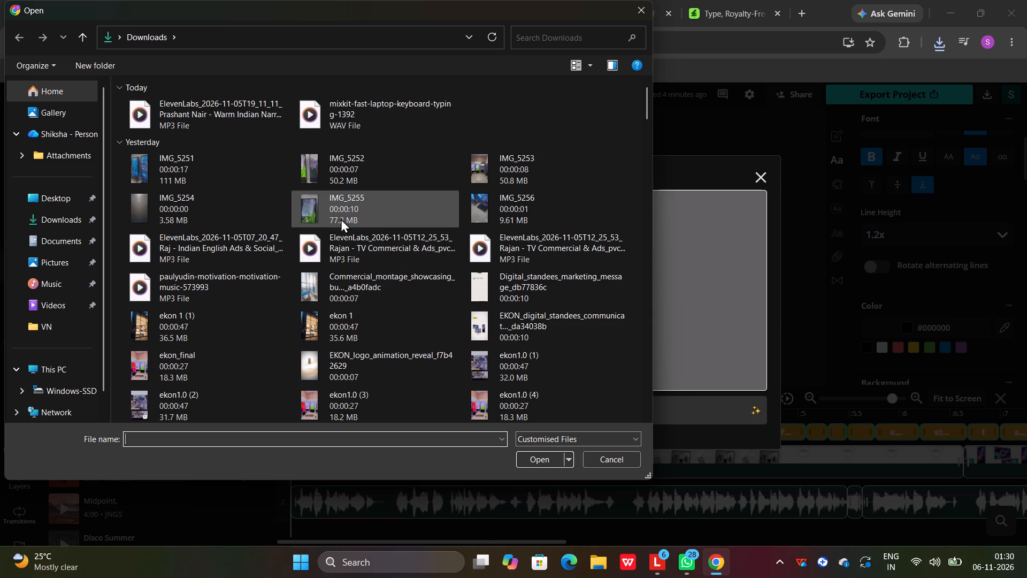
pyautogui.click(375, 128)
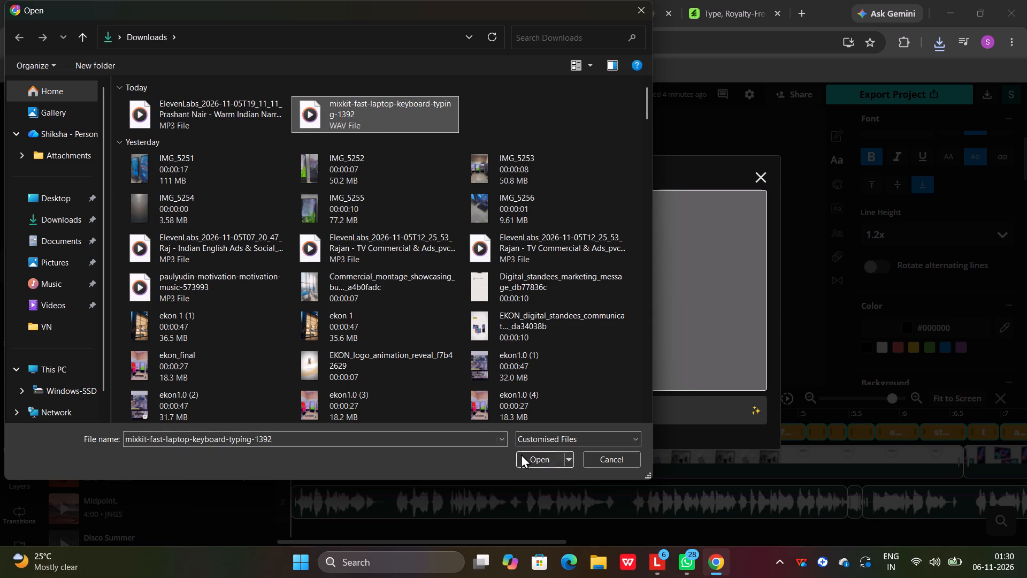
pyautogui.click(550, 459)
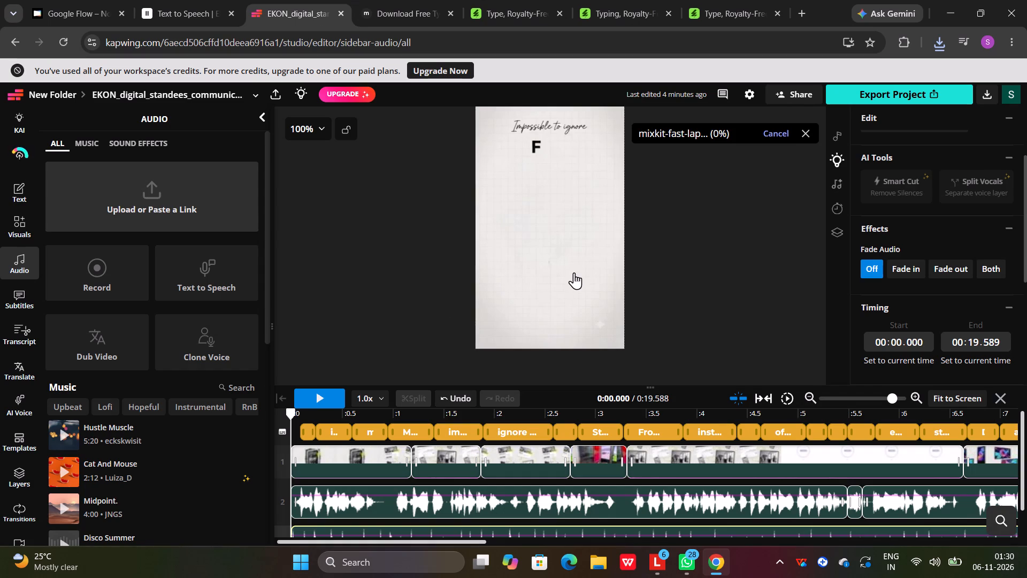
# Split the typing sound at about 0.84 s, where the "First impressions matter." text finishes, and delete the remainder.
pyautogui.scroll(-3, 444, 359)
pyautogui.scroll(-4, 379, 424)
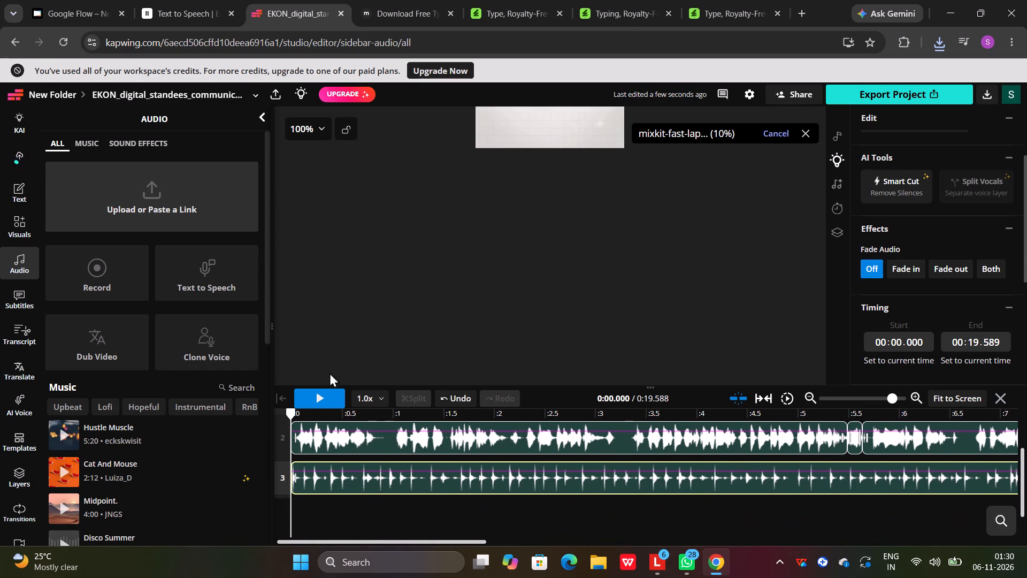
pyautogui.scroll(5, 397, 294)
pyautogui.scroll(-1, 351, 346)
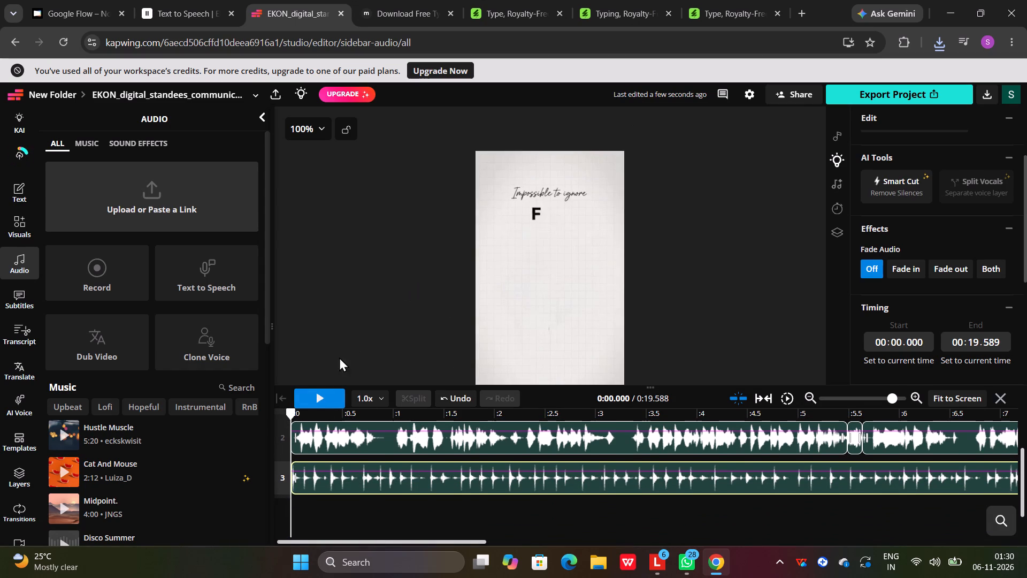
pyautogui.click(314, 399)
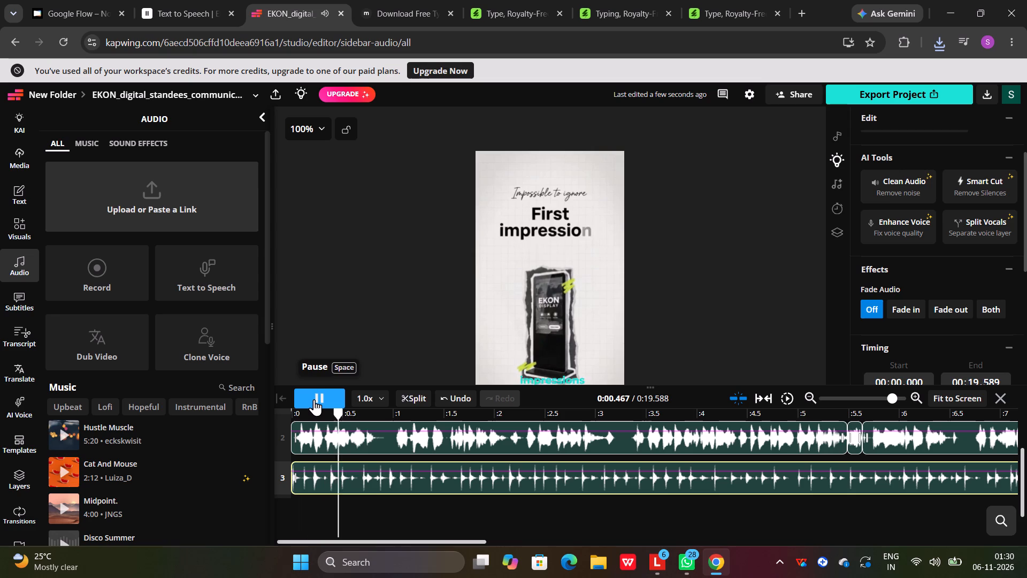
pyautogui.click(314, 399)
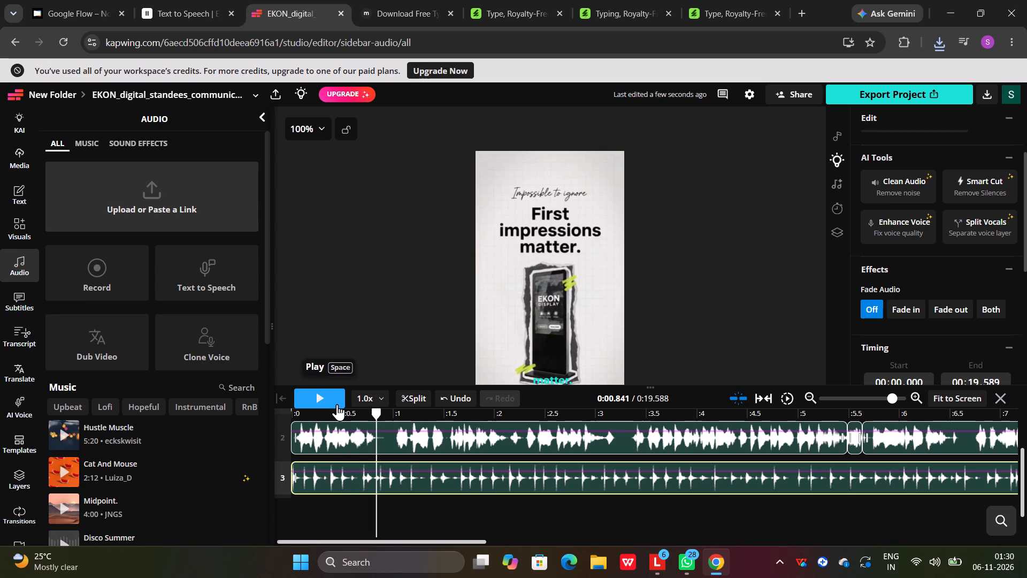
pyautogui.click(419, 389)
pyautogui.click(413, 397)
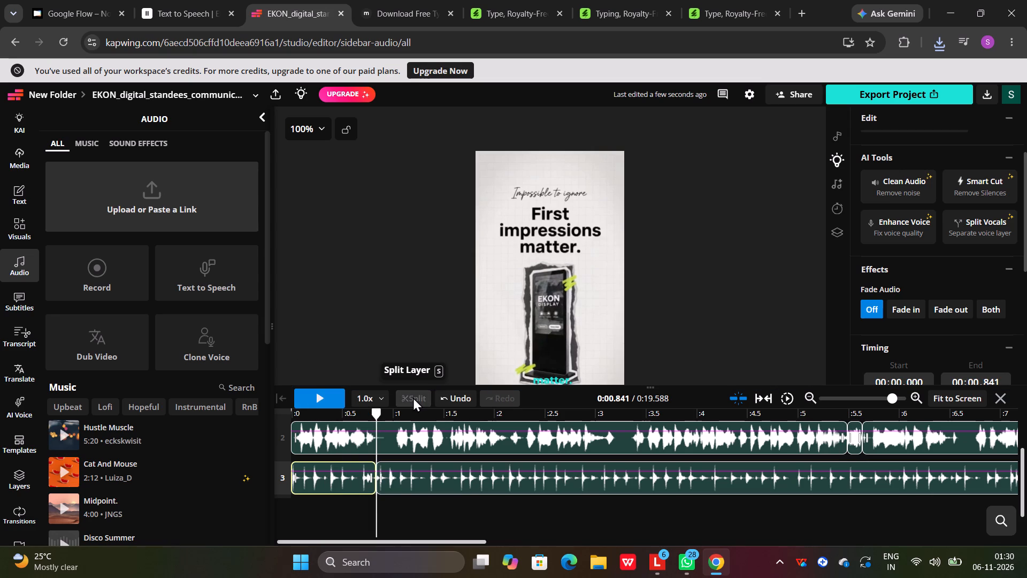
pyautogui.click(405, 490)
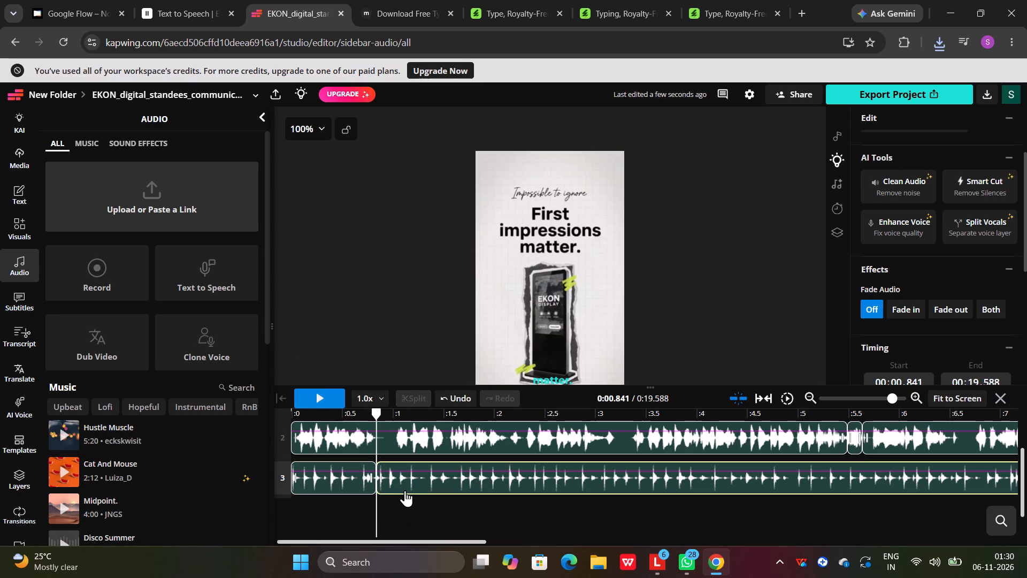
pyautogui.press('Delete')
# Play the video's opening from the start to check the shortened typing sound against the title text.
pyautogui.moveTo(378, 416); pyautogui.dragTo(270, 401)
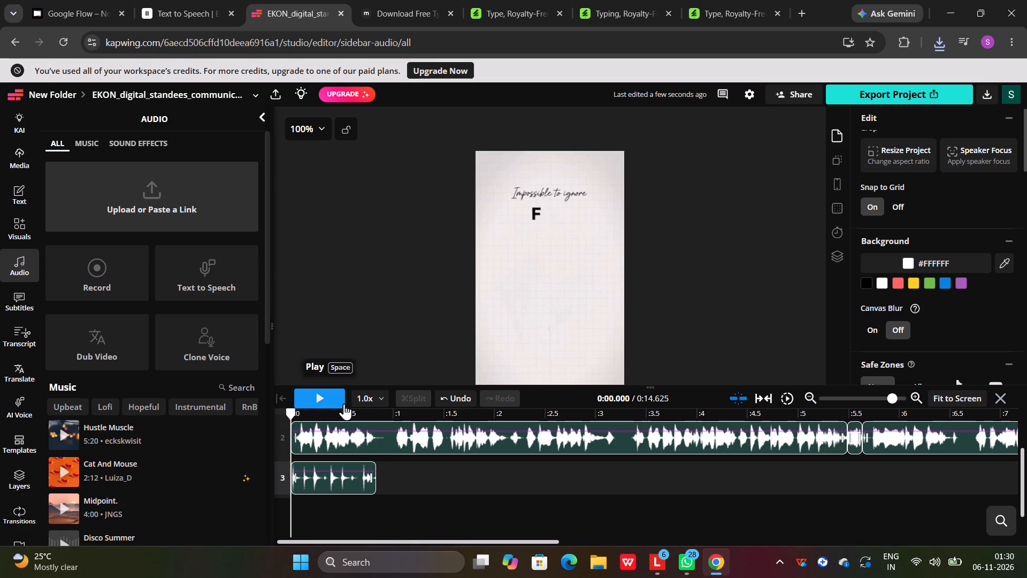
pyautogui.click(327, 398)
pyautogui.click(327, 398)
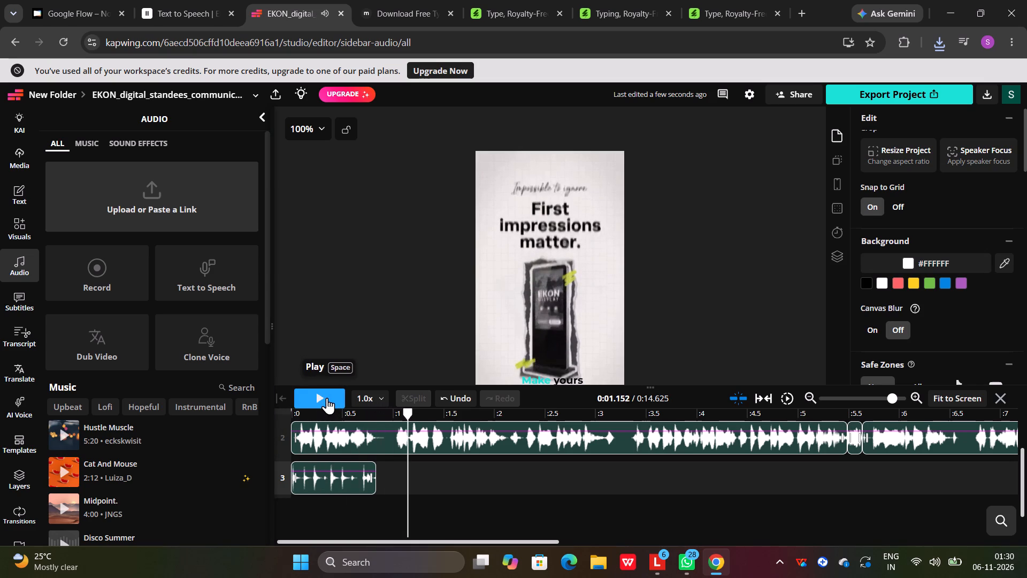
# Copy the shortened typing clip and place the duplicate on the same track starting at about 1.72 s.
pyautogui.click(327, 398)
pyautogui.click(327, 398)
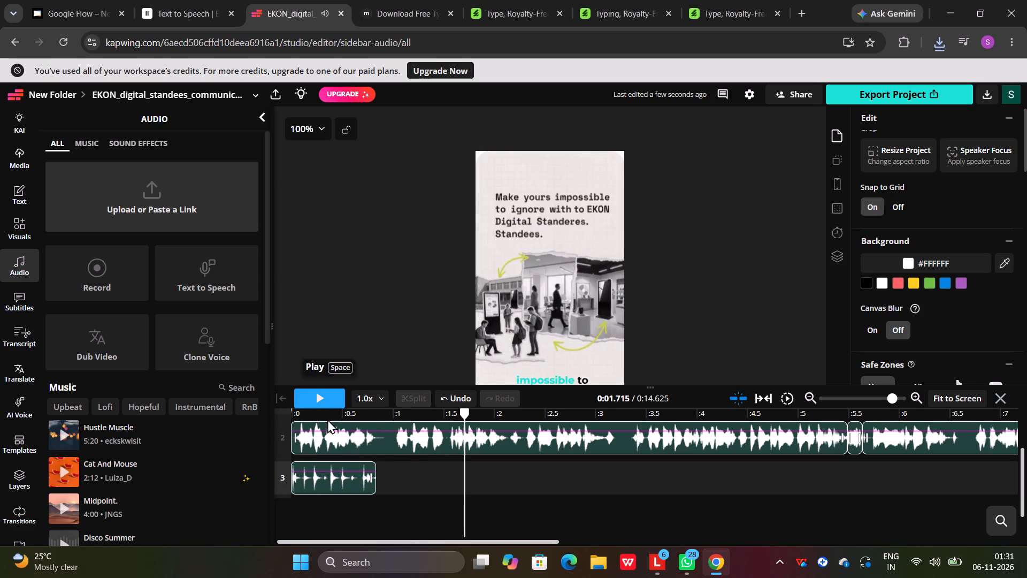
pyautogui.click(328, 478)
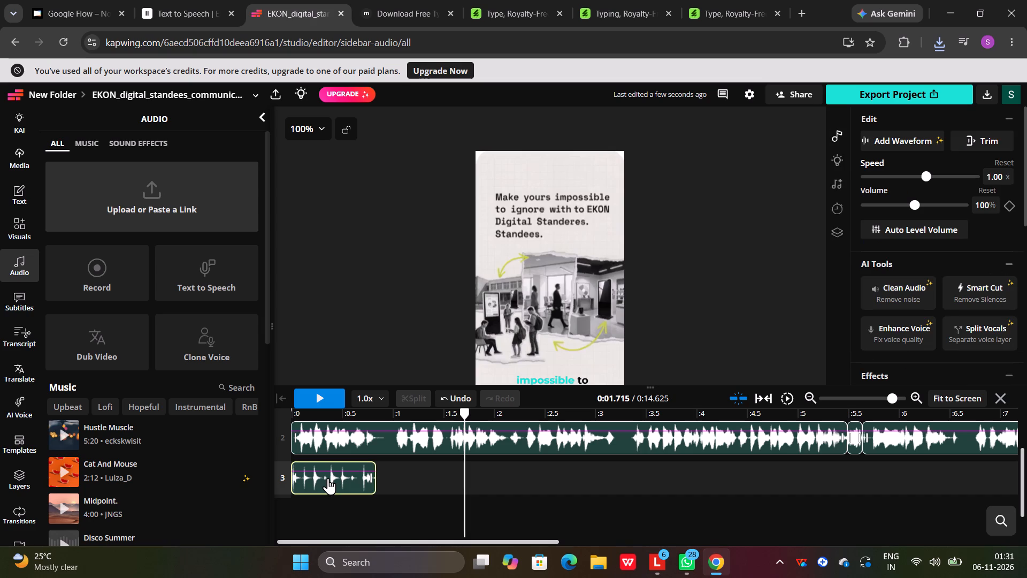
pyautogui.hotkey('ctrl', 'c')
pyautogui.hotkey('ctrl', 'v')
pyautogui.moveTo(488, 480); pyautogui.dragTo(472, 480)
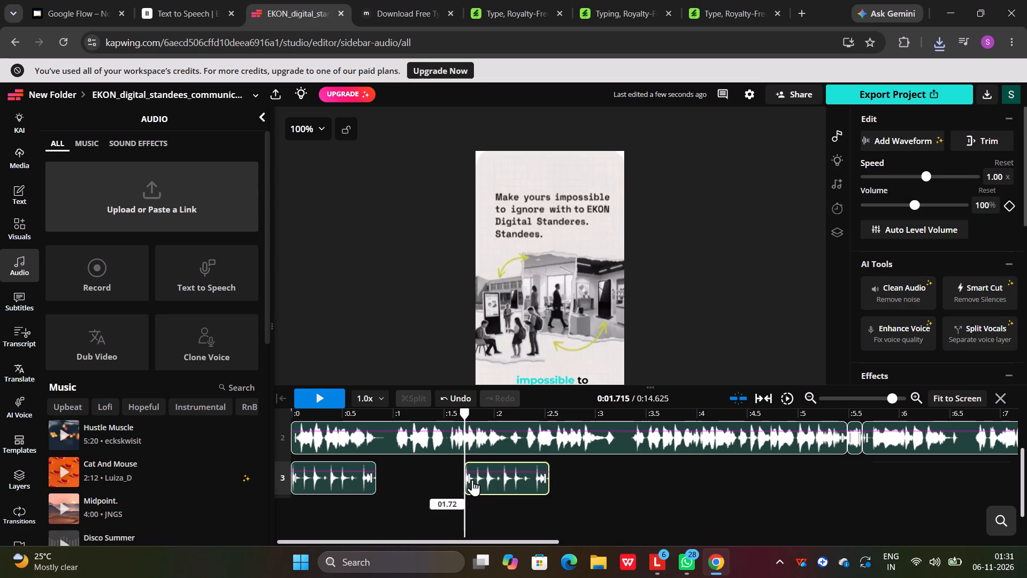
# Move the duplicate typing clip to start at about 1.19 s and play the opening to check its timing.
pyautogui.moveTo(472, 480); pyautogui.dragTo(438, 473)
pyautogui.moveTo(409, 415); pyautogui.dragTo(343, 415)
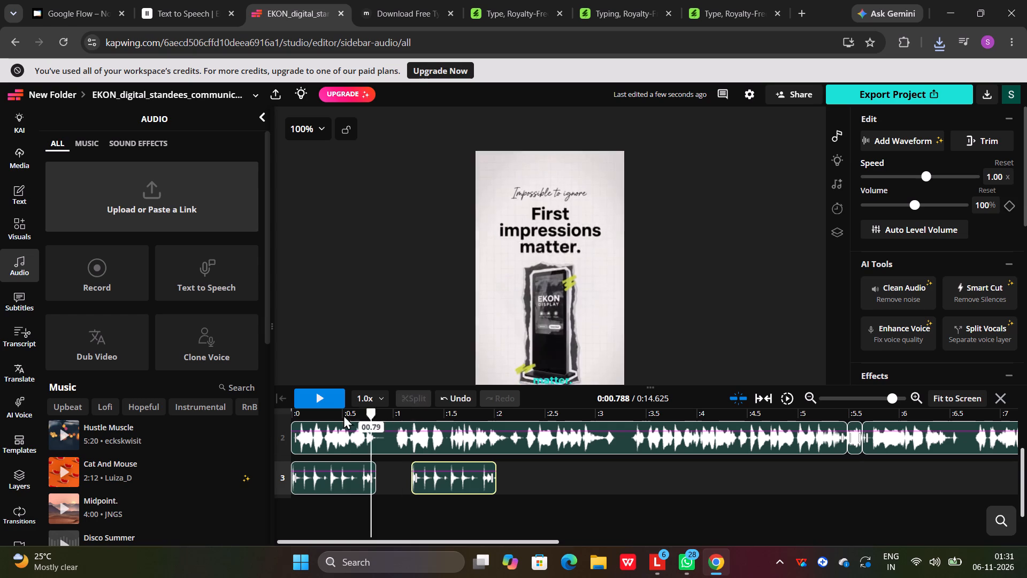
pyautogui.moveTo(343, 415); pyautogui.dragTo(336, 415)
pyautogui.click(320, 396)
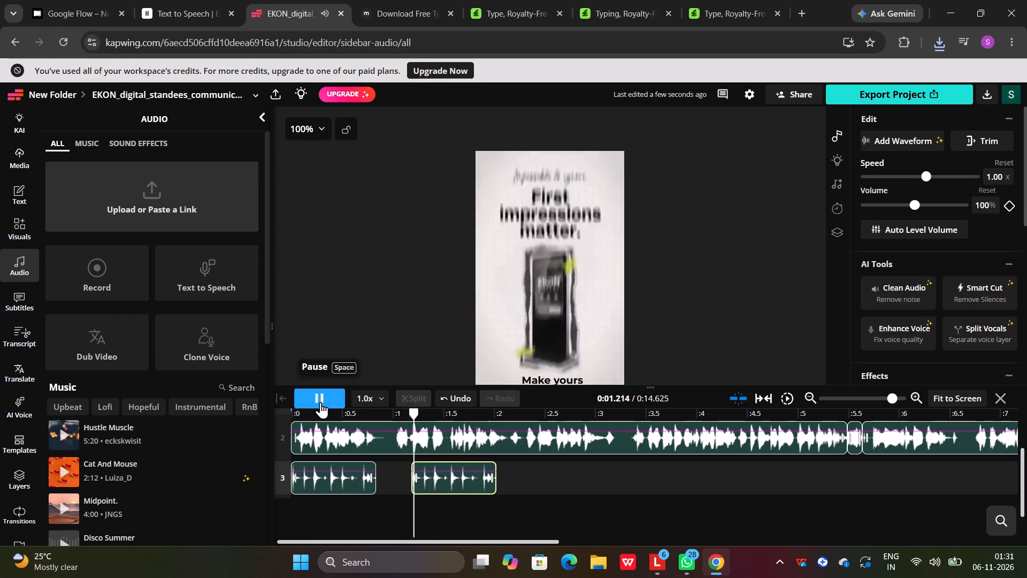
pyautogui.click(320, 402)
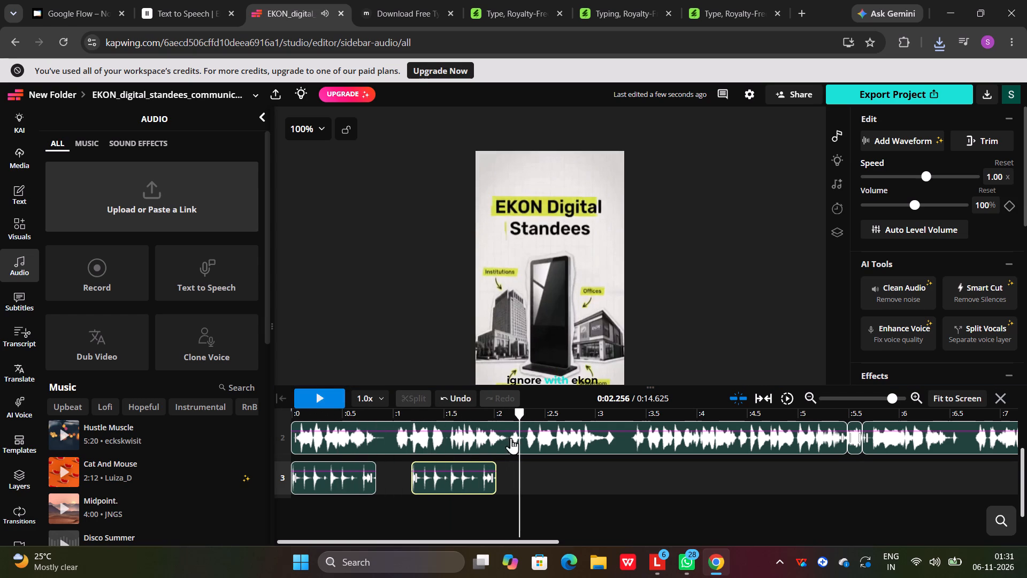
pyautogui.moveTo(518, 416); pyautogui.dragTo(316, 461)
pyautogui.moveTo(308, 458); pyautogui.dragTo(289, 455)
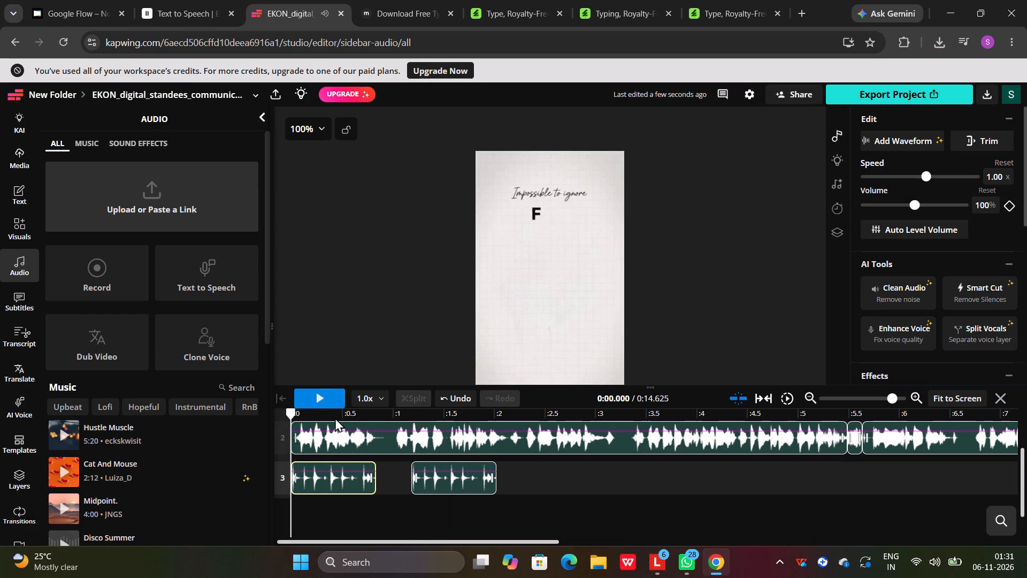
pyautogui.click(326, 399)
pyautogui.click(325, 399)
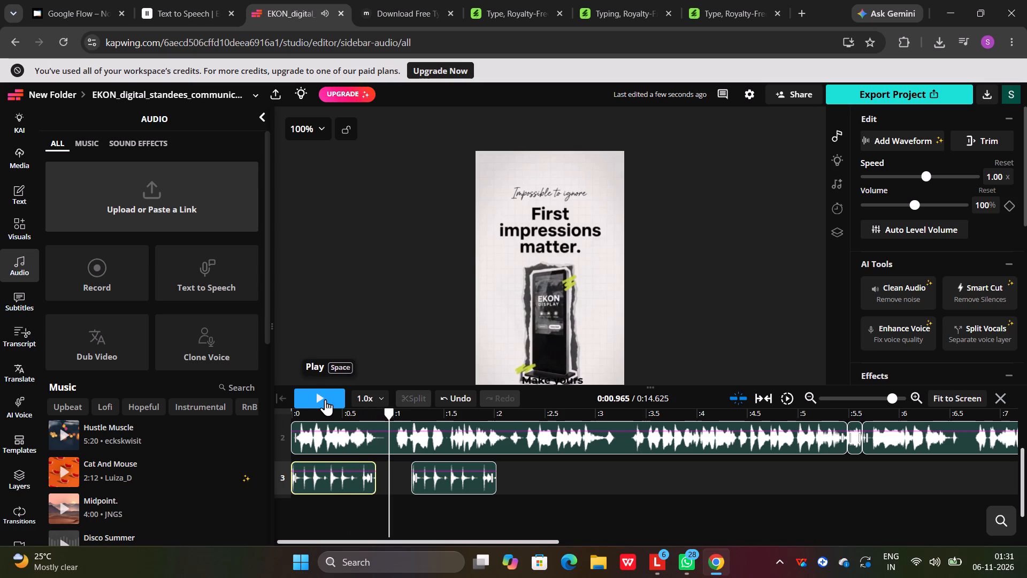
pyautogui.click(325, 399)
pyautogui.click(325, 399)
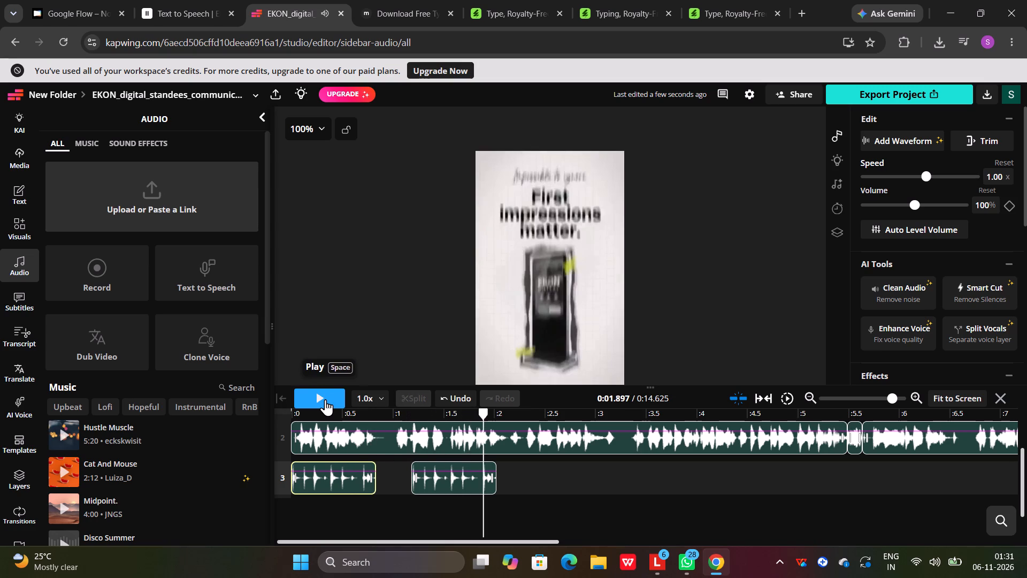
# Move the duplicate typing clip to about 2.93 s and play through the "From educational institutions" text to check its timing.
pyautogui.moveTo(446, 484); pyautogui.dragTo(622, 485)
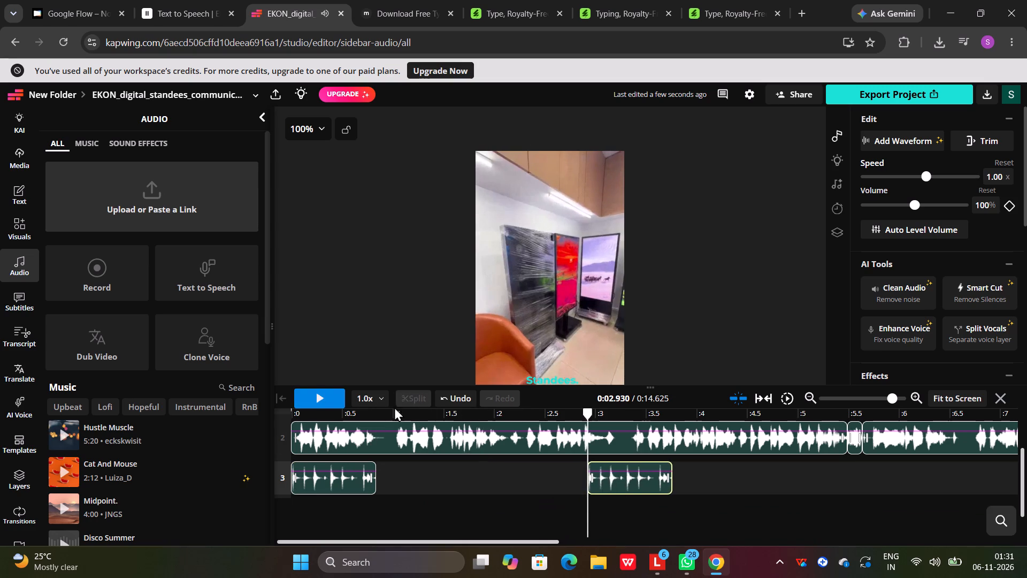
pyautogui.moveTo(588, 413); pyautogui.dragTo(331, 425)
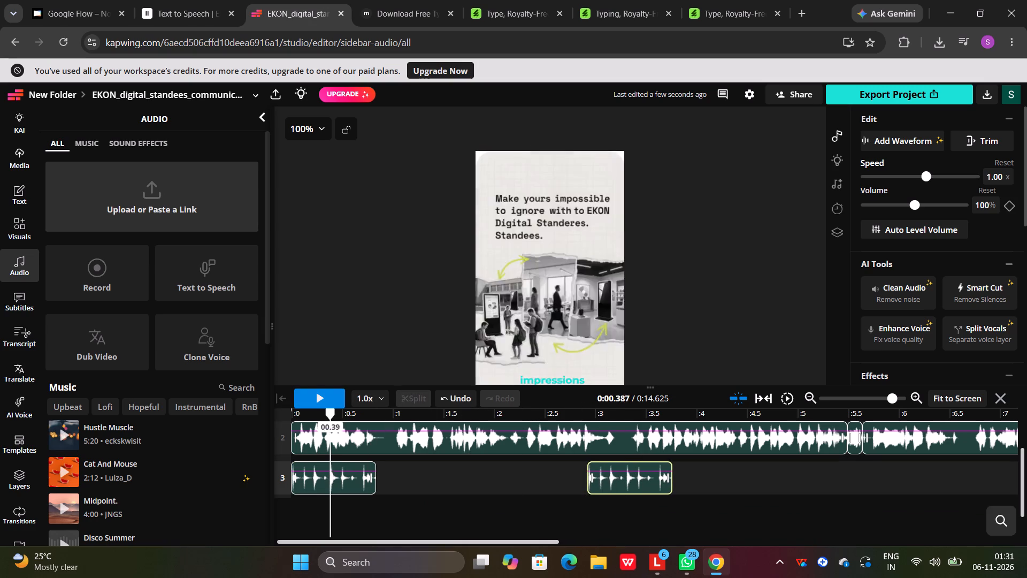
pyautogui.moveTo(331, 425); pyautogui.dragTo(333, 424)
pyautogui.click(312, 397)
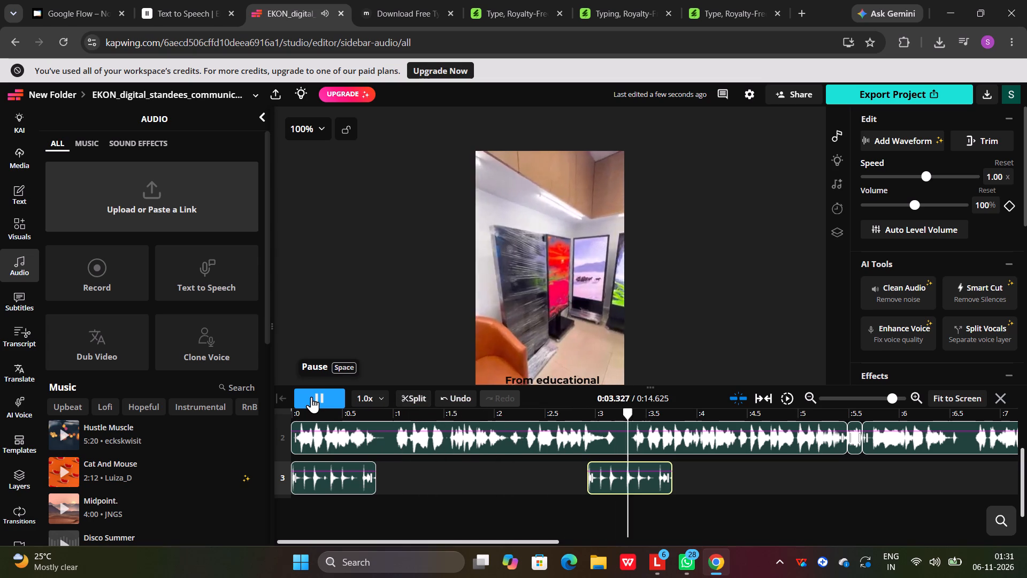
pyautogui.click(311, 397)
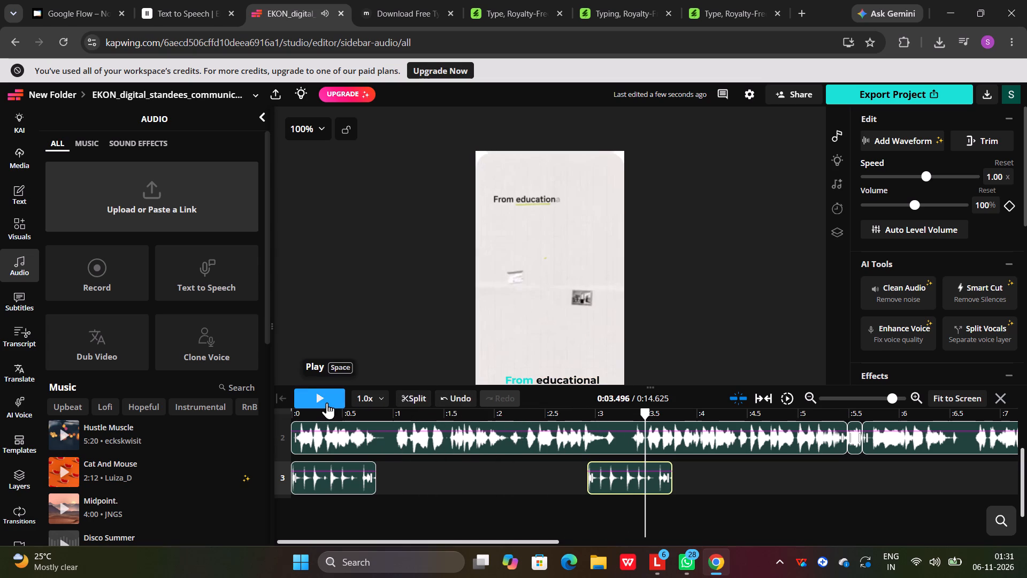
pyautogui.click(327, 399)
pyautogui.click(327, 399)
# Shift the duplicate typing clip to about 3.3 s, where the "From educational institutions" text starts, checking the sync by playback.
pyautogui.moveTo(610, 478); pyautogui.dragTo(613, 478)
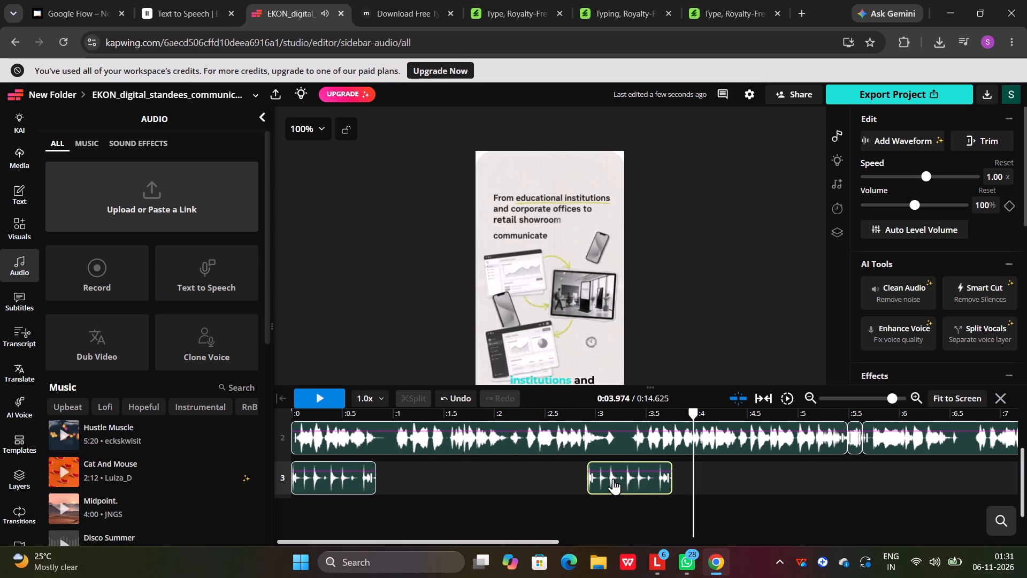
pyautogui.moveTo(613, 478); pyautogui.dragTo(632, 480)
pyautogui.moveTo(612, 421); pyautogui.dragTo(546, 412)
pyautogui.click(481, 410)
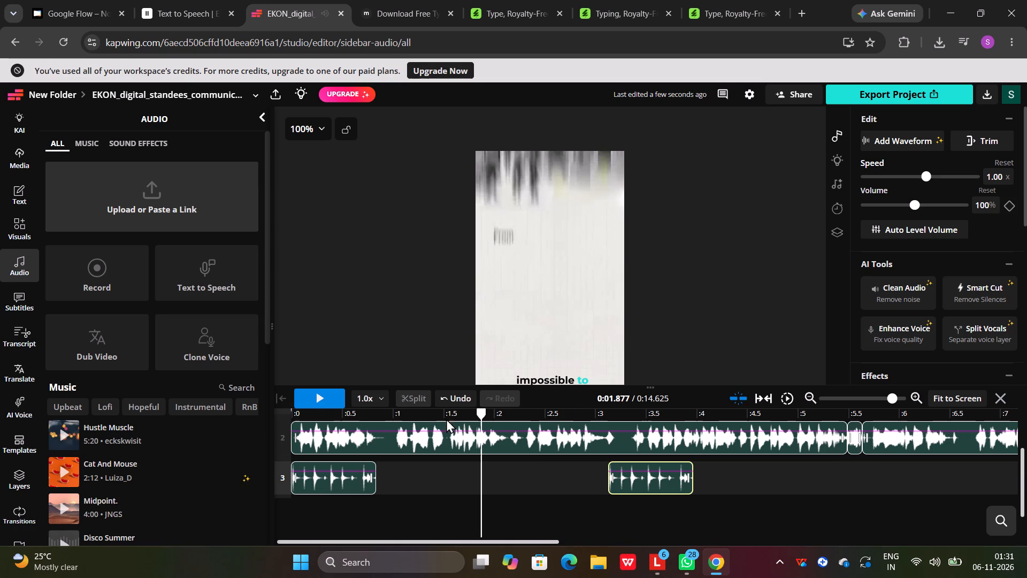
pyautogui.click(318, 399)
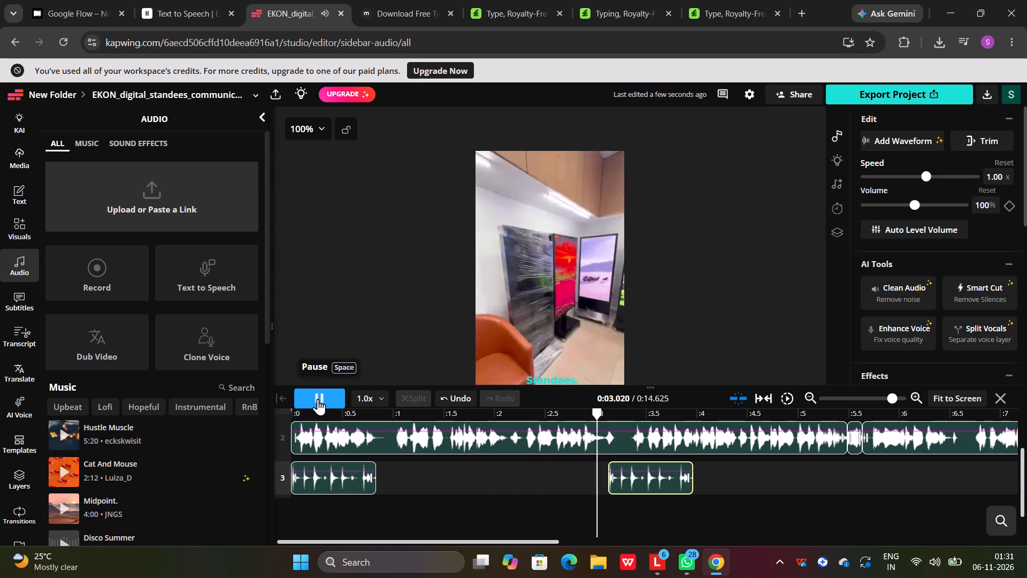
pyautogui.click(318, 399)
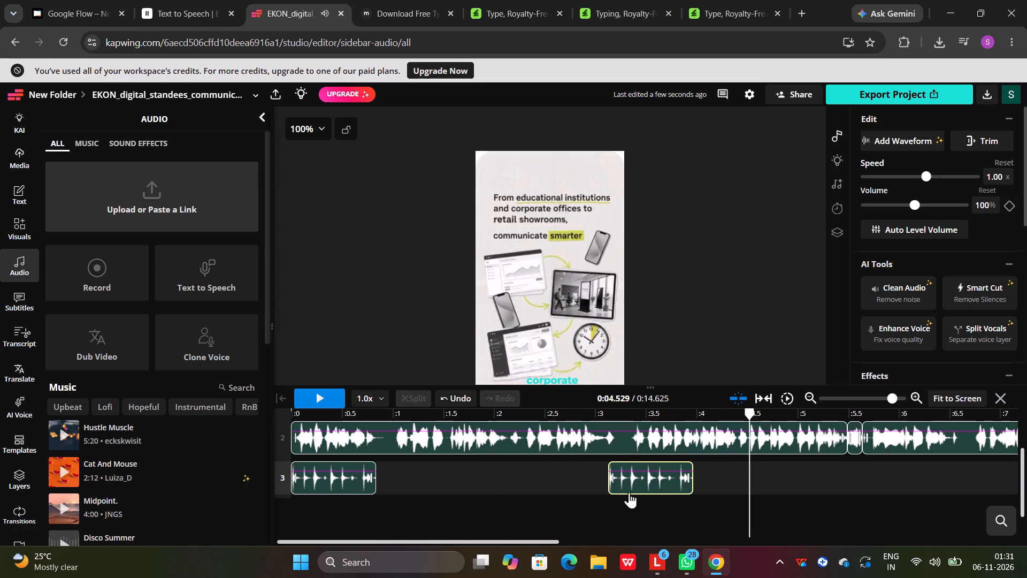
pyautogui.moveTo(636, 478); pyautogui.dragTo(653, 480)
pyautogui.moveTo(628, 417); pyautogui.dragTo(541, 411)
pyautogui.click(306, 398)
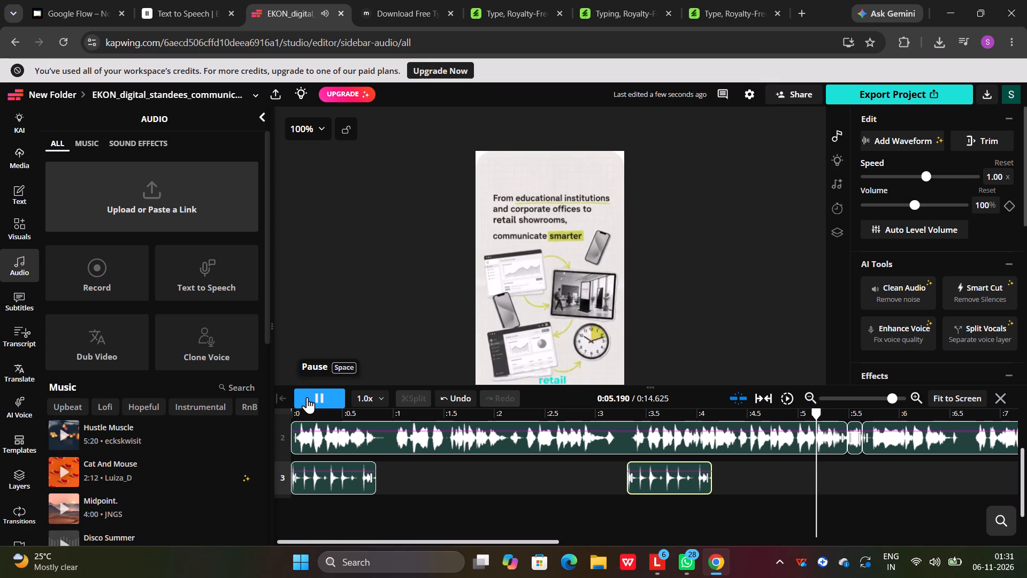
pyautogui.click(307, 397)
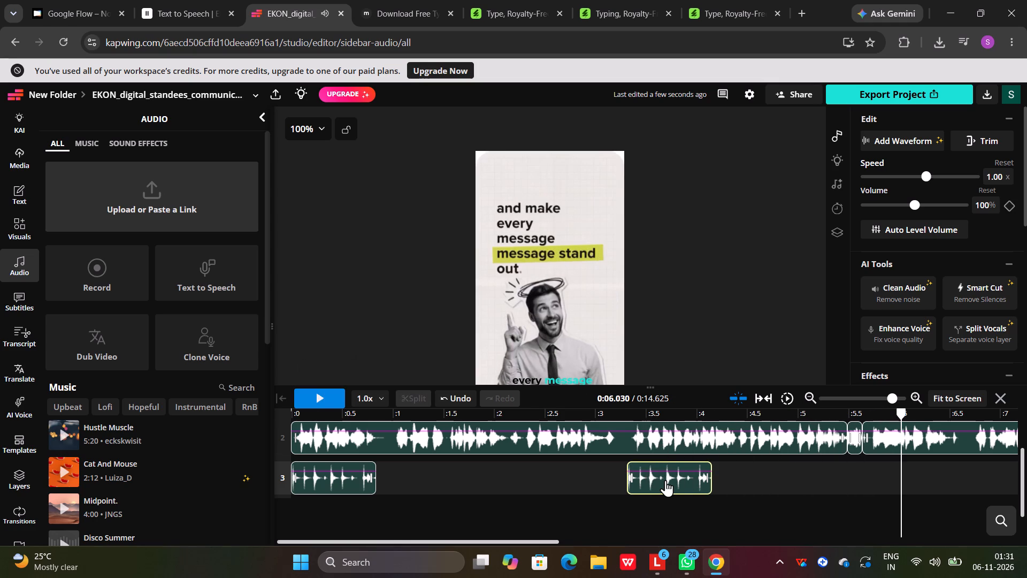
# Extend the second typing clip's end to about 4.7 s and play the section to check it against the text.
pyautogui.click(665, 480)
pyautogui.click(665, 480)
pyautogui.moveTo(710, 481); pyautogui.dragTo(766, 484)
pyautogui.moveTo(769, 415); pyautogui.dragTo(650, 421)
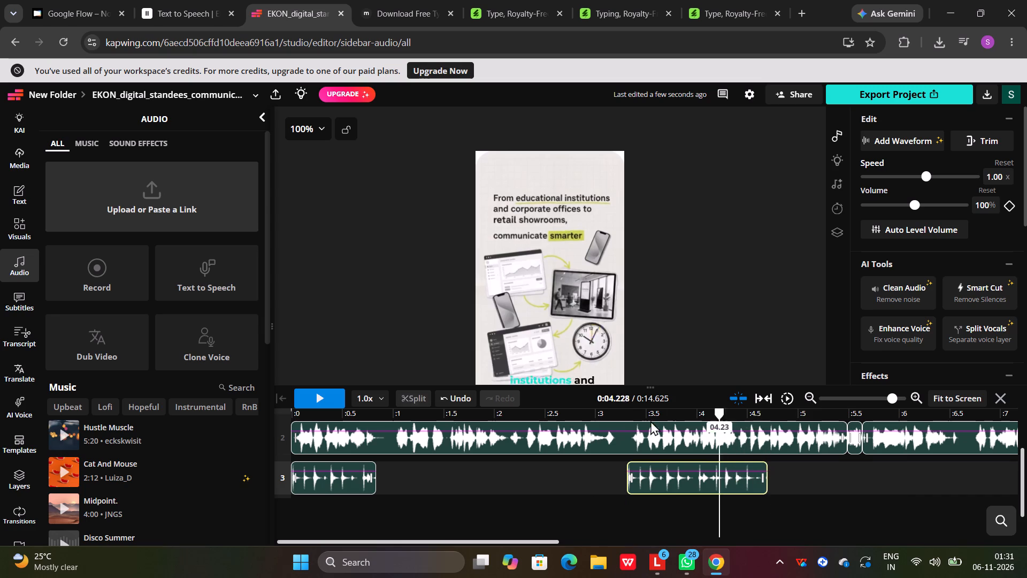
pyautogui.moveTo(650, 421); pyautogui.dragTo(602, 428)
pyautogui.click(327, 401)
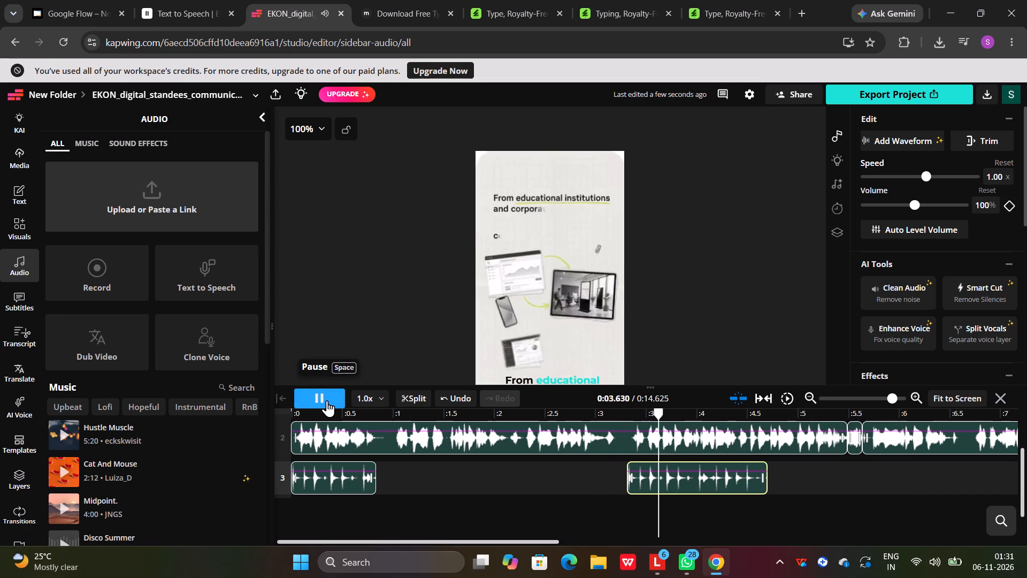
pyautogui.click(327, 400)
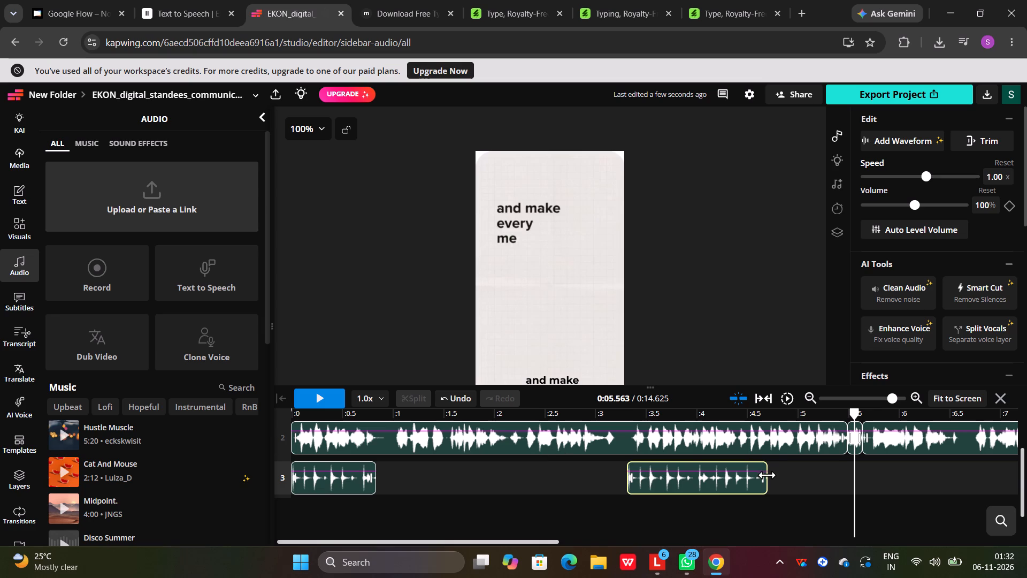
# Trim the second typing clip's end to about 4.08 s and play the "communicate smarter" section to check it.
pyautogui.moveTo(767, 475); pyautogui.dragTo(702, 470)
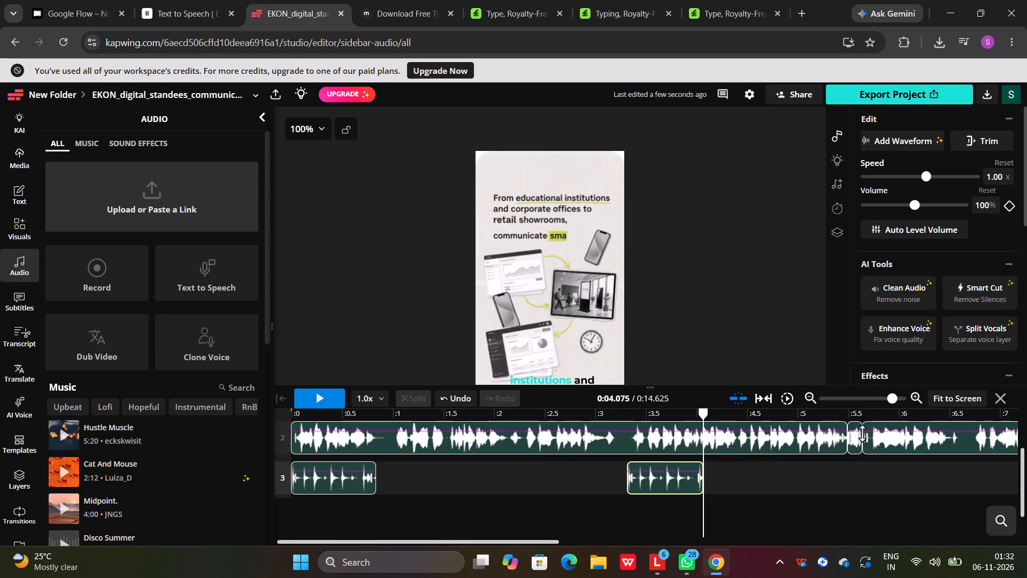
pyautogui.moveTo(703, 414); pyautogui.dragTo(632, 414)
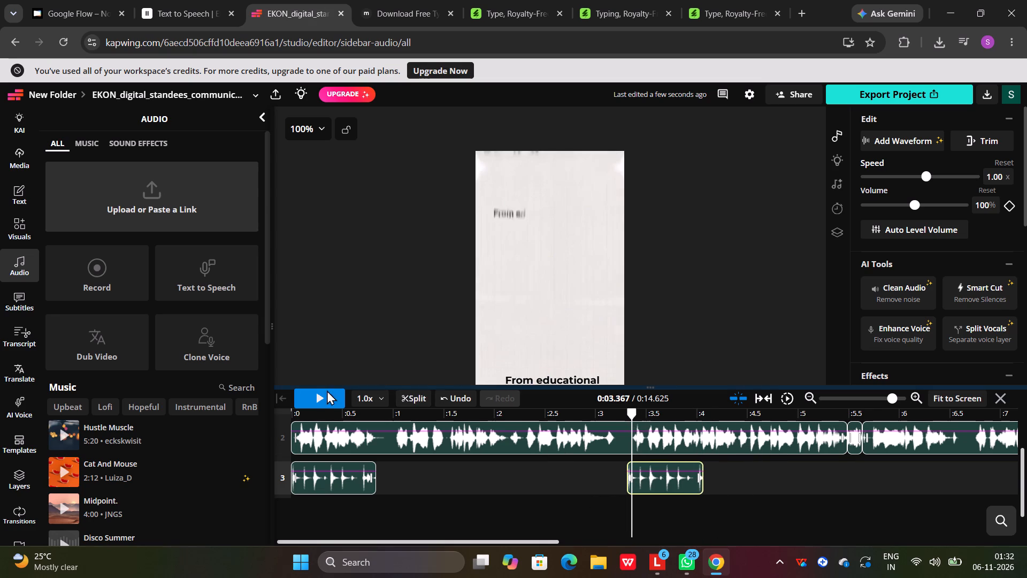
pyautogui.click(324, 402)
pyautogui.click(325, 402)
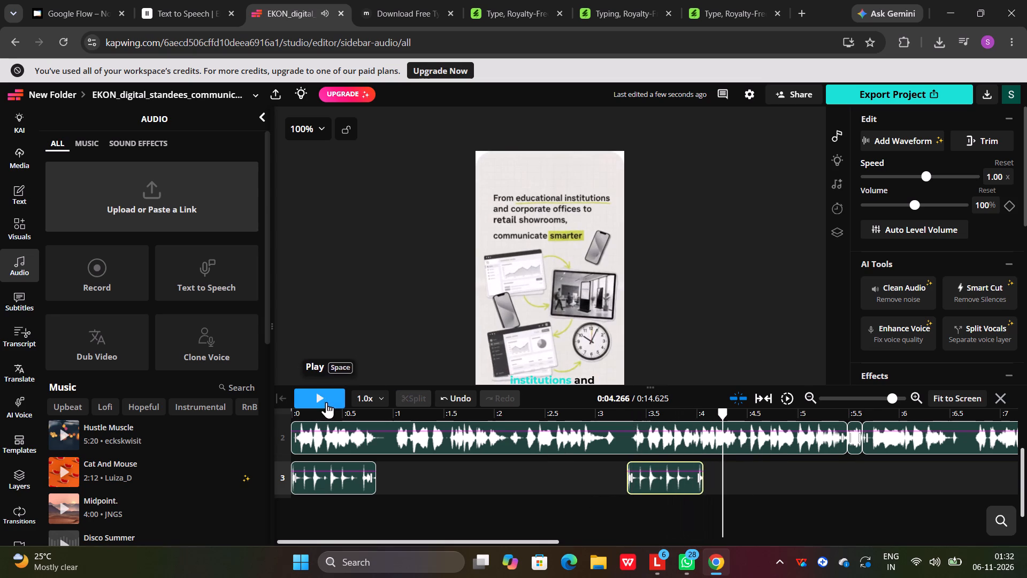
pyautogui.click(329, 393)
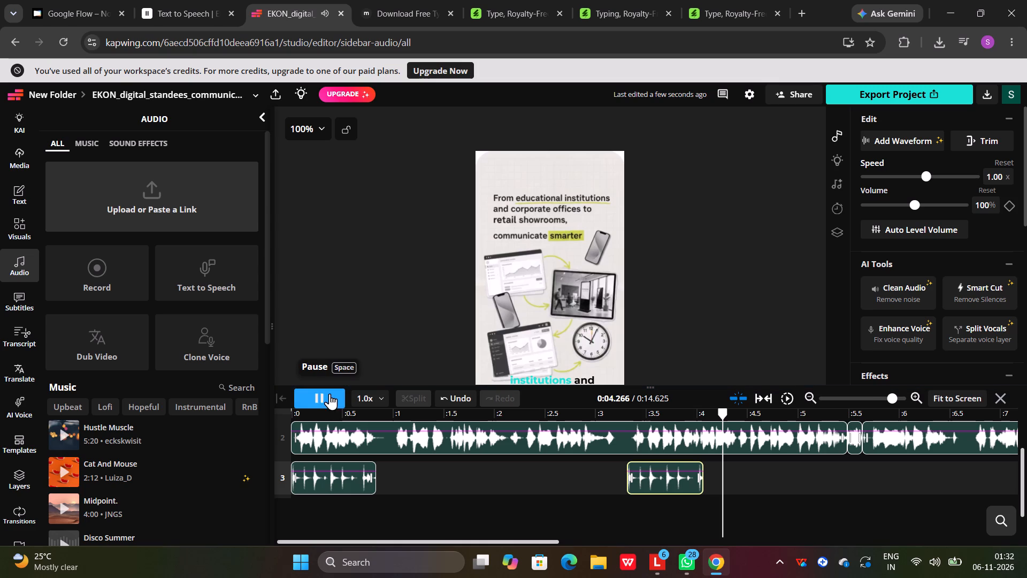
pyautogui.click(329, 393)
pyautogui.doubleClick(329, 393)
pyautogui.click(329, 393)
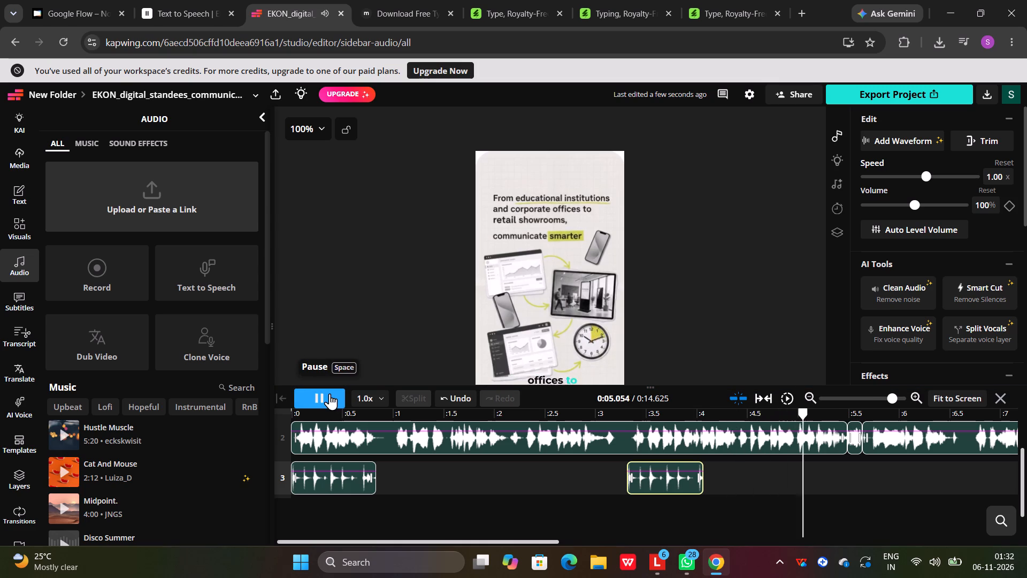
pyautogui.click(329, 393)
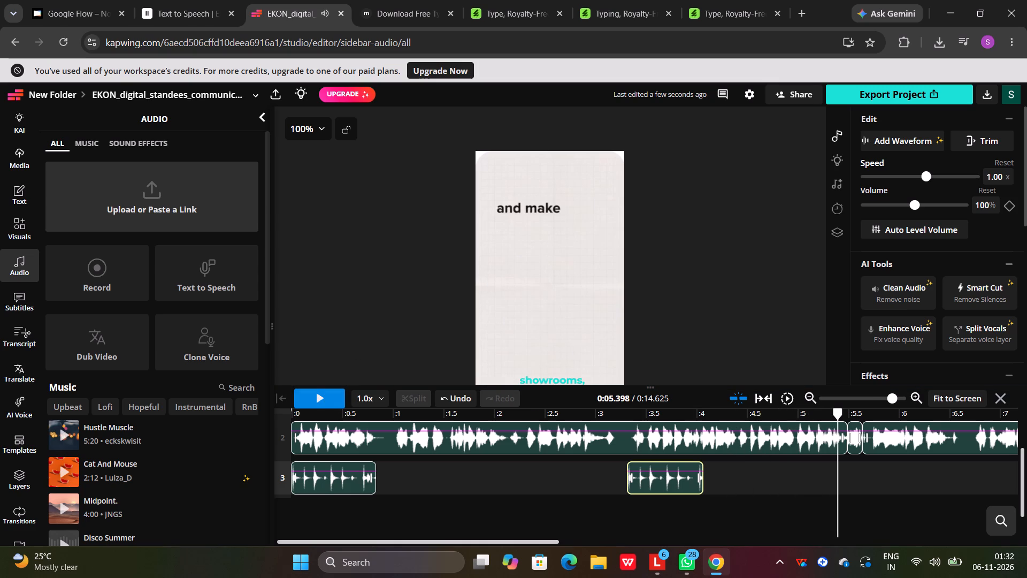
# Copy the second typing clip to about 5.35 s, under the "and make every message" text, and shorten its end to about 5.5 s.
pyautogui.click(838, 414)
pyautogui.click(661, 478)
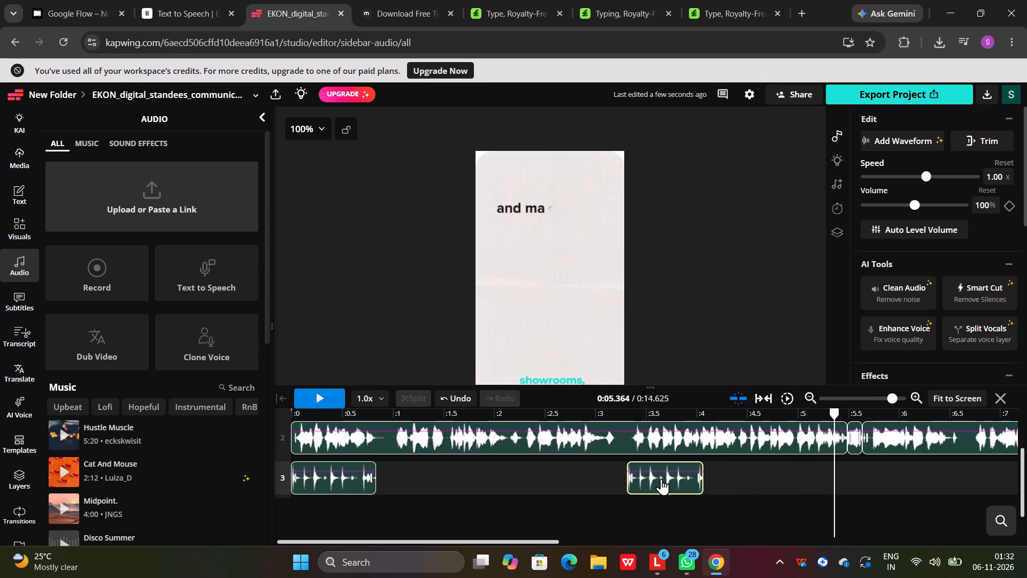
pyautogui.hotkey('ctrl', 'c')
pyautogui.click(837, 480)
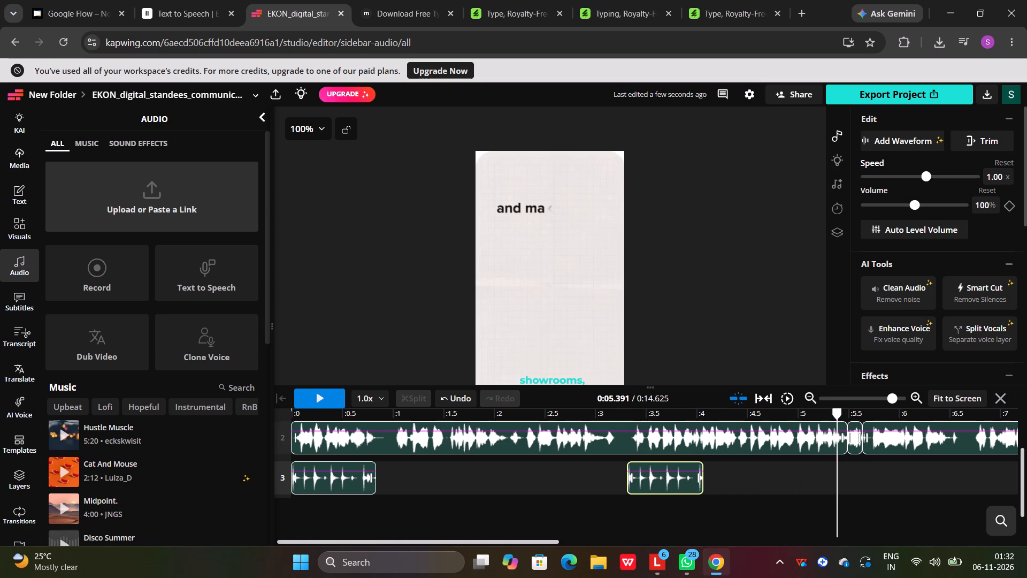
pyautogui.click(837, 416)
pyautogui.hotkey('ctrl', 'v')
pyautogui.moveTo(912, 483); pyautogui.dragTo(906, 483)
pyautogui.moveTo(906, 483); pyautogui.dragTo(842, 478)
# Play from about 5.15 s through the "Display Announcements" text to check the third typing clip's sync and find the next text's start.
pyautogui.moveTo(847, 416); pyautogui.dragTo(813, 416)
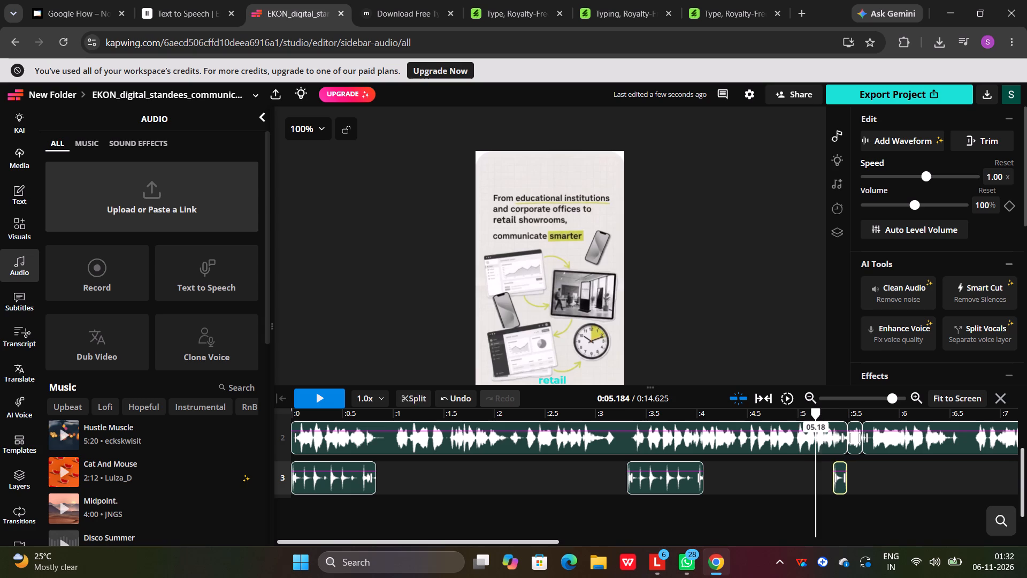
pyautogui.moveTo(813, 416); pyautogui.dragTo(810, 416)
pyautogui.click(329, 401)
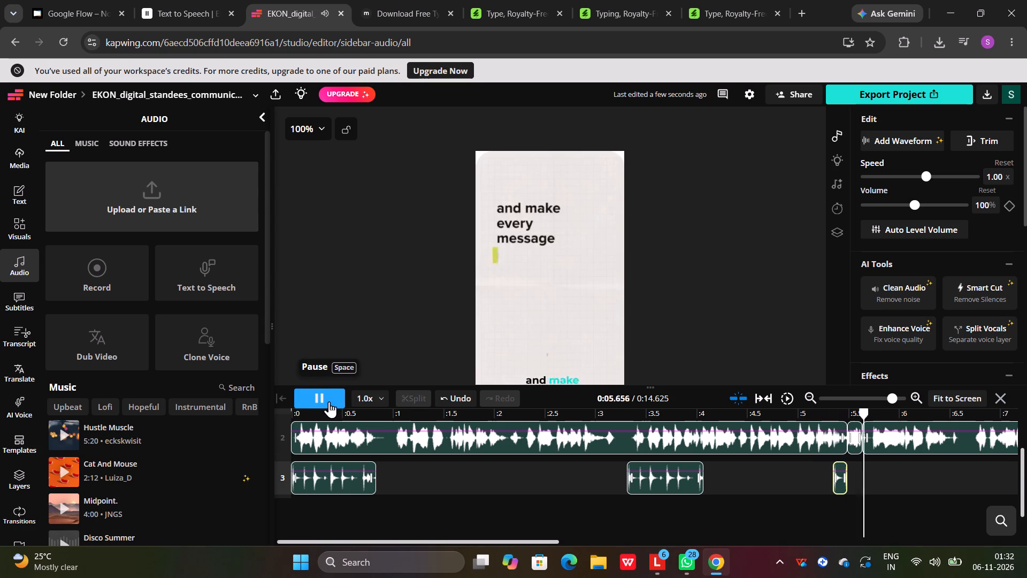
pyautogui.click(329, 401)
pyautogui.click(329, 401)
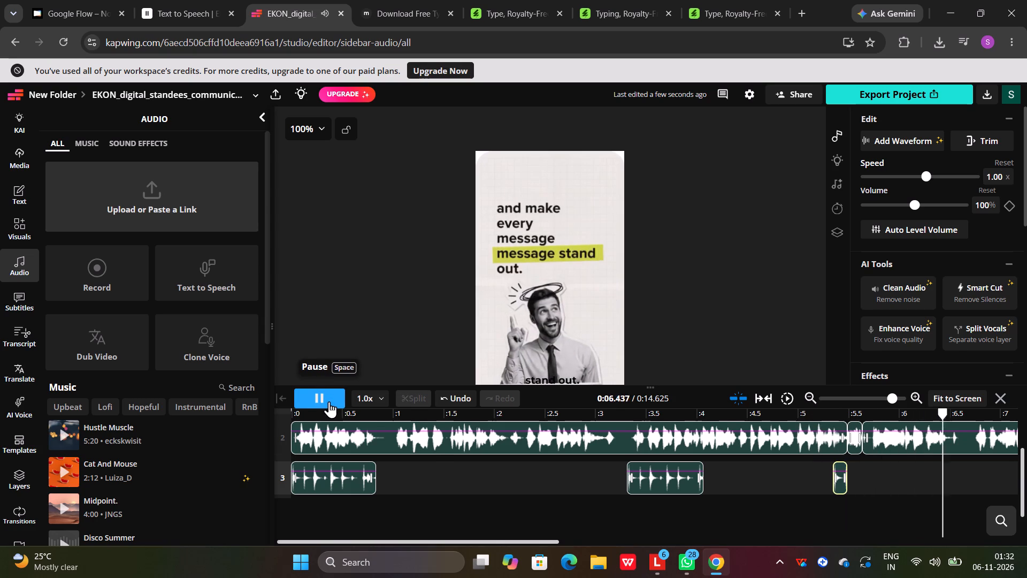
pyautogui.click(329, 401)
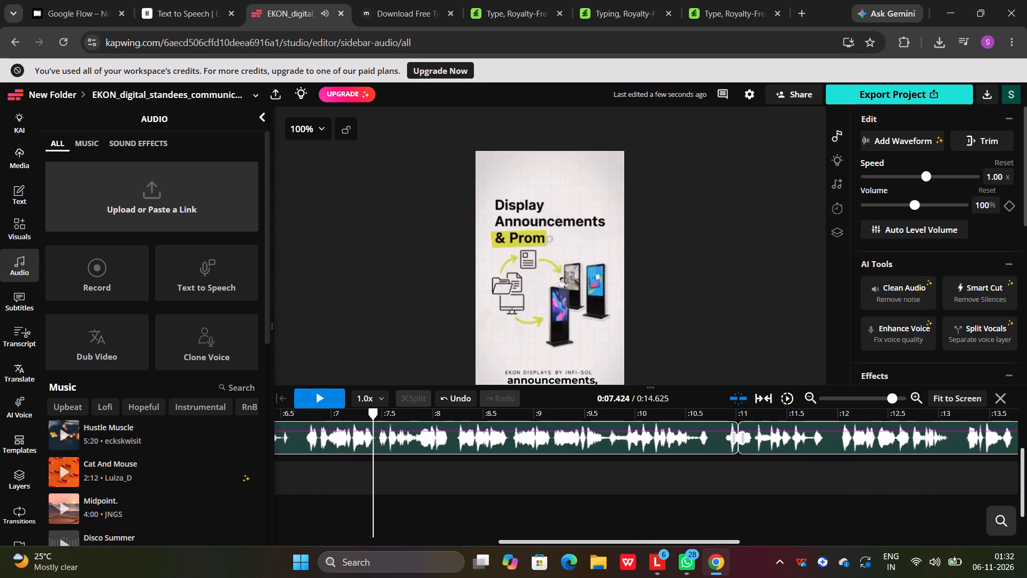
pyautogui.moveTo(372, 413); pyautogui.dragTo(282, 453)
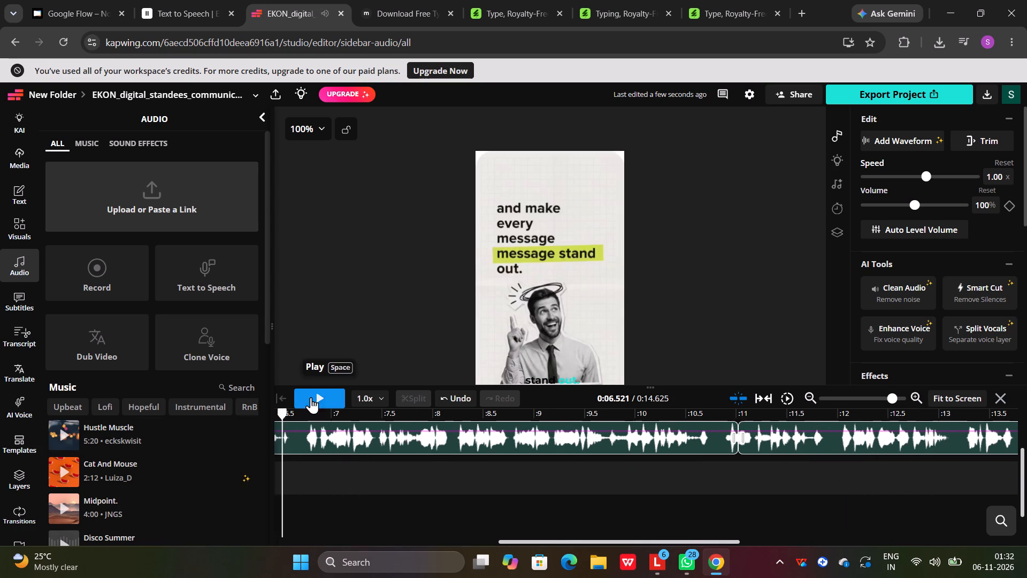
pyautogui.click(312, 405)
pyautogui.moveTo(369, 430); pyautogui.dragTo(294, 428)
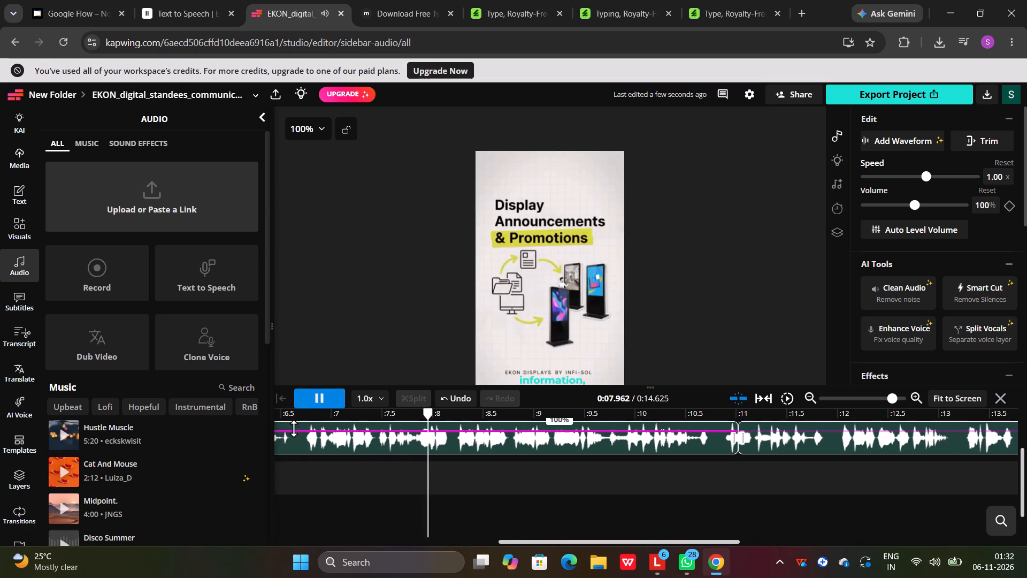
pyautogui.moveTo(294, 428); pyautogui.dragTo(293, 428)
pyautogui.click(530, 424)
pyautogui.click(317, 397)
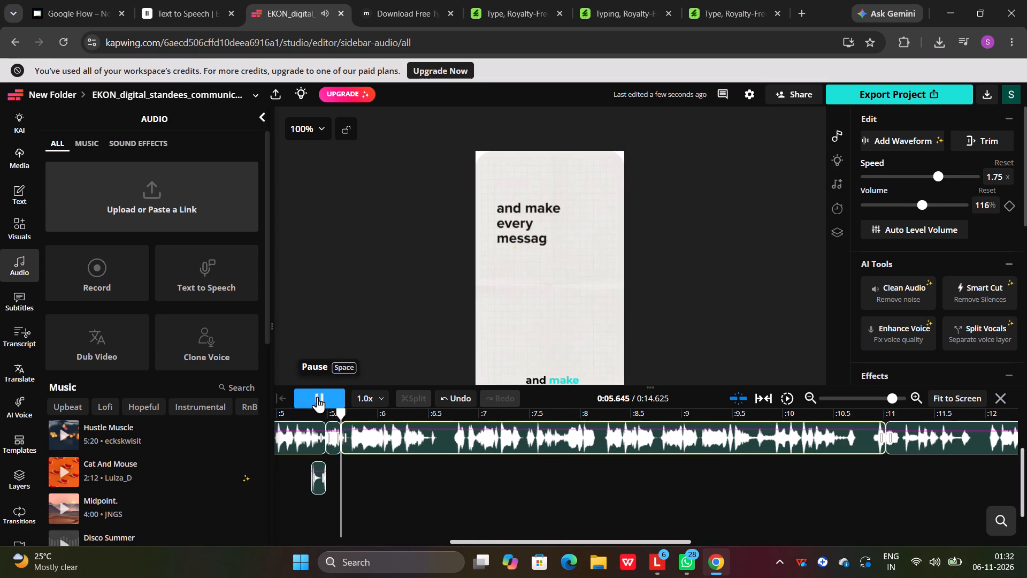
pyautogui.click(309, 389)
pyautogui.click(315, 396)
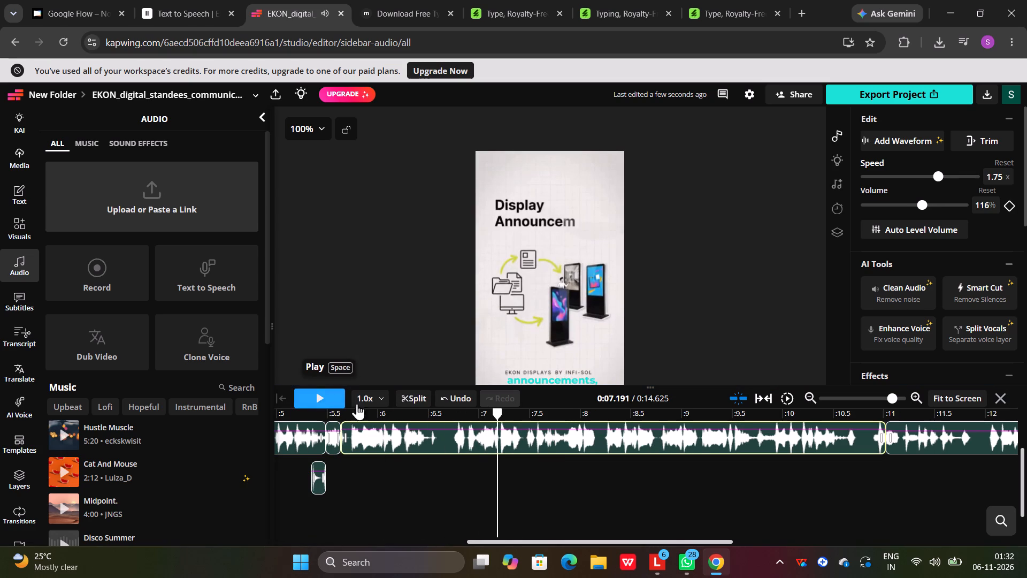
# Copy the third typing clip to about 6.88 s, where the "Display" text starts, extend its end to about 7.1 s and check by playback.
pyautogui.moveTo(496, 417); pyautogui.dragTo(478, 415)
pyautogui.click(320, 477)
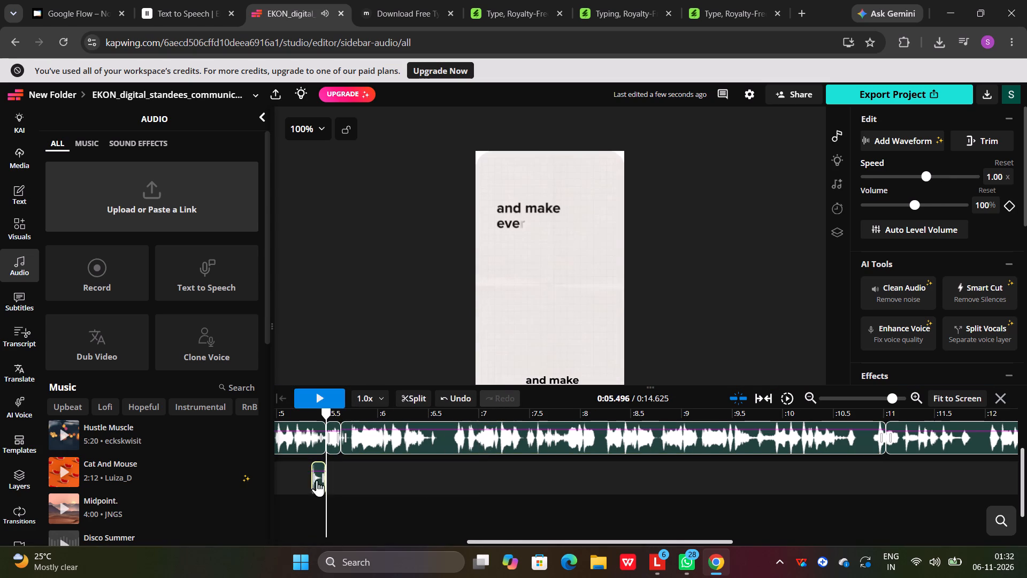
pyautogui.click(319, 484)
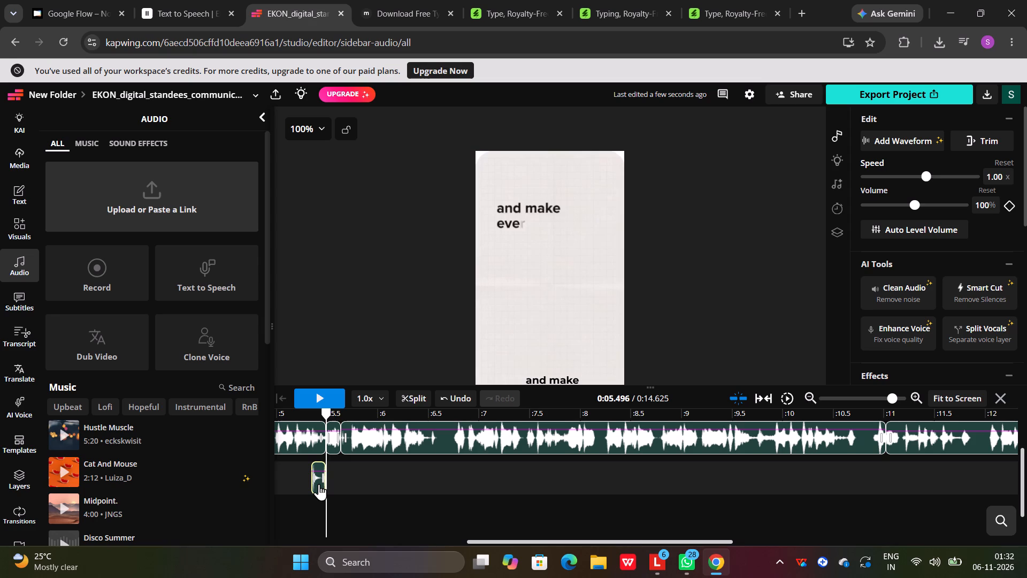
pyautogui.hotkey('ctrl', 'c')
pyautogui.click(320, 398)
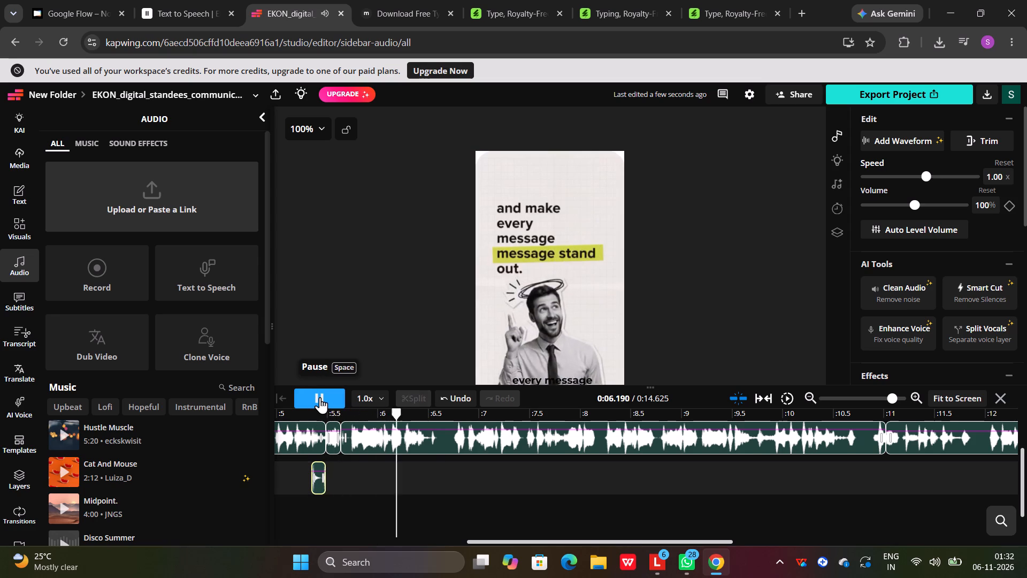
pyautogui.click(320, 397)
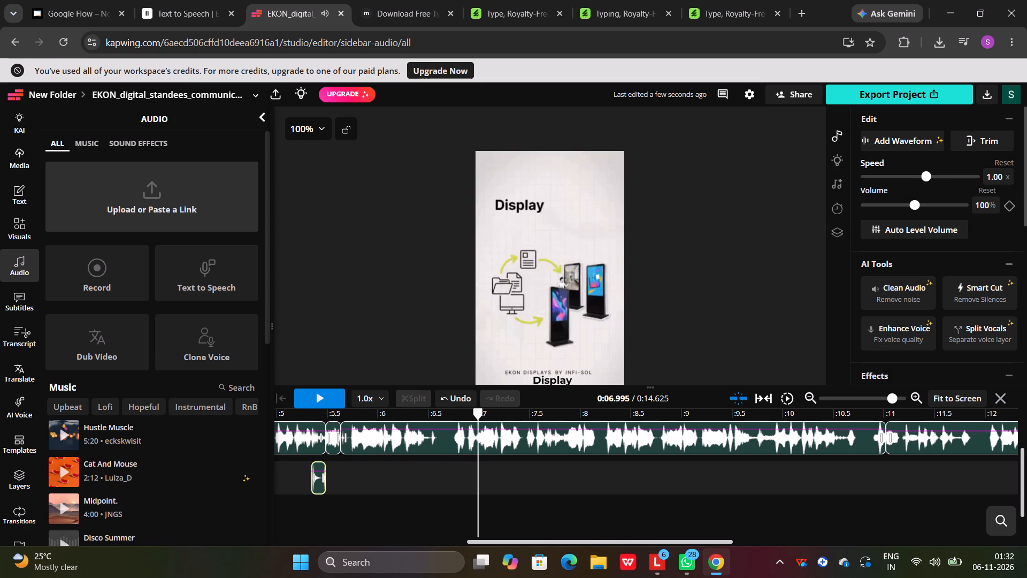
pyautogui.hotkey('ctrl', 'v')
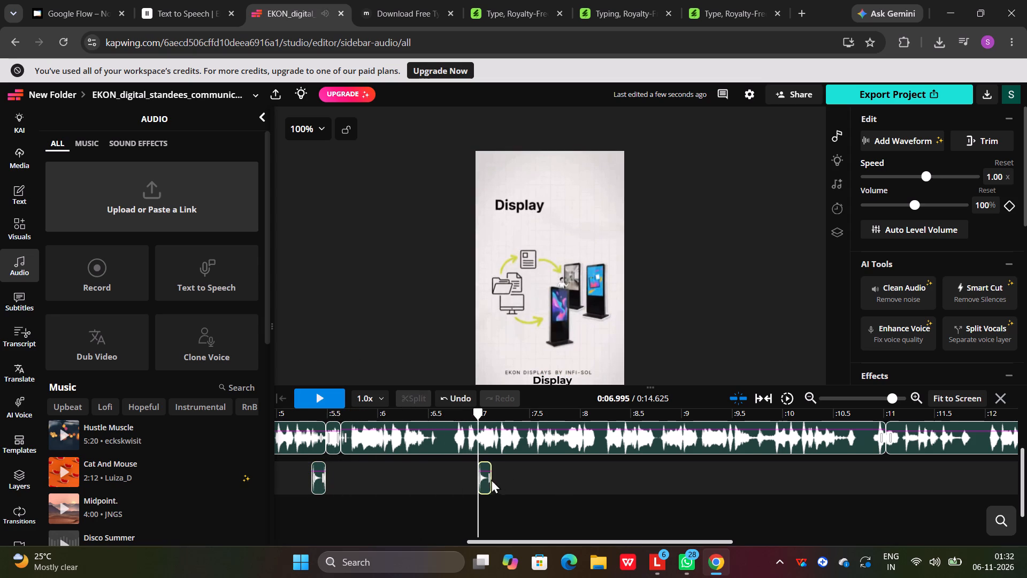
pyautogui.moveTo(487, 479); pyautogui.dragTo(495, 481)
pyautogui.moveTo(487, 485); pyautogui.dragTo(479, 484)
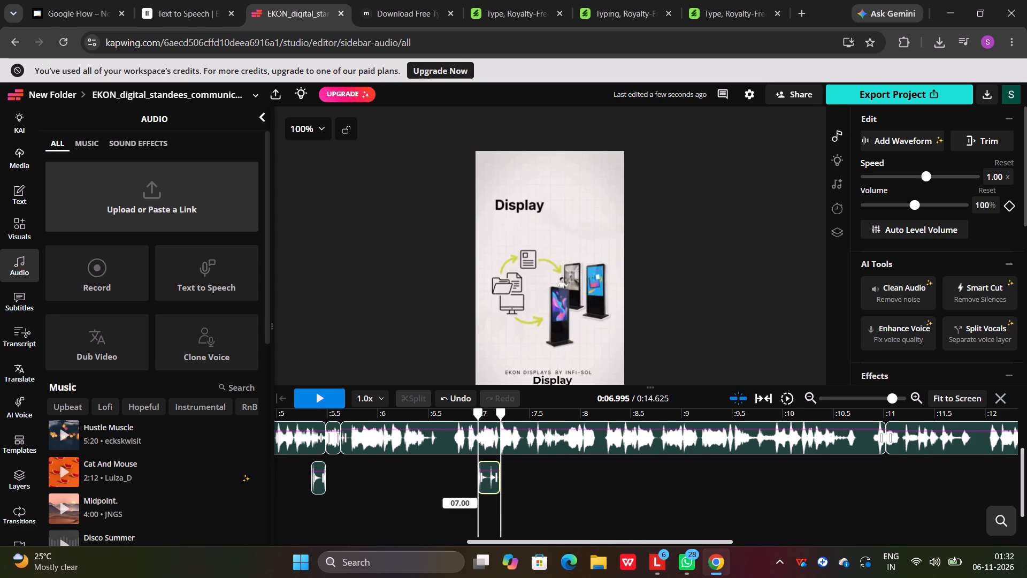
pyautogui.moveTo(479, 484); pyautogui.dragTo(476, 484)
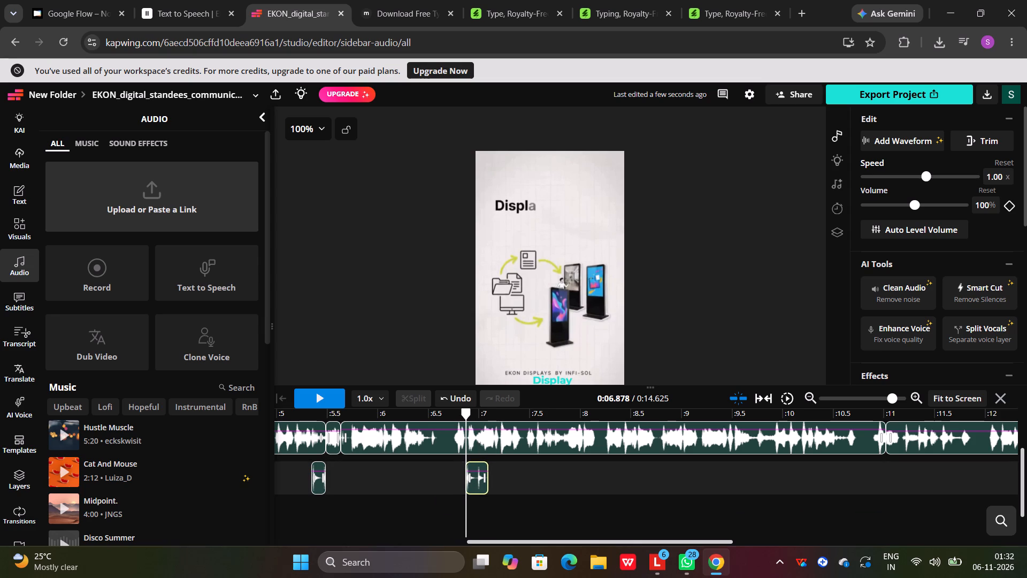
pyautogui.moveTo(462, 413); pyautogui.dragTo(427, 414)
pyautogui.click(306, 406)
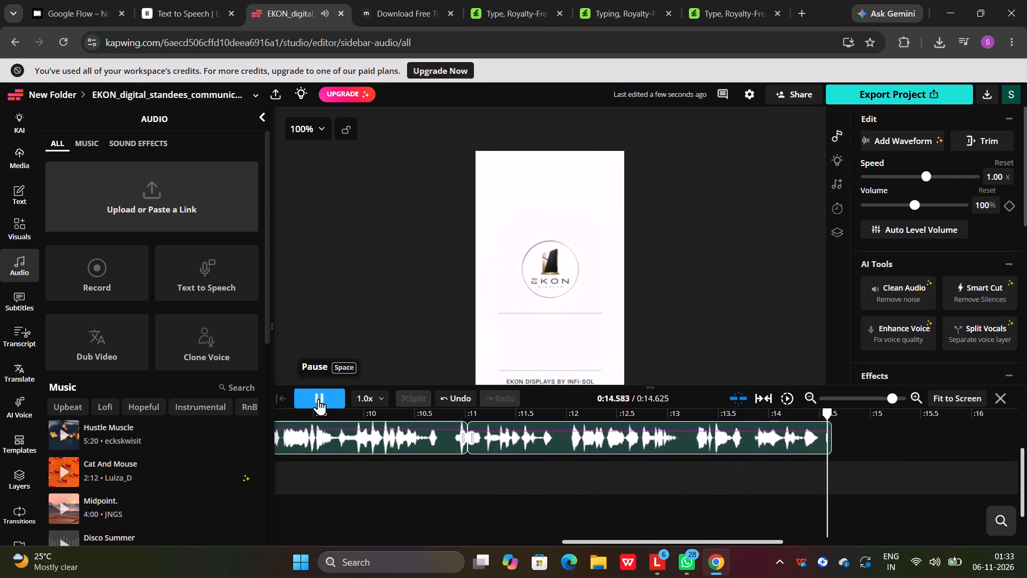
pyautogui.click(318, 398)
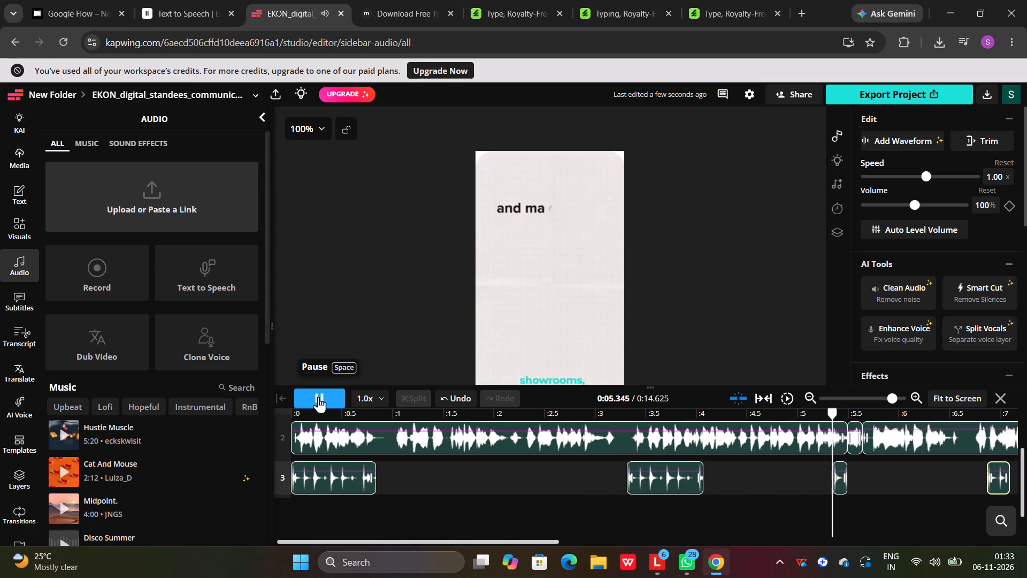
pyautogui.click(318, 397)
# Lower the volume of the first and second typing clips to about 67%.
pyautogui.click(325, 481)
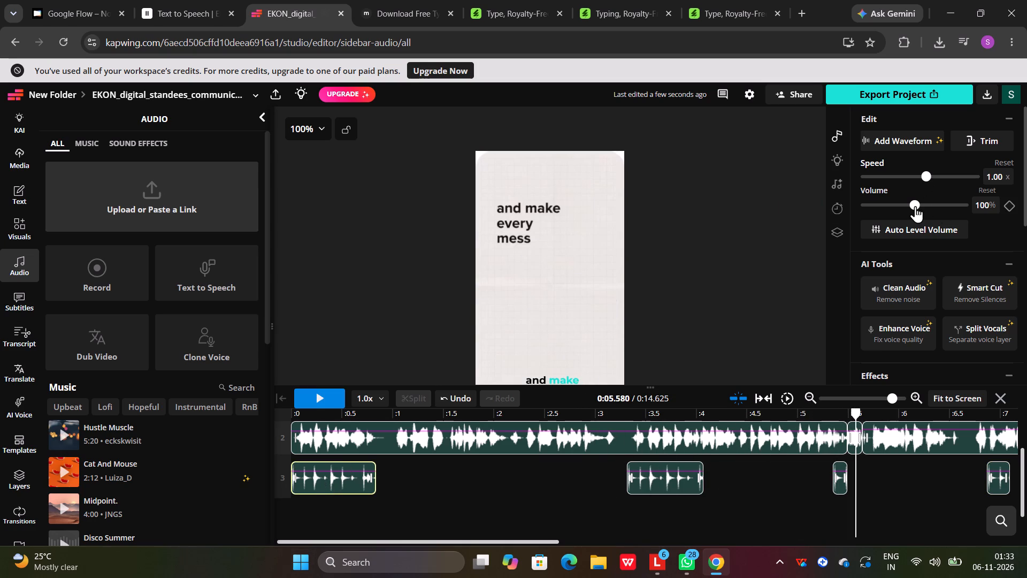
pyautogui.moveTo(915, 206); pyautogui.dragTo(896, 206)
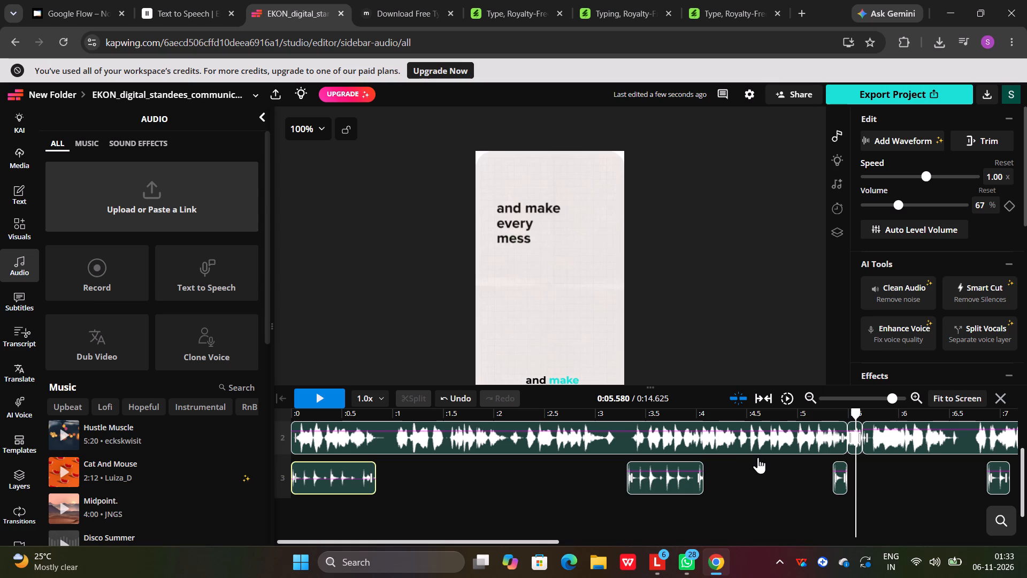
pyautogui.click(671, 472)
pyautogui.click(672, 481)
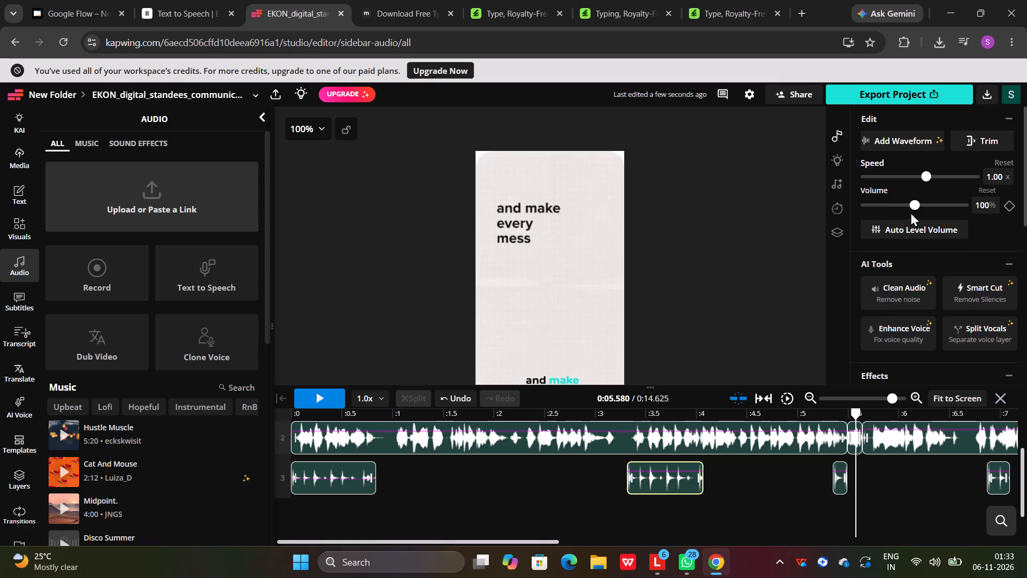
pyautogui.moveTo(914, 204); pyautogui.dragTo(893, 203)
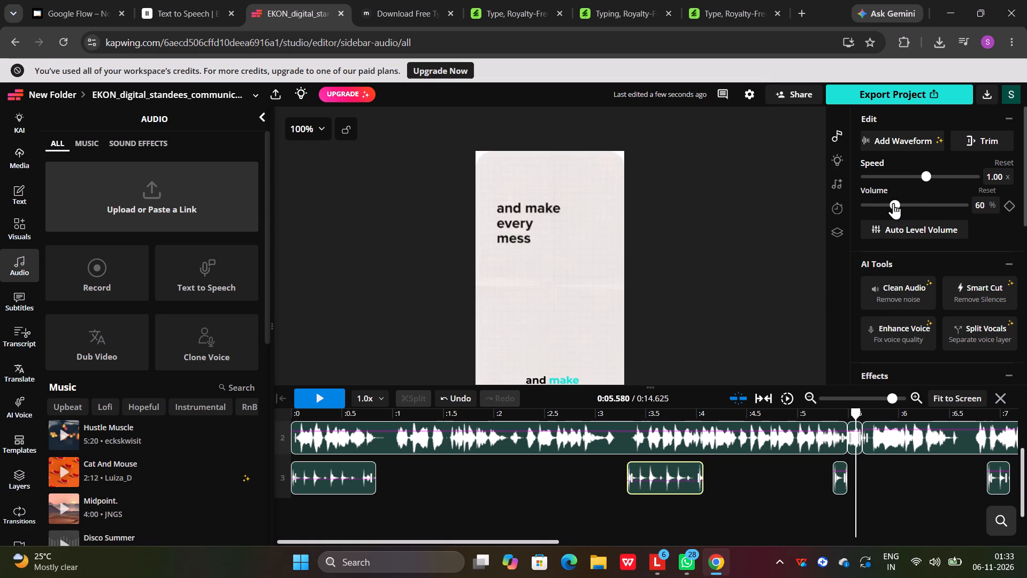
pyautogui.moveTo(893, 203); pyautogui.dragTo(896, 203)
# Lower the volume of the third and fourth typing clips to about 67%.
pyautogui.click(844, 490)
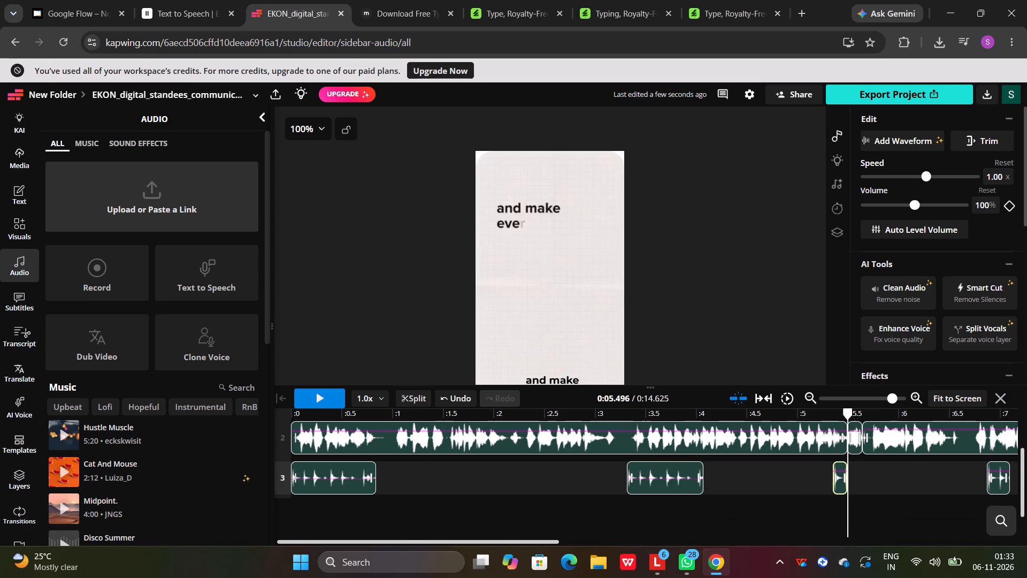
pyautogui.moveTo(910, 203); pyautogui.dragTo(893, 201)
pyautogui.moveTo(893, 201); pyautogui.dragTo(896, 202)
pyautogui.click(993, 474)
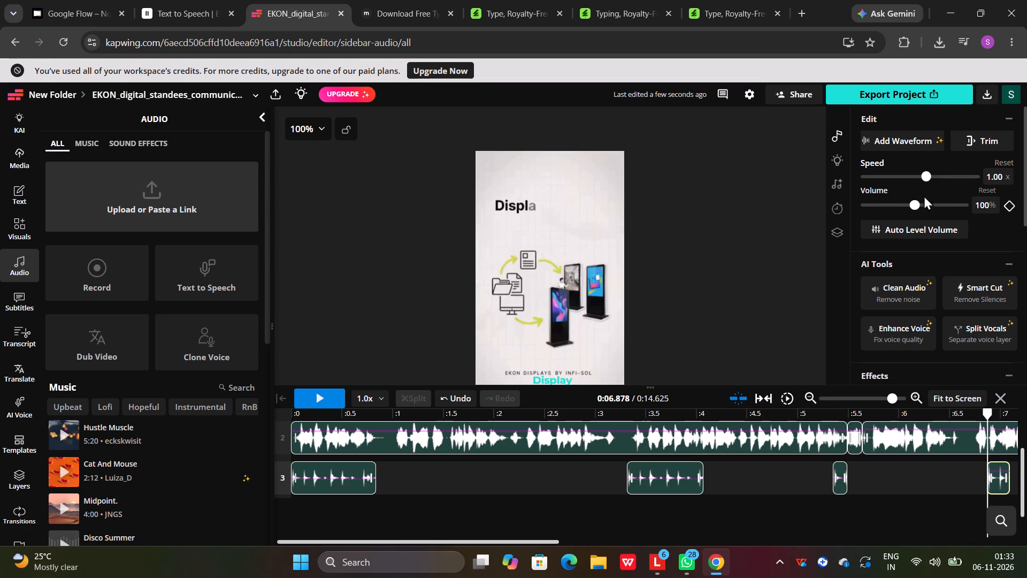
pyautogui.moveTo(913, 204); pyautogui.dragTo(894, 204)
pyautogui.moveTo(894, 204); pyautogui.dragTo(896, 204)
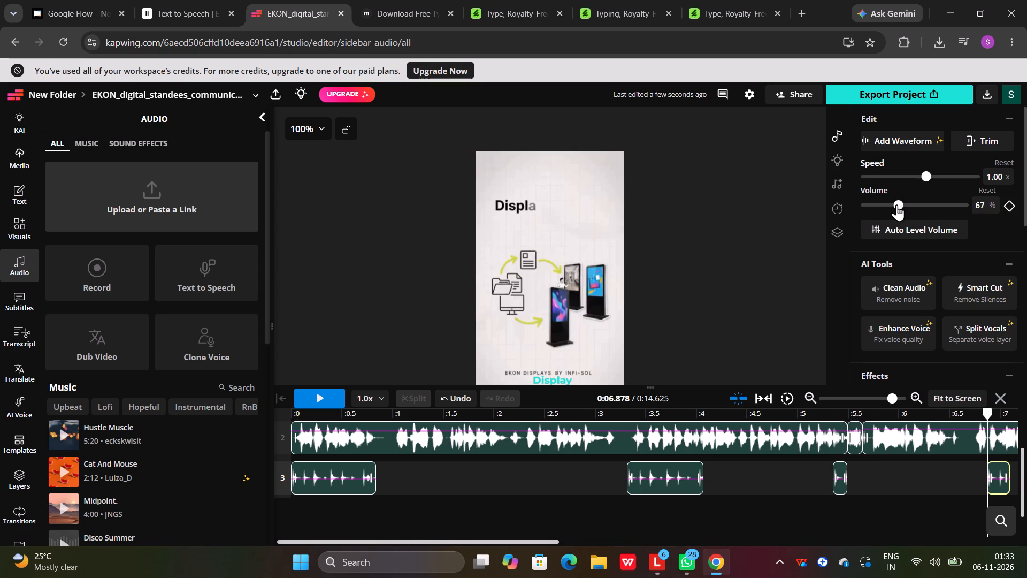
pyautogui.moveTo(896, 204); pyautogui.dragTo(896, 204)
pyautogui.click(896, 204)
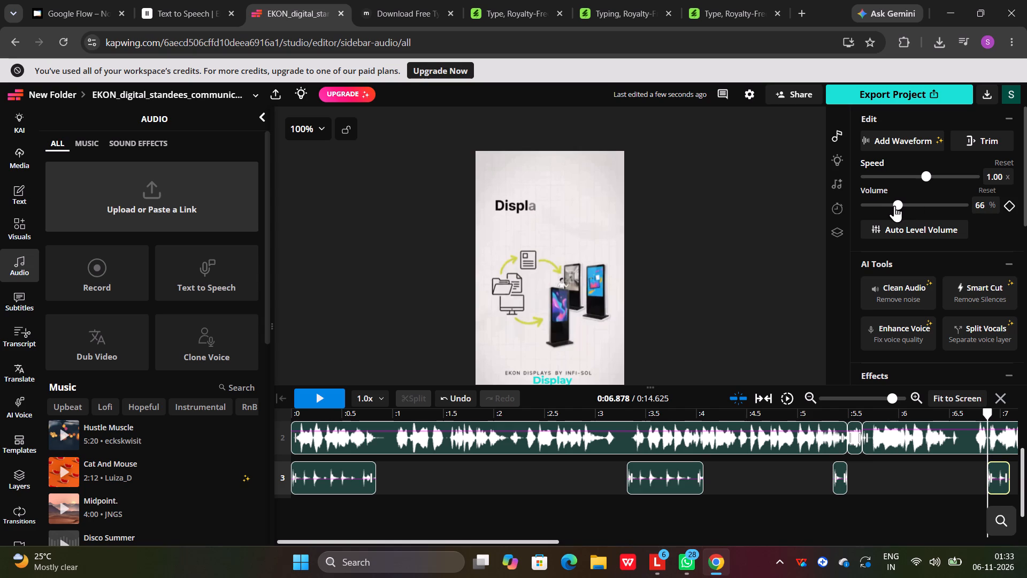
pyautogui.click(894, 206)
pyautogui.click(762, 310)
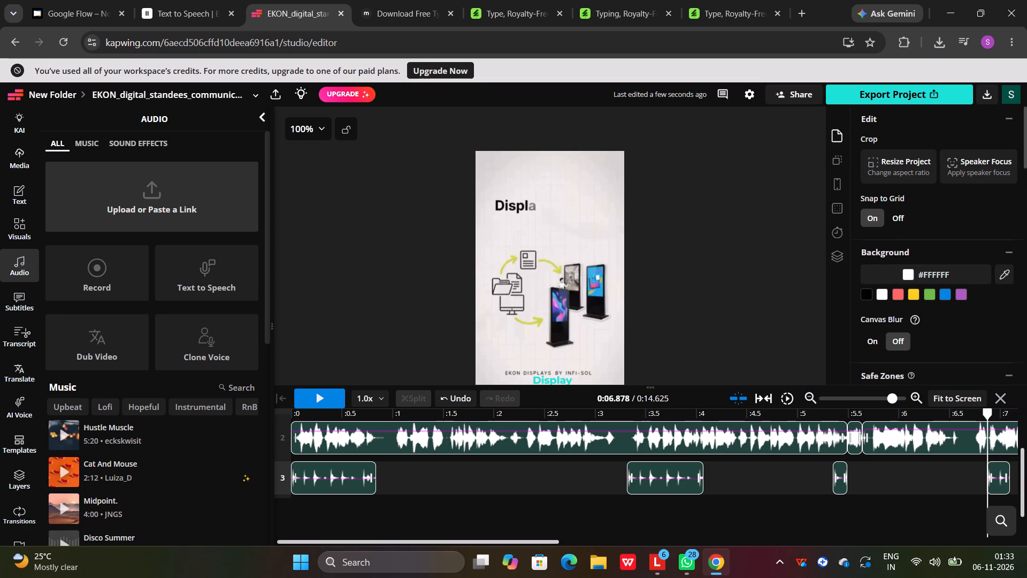
# Play the video from the start to about 5.5 s to judge the typing clips' volume against the voiceover.
pyautogui.moveTo(987, 413); pyautogui.dragTo(281, 448)
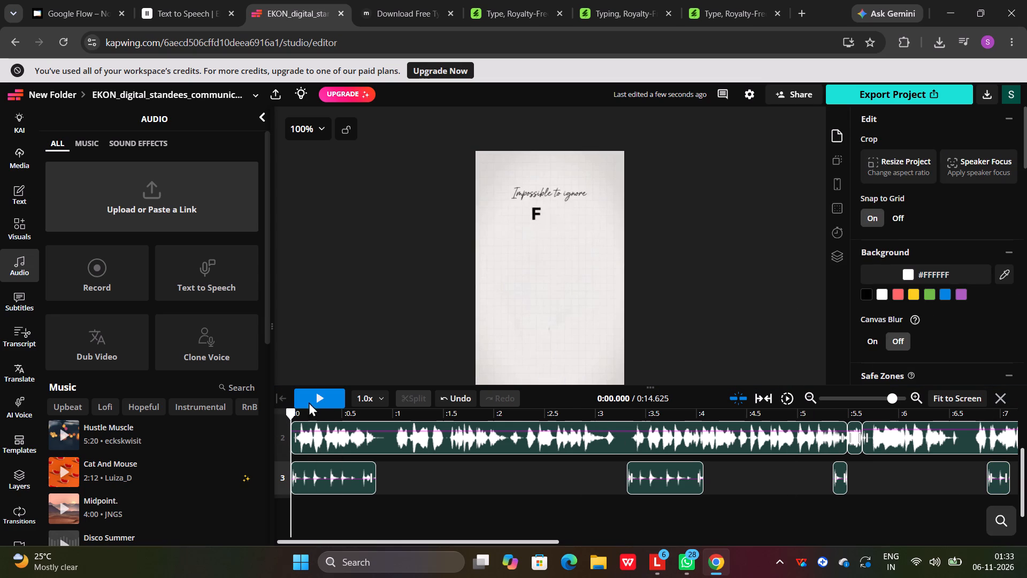
pyautogui.click(315, 398)
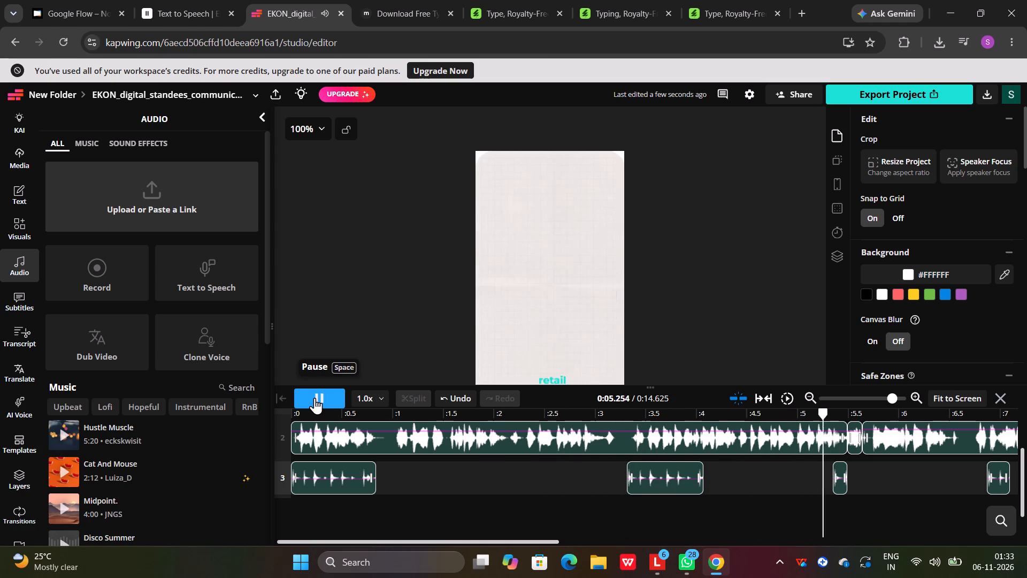
pyautogui.click(315, 398)
pyautogui.scroll(6, 811, 260)
pyautogui.scroll(1, 912, 224)
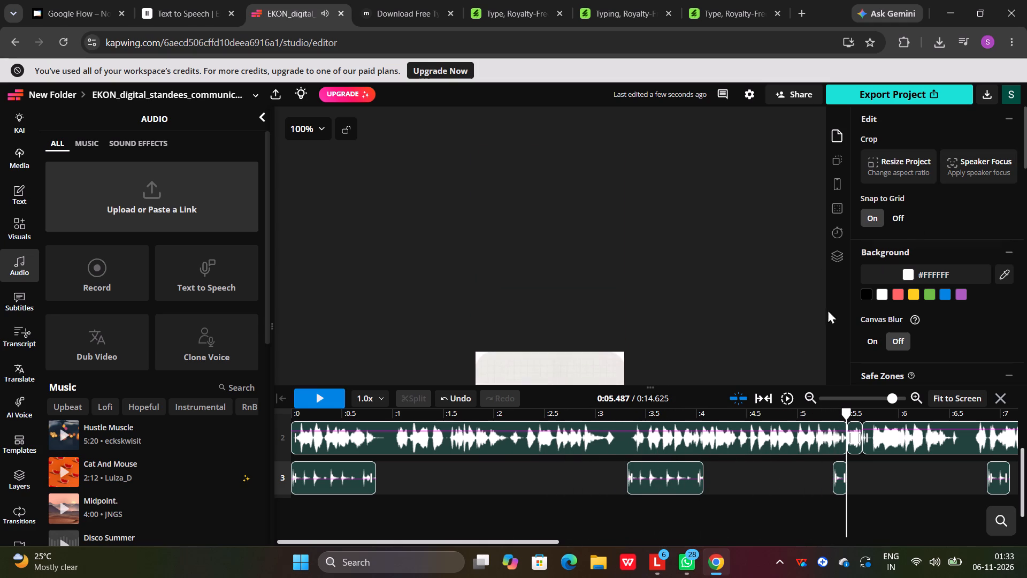
pyautogui.scroll(-3, 768, 355)
# Lower the first typing clip's volume to 28%, checking its level against the voiceover by playing the opening second.
pyautogui.click(338, 470)
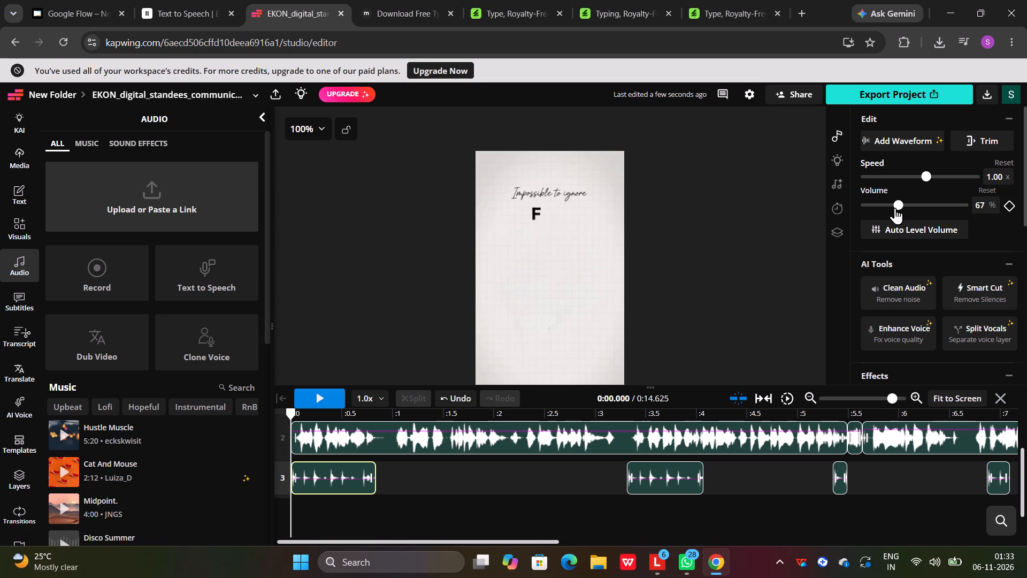
pyautogui.moveTo(895, 207); pyautogui.dragTo(878, 207)
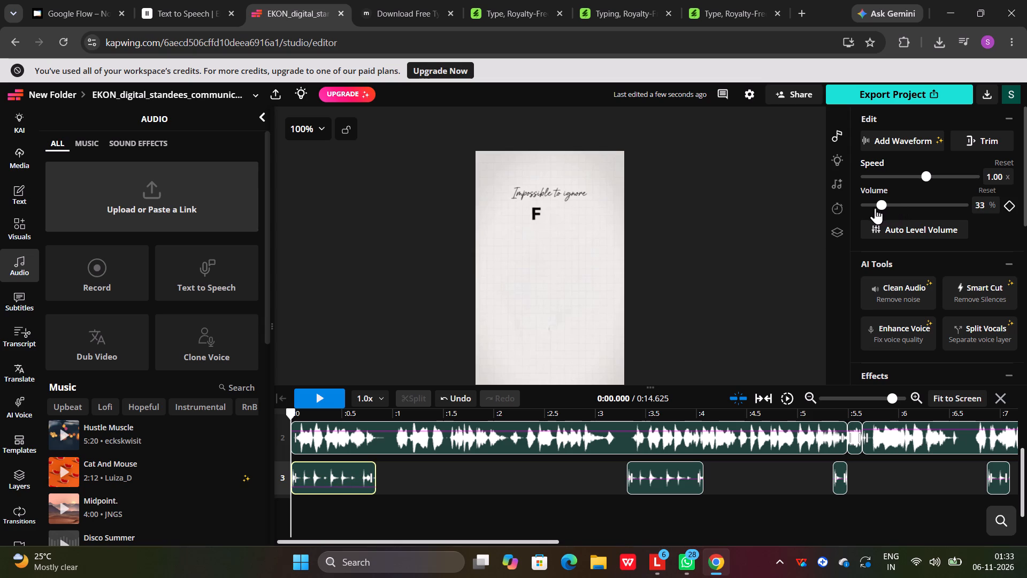
pyautogui.click(315, 396)
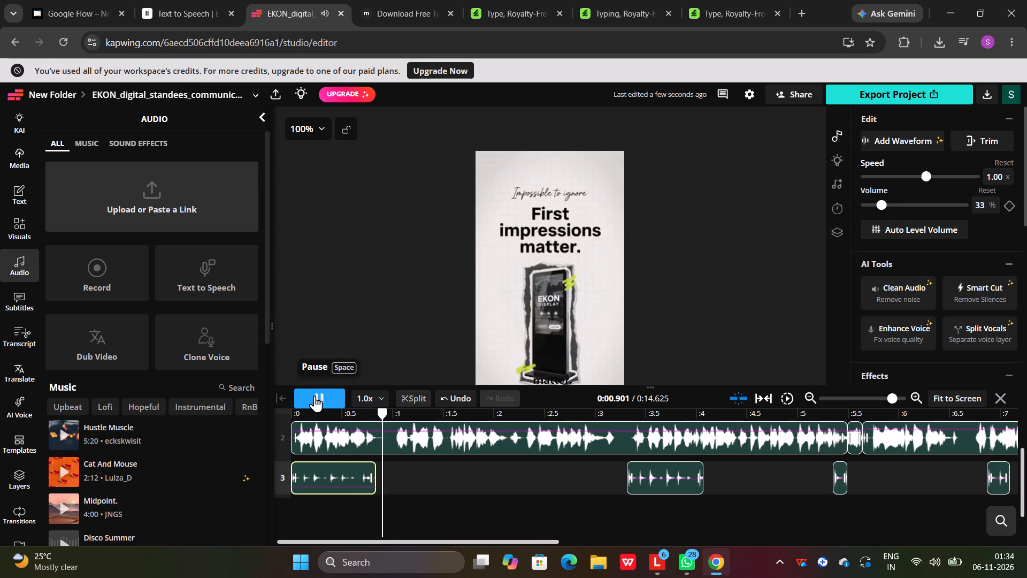
pyautogui.click(315, 396)
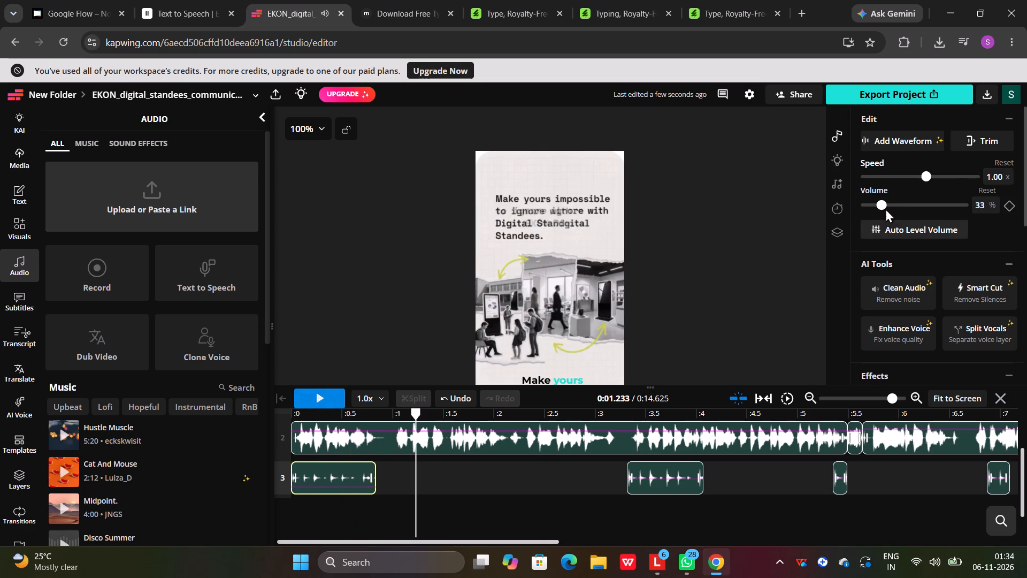
pyautogui.moveTo(884, 205); pyautogui.dragTo(876, 205)
pyautogui.moveTo(415, 413); pyautogui.dragTo(294, 412)
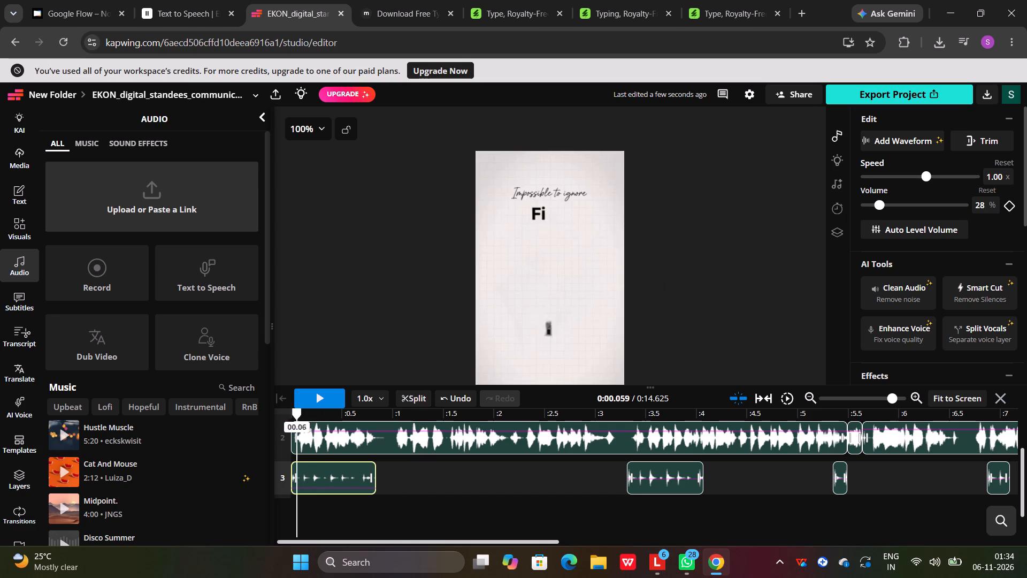
pyautogui.click(323, 394)
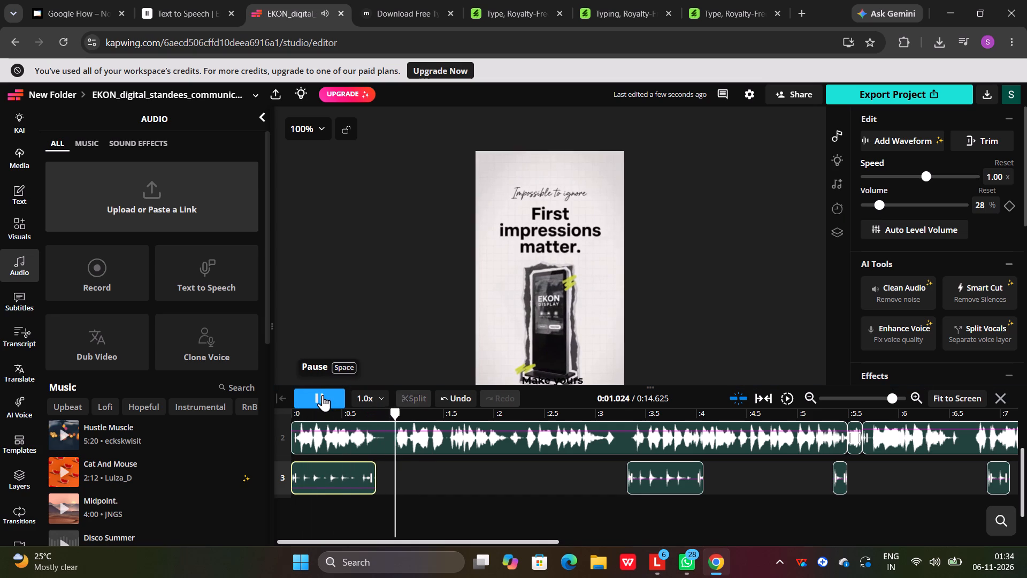
pyautogui.click(323, 395)
# Lower the volume of the second, third and fourth typing clips to 28% each.
pyautogui.moveTo(656, 477); pyautogui.dragTo(649, 477)
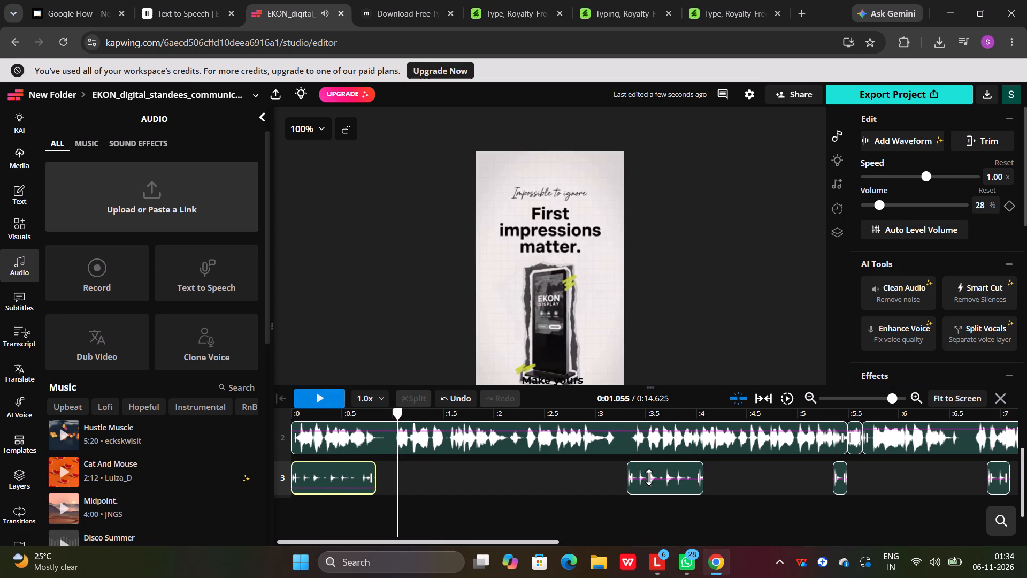
pyautogui.click(666, 480)
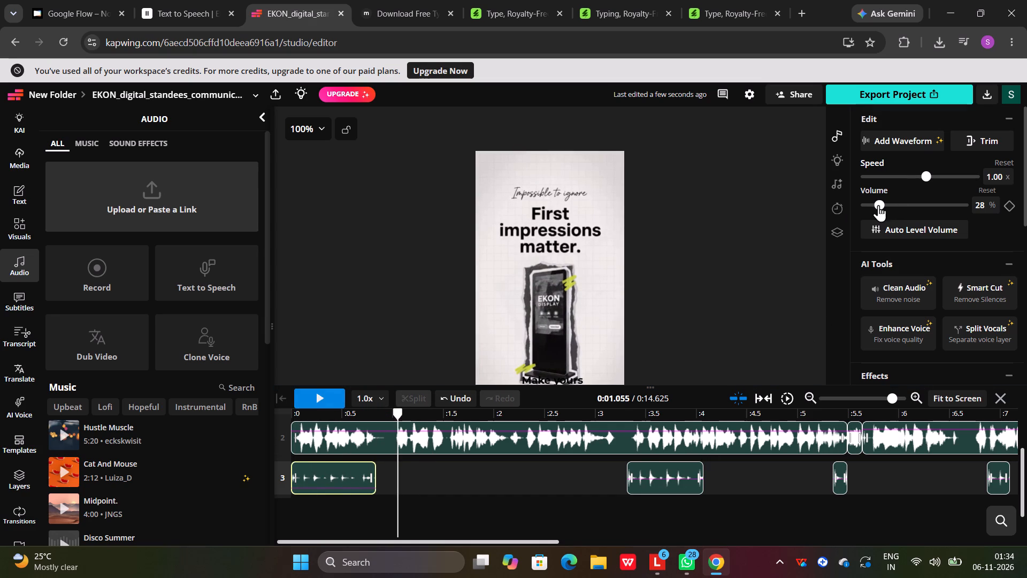
pyautogui.click(653, 483)
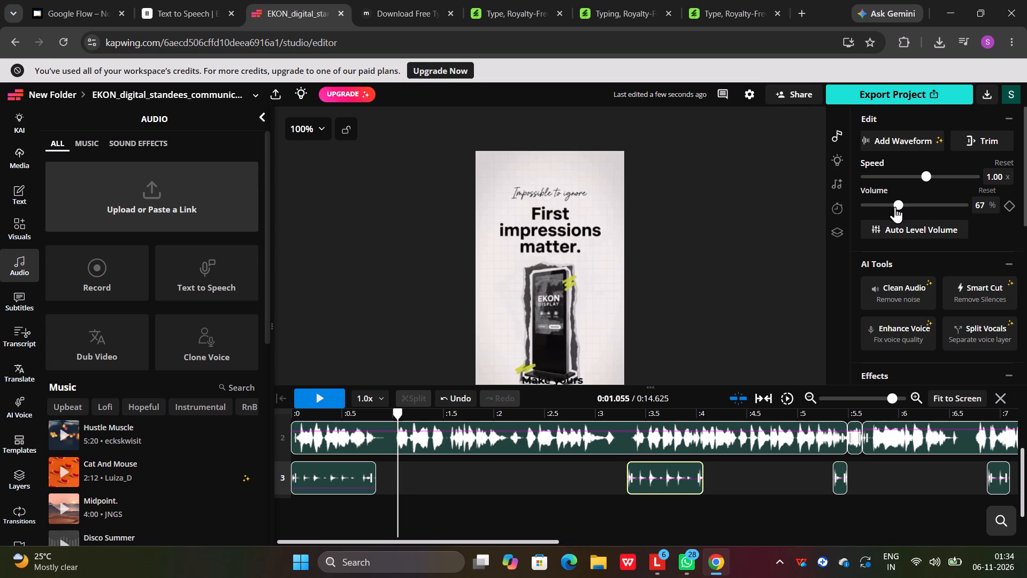
pyautogui.moveTo(895, 206); pyautogui.dragTo(876, 204)
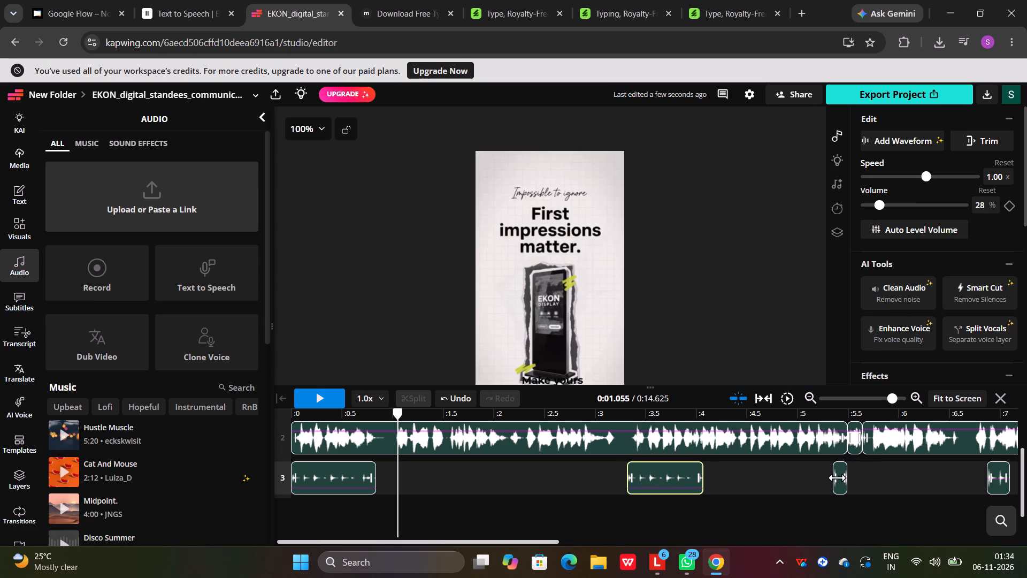
pyautogui.click(839, 480)
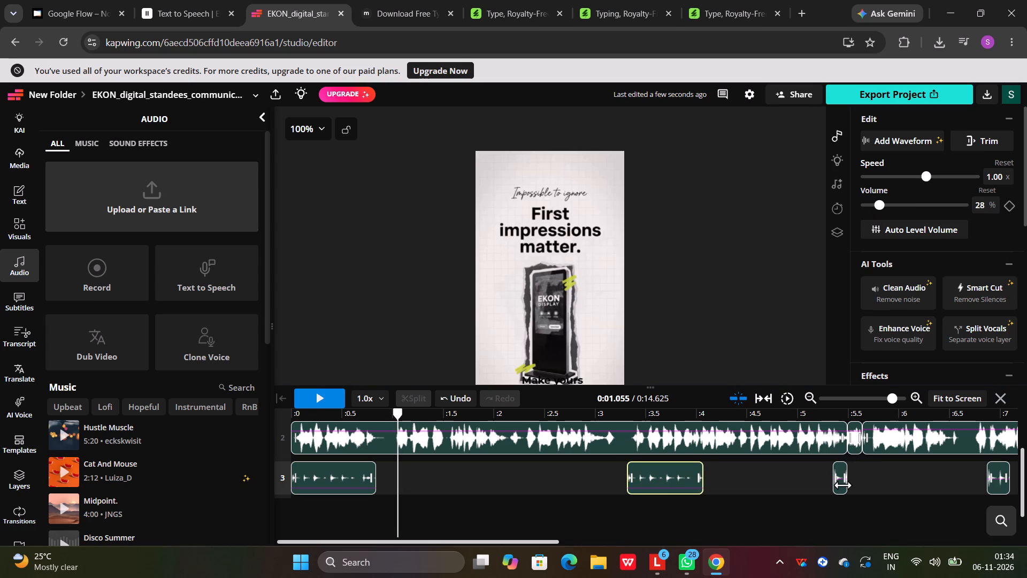
pyautogui.click(841, 486)
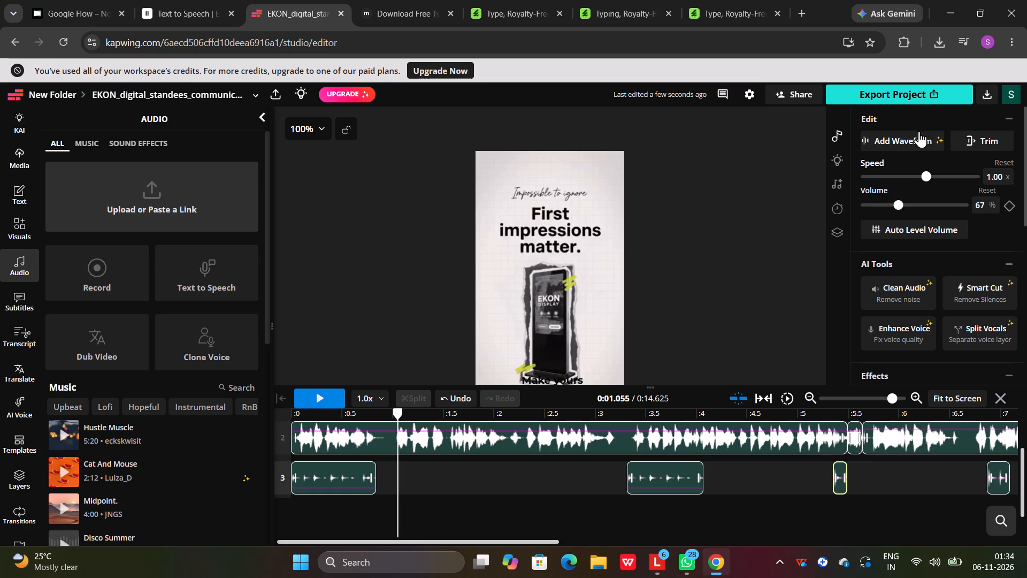
pyautogui.moveTo(895, 202); pyautogui.dragTo(881, 202)
pyautogui.moveTo(881, 202); pyautogui.dragTo(875, 202)
pyautogui.moveTo(875, 202); pyautogui.dragTo(876, 203)
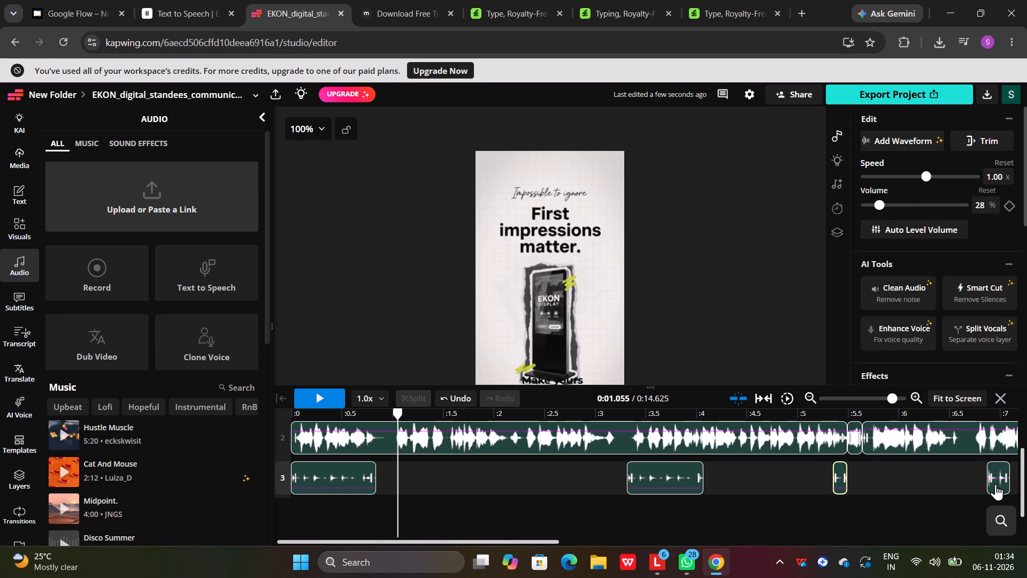
pyautogui.click(995, 484)
pyautogui.moveTo(901, 204); pyautogui.dragTo(898, 204)
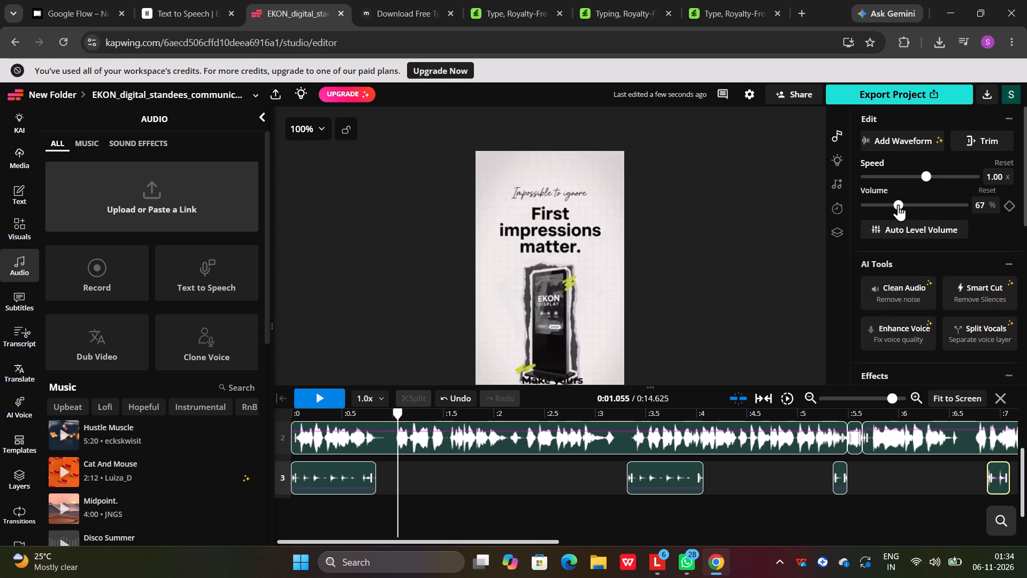
pyautogui.moveTo(898, 204); pyautogui.dragTo(877, 206)
pyautogui.moveTo(877, 206); pyautogui.dragTo(876, 206)
# Play the video from the start to about 4 s to judge the typing clips' volume.
pyautogui.moveTo(401, 414); pyautogui.dragTo(278, 397)
pyautogui.click(313, 403)
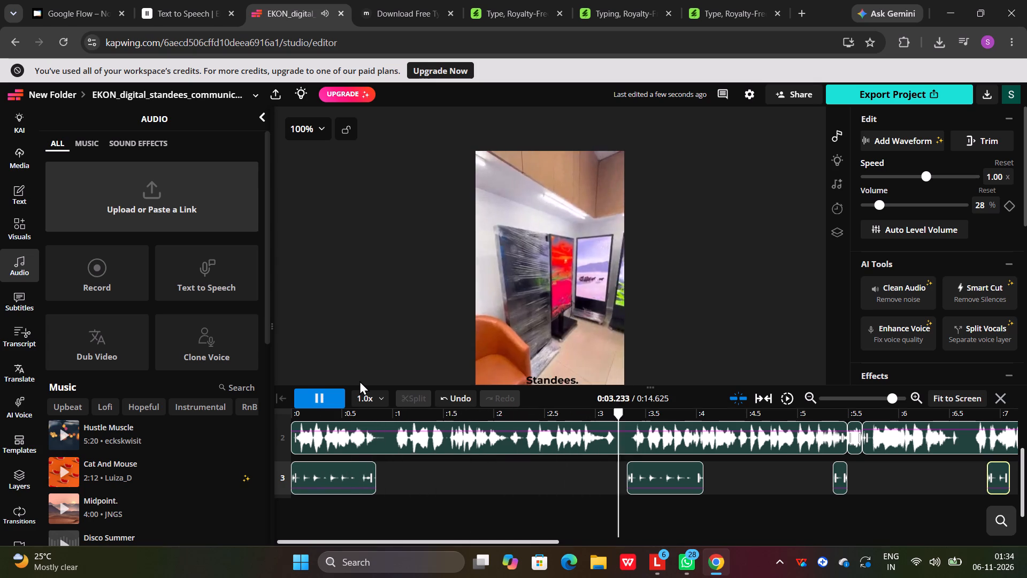
pyautogui.click(316, 402)
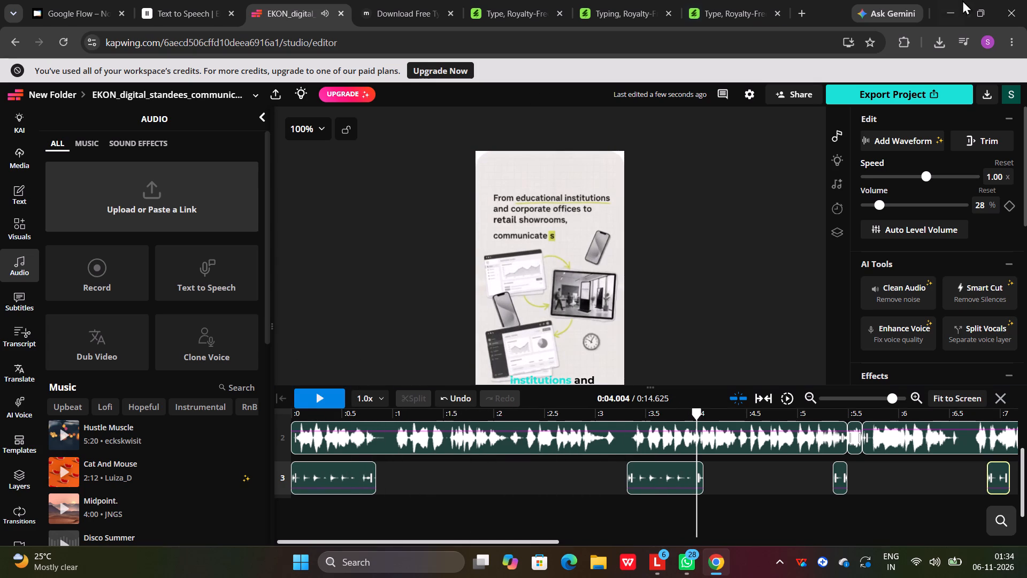
# Close the Envato page for the "Type" sound effect by Cinematic-Sound-Design.
pyautogui.click(719, 4)
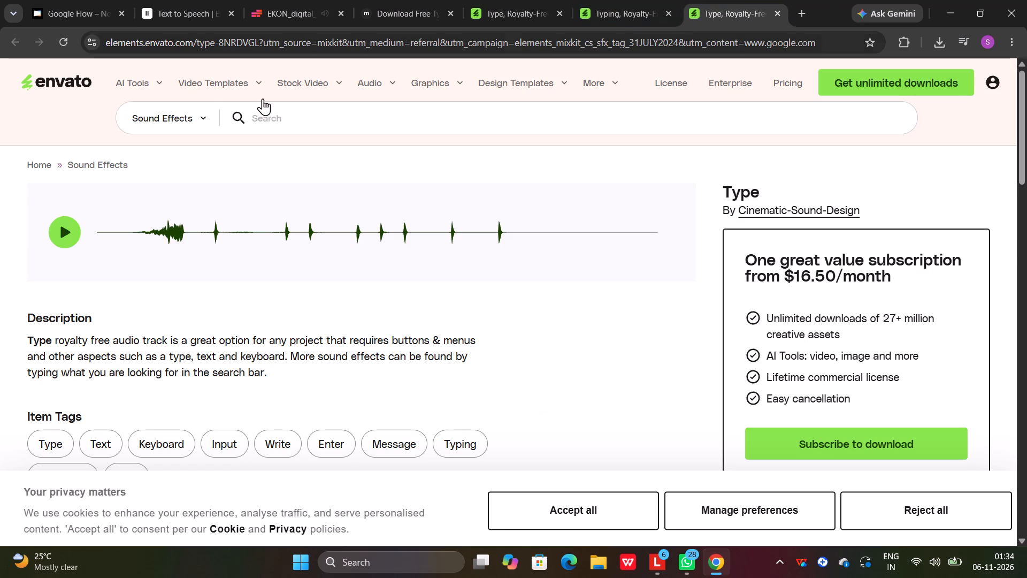
pyautogui.click(775, 8)
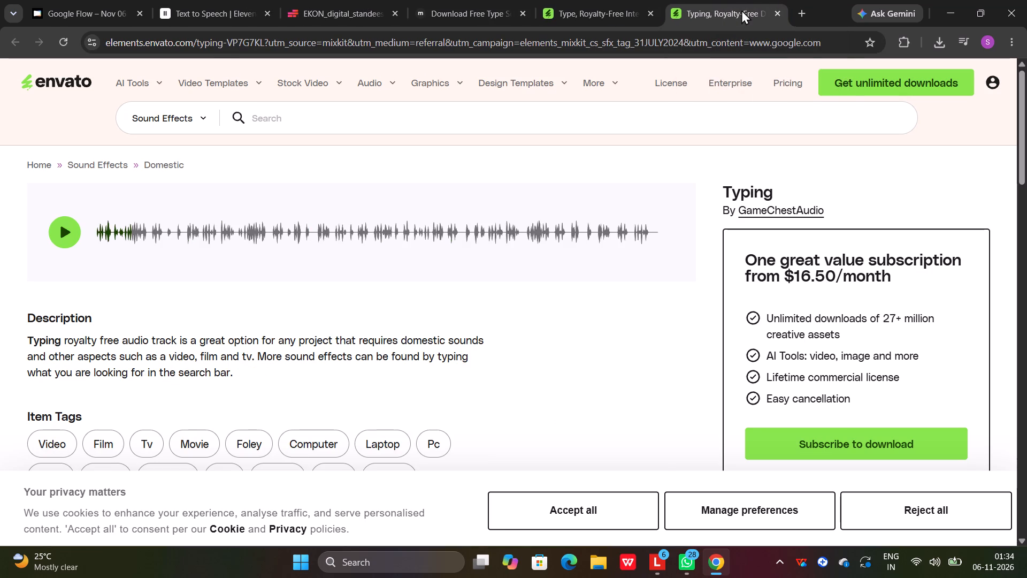
# Search Google in a new tab for "tranisition viral background music" and open Pixabay's transition music page.
pyautogui.click(802, 11)
pyautogui.click(333, 255)
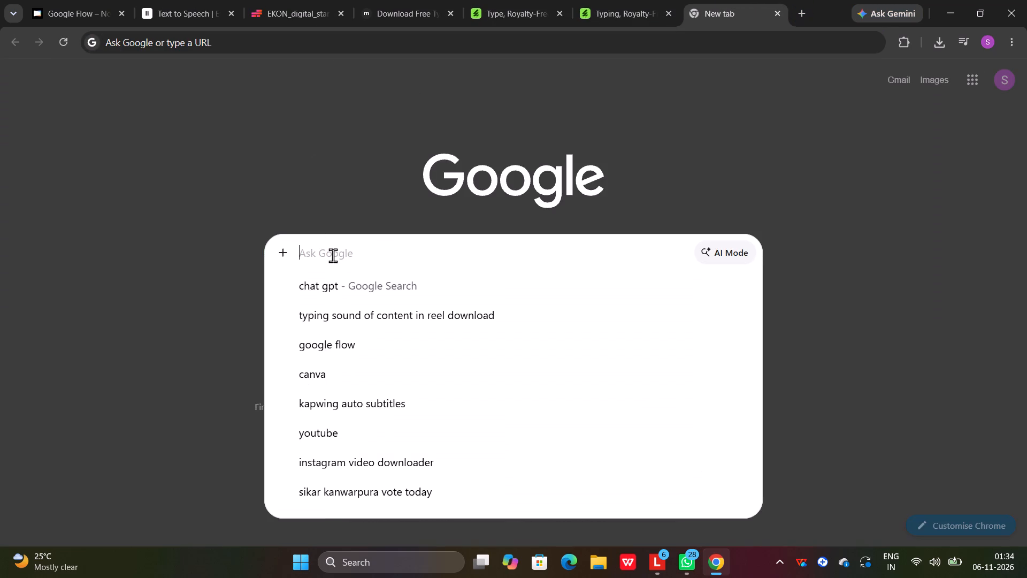
pyautogui.write('trani')
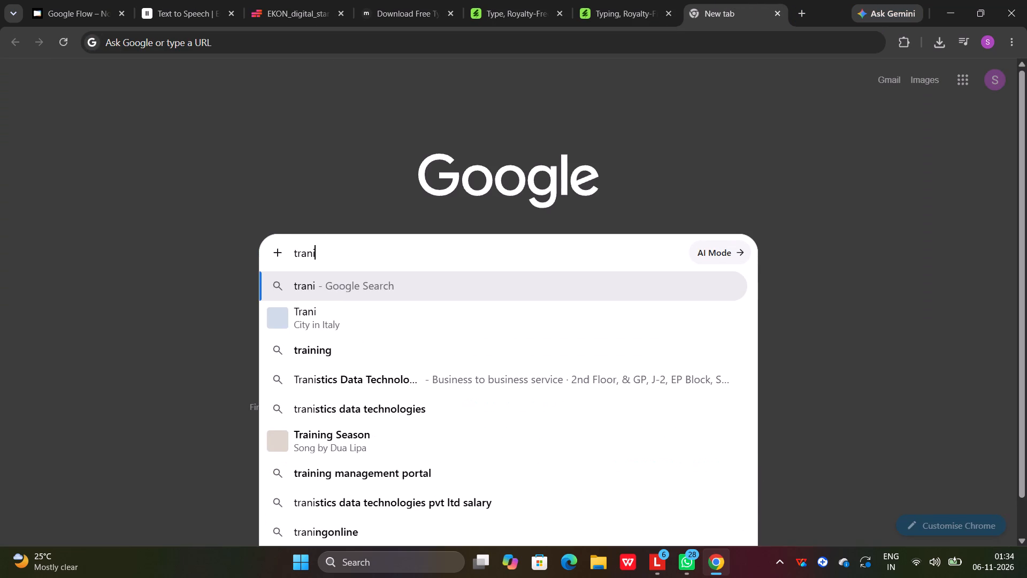
pyautogui.write('sition')
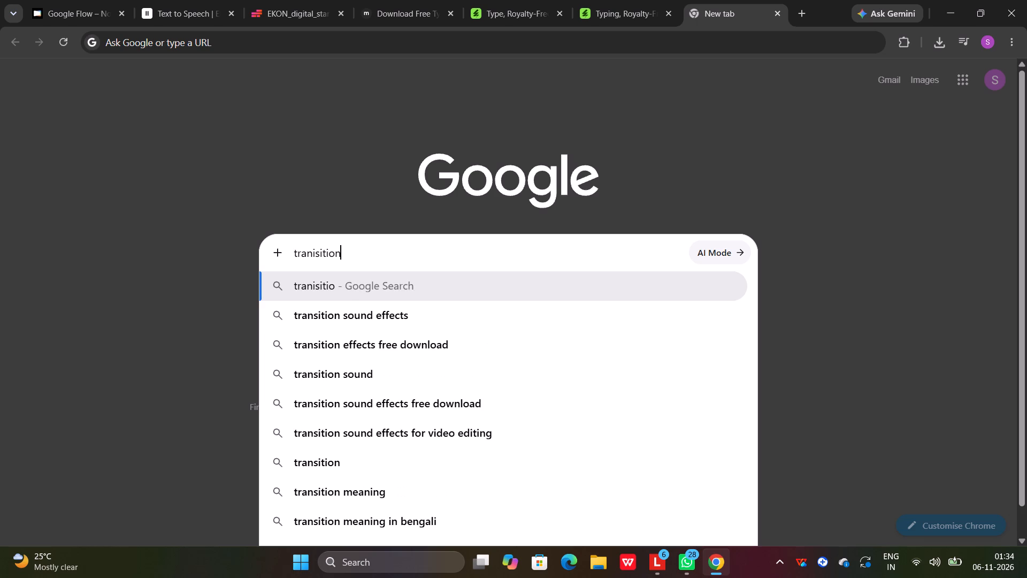
pyautogui.press('space')
pyautogui.write('viral background music')
pyautogui.press('Return')
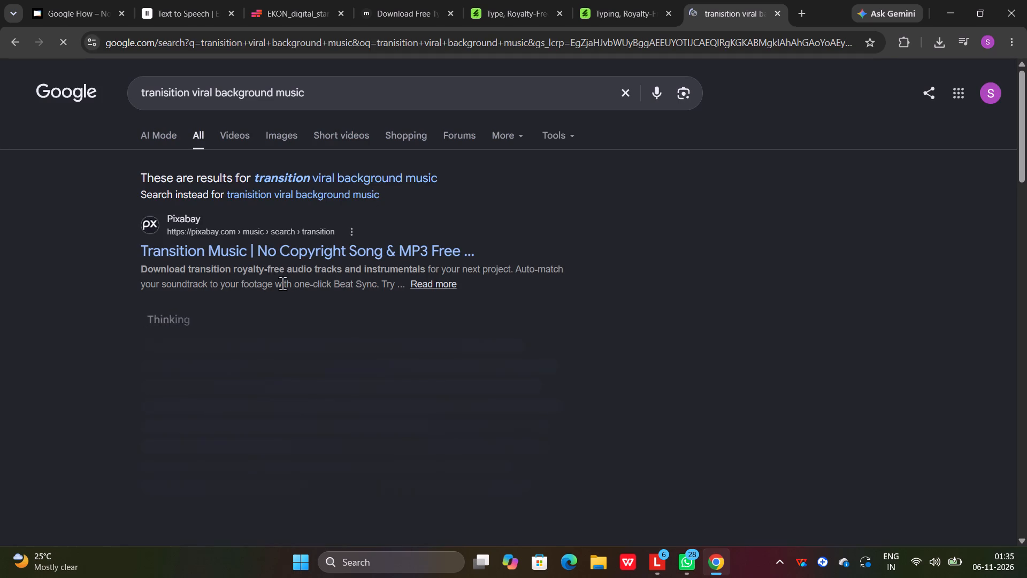
pyautogui.click(200, 252)
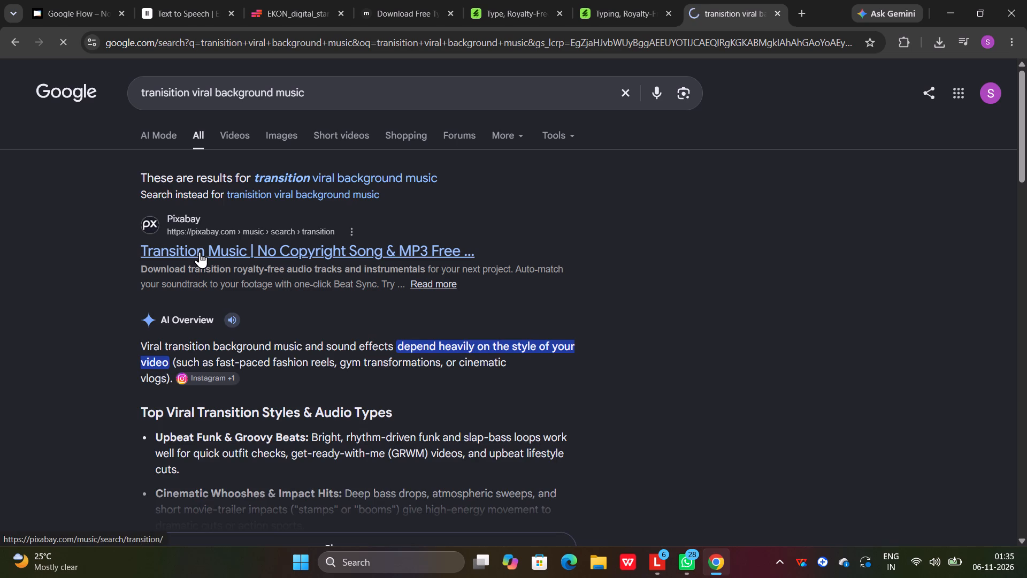
# Preview the "Epic Transition" and "Time Transition" tracks by The_Mountain on Pixabay and browse the other transition music.
pyautogui.scroll(-3, 288, 369)
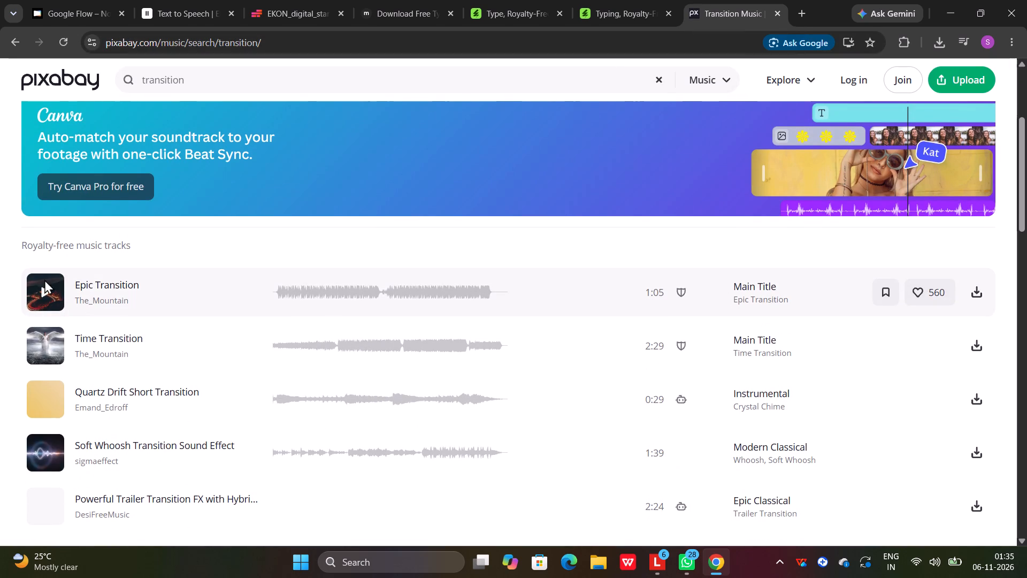
pyautogui.click(43, 293)
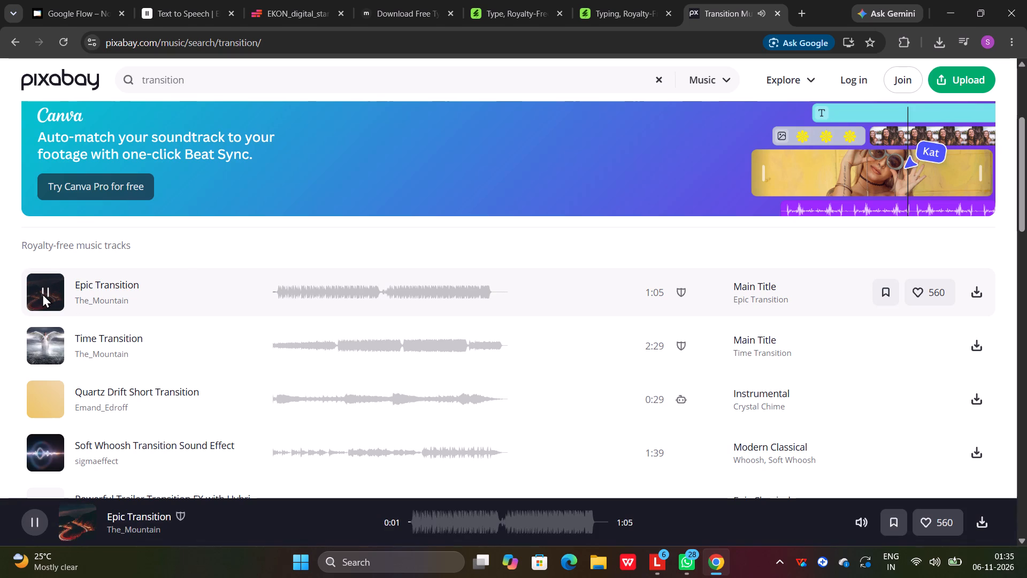
pyautogui.click(45, 293)
pyautogui.click(43, 343)
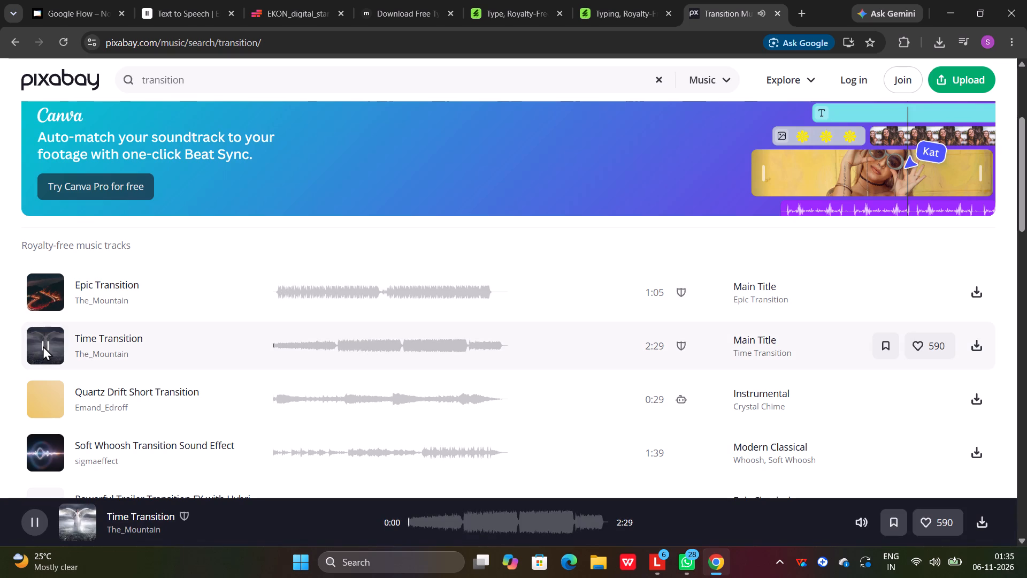
pyautogui.click(43, 346)
pyautogui.scroll(-3, 35, 417)
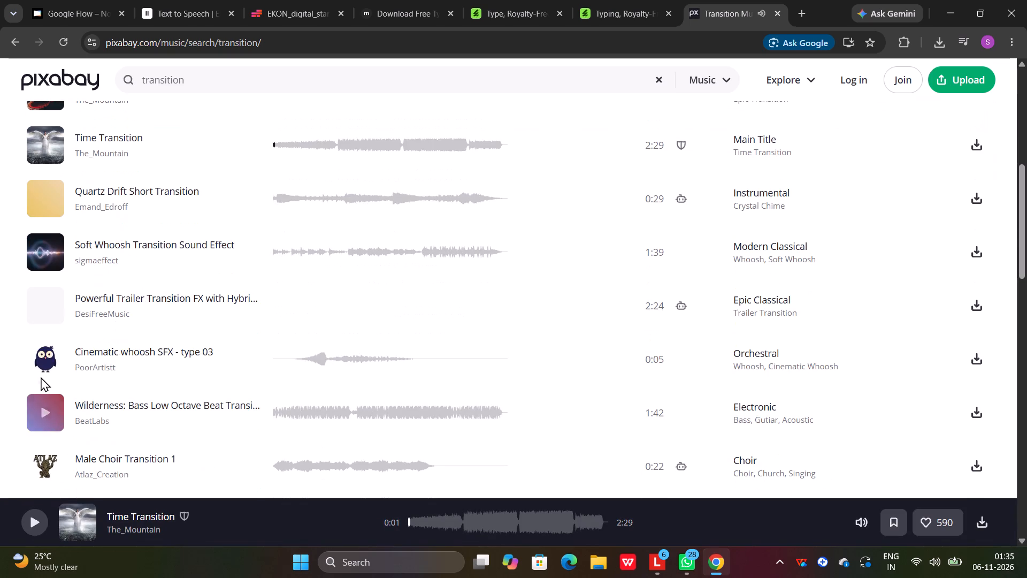
pyautogui.scroll(3, 40, 270)
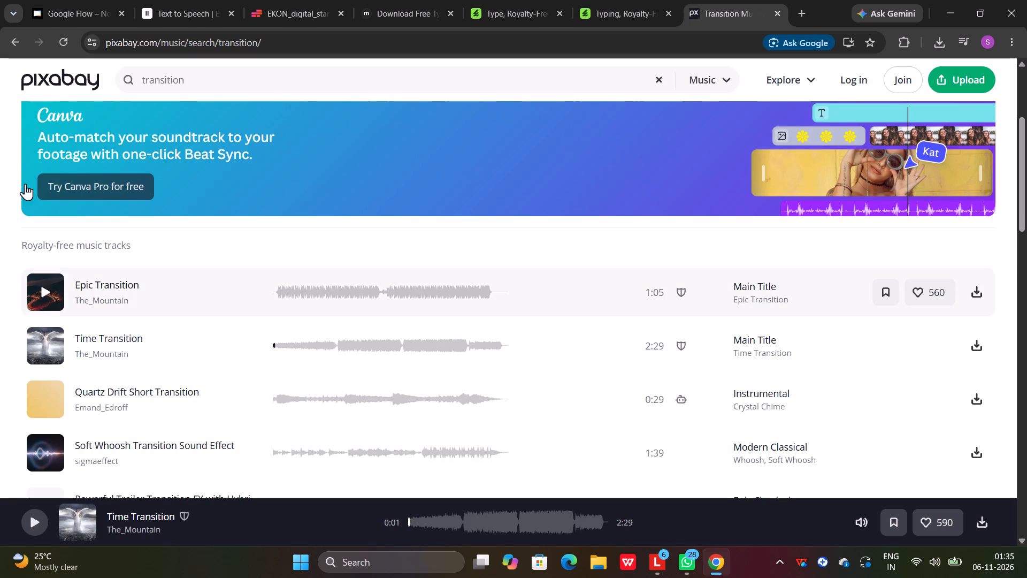
pyautogui.click(45, 290)
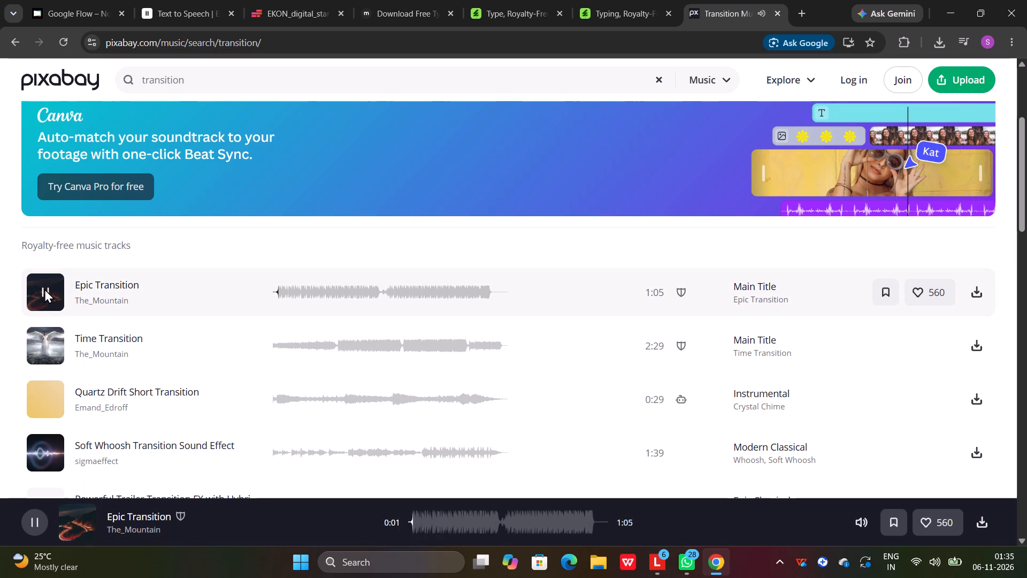
pyautogui.click(44, 288)
pyautogui.scroll(-8, 169, 274)
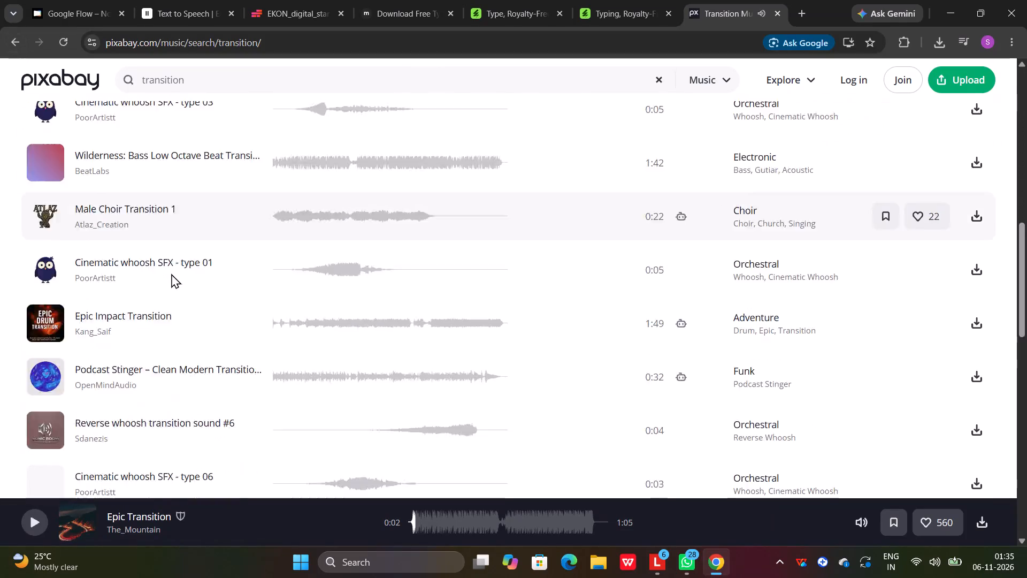
pyautogui.scroll(-4, 172, 273)
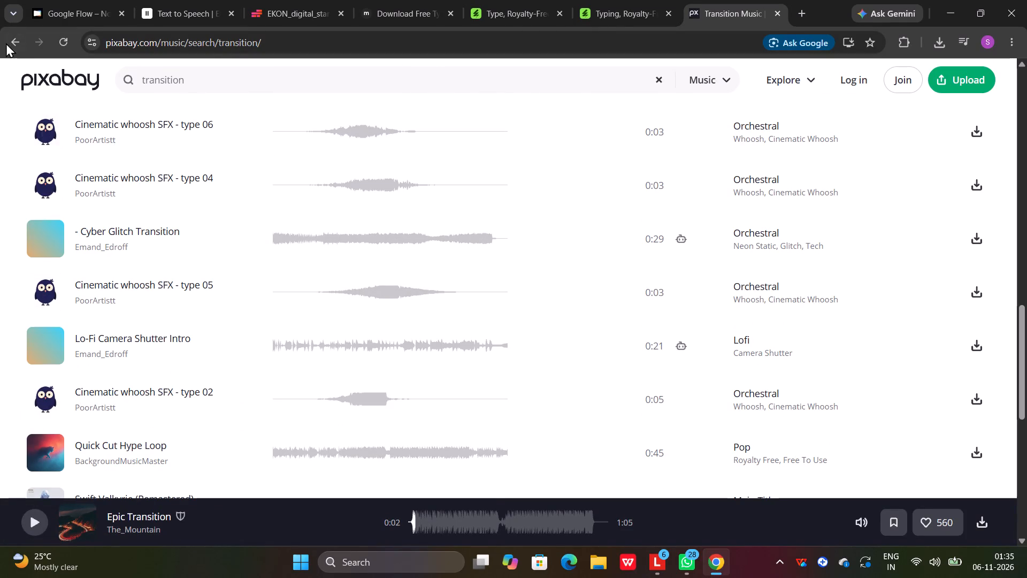
# Return to the Google results and open Mixkit's "Download Free Transition Sound Effects" page.
pyautogui.click(11, 43)
pyautogui.scroll(-2, 402, 364)
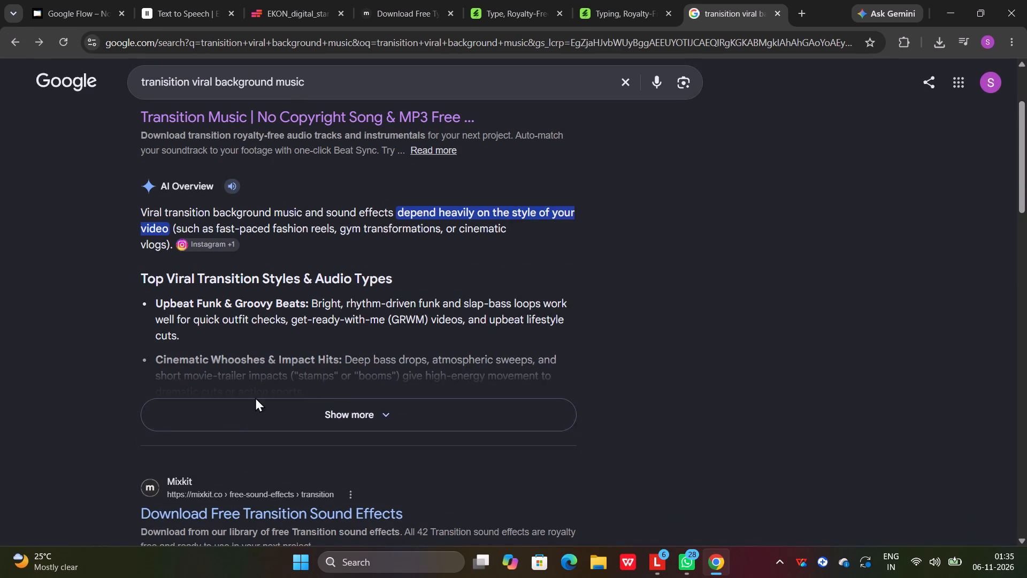
pyautogui.scroll(-1, 293, 408)
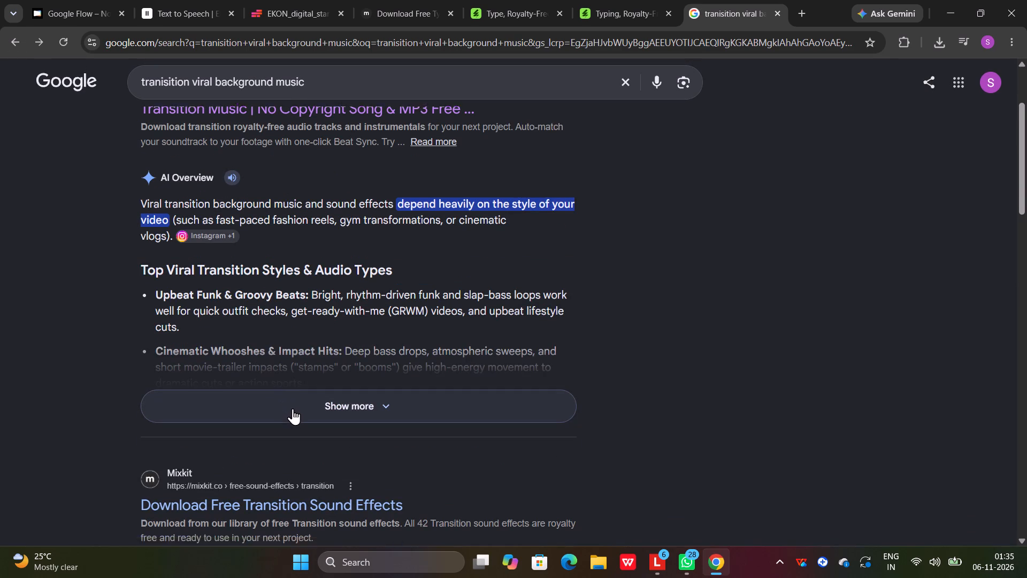
pyautogui.click(273, 445)
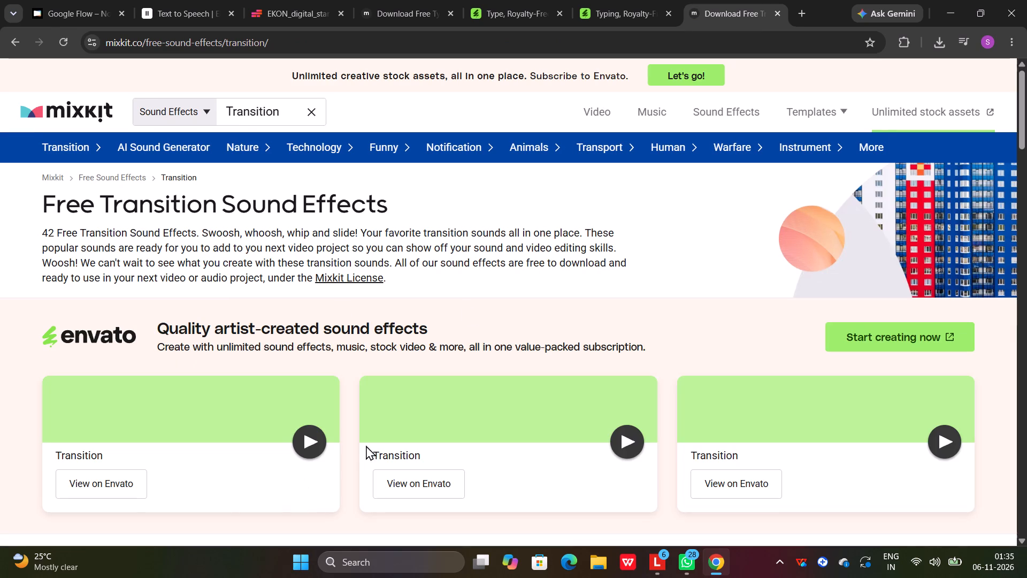
# Open the Envato page for the "Transition" sound effect by Quattro-boom and preview its audio.
pyautogui.click(402, 490)
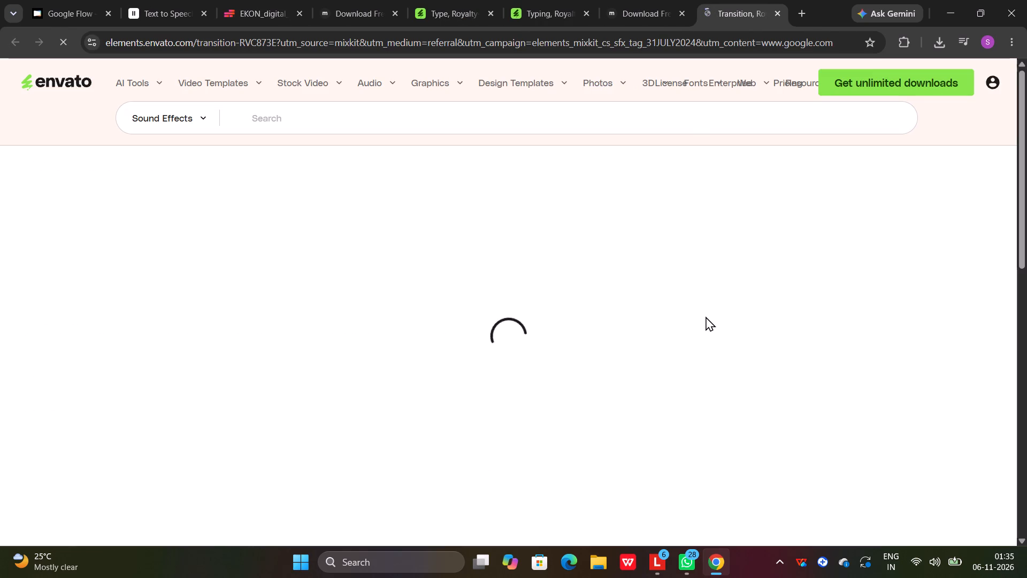
pyautogui.scroll(-1, 363, 400)
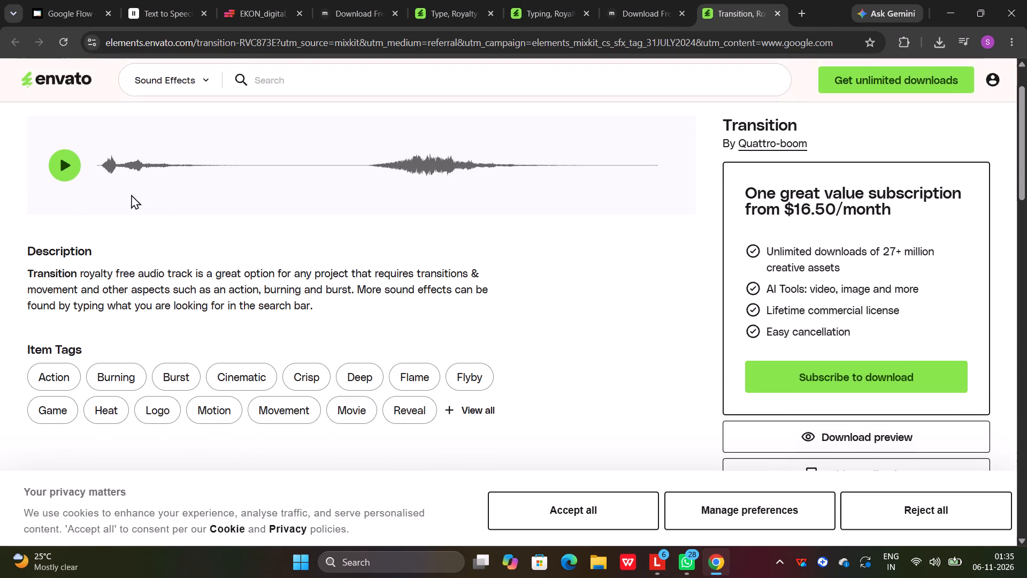
pyautogui.click(64, 163)
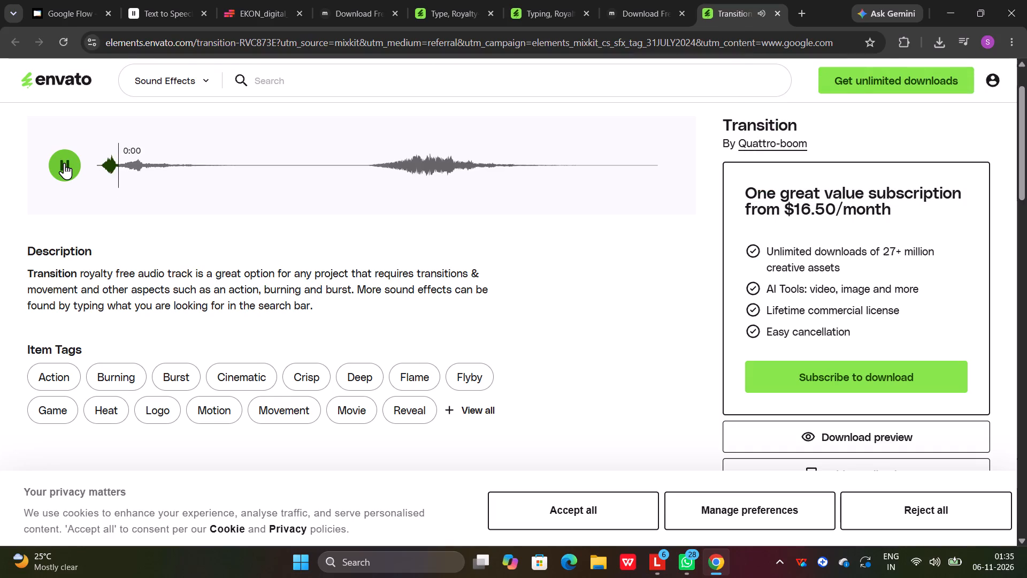
pyautogui.click(64, 163)
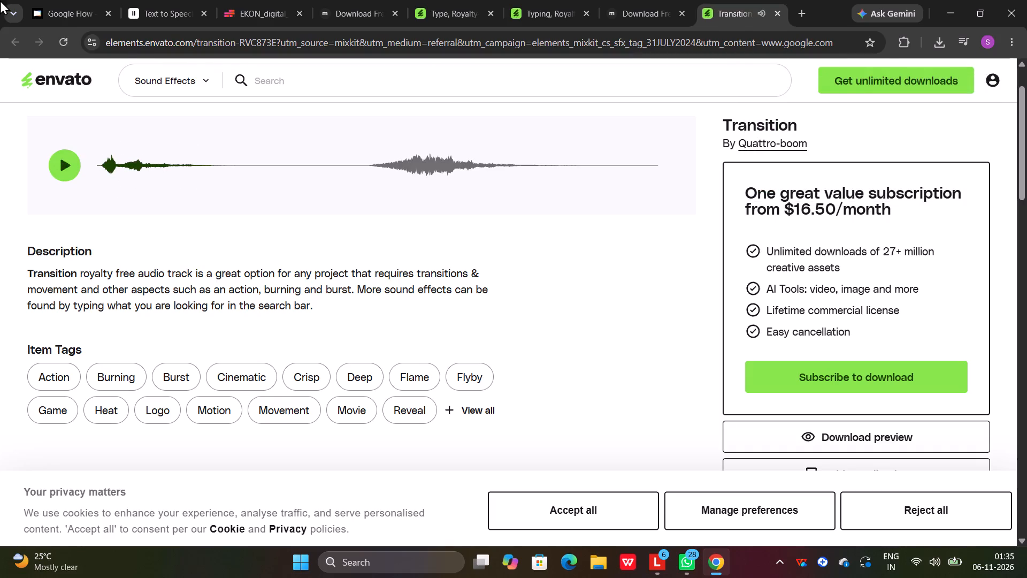
pyautogui.click(17, 44)
# Return to Mixkit's transition effects, open the Envato page for the "Transition" effect by az_studio and preview its audio.
pyautogui.click(647, 6)
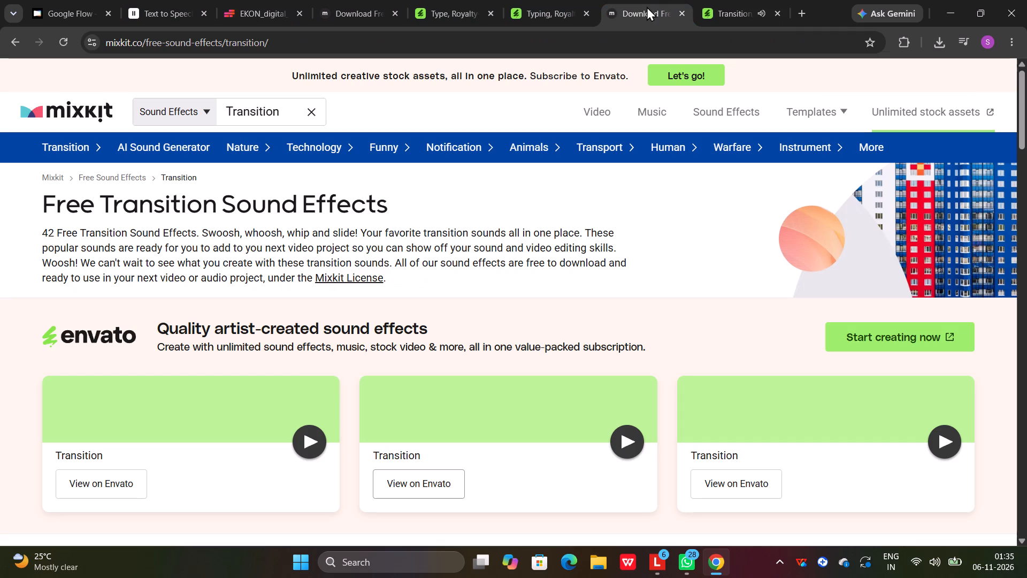
pyautogui.click(941, 446)
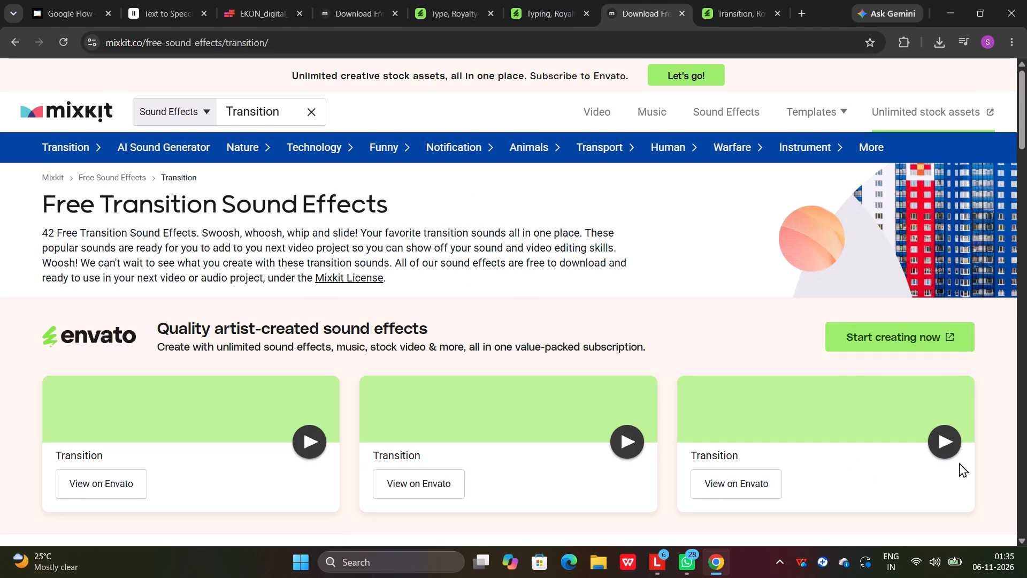
pyautogui.click(948, 445)
pyautogui.click(717, 486)
pyautogui.scroll(1, 79, 212)
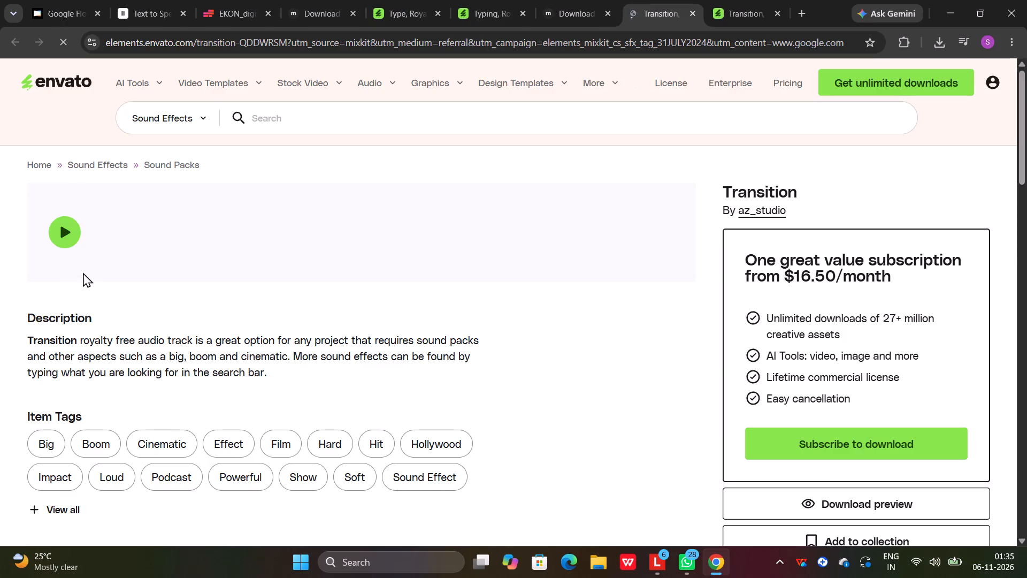
pyautogui.click(61, 232)
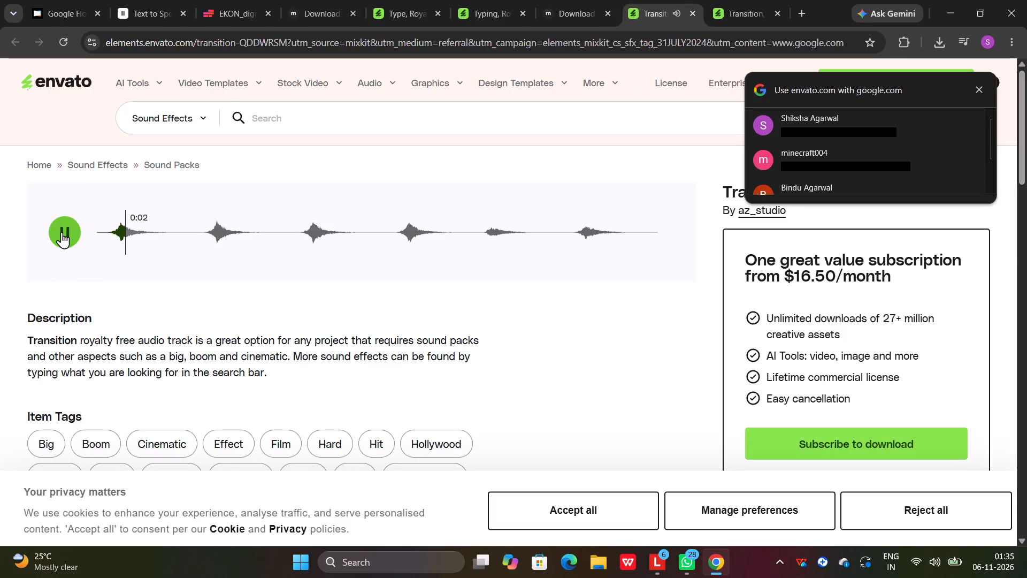
pyautogui.click(62, 232)
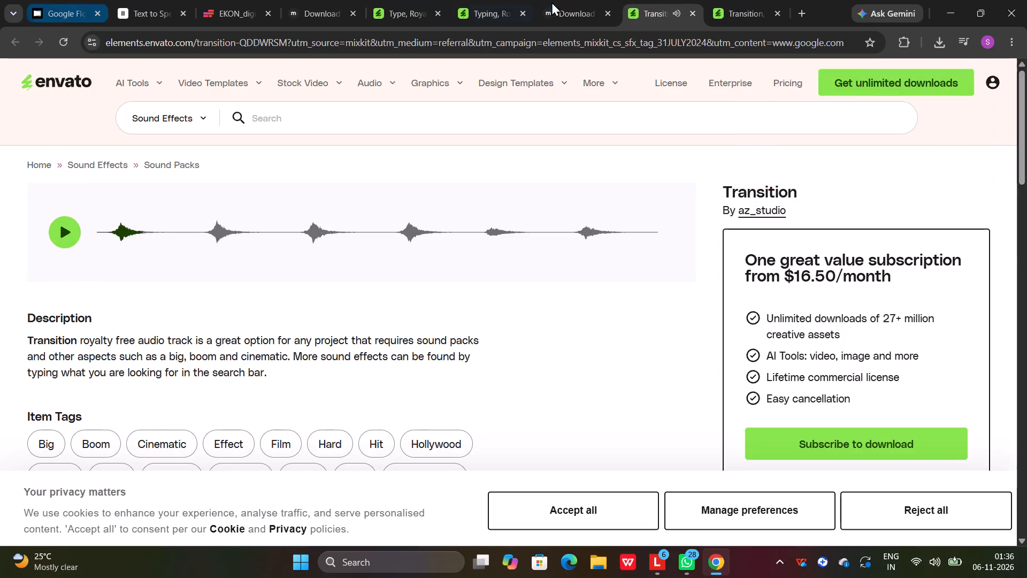
# Return to Mixkit's transition effects, open the Envato page for the "Transition" effect by GameChestAudio and preview its audio.
pyautogui.click(548, 14)
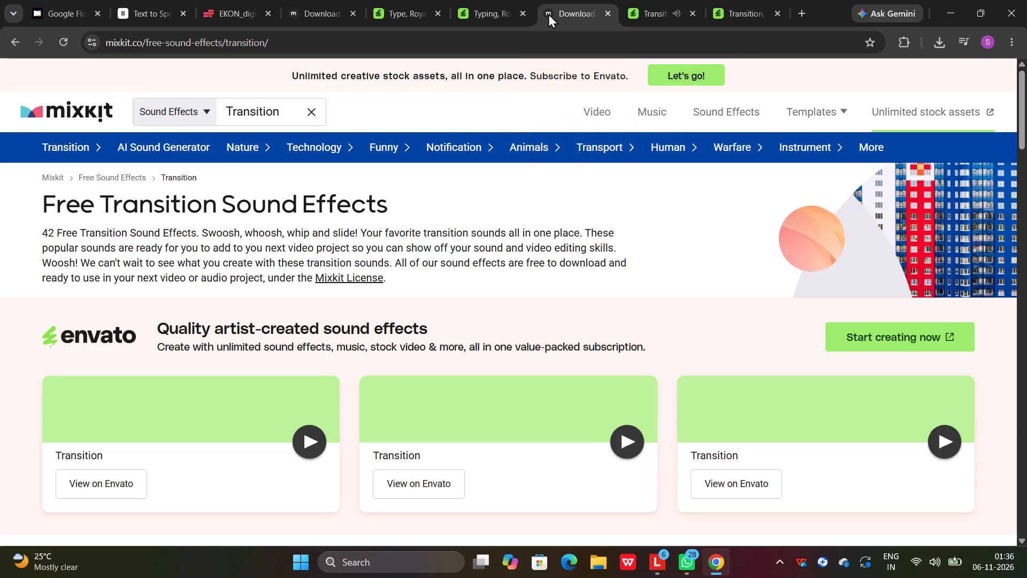
pyautogui.click(104, 486)
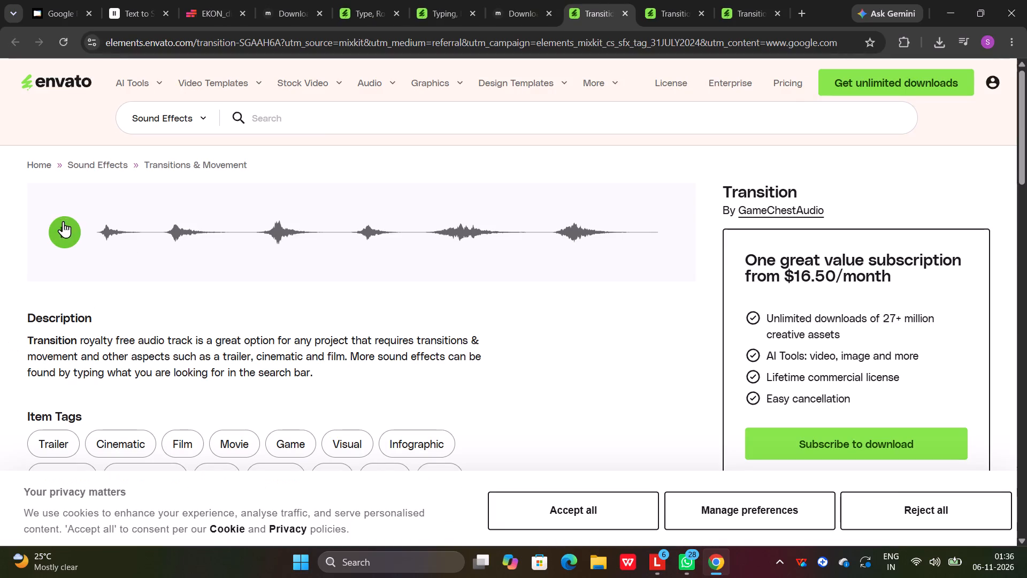
pyautogui.click(62, 226)
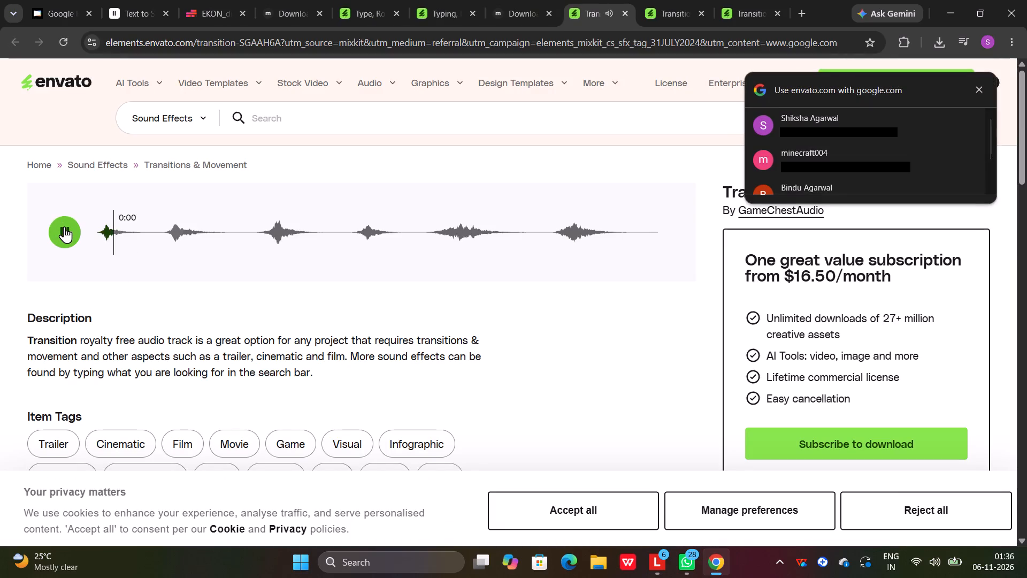
pyautogui.click(64, 226)
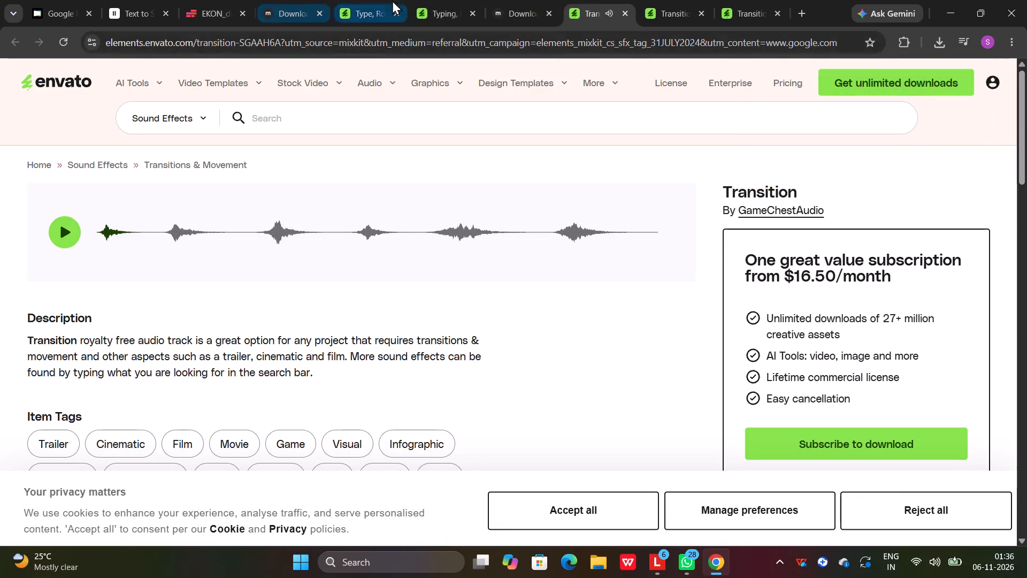
# Preview the first six free Mixkit transition effects, from "Cinematic whoosh fast transition" through "Cinematic tunnel reverb woosh".
pyautogui.click(528, 10)
pyautogui.scroll(-4, 181, 347)
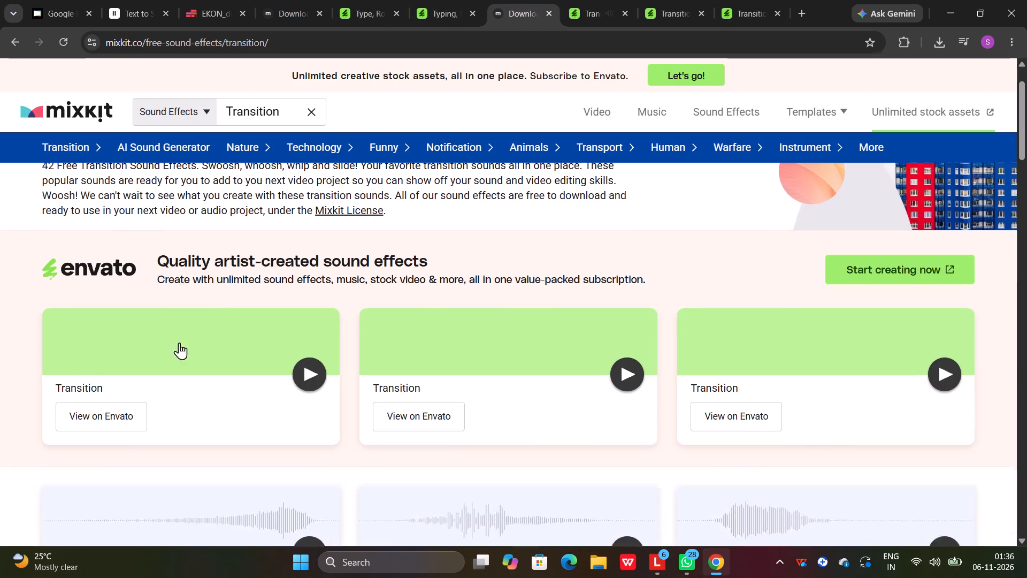
pyautogui.scroll(-1, 203, 322)
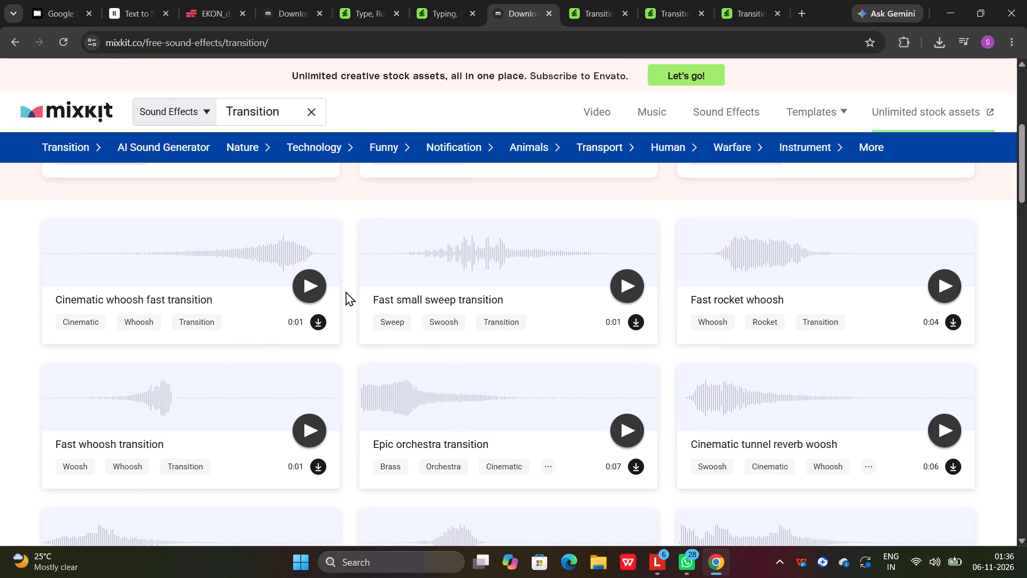
pyautogui.click(316, 292)
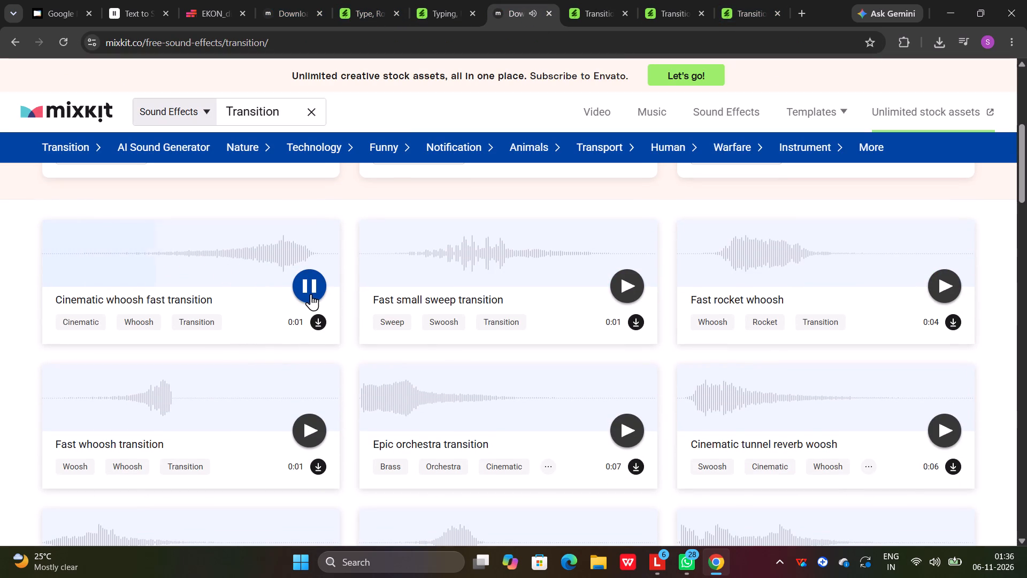
pyautogui.click(630, 294)
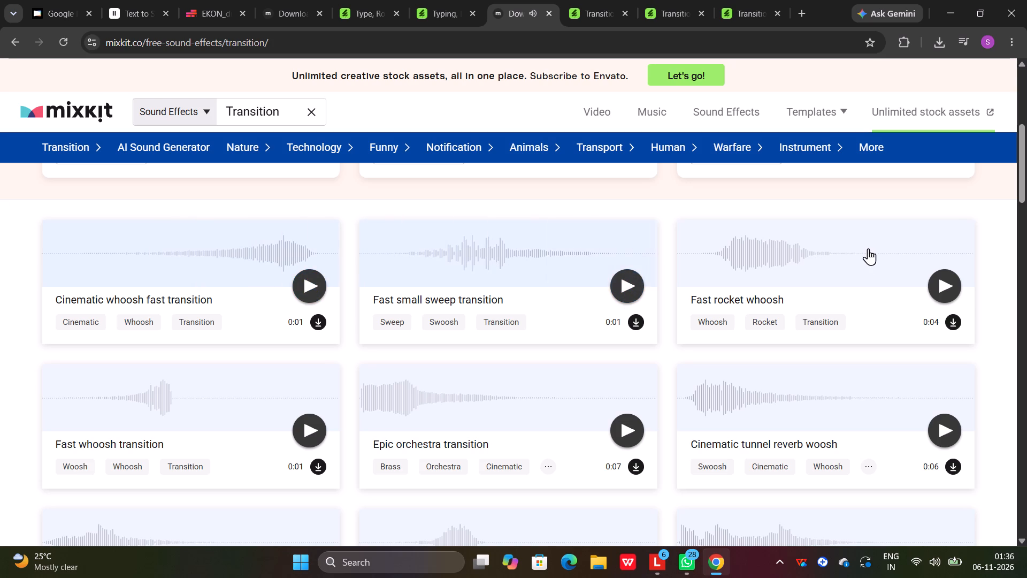
pyautogui.click(943, 288)
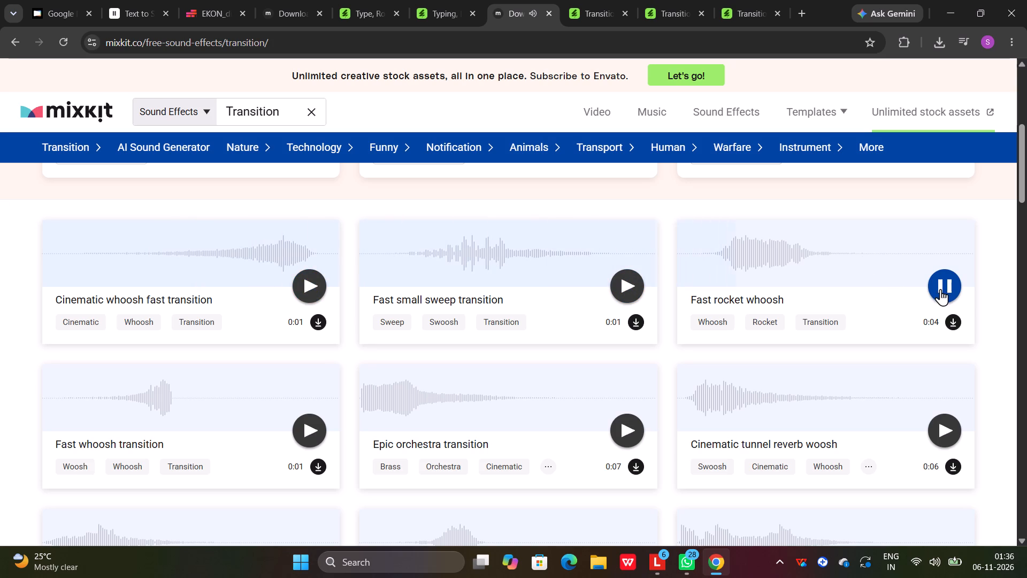
pyautogui.click(940, 289)
pyautogui.click(314, 427)
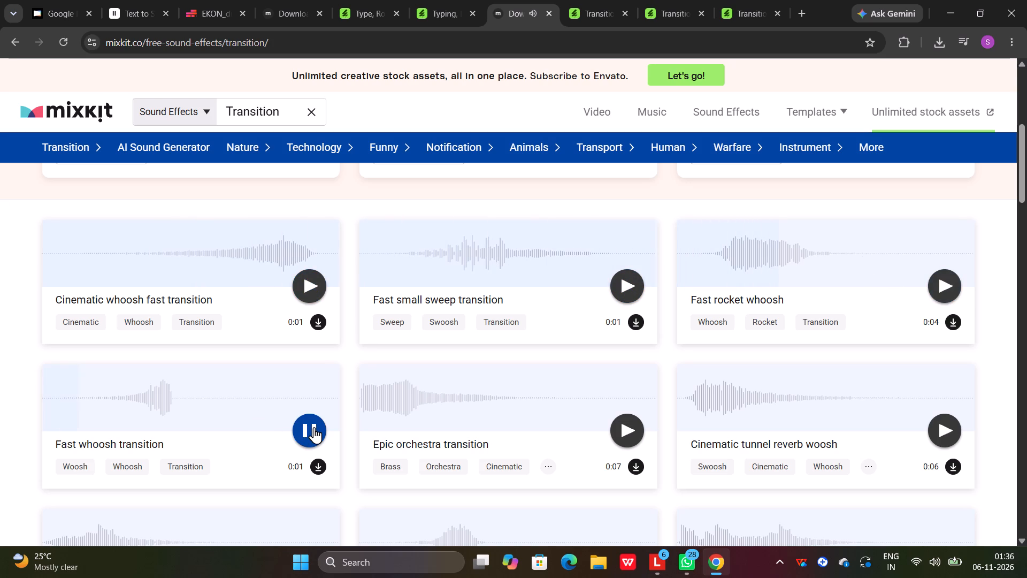
pyautogui.click(313, 427)
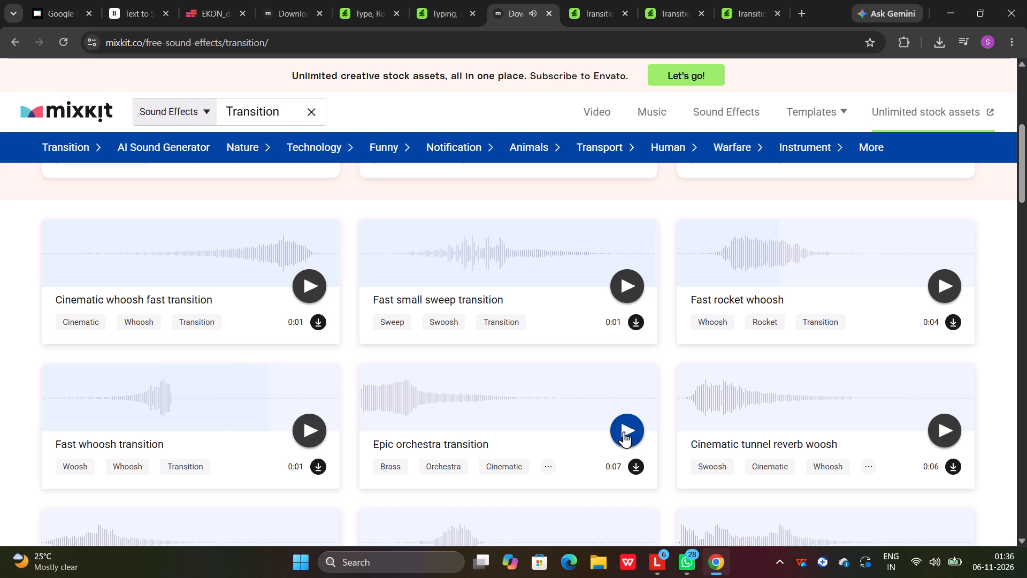
pyautogui.click(624, 431)
pyautogui.click(624, 431)
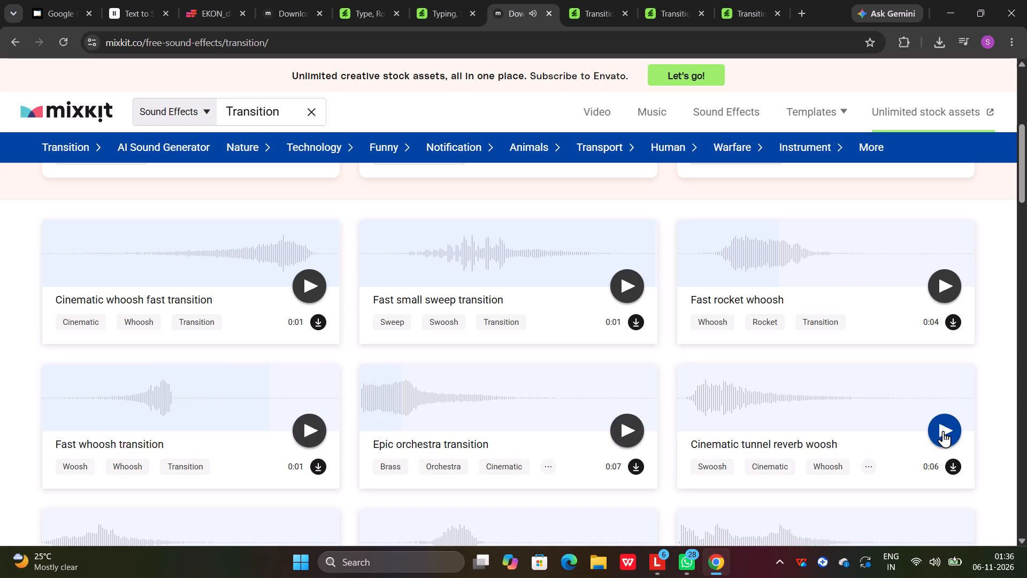
pyautogui.click(943, 431)
pyautogui.click(942, 431)
# Preview the Mixkit transition effects "Movie trailer epic impact", "Air zoom vacuum" and "Cool impact movie trailer".
pyautogui.scroll(-2, 349, 400)
pyautogui.click(314, 441)
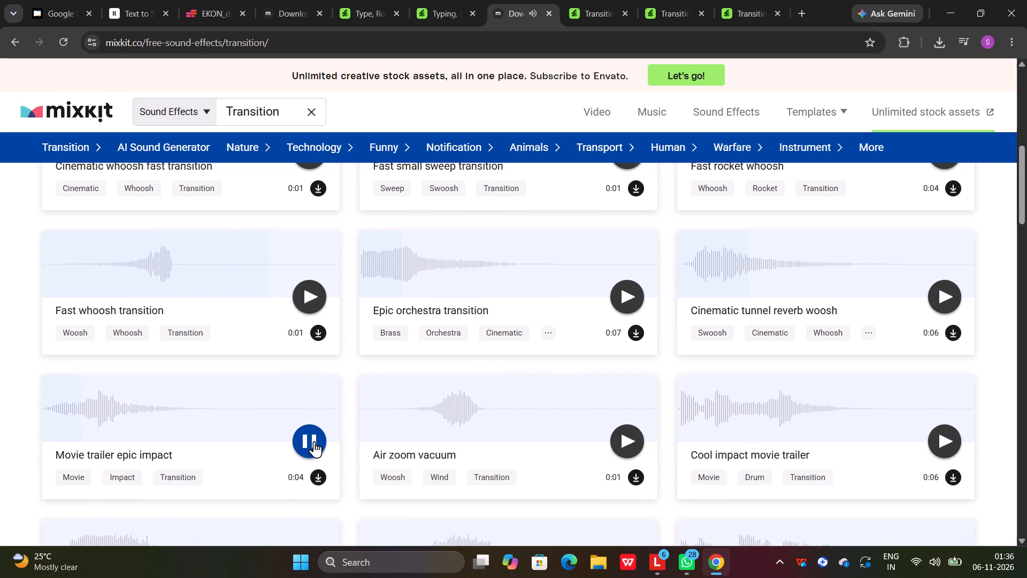
pyautogui.click(633, 443)
pyautogui.click(630, 443)
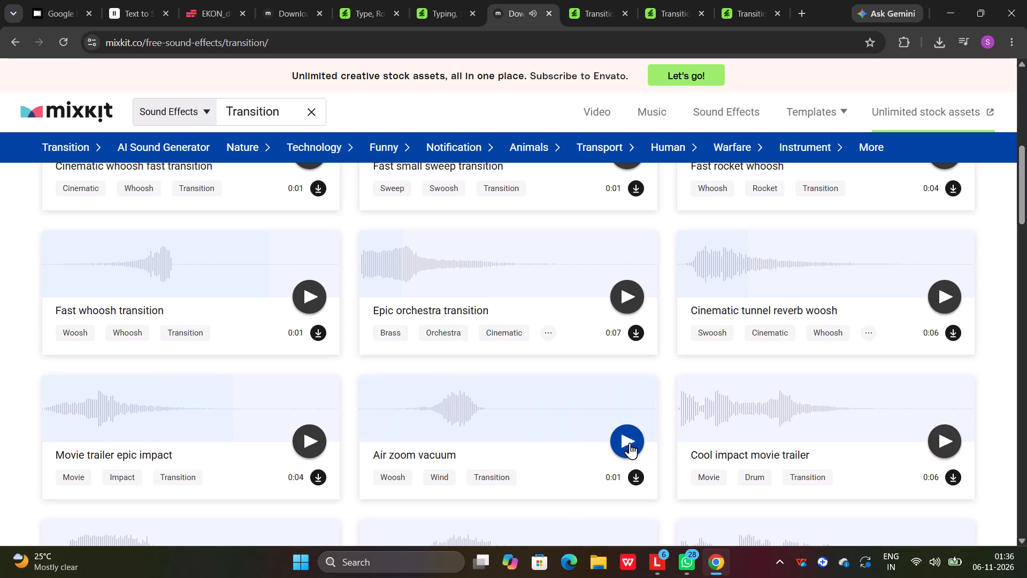
pyautogui.click(937, 440)
pyautogui.click(936, 440)
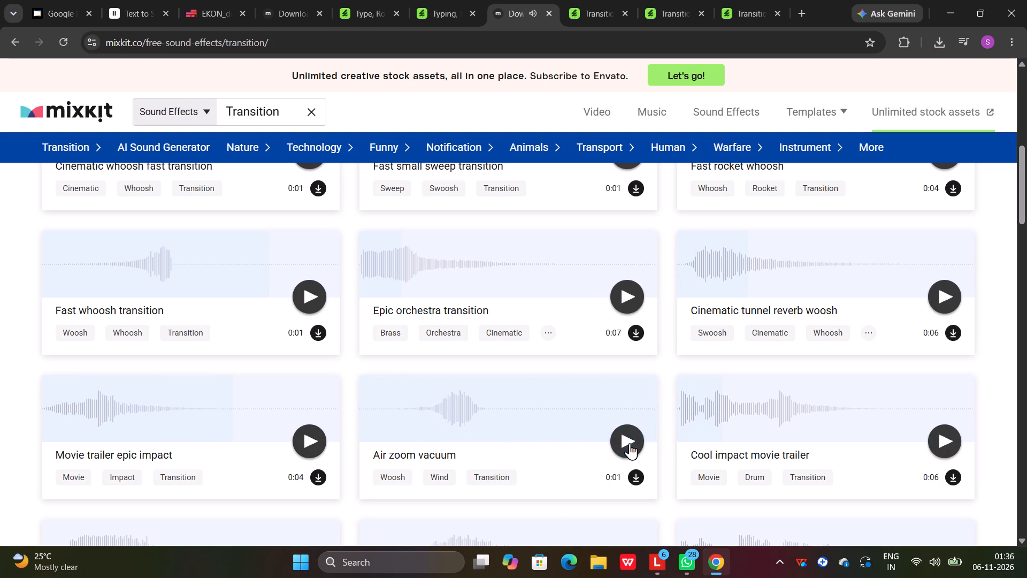
pyautogui.click(629, 443)
pyautogui.click(629, 443)
# Preview the "Transition windy swoosh", "Cinematic laser gun thunder", "Technology transition slide" and "Terror sweep of darkness" effects.
pyautogui.scroll(-1, 401, 405)
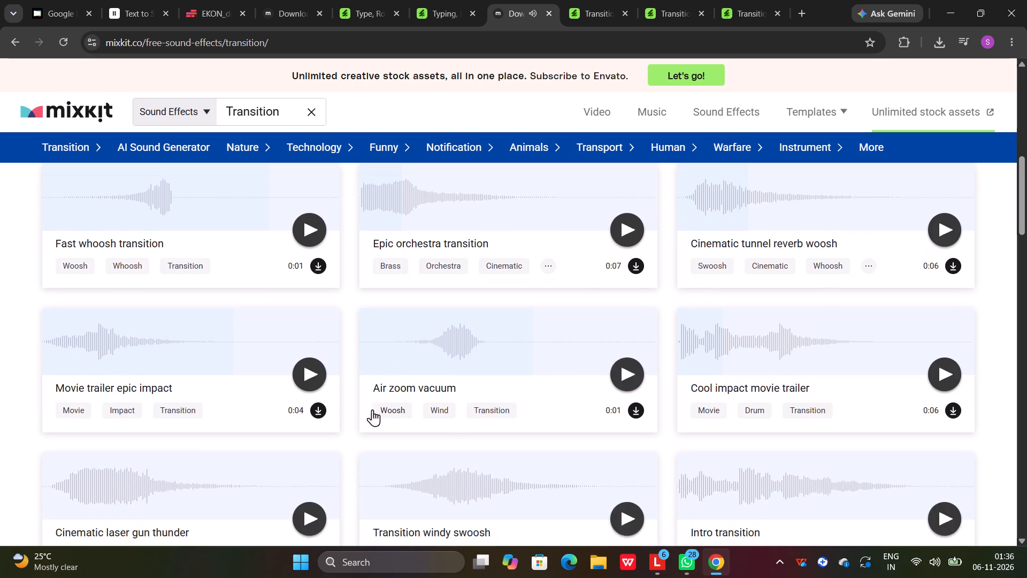
pyautogui.scroll(-2, 372, 409)
pyautogui.click(624, 384)
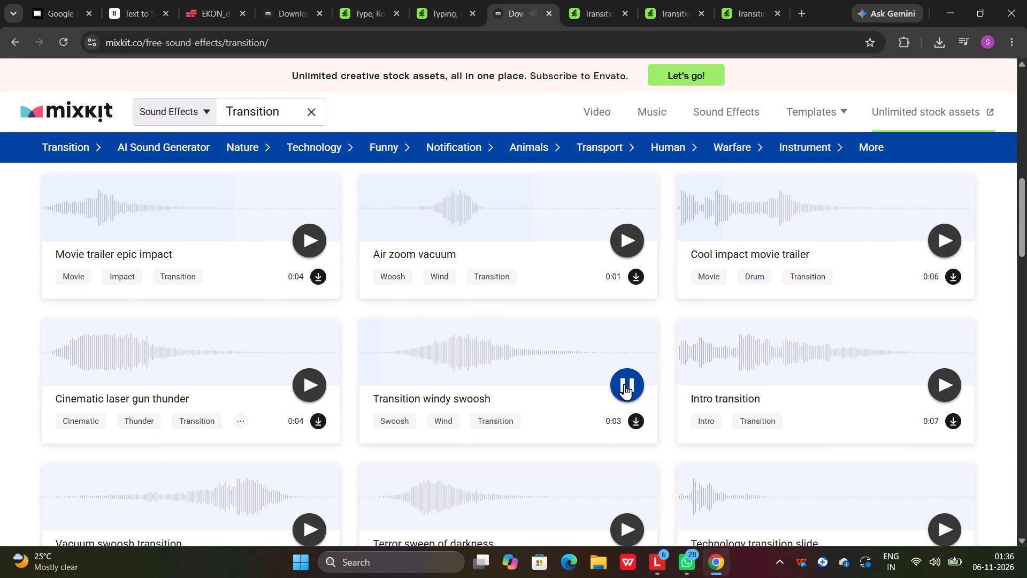
pyautogui.click(624, 384)
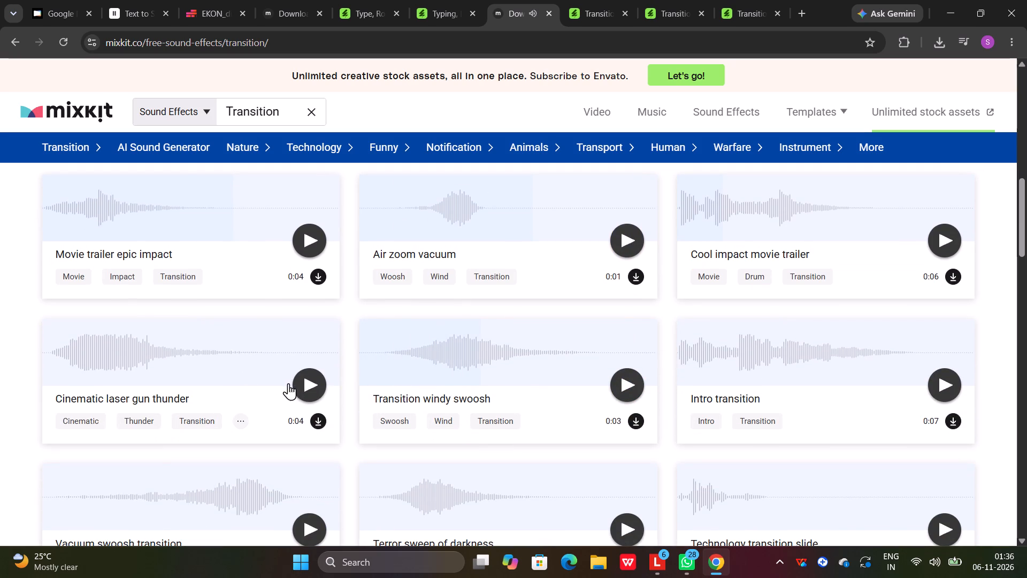
pyautogui.click(303, 385)
pyautogui.click(303, 385)
pyautogui.scroll(-2, 542, 495)
pyautogui.click(942, 399)
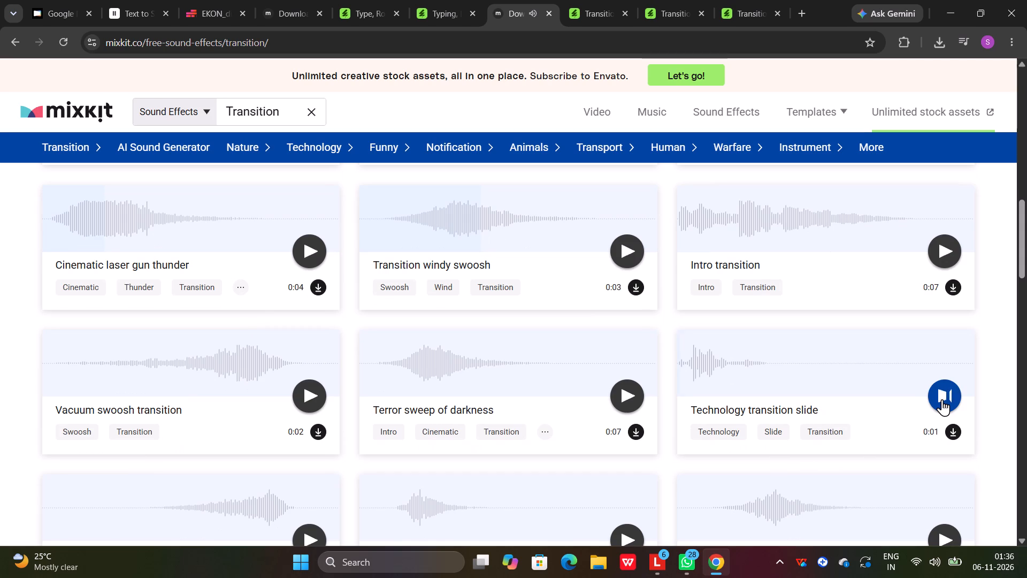
pyautogui.click(936, 395)
pyautogui.click(627, 391)
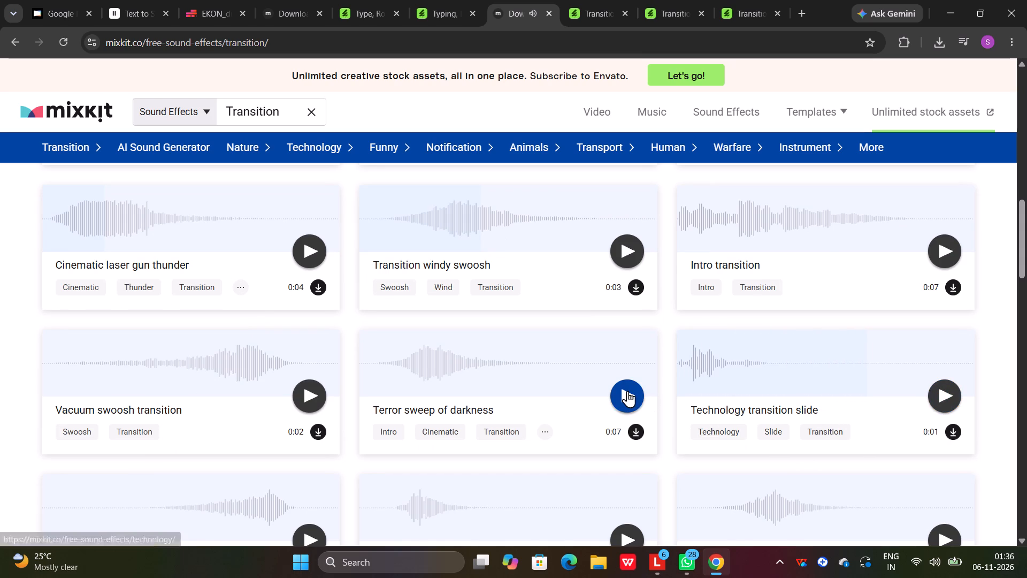
pyautogui.click(627, 391)
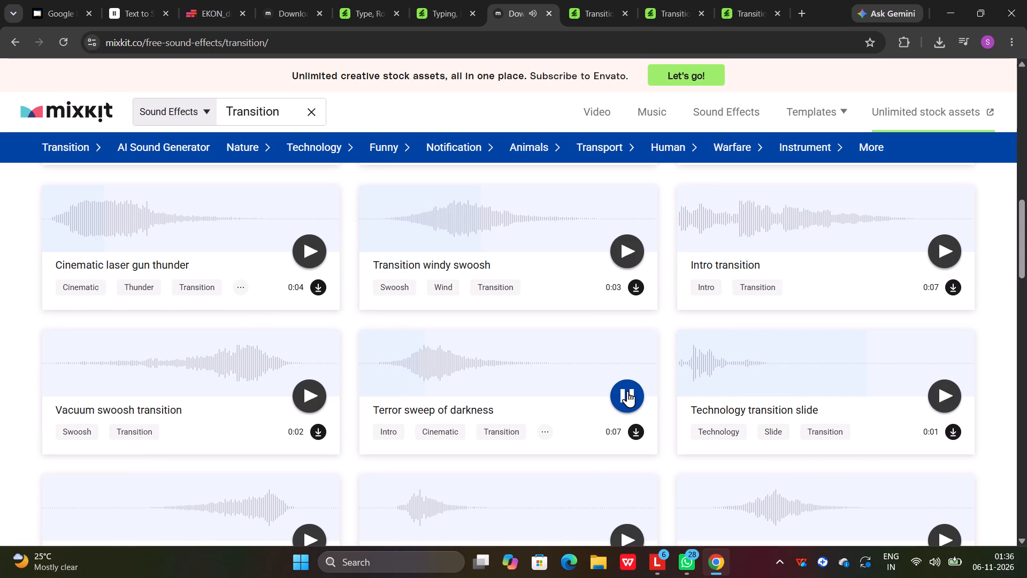
# Preview the "Fast transitions swoosh" and "Magic transition sweep presentation" effects.
pyautogui.scroll(-2, 602, 478)
pyautogui.click(624, 410)
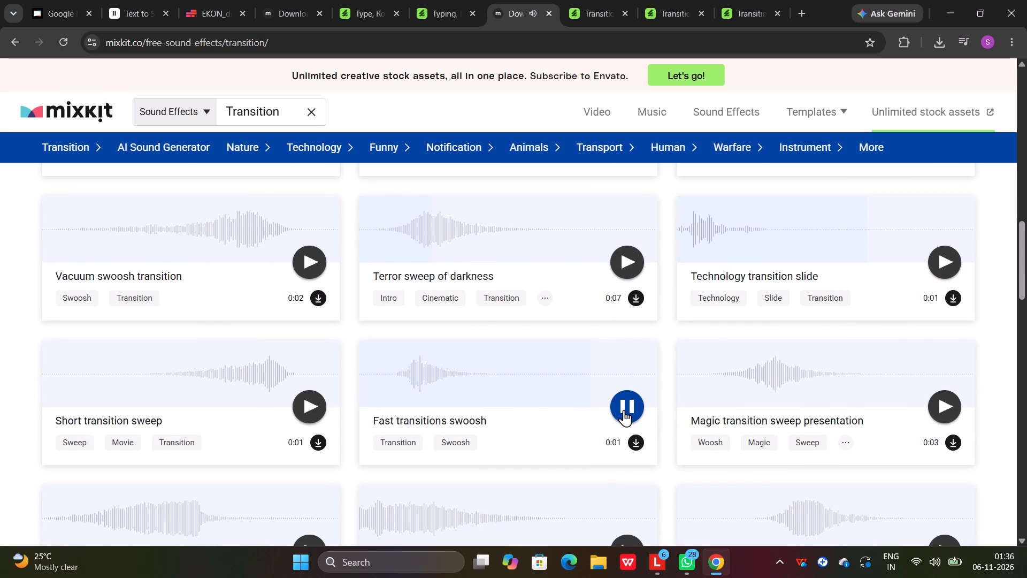
pyautogui.click(624, 410)
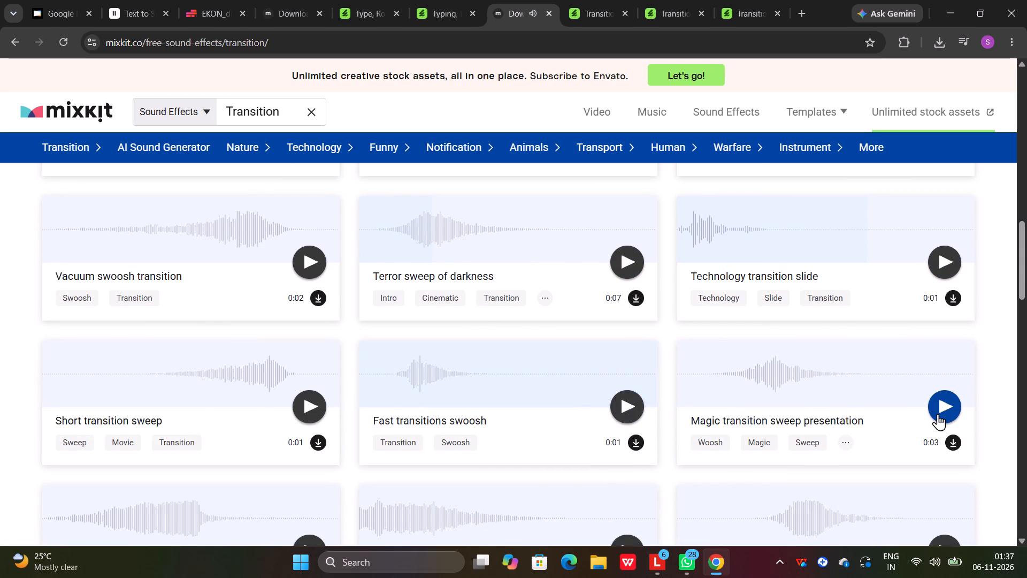
pyautogui.click(938, 414)
pyautogui.click(938, 413)
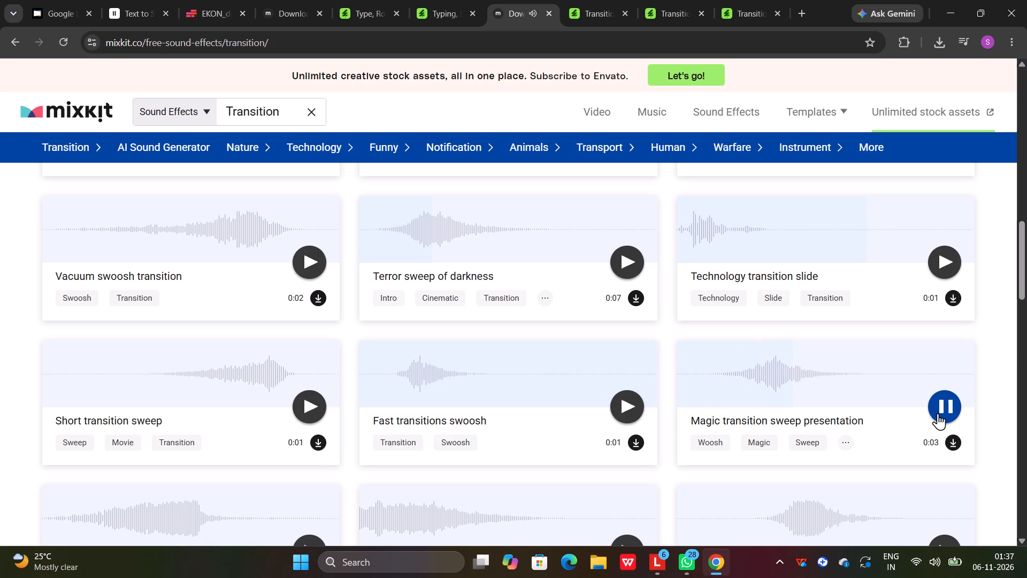
# Preview the "Short transition sweep" effect and download it as a free sound file.
pyautogui.scroll(-1, 832, 497)
pyautogui.click(308, 336)
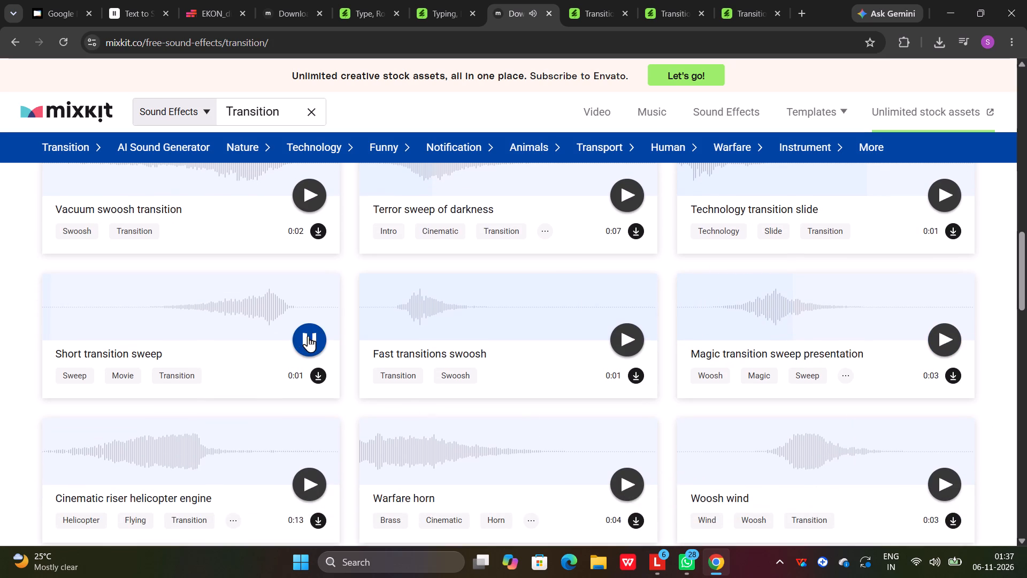
pyautogui.click(303, 338)
pyautogui.click(317, 377)
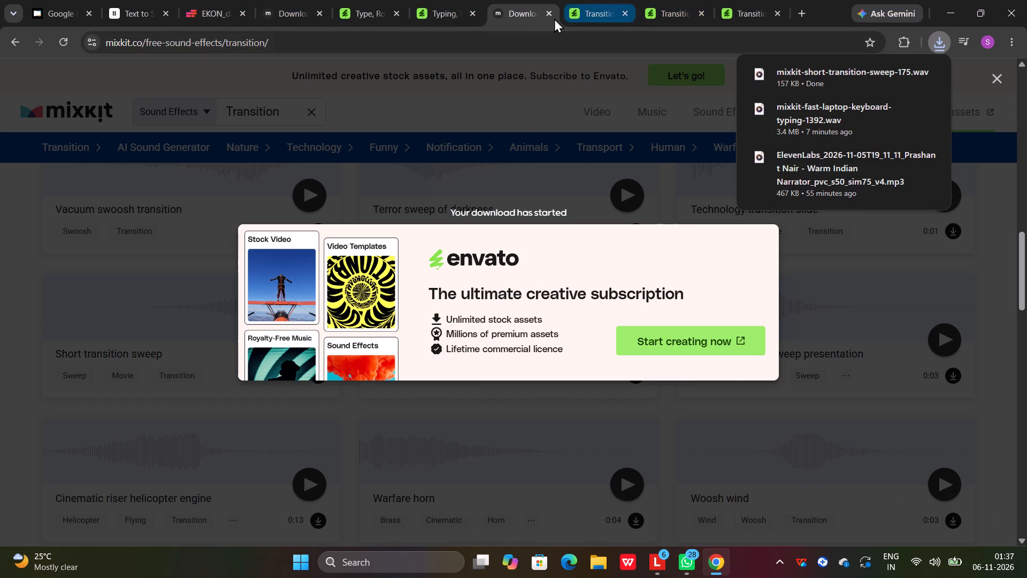
# Switch back to the EKON project in Kapwing and move the playhead to the start of the timeline.
pyautogui.click(290, 13)
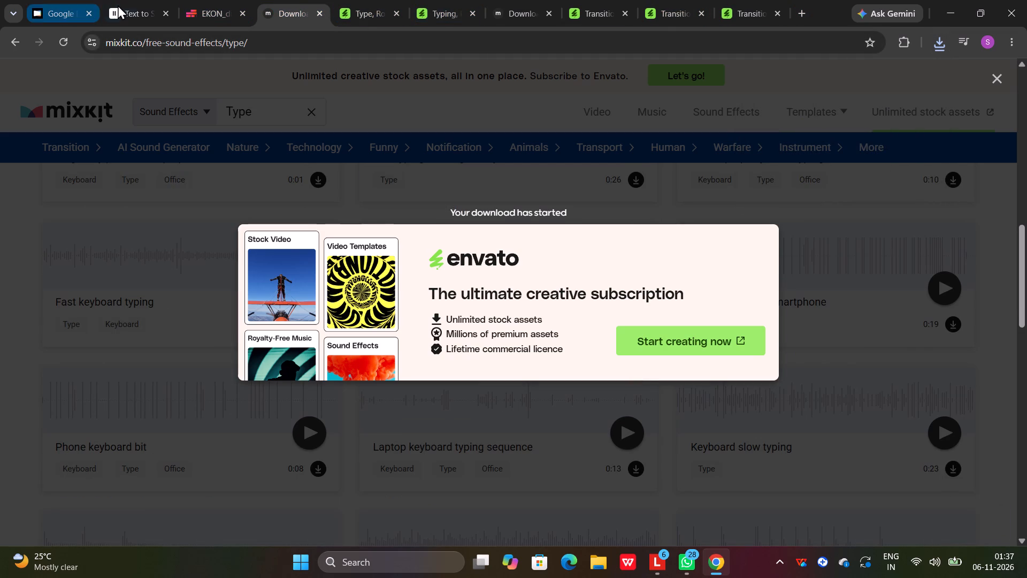
pyautogui.click(210, 12)
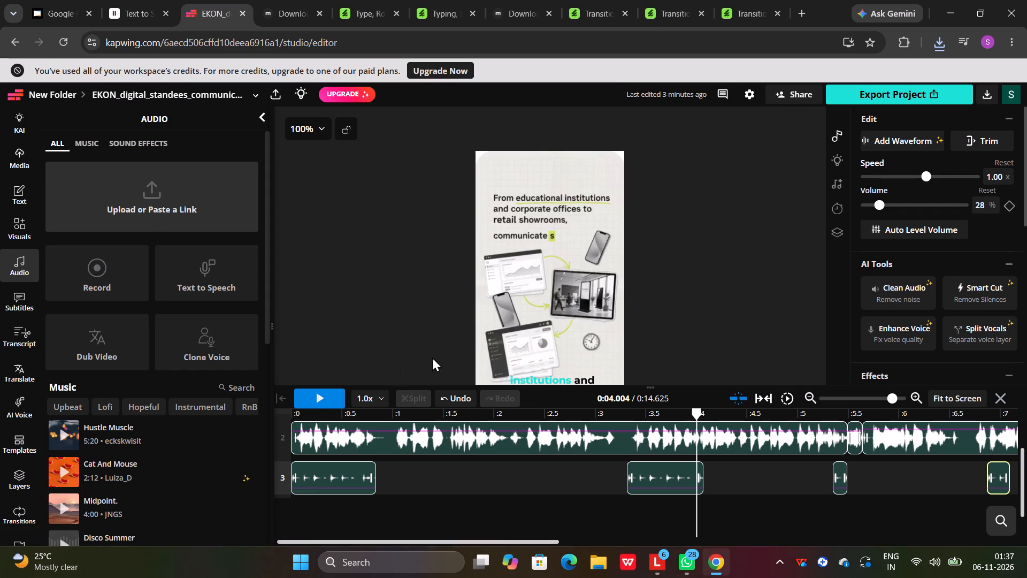
pyautogui.moveTo(699, 420); pyautogui.dragTo(294, 409)
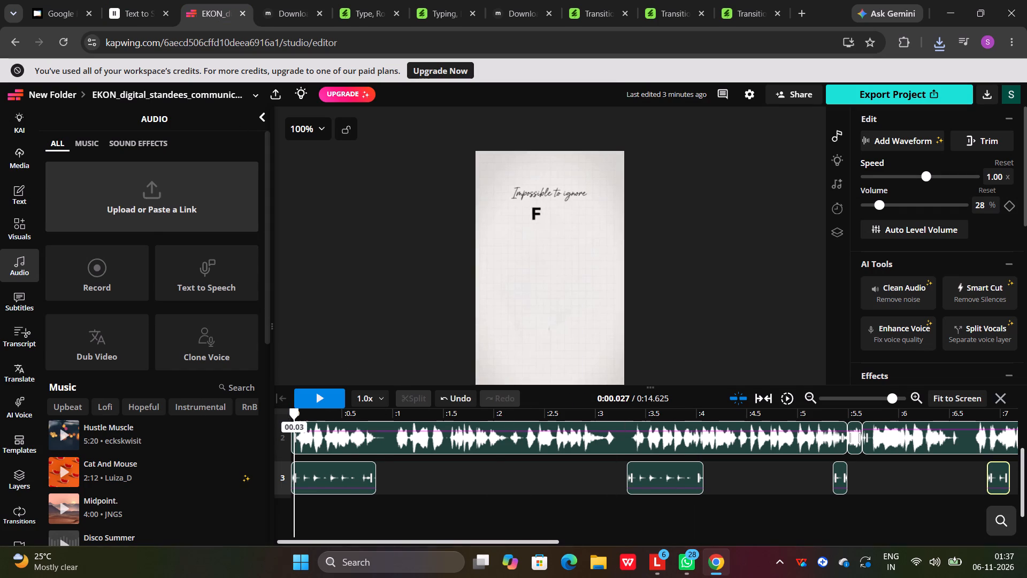
pyautogui.moveTo(294, 409); pyautogui.dragTo(295, 409)
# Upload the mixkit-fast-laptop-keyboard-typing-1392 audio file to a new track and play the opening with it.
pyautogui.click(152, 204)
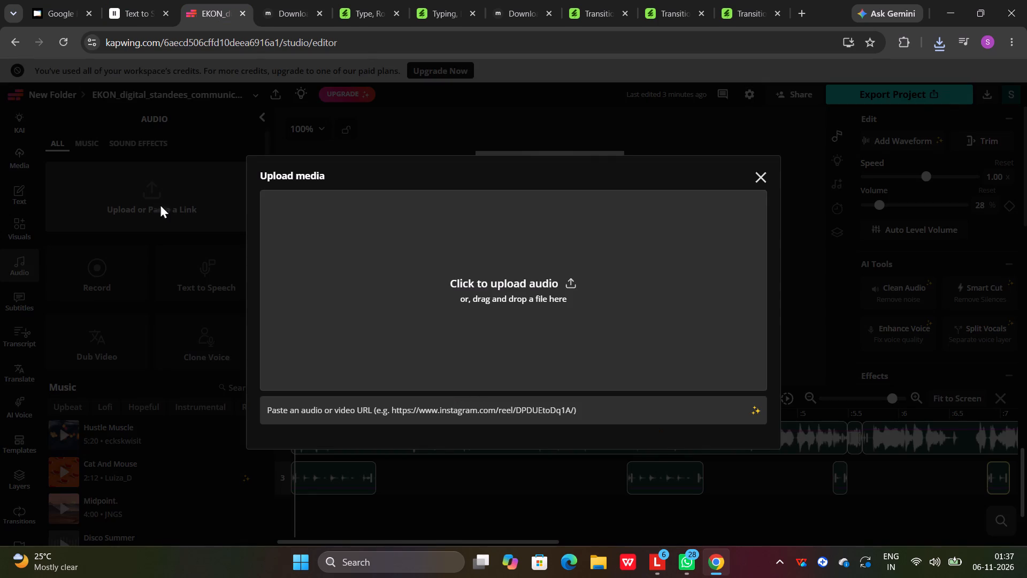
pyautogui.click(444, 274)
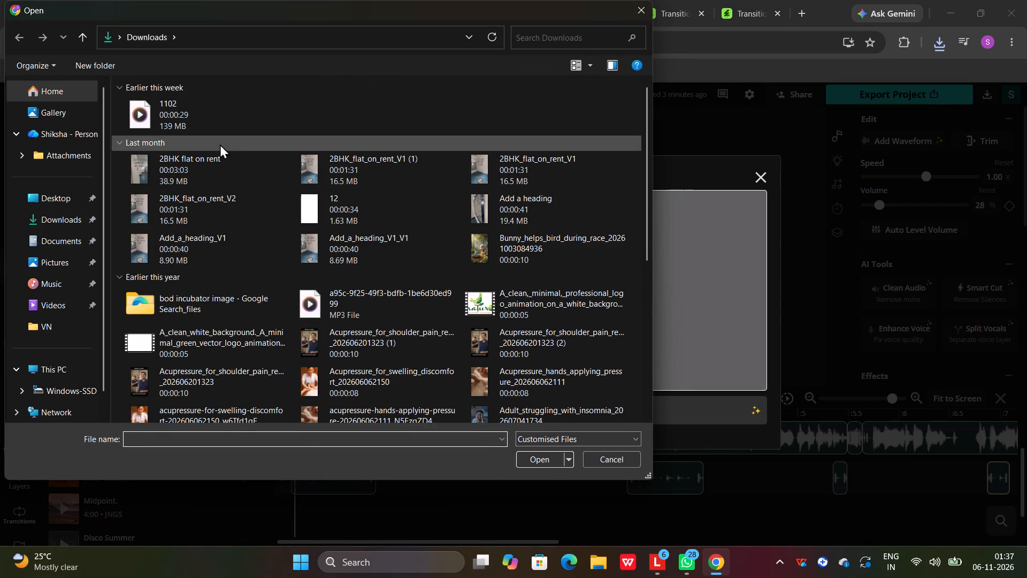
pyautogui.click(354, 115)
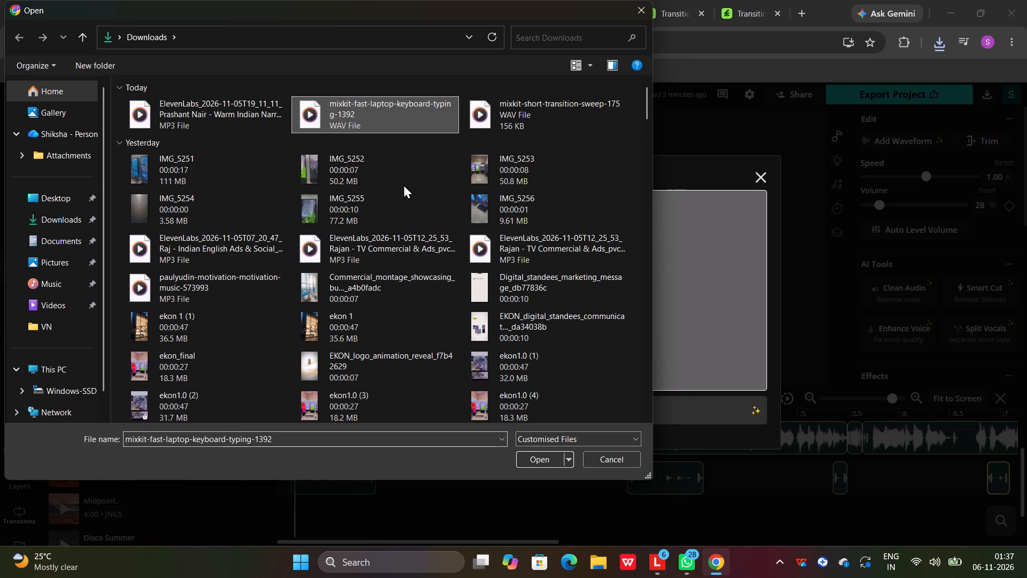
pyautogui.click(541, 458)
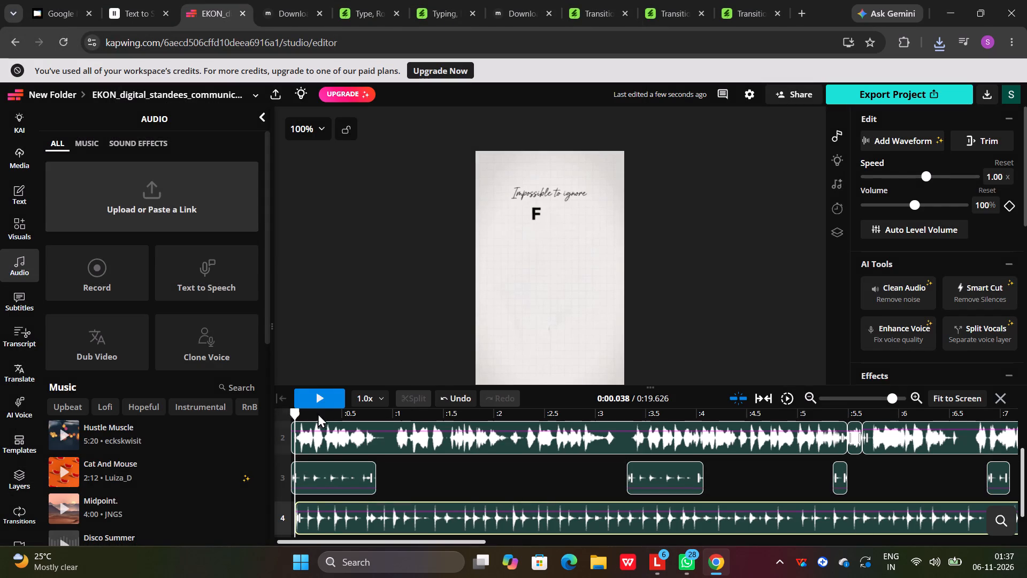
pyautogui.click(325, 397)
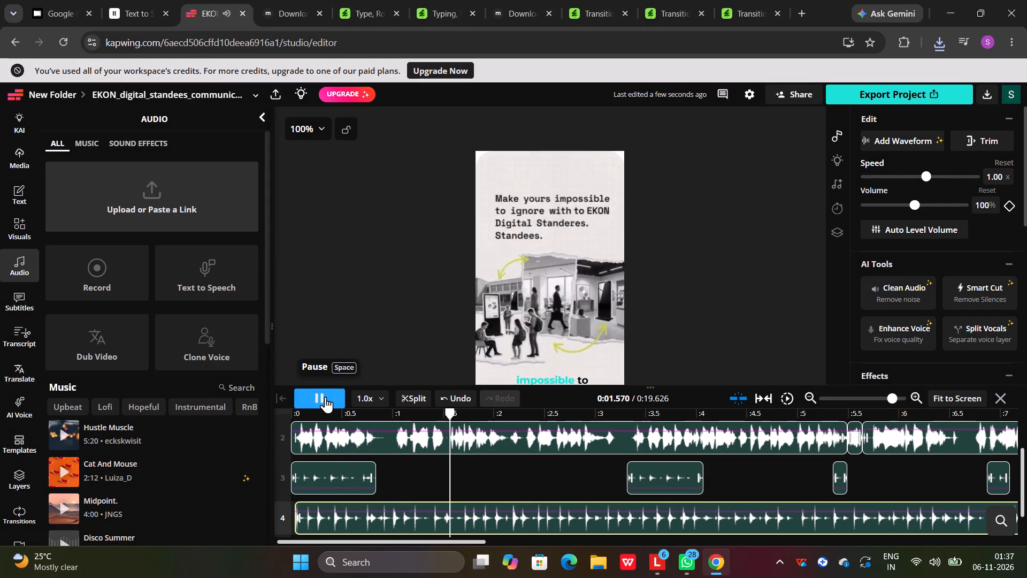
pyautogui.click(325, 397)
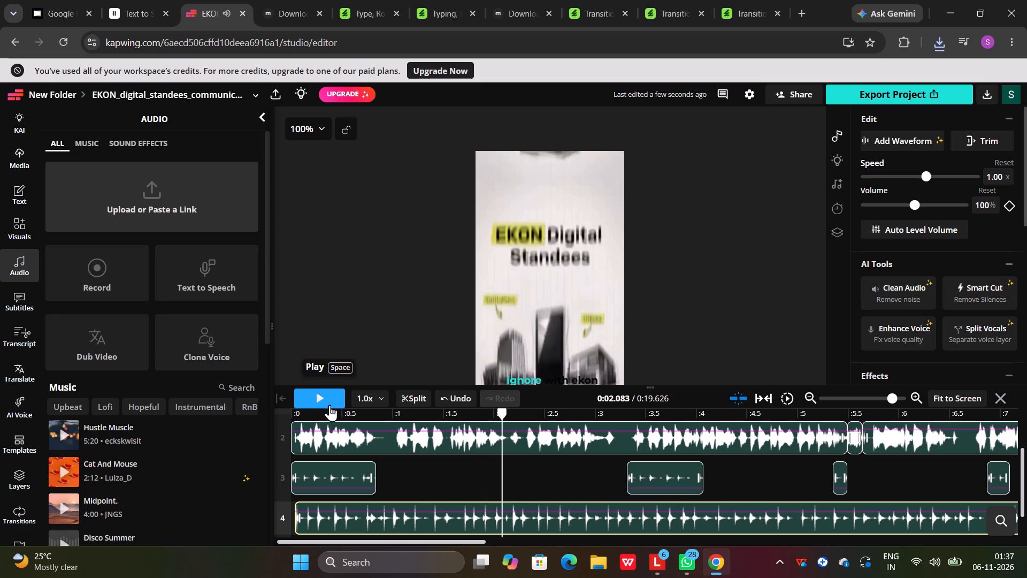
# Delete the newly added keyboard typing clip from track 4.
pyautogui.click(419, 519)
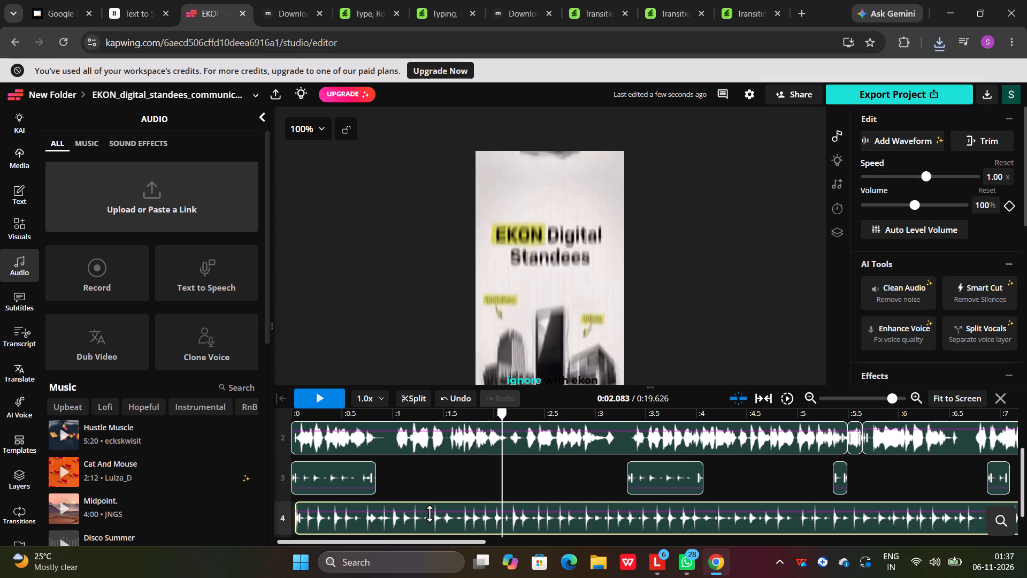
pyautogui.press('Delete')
# Upload the mixkit-short-transition-sweep-175 audio file and place it at the start of the timeline on a new track.
pyautogui.scroll(2, 430, 428)
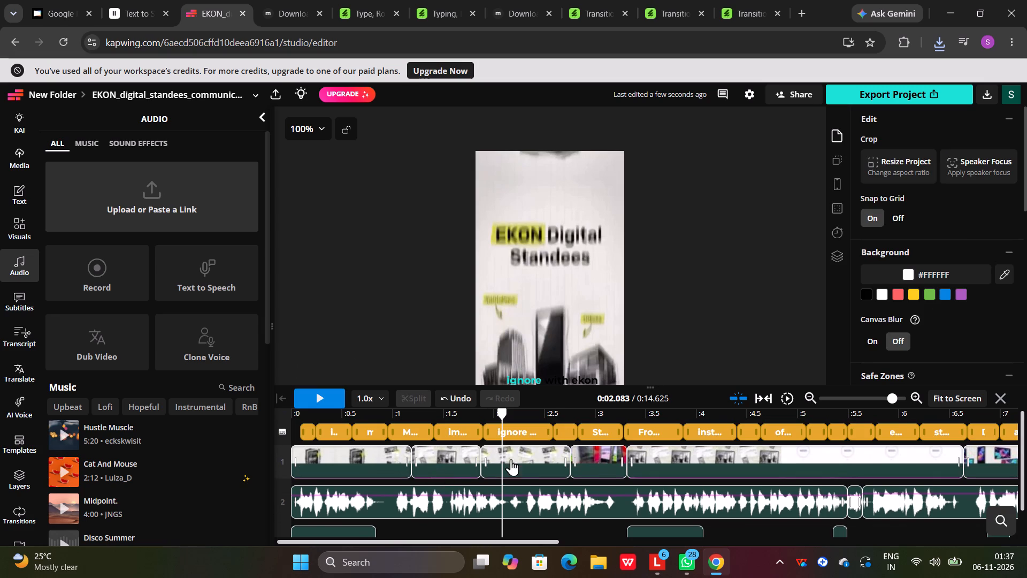
pyautogui.moveTo(500, 413); pyautogui.dragTo(286, 412)
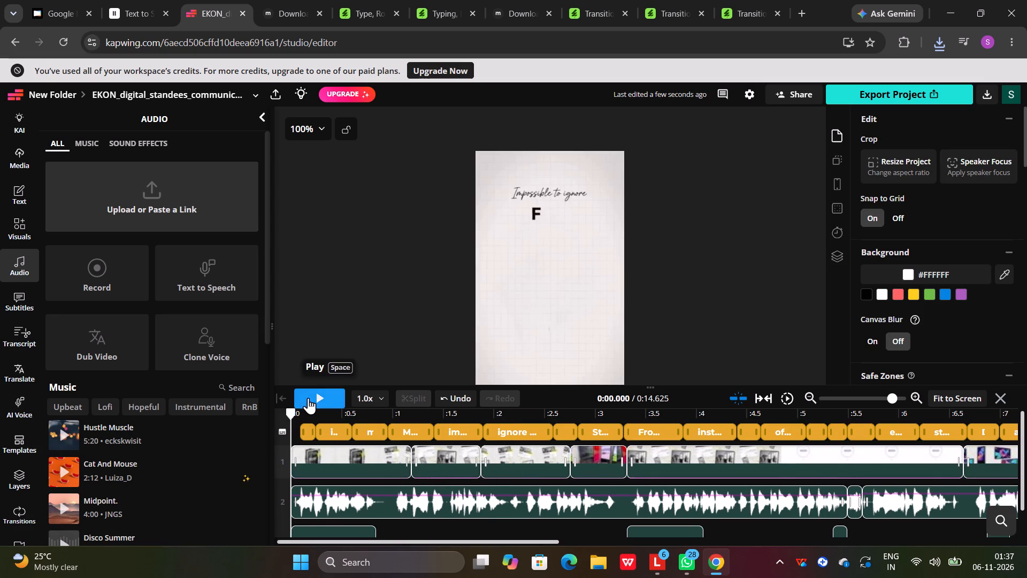
pyautogui.scroll(-2, 322, 398)
pyautogui.click(141, 215)
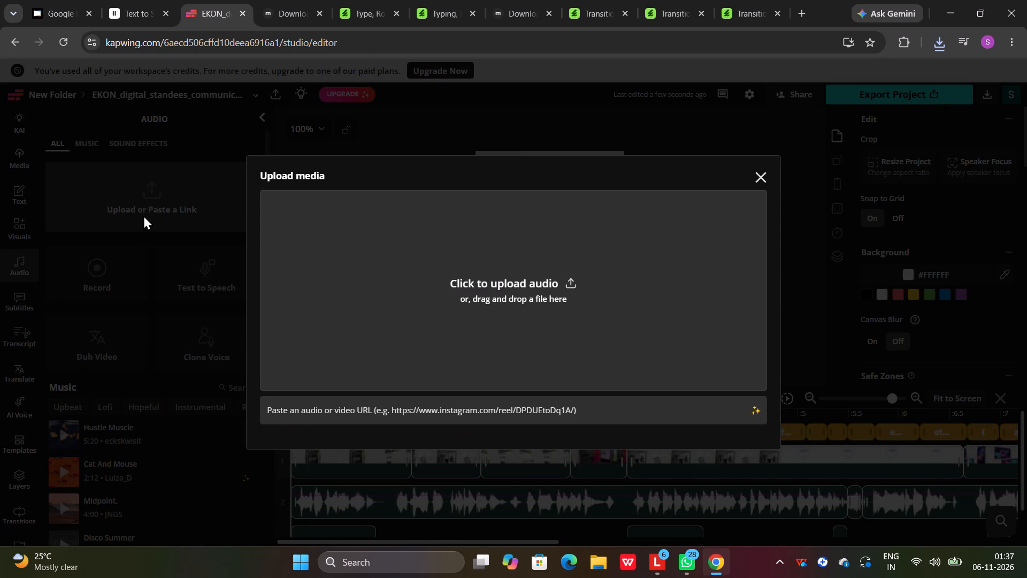
pyautogui.click(334, 282)
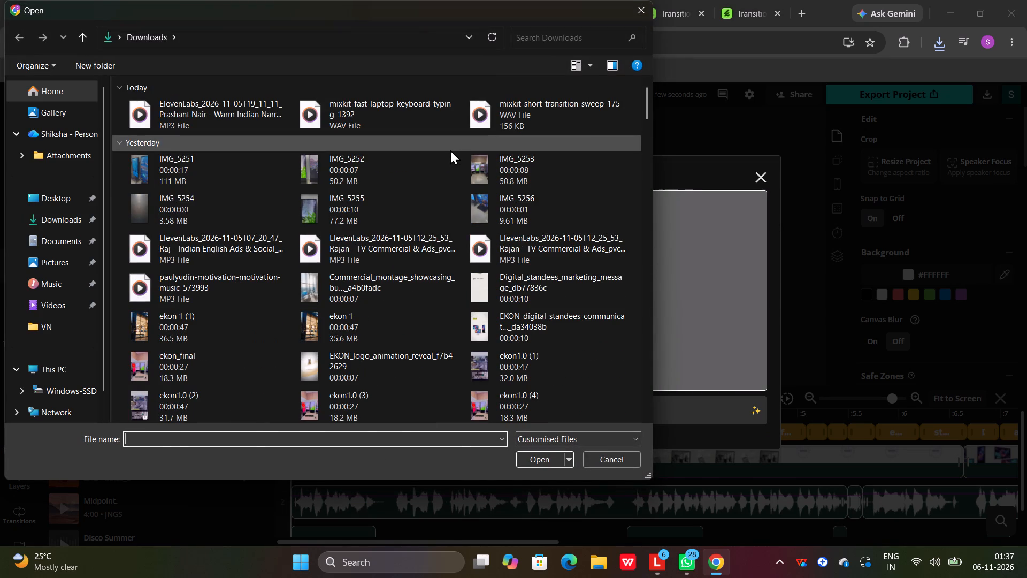
pyautogui.click(528, 128)
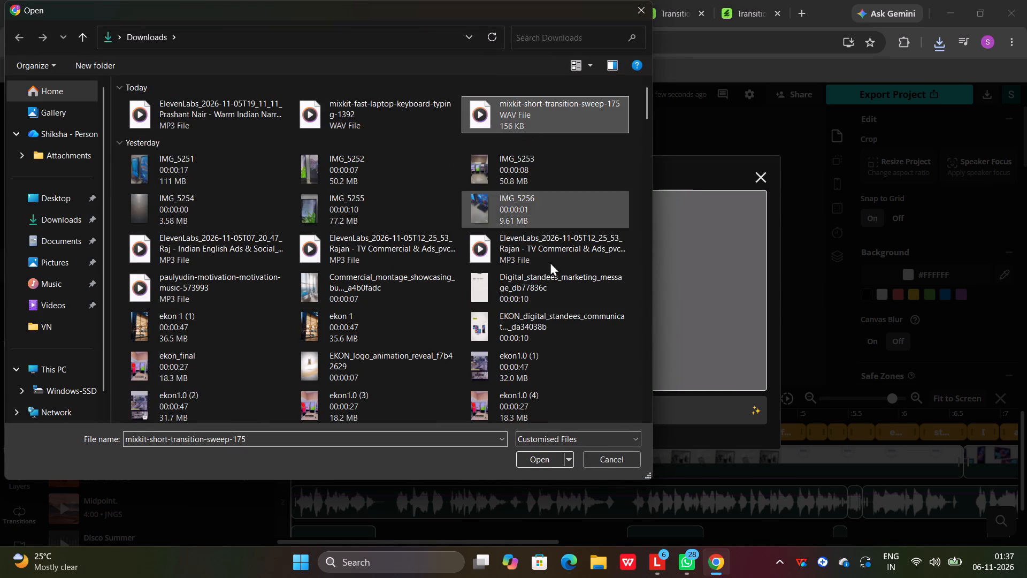
pyautogui.click(536, 462)
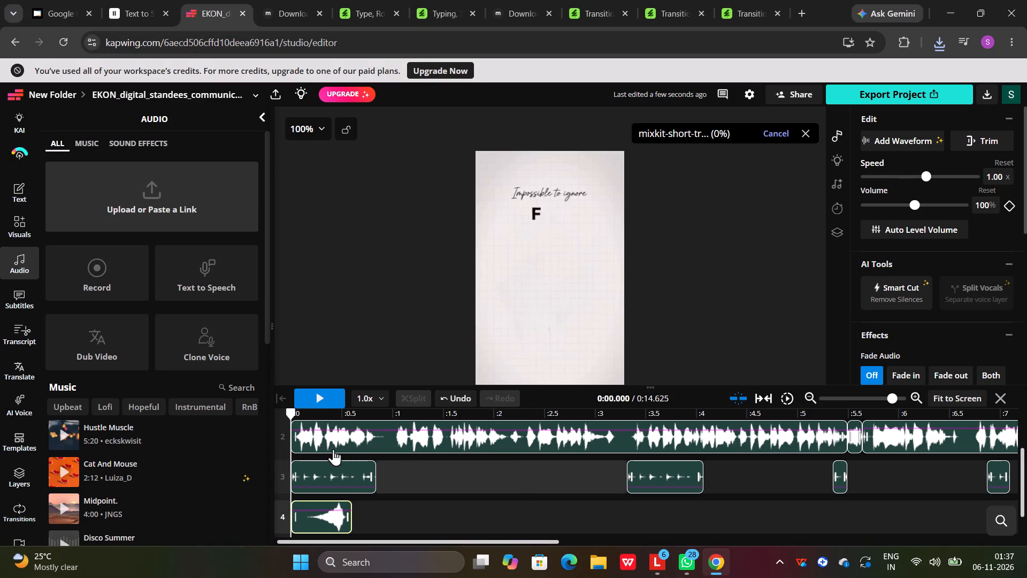
# Preview the opening and move the transition sweep clip on track 4 to start where the first typing clip ends, at about 0:00.84.
pyautogui.click(312, 397)
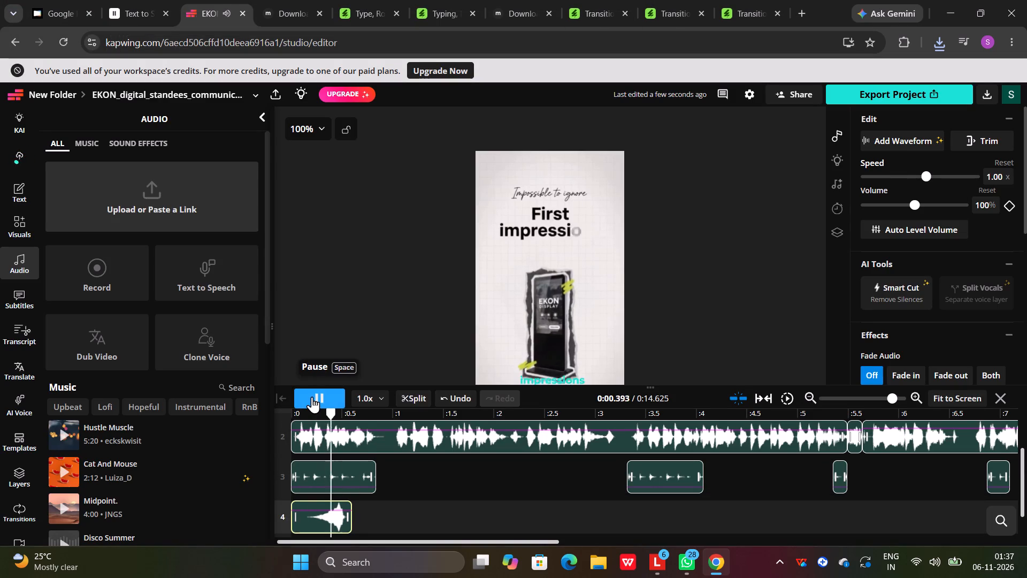
pyautogui.click(312, 397)
pyautogui.click(321, 522)
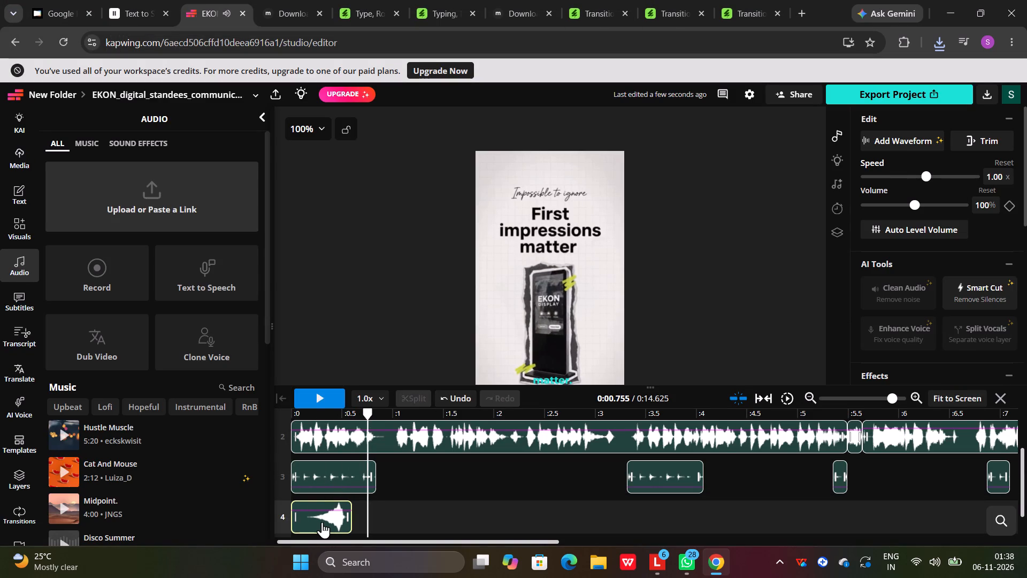
pyautogui.click(320, 393)
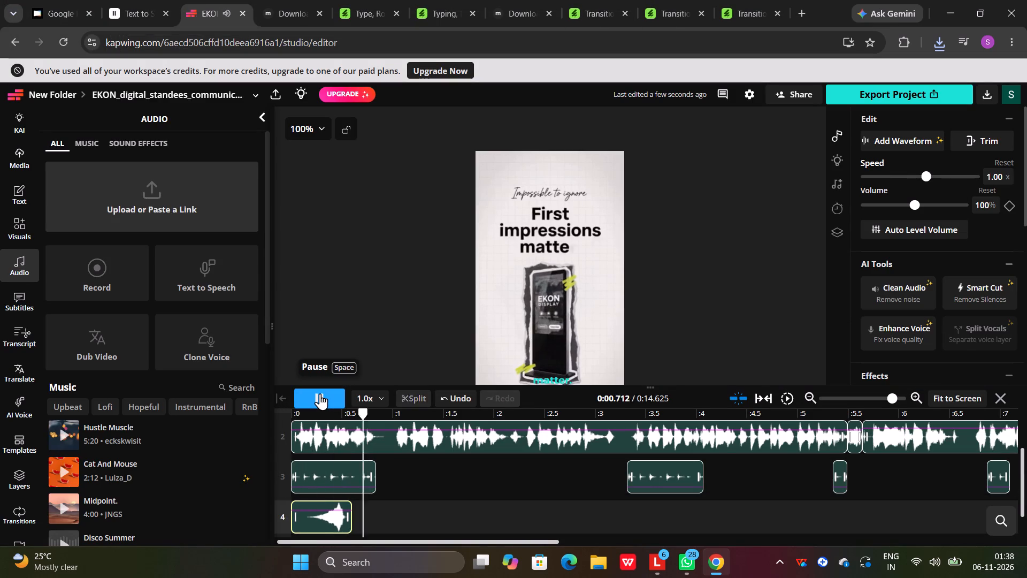
pyautogui.click(320, 393)
pyautogui.moveTo(326, 523); pyautogui.dragTo(343, 519)
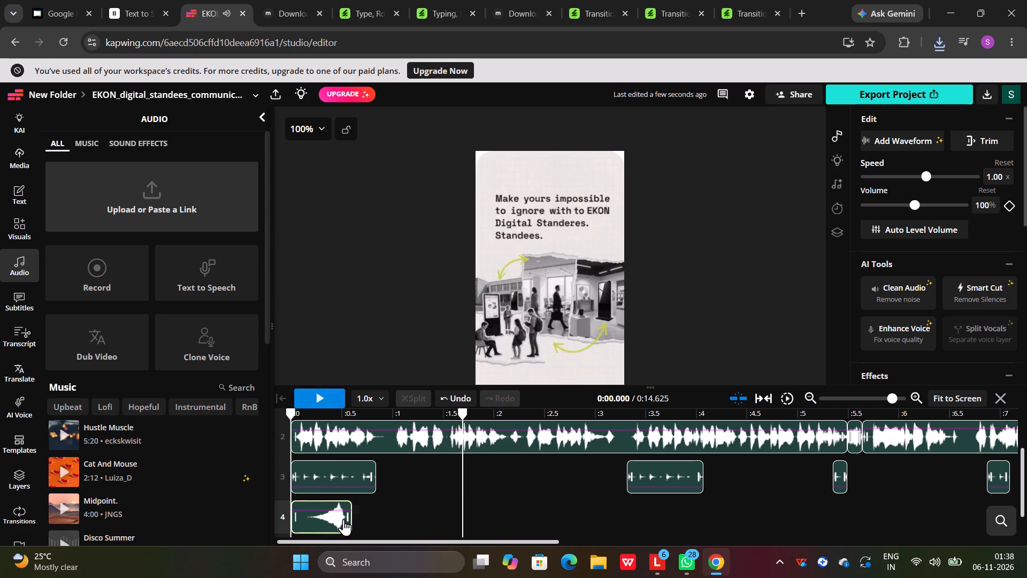
pyautogui.moveTo(343, 519); pyautogui.dragTo(409, 520)
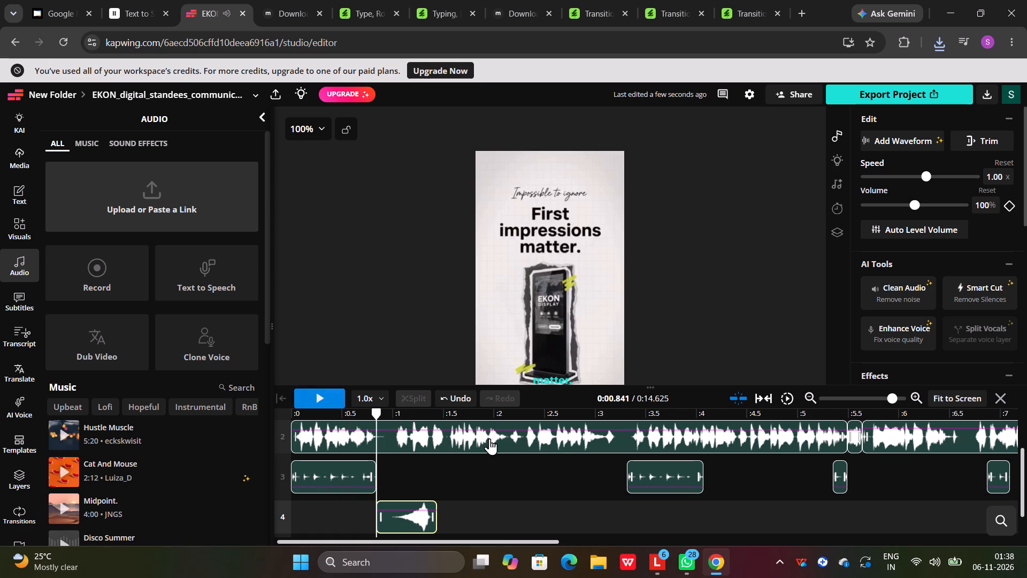
# Play the video from the beginning through the first scene changes to check the timing of the repositioned sweep.
pyautogui.moveTo(373, 420); pyautogui.dragTo(272, 416)
pyautogui.click(322, 392)
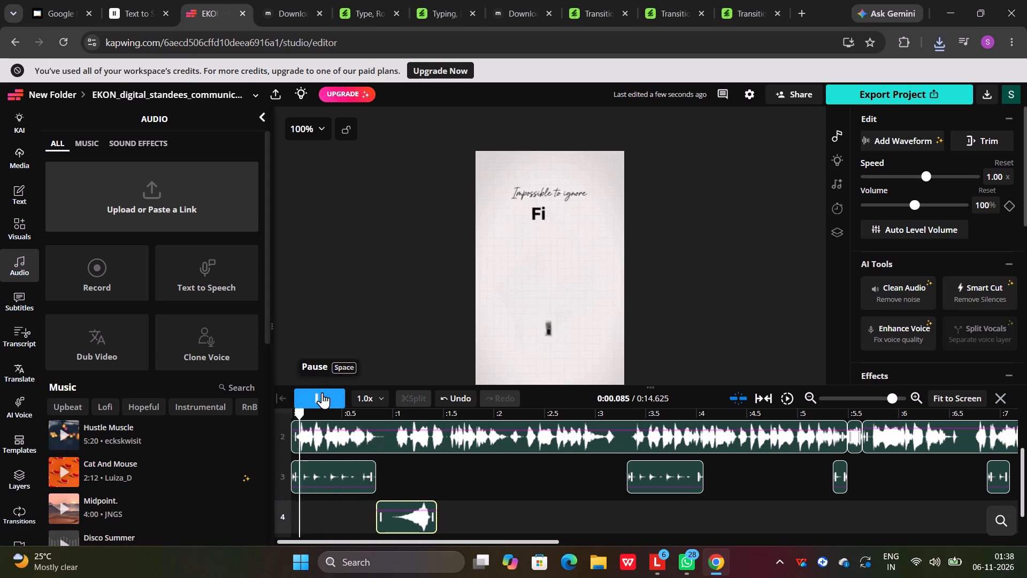
pyautogui.click(322, 392)
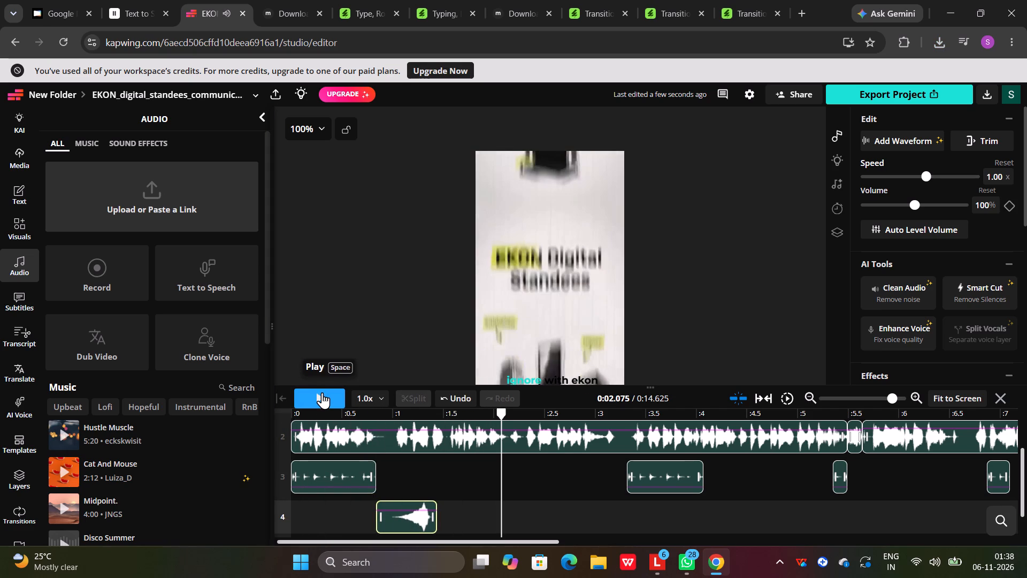
pyautogui.click(322, 392)
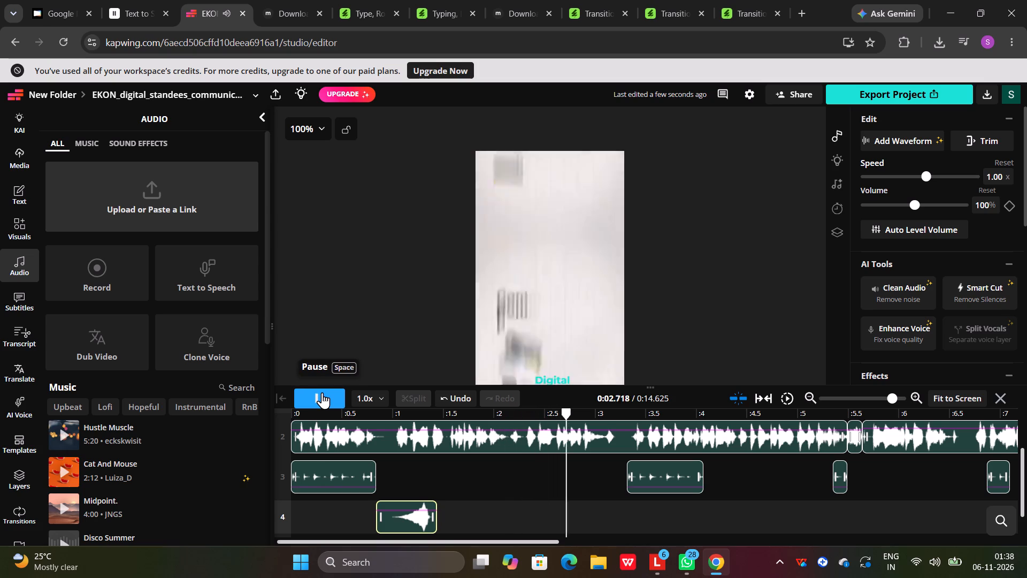
pyautogui.click(322, 392)
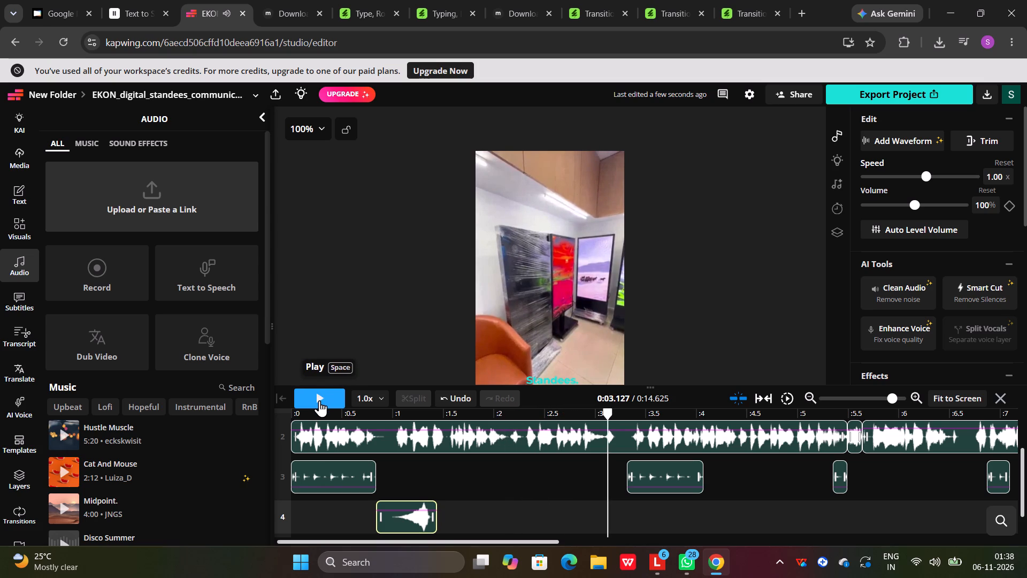
pyautogui.click(319, 400)
pyautogui.click(319, 400)
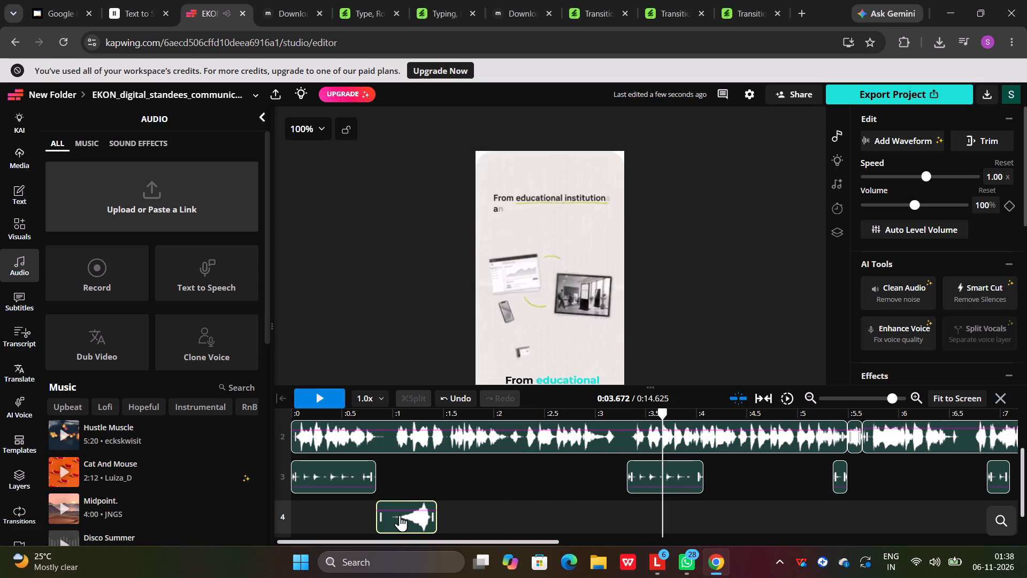
# Copy the transition sweep clip on track 4 and play on from about 0:03.2 to locate the next scene change that needs it.
pyautogui.hotkey('ctrl', 'c')
pyautogui.moveTo(663, 416); pyautogui.dragTo(617, 422)
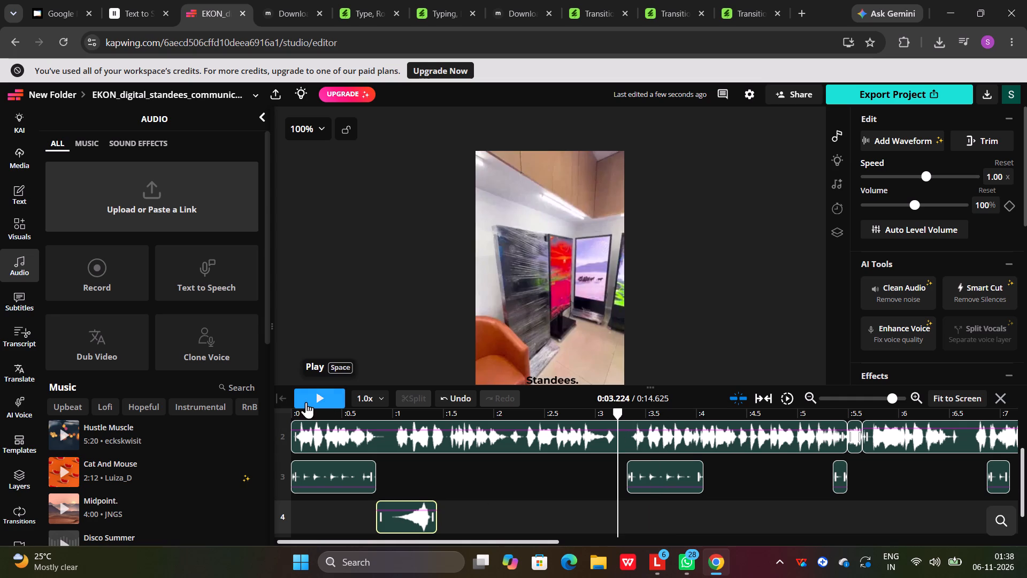
pyautogui.click(306, 402)
pyautogui.click(306, 402)
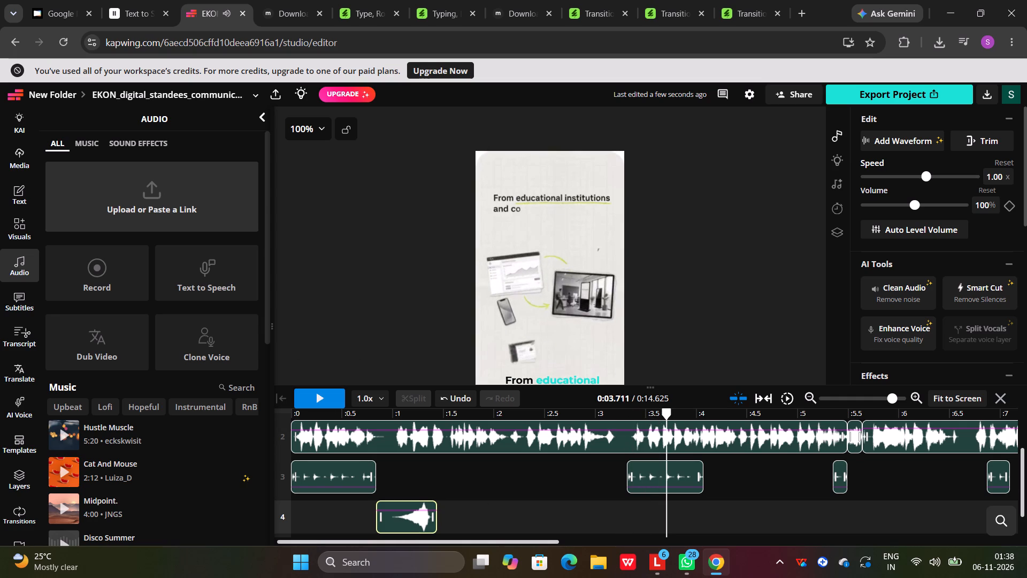
pyautogui.click(317, 400)
pyautogui.click(317, 399)
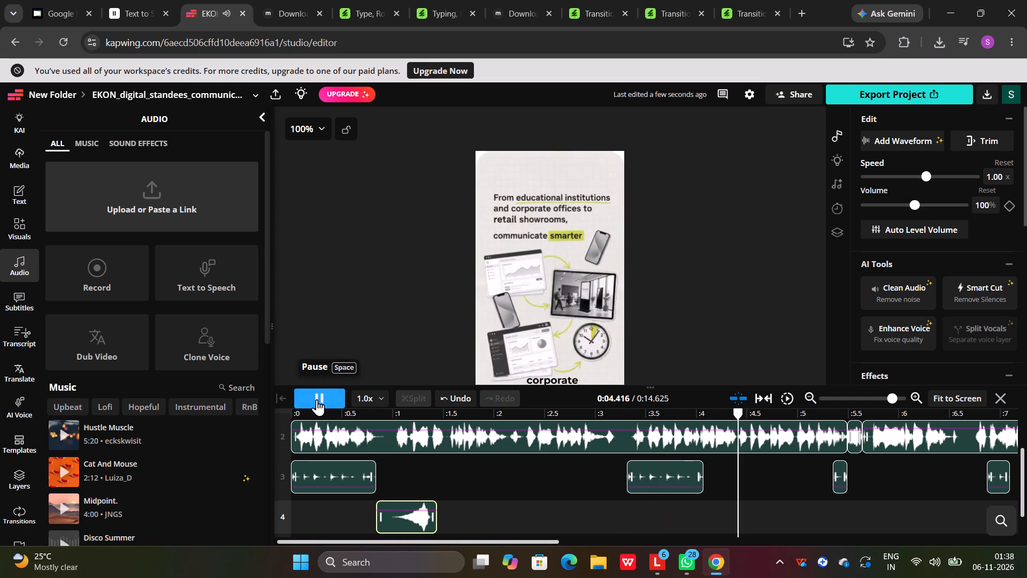
pyautogui.click(317, 399)
pyautogui.click(317, 399)
pyautogui.click(317, 399)
pyautogui.click(317, 399)
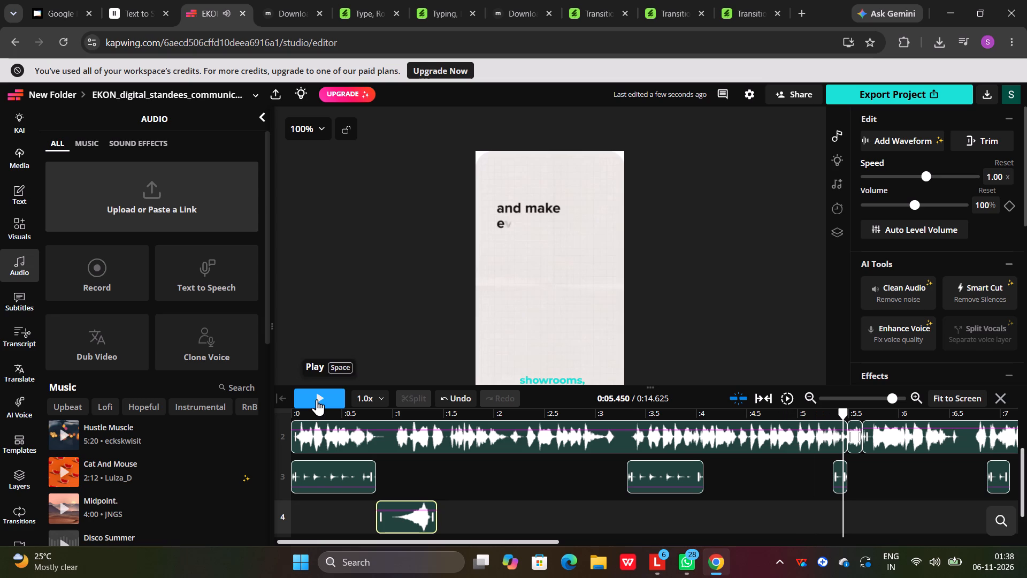
pyautogui.click(308, 400)
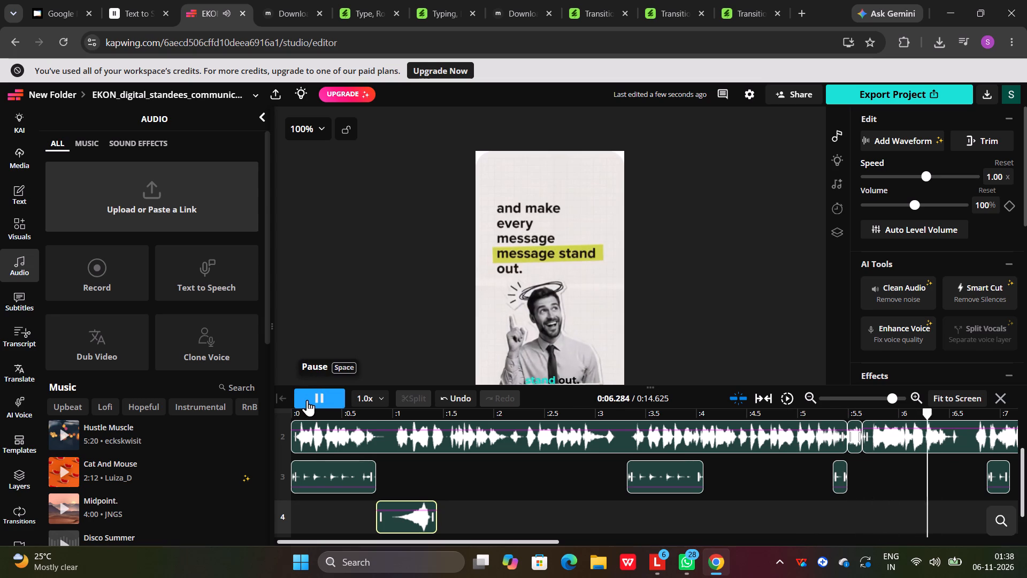
pyautogui.click(307, 400)
# Paste the copied sweep on track 4 at the transition into the Display Announcements scene, at about 0:06.68.
pyautogui.moveTo(331, 416); pyautogui.dragTo(309, 417)
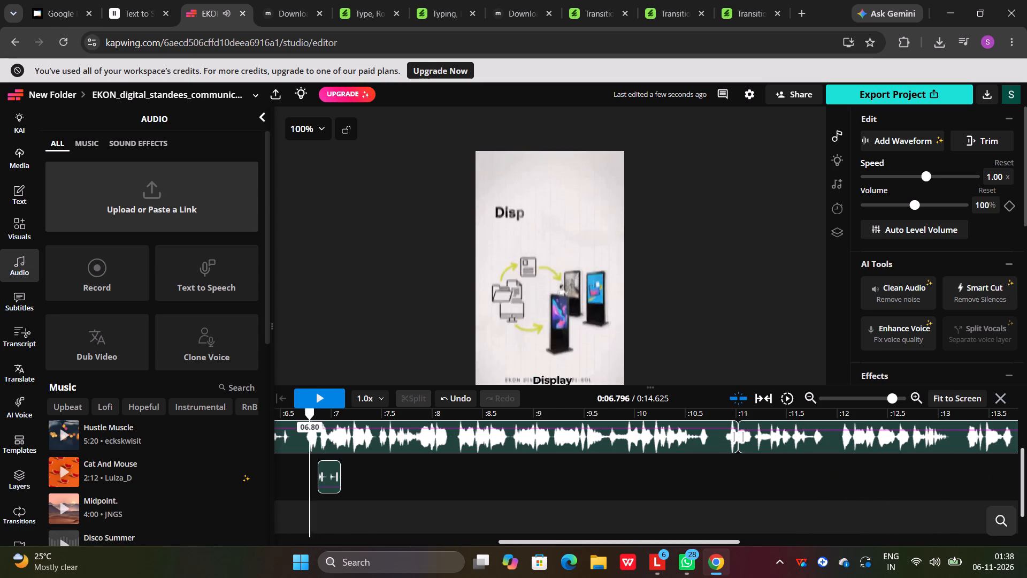
pyautogui.moveTo(309, 417); pyautogui.dragTo(286, 417)
pyautogui.doubleClick(316, 400)
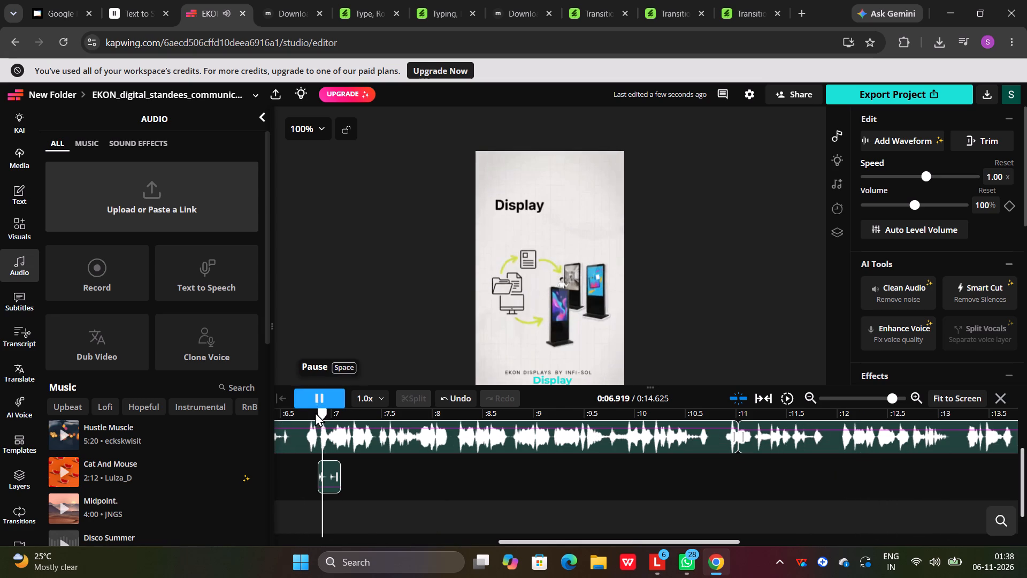
pyautogui.moveTo(321, 419); pyautogui.dragTo(306, 419)
pyautogui.moveTo(306, 419); pyautogui.dragTo(300, 420)
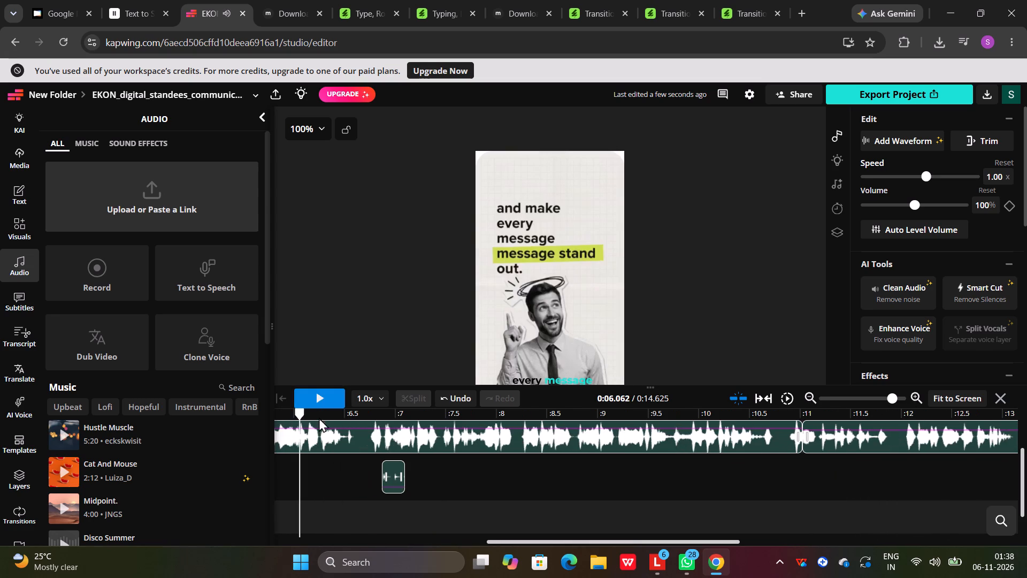
pyautogui.click(320, 399)
pyautogui.click(319, 399)
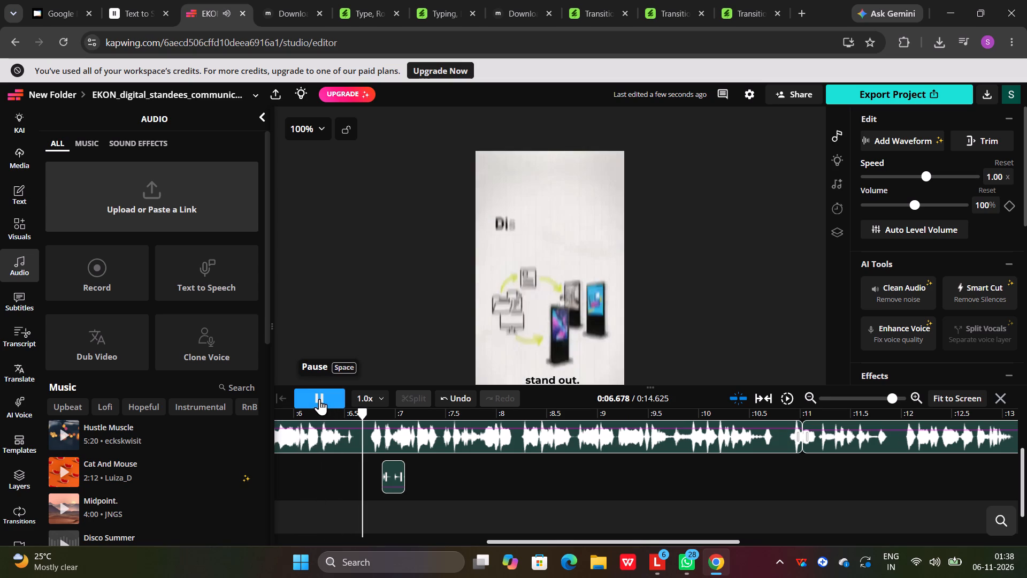
pyautogui.hotkey('ctrl', 'v')
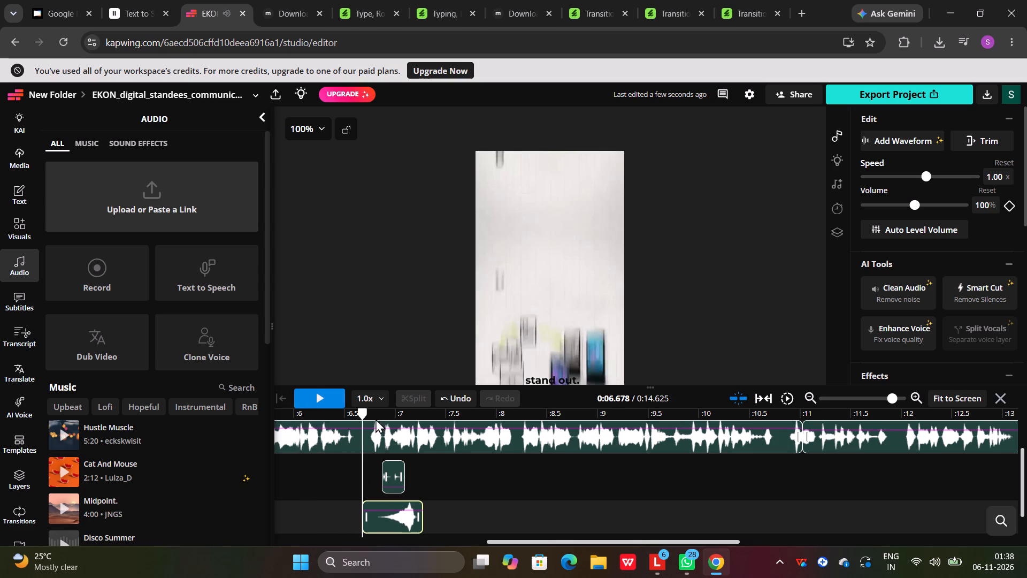
# Copy the second sweep clip and paste it on track 4 at the transition into the Vibrant Digital Visuals scene, at about 0:10.03.
pyautogui.moveTo(358, 413); pyautogui.dragTo(318, 413)
pyautogui.click(312, 401)
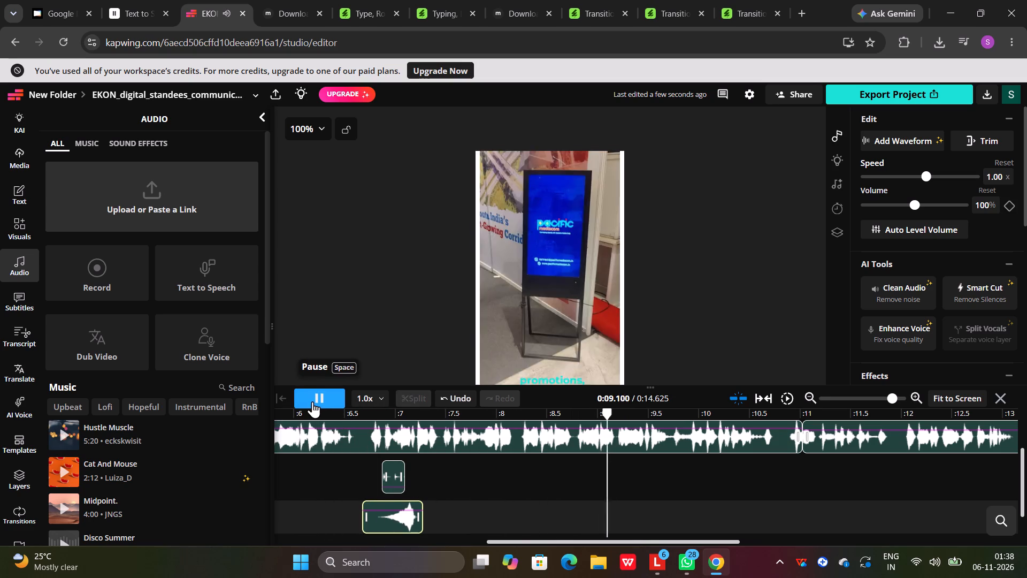
pyautogui.click(312, 401)
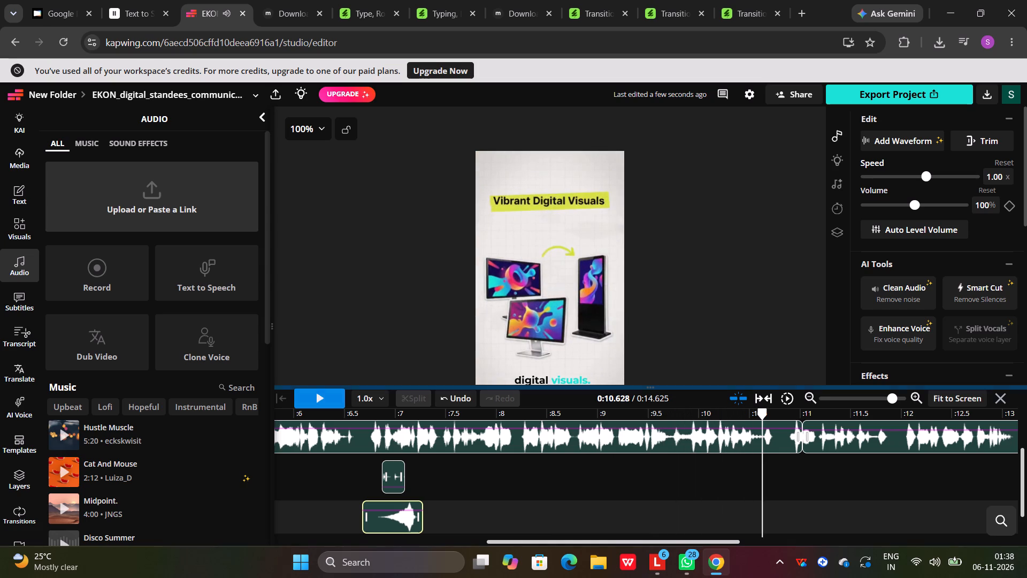
pyautogui.moveTo(763, 420); pyautogui.dragTo(692, 423)
pyautogui.click(316, 399)
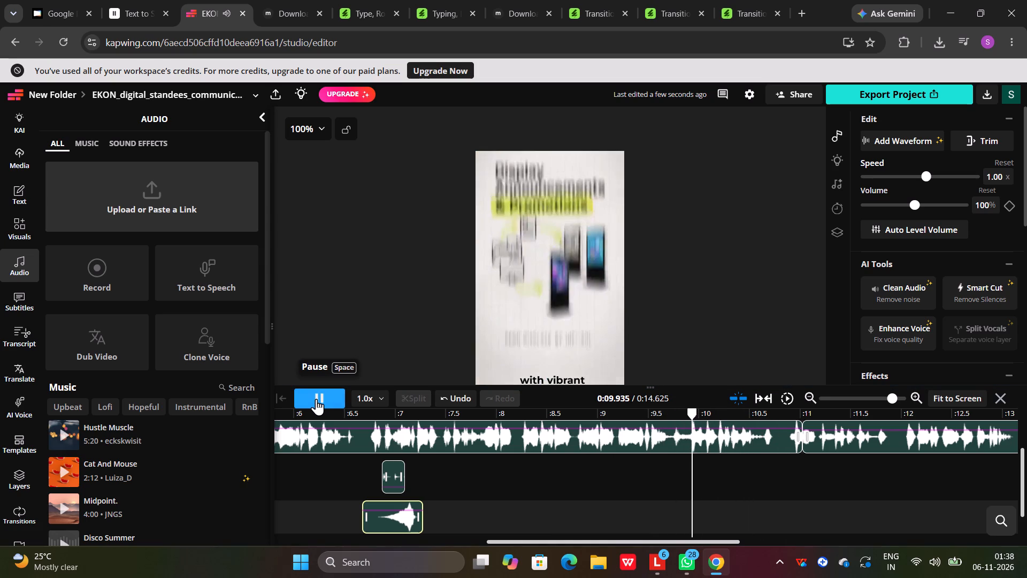
pyautogui.click(316, 399)
pyautogui.moveTo(734, 413); pyautogui.dragTo(671, 418)
pyautogui.doubleClick(313, 397)
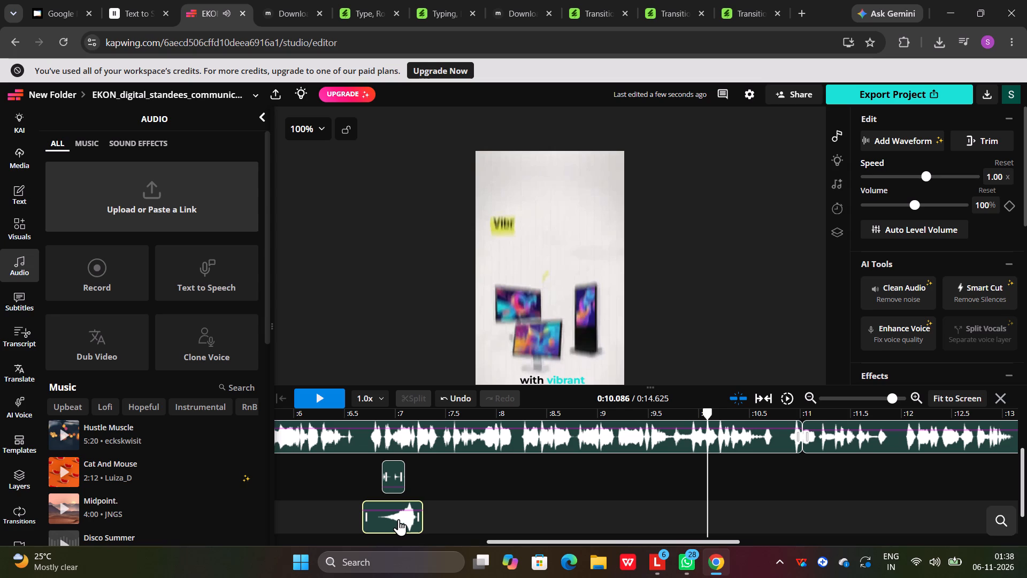
pyautogui.hotkey('ctrl', 'c')
pyautogui.moveTo(706, 415); pyautogui.dragTo(701, 416)
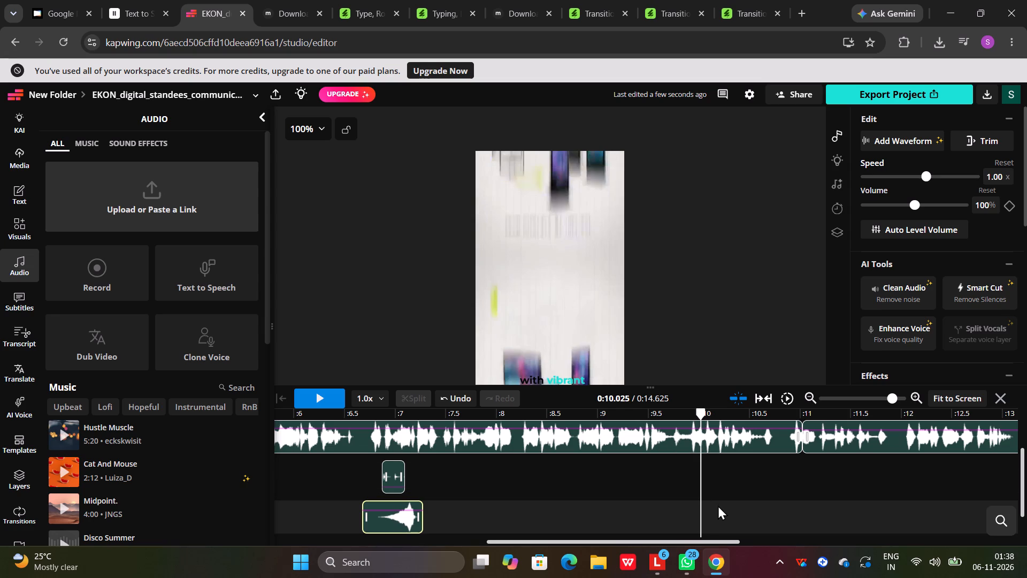
pyautogui.hotkey('ctrl', 'v')
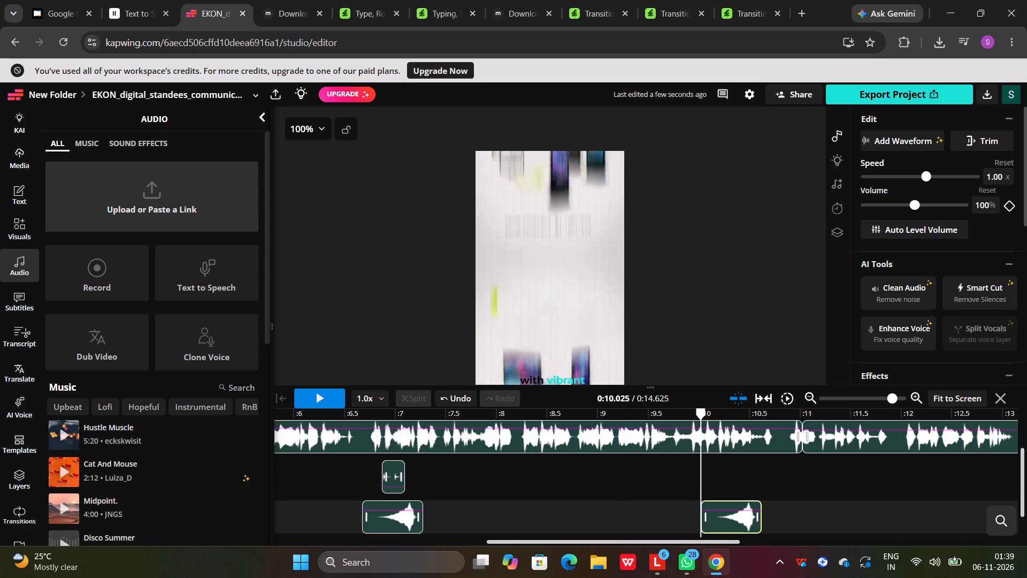
# Play the video from about 0:06.45 to the end, and again through the 0:10 transition, to check the pasted sweeps.
pyautogui.moveTo(700, 414); pyautogui.dragTo(339, 478)
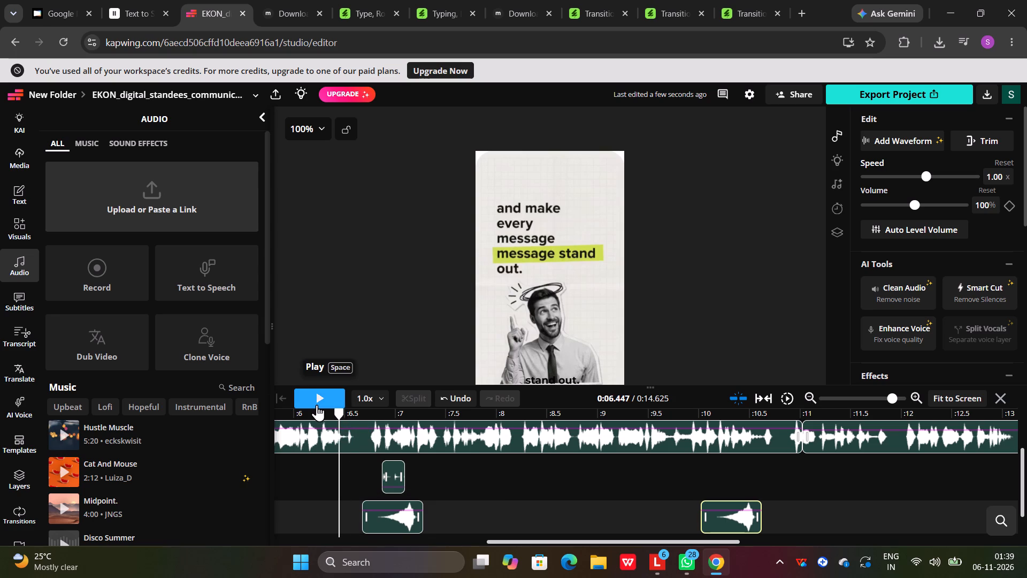
pyautogui.click(317, 405)
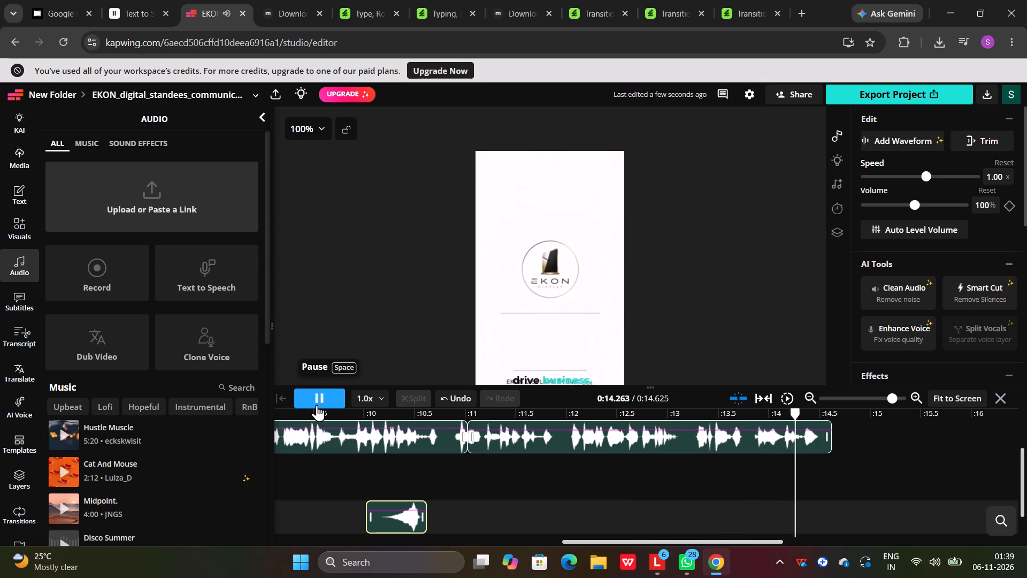
pyautogui.click(317, 397)
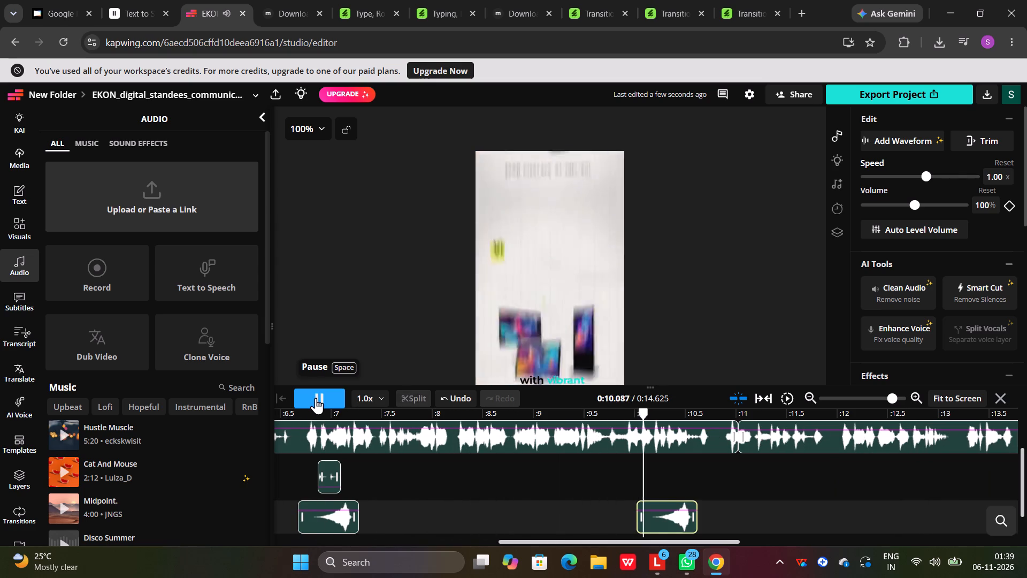
pyautogui.click(316, 398)
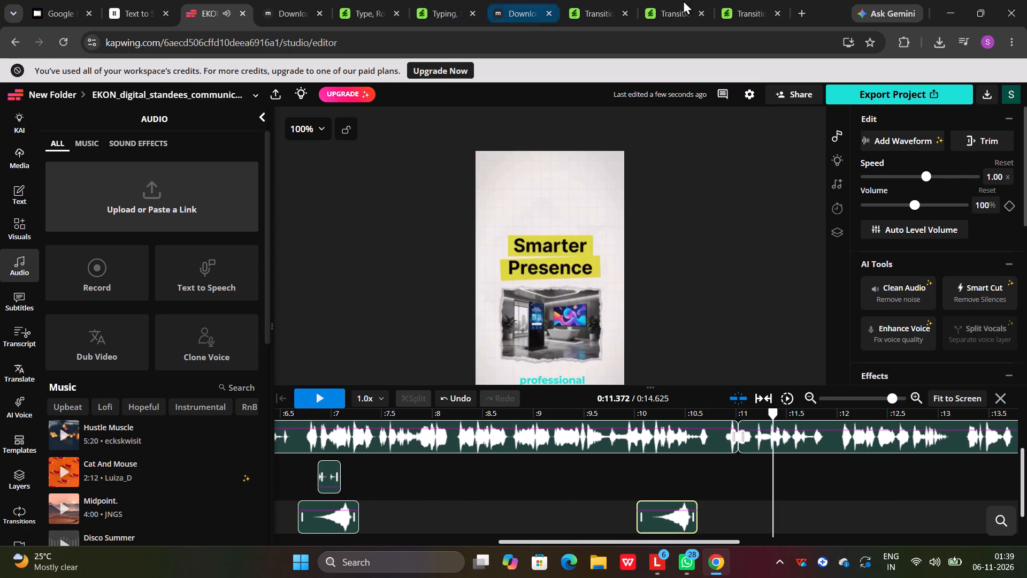
# Open a new browser tab.
pyautogui.click(796, 17)
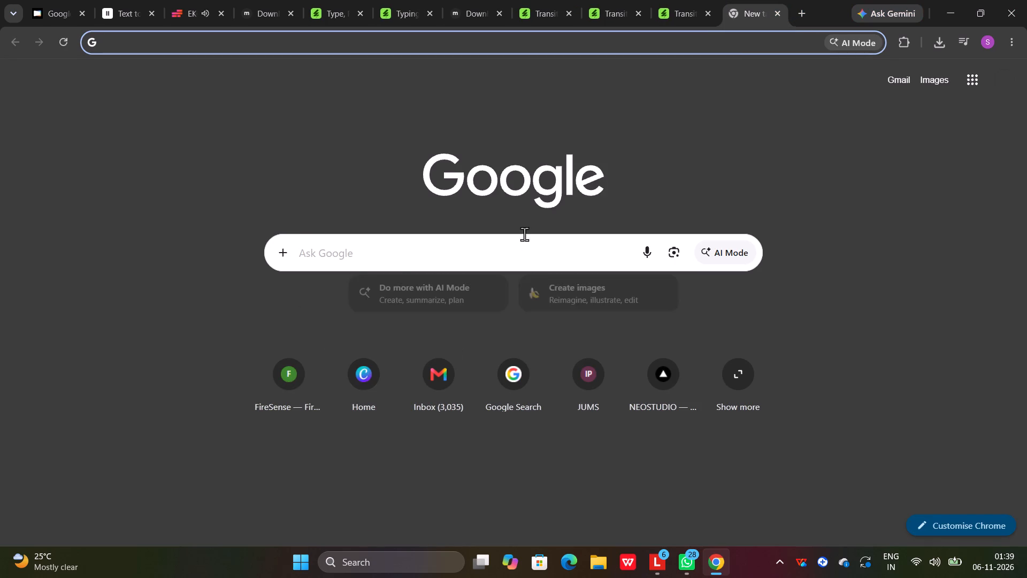
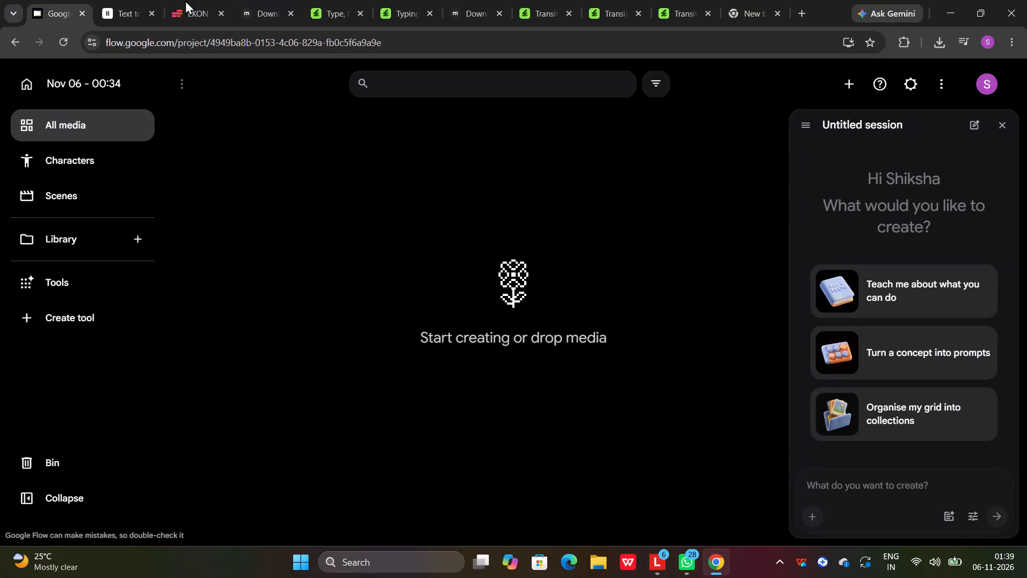
# In the Kapwing project, lower the volume of the sound effect clip near 10 seconds to about 51% and play that section back.
pyautogui.click(266, 11)
pyautogui.click(216, 11)
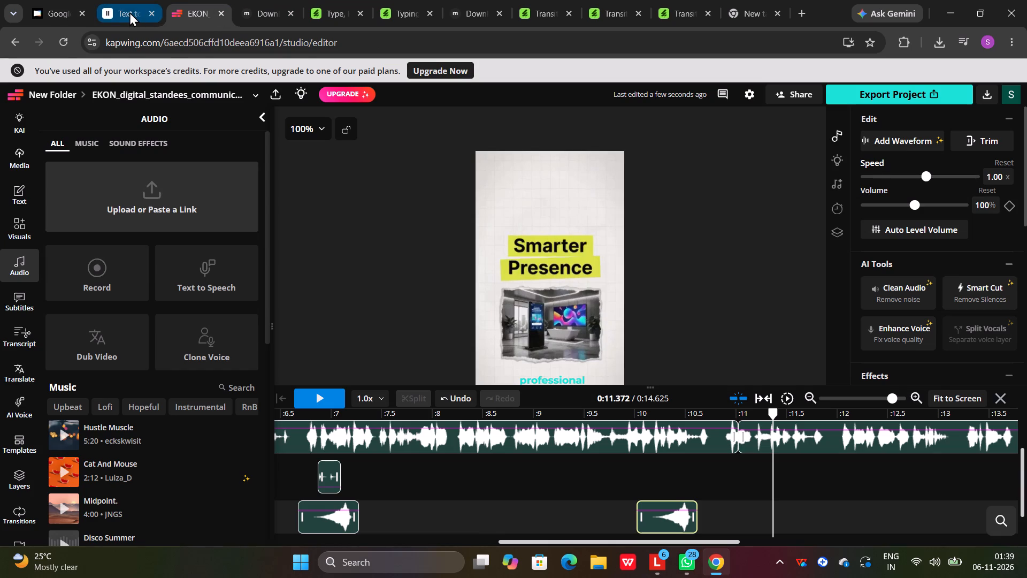
pyautogui.click(129, 12)
pyautogui.click(180, 12)
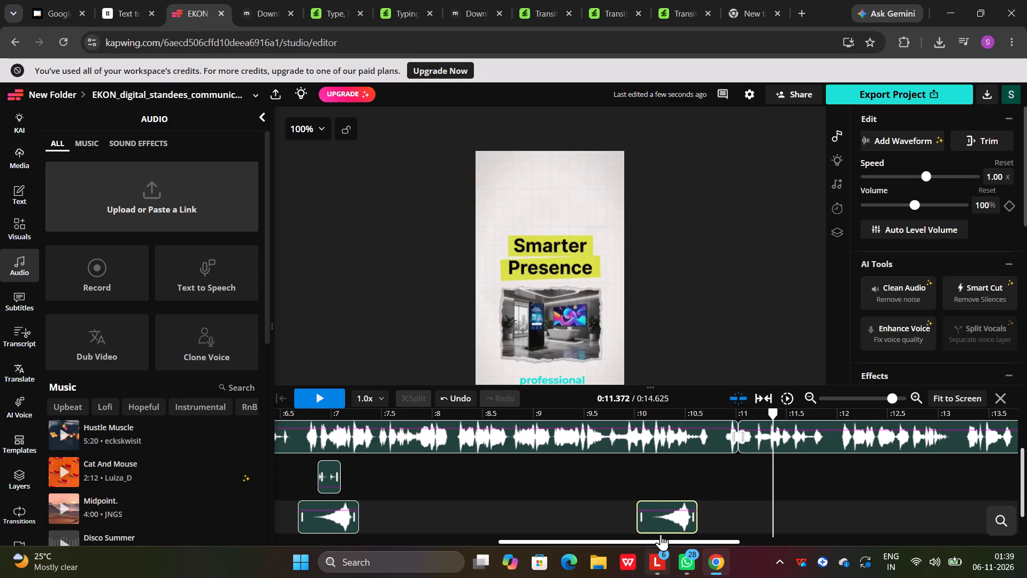
pyautogui.click(668, 507)
pyautogui.click(657, 526)
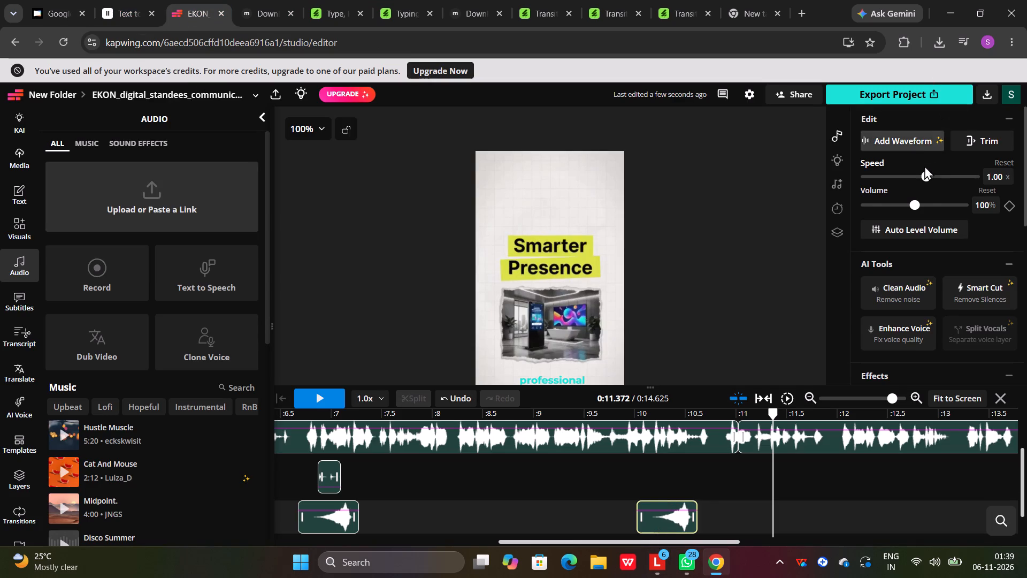
pyautogui.moveTo(914, 200); pyautogui.dragTo(896, 201)
pyautogui.moveTo(773, 416); pyautogui.dragTo(647, 412)
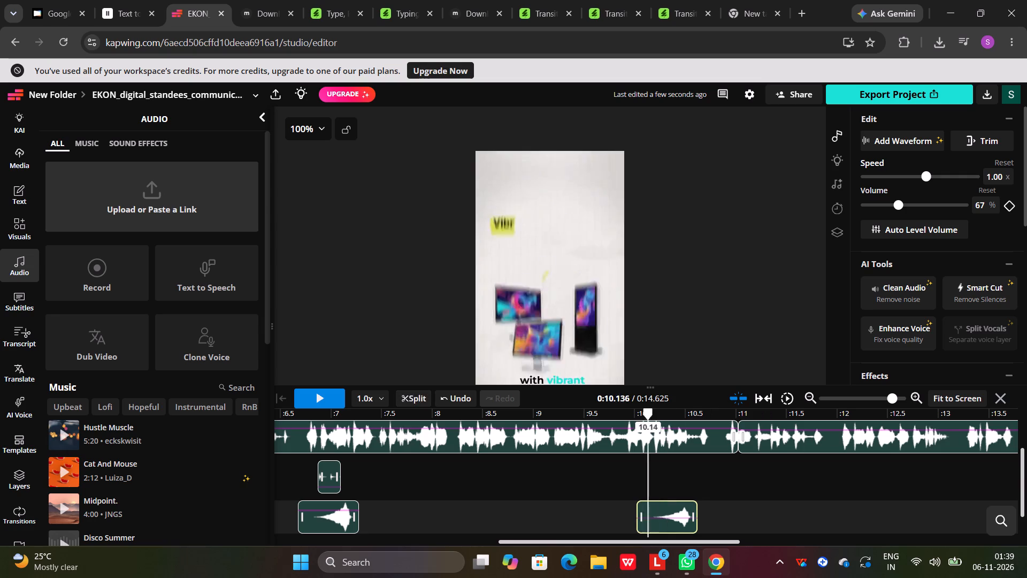
pyautogui.moveTo(647, 412); pyautogui.dragTo(612, 410)
pyautogui.click(315, 396)
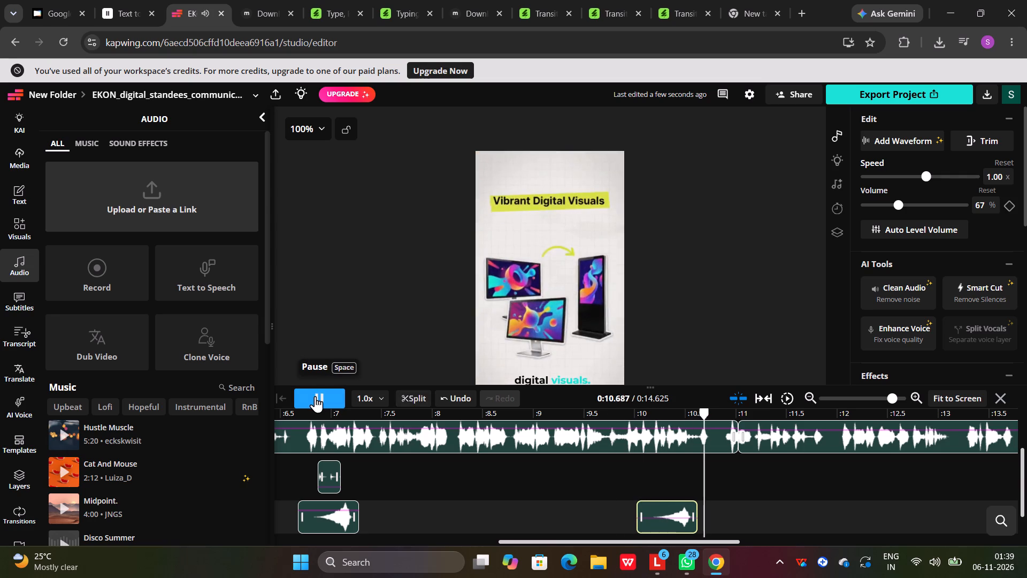
pyautogui.click(315, 396)
pyautogui.click(311, 399)
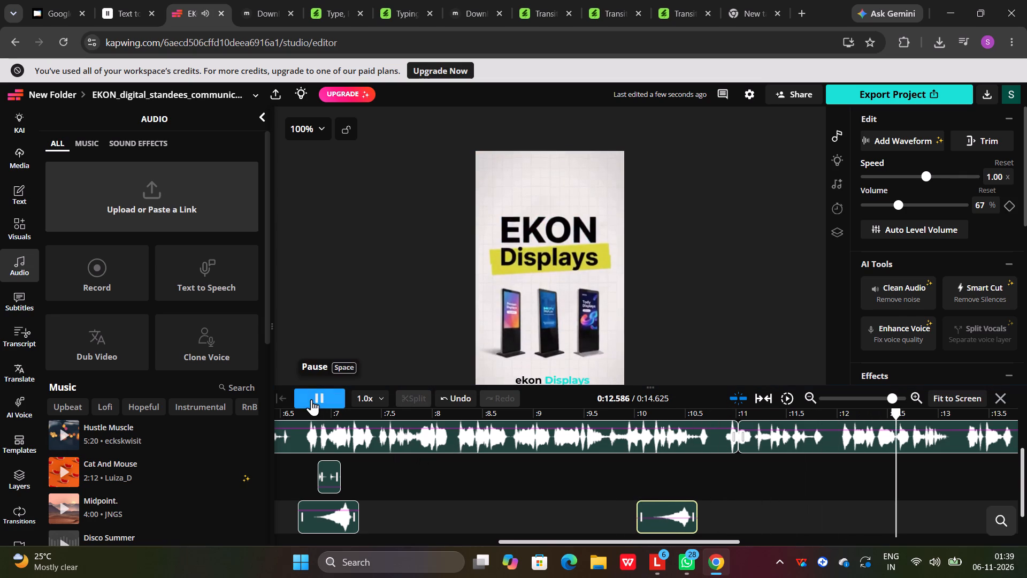
pyautogui.moveTo(897, 207); pyautogui.dragTo(887, 207)
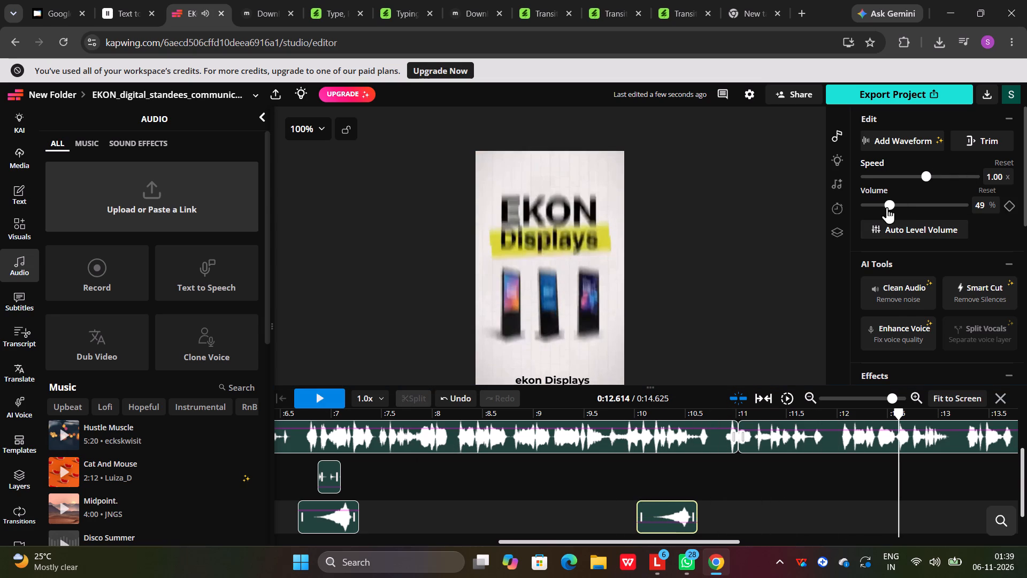
pyautogui.moveTo(887, 207); pyautogui.dragTo(888, 208)
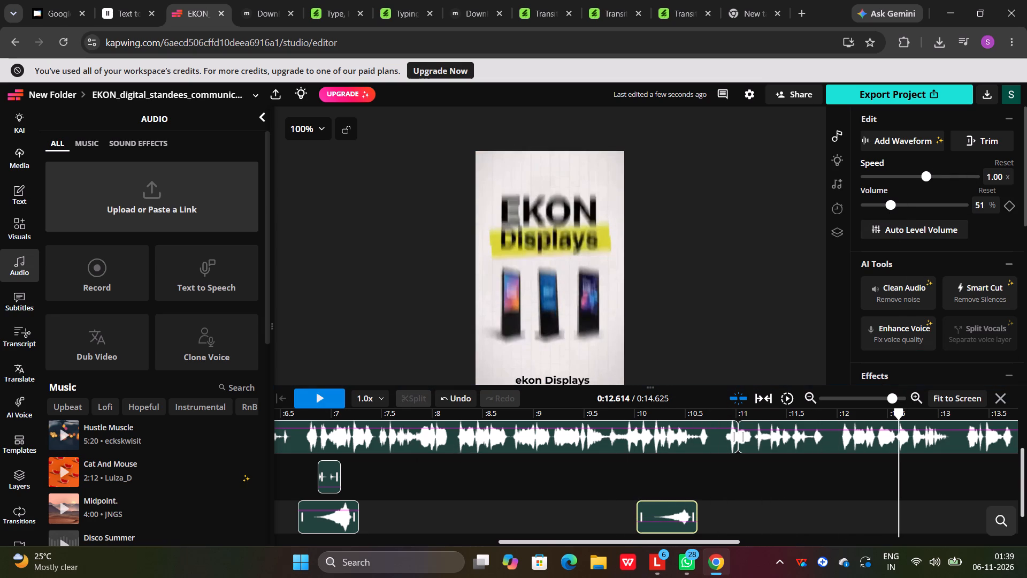
pyautogui.moveTo(896, 416); pyautogui.dragTo(572, 503)
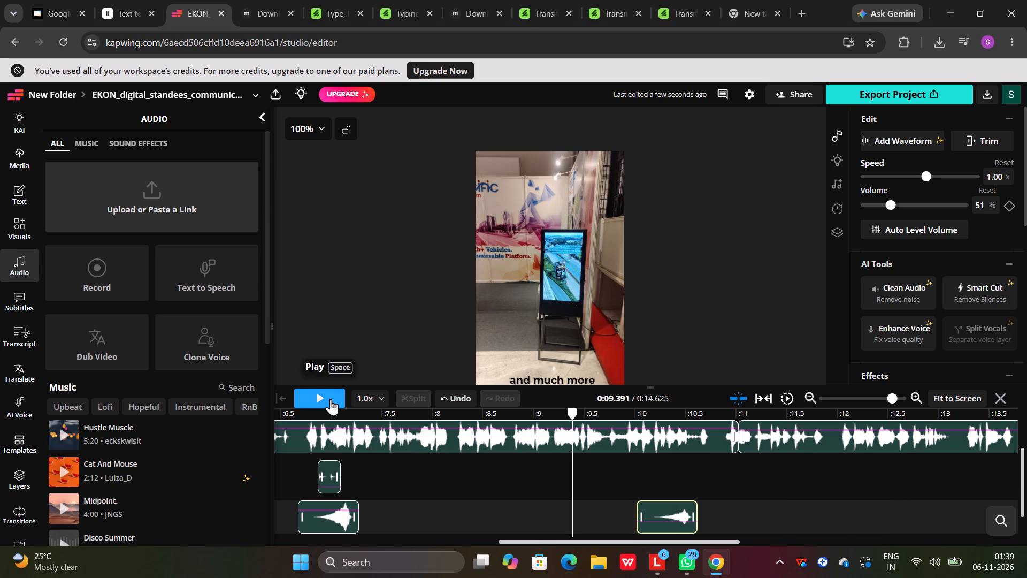
pyautogui.click(331, 398)
pyautogui.click(331, 397)
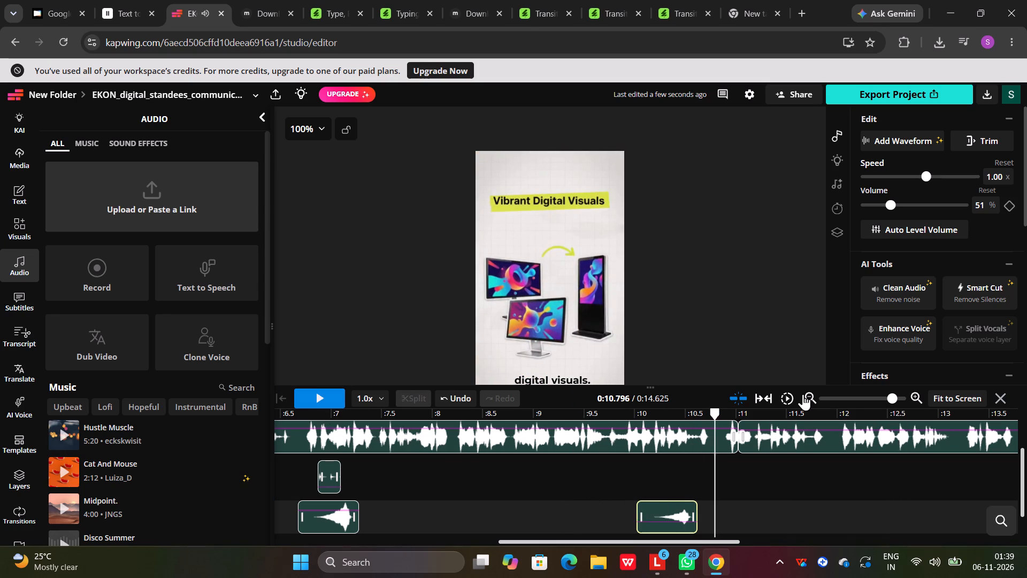
# Lower the volume of the sound effect clip starting near 6.6 seconds on track 4 to 50%.
pyautogui.moveTo(712, 417); pyautogui.dragTo(345, 510)
pyautogui.moveTo(326, 496); pyautogui.dragTo(319, 493)
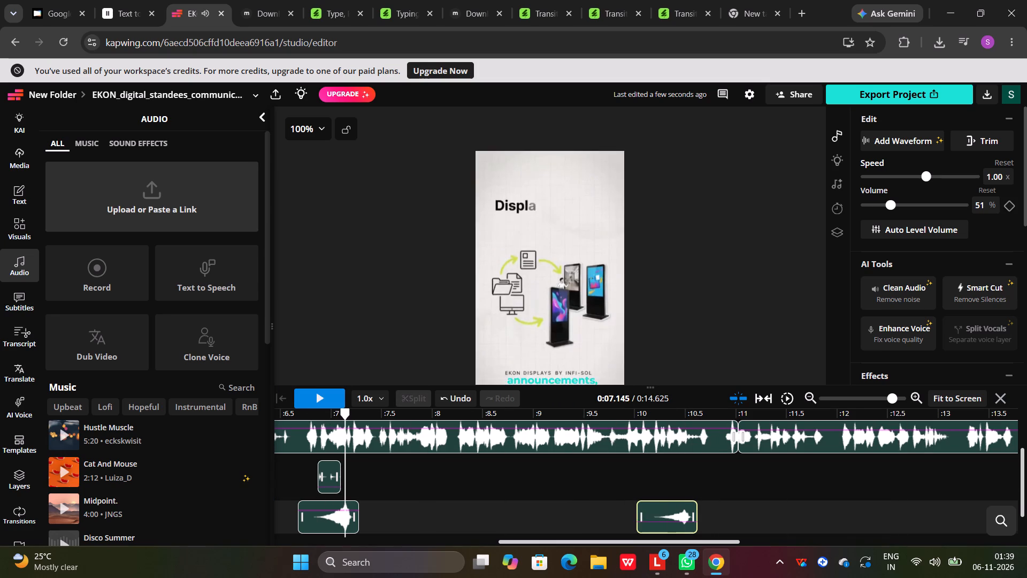
pyautogui.moveTo(319, 493); pyautogui.dragTo(318, 493)
pyautogui.click(333, 515)
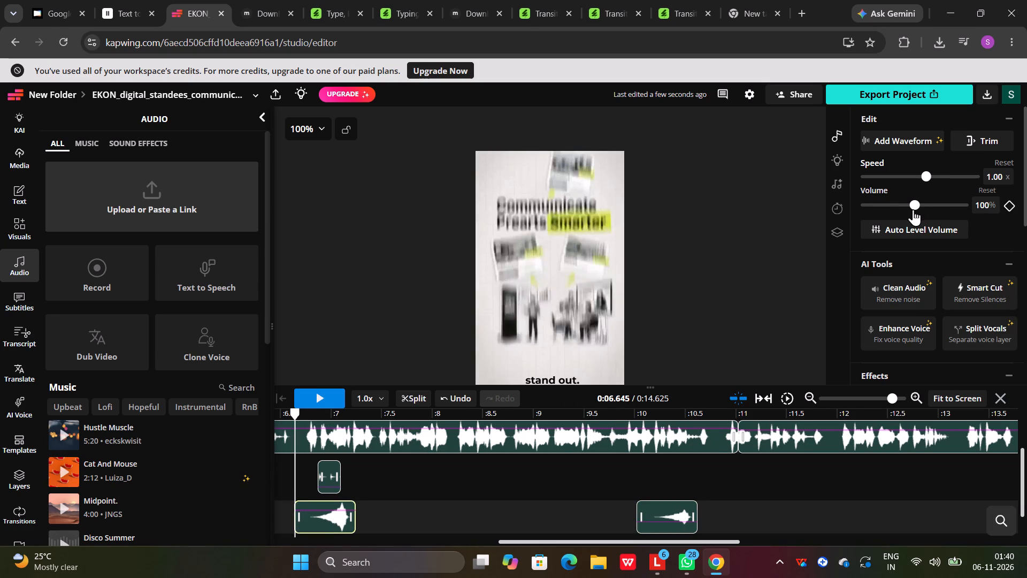
pyautogui.moveTo(915, 201); pyautogui.dragTo(891, 200)
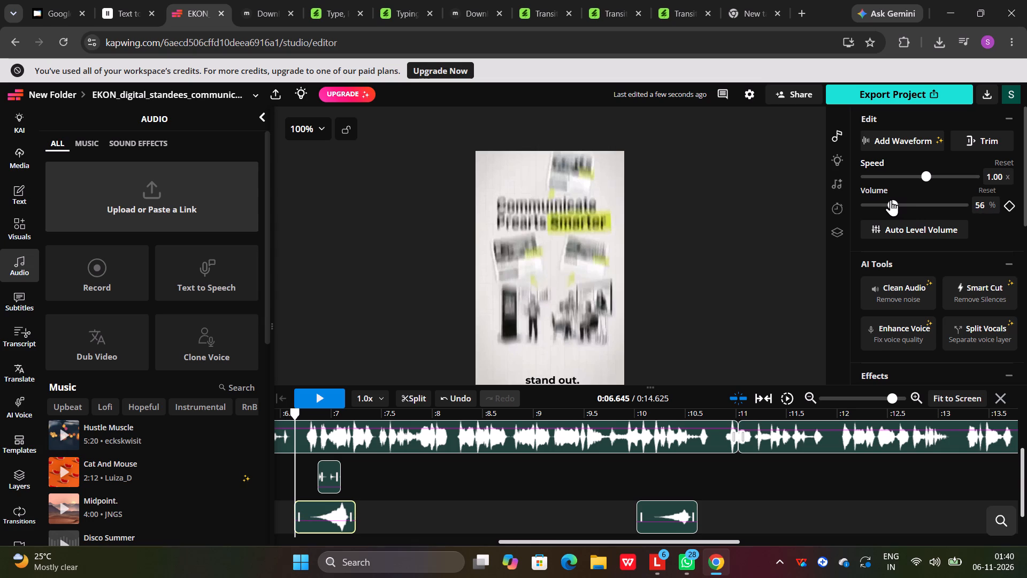
pyautogui.moveTo(891, 200); pyautogui.dragTo(888, 200)
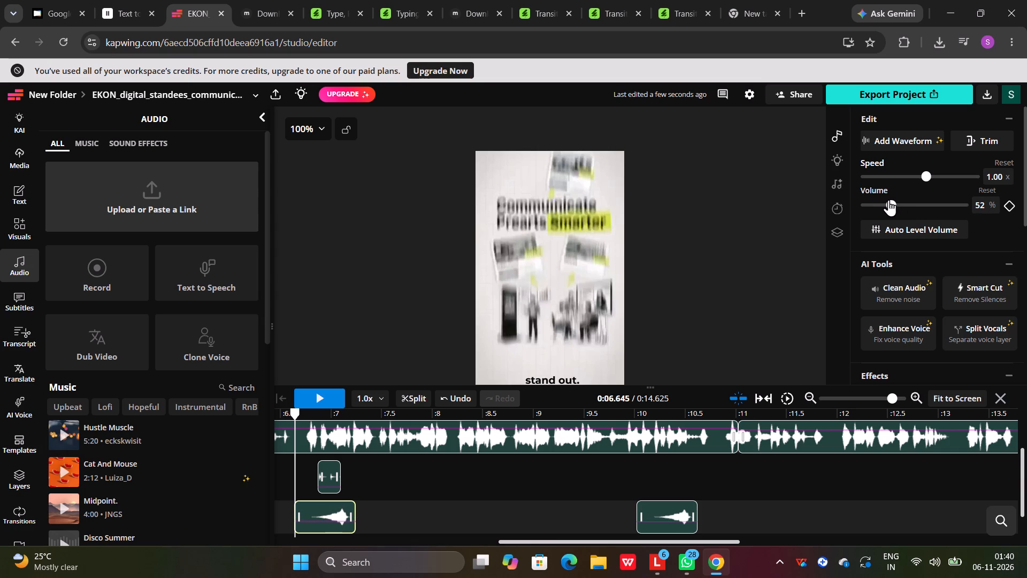
pyautogui.moveTo(888, 200); pyautogui.dragTo(887, 200)
# Lower the volume of the first sound effect clip on track 4, near 0.8 seconds, to about 51%.
pyautogui.hscroll(12, 380, 511)
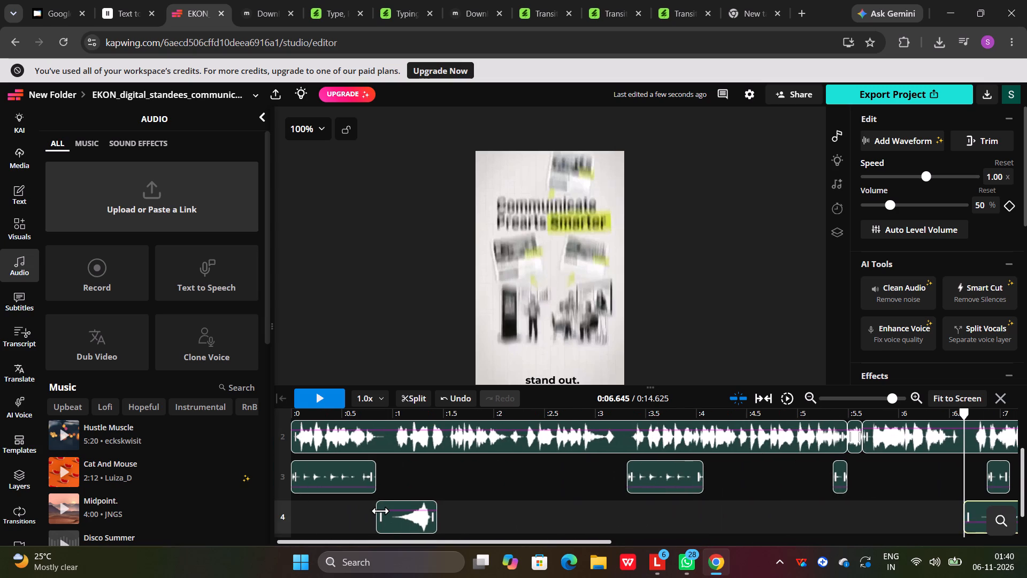
pyautogui.click(395, 521)
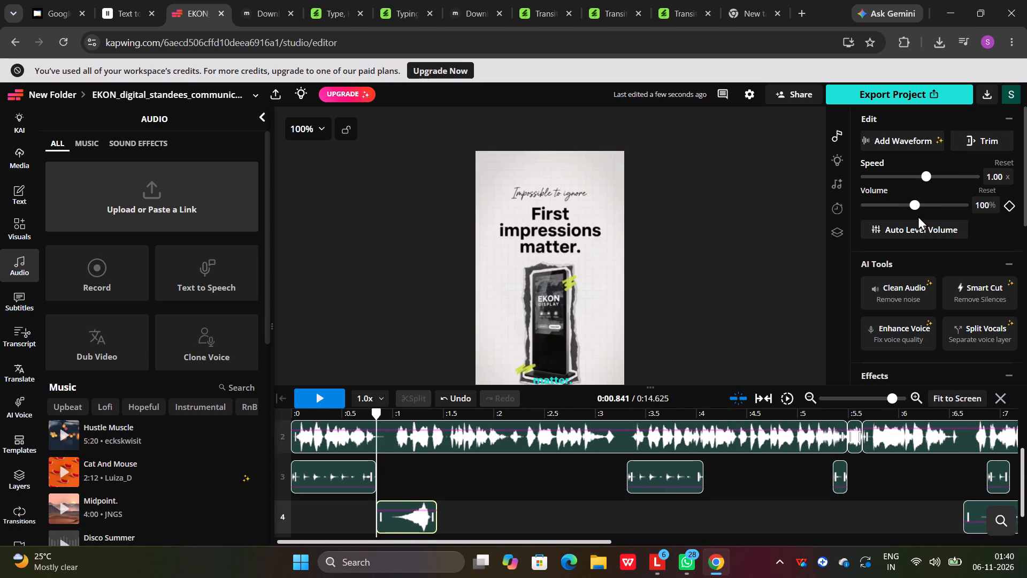
pyautogui.moveTo(914, 204); pyautogui.dragTo(887, 203)
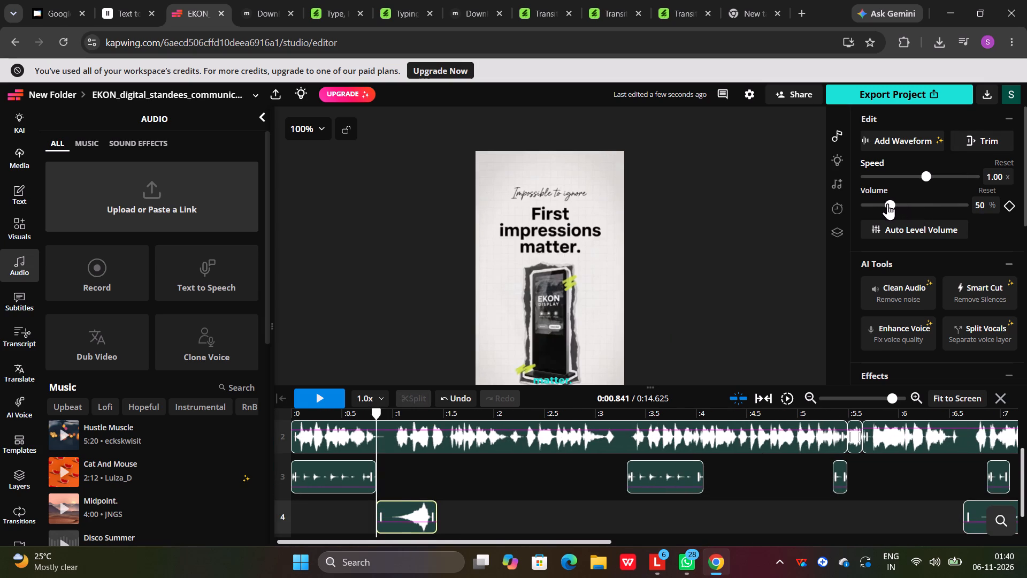
pyautogui.moveTo(887, 203); pyautogui.dragTo(888, 203)
pyautogui.click(660, 275)
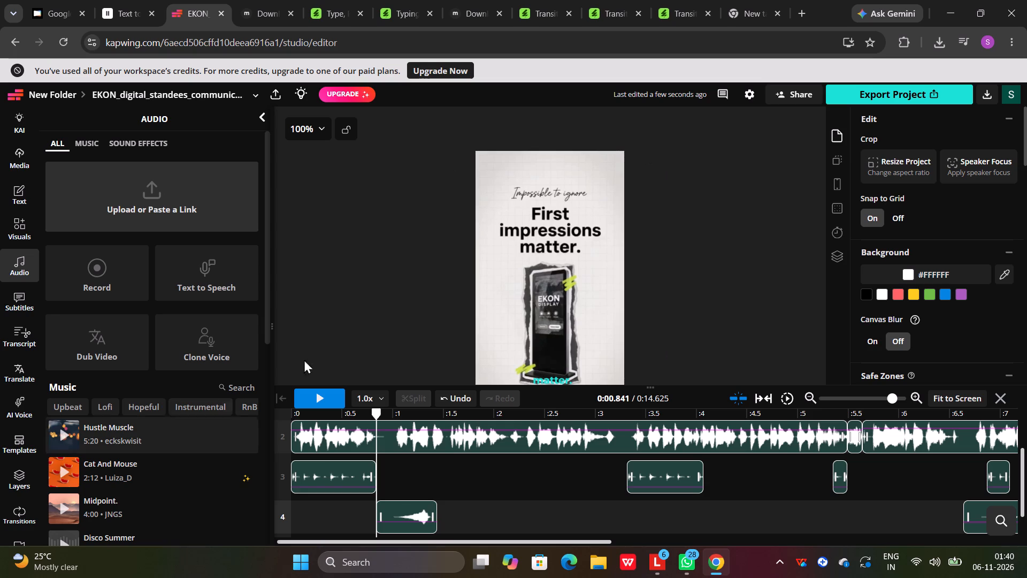
# Play the video from about 0.8 seconds to the end to check the sound effect levels.
pyautogui.click(315, 398)
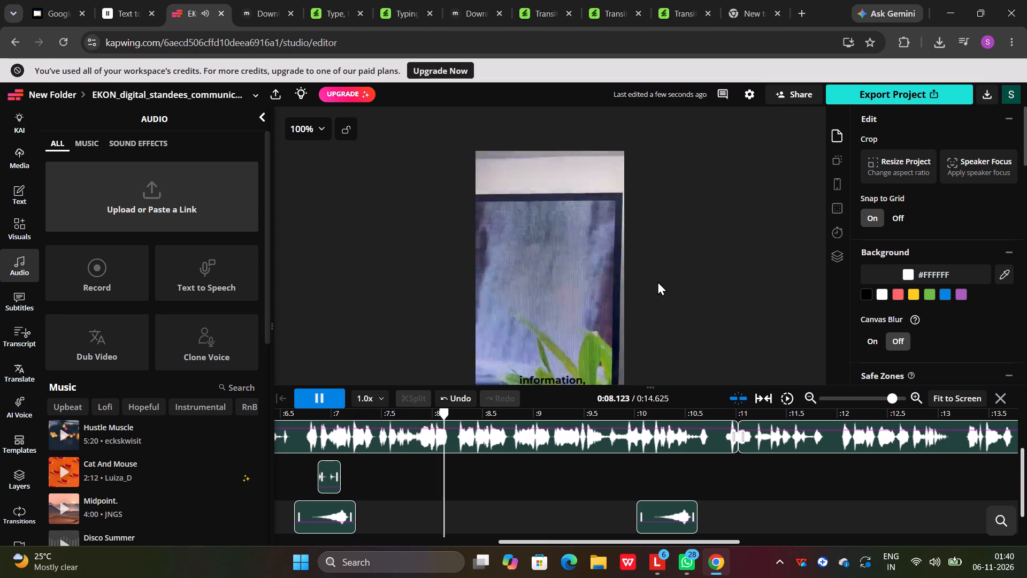
pyautogui.scroll(-1, 657, 281)
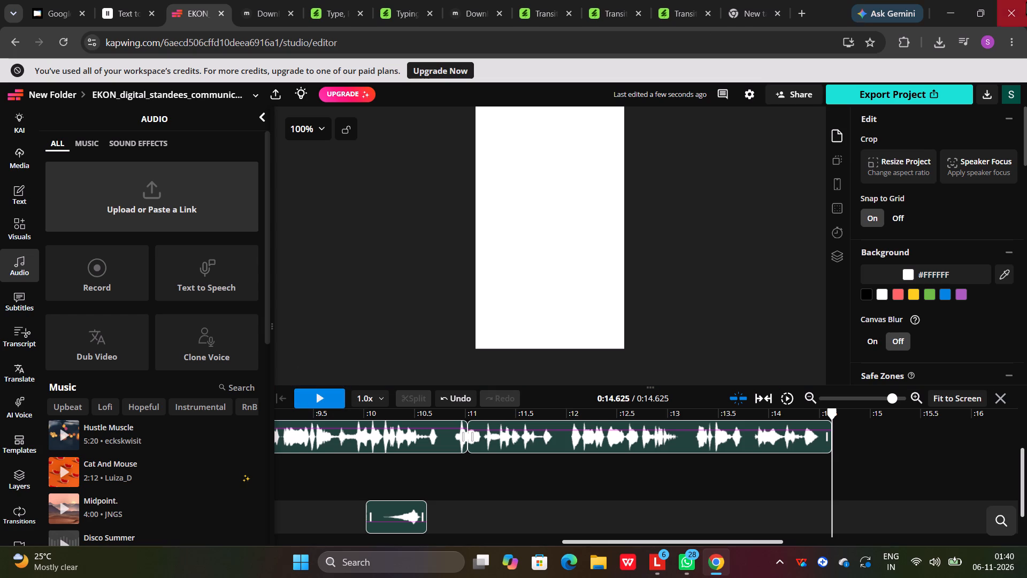
# Search Google for "calm music" in the empty browser tab.
pyautogui.click(764, 2)
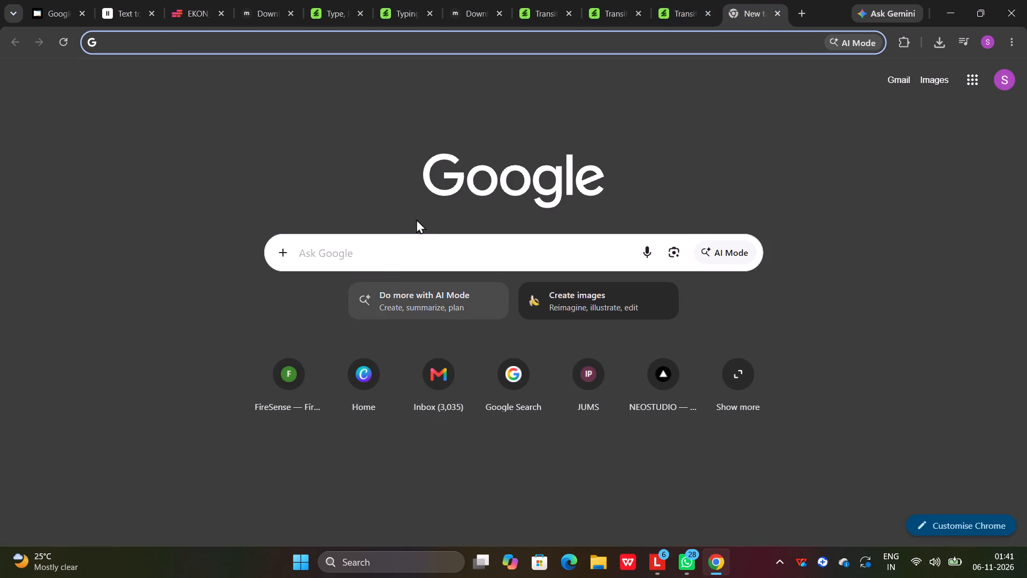
pyautogui.click(394, 255)
pyautogui.write('calm musi')
pyautogui.press('c')
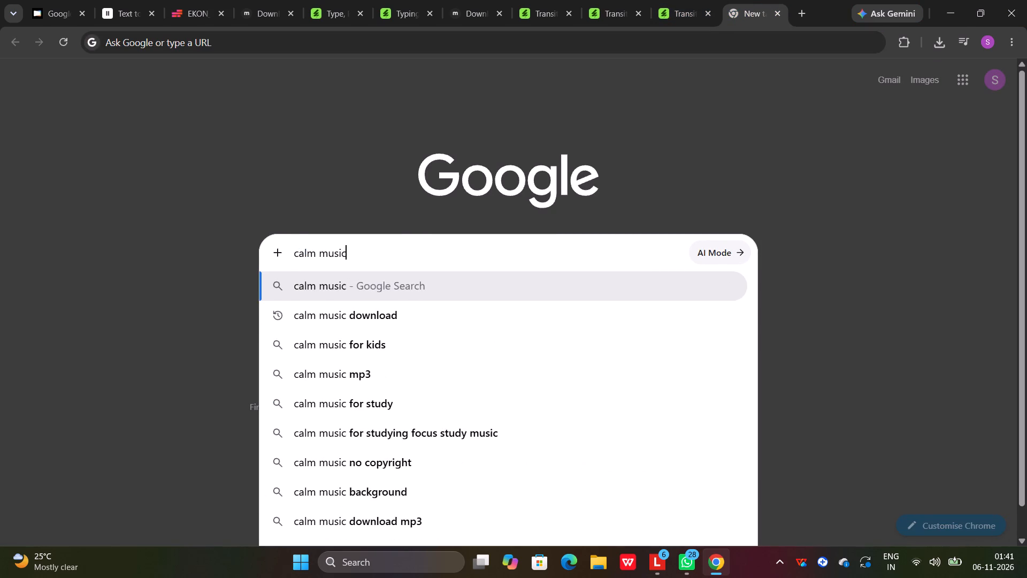
pyautogui.press('Return')
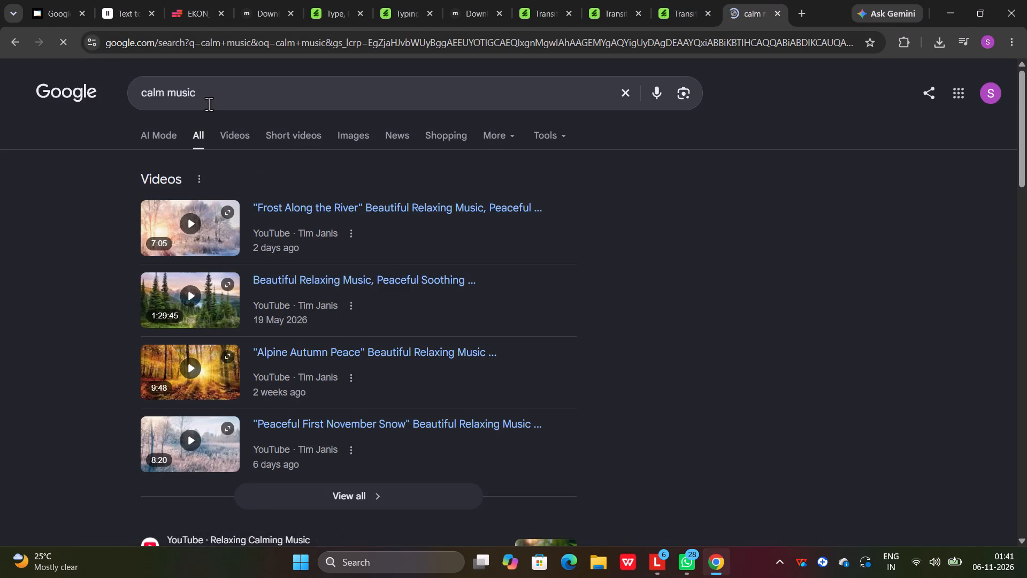
# Replace the search with "educational reel bg music instrumental" and run it.
pyautogui.moveTo(207, 96); pyautogui.dragTo(128, 96)
pyautogui.press('BackSpace')
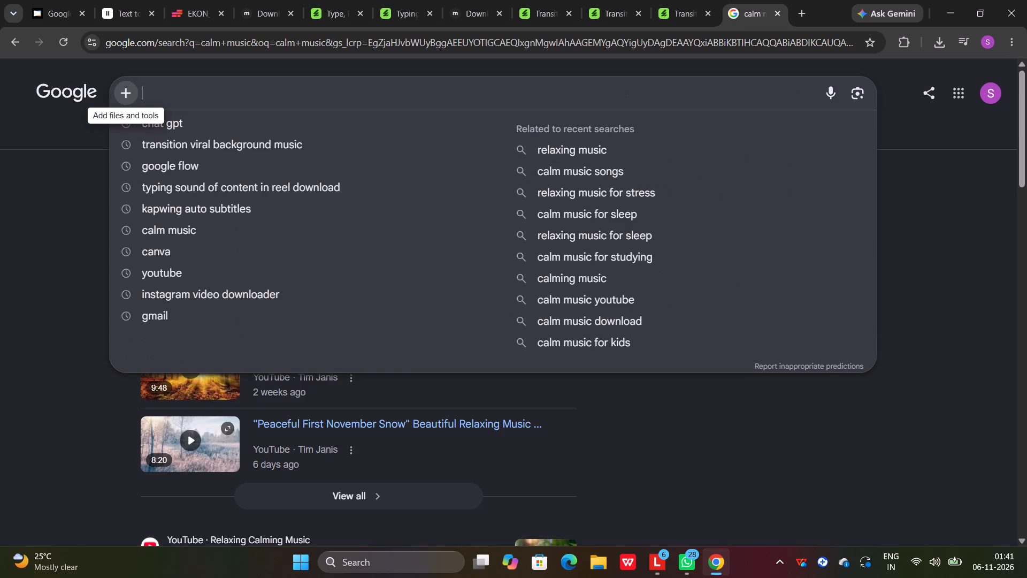
pyautogui.press('m')
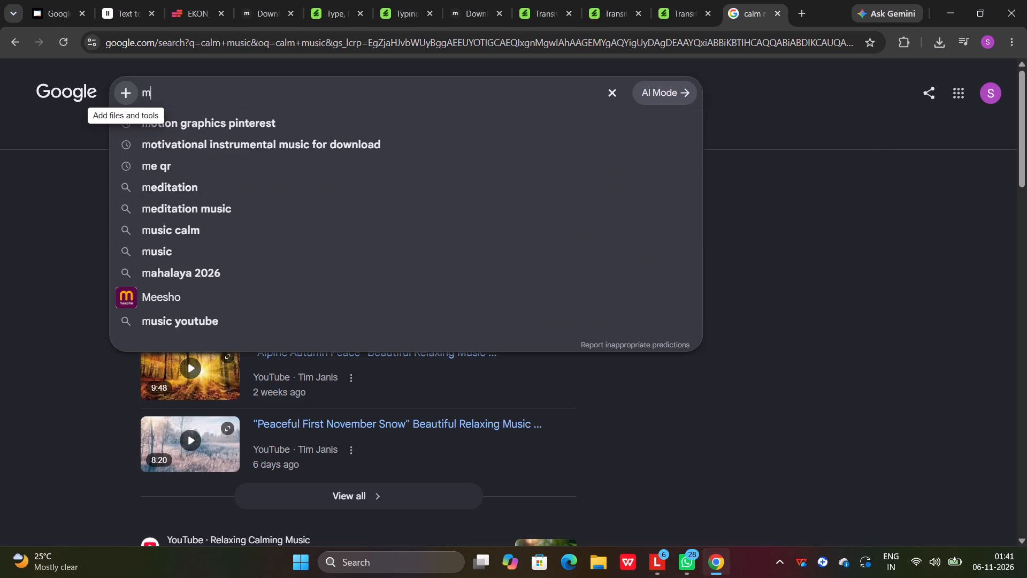
pyautogui.press('BackSpace')
pyautogui.write('educ')
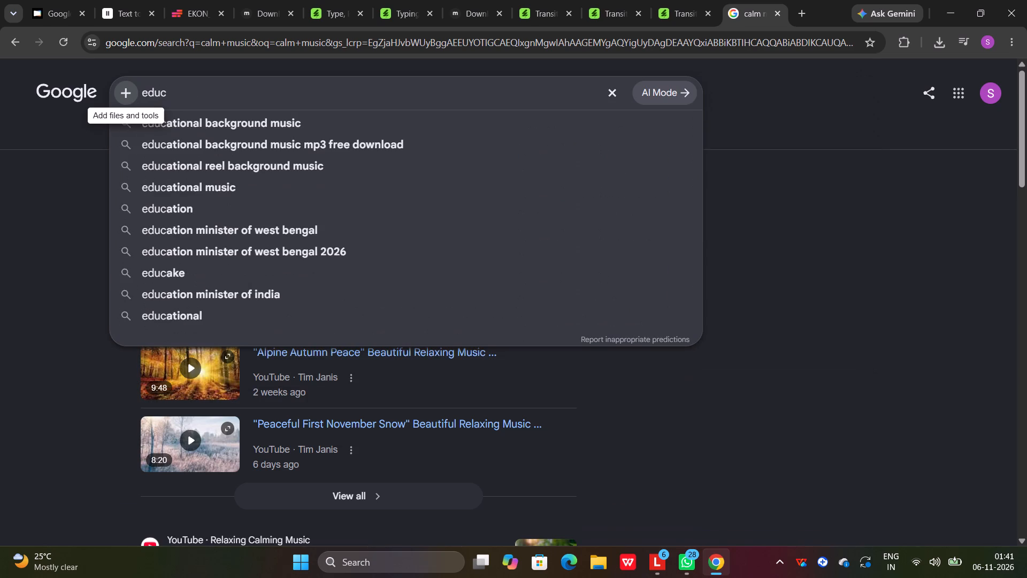
pyautogui.press('t')
pyautogui.press('BackSpace')
pyautogui.write('ational reel')
pyautogui.press('space')
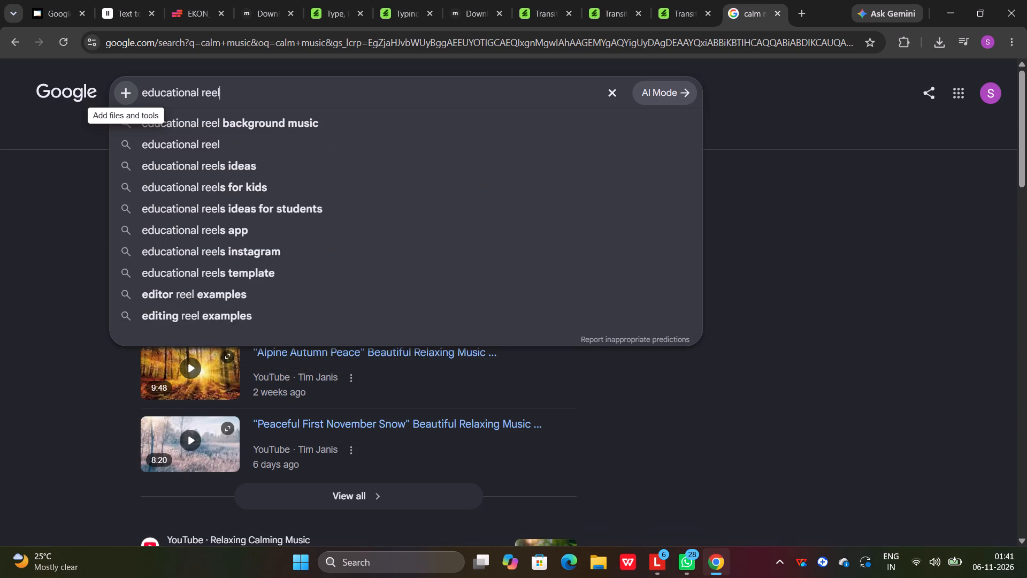
pyautogui.write('bg music instrume')
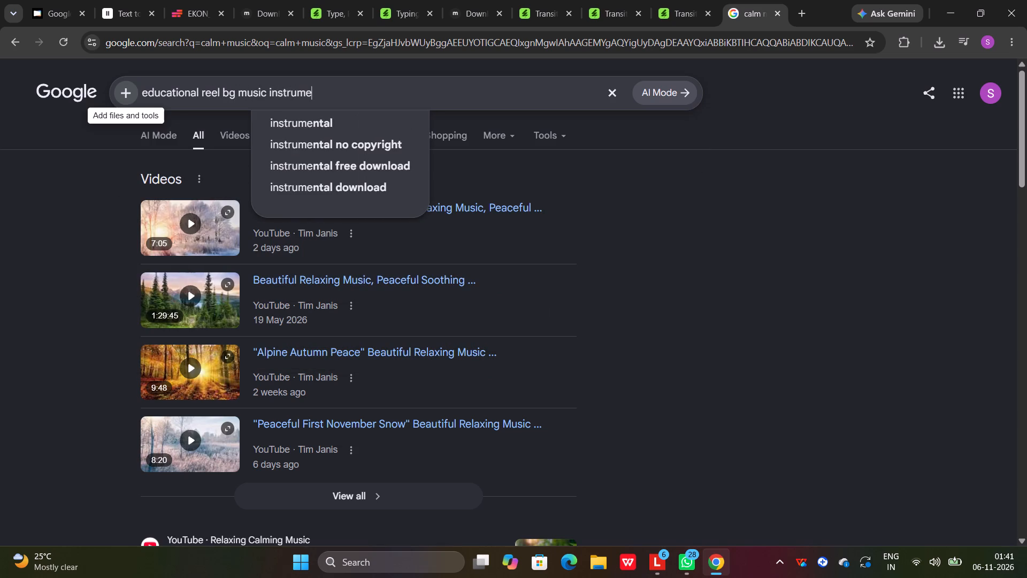
pyautogui.click(316, 127)
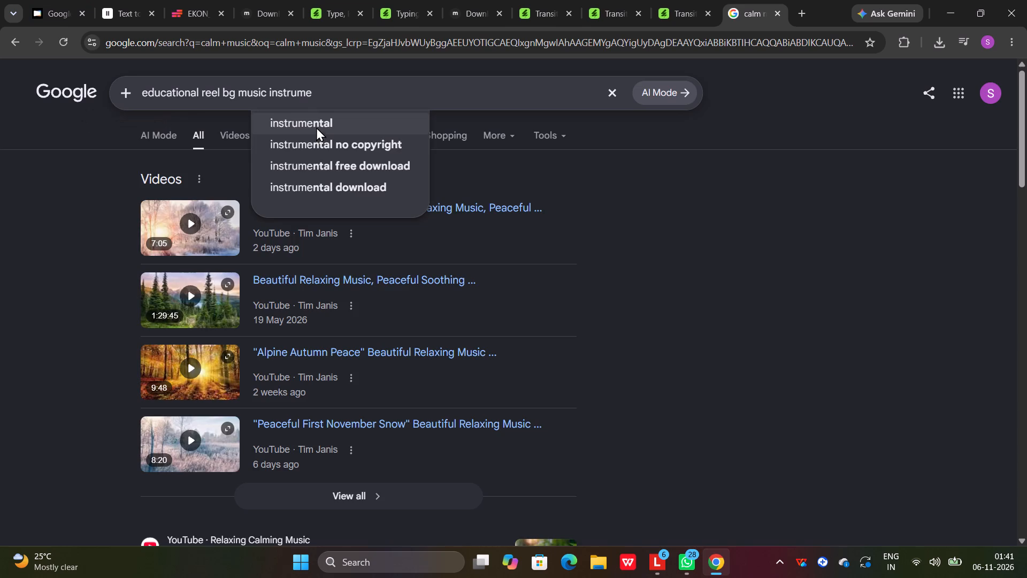
# Open Pixabay's educational music results and preview the track "Educational - Educational Music" by STAROSTIN.
pyautogui.scroll(-1, 156, 263)
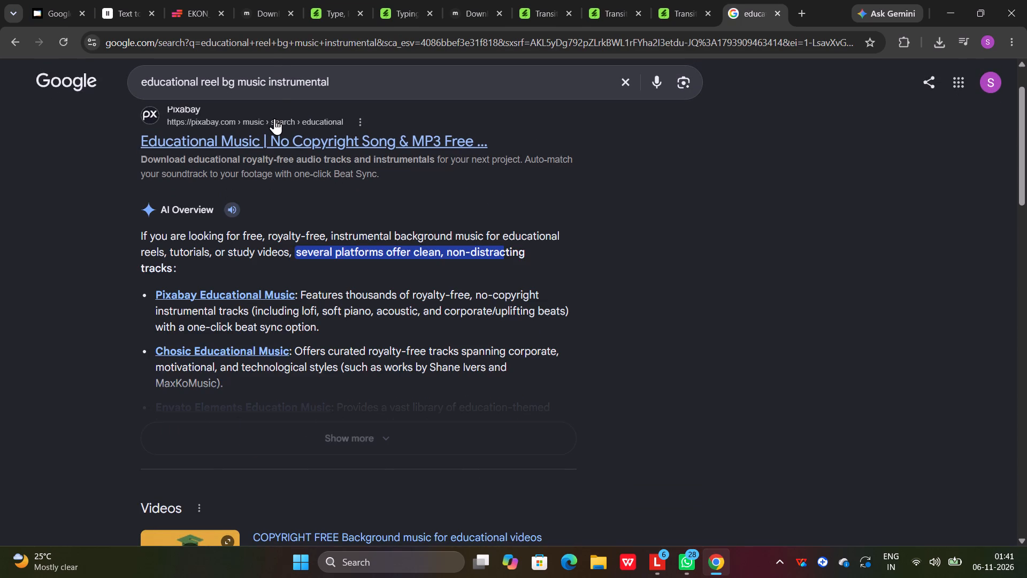
pyautogui.click(264, 137)
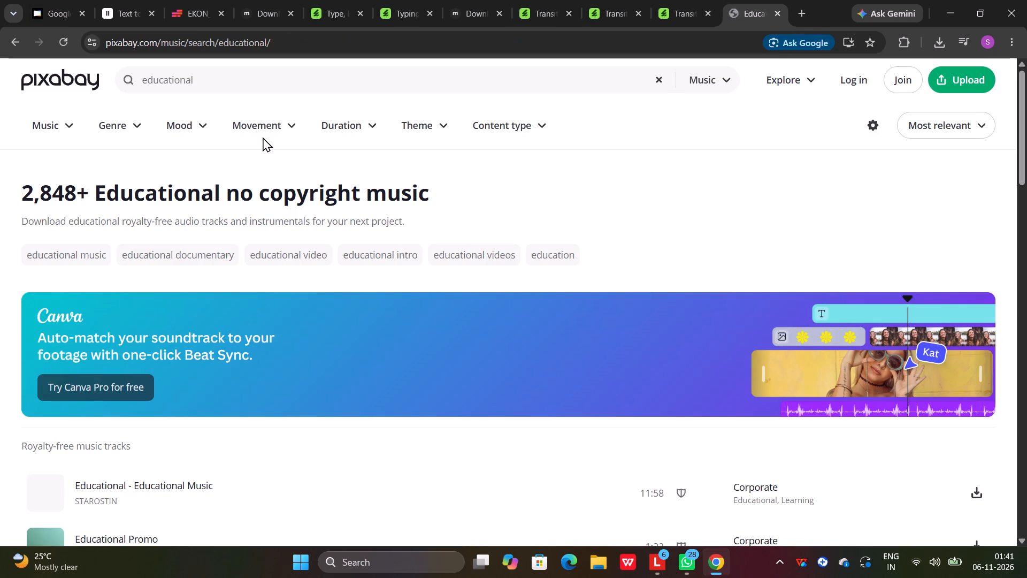
pyautogui.scroll(-1, 318, 188)
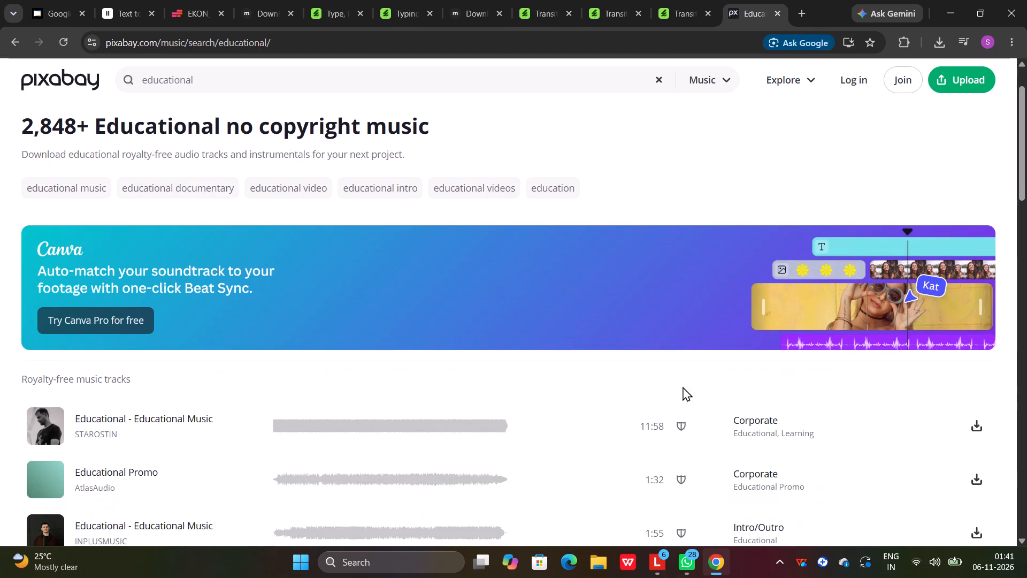
pyautogui.click(36, 424)
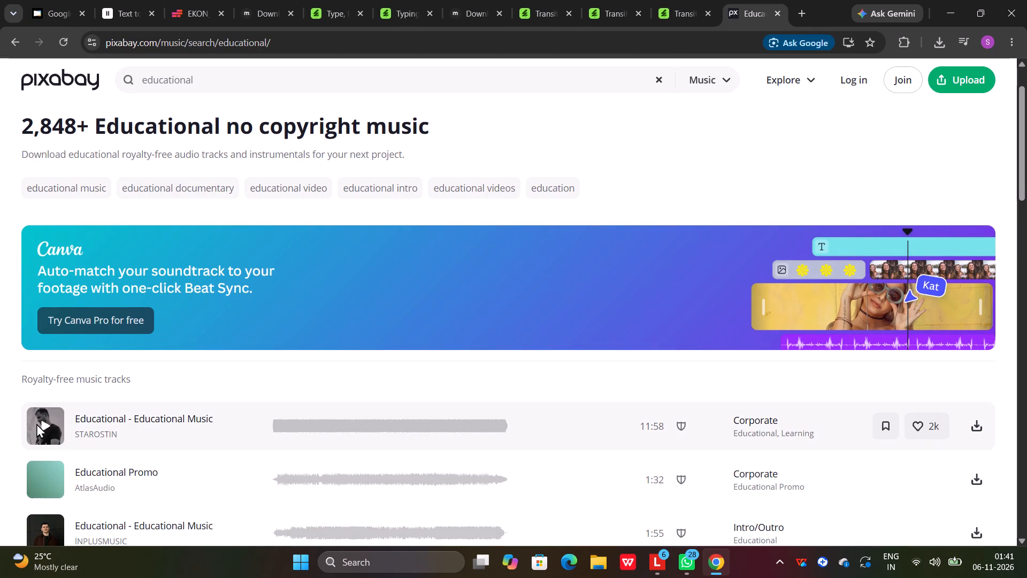
# Preview the first three Pixabay educational tracks, by STAROSTIN, AtlasAudio and INPLUSMUSIC.
pyautogui.click(43, 425)
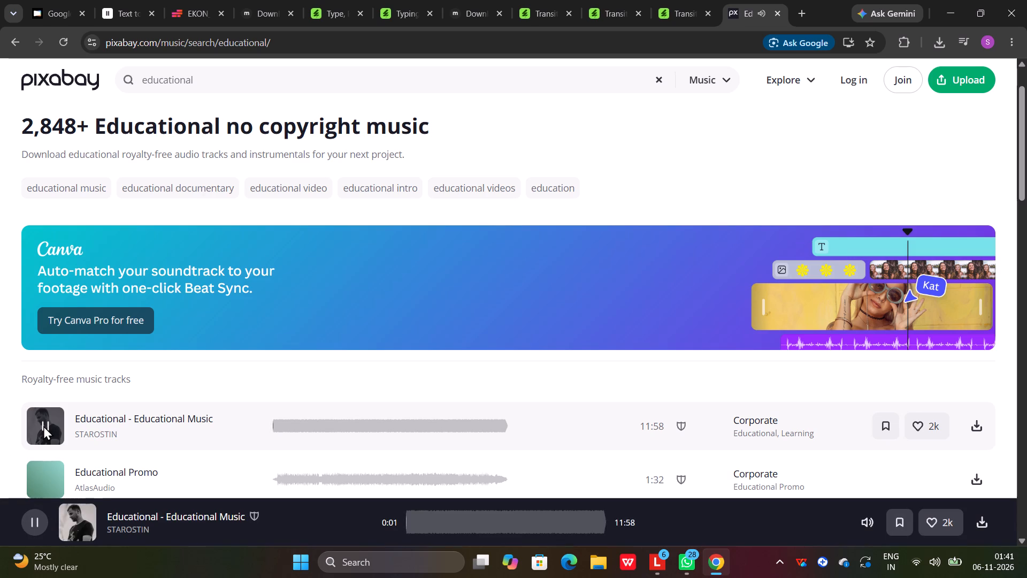
pyautogui.click(43, 425)
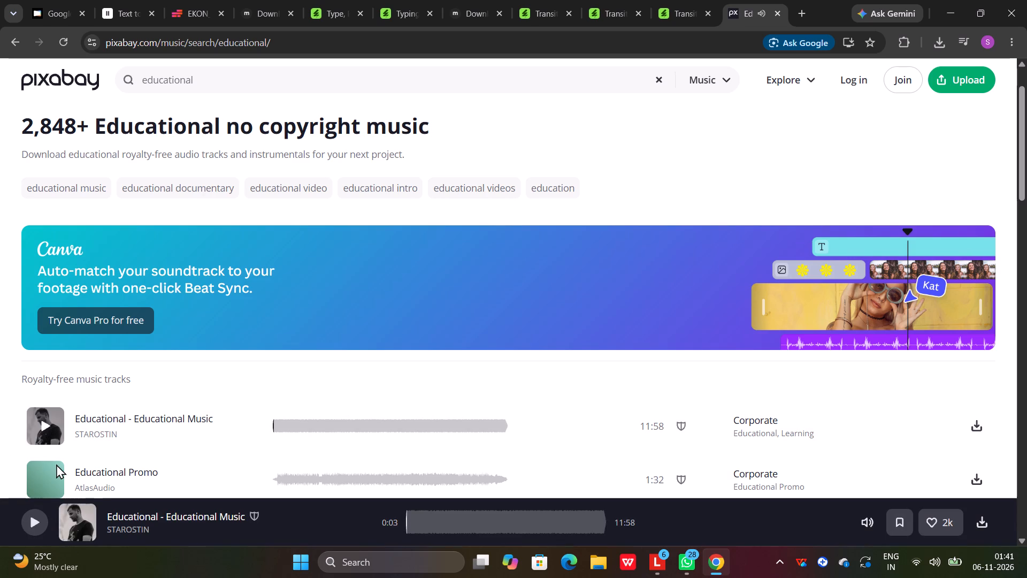
pyautogui.scroll(-1, 56, 464)
pyautogui.click(40, 413)
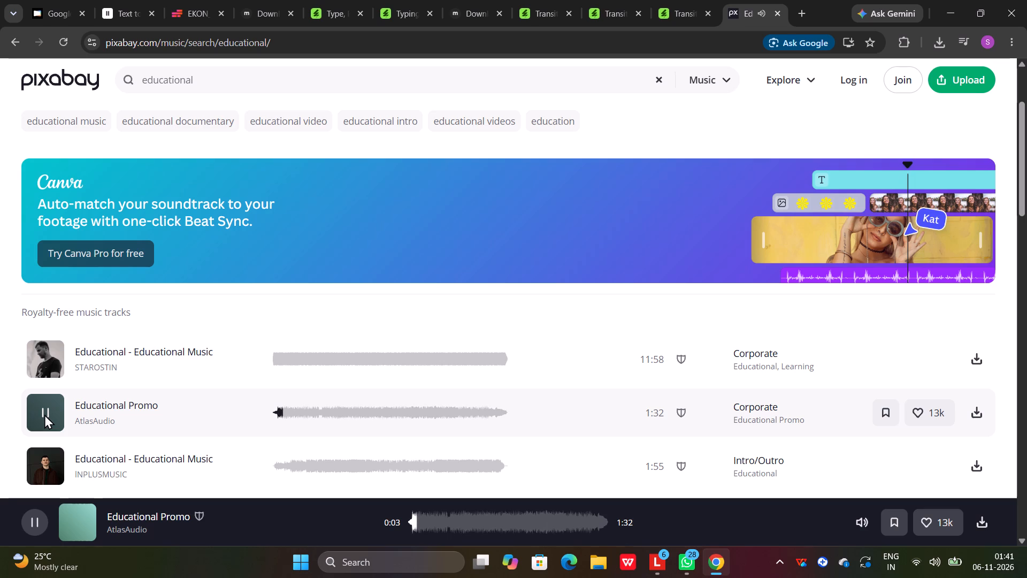
pyautogui.click(44, 412)
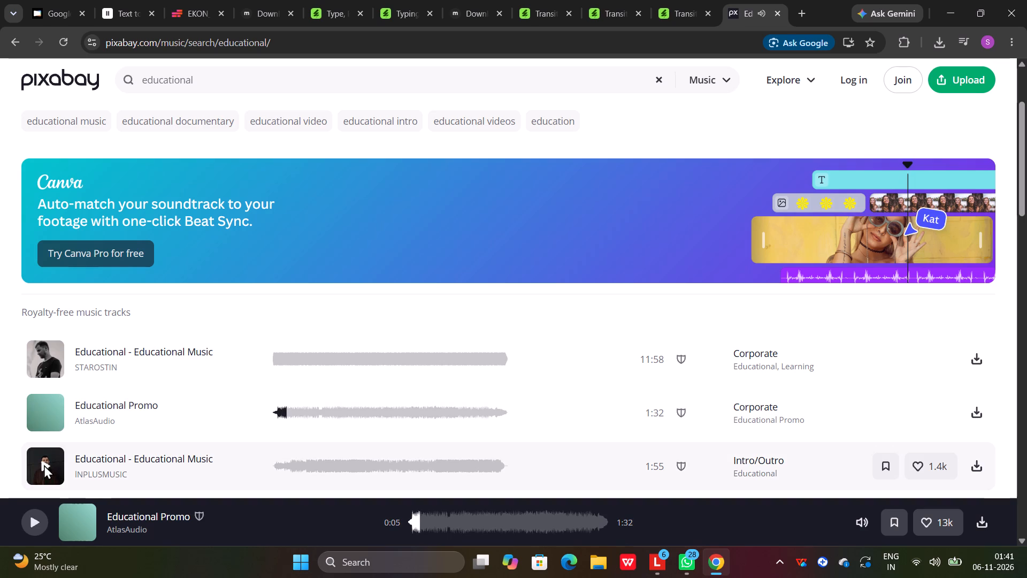
pyautogui.click(44, 465)
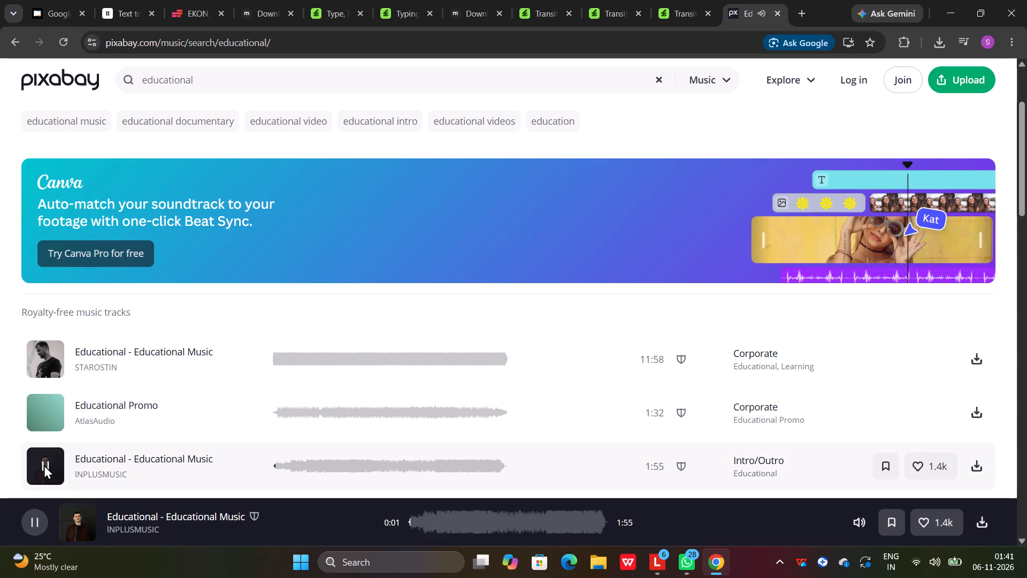
pyautogui.click(44, 465)
# Preview the 3:33 "Educational - Educational Music" track, the one by ikoliks_aj, and "Educational Corporate PowerPoint Music".
pyautogui.scroll(-1, 44, 465)
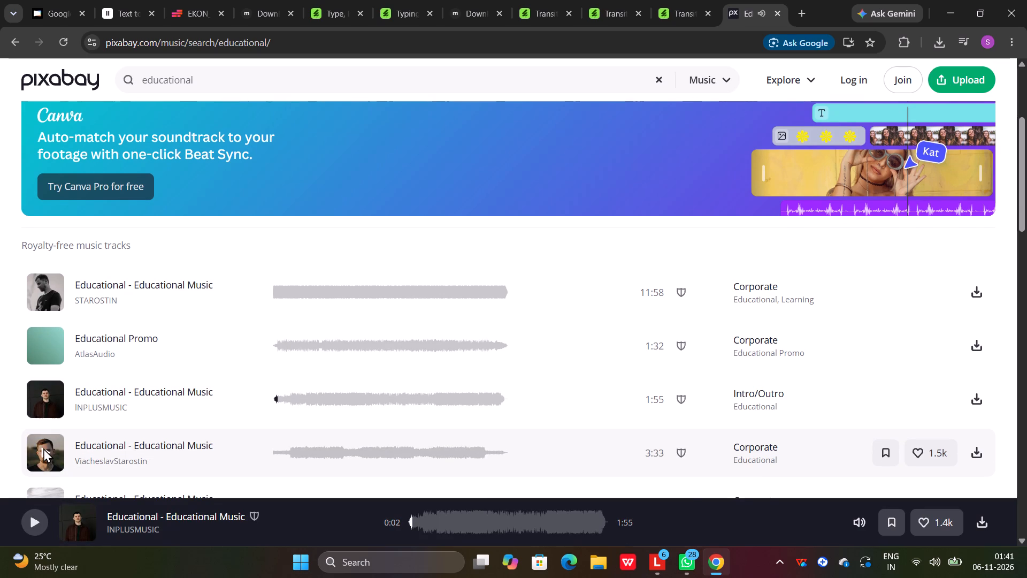
pyautogui.click(43, 448)
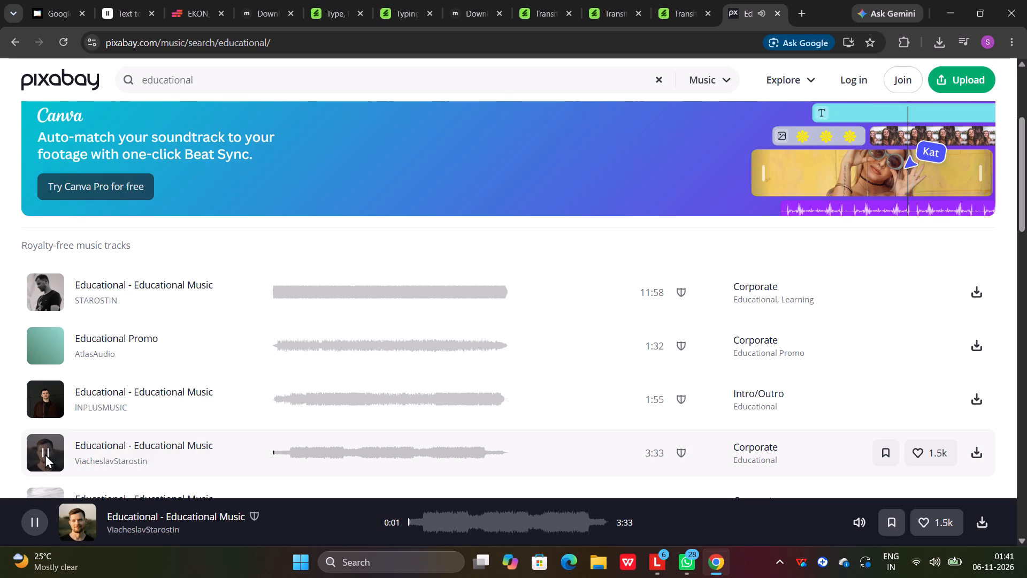
pyautogui.scroll(-2, 45, 454)
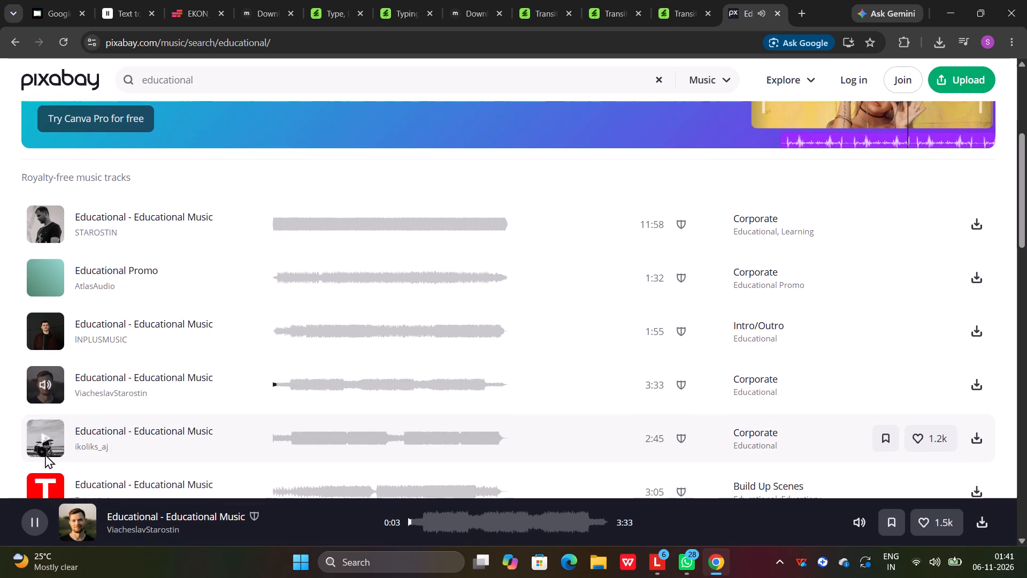
pyautogui.click(43, 371)
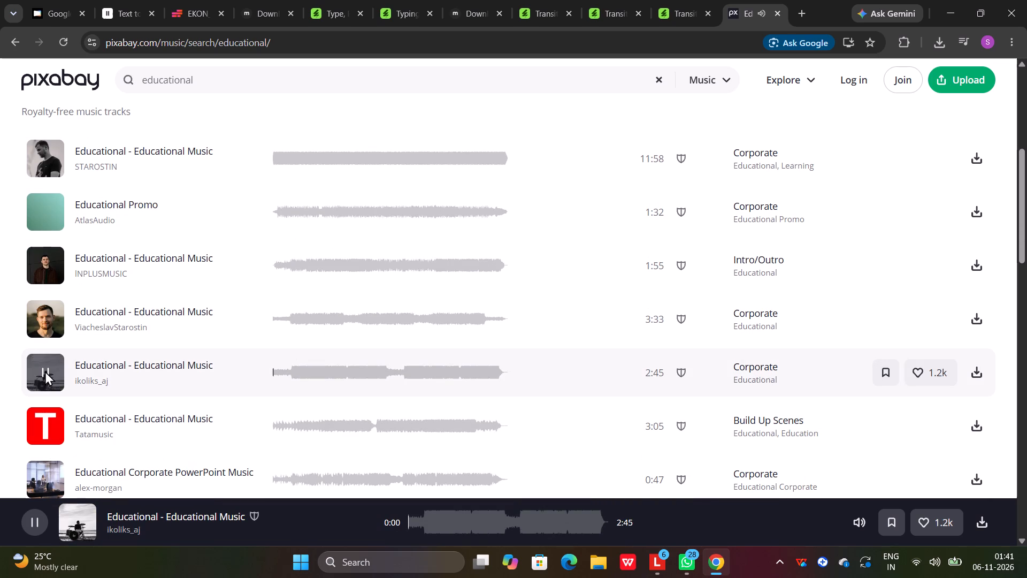
pyautogui.click(45, 371)
pyautogui.click(43, 483)
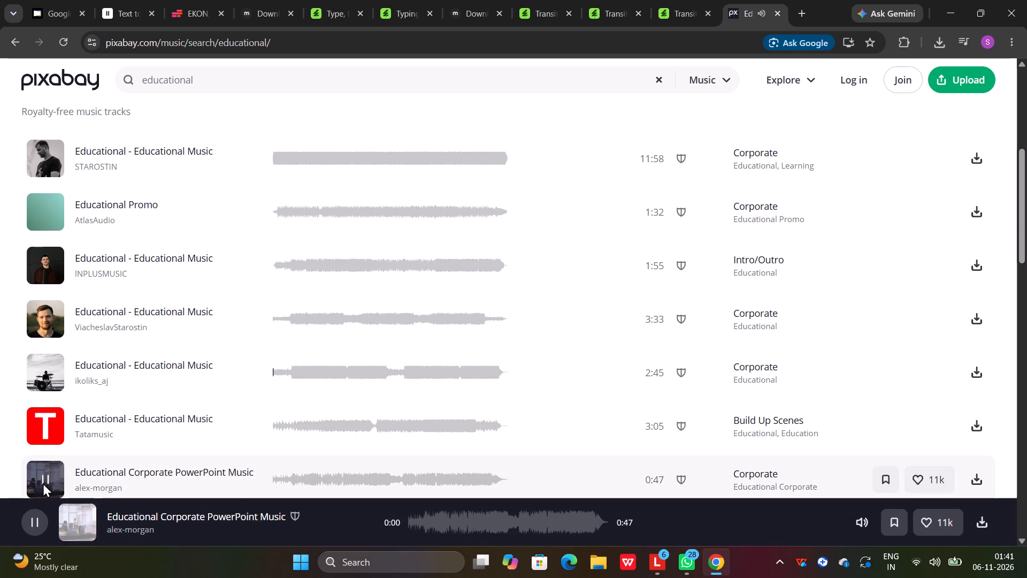
pyautogui.click(43, 483)
# Replay "Educational Promo" and the "Educational - Educational Music" tracks by STAROSTIN and INPLUSMUSIC to compare them.
pyautogui.scroll(1, 52, 255)
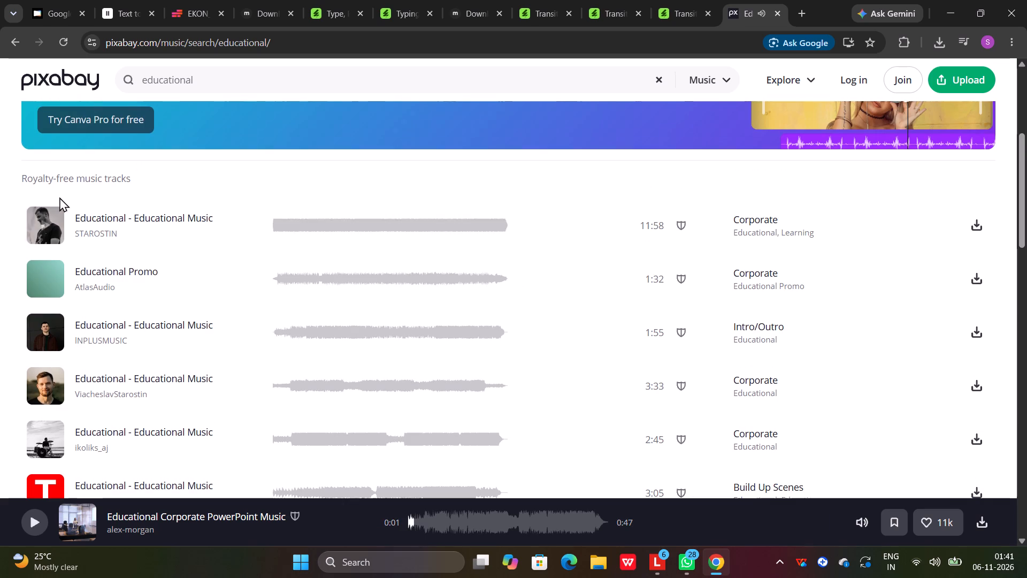
pyautogui.click(41, 276)
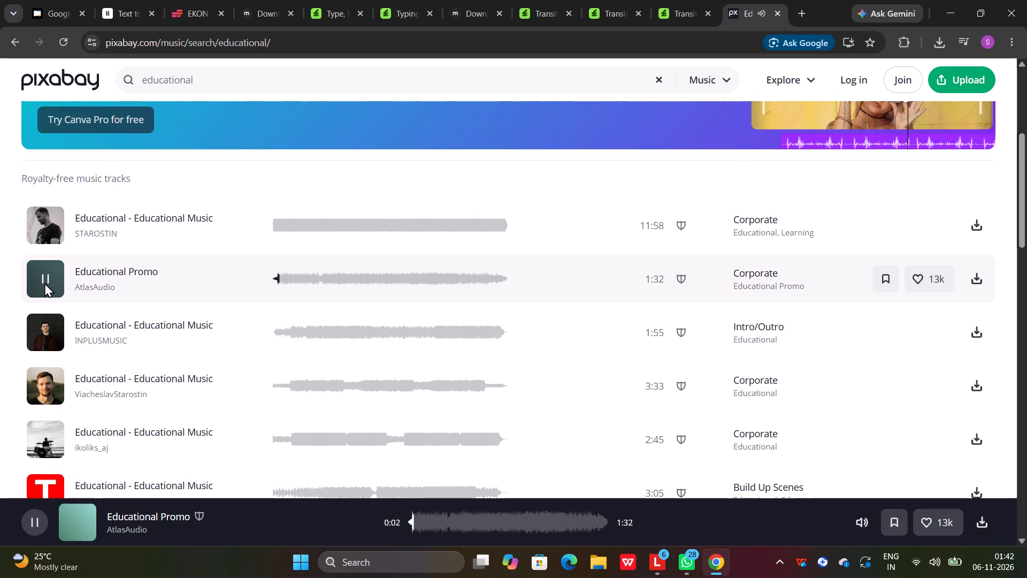
pyautogui.click(45, 276)
pyautogui.click(43, 223)
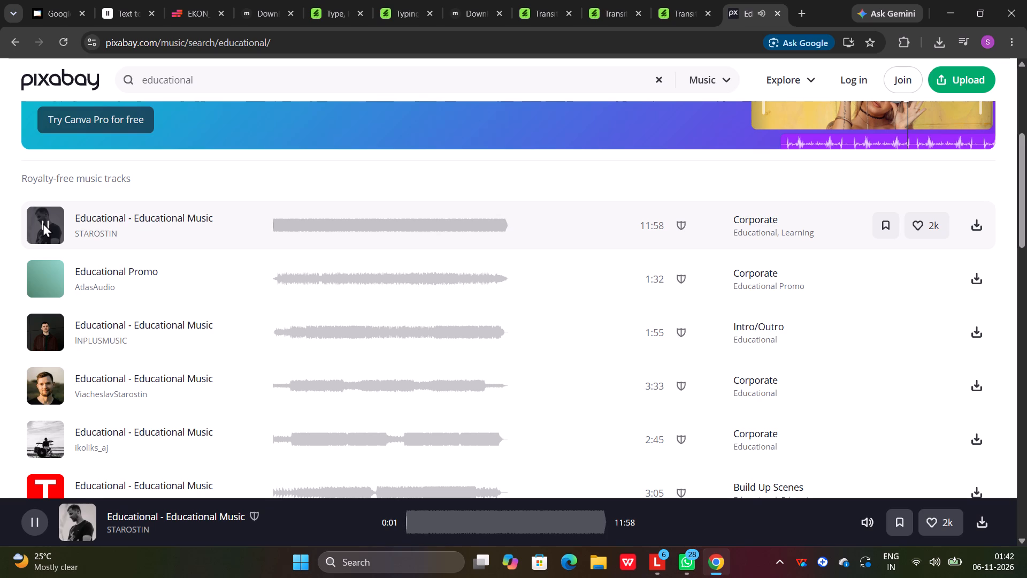
pyautogui.click(43, 223)
pyautogui.click(41, 330)
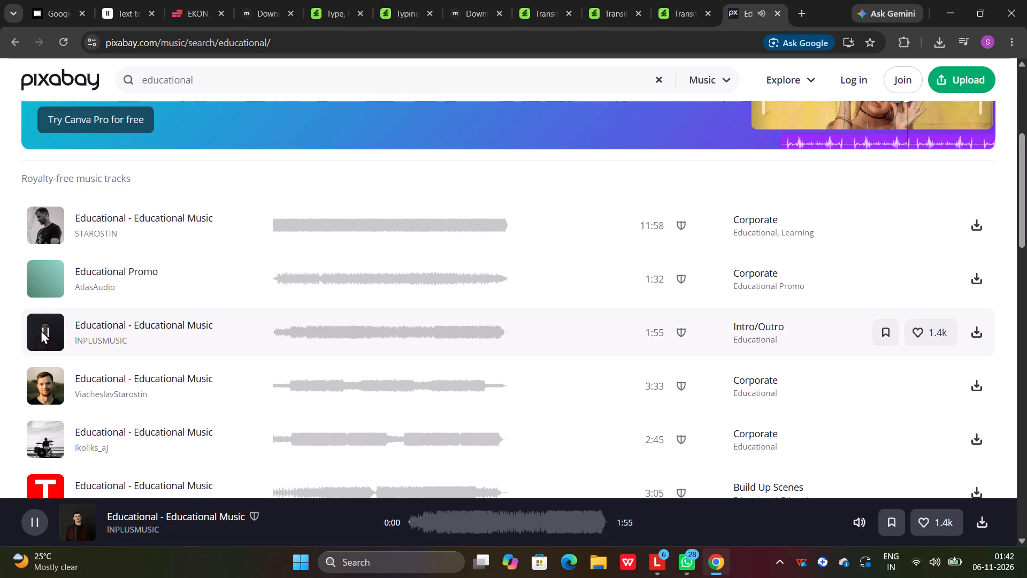
pyautogui.click(41, 330)
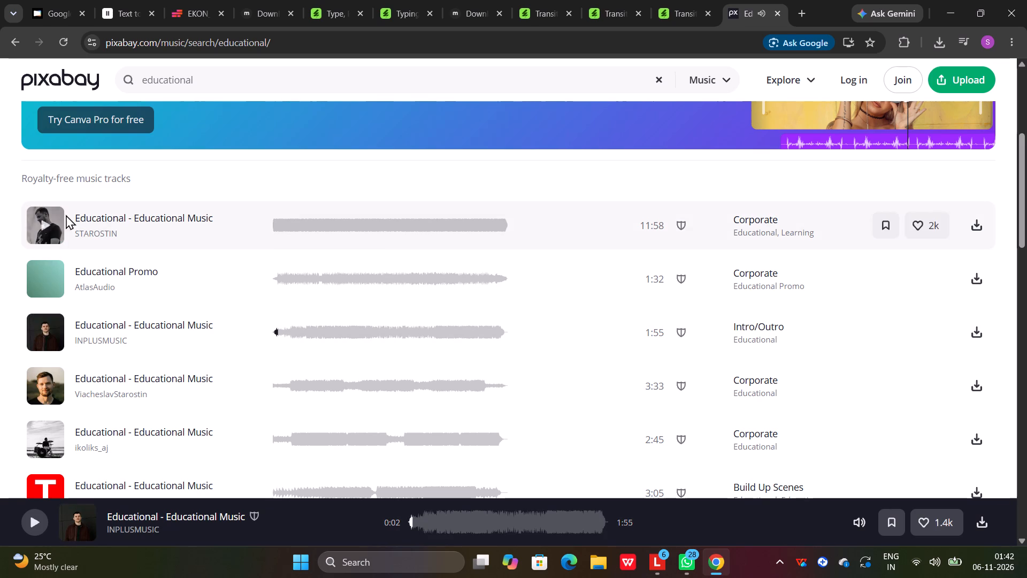
# Download "Educational - Educational Music" by STAROSTIN and dismiss the thank-you dialog.
pyautogui.click(971, 230)
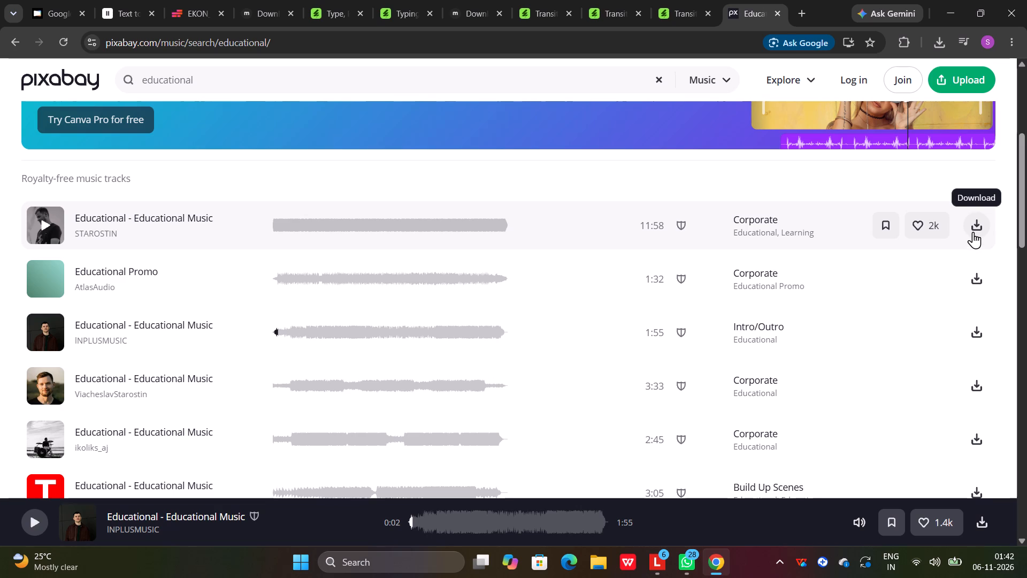
pyautogui.scroll(-2, 519, 233)
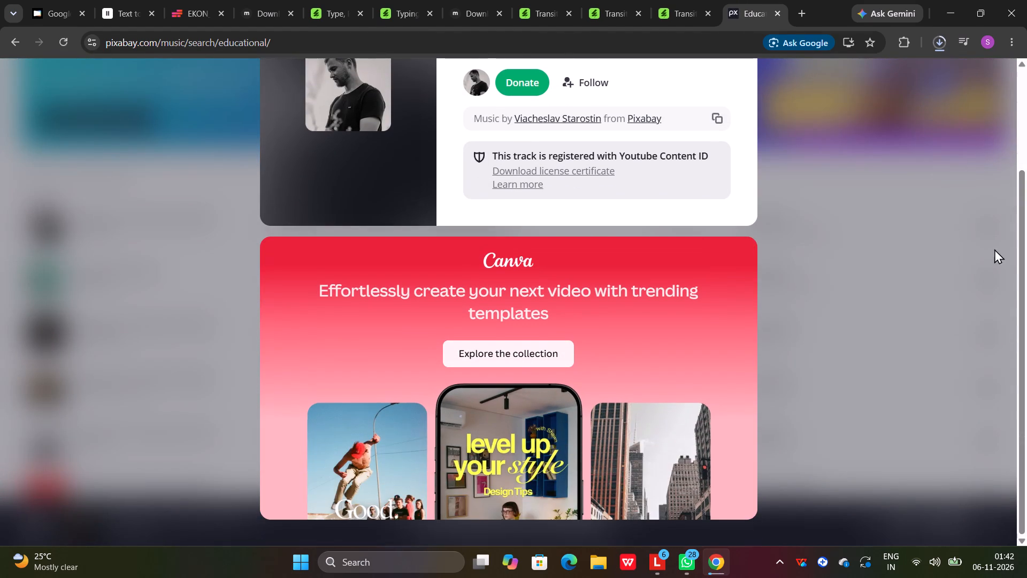
pyautogui.scroll(3, 919, 229)
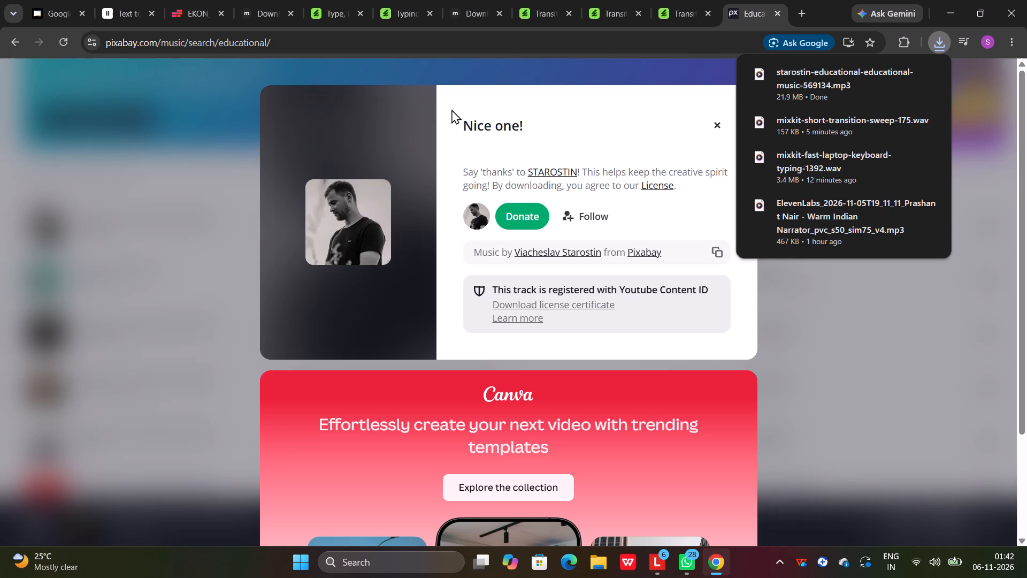
pyautogui.click(862, 309)
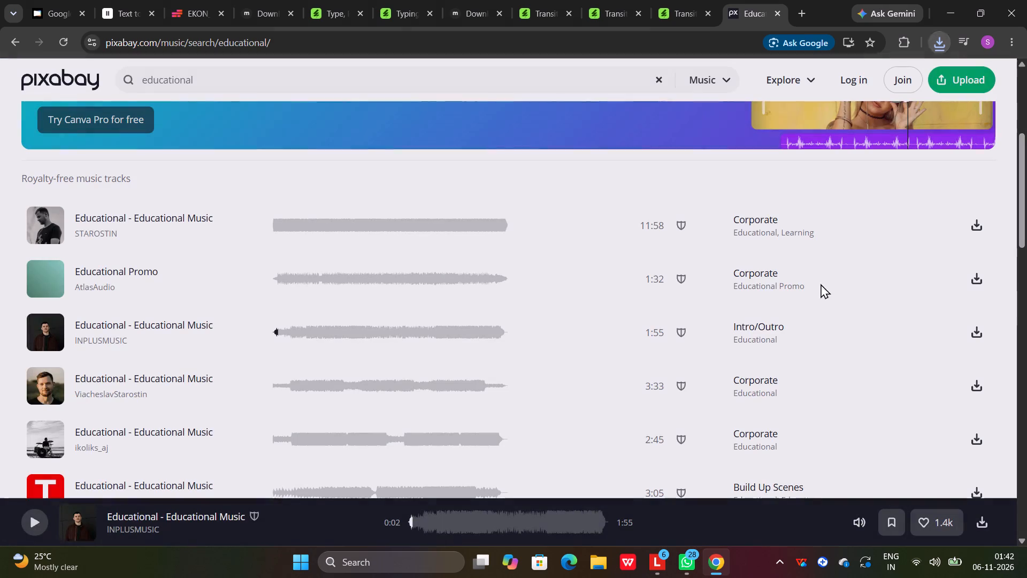
# Switch to the EKON project in Kapwing and upload starostin-educational-educational-music-569134 from Downloads as audio.
pyautogui.click(203, 10)
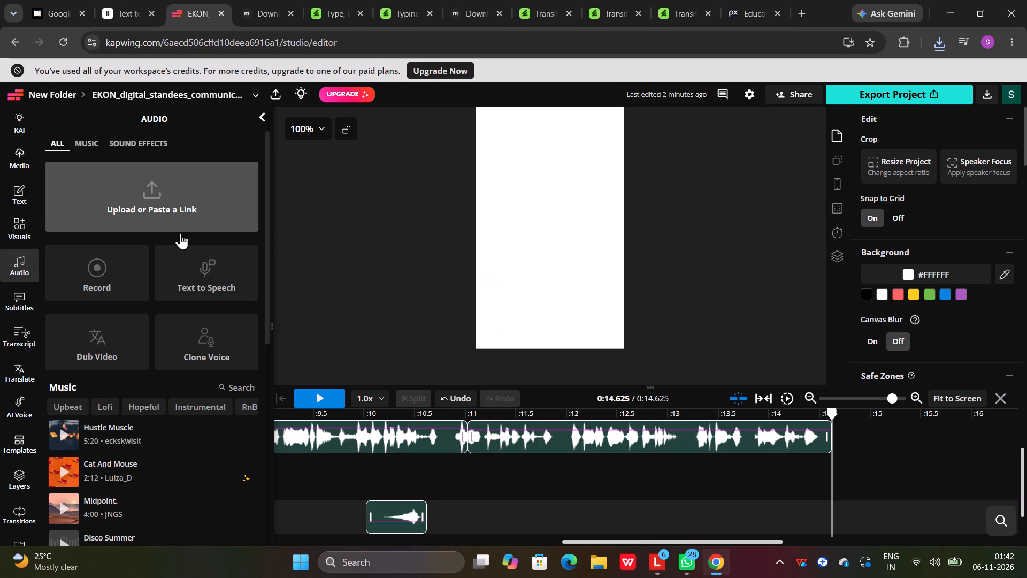
pyautogui.click(81, 205)
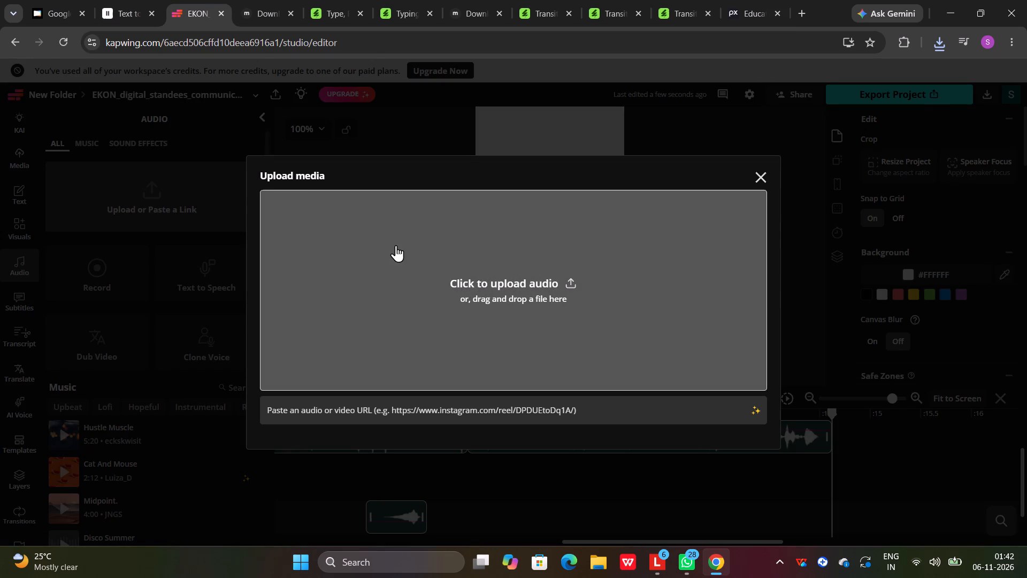
pyautogui.click(398, 251)
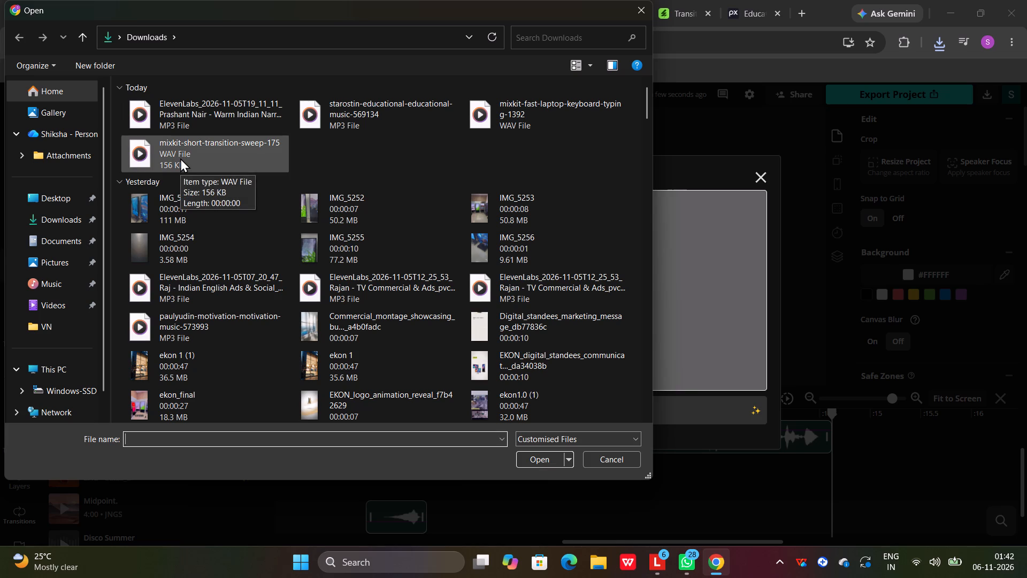
pyautogui.click(372, 123)
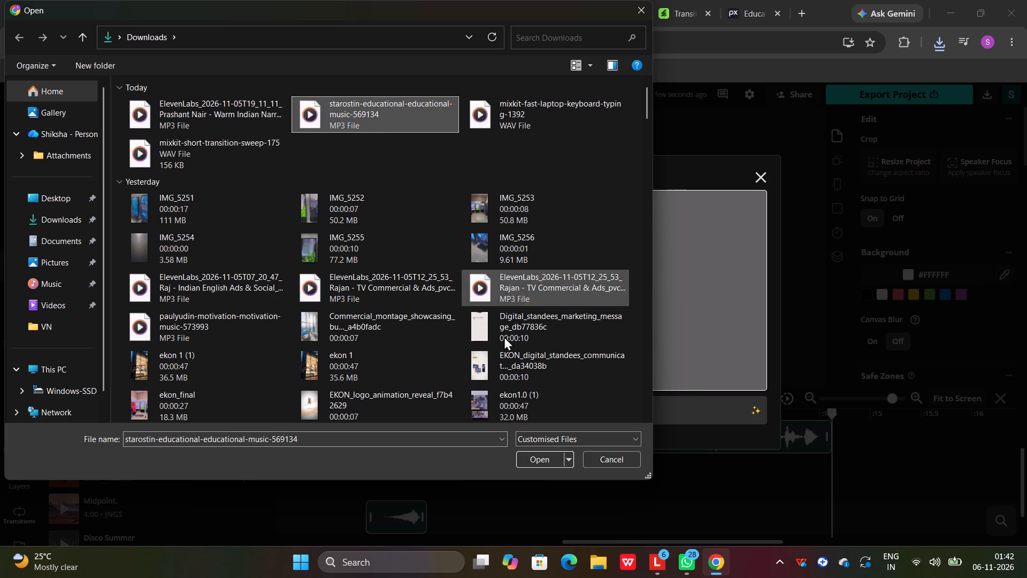
pyautogui.click(532, 458)
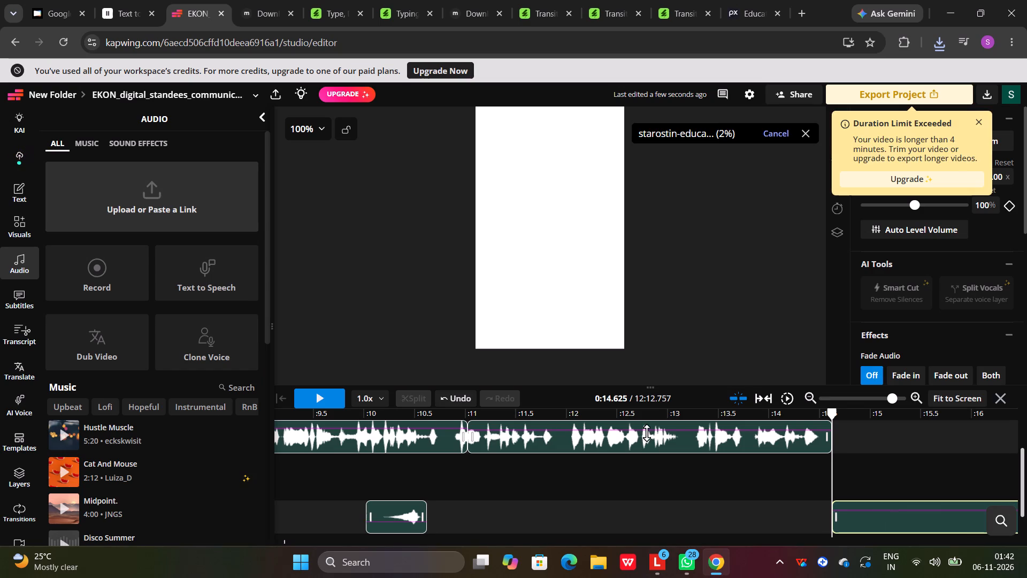
# Move the uploaded music clip earlier and onto its own track below the transition sounds, starting at about 6.6 seconds.
pyautogui.moveTo(880, 524); pyautogui.dragTo(456, 513)
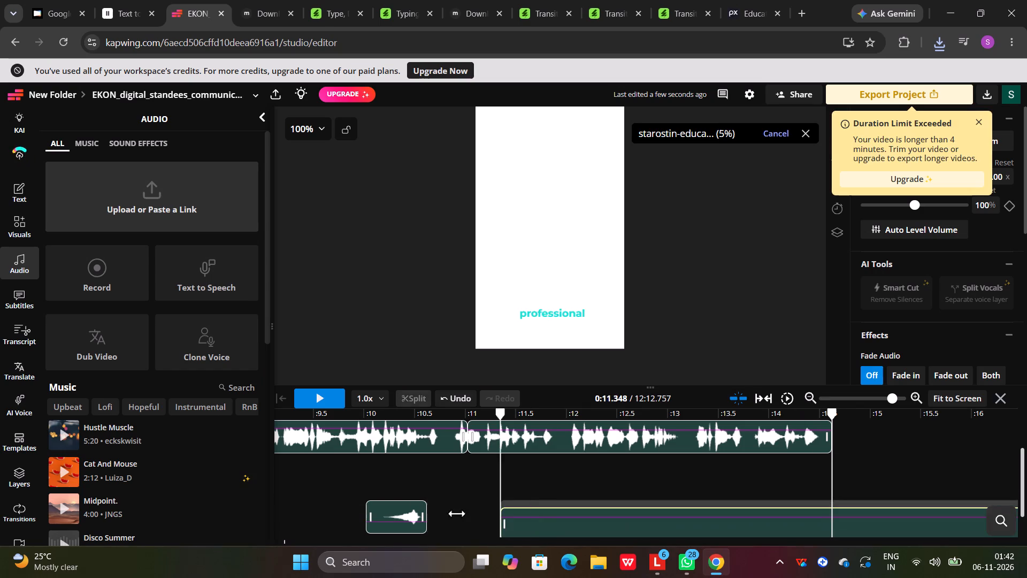
pyautogui.moveTo(456, 513); pyautogui.dragTo(343, 494)
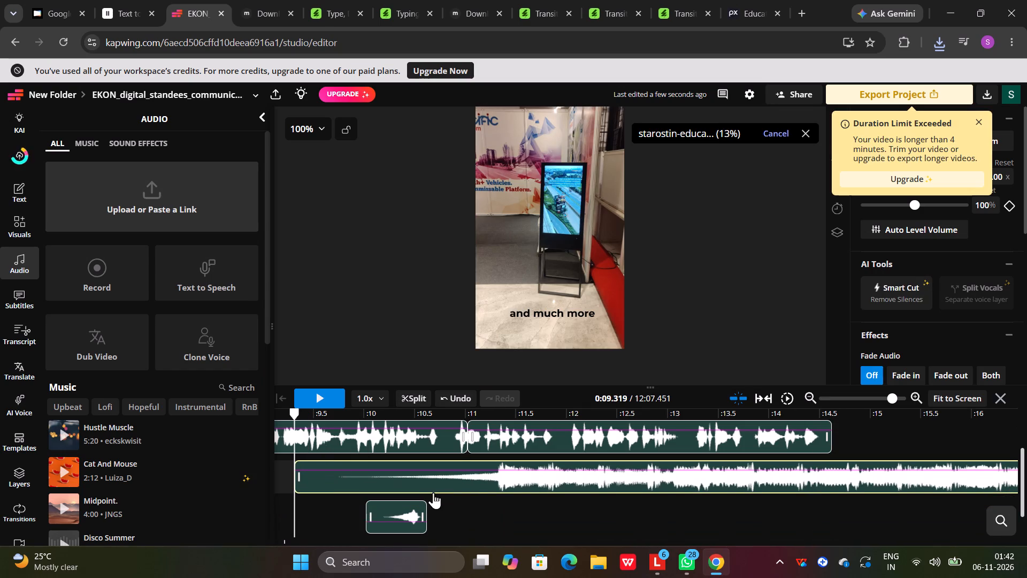
pyautogui.moveTo(476, 475); pyautogui.dragTo(418, 470)
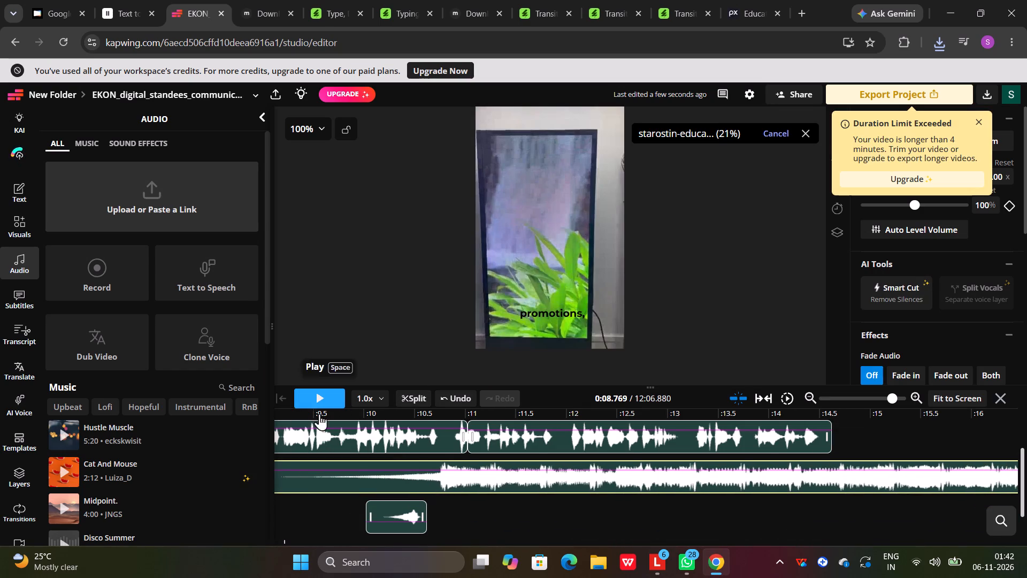
pyautogui.scroll(1, 384, 470)
pyautogui.hscroll(8, 415, 460)
pyautogui.scroll(-1, 415, 460)
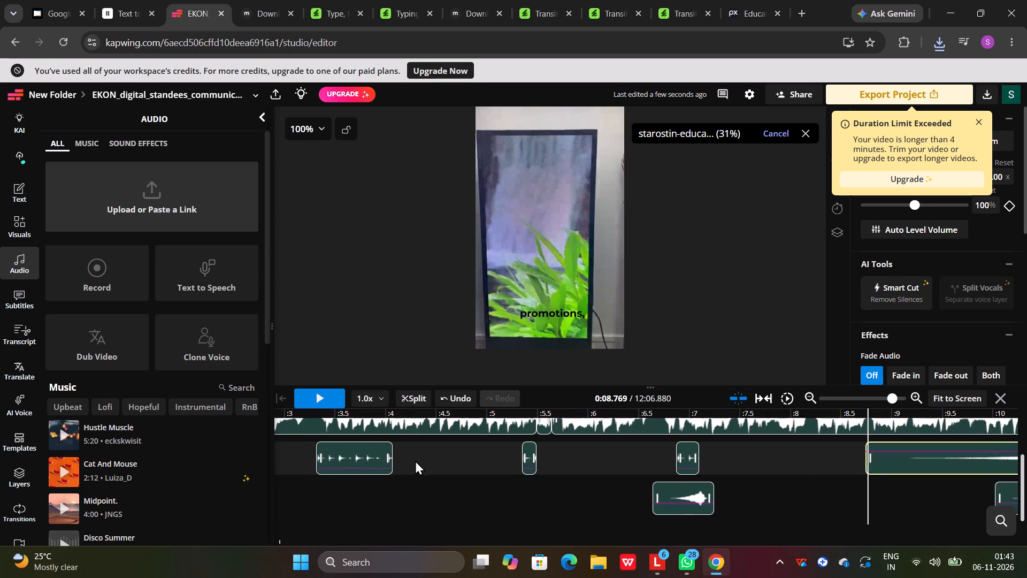
pyautogui.scroll(-1, 415, 460)
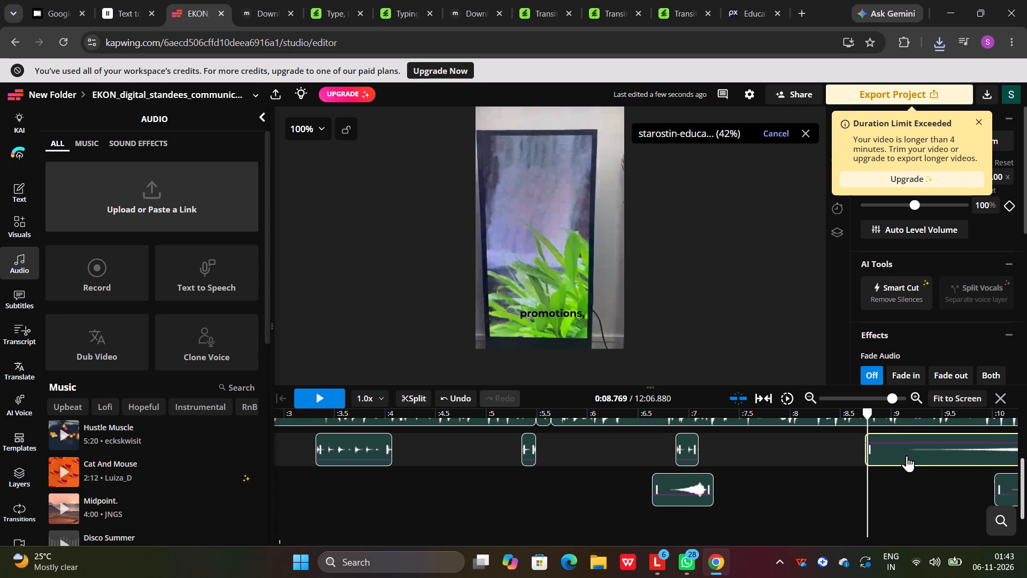
pyautogui.moveTo(907, 455); pyautogui.dragTo(701, 492)
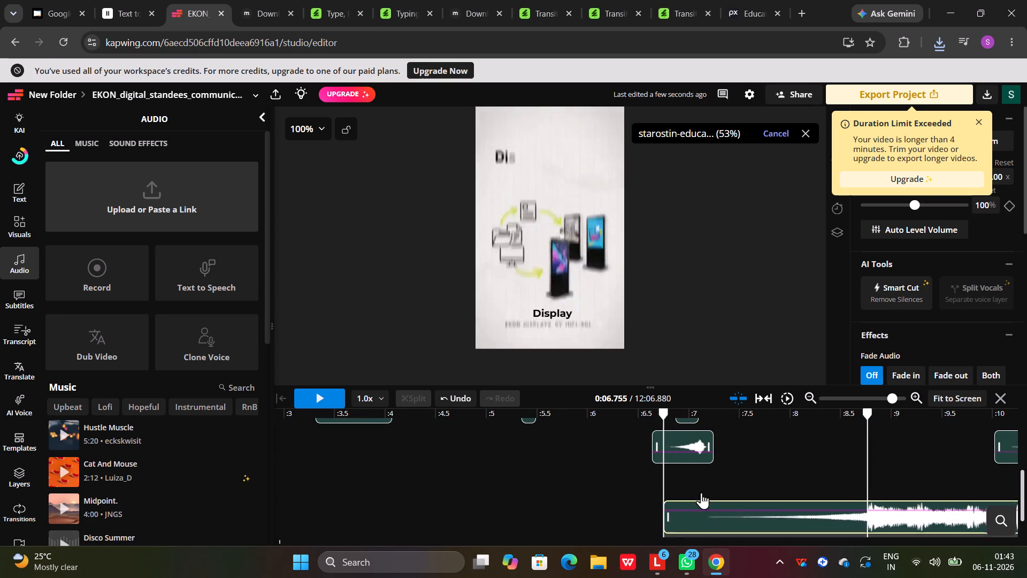
pyautogui.moveTo(701, 492); pyautogui.dragTo(699, 489)
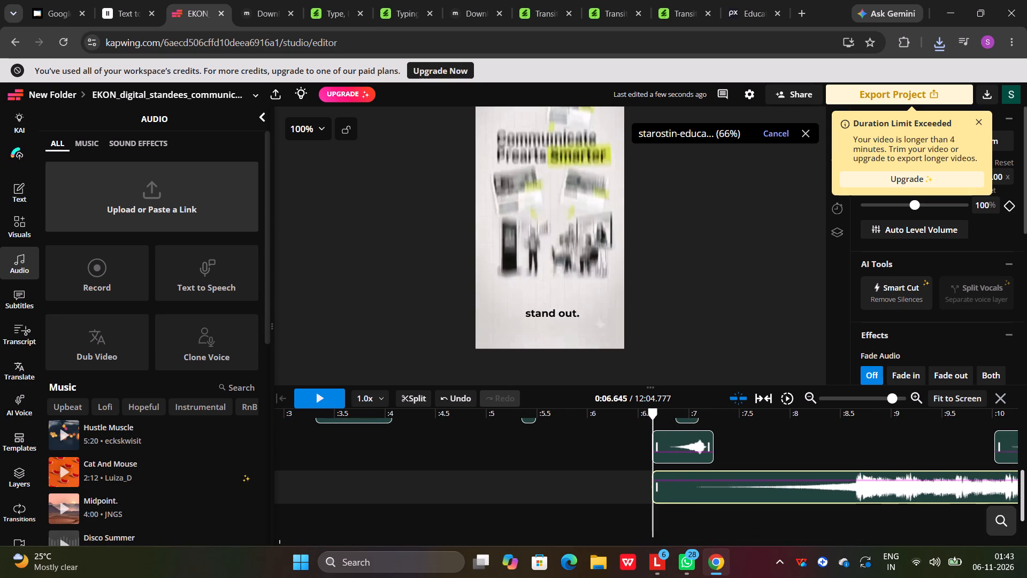
# Raise the music clip's volume to 200%.
pyautogui.moveTo(730, 480); pyautogui.dragTo(260, 460)
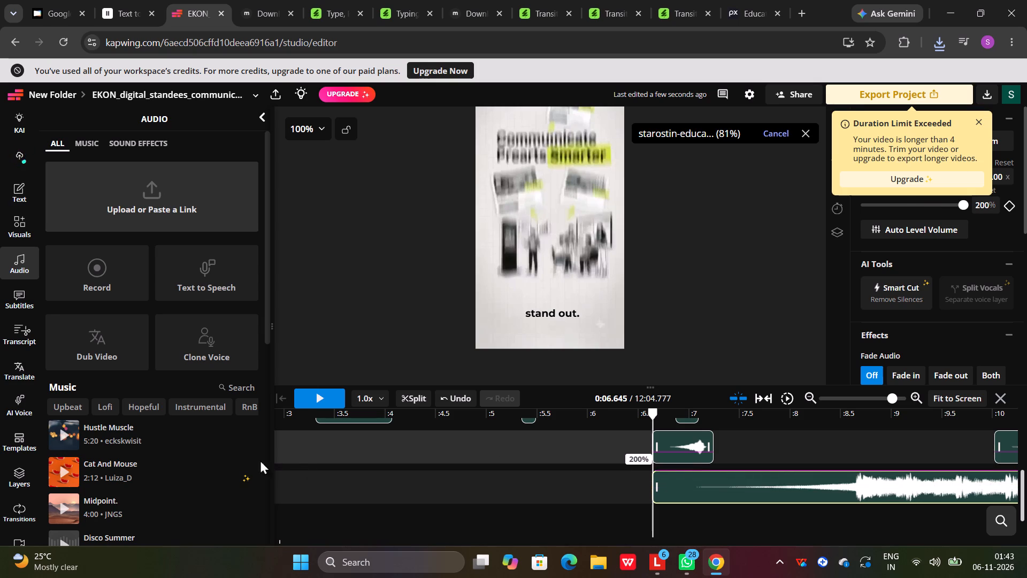
pyautogui.moveTo(260, 460); pyautogui.dragTo(250, 468)
# Move the music clip on its track so that it starts at 0:00.
pyautogui.moveTo(833, 484); pyautogui.dragTo(435, 501)
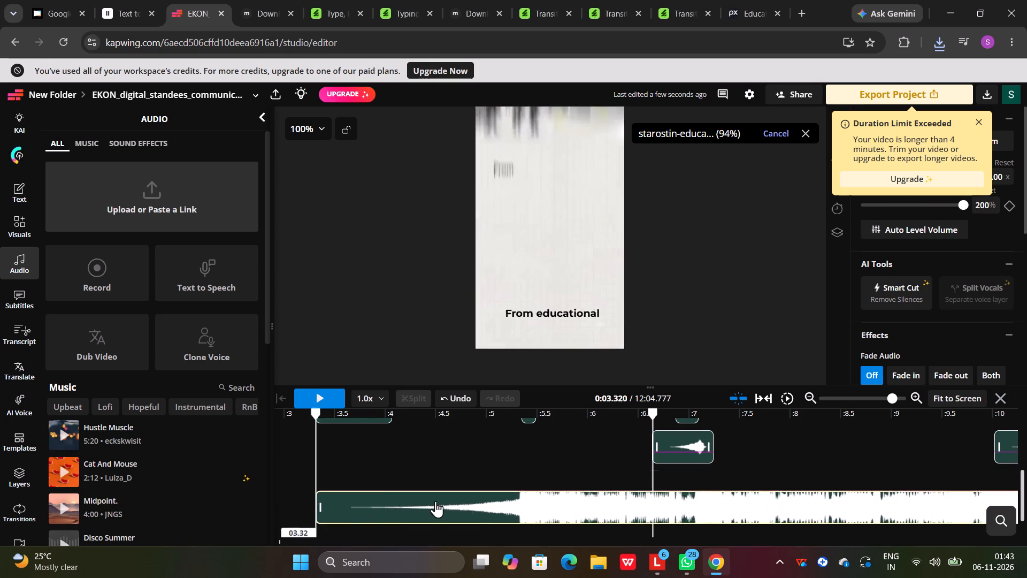
pyautogui.moveTo(435, 501); pyautogui.dragTo(387, 491)
pyautogui.hscroll(3, 390, 492)
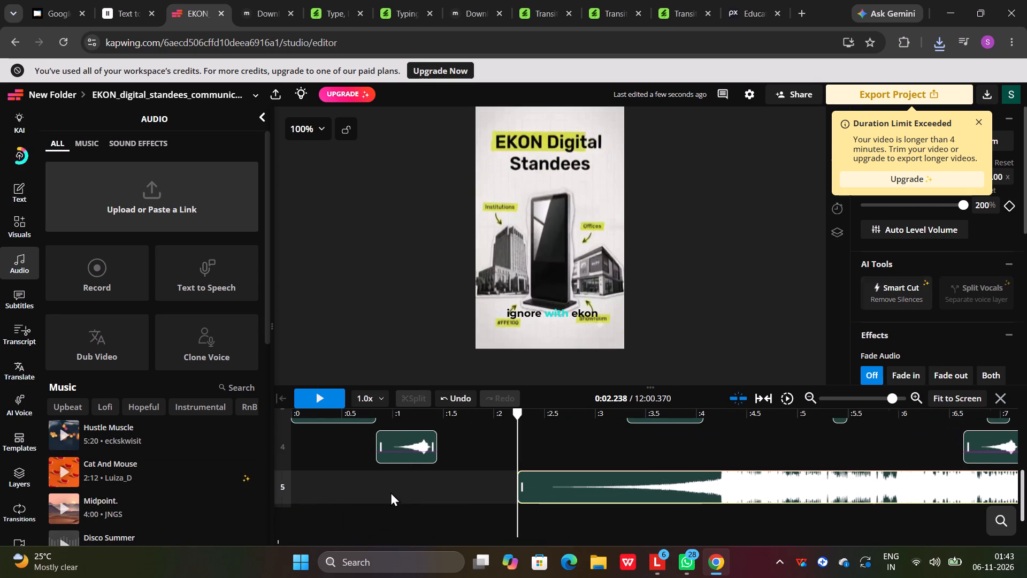
pyautogui.hscroll(2, 390, 492)
pyautogui.moveTo(553, 481); pyautogui.dragTo(366, 481)
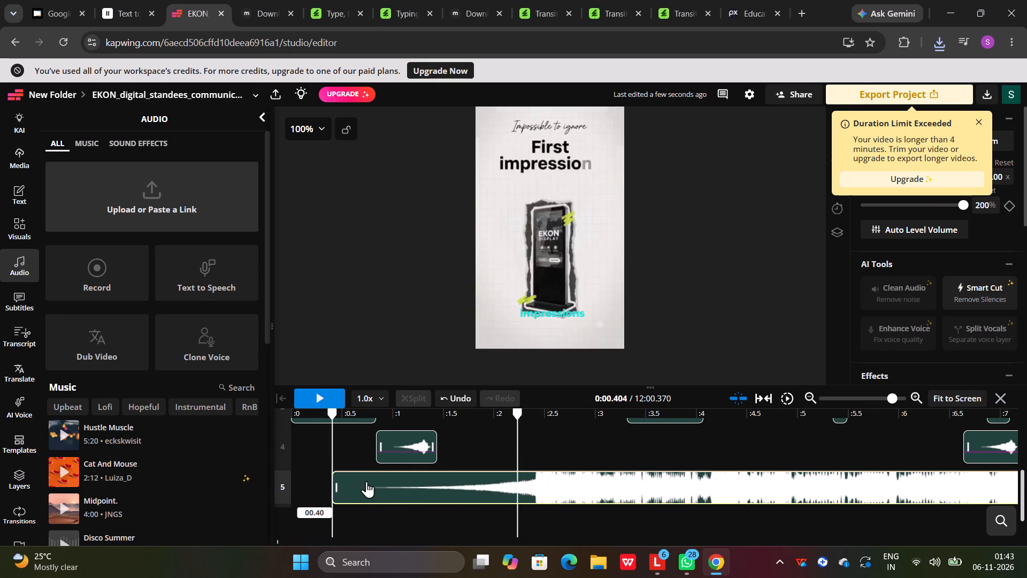
pyautogui.moveTo(366, 481); pyautogui.dragTo(326, 485)
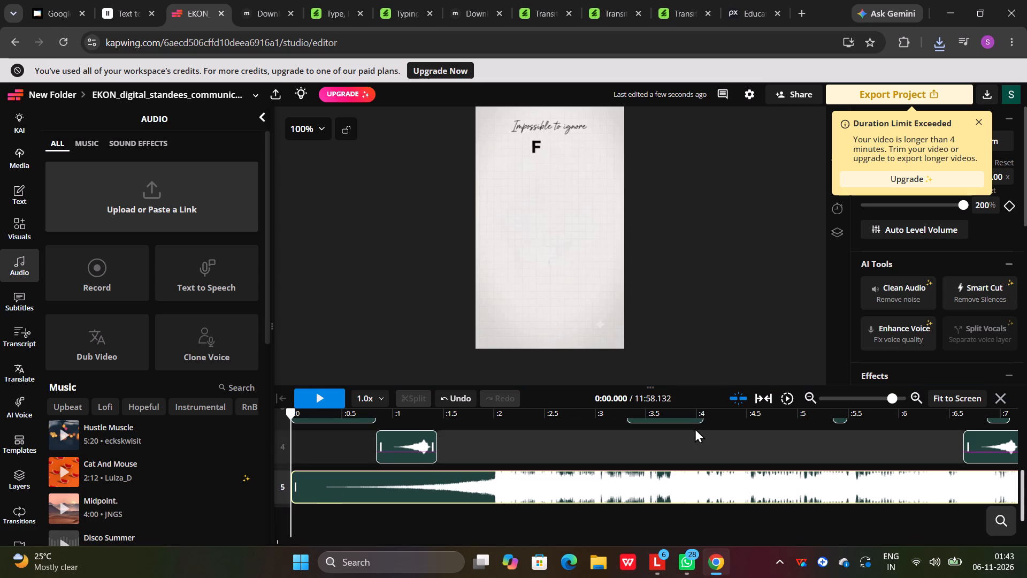
# Split the music clip at the end of the last video clip, at about 14.61 seconds.
pyautogui.hscroll(-10, 695, 428)
pyautogui.hscroll(1, 695, 428)
pyautogui.scroll(1, 695, 428)
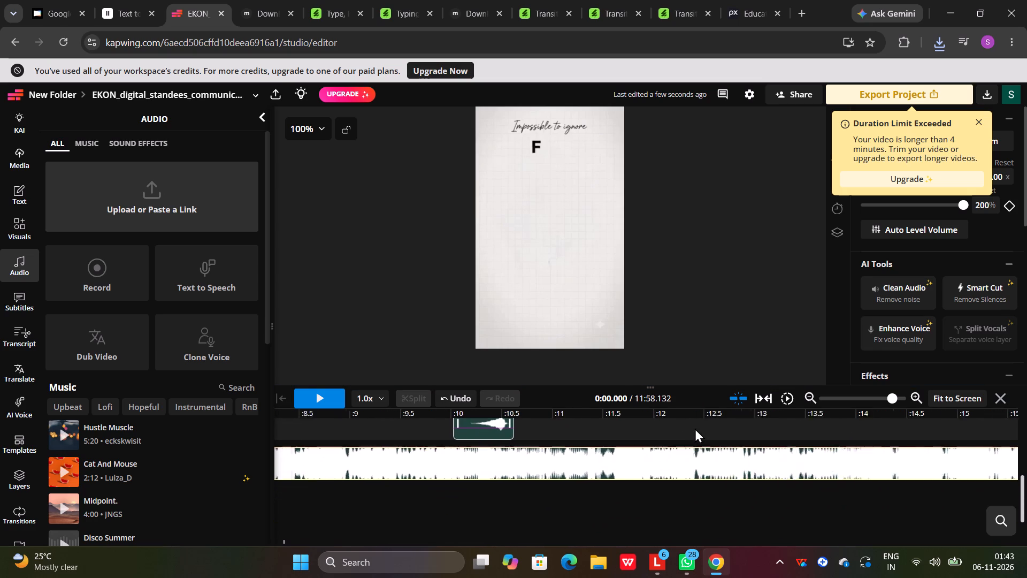
pyautogui.scroll(2, 695, 428)
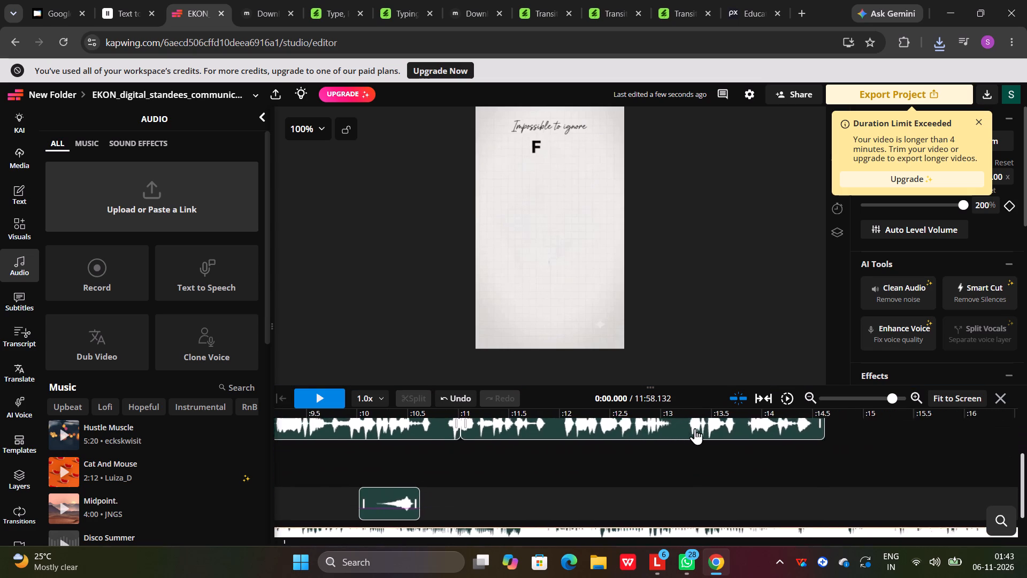
pyautogui.scroll(1, 695, 428)
pyautogui.click(672, 533)
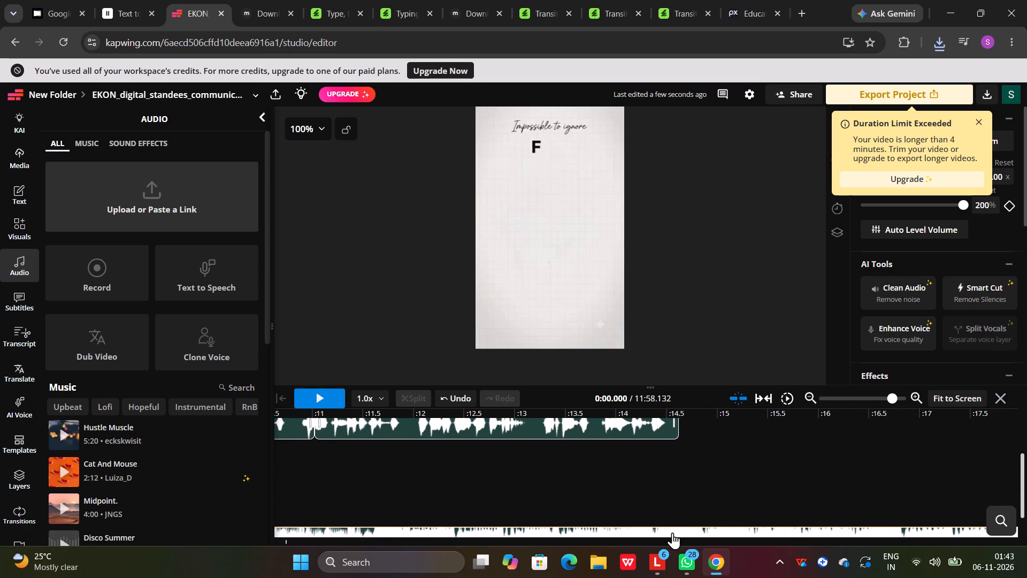
pyautogui.scroll(-1, 681, 521)
pyautogui.click(681, 514)
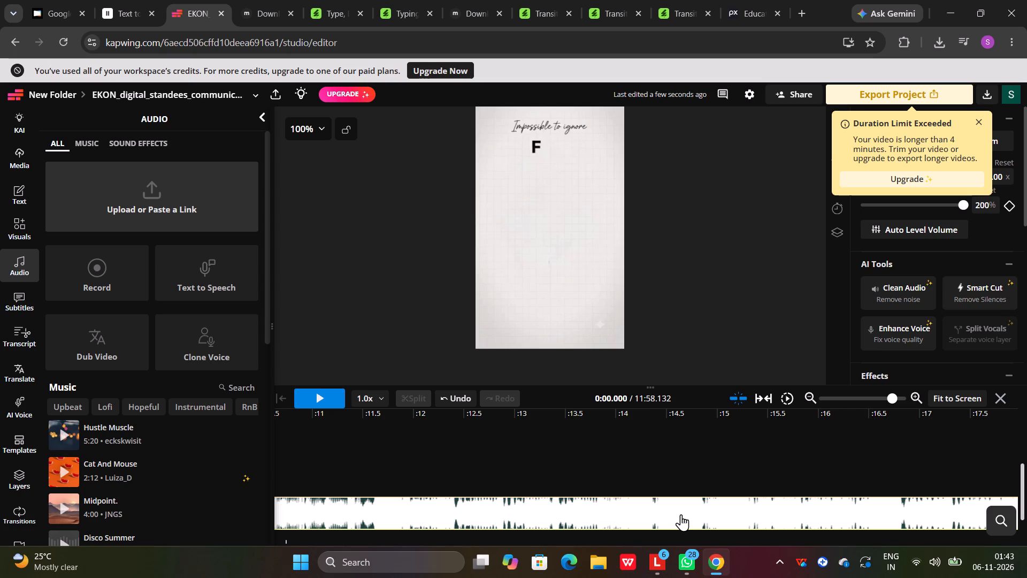
pyautogui.click(681, 514)
pyautogui.click(680, 514)
pyautogui.scroll(2, 695, 515)
pyautogui.scroll(-2, 689, 524)
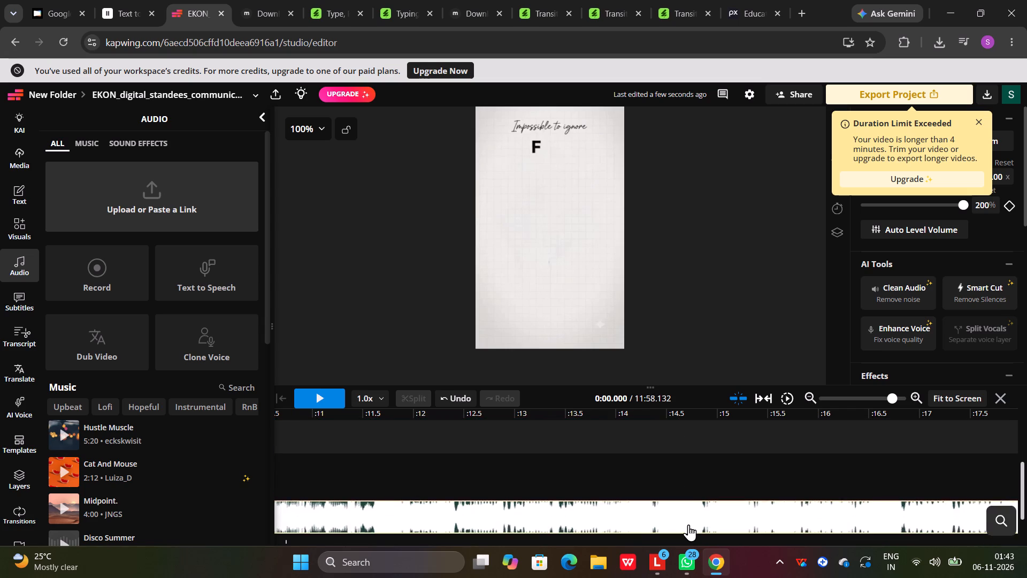
pyautogui.scroll(3, 688, 524)
pyautogui.scroll(-3, 689, 521)
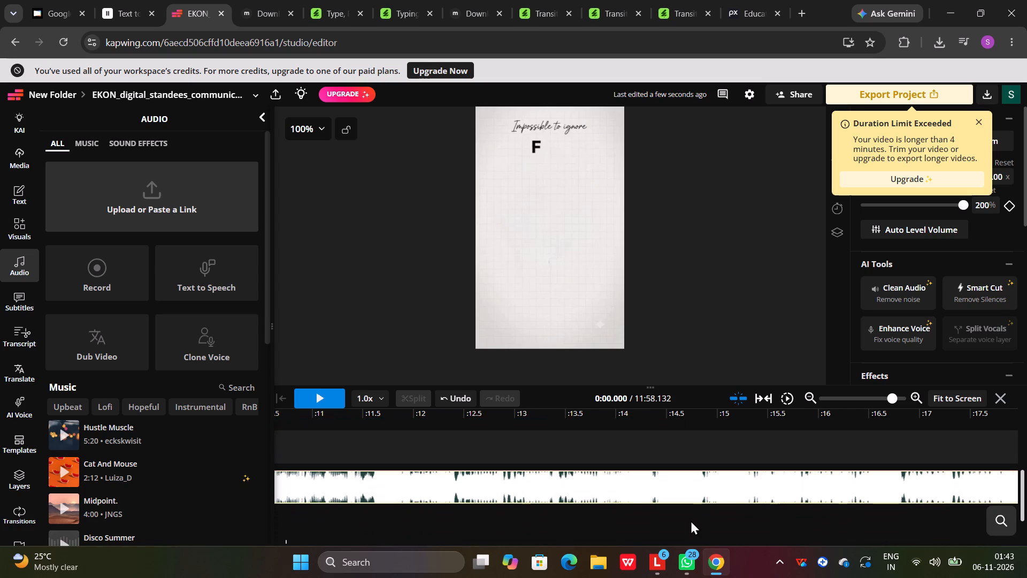
pyautogui.scroll(1, 168, 367)
pyautogui.scroll(2, 668, 465)
pyautogui.moveTo(708, 486); pyautogui.dragTo(702, 486)
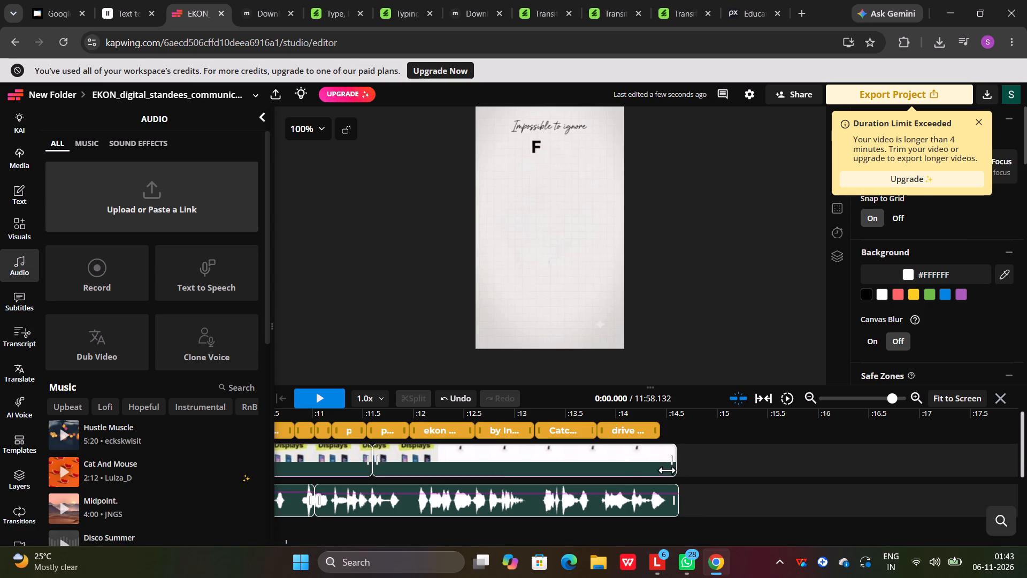
pyautogui.click(659, 467)
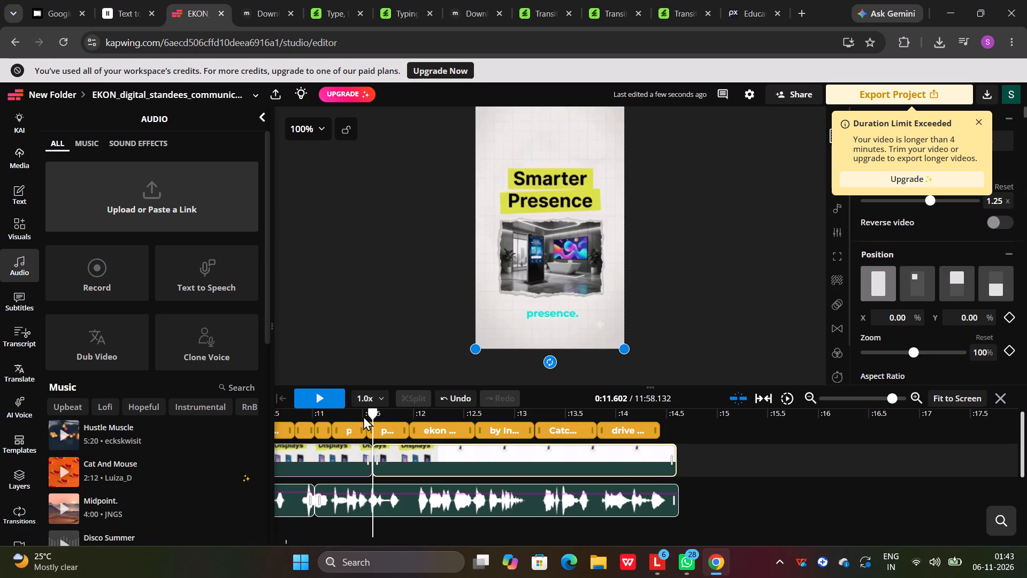
pyautogui.moveTo(373, 415); pyautogui.dragTo(676, 418)
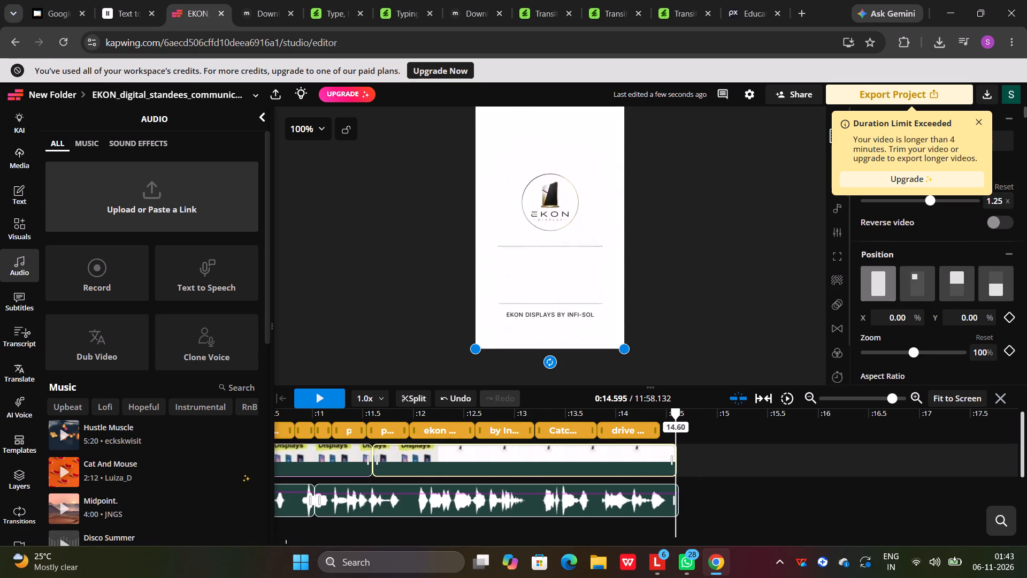
pyautogui.moveTo(676, 418); pyautogui.dragTo(677, 419)
pyautogui.scroll(-2, 679, 422)
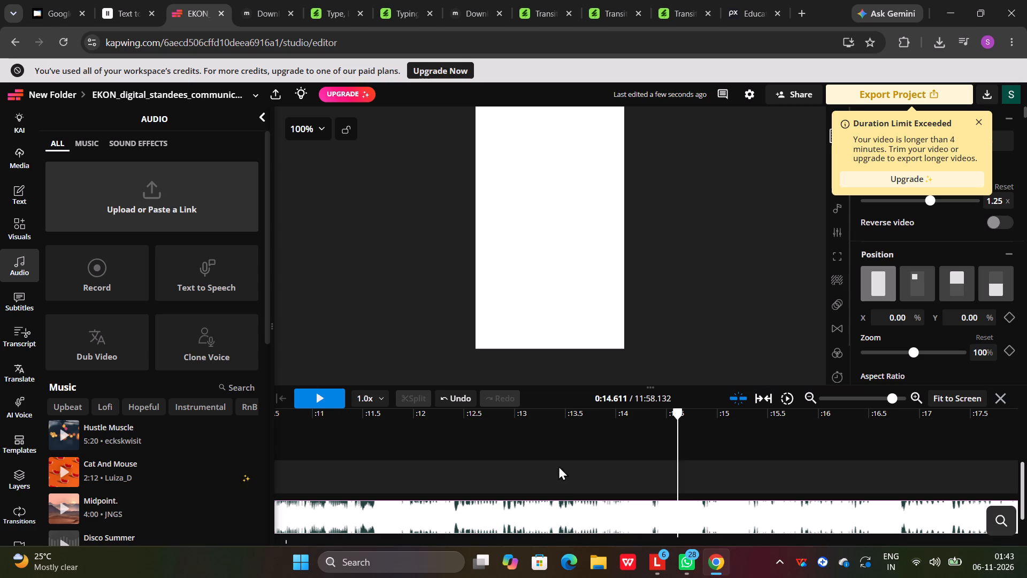
pyautogui.click(576, 529)
pyautogui.click(573, 522)
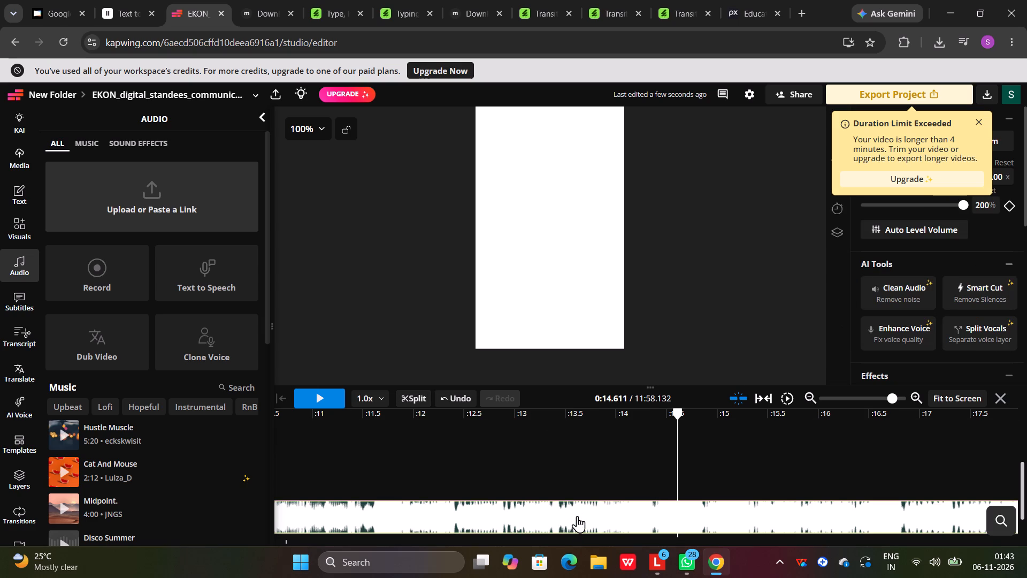
pyautogui.click(579, 516)
pyautogui.click(412, 396)
# Inspect the split against the end of the video and play the project briefly from that point.
pyautogui.scroll(3, 658, 476)
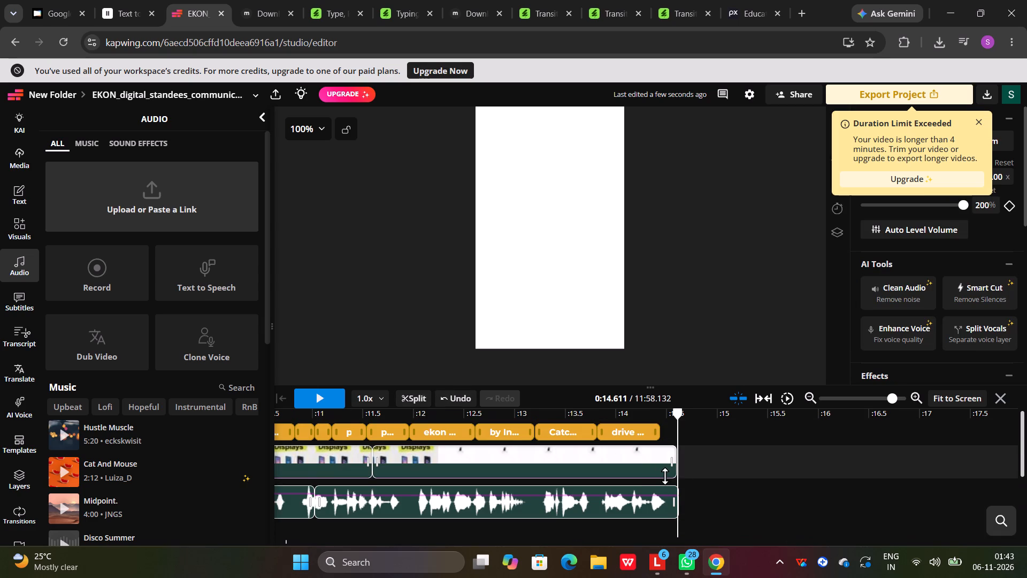
pyautogui.scroll(-5, 512, 439)
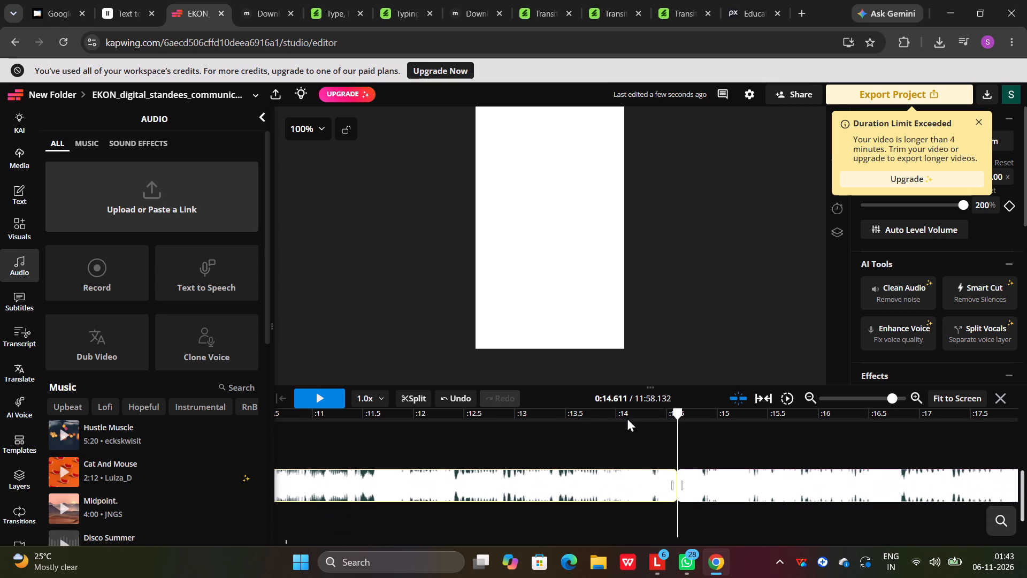
pyautogui.click(319, 397)
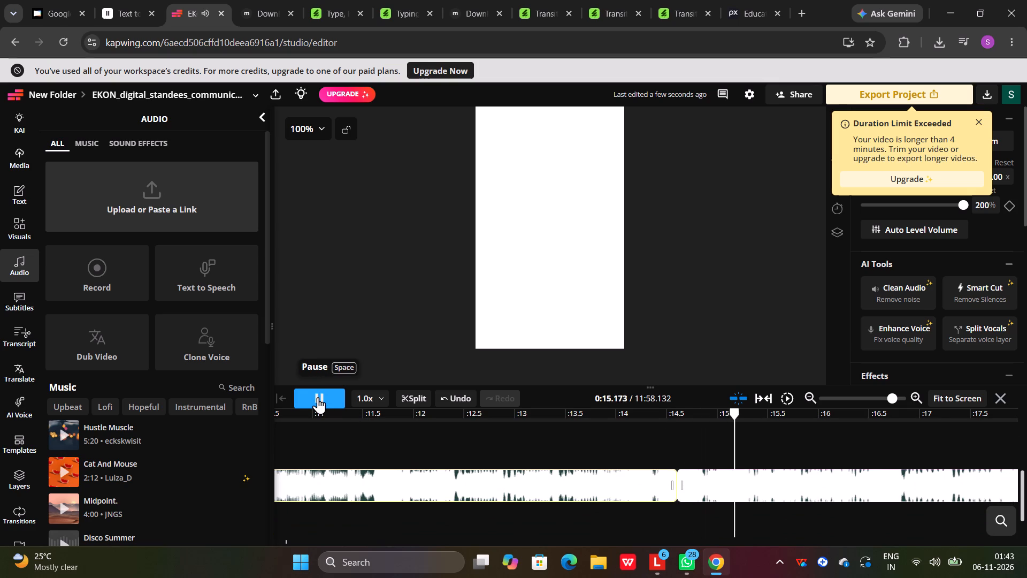
pyautogui.click(318, 397)
# Dismiss the Duration Limit Exceeded notice that covers the audio properties.
pyautogui.scroll(-2, 845, 317)
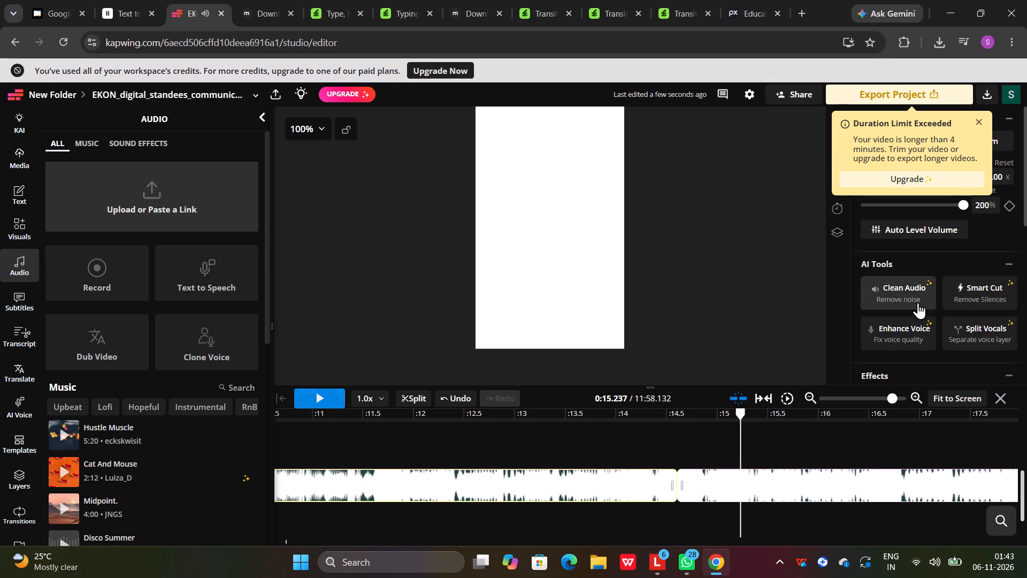
pyautogui.scroll(-6, 918, 302)
pyautogui.scroll(16, 912, 300)
pyautogui.scroll(-1, 944, 202)
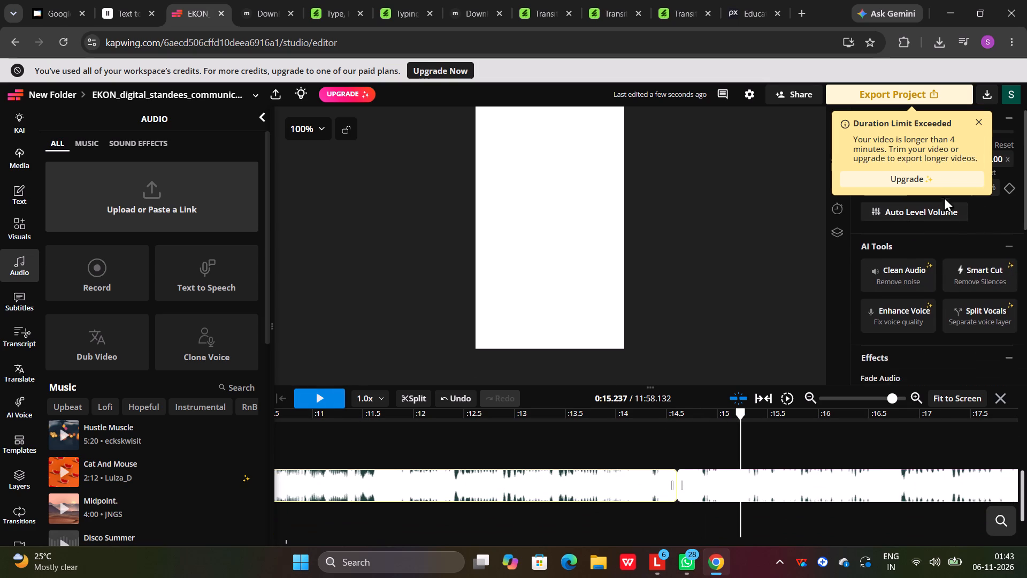
pyautogui.click(976, 121)
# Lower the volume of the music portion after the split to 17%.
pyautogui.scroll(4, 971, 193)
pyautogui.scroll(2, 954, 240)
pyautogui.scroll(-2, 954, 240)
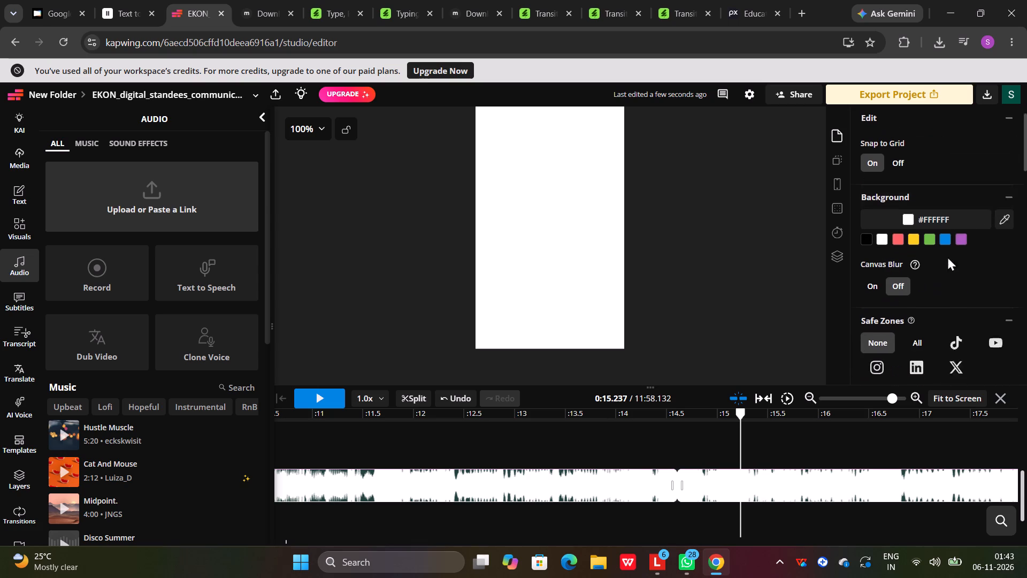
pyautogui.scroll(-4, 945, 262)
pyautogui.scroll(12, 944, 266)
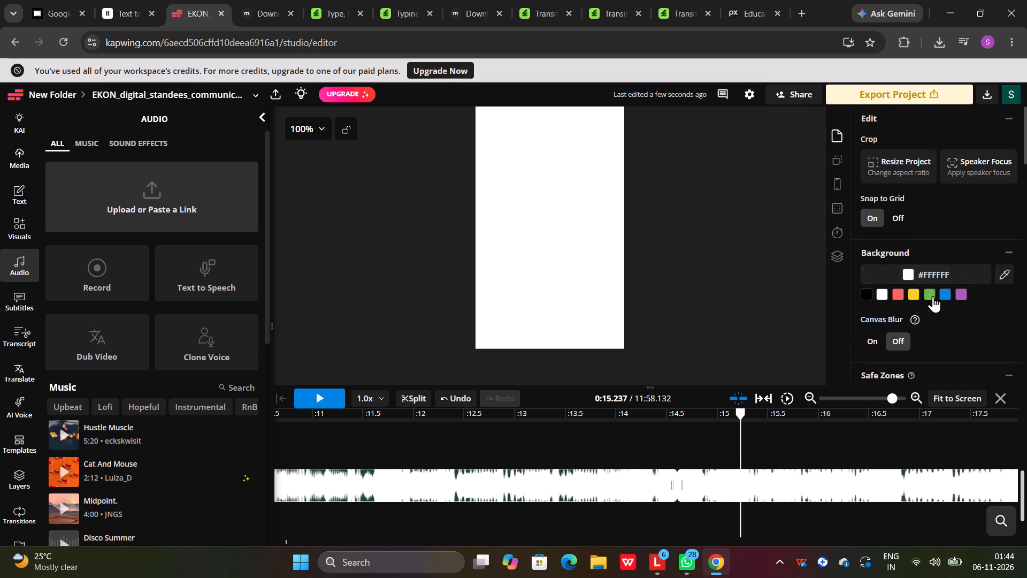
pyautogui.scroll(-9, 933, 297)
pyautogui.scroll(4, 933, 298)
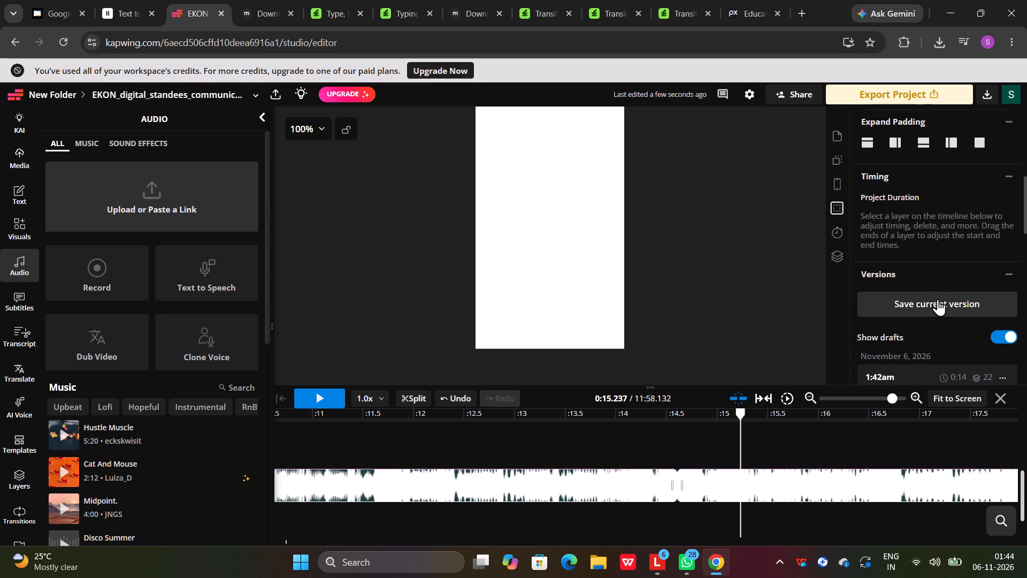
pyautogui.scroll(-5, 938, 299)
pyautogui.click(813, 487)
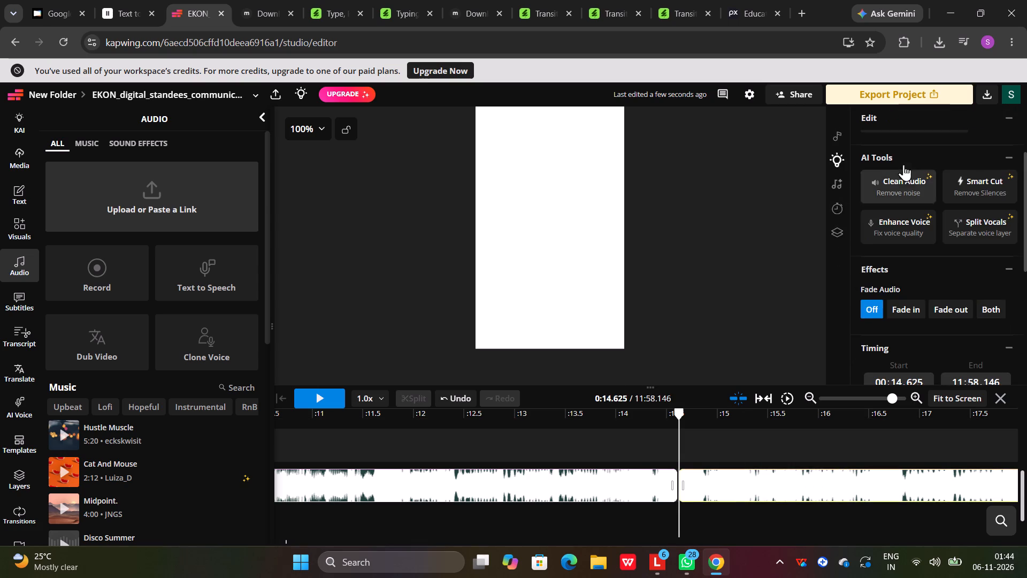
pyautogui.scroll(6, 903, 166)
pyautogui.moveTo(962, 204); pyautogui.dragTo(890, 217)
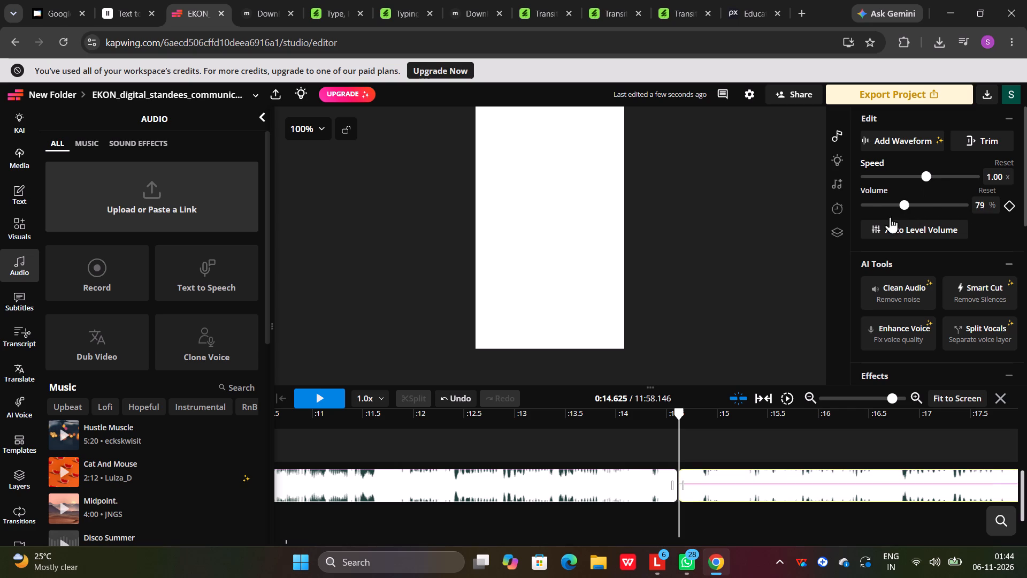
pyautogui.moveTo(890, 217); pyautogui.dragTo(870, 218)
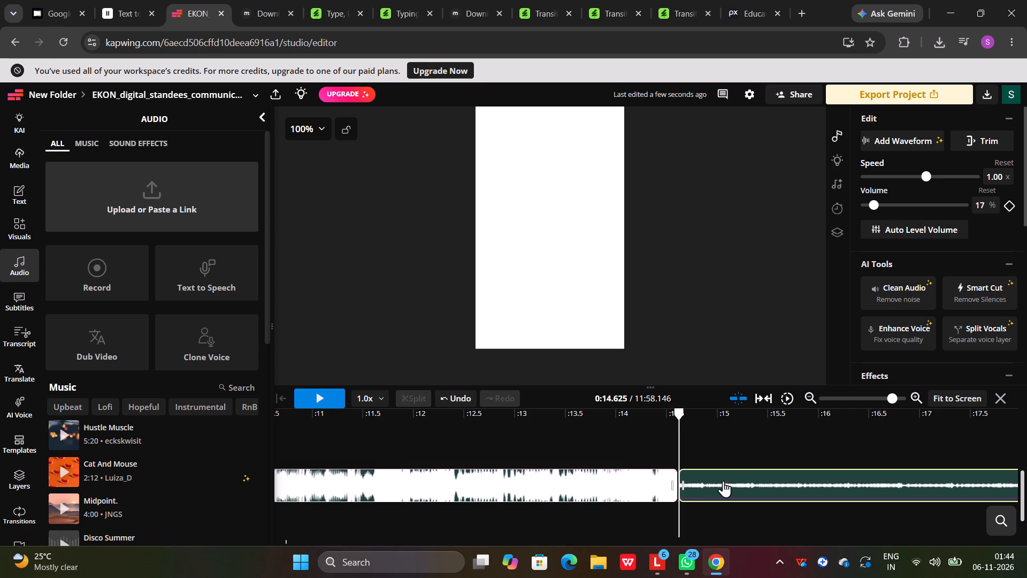
# Delete the music portion that extends past the end of the video.
pyautogui.scroll(-2, 423, 453)
pyautogui.scroll(6, 418, 449)
pyautogui.scroll(-3, 542, 455)
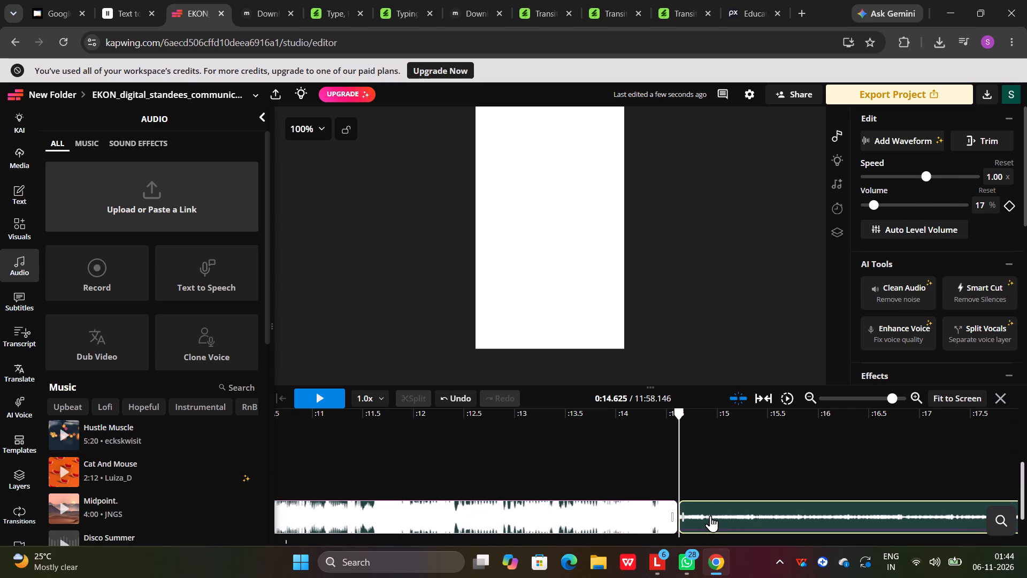
pyautogui.click(710, 515)
pyautogui.press('Delete')
# Set the remaining music clip's volume to 20%.
pyautogui.click(603, 520)
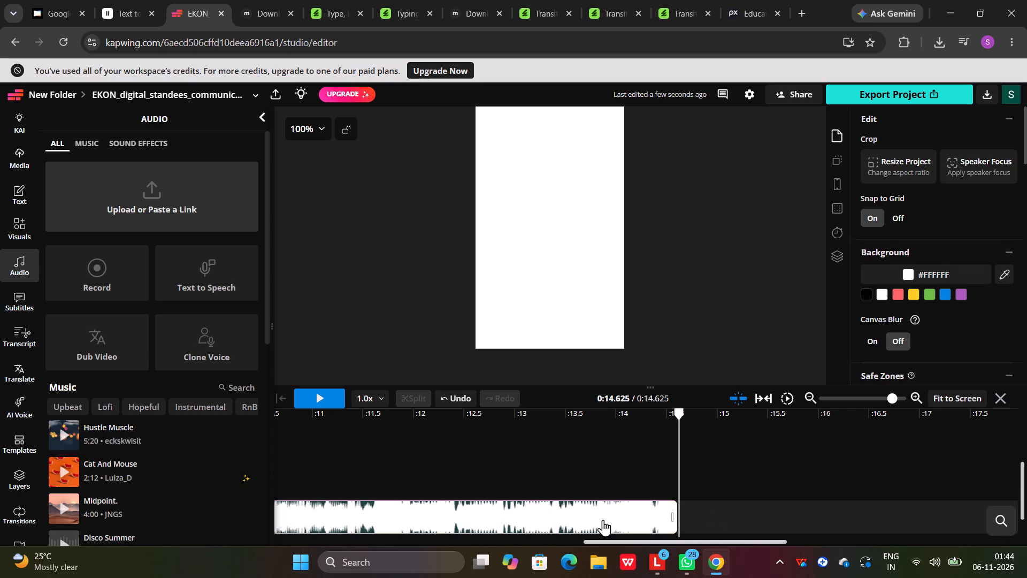
pyautogui.scroll(1, 961, 207)
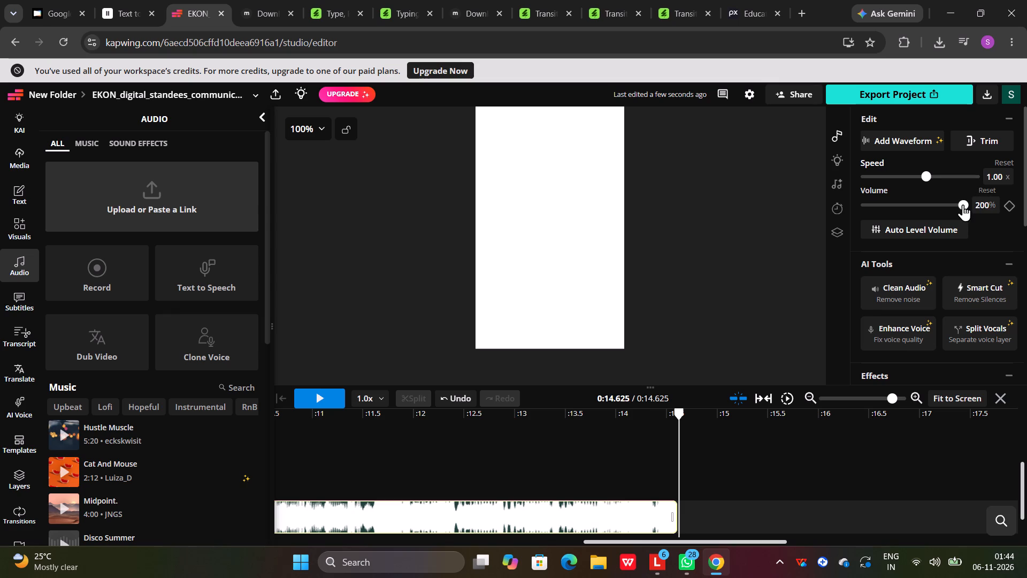
pyautogui.moveTo(963, 204); pyautogui.dragTo(871, 202)
# Play the reel from about 9.9 seconds to near its end to check the music against the voice-over.
pyautogui.moveTo(678, 413); pyautogui.dragTo(674, 413)
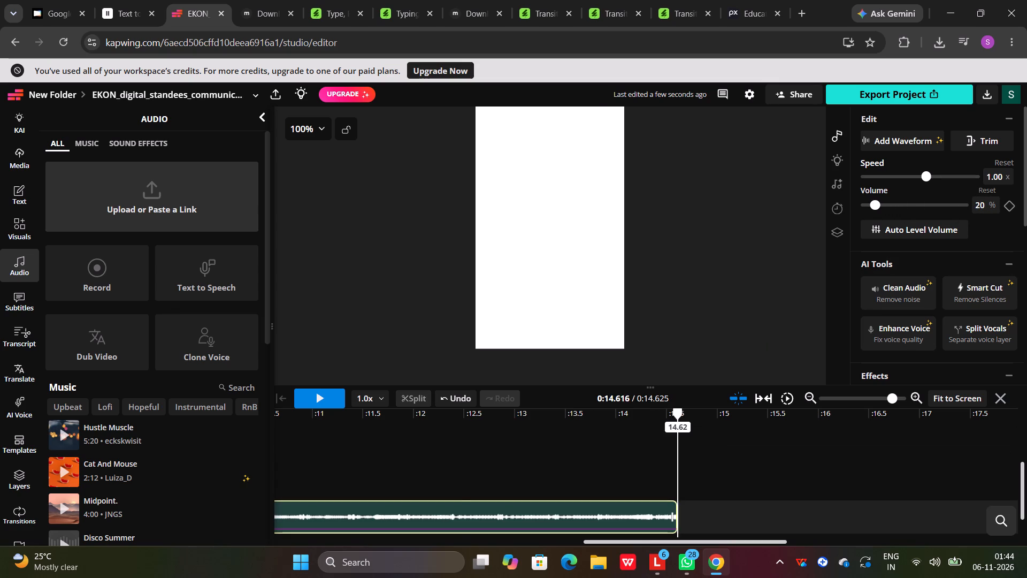
pyautogui.moveTo(674, 413); pyautogui.dragTo(198, 405)
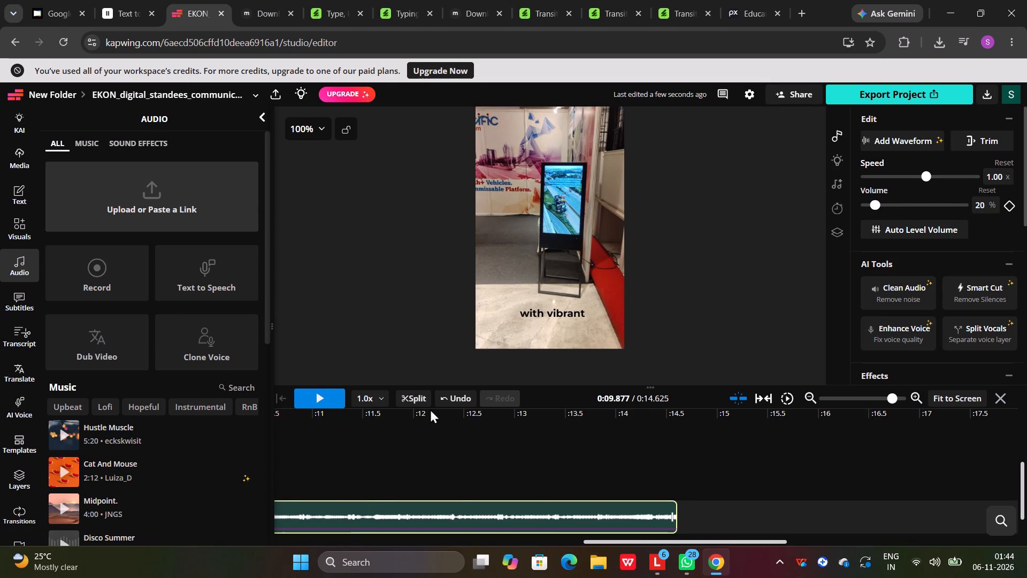
pyautogui.hscroll(15, 369, 493)
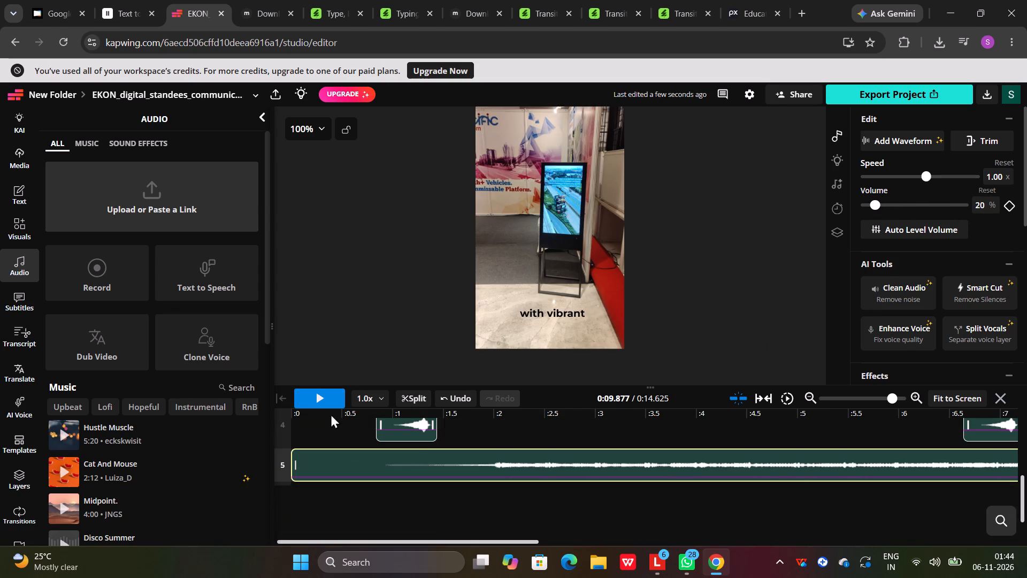
pyautogui.click(320, 431)
pyautogui.click(322, 455)
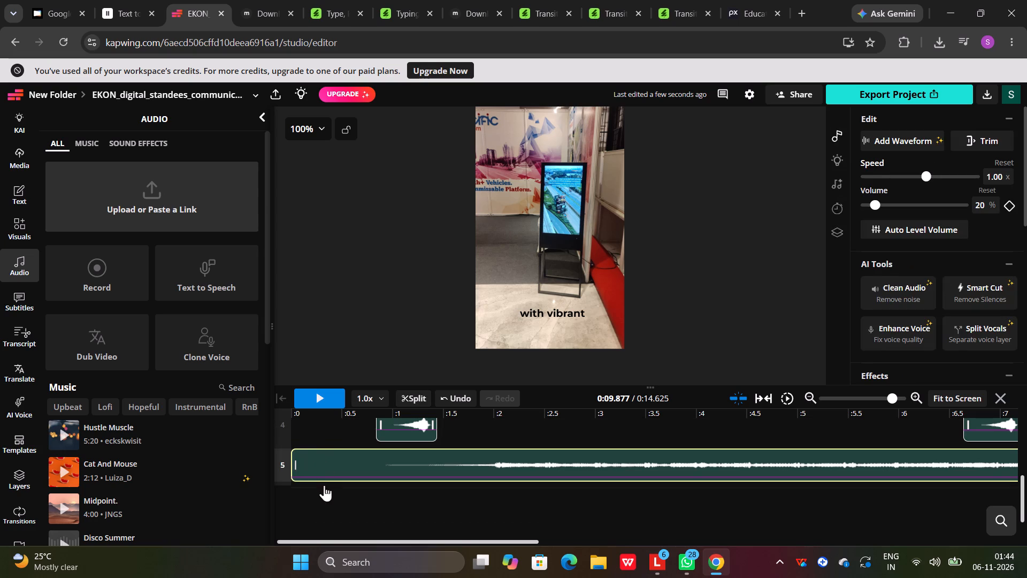
pyautogui.click(328, 496)
pyautogui.click(318, 398)
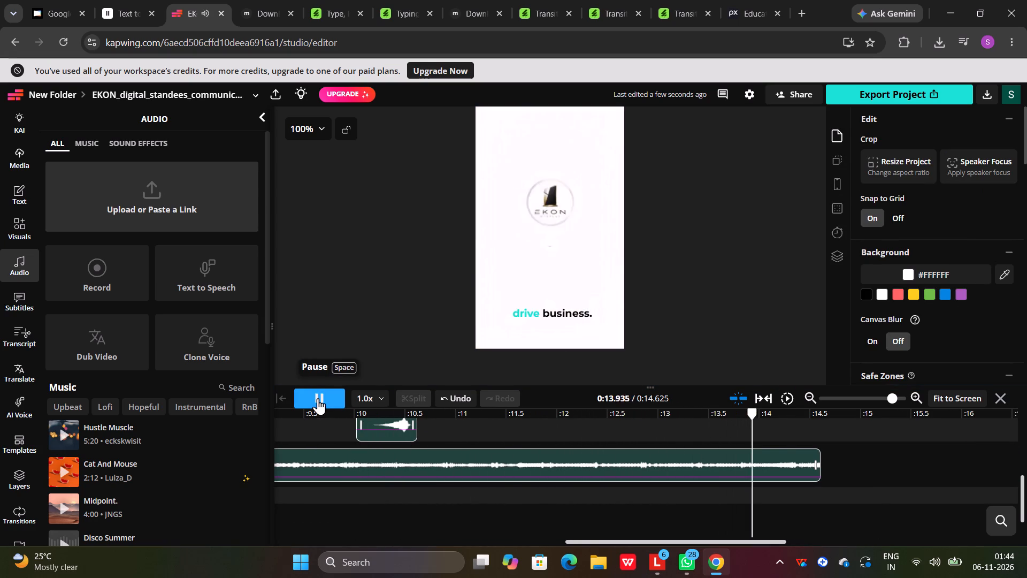
pyautogui.click(318, 398)
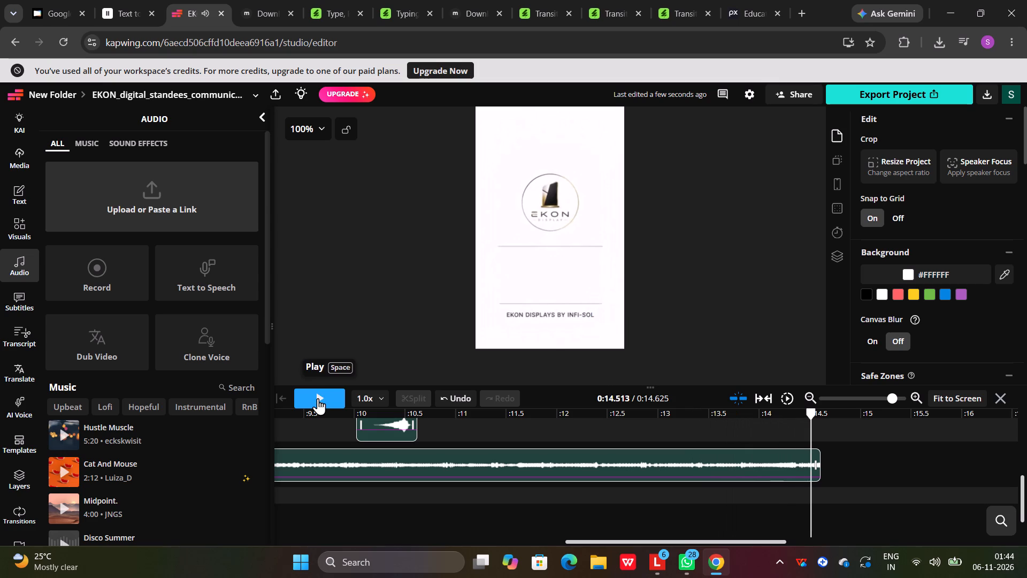
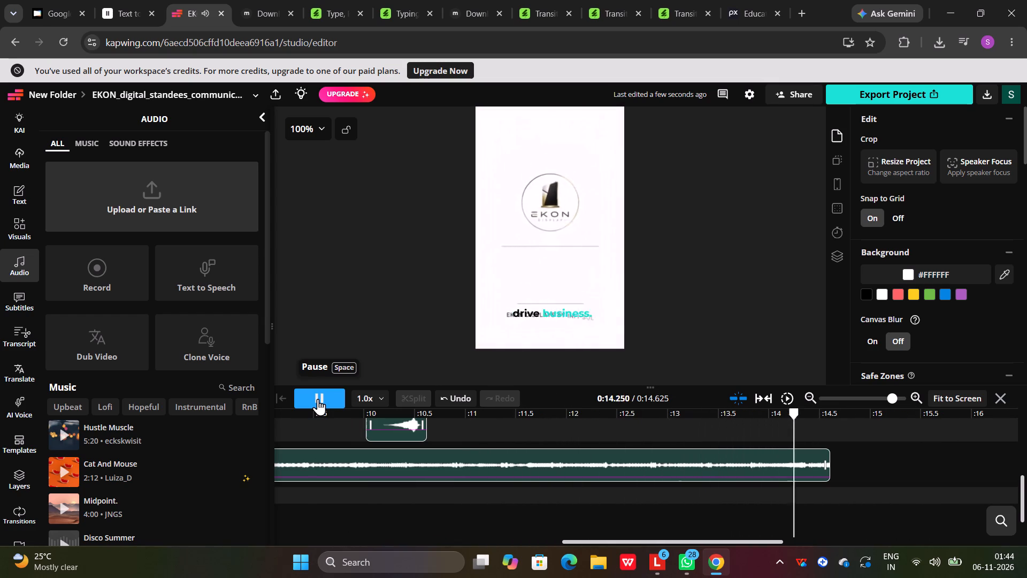
# Stop playback at about 1.65 seconds and reposition the subtitle text, centred in the blank area below the illustration.
pyautogui.click(318, 399)
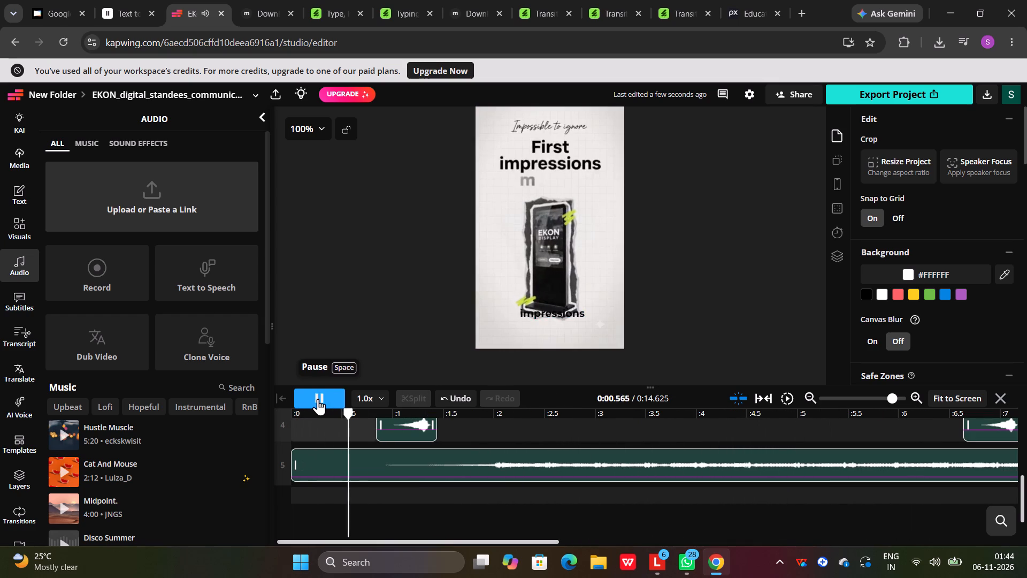
pyautogui.click(318, 399)
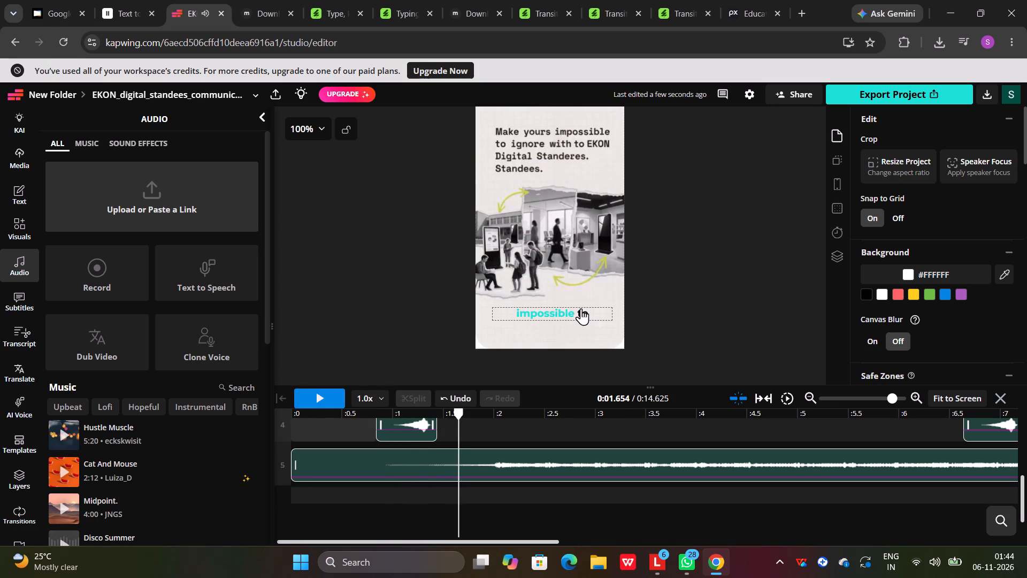
pyautogui.moveTo(566, 310); pyautogui.dragTo(563, 315)
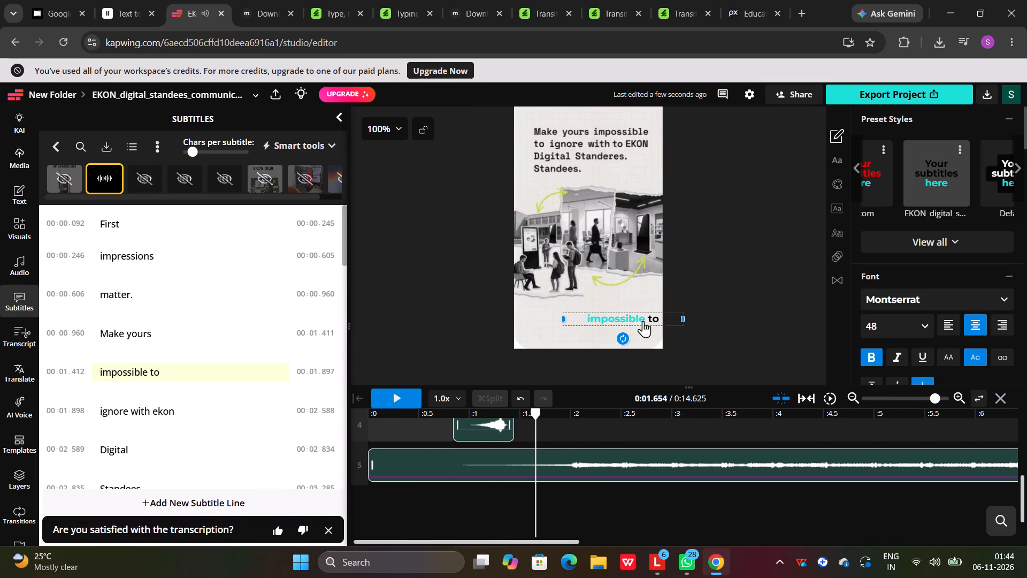
pyautogui.moveTo(624, 321); pyautogui.dragTo(591, 303)
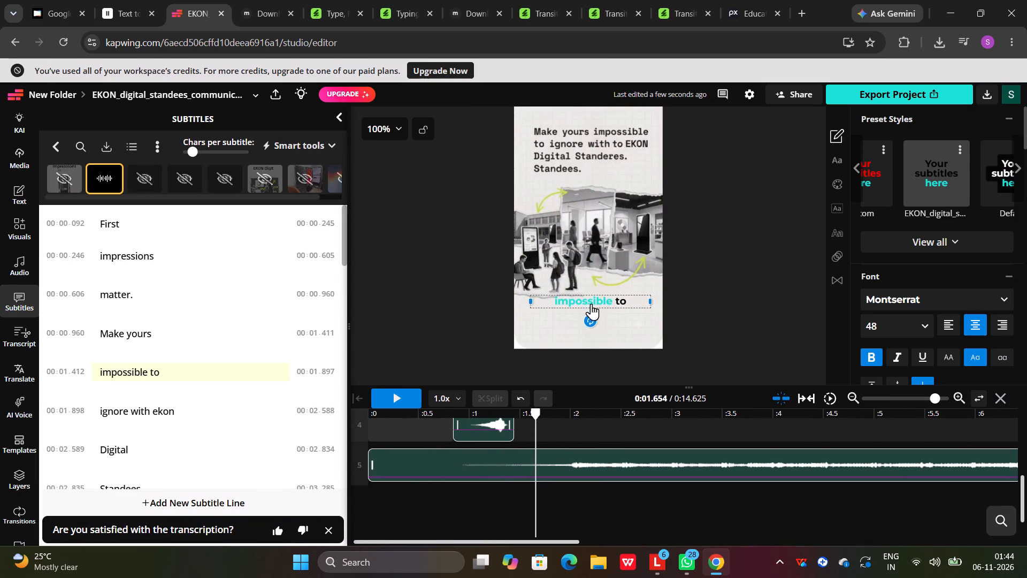
pyautogui.moveTo(591, 303); pyautogui.dragTo(592, 317)
pyautogui.click(702, 334)
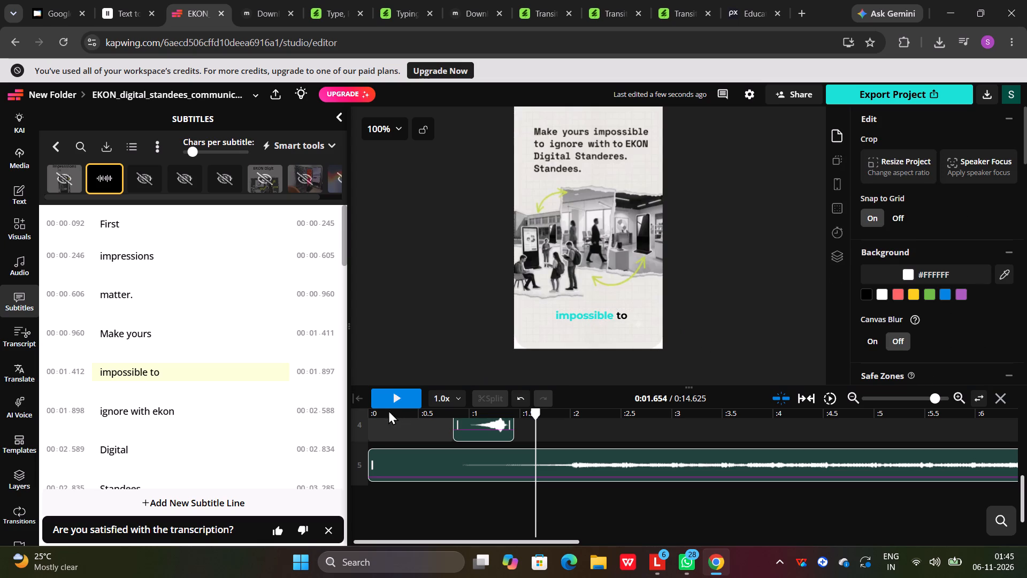
# Play the whole reel from the very beginning to the end to check the subtitle placement and audio mix.
pyautogui.click(405, 385)
pyautogui.moveTo(530, 415); pyautogui.dragTo(379, 404)
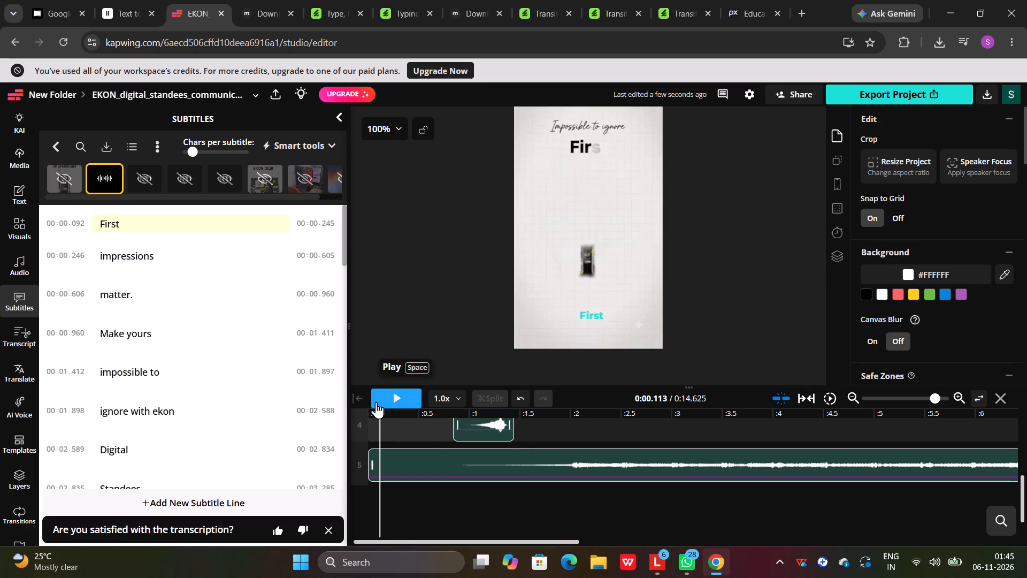
pyautogui.moveTo(379, 421); pyautogui.dragTo(356, 417)
pyautogui.click(397, 396)
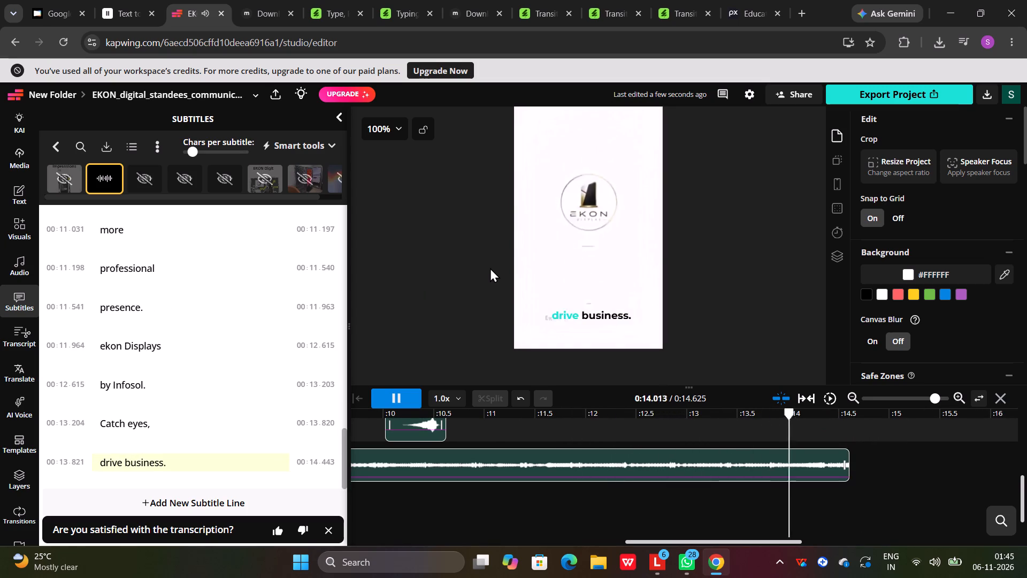
pyautogui.click(395, 396)
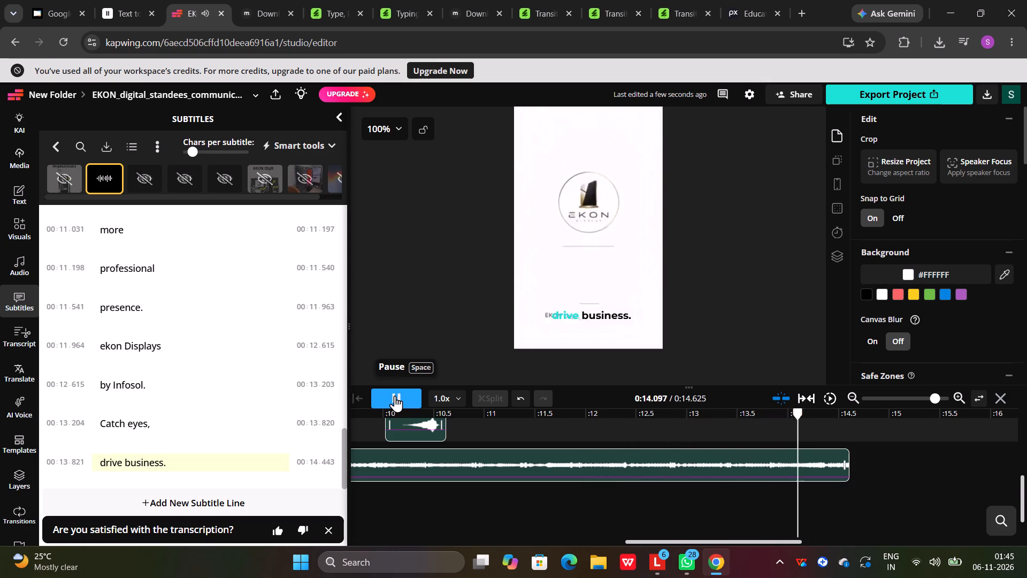
pyautogui.scroll(4, 577, 500)
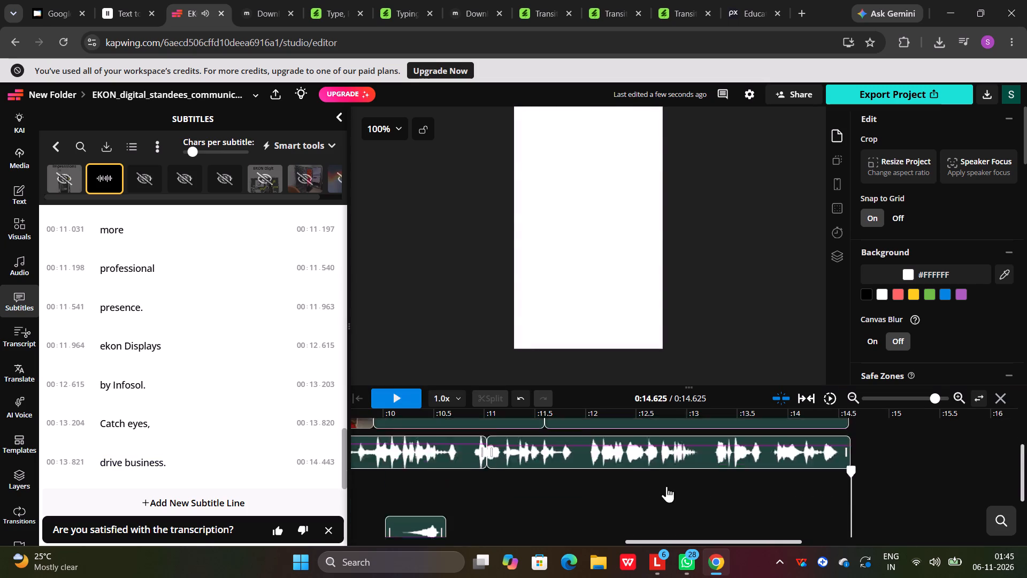
# Export the project as an MP4 video with automatic resolution.
pyautogui.click(891, 89)
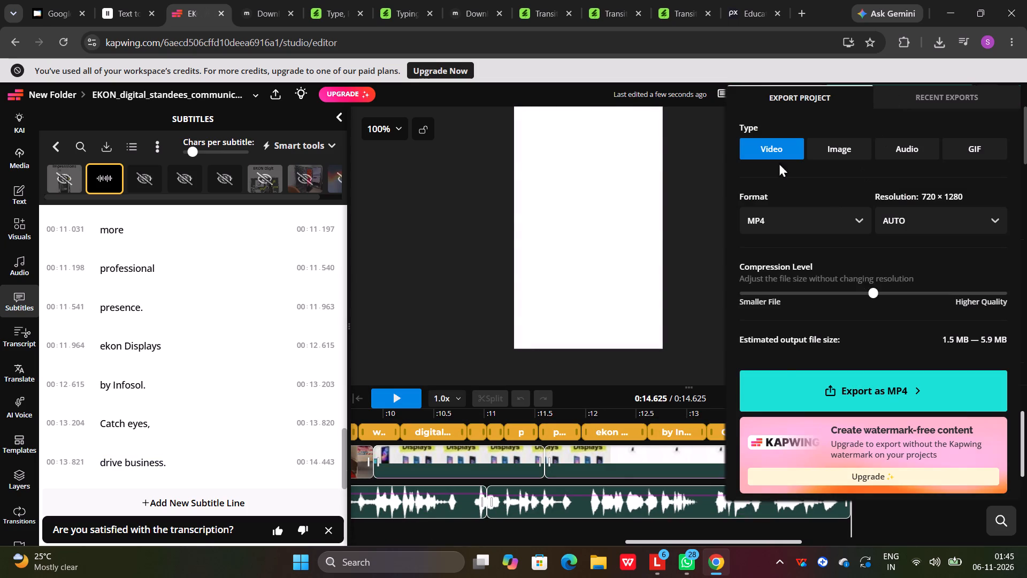
pyautogui.click(790, 408)
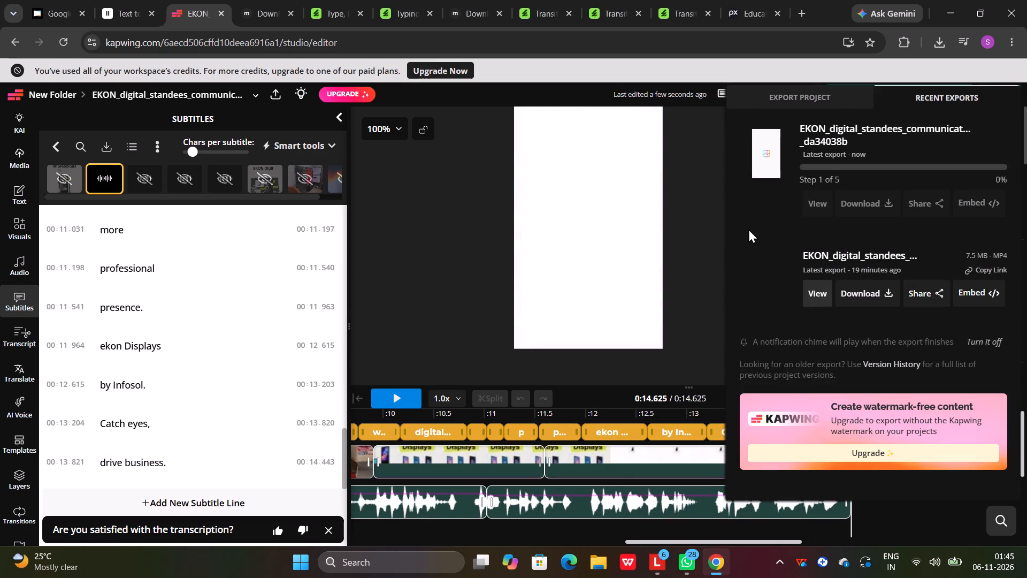
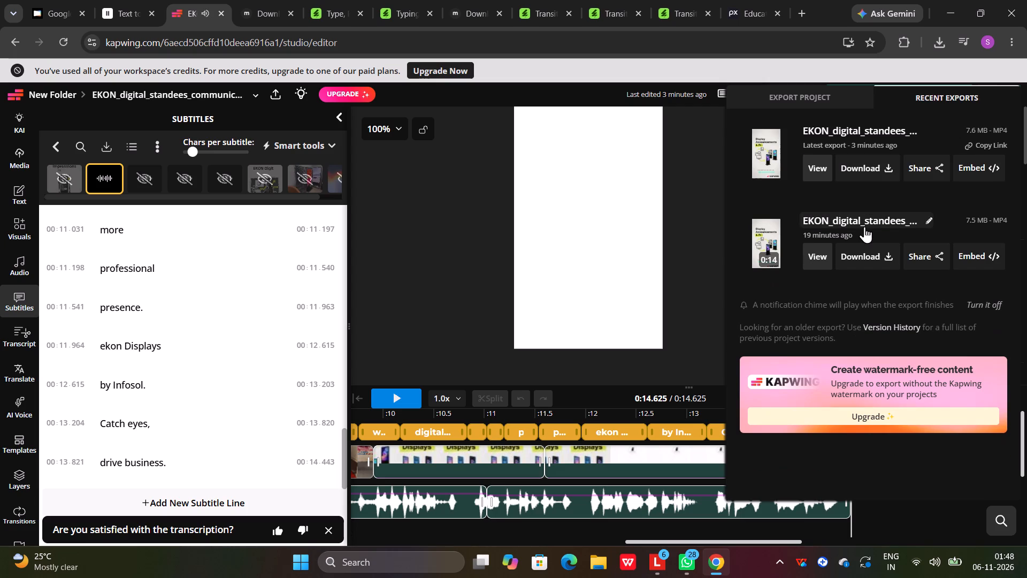
# Download the latest exported MP4 of the EKON digital standees reel from the recent exports.
pyautogui.scroll(1, 865, 226)
pyautogui.click(863, 179)
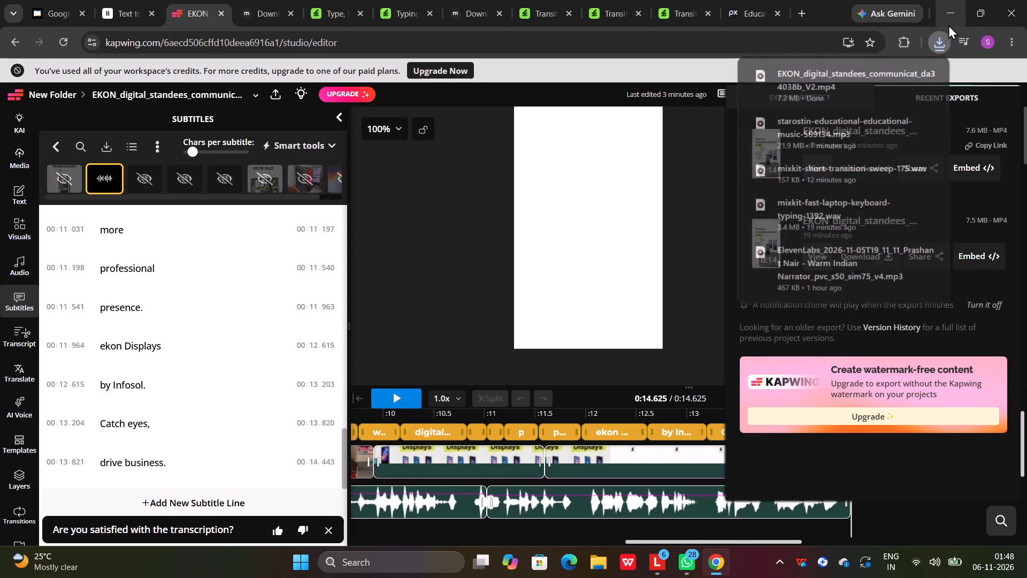
# Close the browser window.
pyautogui.click(1025, 14)
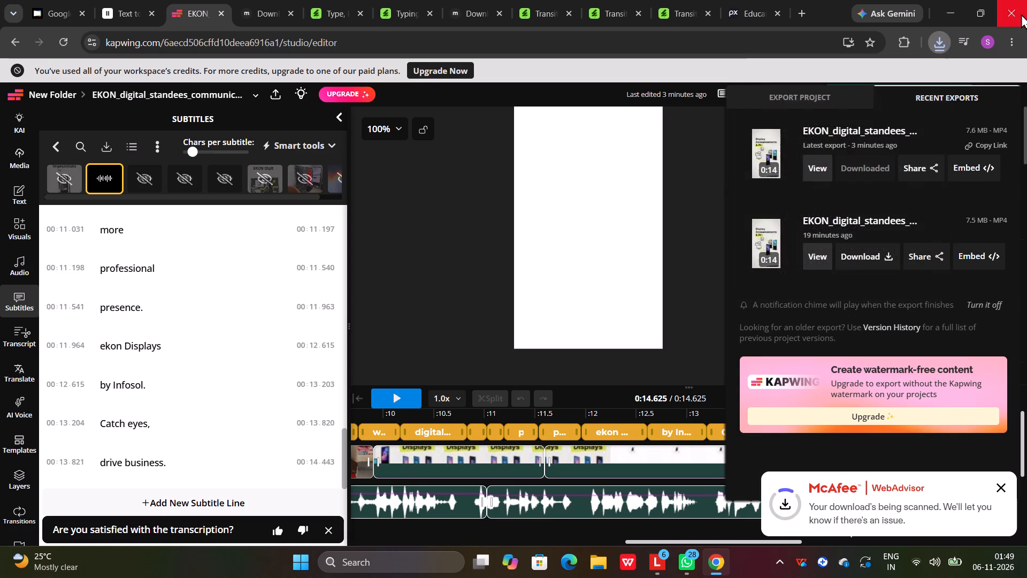
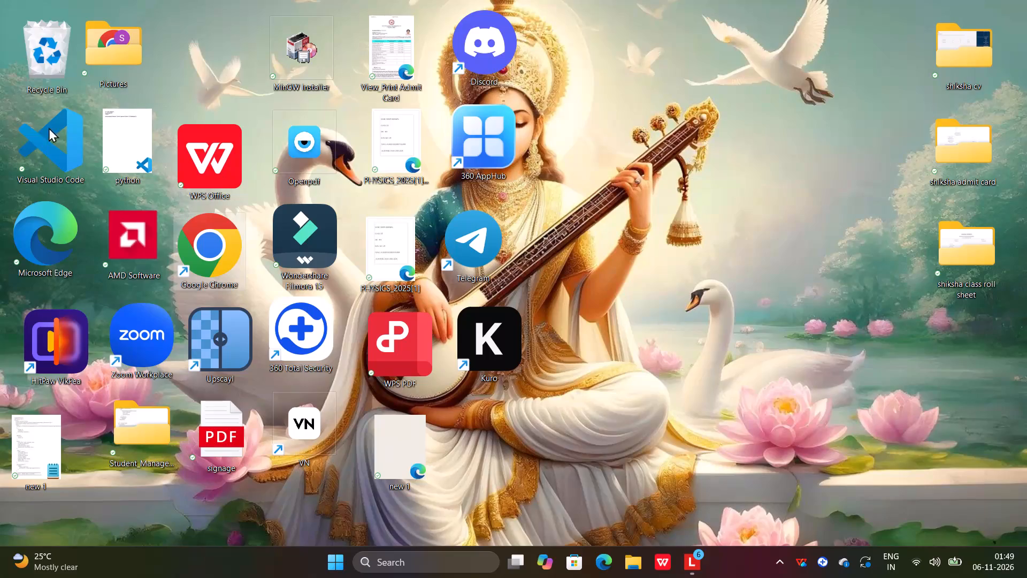
# Search the computer for Chrome and open the chrome web search in Microsoft Edge.
pyautogui.click(348, 568)
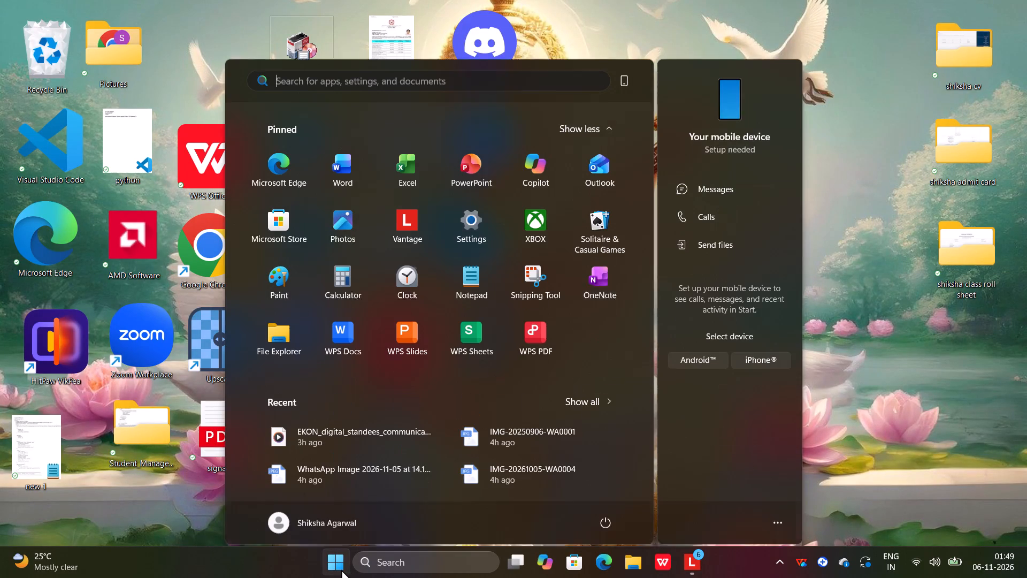
pyautogui.write('cbhrome')
pyautogui.click(315, 198)
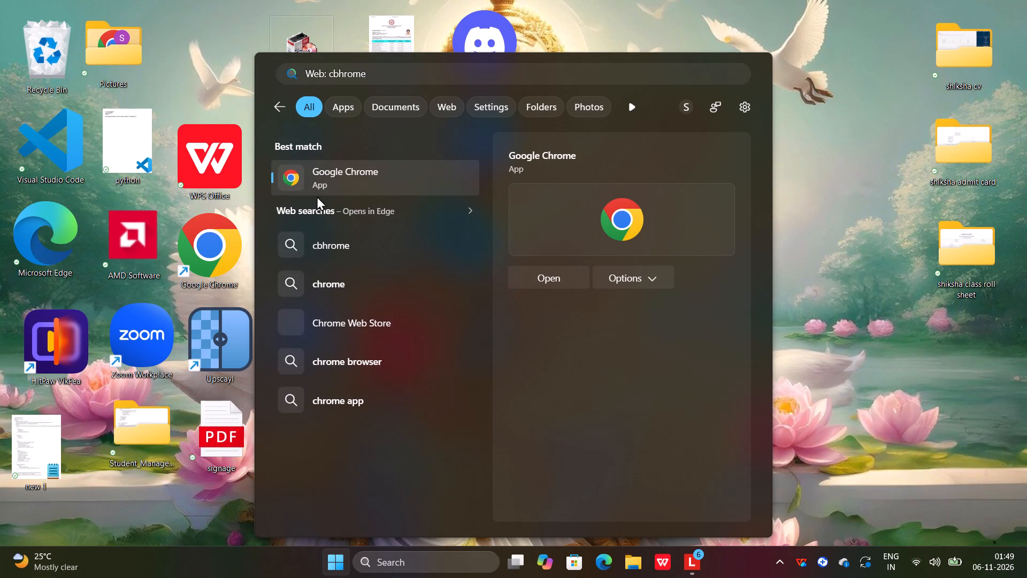
pyautogui.click(329, 185)
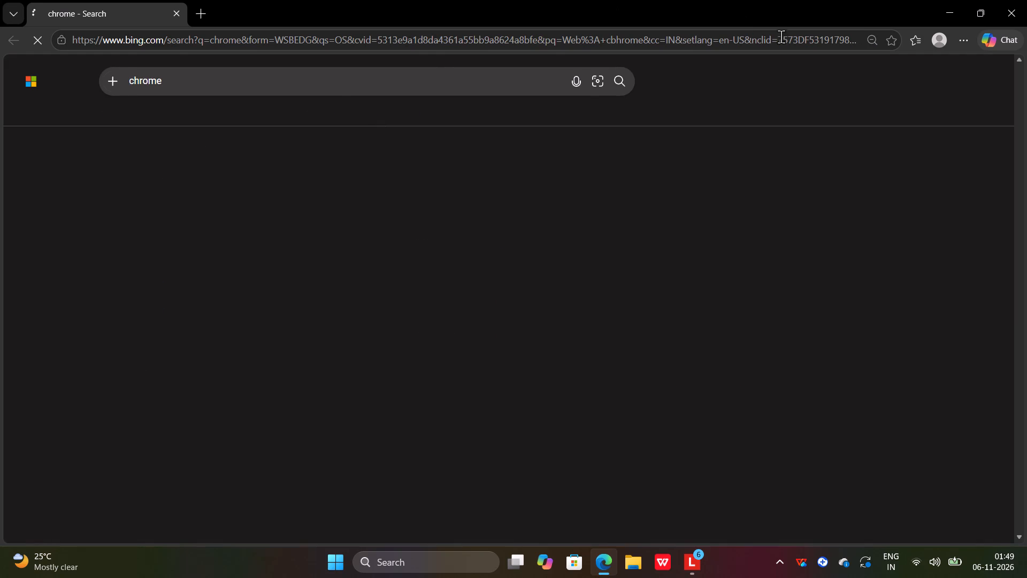
# Search the web for canva and open the Canva website from its account login result.
pyautogui.click(267, 81)
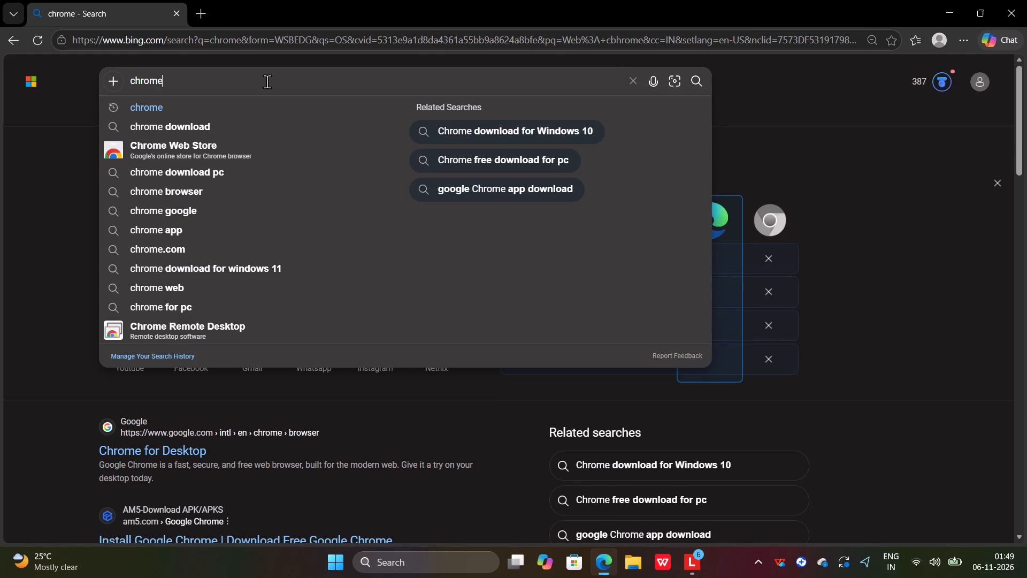
pyautogui.press('BackSpace')
pyautogui.press('BackSpace')
pyautogui.press('BackSpace')
pyautogui.press('BackSpace')
pyautogui.press('BackSpace')
pyautogui.press('BackSpace')
pyautogui.press('BackSpace')
pyautogui.press('BackSpace')
pyautogui.press('BackSpace')
pyautogui.press('BackSpace')
pyautogui.press('BackSpace')
pyautogui.press('BackSpace')
pyautogui.press('BackSpace')
pyautogui.press('BackSpace')
pyautogui.press('BackSpace')
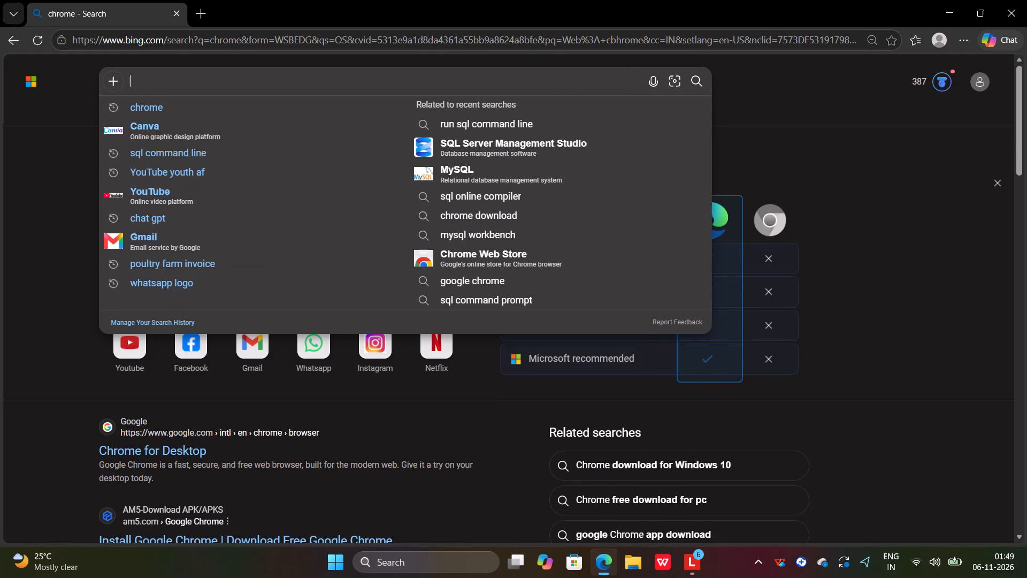
pyautogui.write('cha')
pyautogui.press('BackSpace')
pyautogui.press('BackSpace')
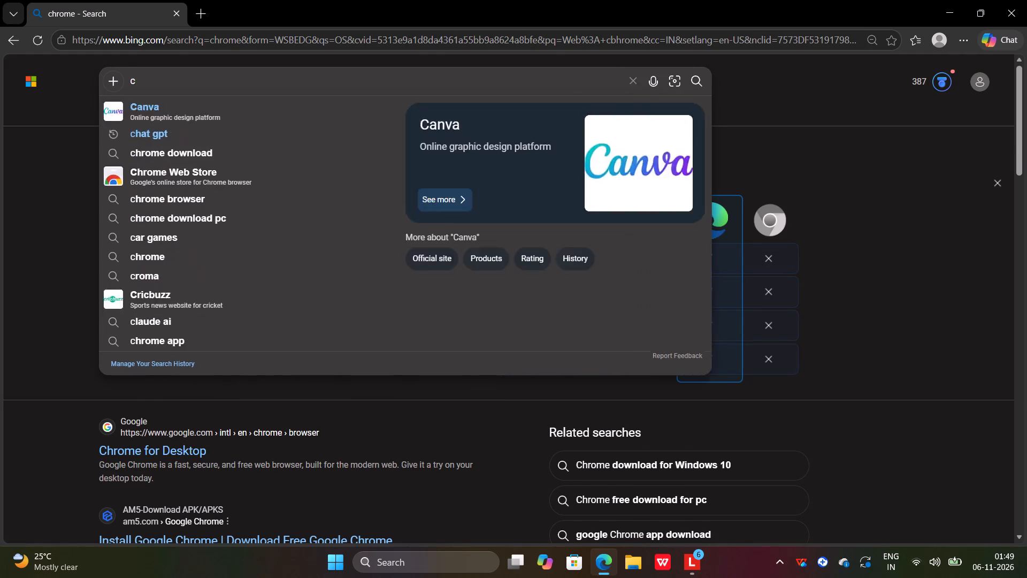
pyautogui.press('BackSpace')
pyautogui.write('cam')
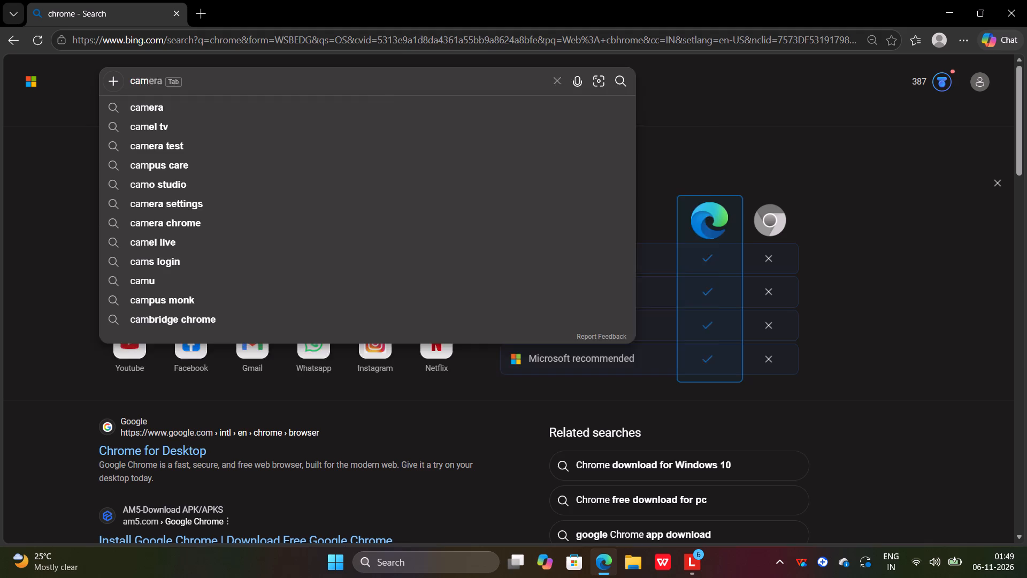
pyautogui.press('BackSpace')
pyautogui.press('n')
pyautogui.press('v')
pyautogui.press('a')
pyautogui.press('Return')
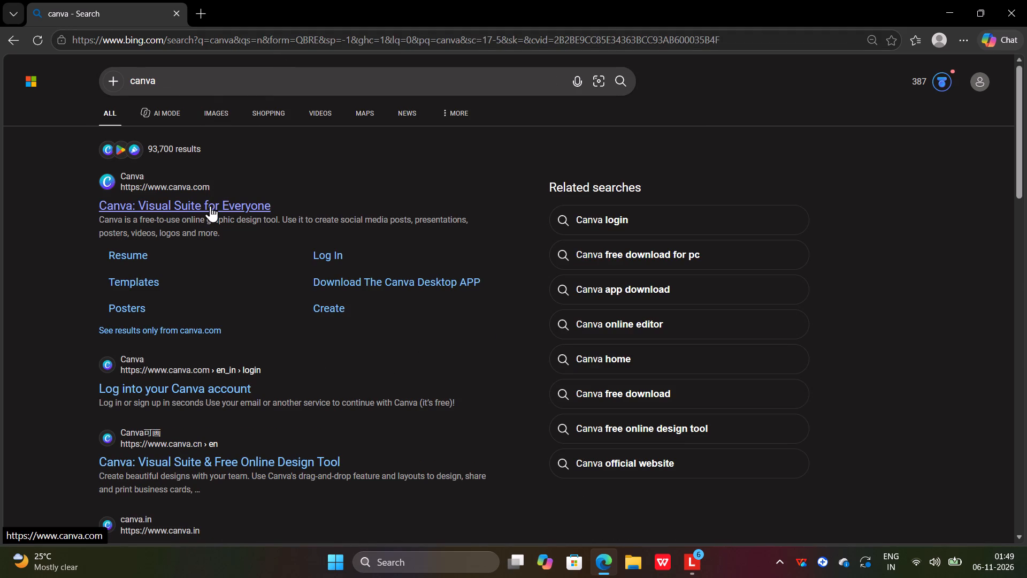
pyautogui.click(148, 381)
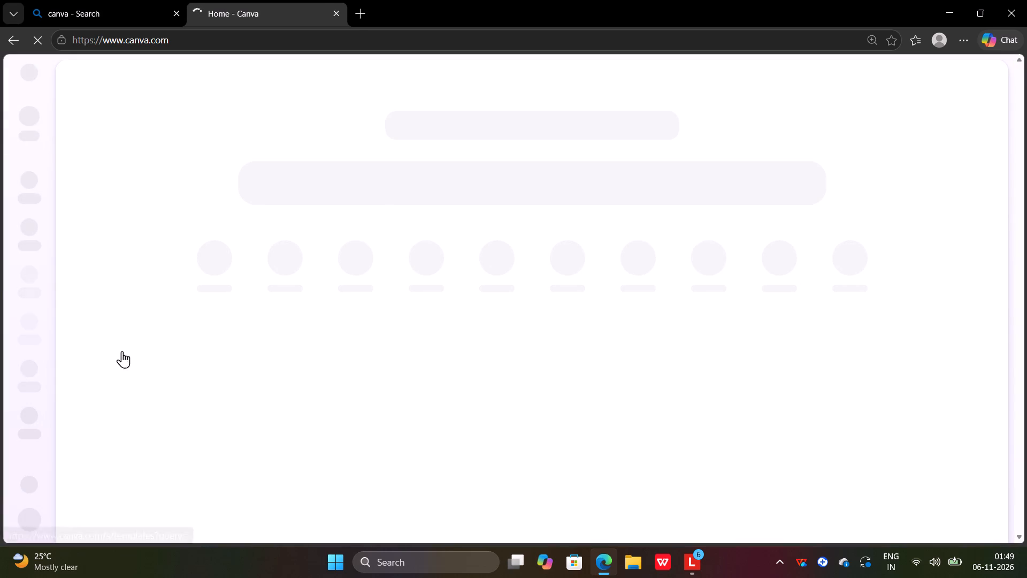
# Open the ekon_final design from the recent designs on the Canva home page.
pyautogui.scroll(1, 3, 565)
pyautogui.scroll(-4, 41, 540)
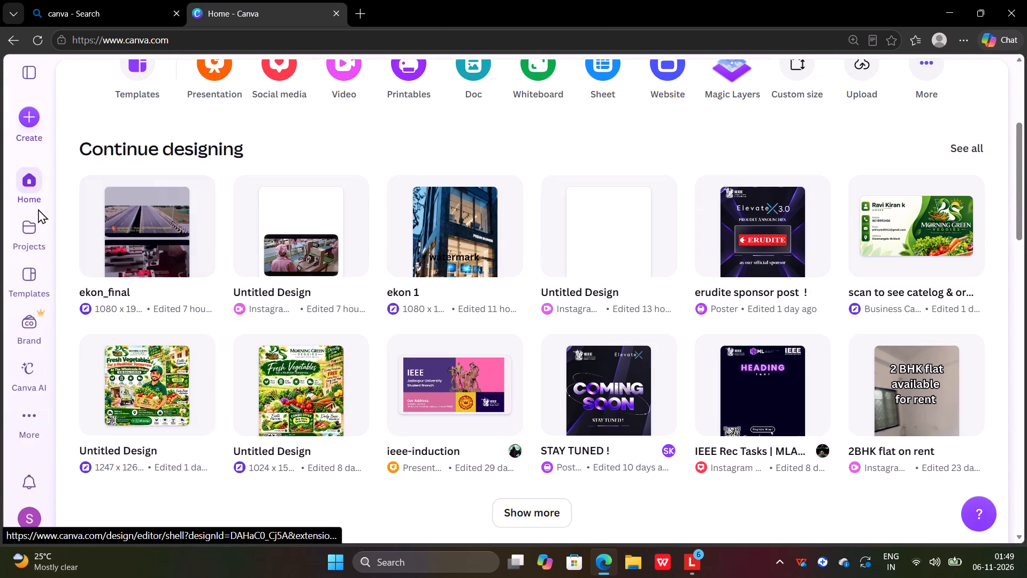
pyautogui.doubleClick(127, 258)
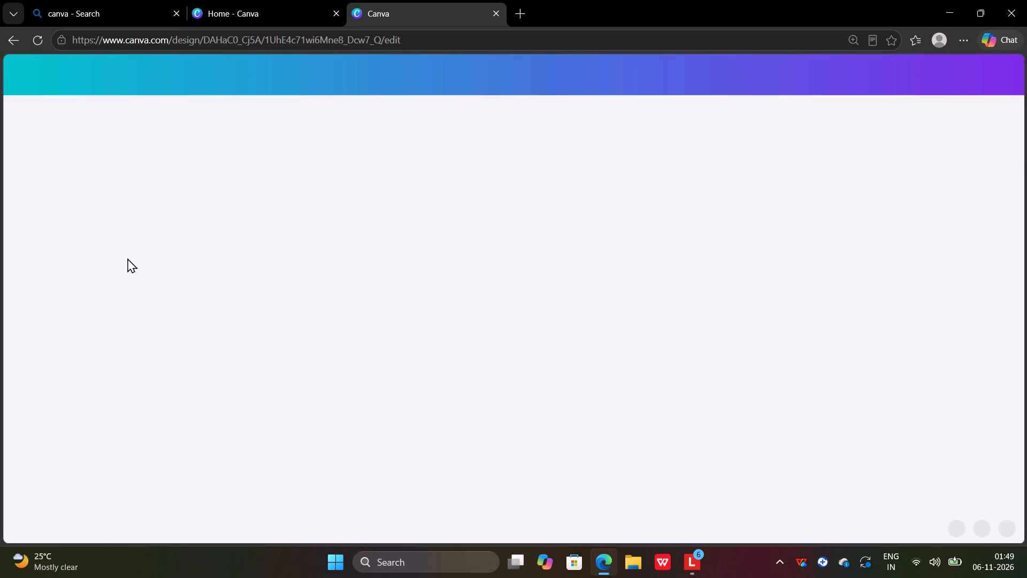
# Delete the old full-page video from the ekon_final page, keeping the round EKON logo.
pyautogui.click(499, 272)
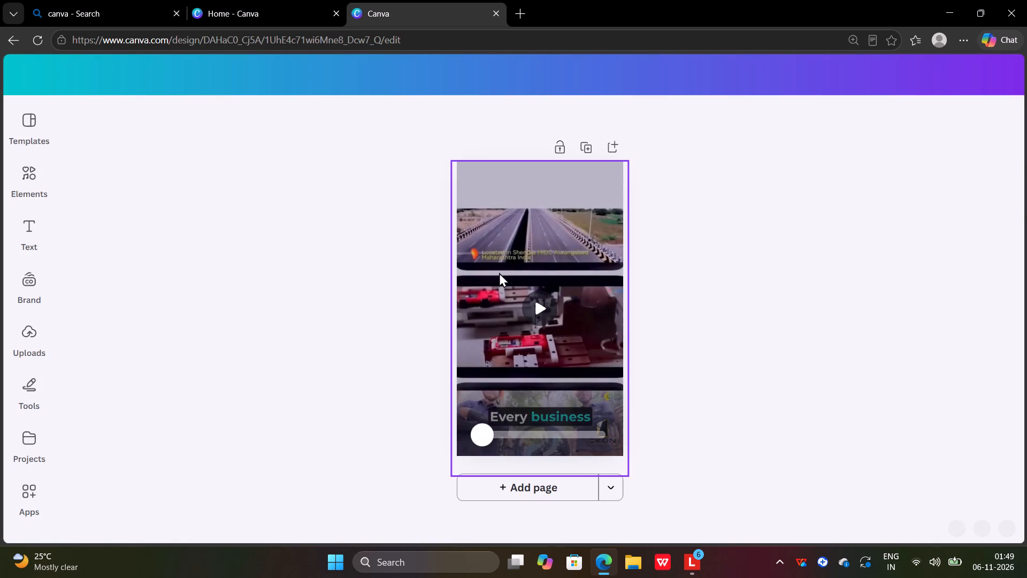
pyautogui.click(564, 192)
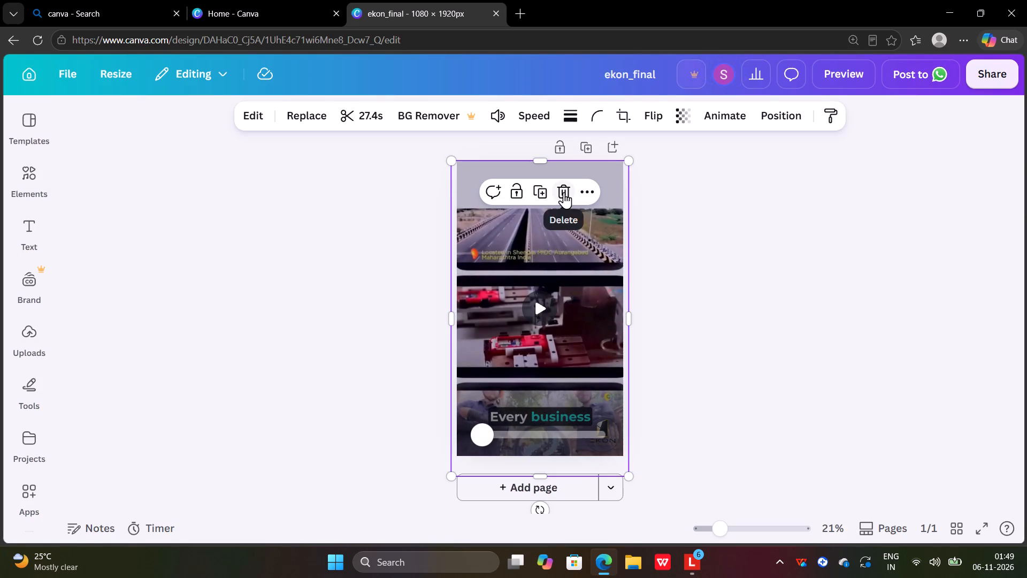
pyautogui.click(535, 440)
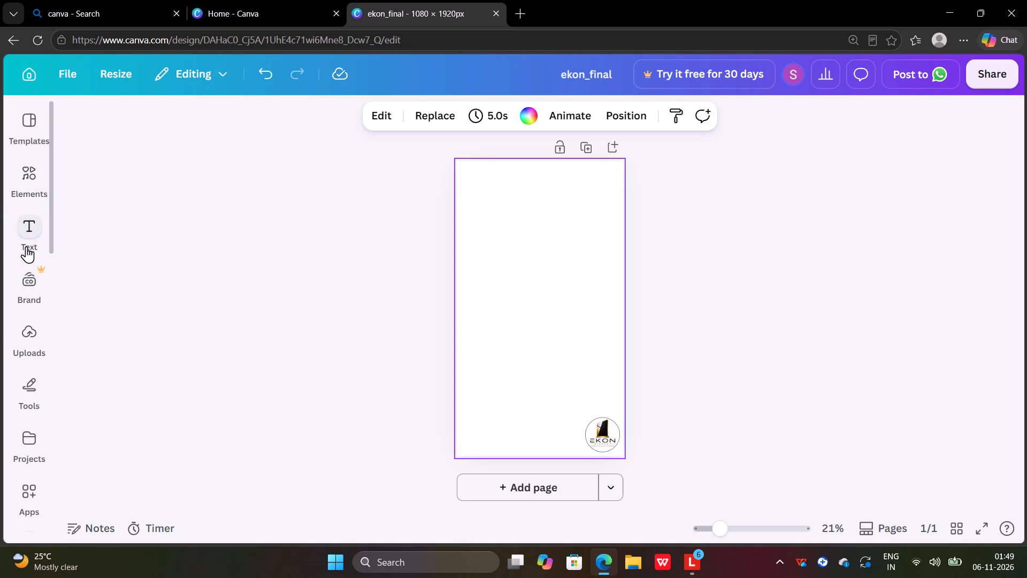
# Upload the video EKON_digital_standees_communicat_da34038b_V2 from the Downloads folder to the design's uploads.
pyautogui.click(28, 347)
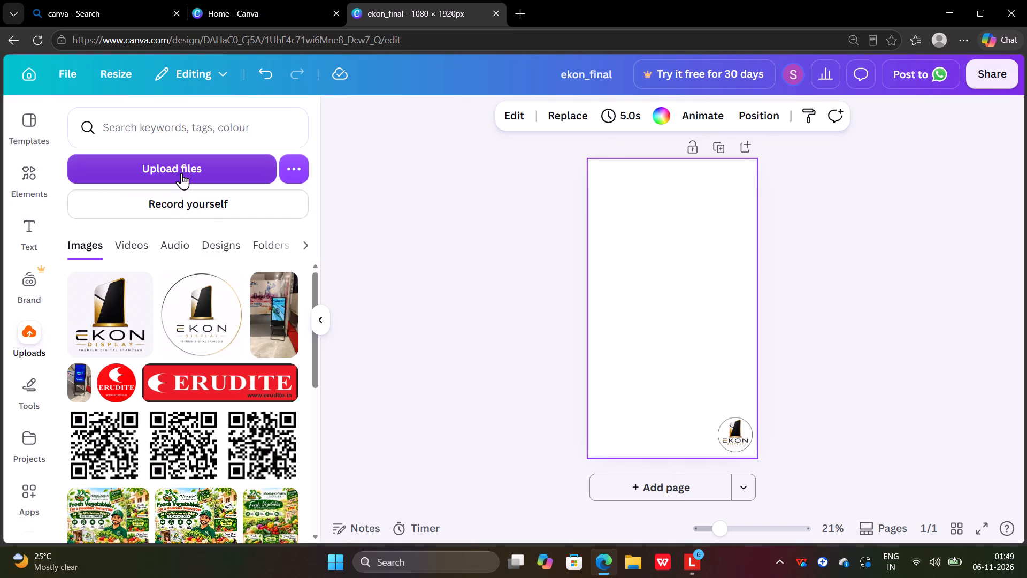
pyautogui.click(181, 173)
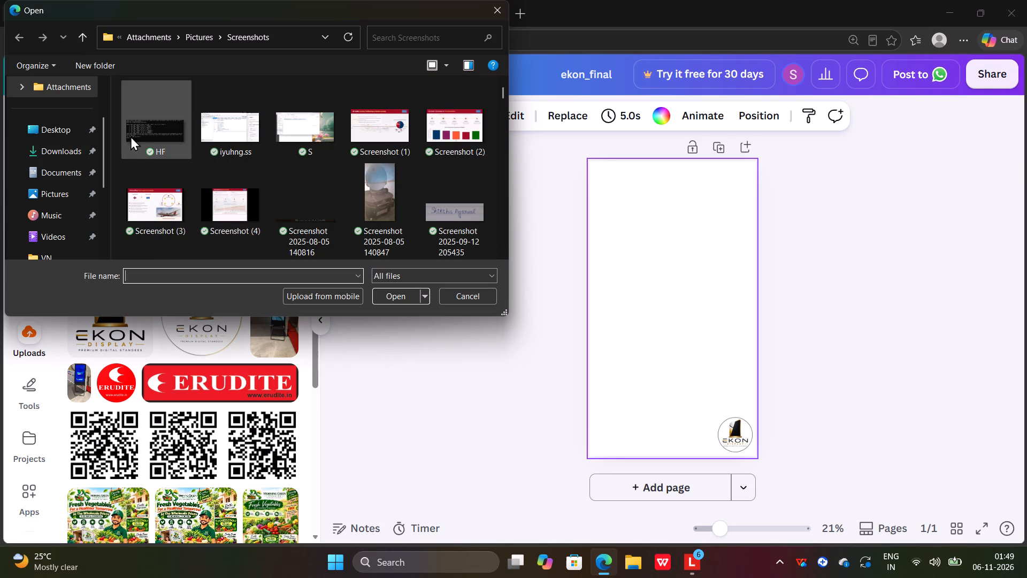
pyautogui.click(50, 156)
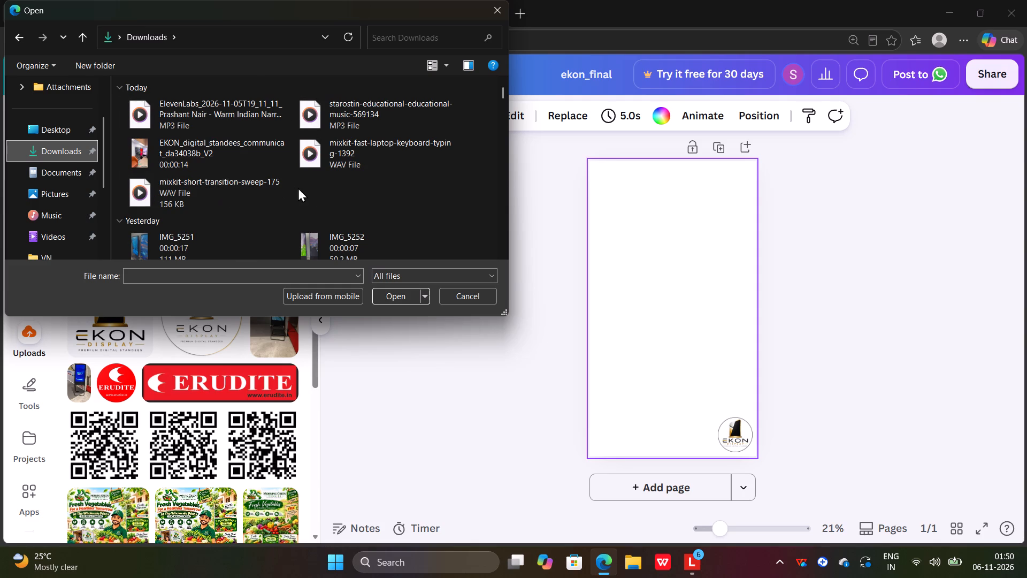
pyautogui.scroll(-1, 298, 187)
pyautogui.scroll(-1, 197, 196)
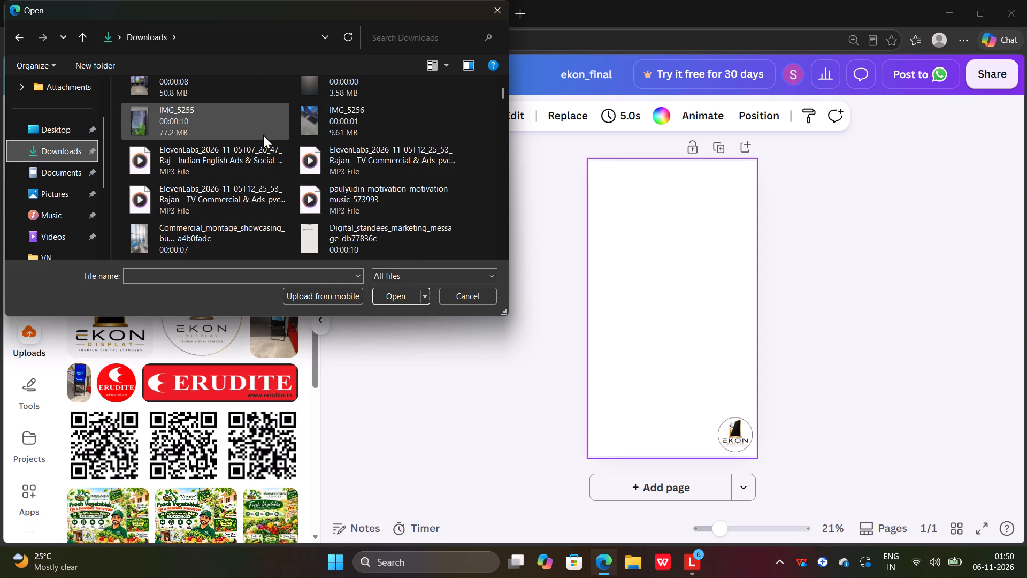
pyautogui.scroll(-1, 260, 234)
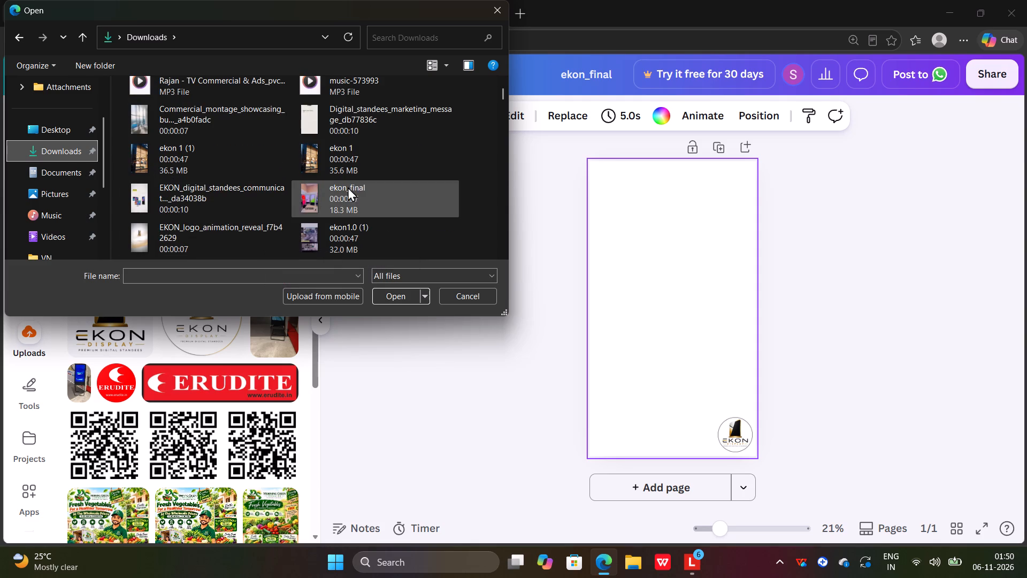
pyautogui.scroll(-1, 220, 200)
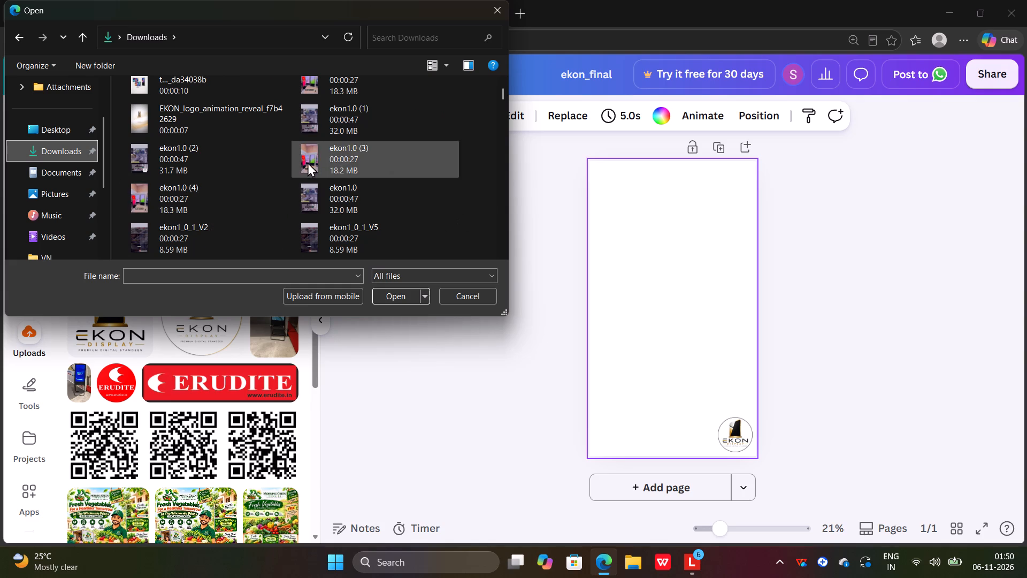
pyautogui.scroll(1, 225, 148)
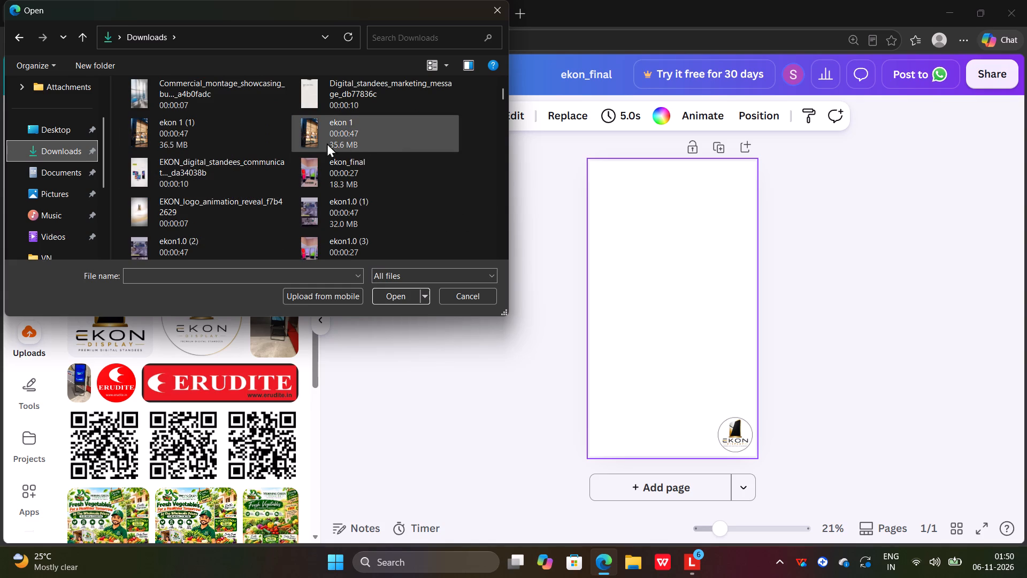
pyautogui.scroll(-2, 175, 174)
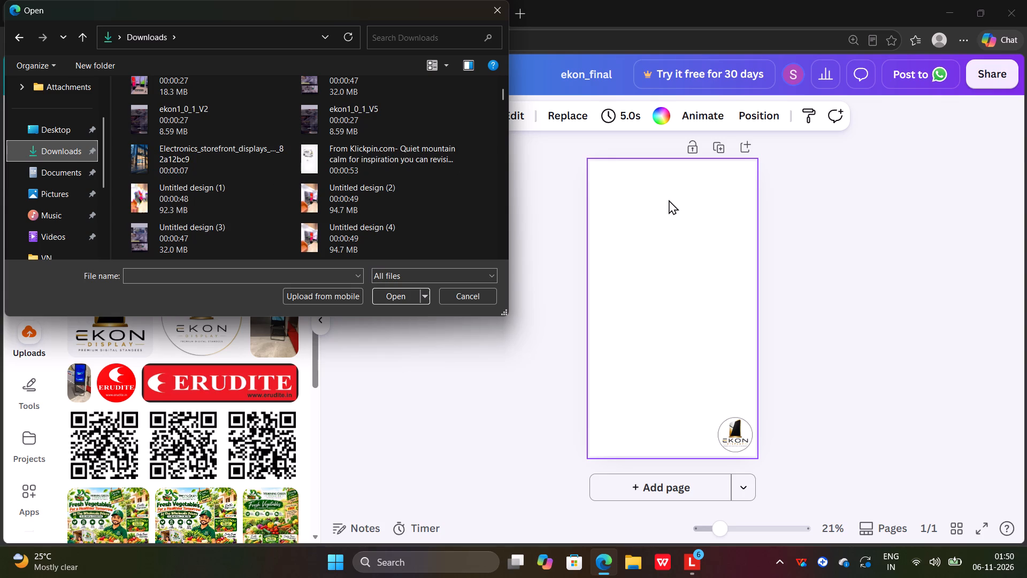
pyautogui.scroll(-1, 256, 182)
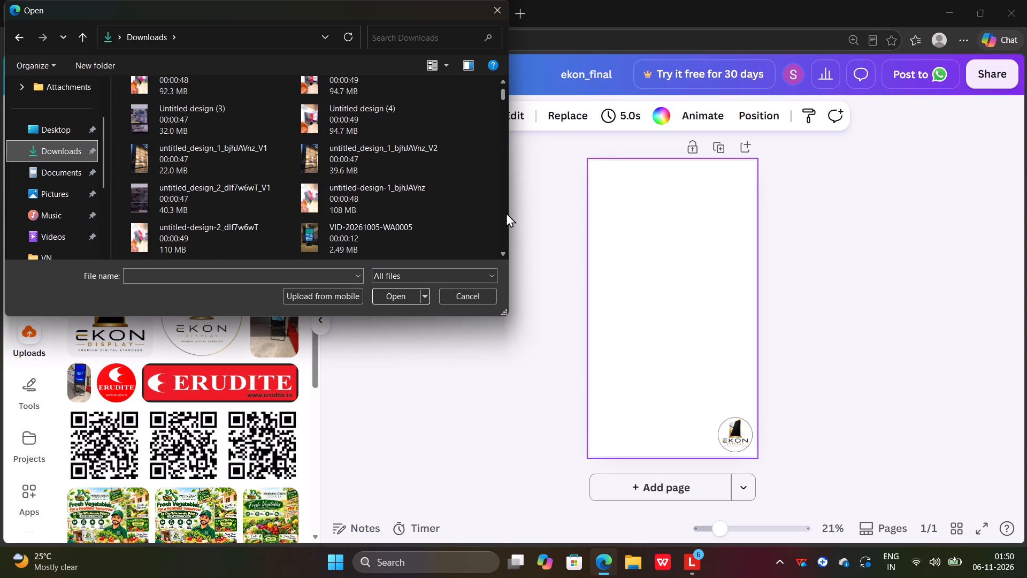
pyautogui.scroll(-1, 254, 193)
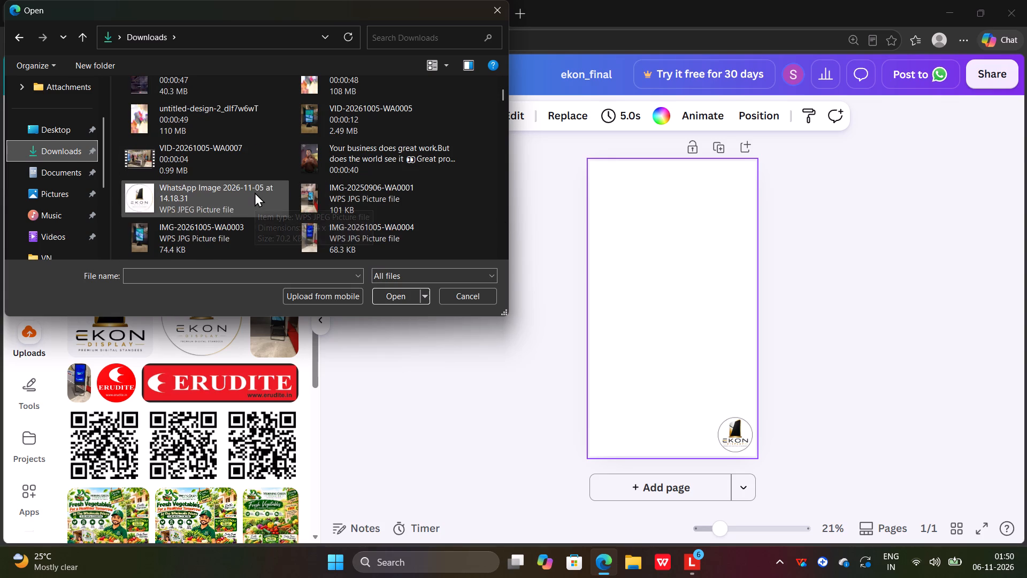
pyautogui.scroll(-1, 270, 202)
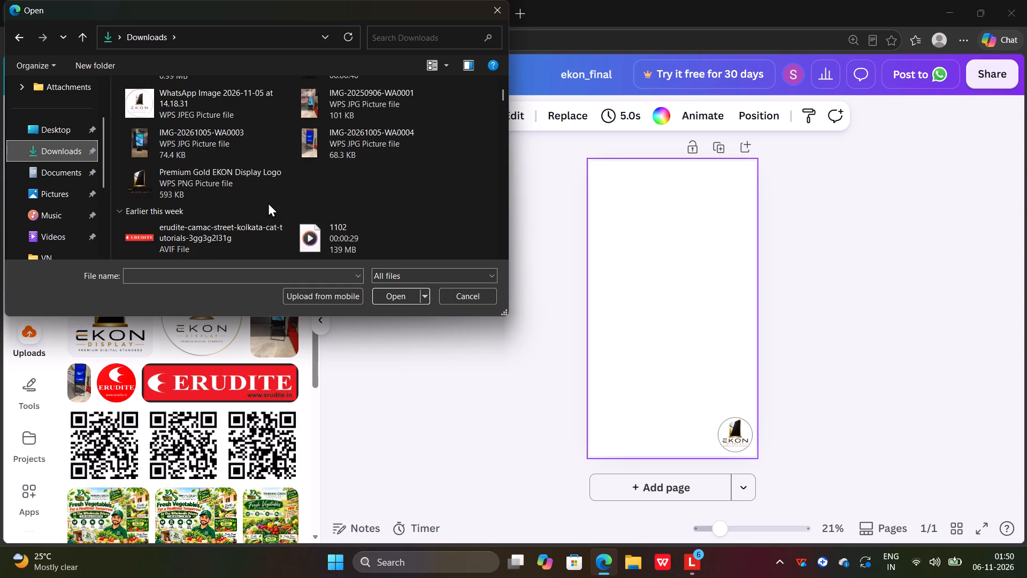
pyautogui.scroll(3, 200, 190)
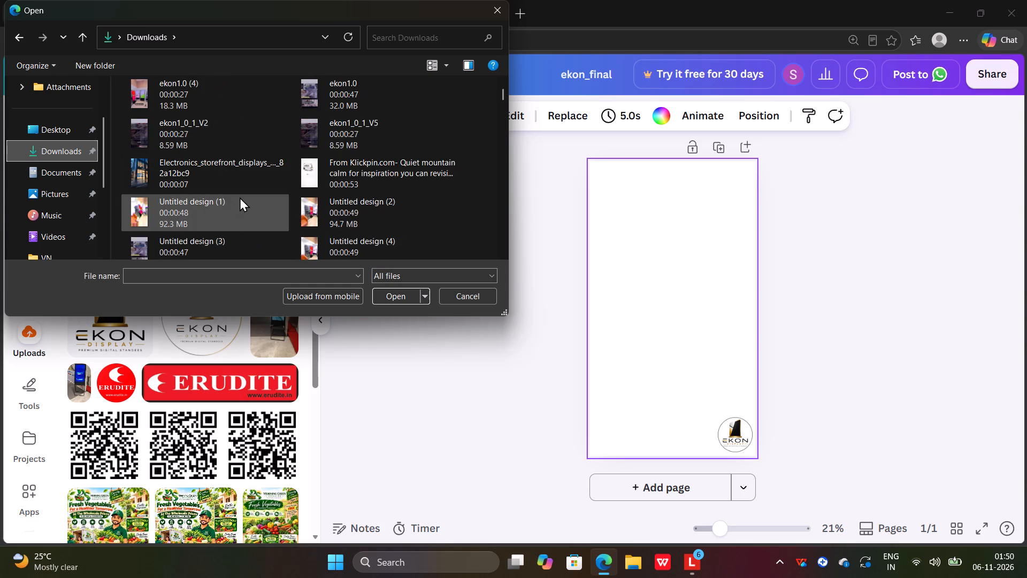
pyautogui.scroll(2, 248, 194)
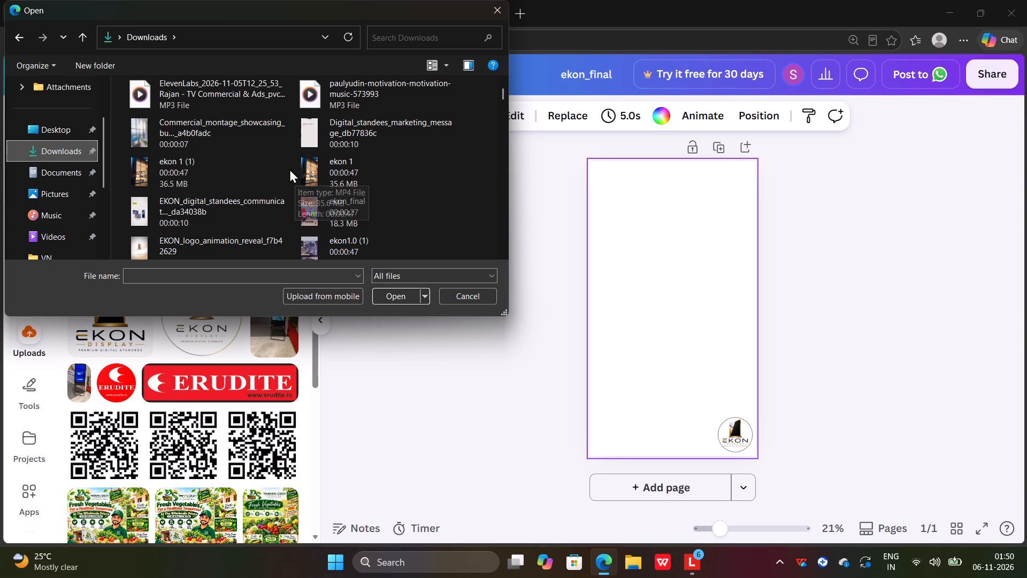
pyautogui.scroll(1, 208, 151)
pyautogui.scroll(1, 282, 168)
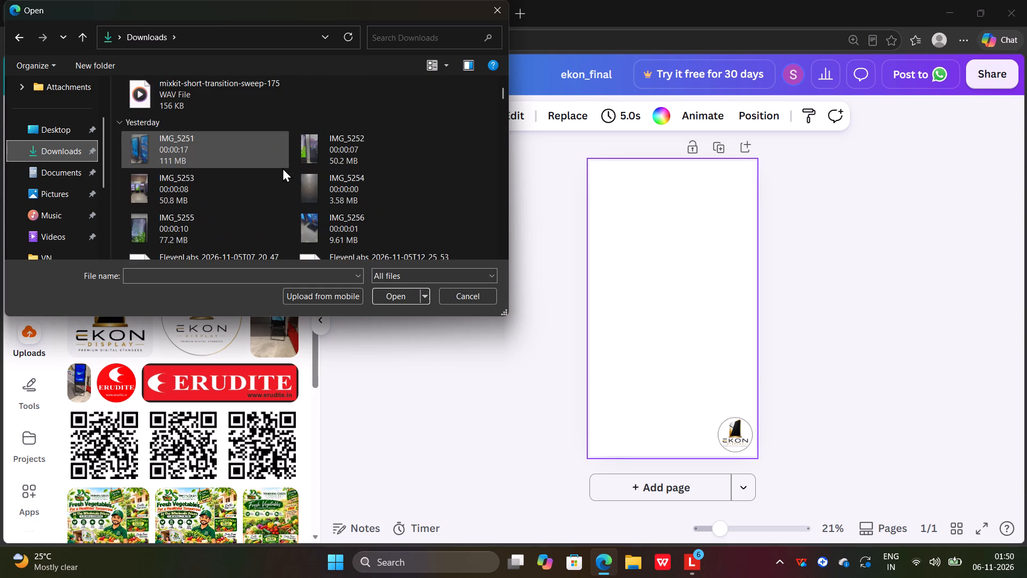
pyautogui.scroll(2, 212, 108)
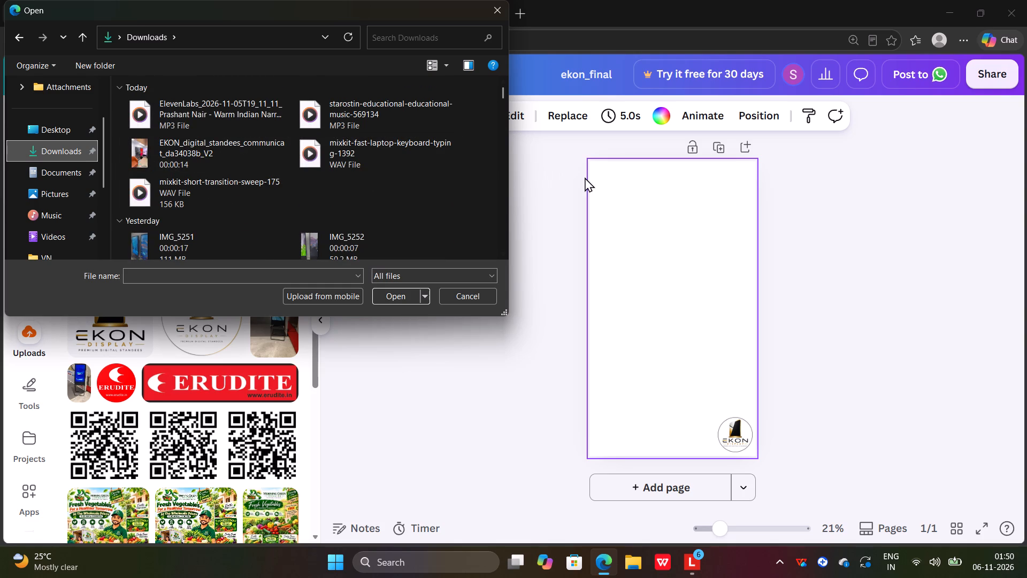
pyautogui.click(212, 148)
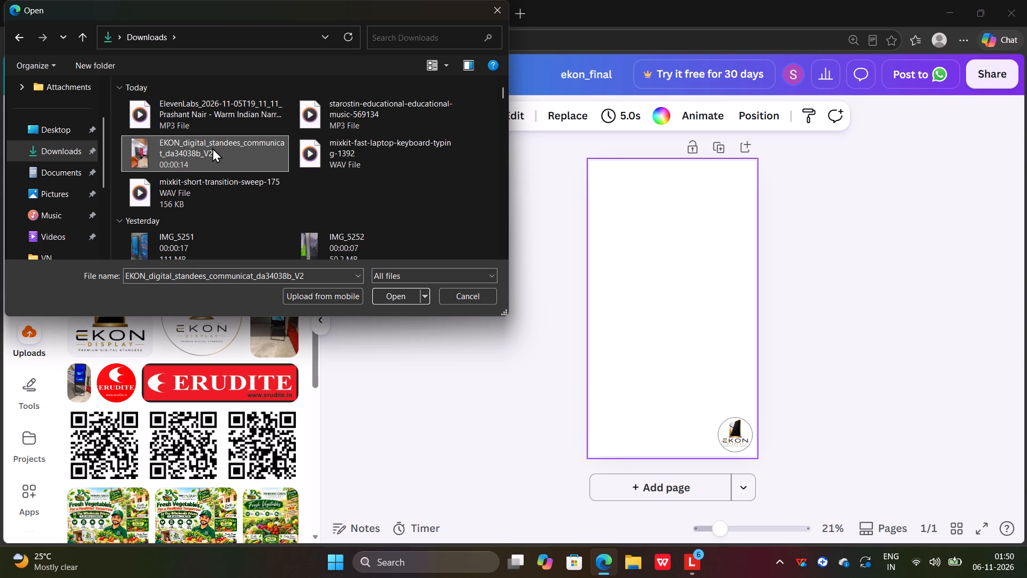
pyautogui.click(388, 298)
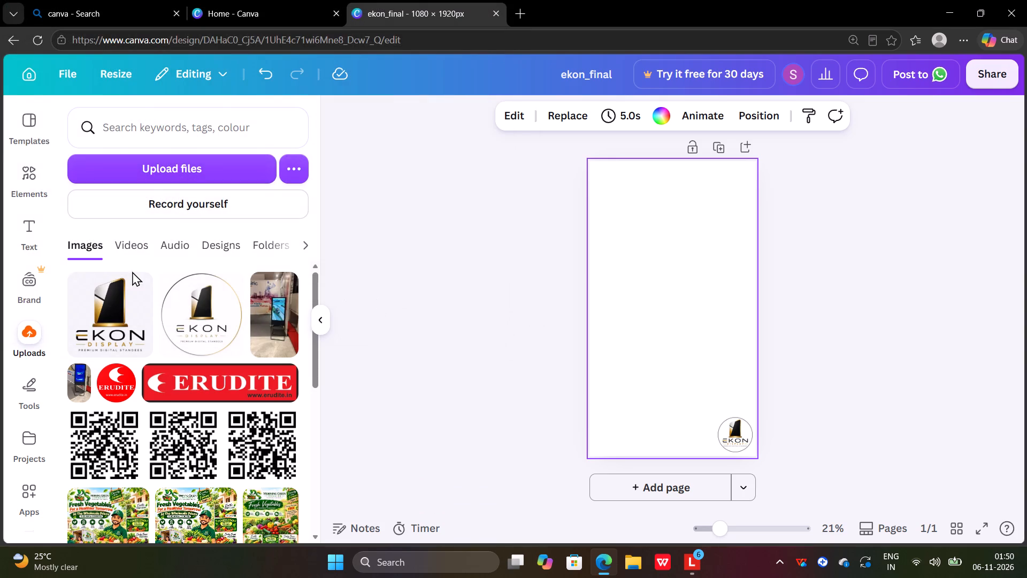
# Place the newly uploaded 14.6 s video at the page's upper-left corner and enlarge it slightly past the page edges.
pyautogui.click(95, 326)
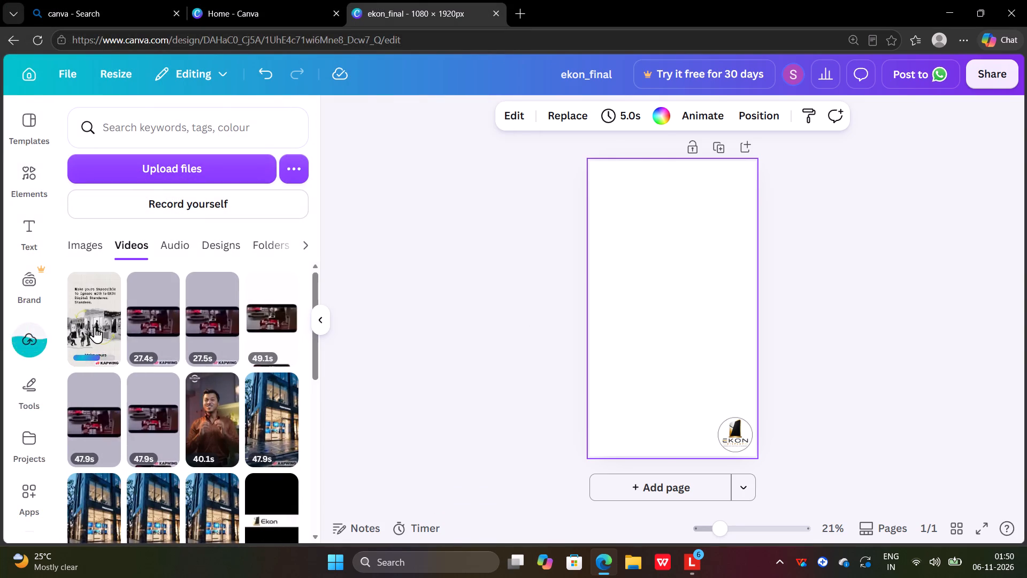
pyautogui.moveTo(671, 337); pyautogui.dragTo(663, 324)
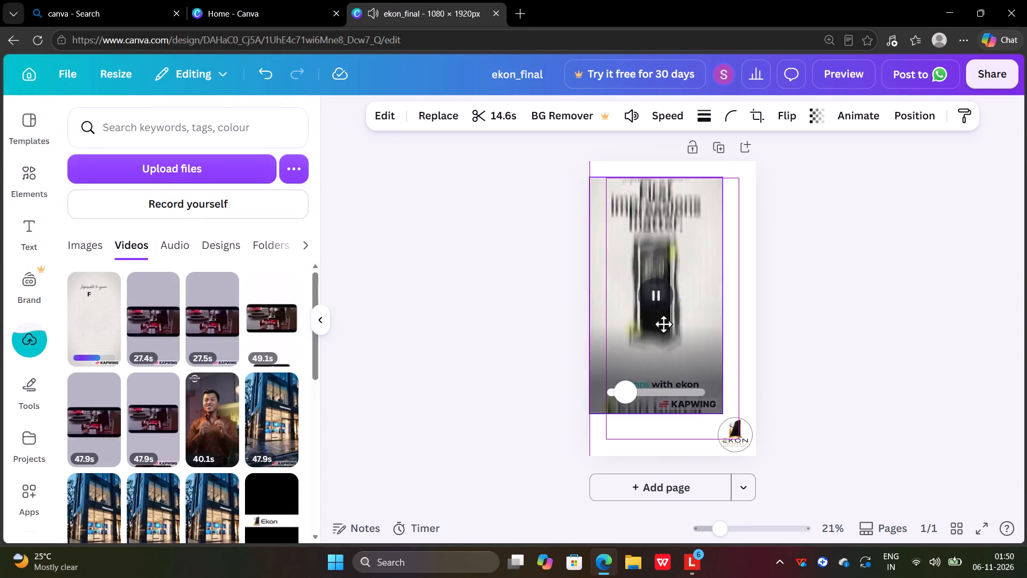
pyautogui.moveTo(663, 324); pyautogui.dragTo(655, 311)
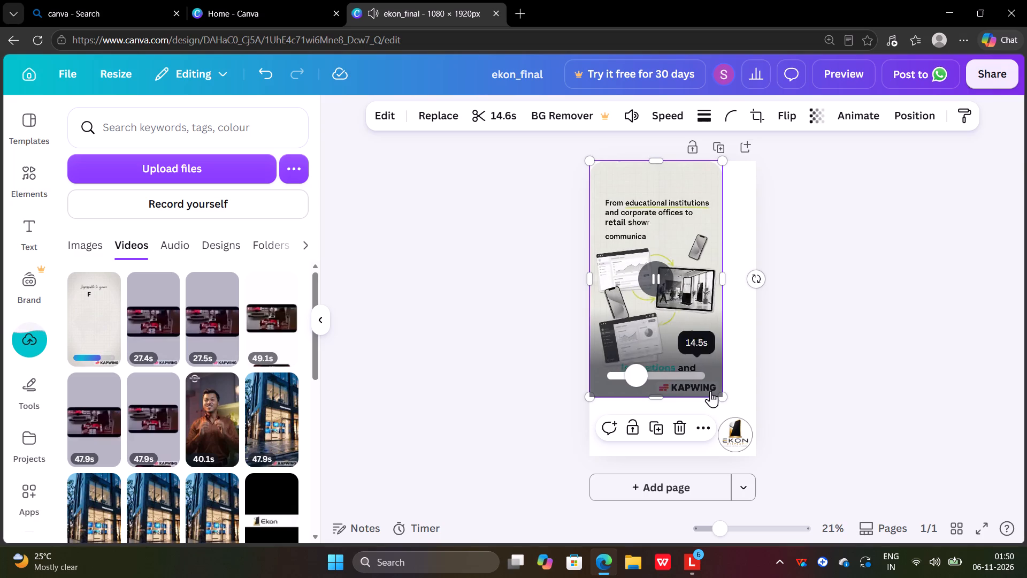
pyautogui.moveTo(724, 396); pyautogui.dragTo(760, 450)
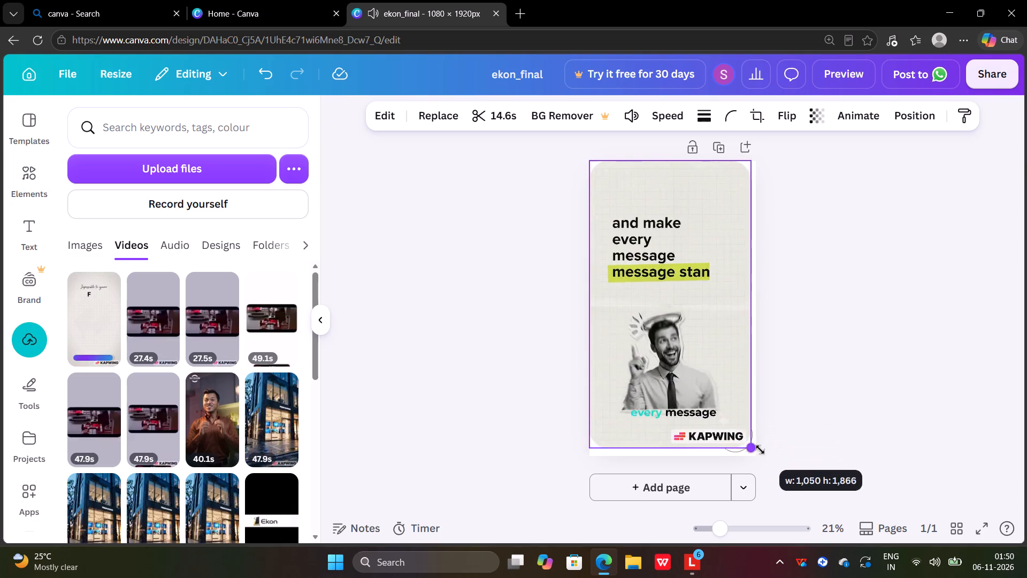
pyautogui.moveTo(760, 450); pyautogui.dragTo(779, 471)
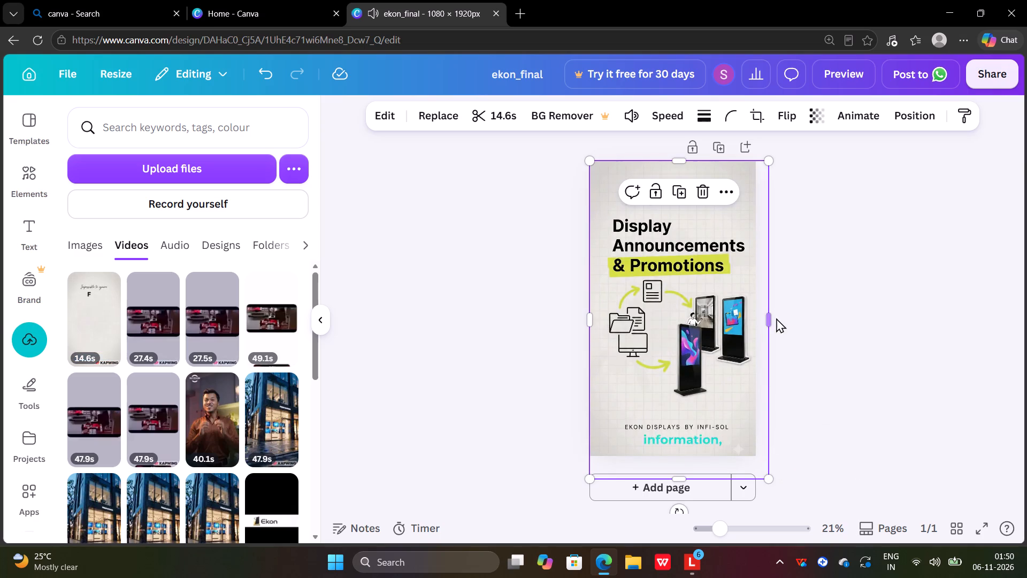
pyautogui.click(607, 227)
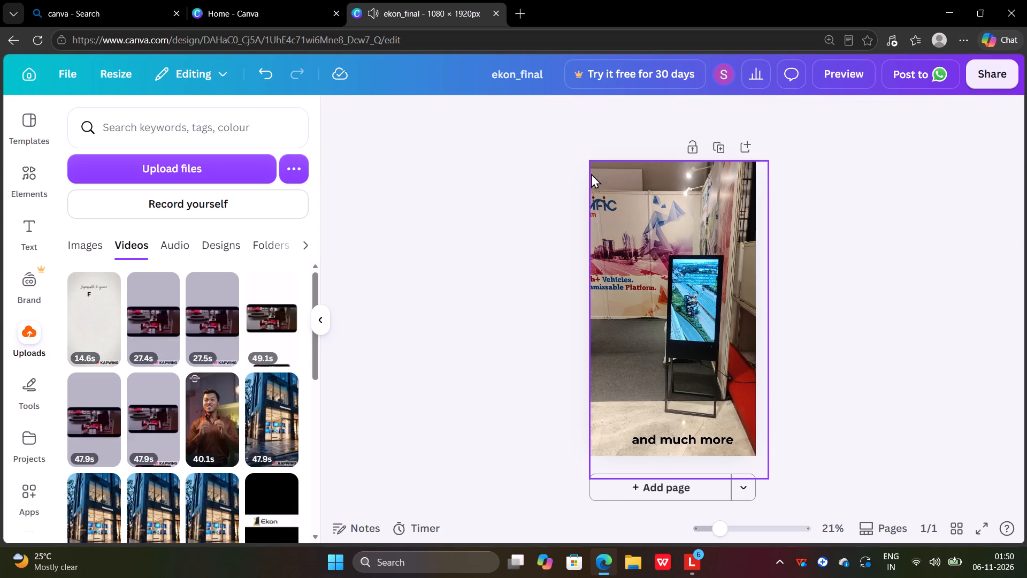
pyautogui.click(597, 180)
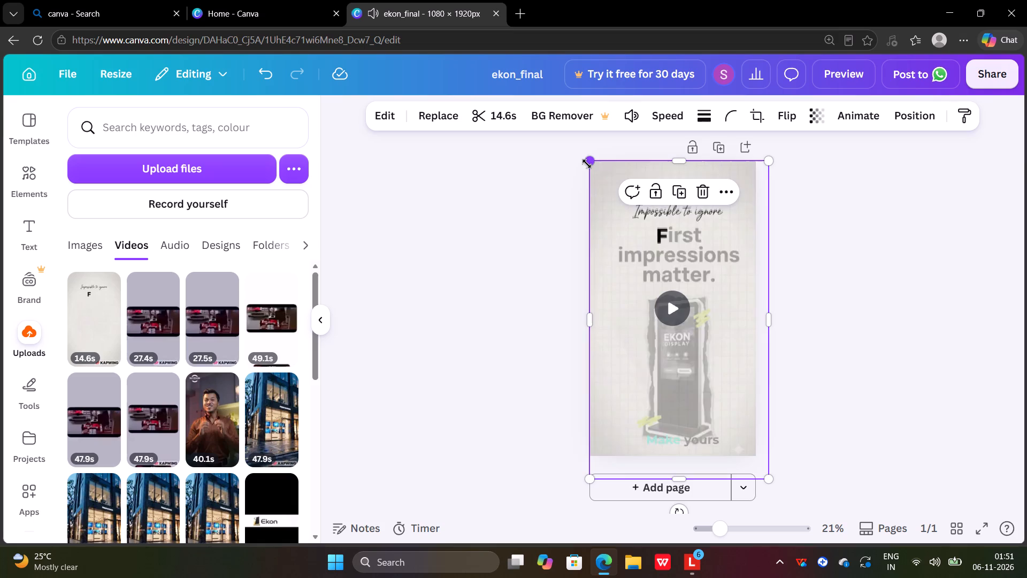
pyautogui.moveTo(592, 162); pyautogui.dragTo(583, 160)
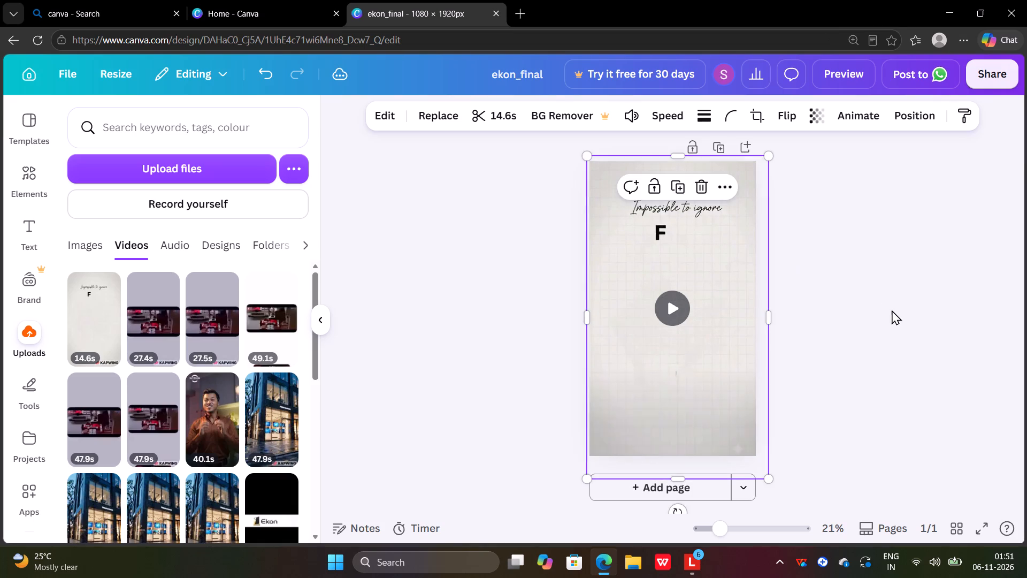
pyautogui.click(892, 312)
# Realign the video with the page's upper-left corner and enlarge it proportionally to about 1211 by 2153 px.
pyautogui.moveTo(668, 379); pyautogui.dragTo(652, 351)
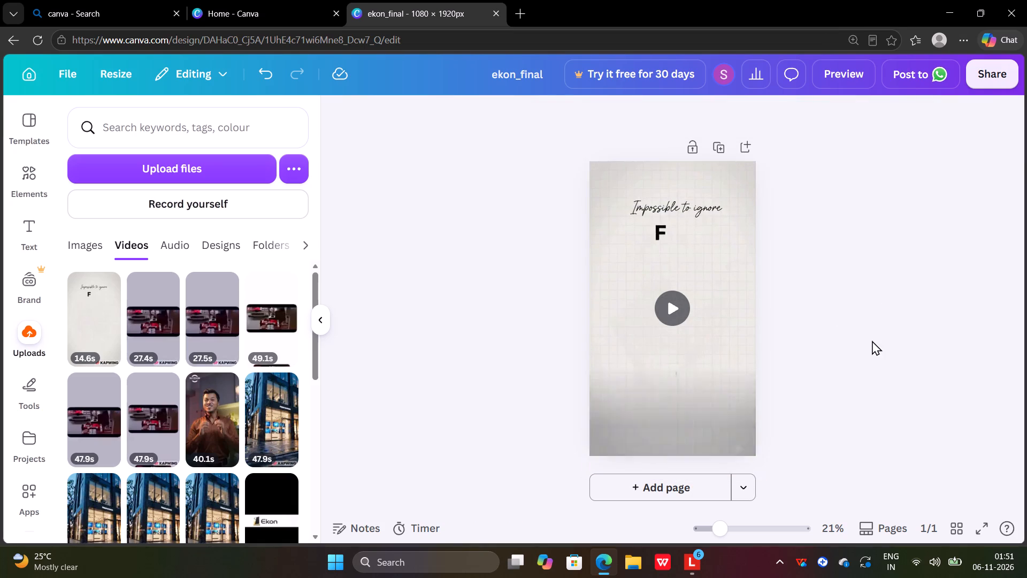
pyautogui.click(872, 340)
pyautogui.click(627, 361)
pyautogui.moveTo(625, 359); pyautogui.dragTo(612, 325)
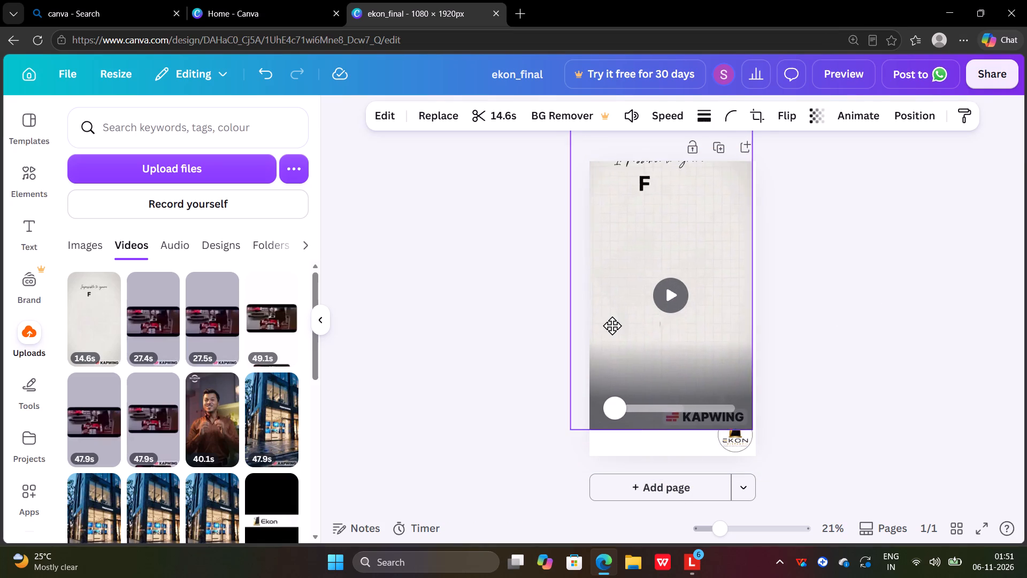
pyautogui.moveTo(612, 325); pyautogui.dragTo(627, 368)
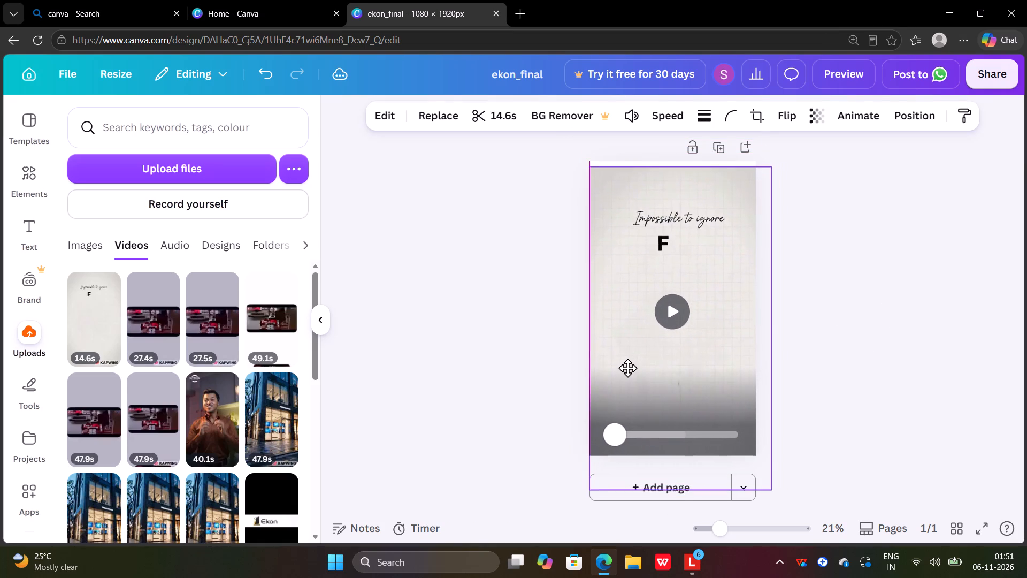
pyautogui.moveTo(627, 368); pyautogui.dragTo(627, 367)
pyautogui.moveTo(771, 485); pyautogui.dragTo(775, 465)
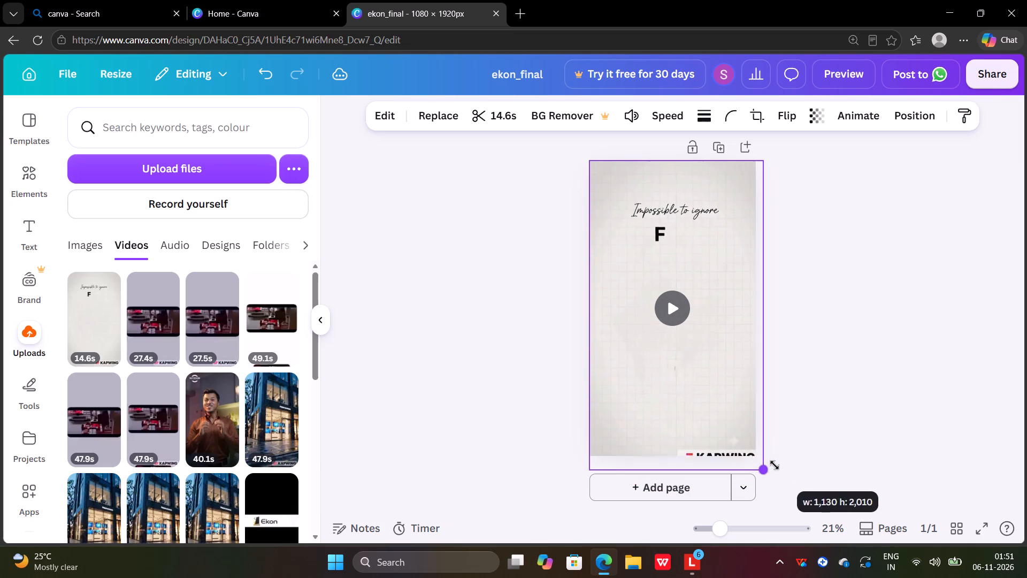
pyautogui.moveTo(775, 465); pyautogui.dragTo(785, 470)
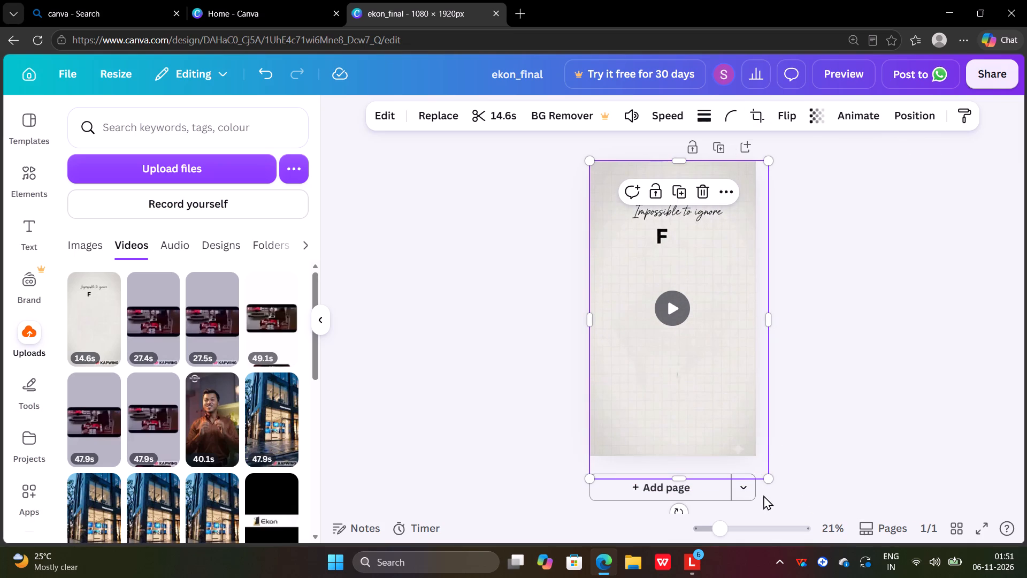
pyautogui.moveTo(770, 480); pyautogui.dragTo(792, 485)
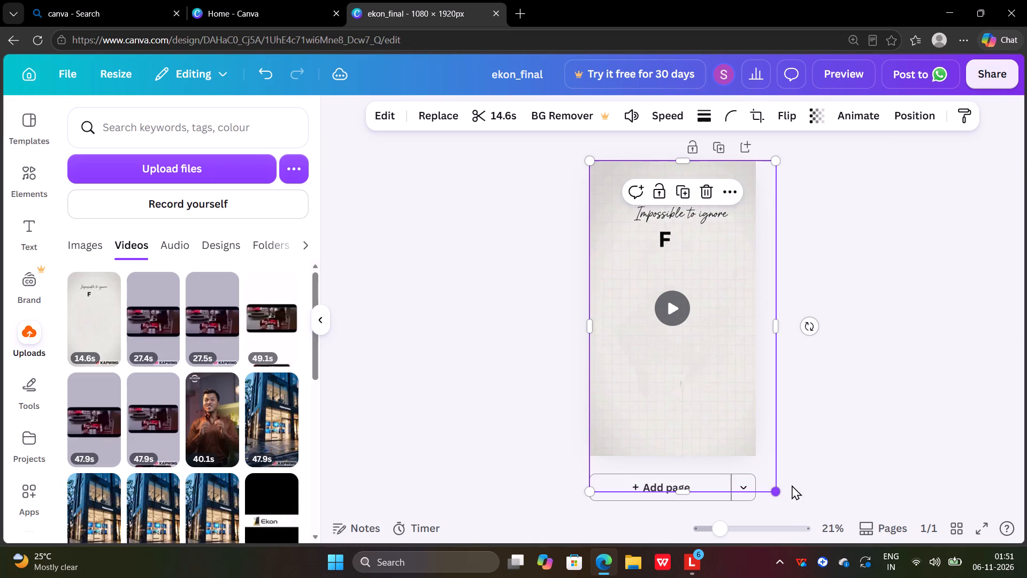
# Send the video backward so it sits behind the round EKON logo.
pyautogui.click(706, 265)
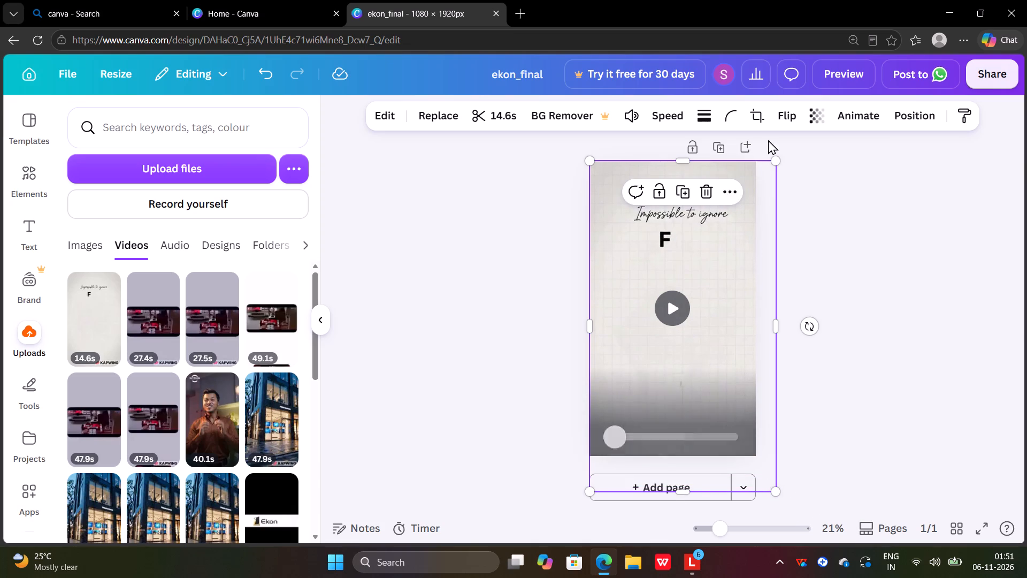
pyautogui.click(909, 112)
pyautogui.click(233, 182)
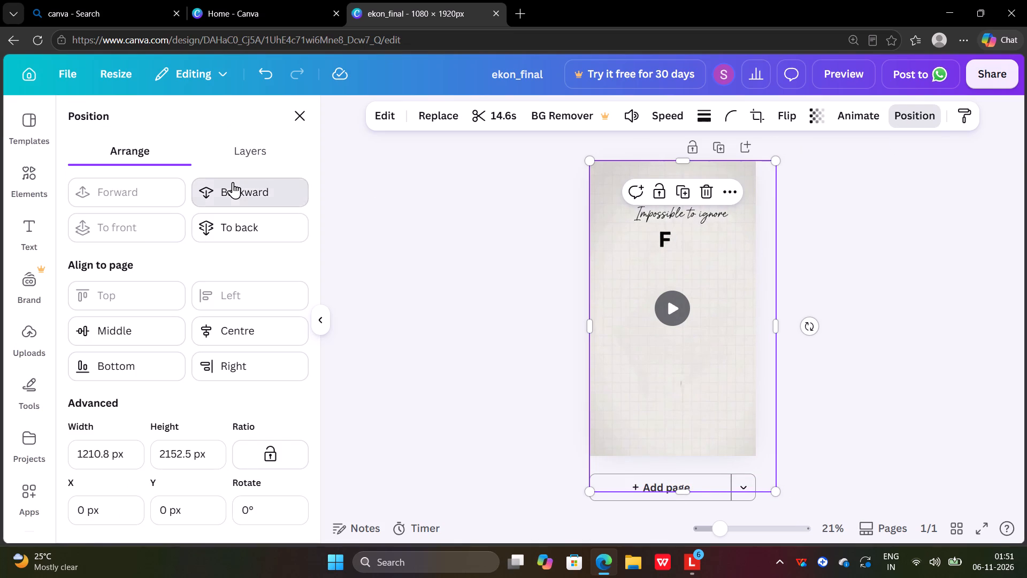
pyautogui.click(233, 182)
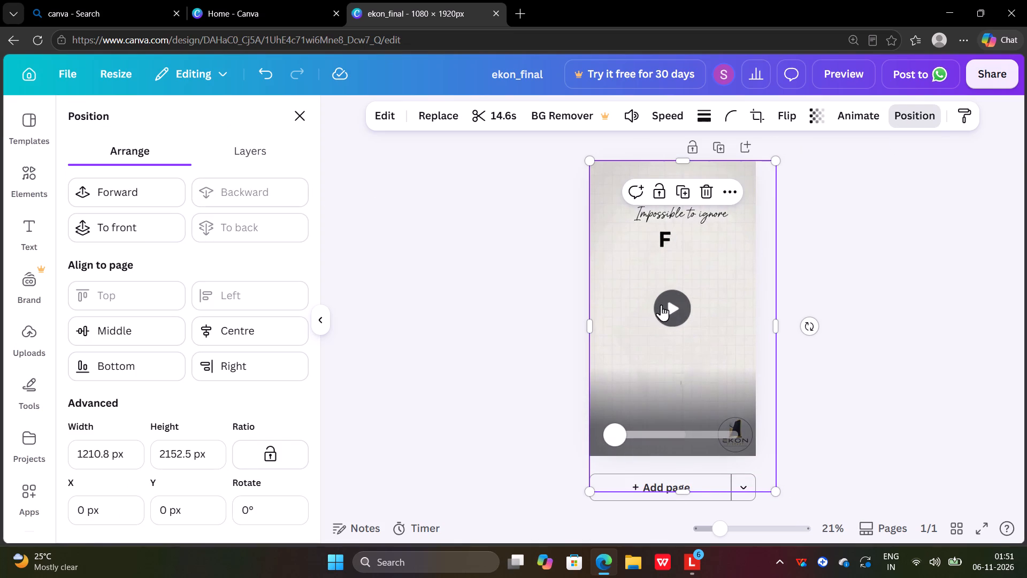
# Shift the enlarged video left and up so it overhangs every page edge with its content roughly centred.
pyautogui.click(663, 306)
pyautogui.click(664, 306)
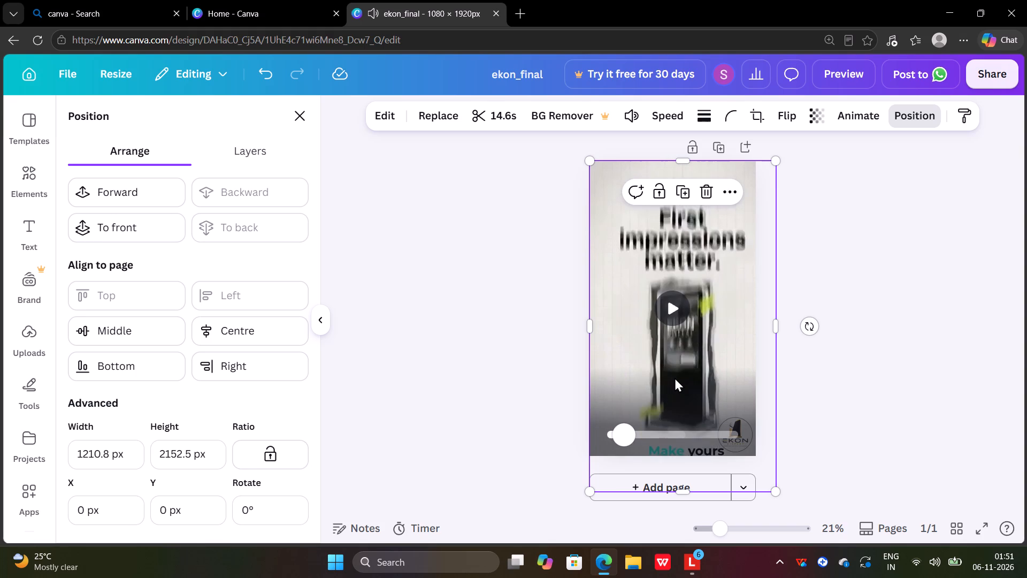
pyautogui.click(675, 377)
pyautogui.click(689, 372)
pyautogui.moveTo(687, 370); pyautogui.dragTo(684, 369)
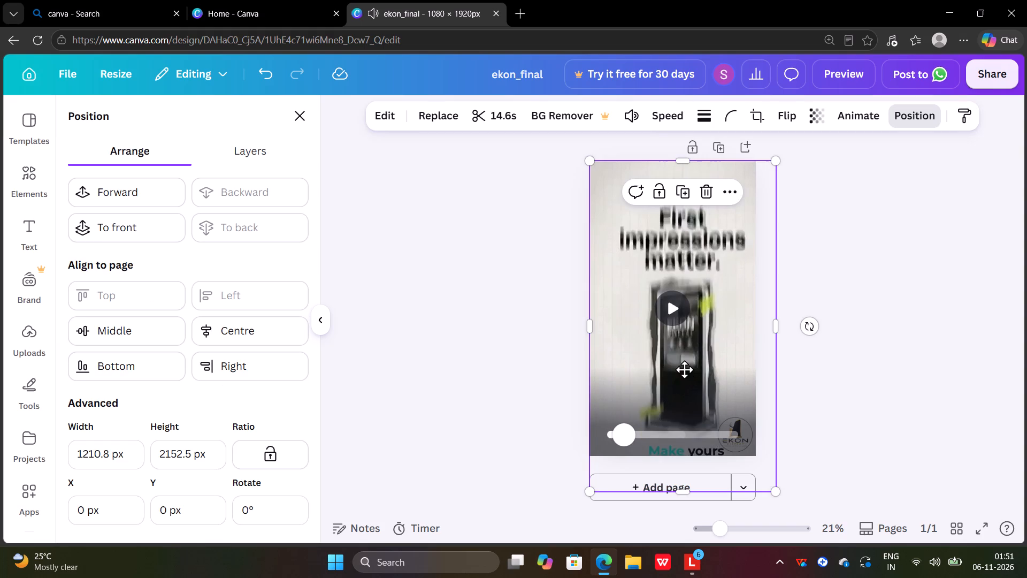
pyautogui.moveTo(684, 369); pyautogui.dragTo(672, 369)
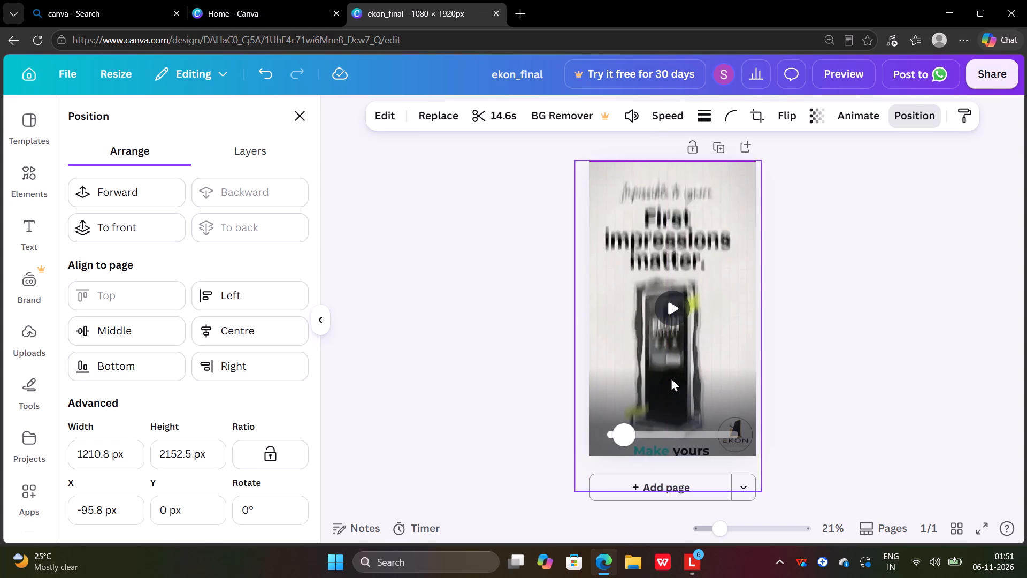
pyautogui.moveTo(671, 377); pyautogui.dragTo(669, 364)
pyautogui.click(810, 409)
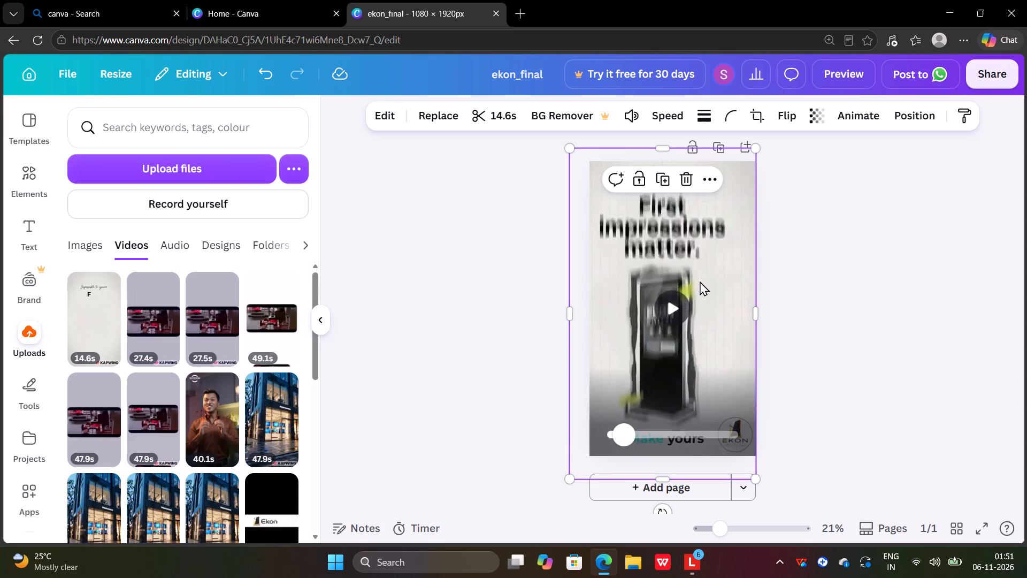
pyautogui.moveTo(700, 278); pyautogui.dragTo(705, 279)
pyautogui.click(780, 303)
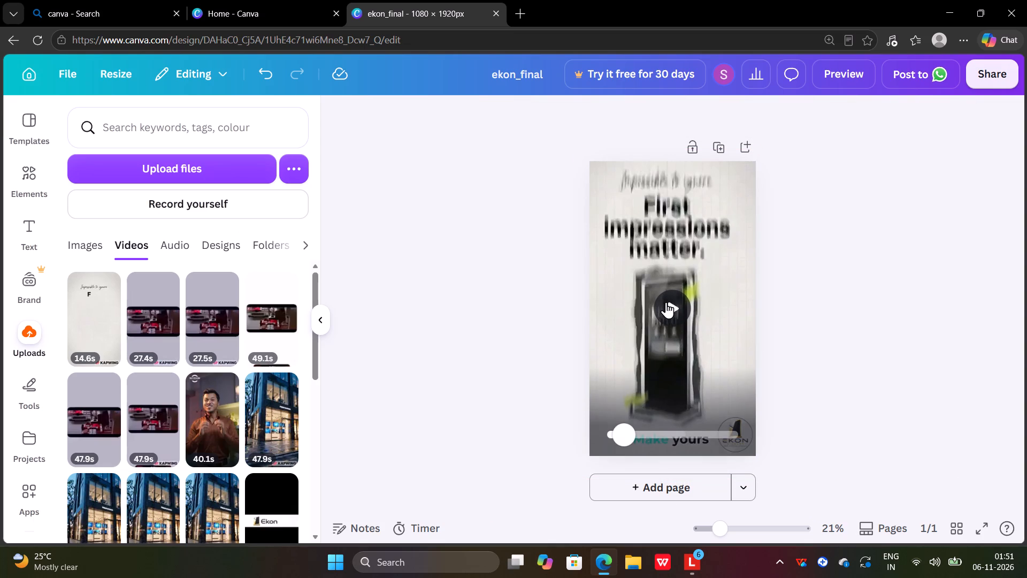
# Play the video on the page to check its framing, captions and the EKON logo overlay.
pyautogui.click(666, 302)
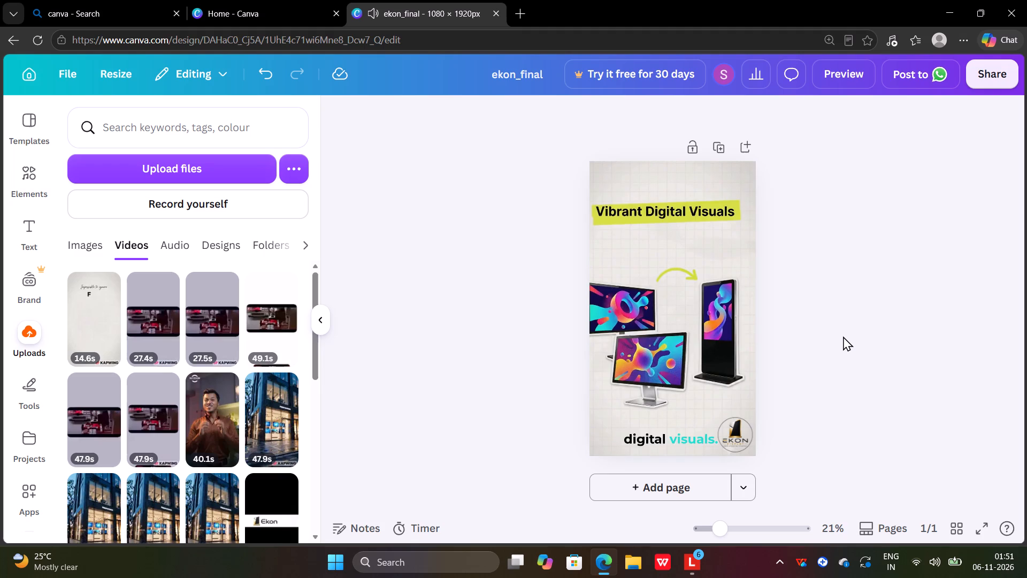
pyautogui.moveTo(631, 266); pyautogui.dragTo(639, 266)
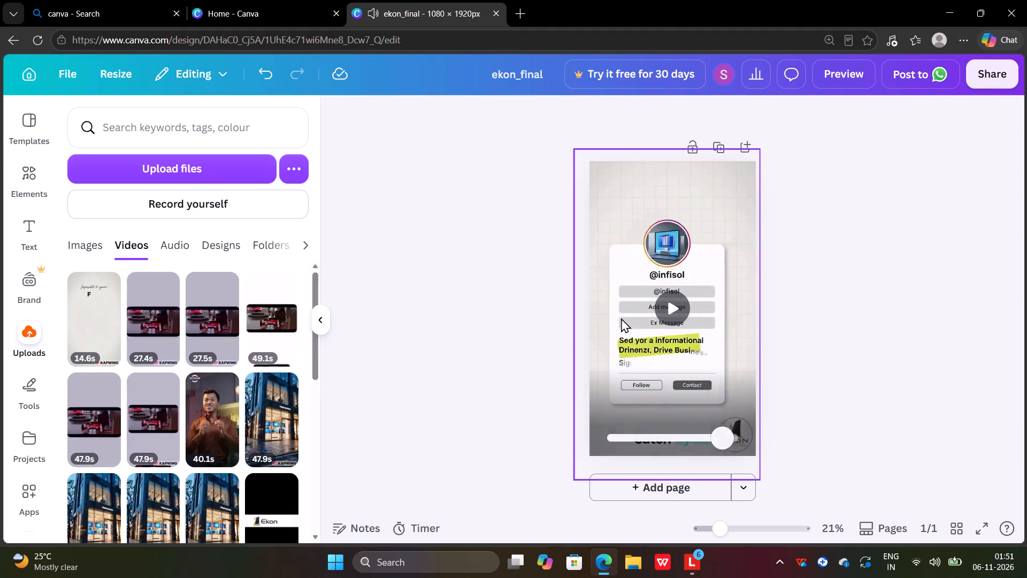
pyautogui.click(670, 308)
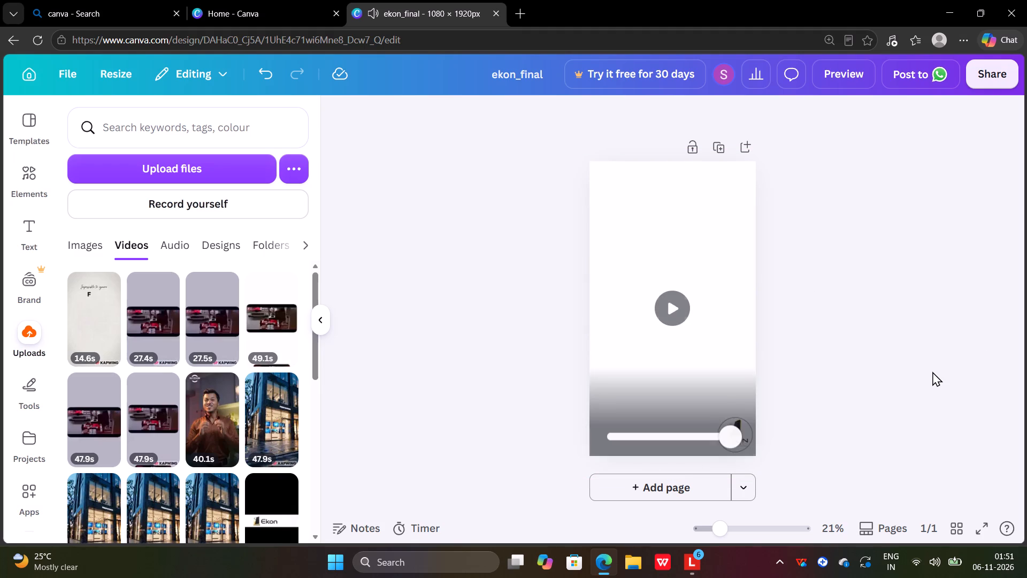
pyautogui.click(667, 314)
pyautogui.click(667, 314)
pyautogui.click(698, 249)
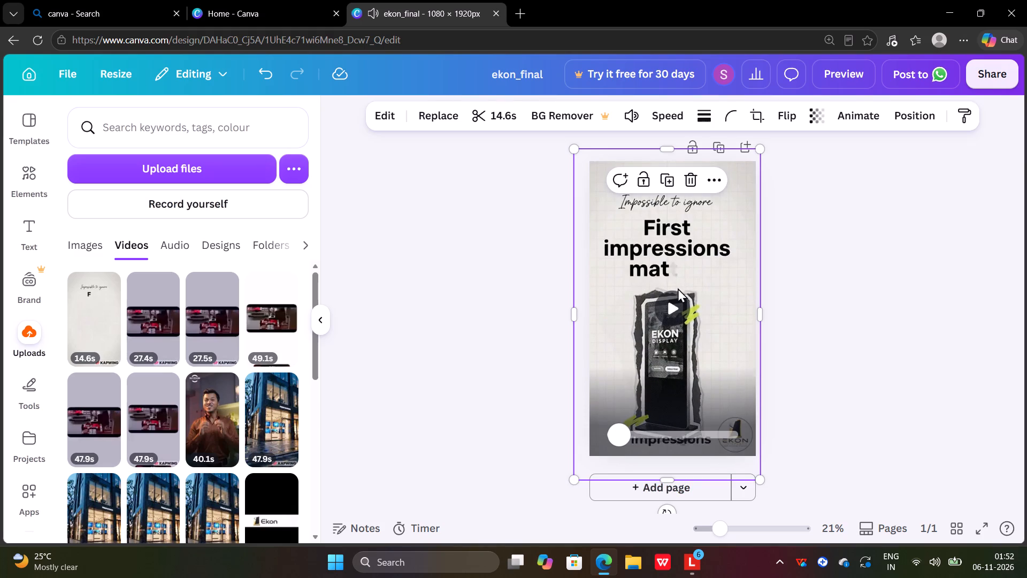
pyautogui.click(671, 303)
pyautogui.click(671, 303)
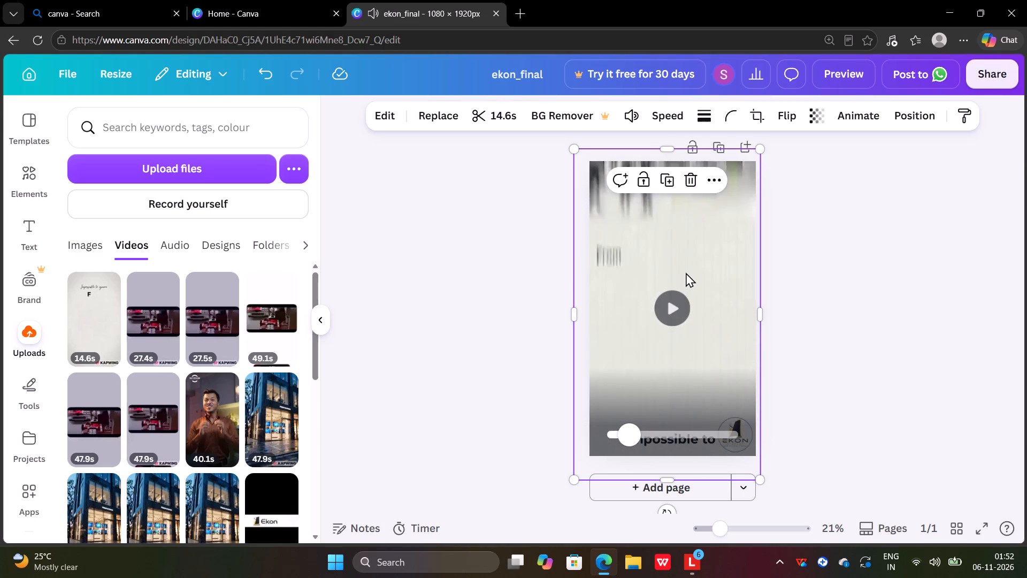
pyautogui.click(687, 271)
pyautogui.click(816, 308)
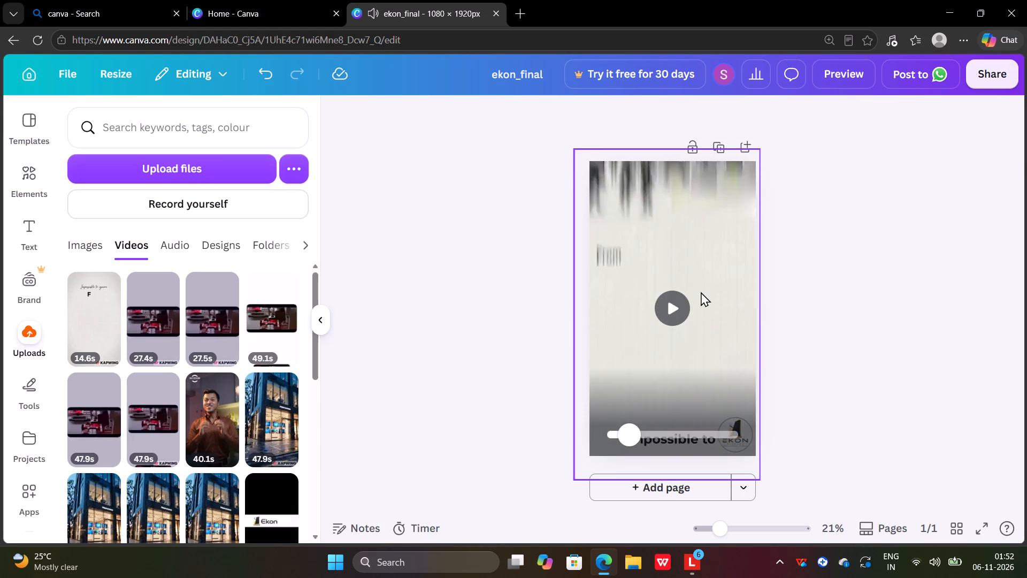
# Set the video's playback speed to 0.75.
pyautogui.click(700, 277)
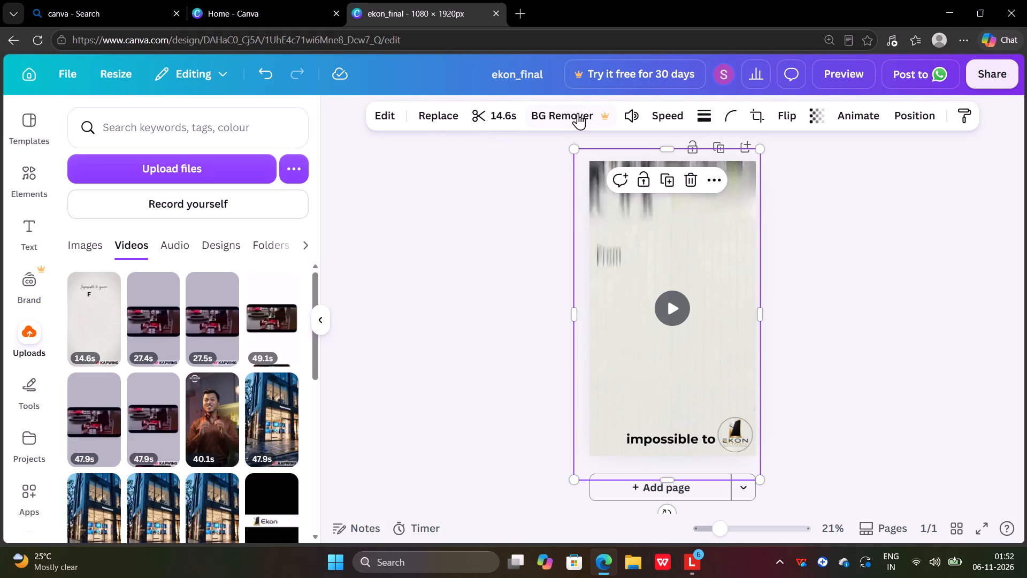
pyautogui.click(674, 115)
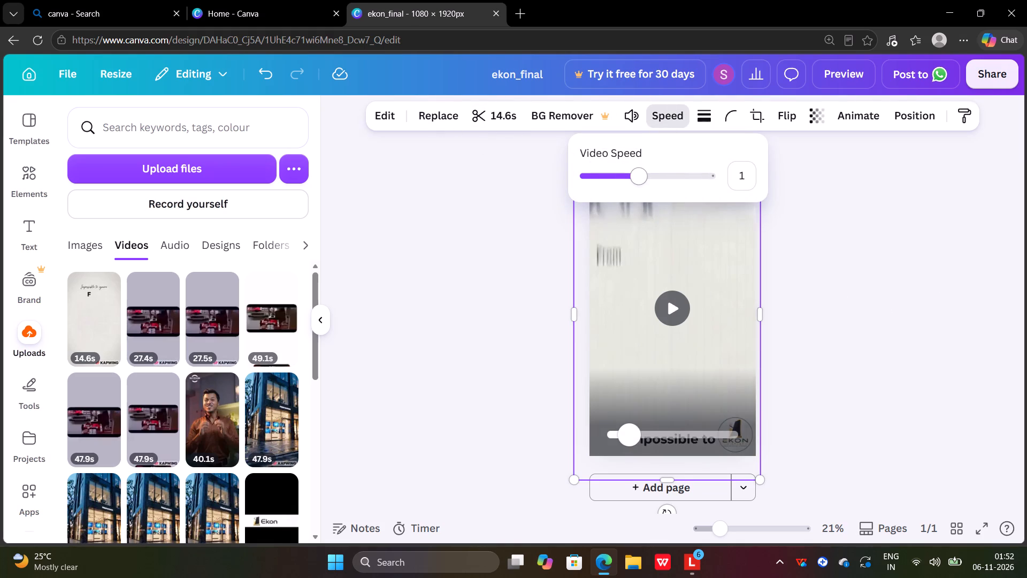
pyautogui.moveTo(643, 182); pyautogui.dragTo(617, 183)
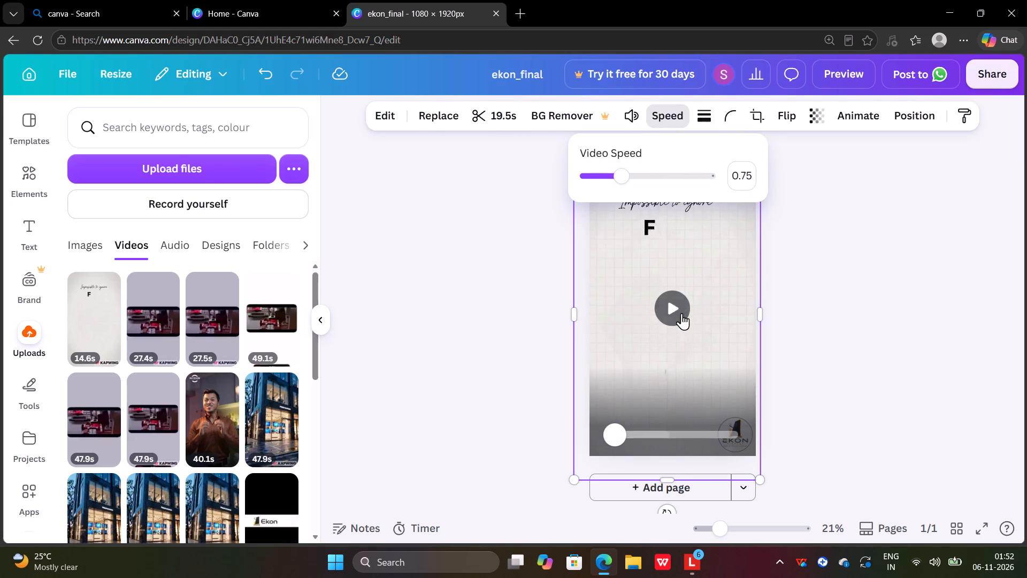
# Play parts of the slowed video to check its pacing, including the ending and the "message stand out" scene.
pyautogui.click(673, 306)
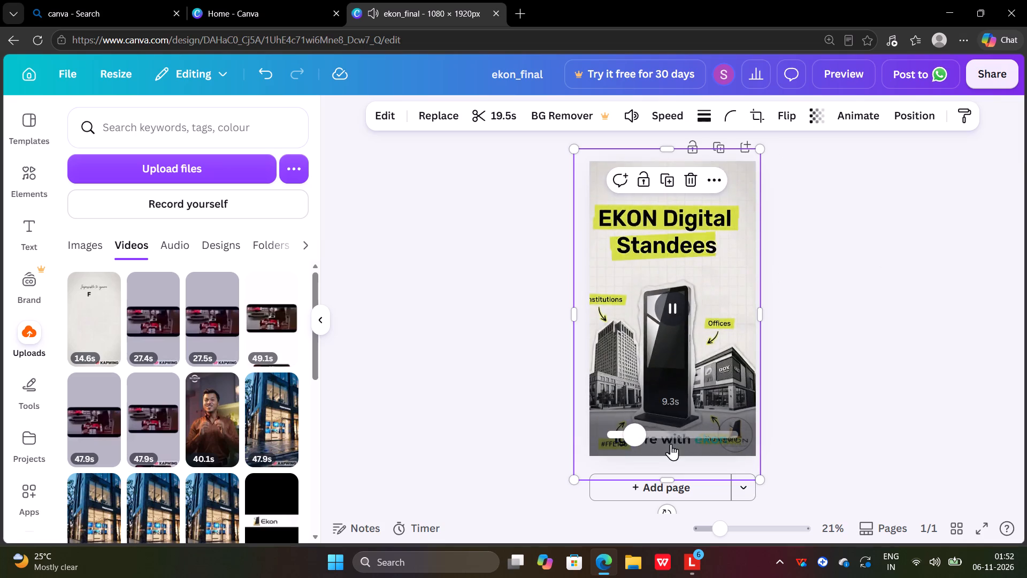
pyautogui.click(714, 430)
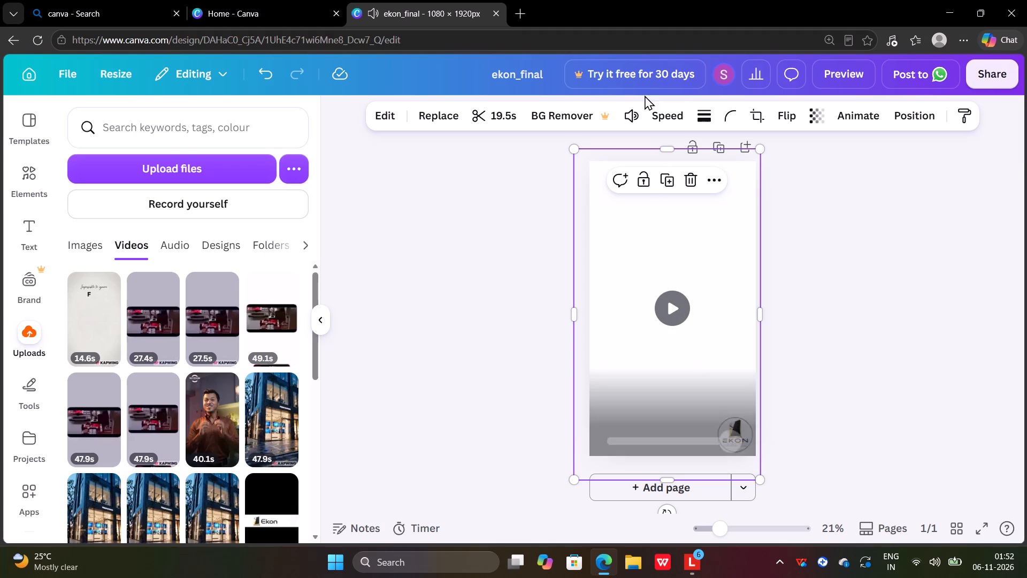
pyautogui.click(664, 314)
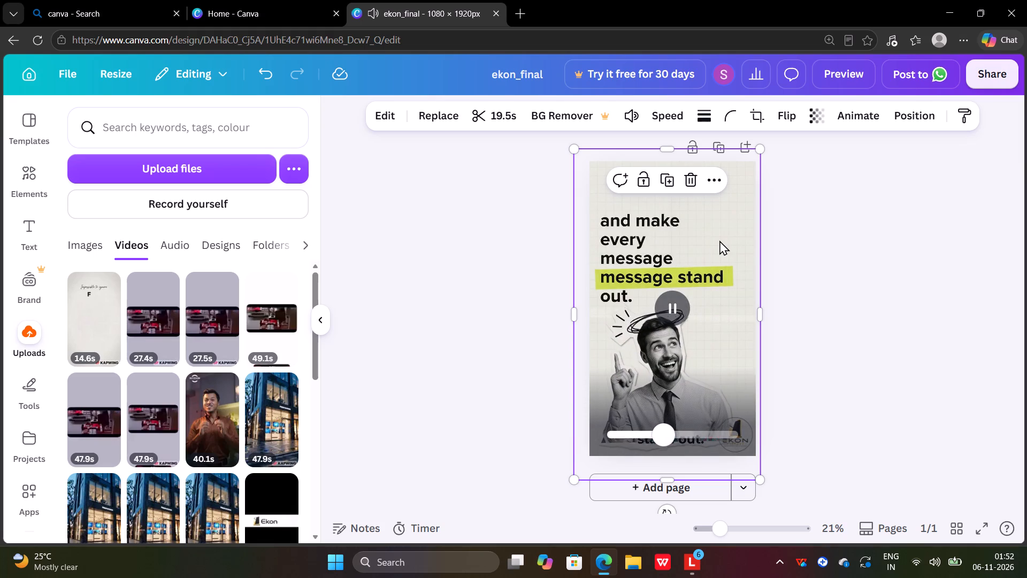
pyautogui.click(719, 240)
pyautogui.click(664, 214)
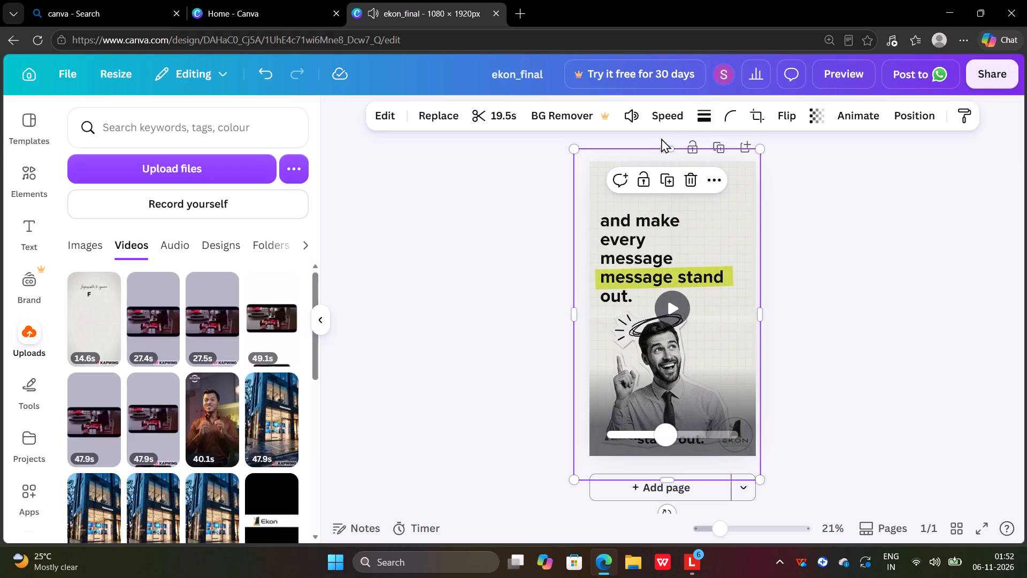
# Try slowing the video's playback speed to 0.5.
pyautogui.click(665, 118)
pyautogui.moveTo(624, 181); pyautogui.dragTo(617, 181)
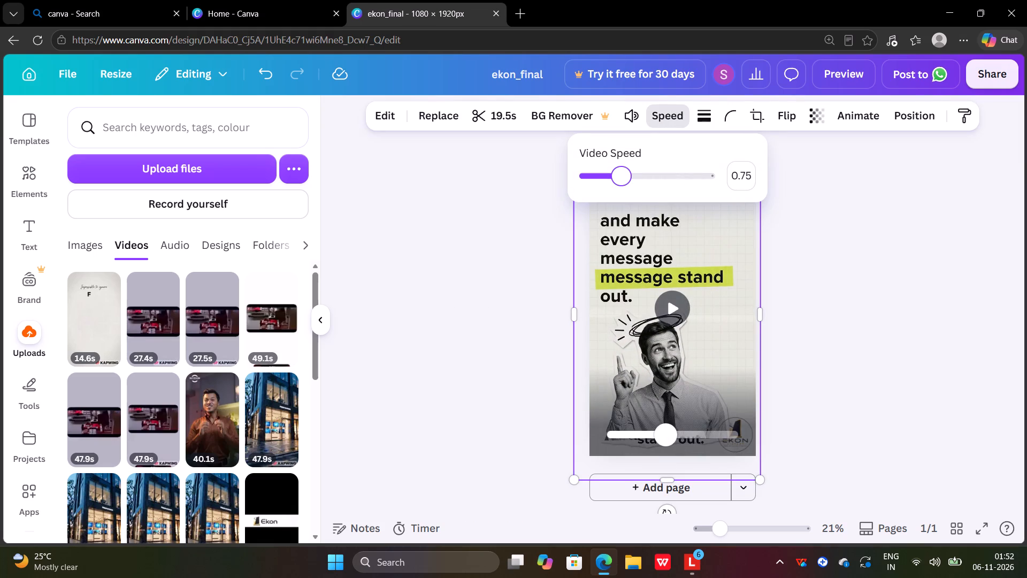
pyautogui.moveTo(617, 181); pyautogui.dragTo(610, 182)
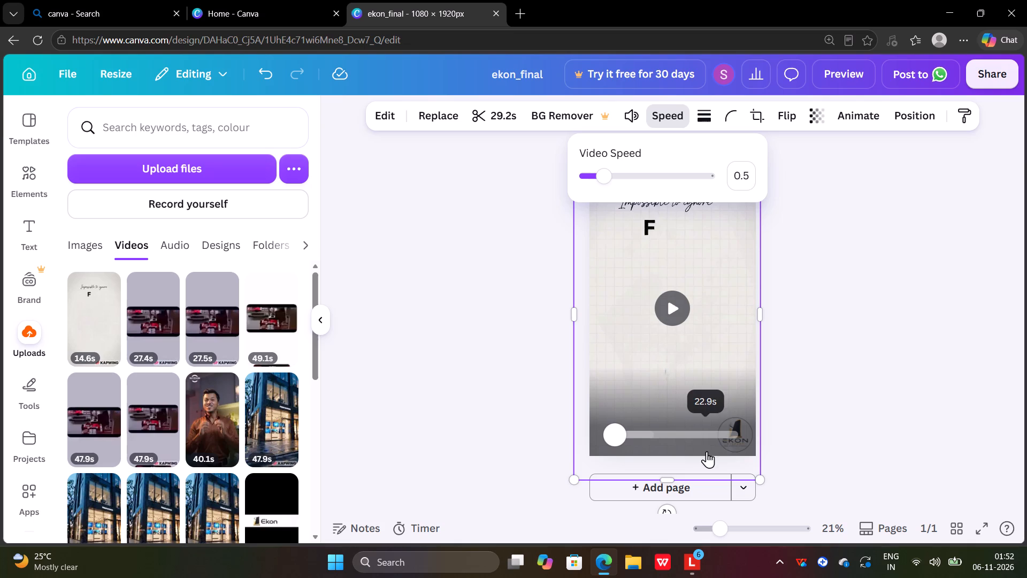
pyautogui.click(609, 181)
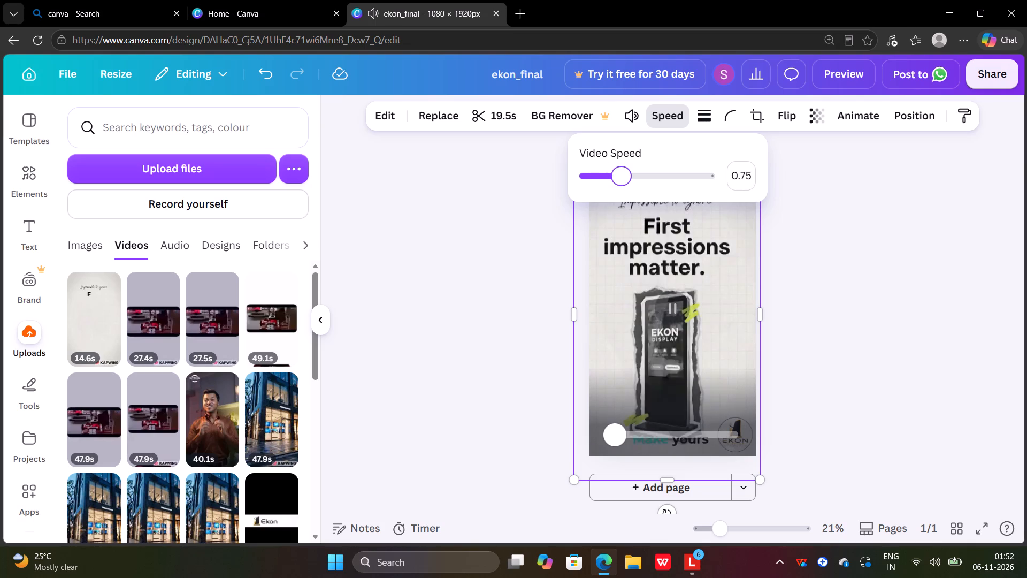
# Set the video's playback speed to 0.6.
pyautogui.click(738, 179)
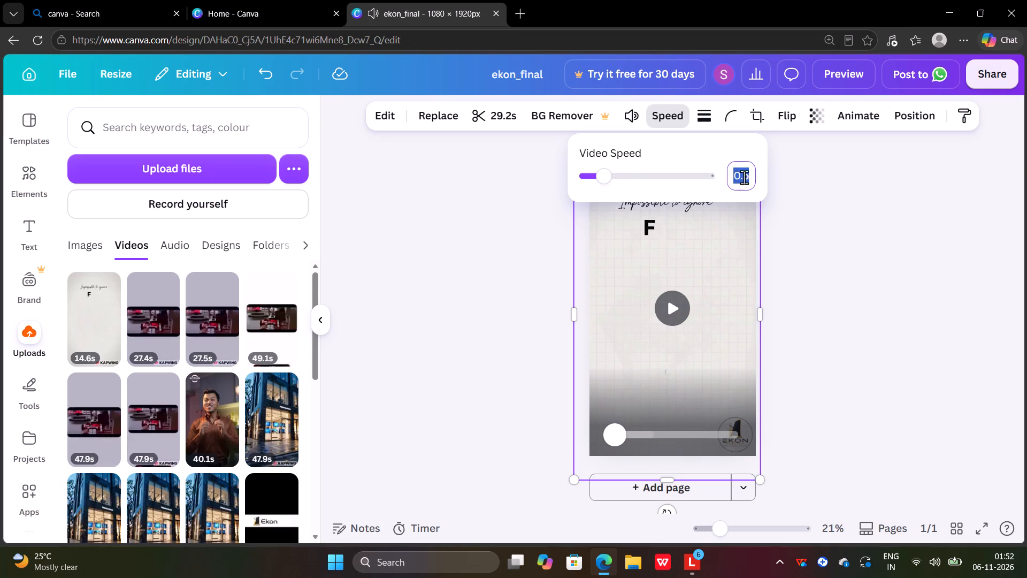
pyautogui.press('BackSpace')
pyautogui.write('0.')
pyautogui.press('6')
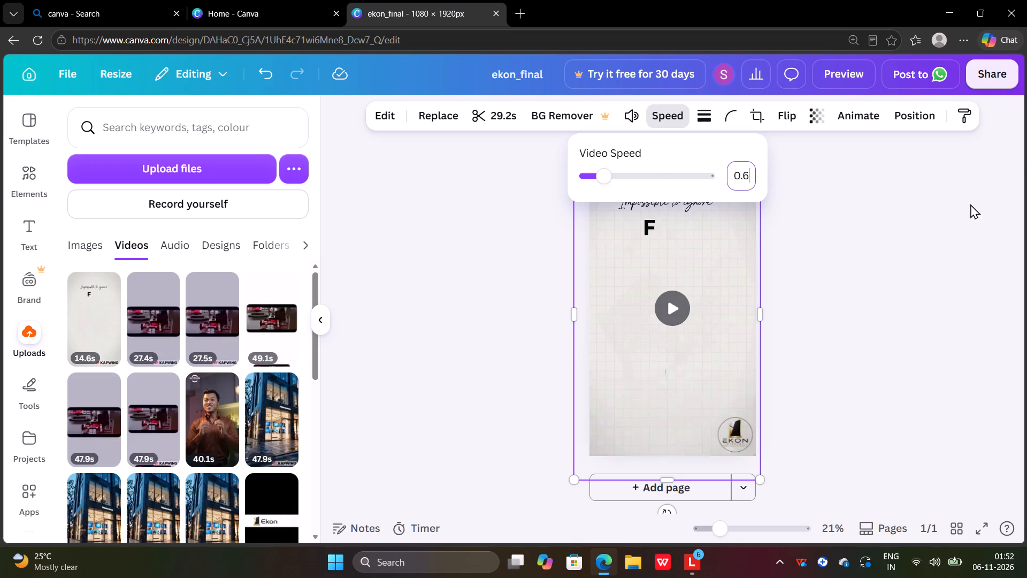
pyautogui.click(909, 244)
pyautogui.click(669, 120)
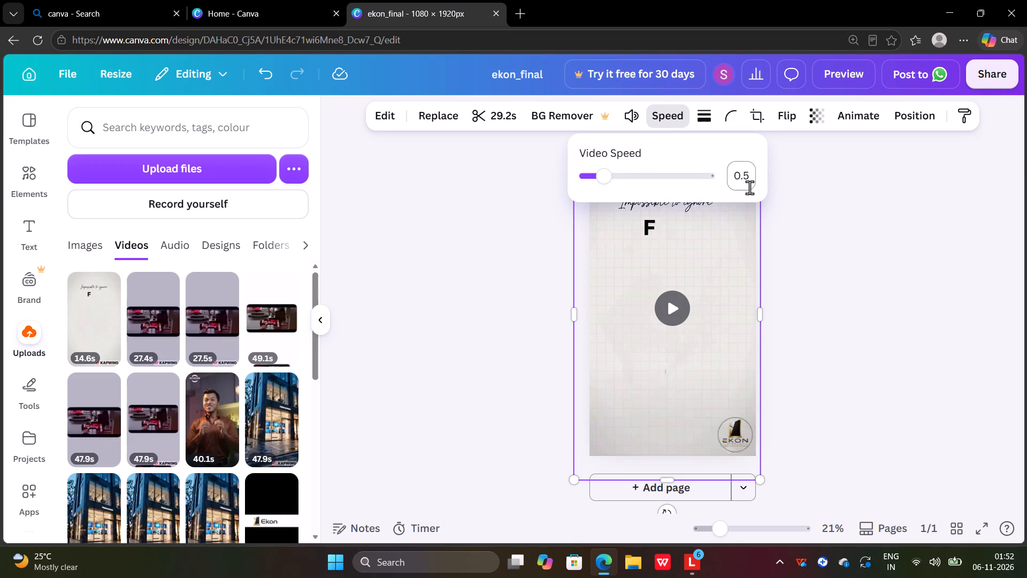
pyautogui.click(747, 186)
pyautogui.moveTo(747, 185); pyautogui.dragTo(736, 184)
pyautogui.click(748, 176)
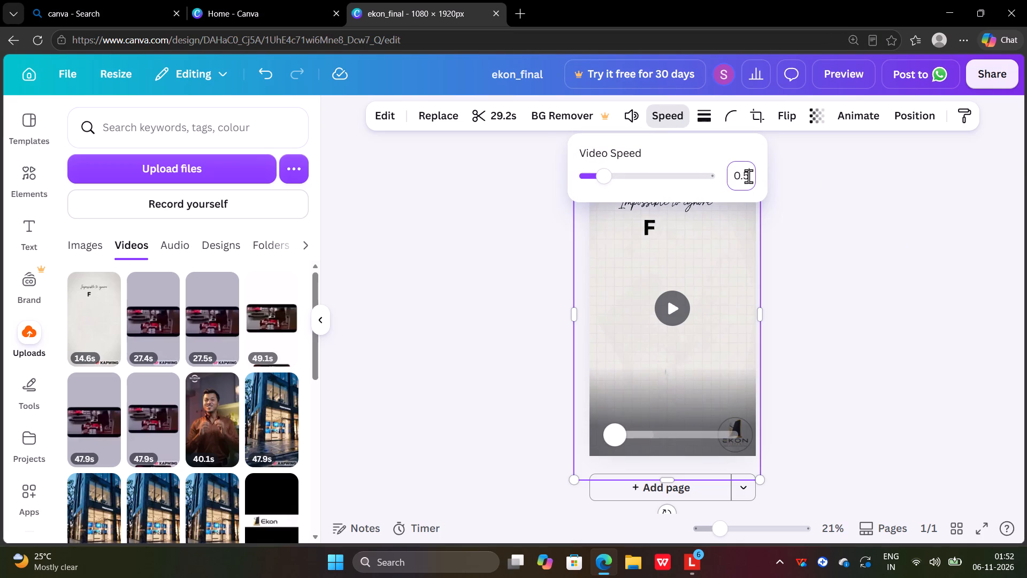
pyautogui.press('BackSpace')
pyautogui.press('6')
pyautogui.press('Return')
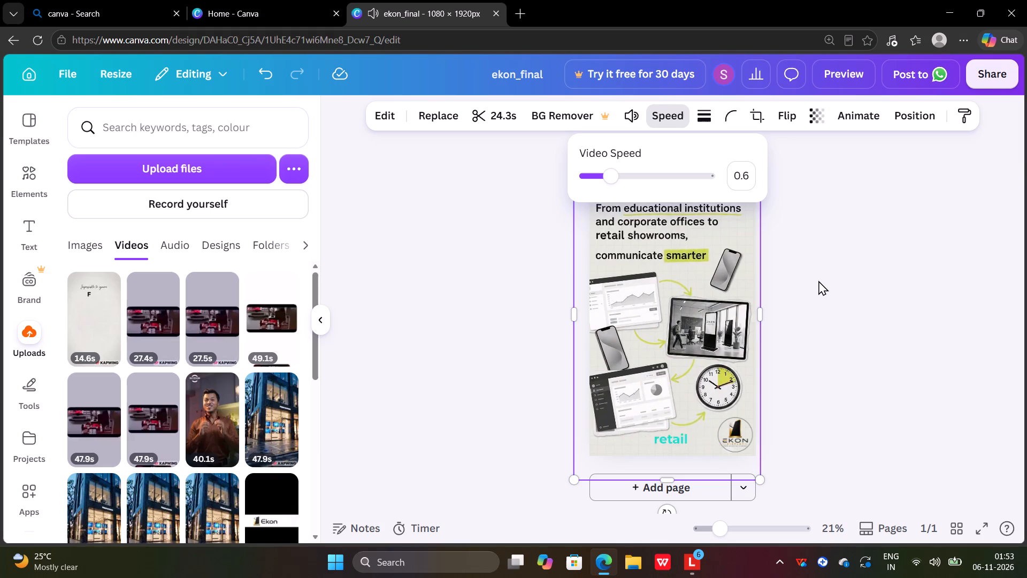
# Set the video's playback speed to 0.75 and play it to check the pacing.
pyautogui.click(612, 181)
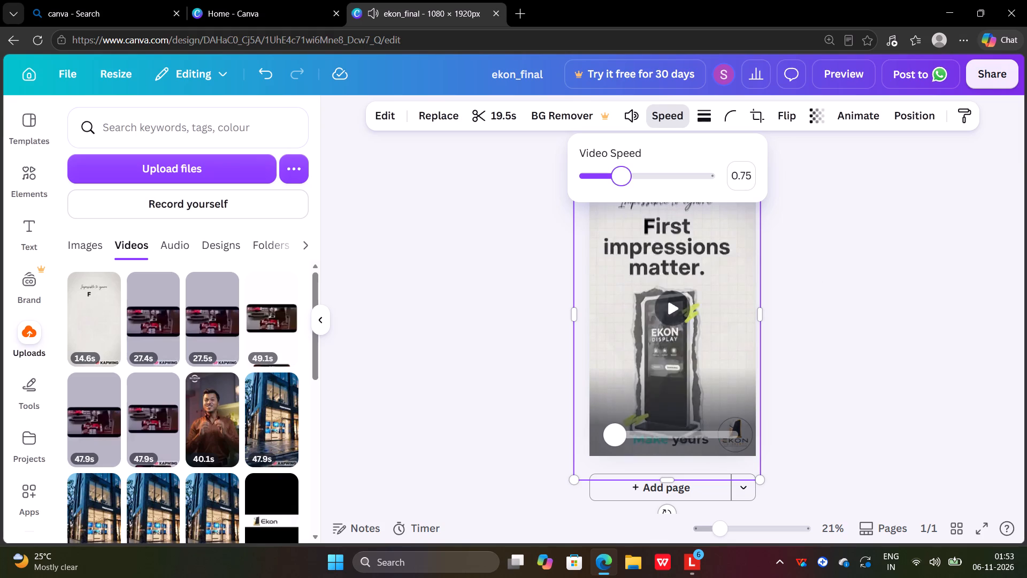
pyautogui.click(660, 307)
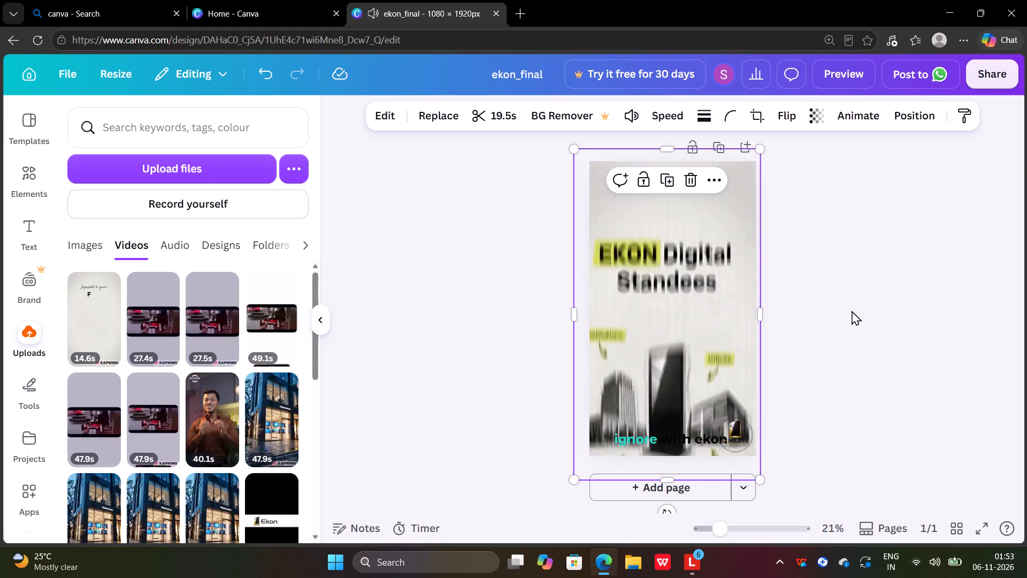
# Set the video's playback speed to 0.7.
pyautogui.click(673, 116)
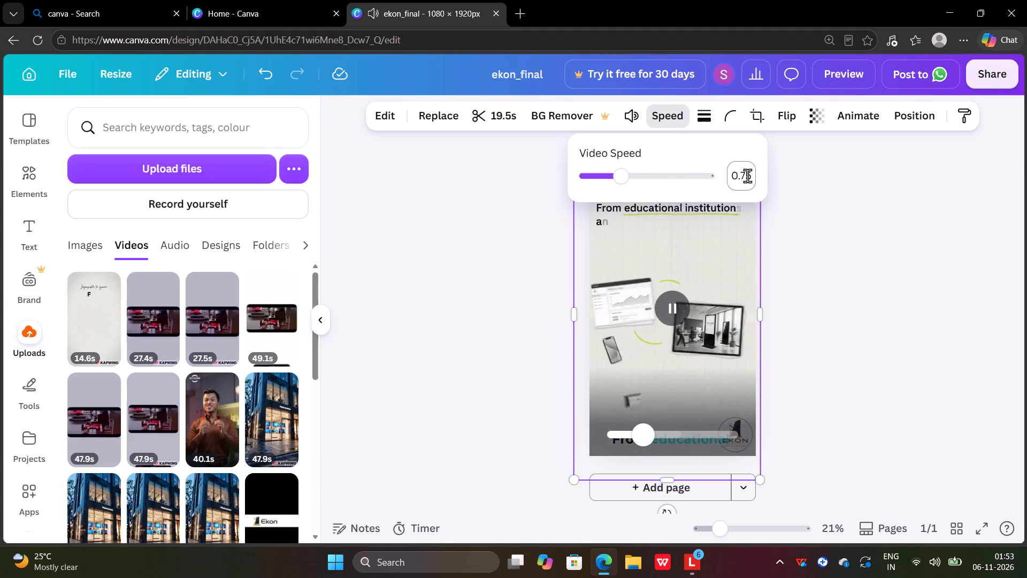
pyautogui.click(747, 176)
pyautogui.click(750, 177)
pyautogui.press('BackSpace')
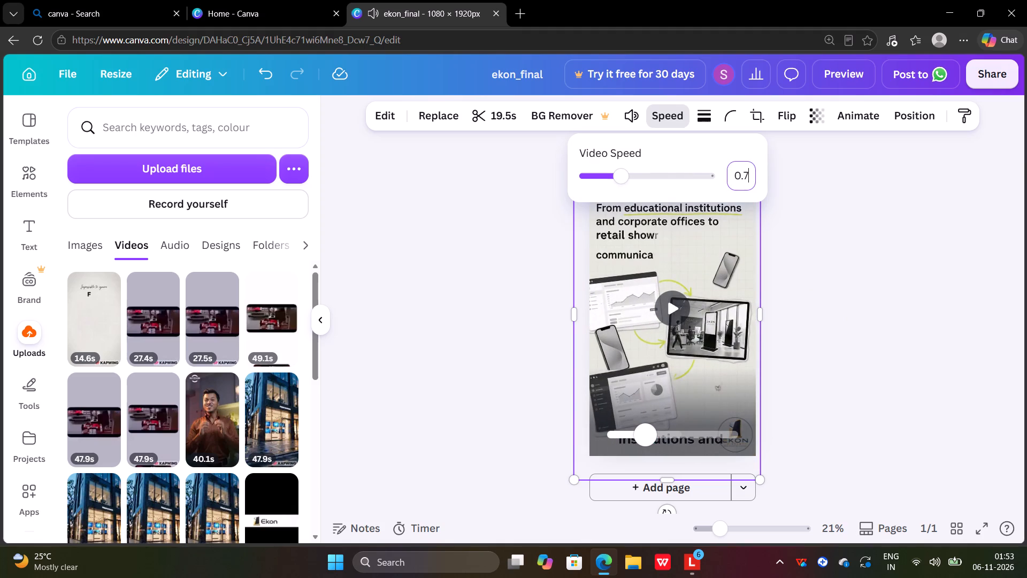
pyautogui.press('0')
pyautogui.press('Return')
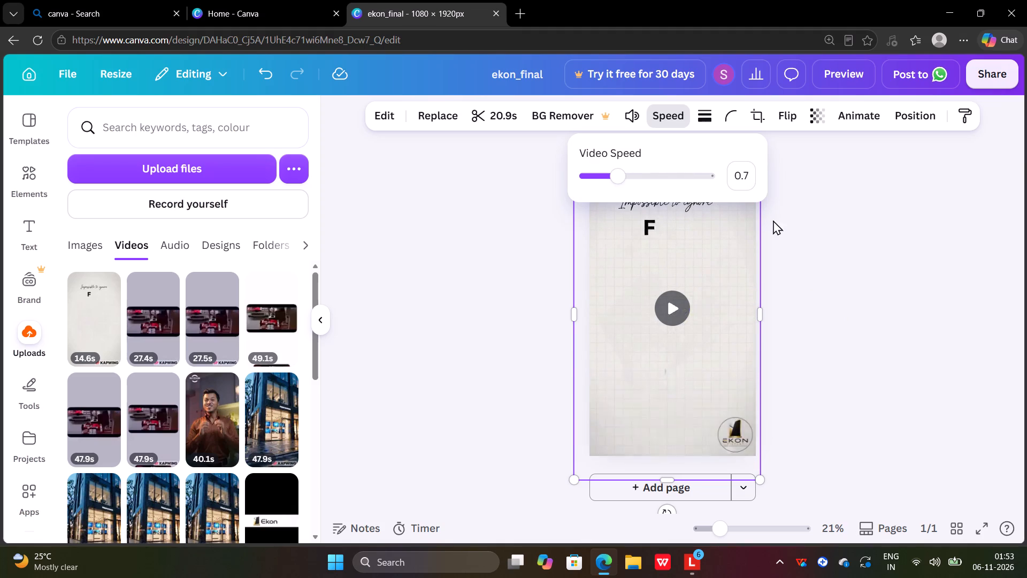
# Play the slowed video through to its end, replaying the opening scenes from the start, to check its pacing.
pyautogui.click(666, 314)
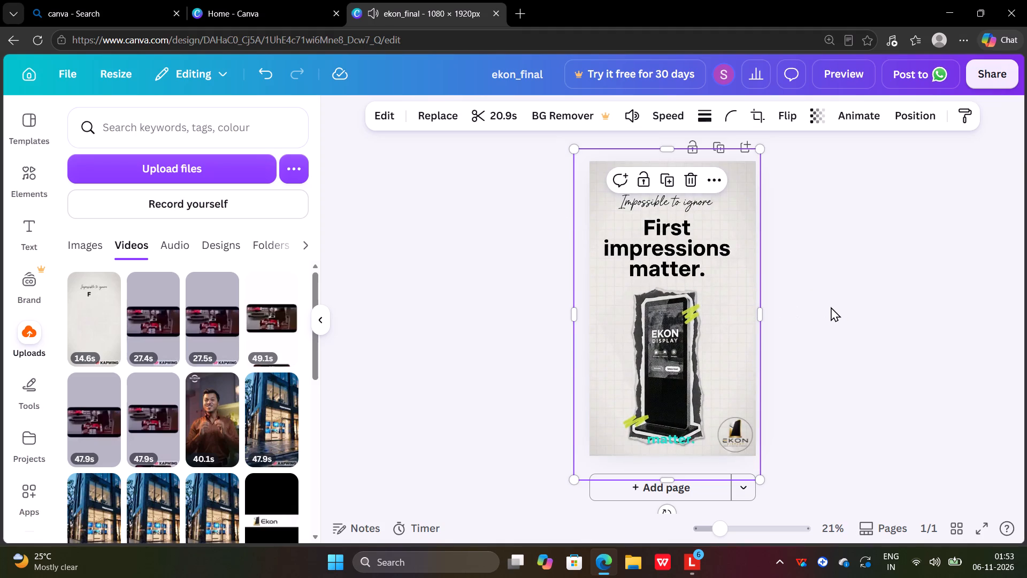
pyautogui.click(662, 117)
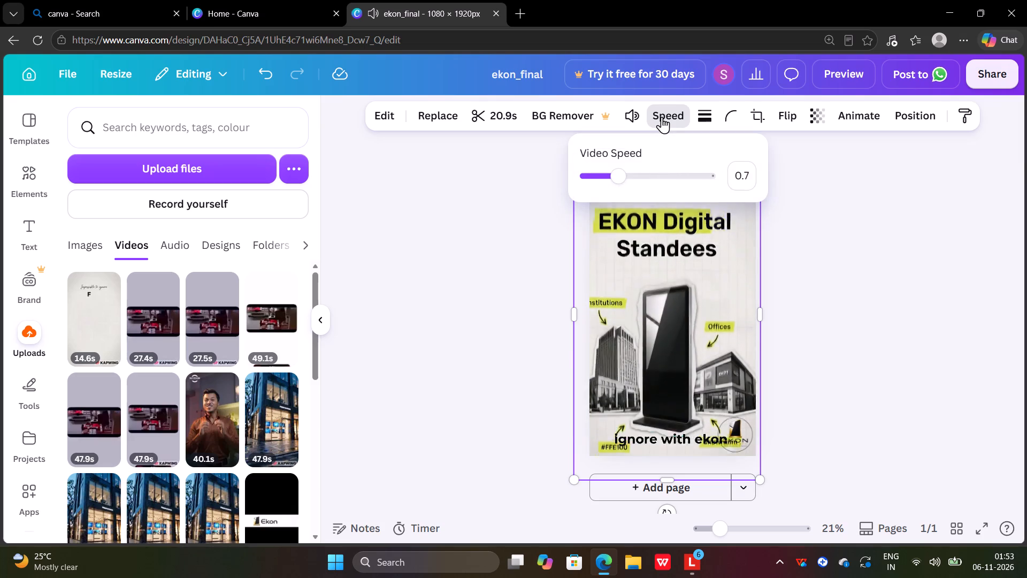
pyautogui.click(875, 358)
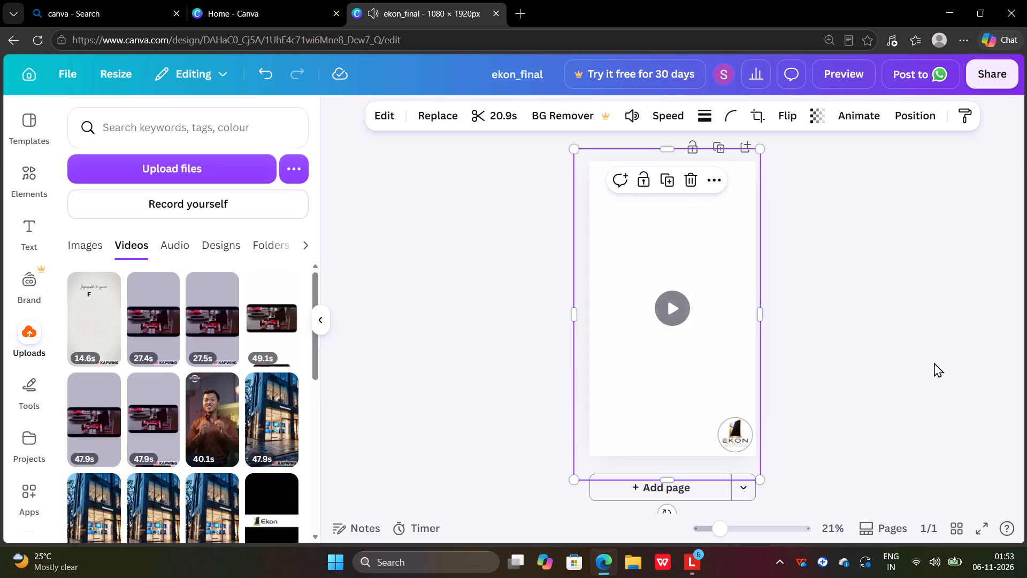
pyautogui.click(669, 315)
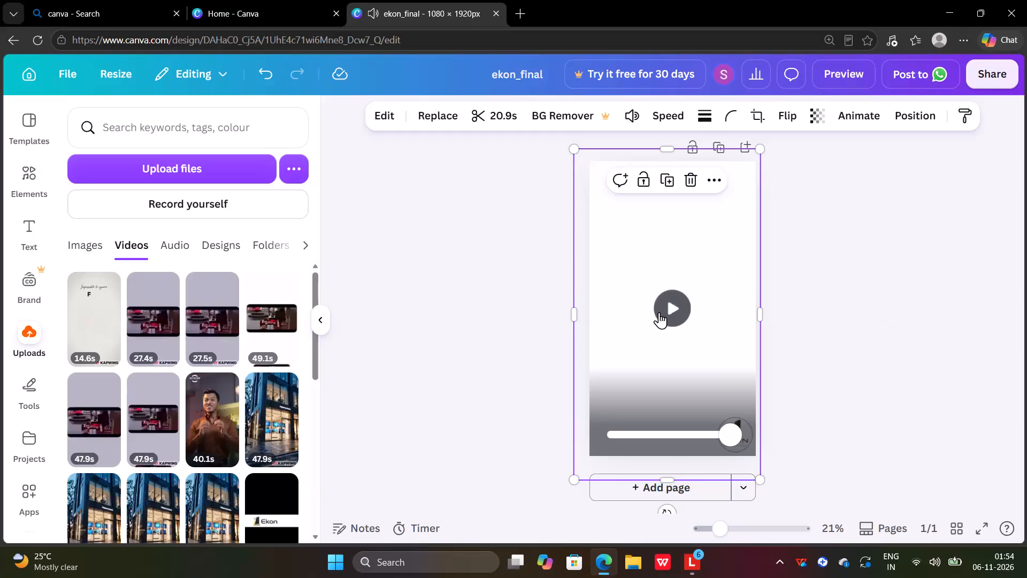
pyautogui.click(668, 312)
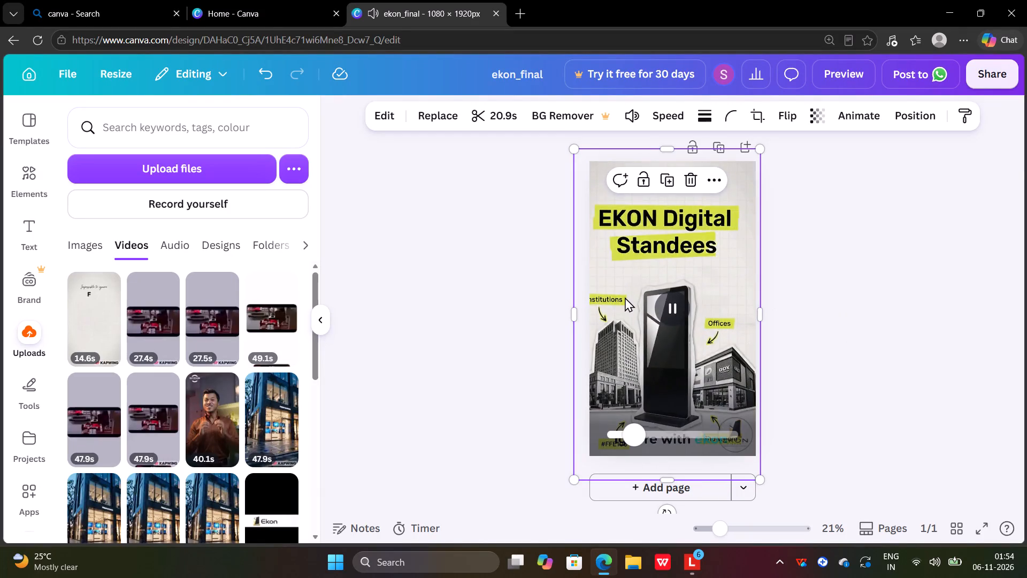
pyautogui.click(660, 303)
pyautogui.moveTo(631, 435); pyautogui.dragTo(570, 429)
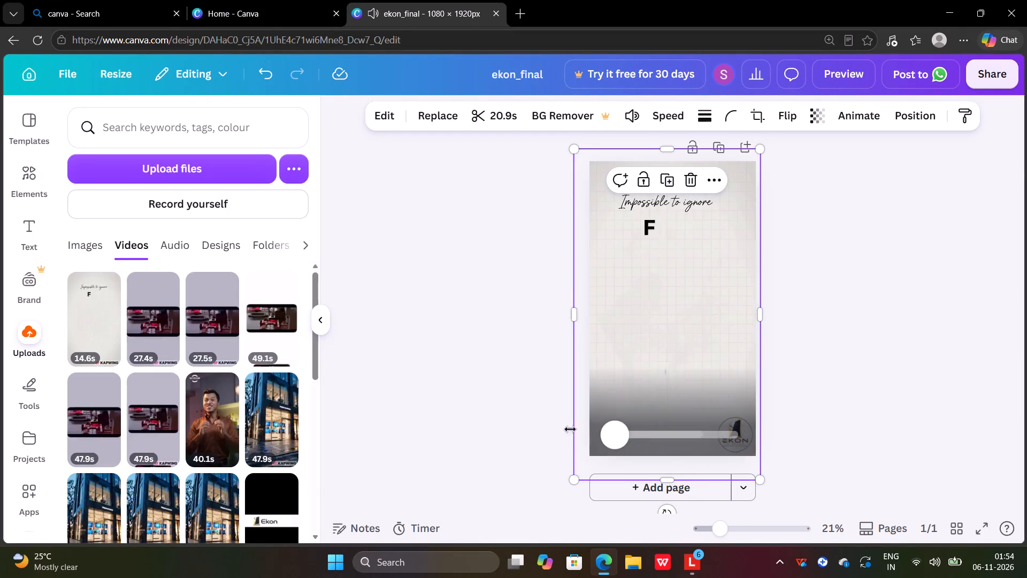
pyautogui.click(669, 308)
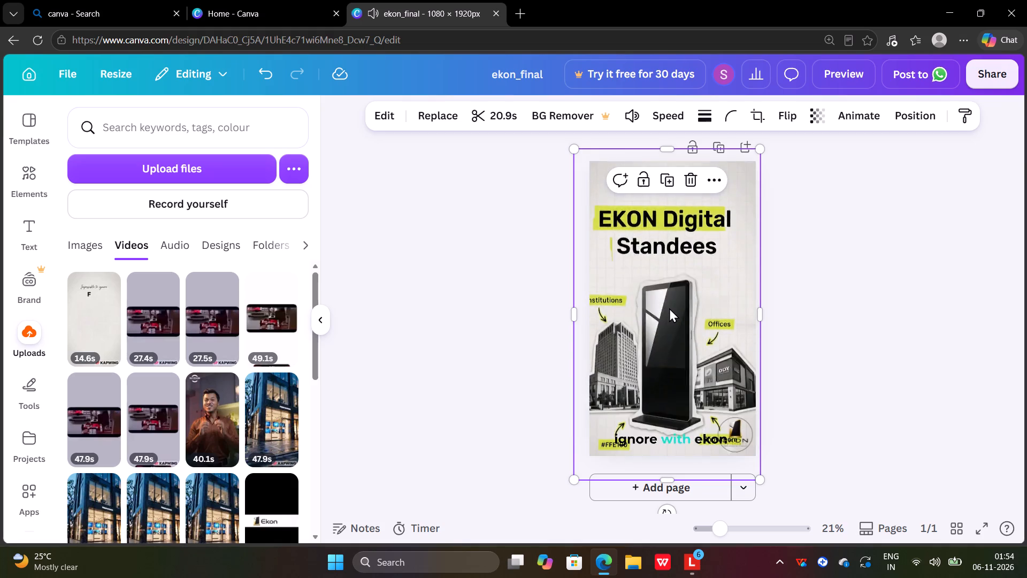
pyautogui.click(669, 314)
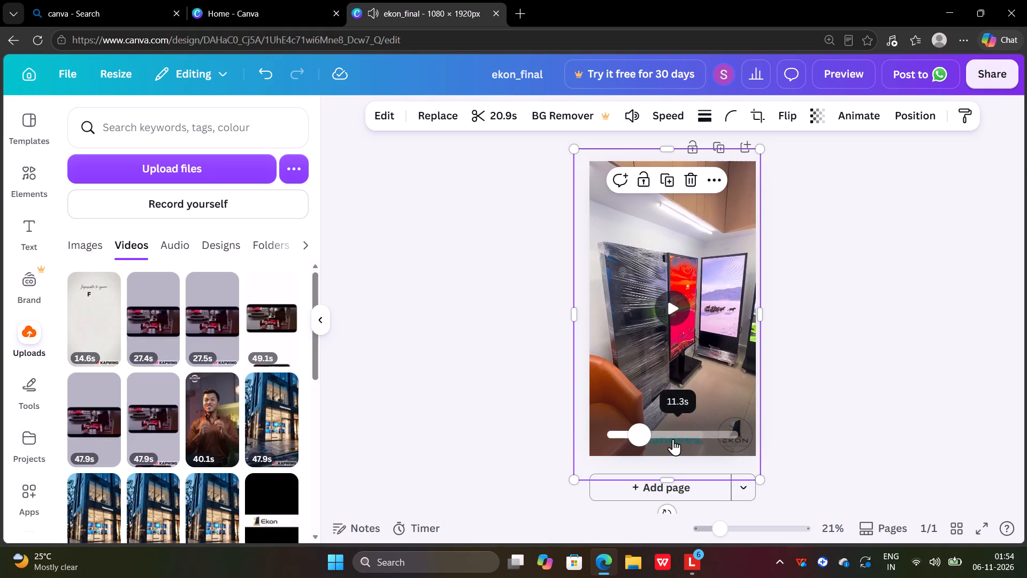
pyautogui.moveTo(639, 429); pyautogui.dragTo(586, 427)
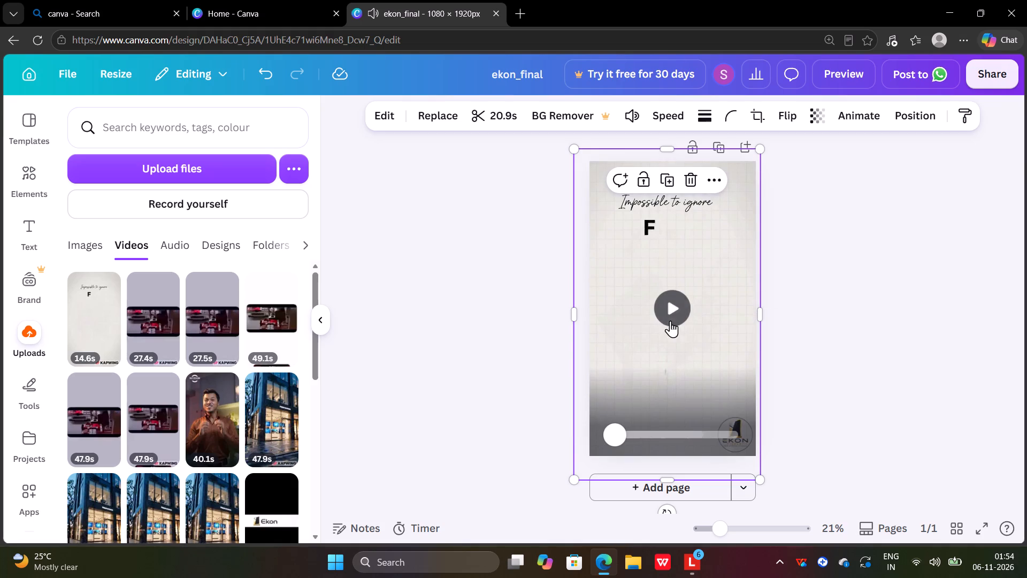
pyautogui.click(681, 296)
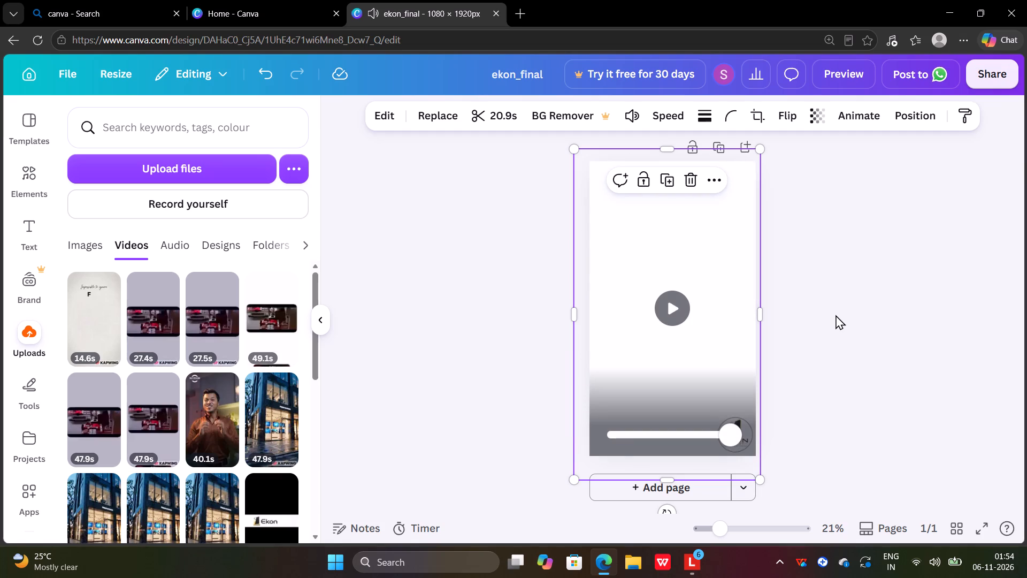
# Replay the video from the start and pause it at the "Display Announcements & Promotions" scene.
pyautogui.scroll(1, 836, 315)
pyautogui.click(671, 310)
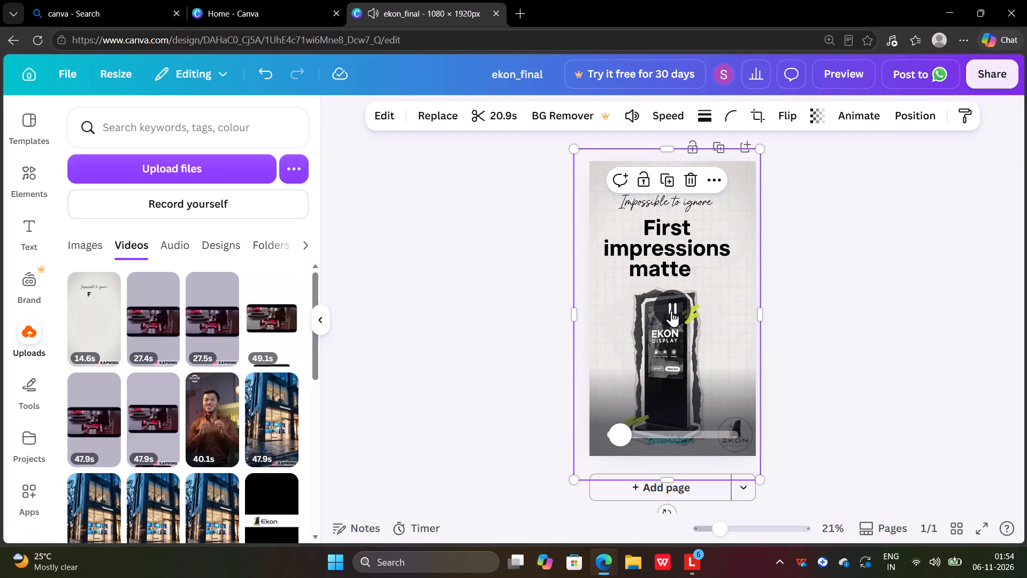
pyautogui.click(671, 310)
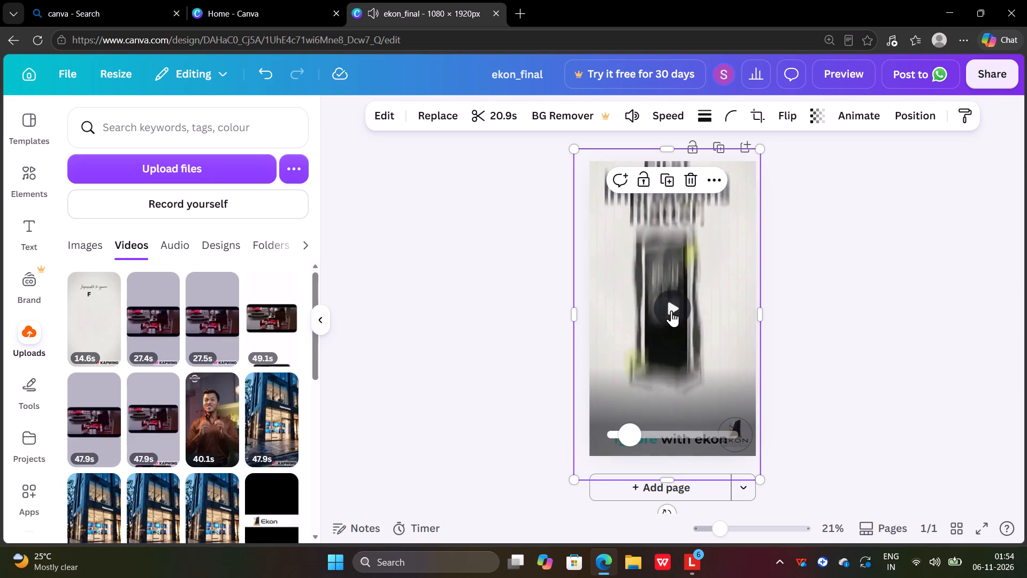
pyautogui.click(674, 308)
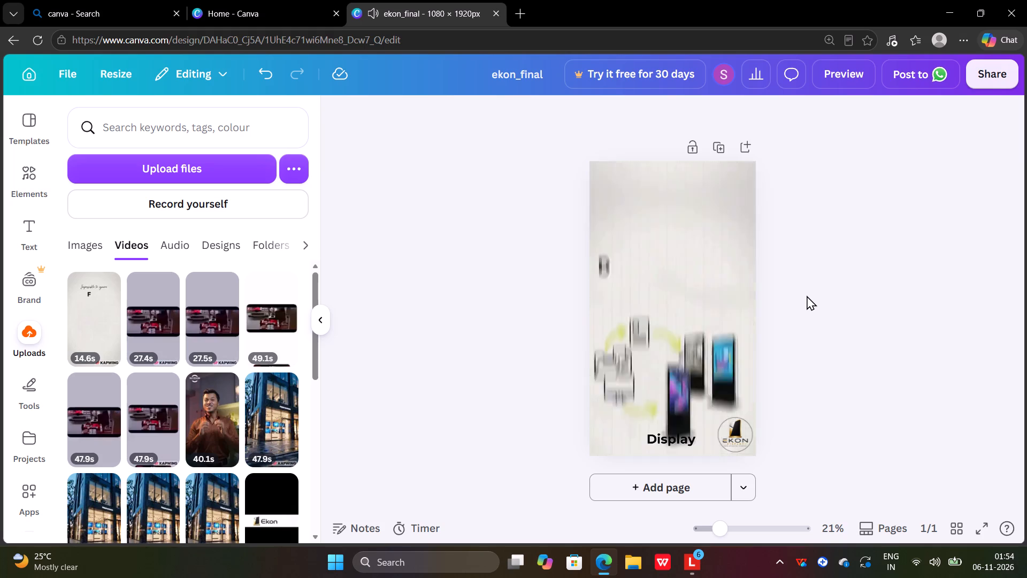
pyautogui.click(671, 317)
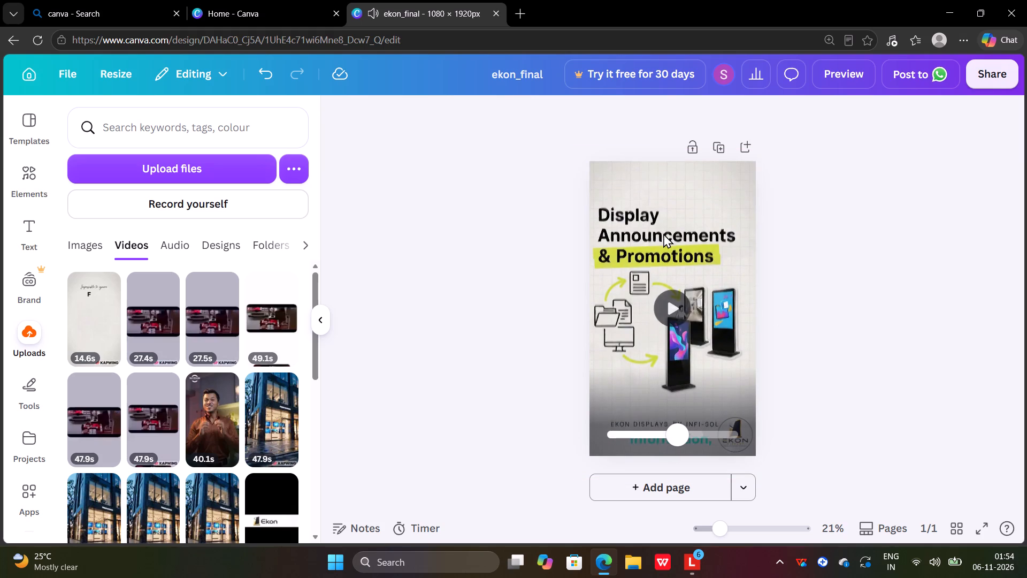
# Set the playback speed of the video on the page to 0.75.
pyautogui.click(703, 280)
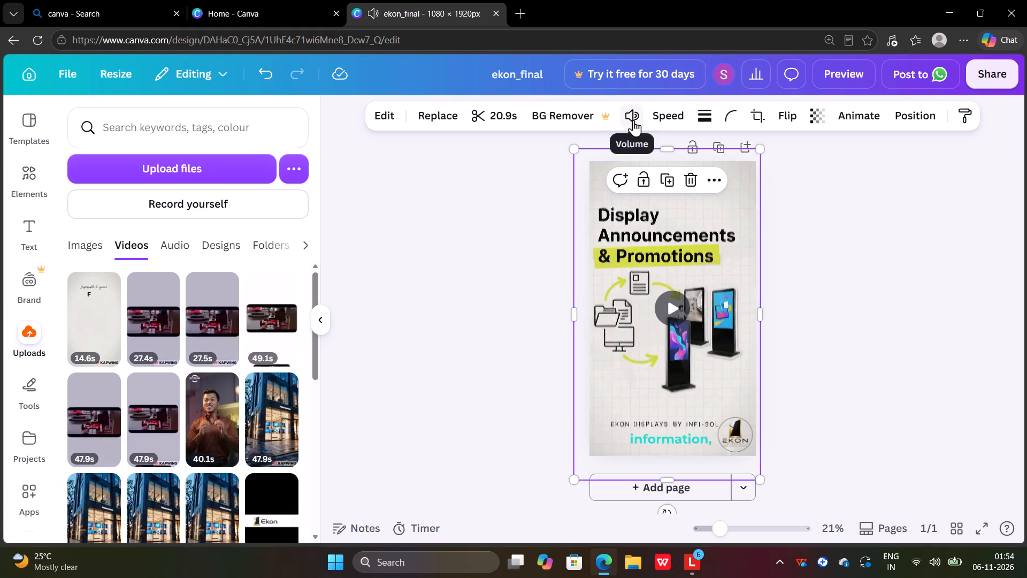
pyautogui.click(662, 120)
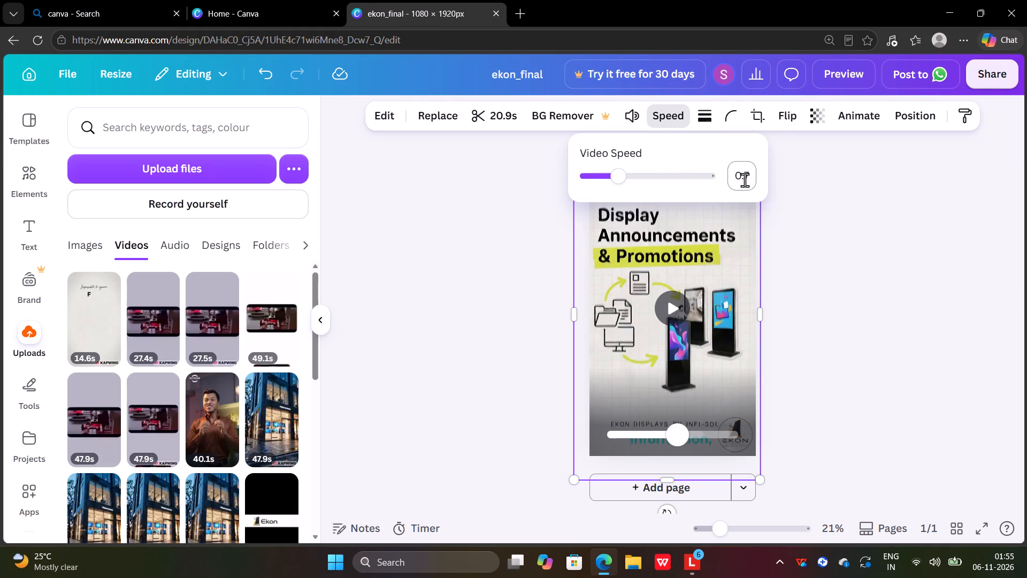
pyautogui.click(751, 179)
pyautogui.click(745, 177)
pyautogui.moveTo(619, 184); pyautogui.dragTo(627, 184)
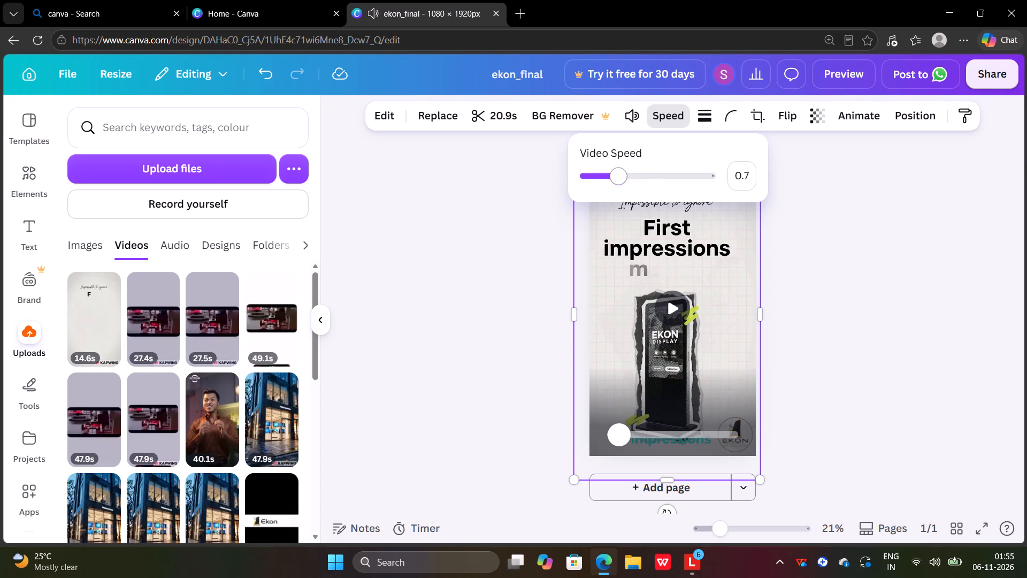
pyautogui.click(622, 183)
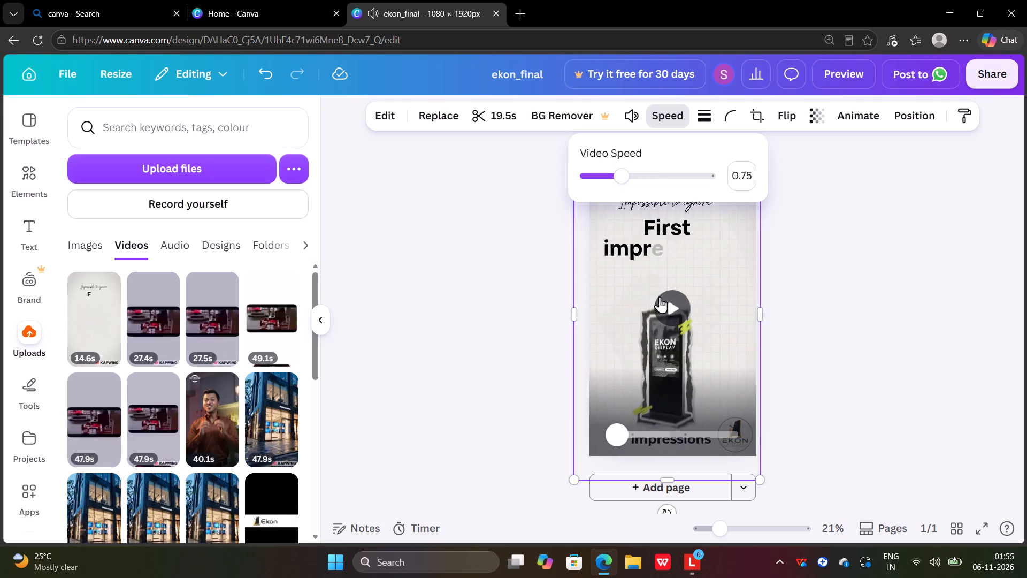
pyautogui.click(822, 285)
# Play the video at its current speed from the "First impressions matter" opening up to the "Display Announcements" scene to check its pacing.
pyautogui.click(672, 305)
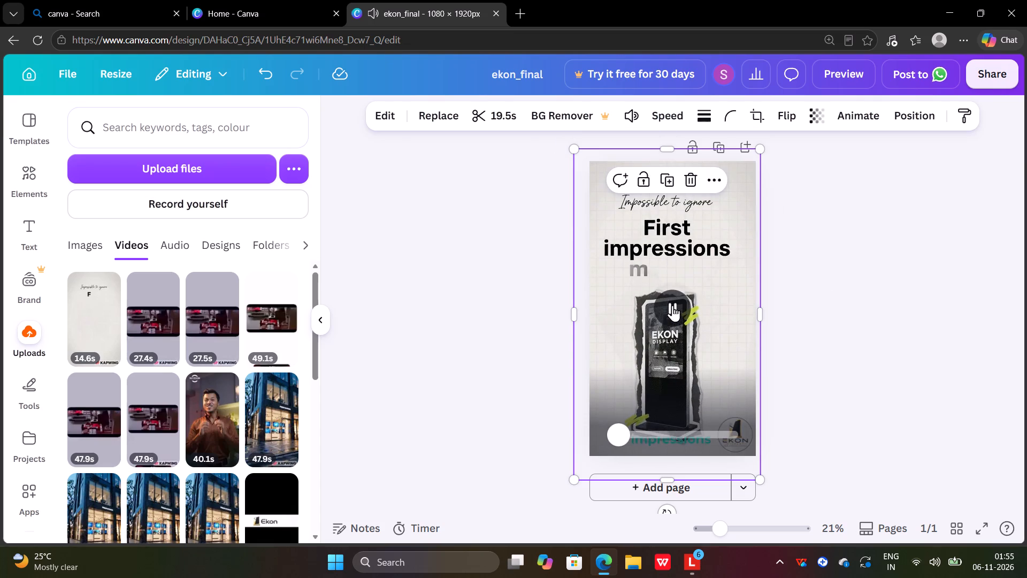
pyautogui.click(672, 305)
pyautogui.click(673, 111)
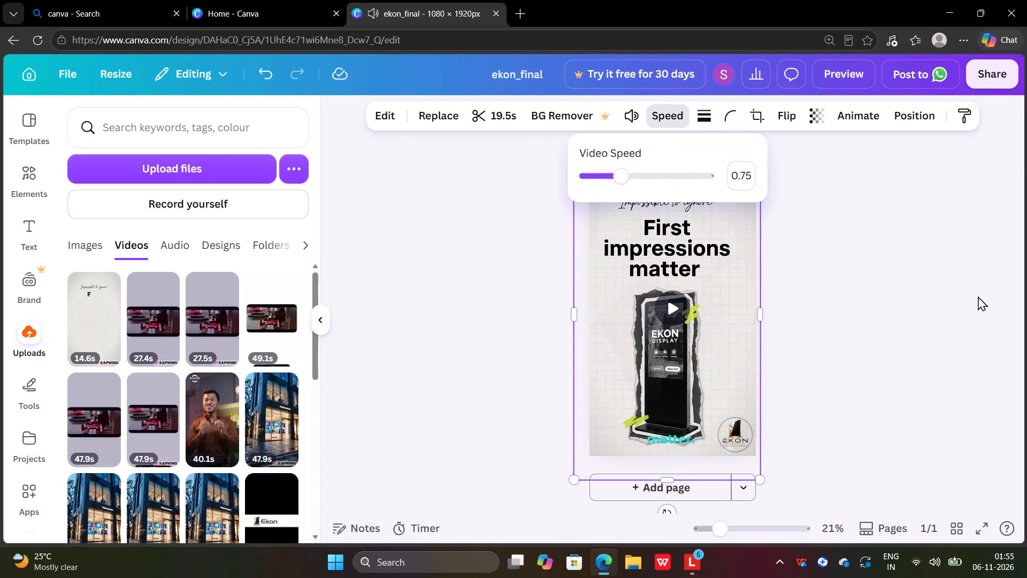
pyautogui.click(962, 302)
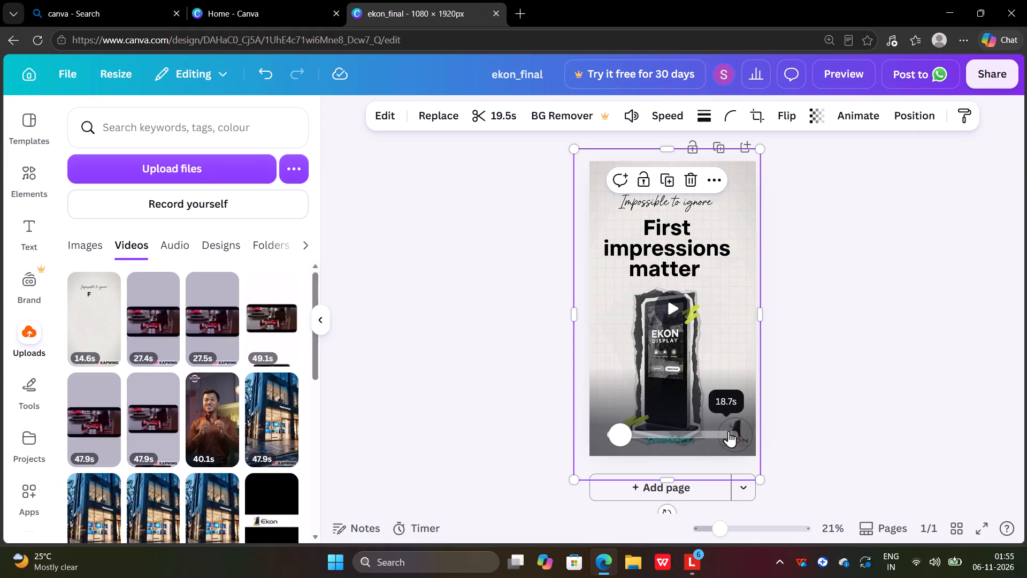
pyautogui.click(666, 309)
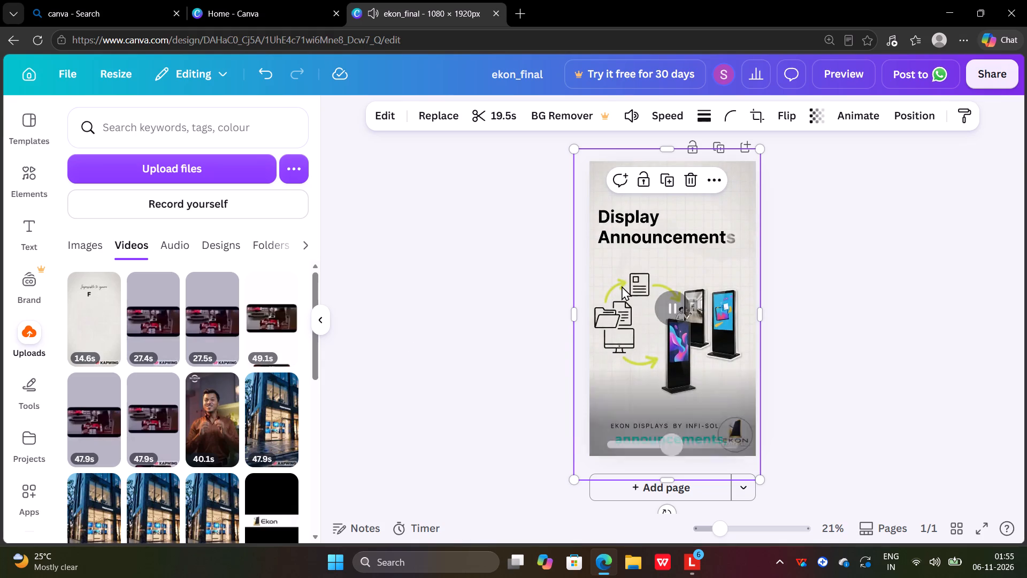
# Pause playback and delete the slowed video from the page.
pyautogui.click(622, 286)
pyautogui.click(691, 213)
pyautogui.click(685, 181)
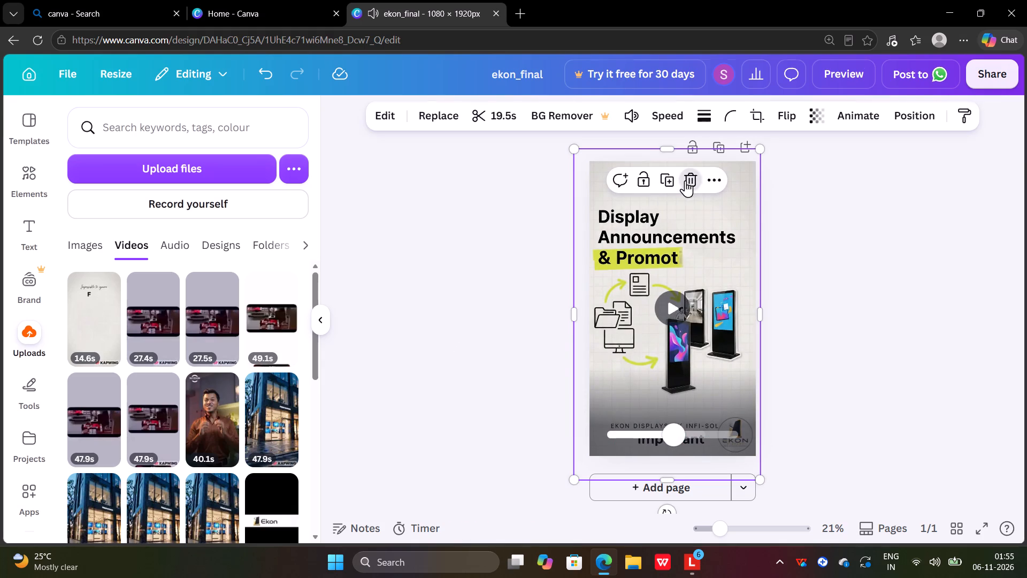
# Add the 14.6 s Kapwing video to the page again, align it to the page top, and enlarge it to about 1155 × 2054 px.
pyautogui.click(94, 310)
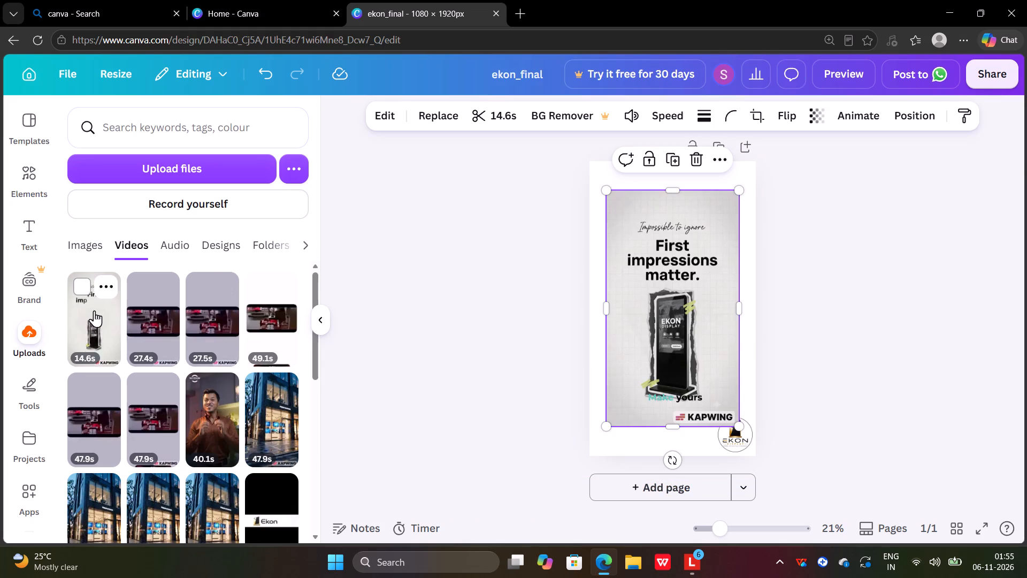
pyautogui.click(668, 307)
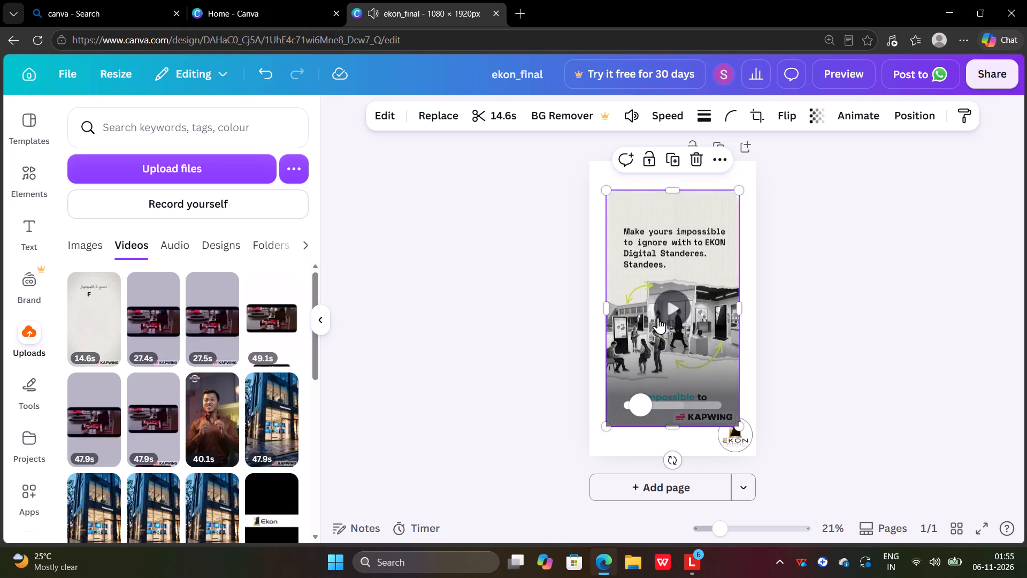
pyautogui.moveTo(646, 340); pyautogui.dragTo(627, 312)
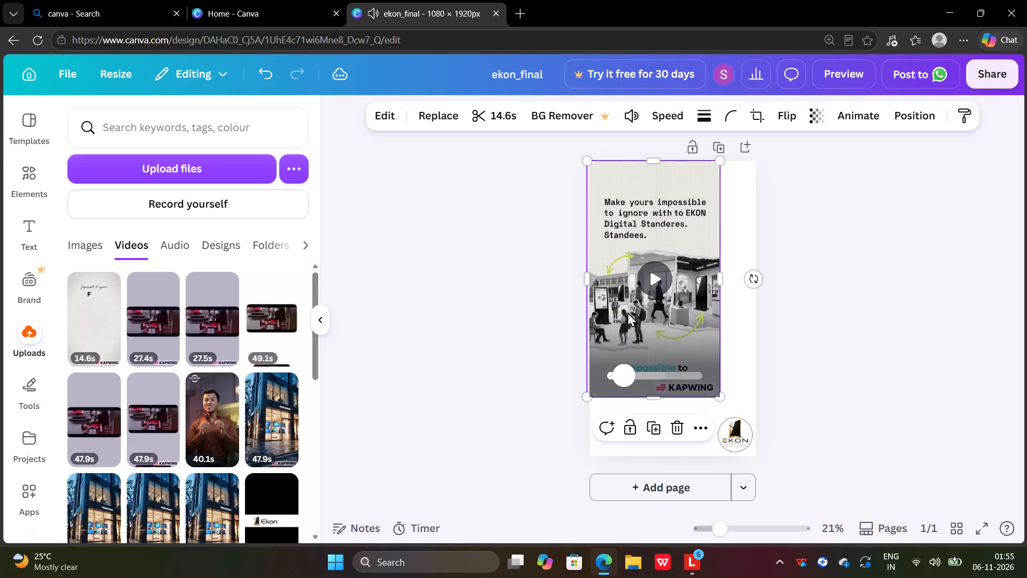
pyautogui.moveTo(719, 395); pyautogui.dragTo(758, 447)
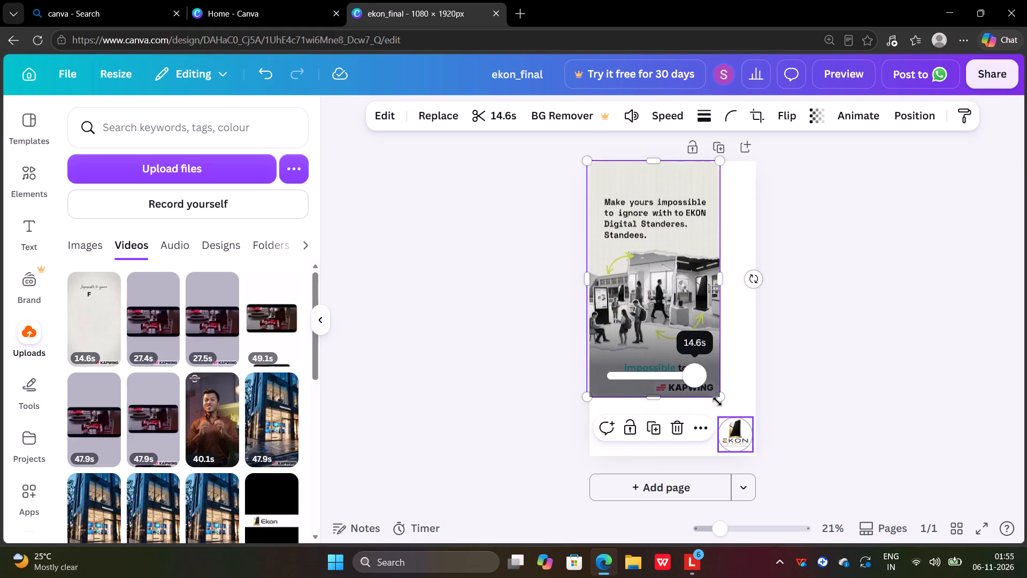
pyautogui.moveTo(722, 401); pyautogui.dragTo(779, 460)
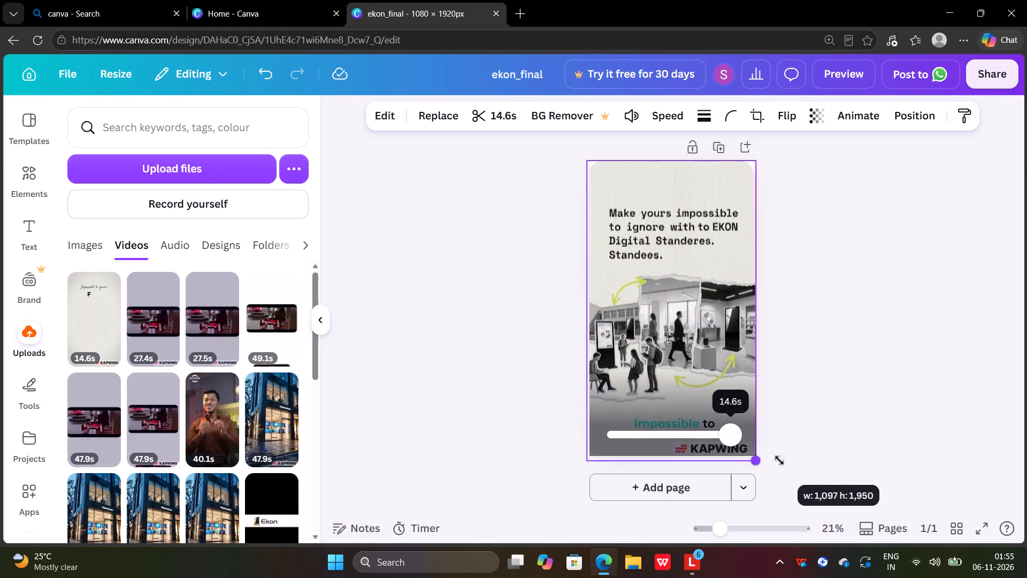
pyautogui.moveTo(779, 460); pyautogui.dragTo(791, 467)
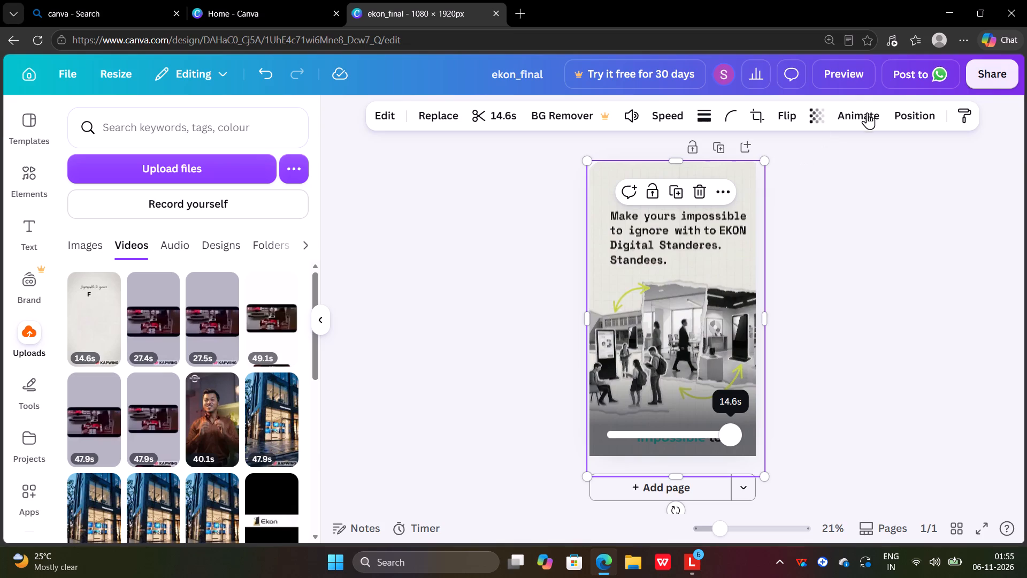
# Send the new video backward so it sits behind the EKON logo.
pyautogui.click(905, 124)
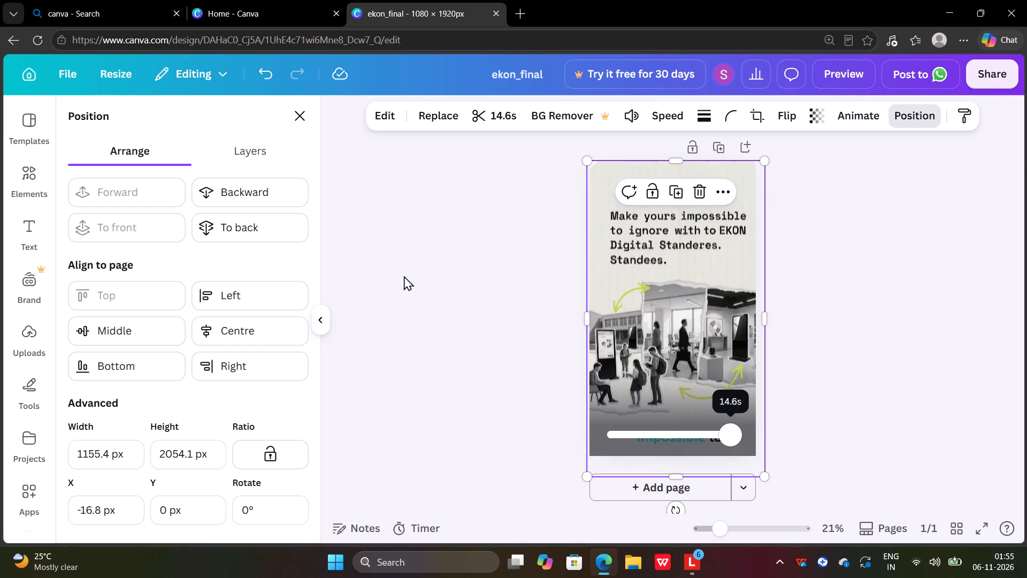
pyautogui.click(236, 185)
pyautogui.click(236, 185)
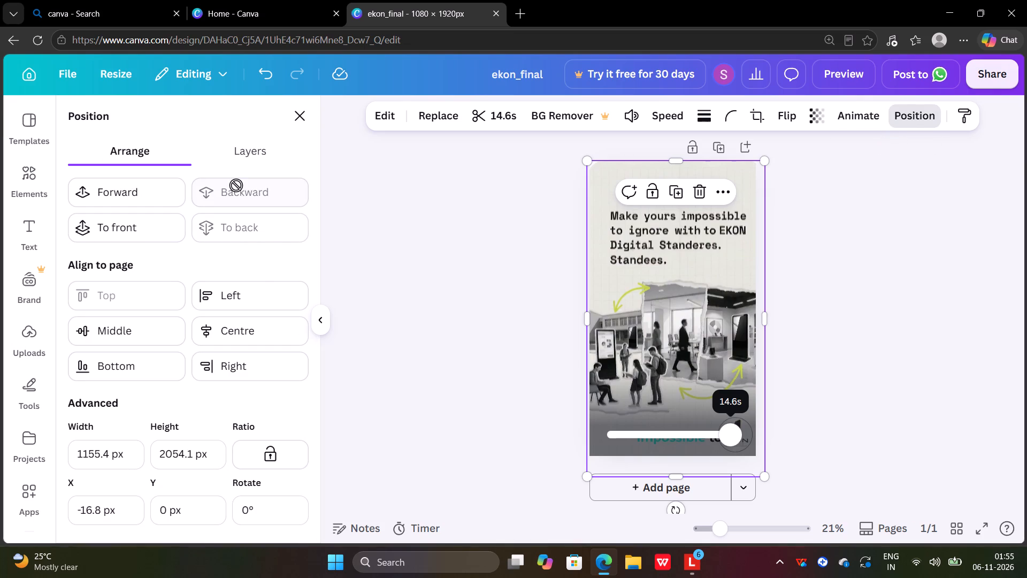
pyautogui.click(869, 401)
pyautogui.click(867, 401)
pyautogui.click(857, 396)
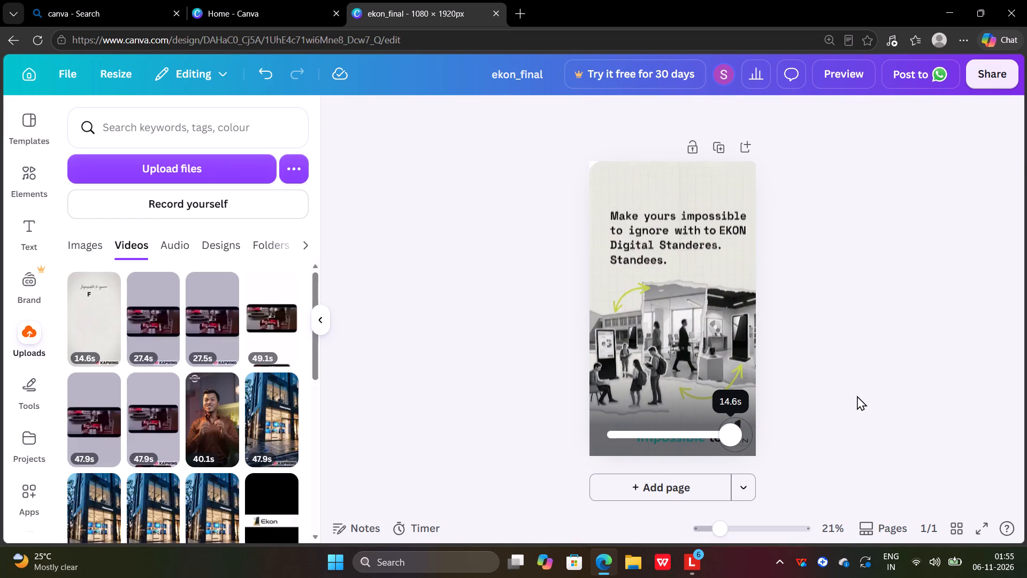
# Shift the video sideways and enlarge it slightly from its upper corner so that it overfills the page on every side.
pyautogui.click(632, 360)
pyautogui.click(644, 361)
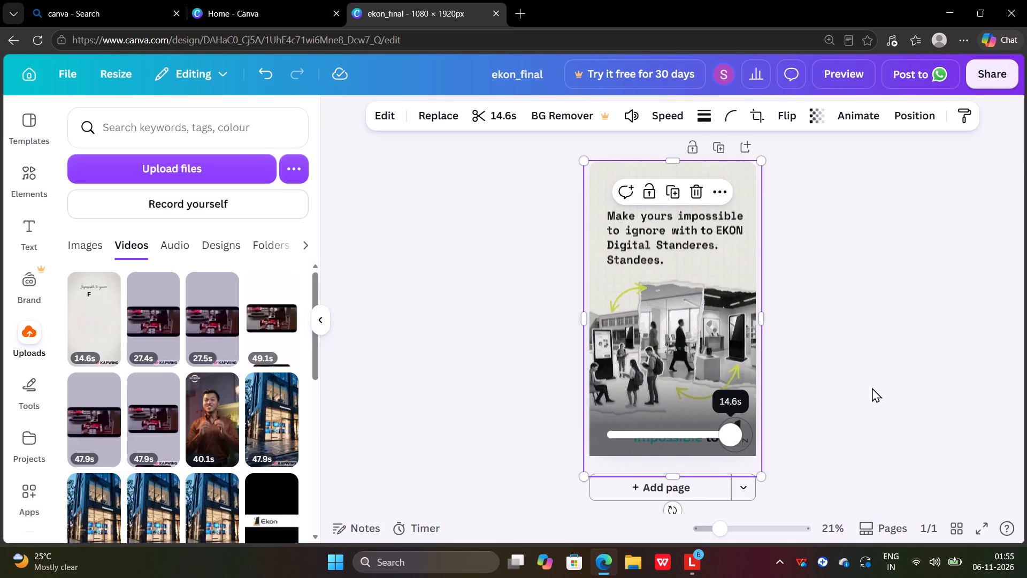
pyautogui.click(649, 341)
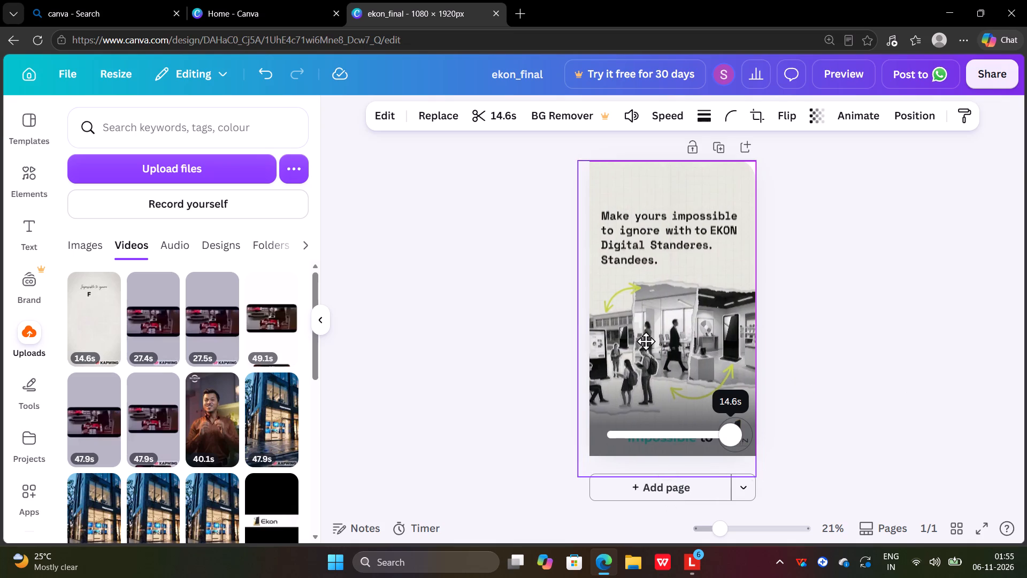
pyautogui.click(810, 354)
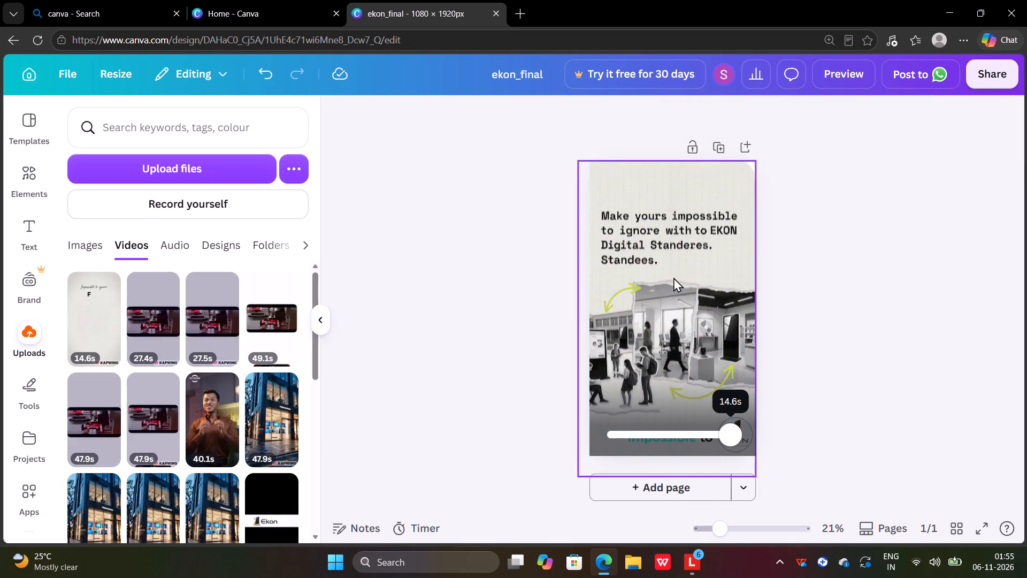
pyautogui.click(673, 277)
pyautogui.moveTo(754, 158); pyautogui.dragTo(763, 158)
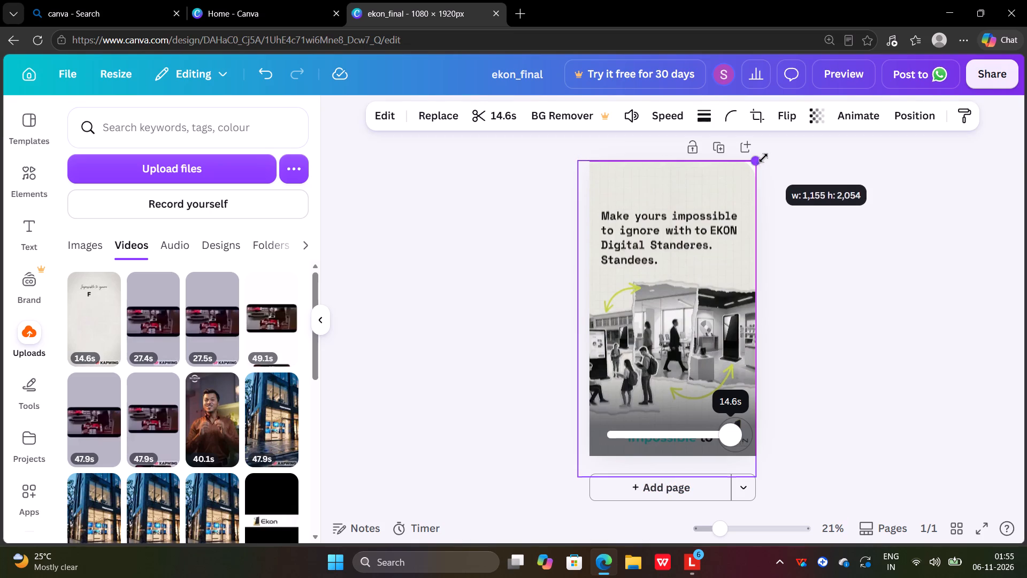
pyautogui.moveTo(763, 158); pyautogui.dragTo(766, 155)
pyautogui.click(823, 261)
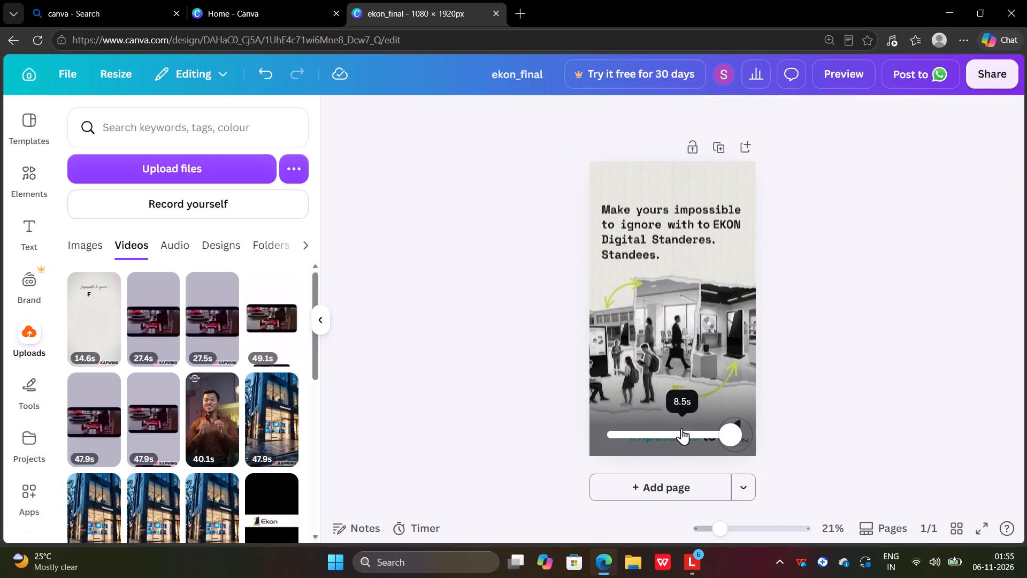
pyautogui.click(680, 345)
pyautogui.click(675, 336)
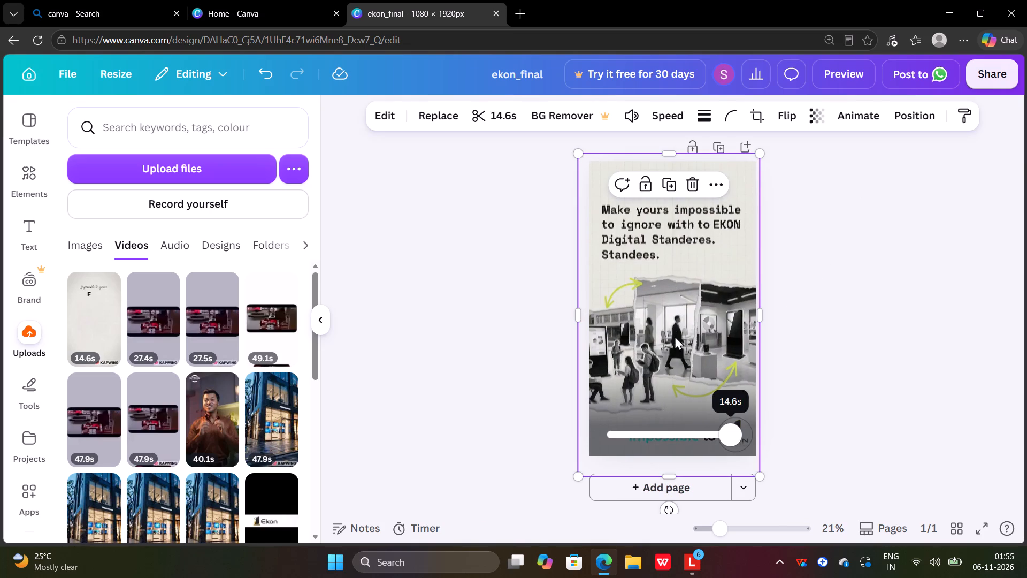
pyautogui.click(878, 358)
# Rewind the video to 0.0 s and play the "First impressions matter." opening to check its pacing.
pyautogui.moveTo(727, 437); pyautogui.dragTo(567, 454)
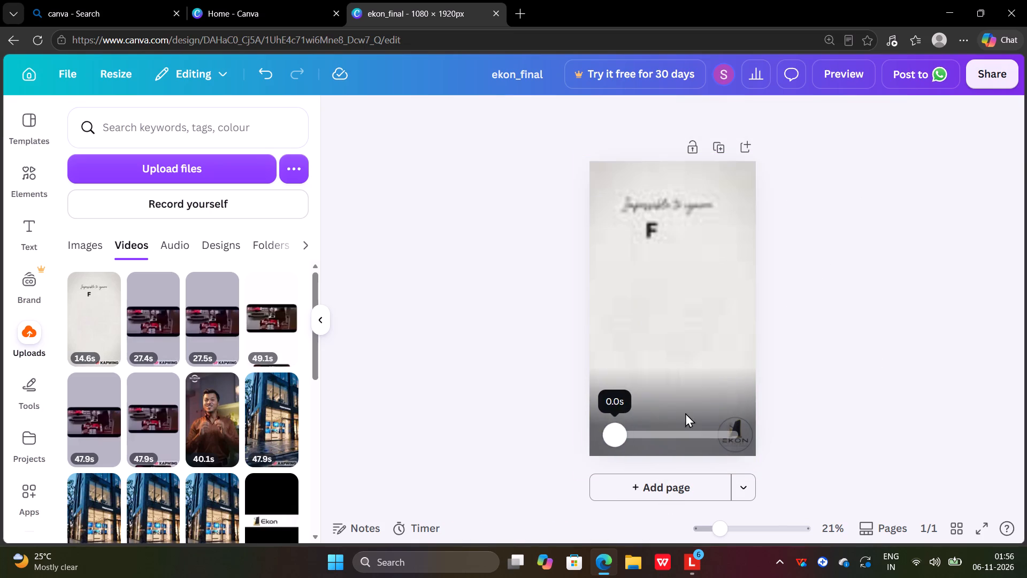
pyautogui.click(678, 310)
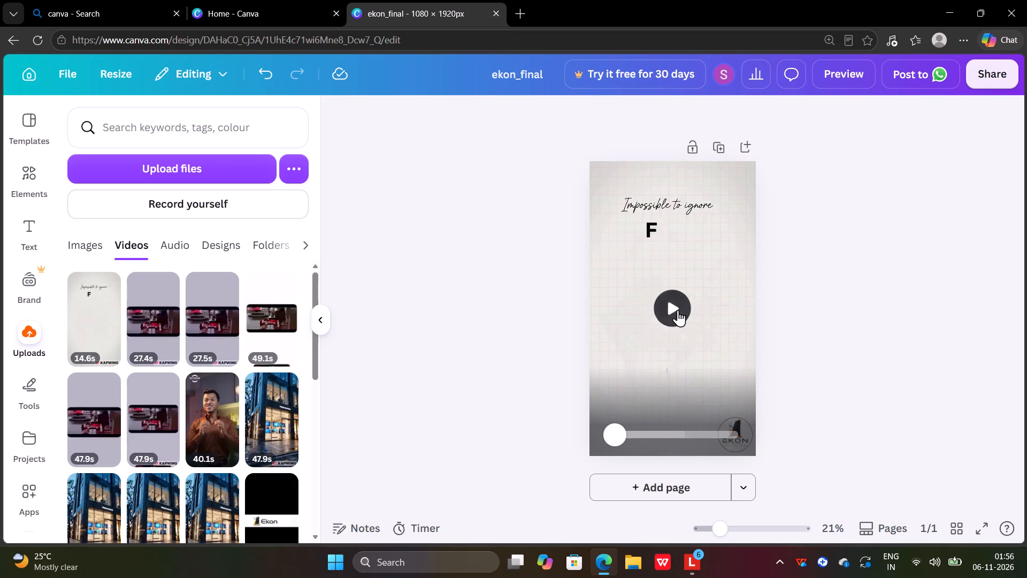
pyautogui.click(678, 310)
pyautogui.click(714, 286)
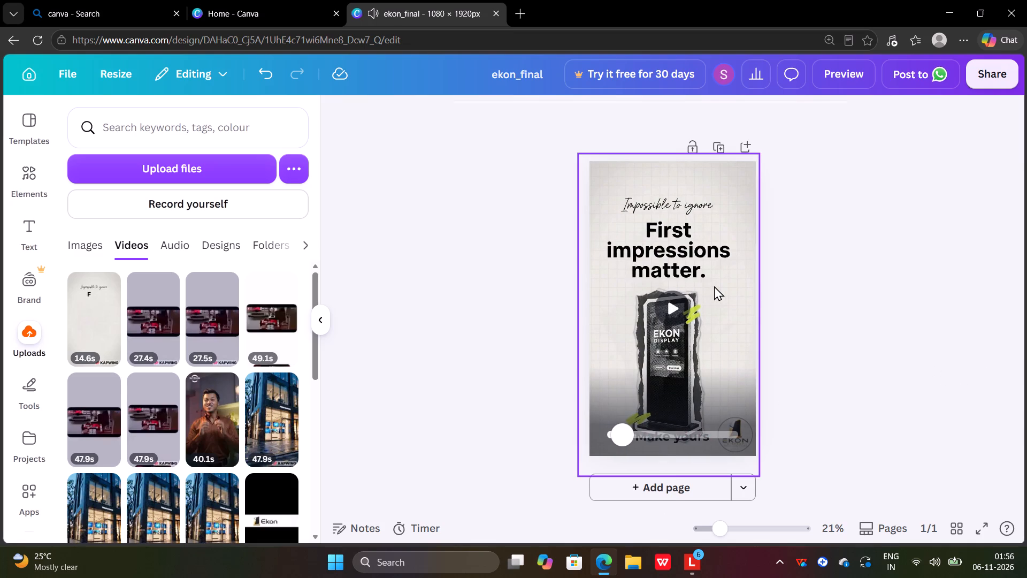
# Set the new video's playback speed to 0.75.
pyautogui.click(665, 116)
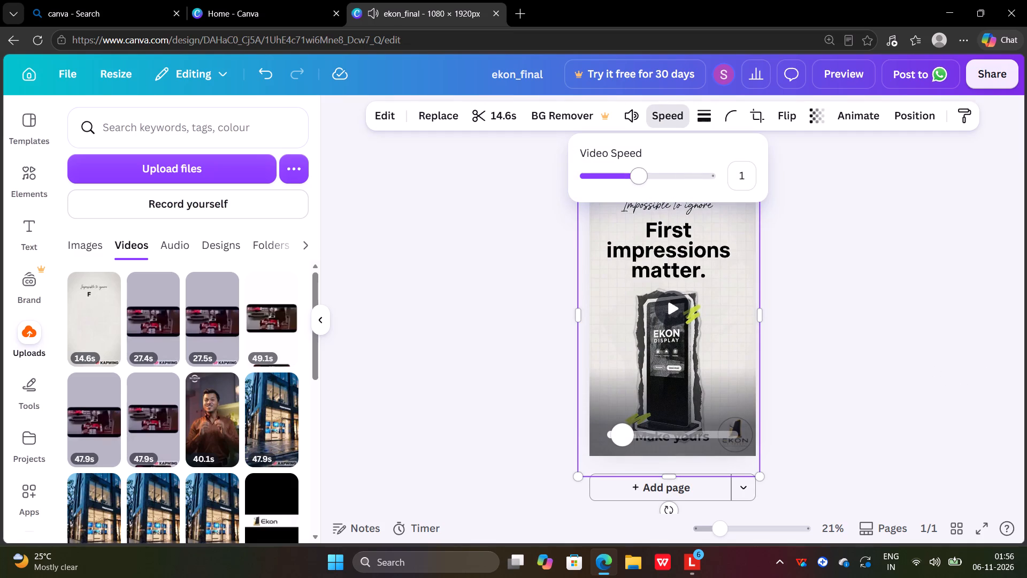
pyautogui.moveTo(640, 178); pyautogui.dragTo(627, 180)
# Play the slowed video through to the closing EKON logo, then replay the opening up to the "Make yours impossible to ignore" scene.
pyautogui.click(674, 304)
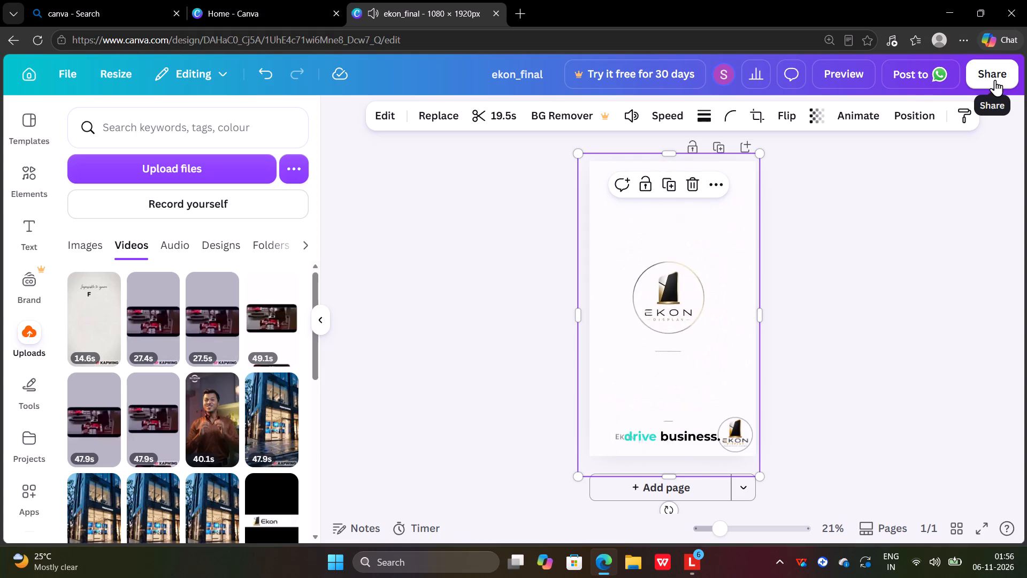
pyautogui.click(995, 80)
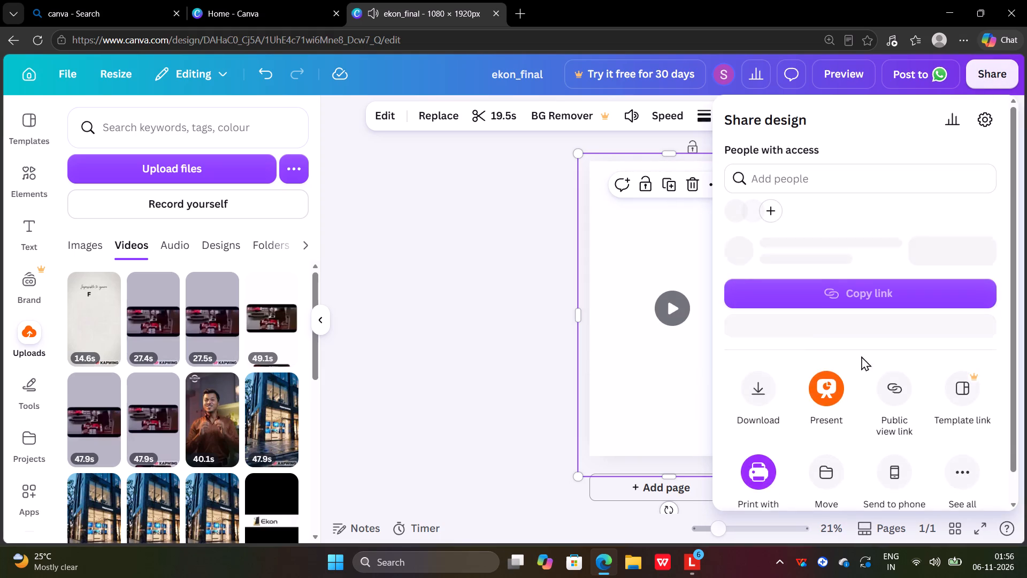
pyautogui.click(479, 372)
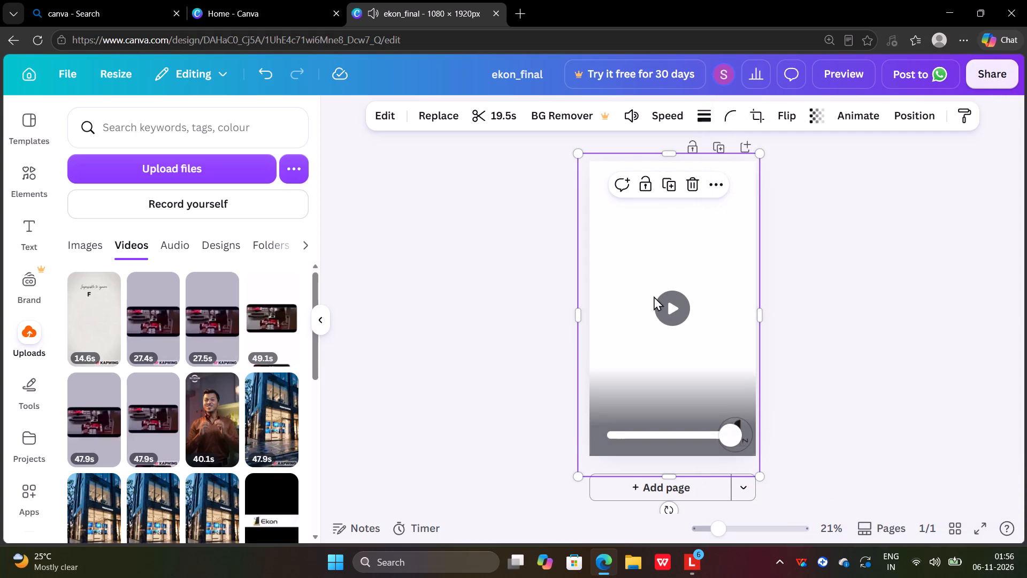
pyautogui.click(668, 316)
pyautogui.click(668, 316)
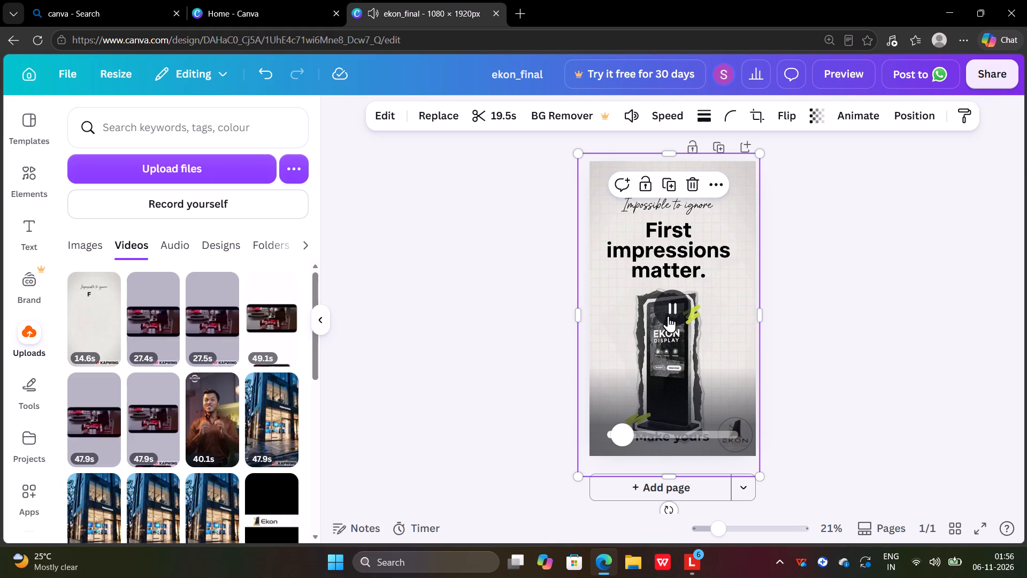
pyautogui.click(668, 316)
pyautogui.click(668, 316)
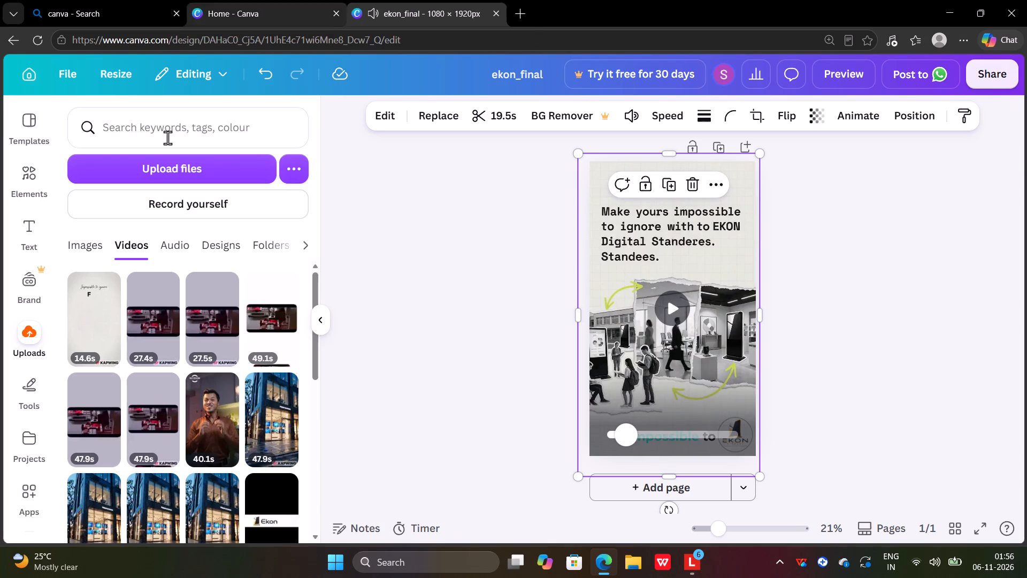
# Switch to Google Chrome and search Google for "kapwing auto subtitles".
pyautogui.click(949, 6)
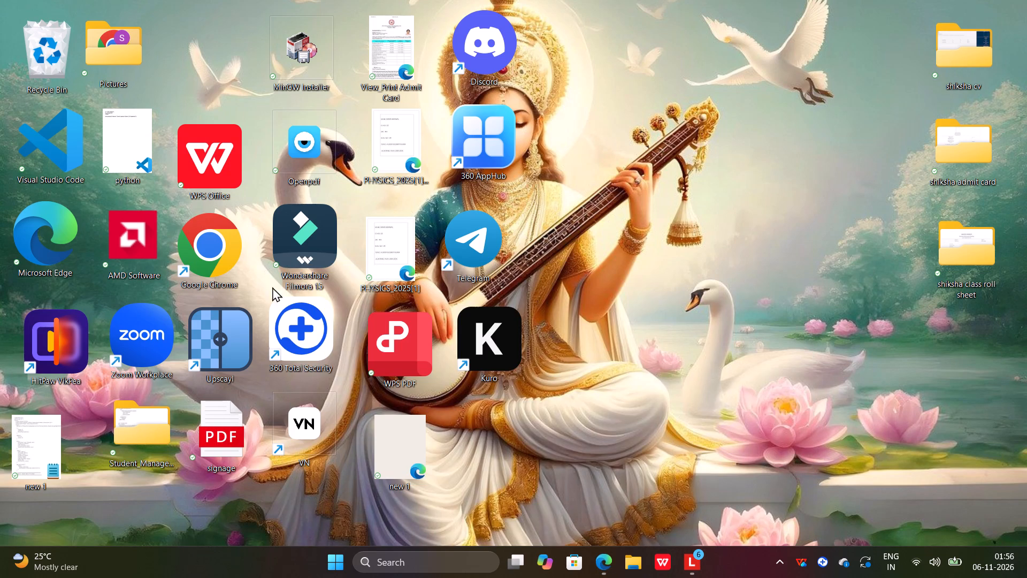
pyautogui.doubleClick(203, 255)
pyautogui.click(309, 407)
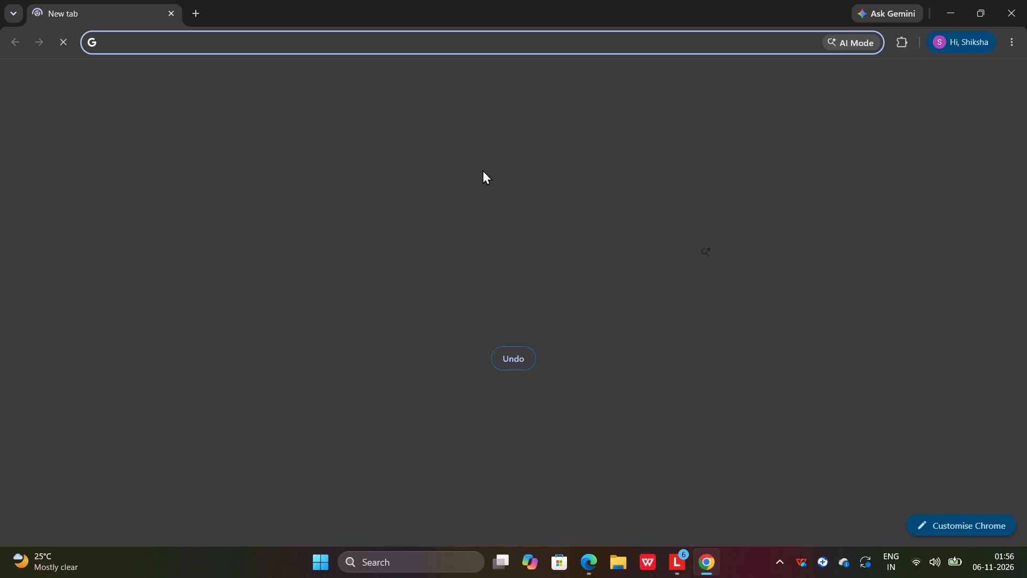
pyautogui.click(477, 254)
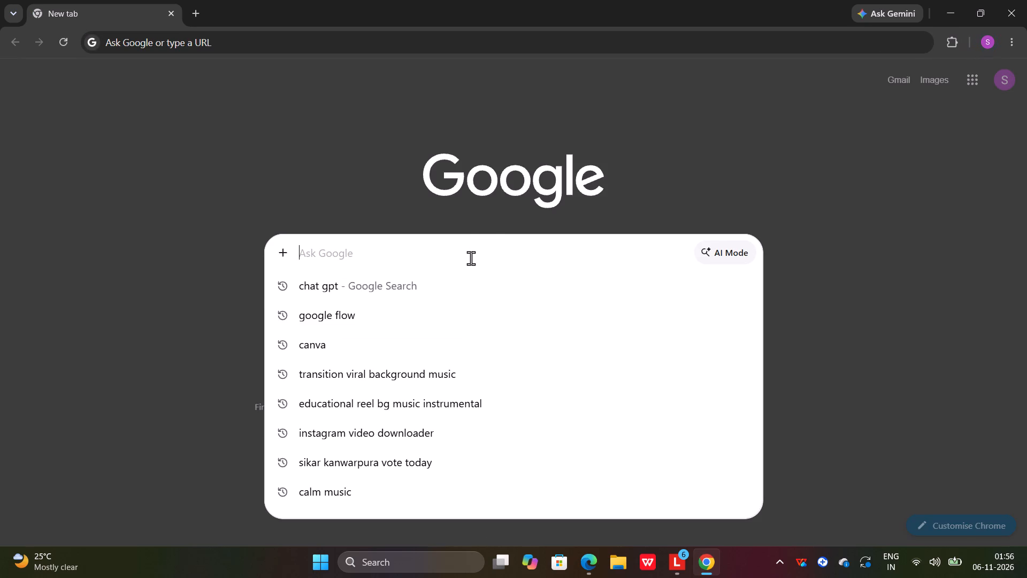
pyautogui.write('kapwing')
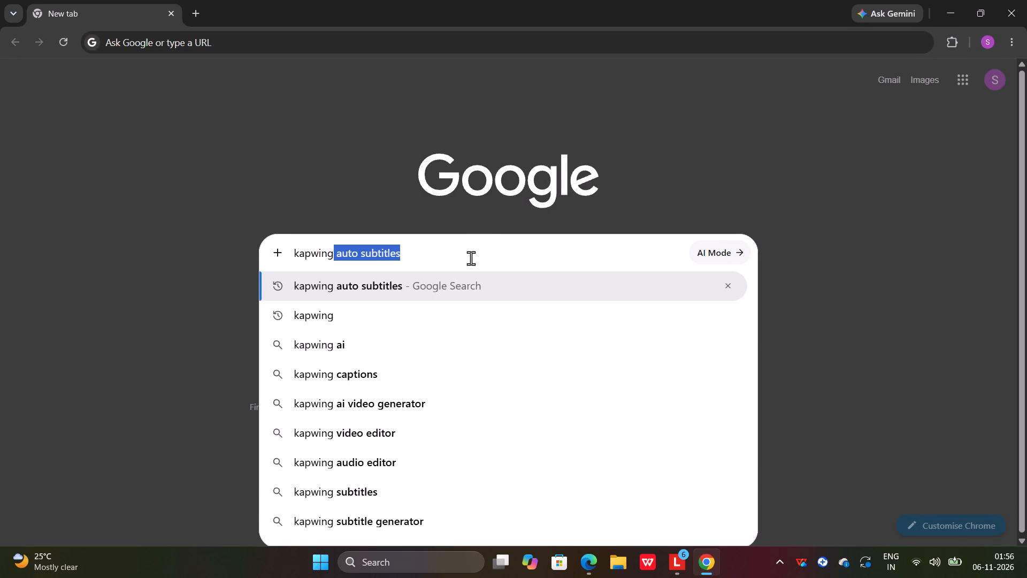
pyautogui.press('Return')
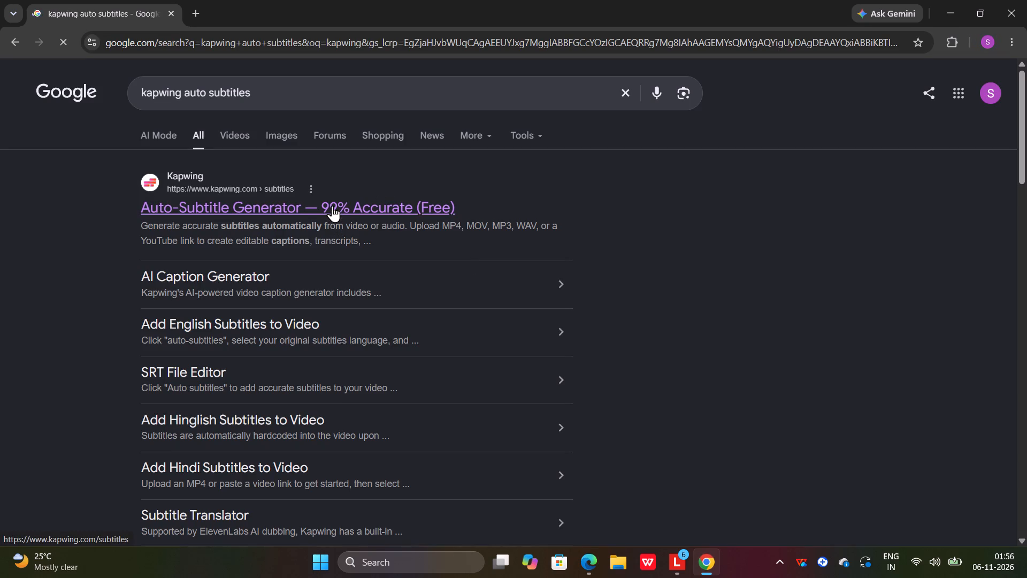
# Open Kapwing's Auto-Subtitle Generator from the search results and start adding subtitles in a new project.
pyautogui.click(332, 205)
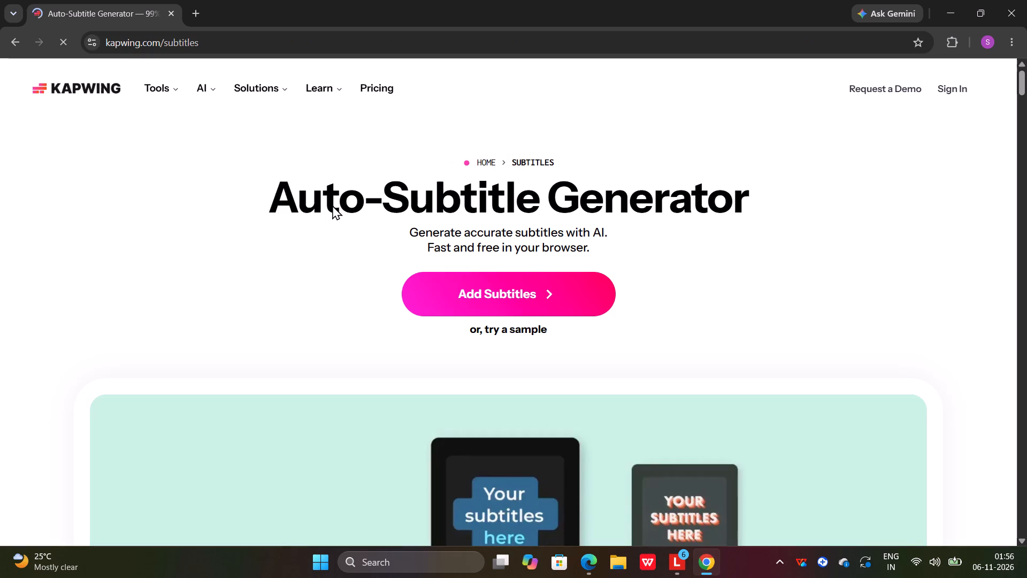
pyautogui.click(495, 296)
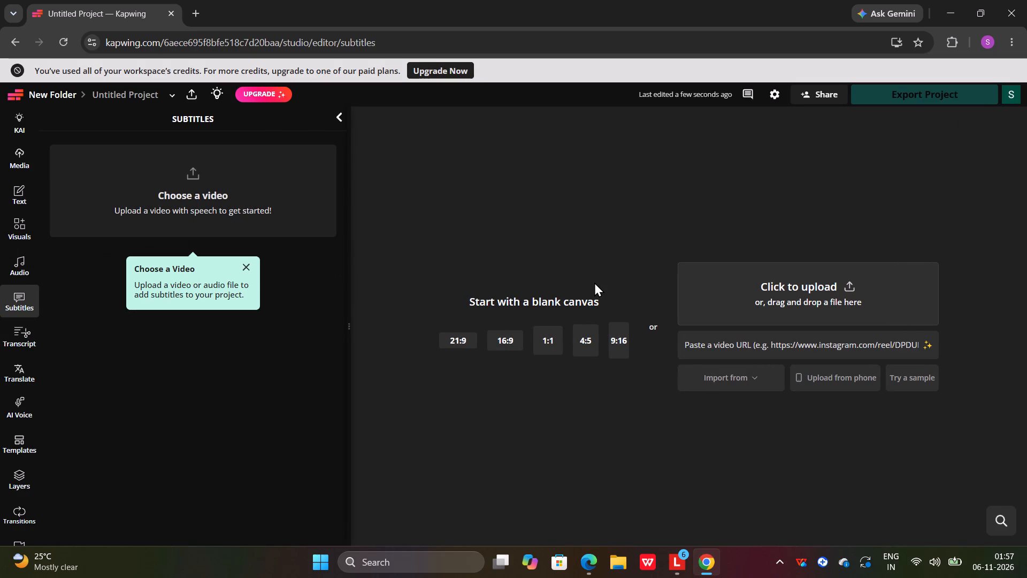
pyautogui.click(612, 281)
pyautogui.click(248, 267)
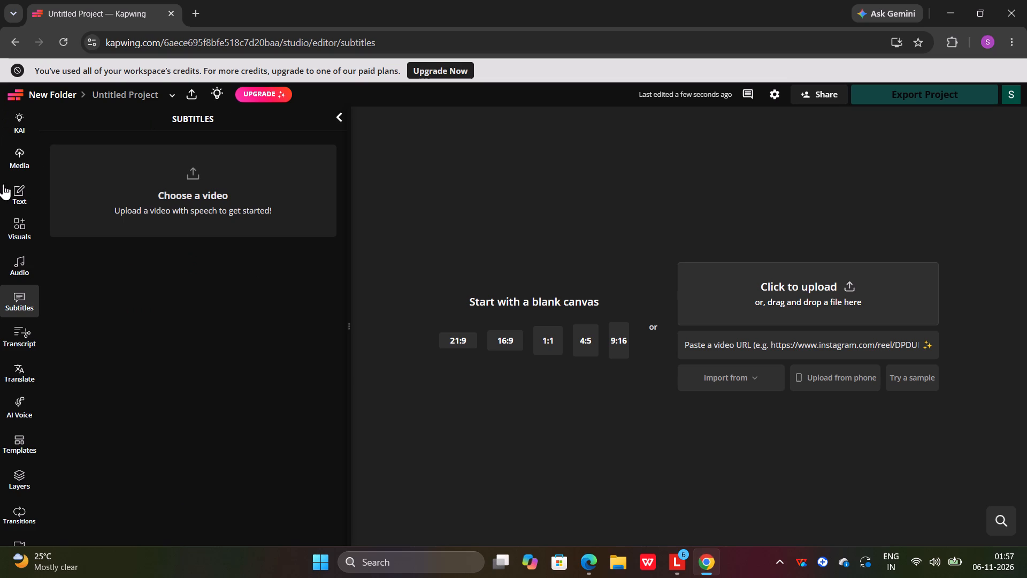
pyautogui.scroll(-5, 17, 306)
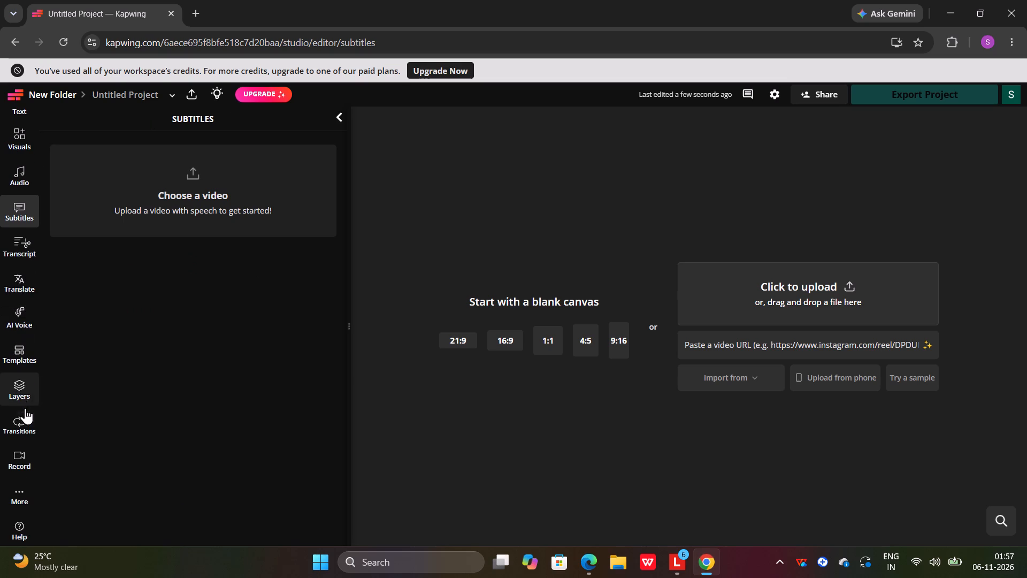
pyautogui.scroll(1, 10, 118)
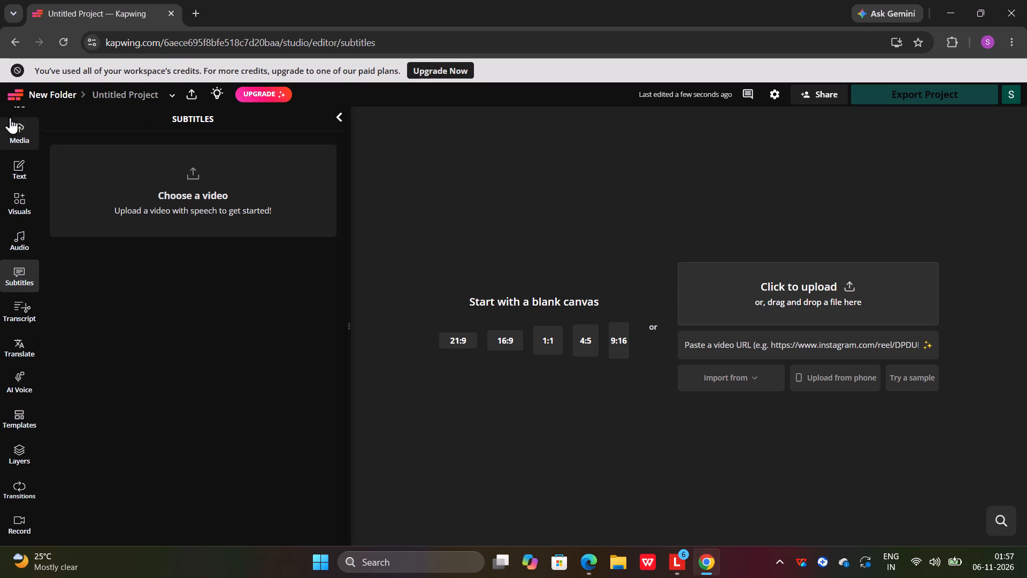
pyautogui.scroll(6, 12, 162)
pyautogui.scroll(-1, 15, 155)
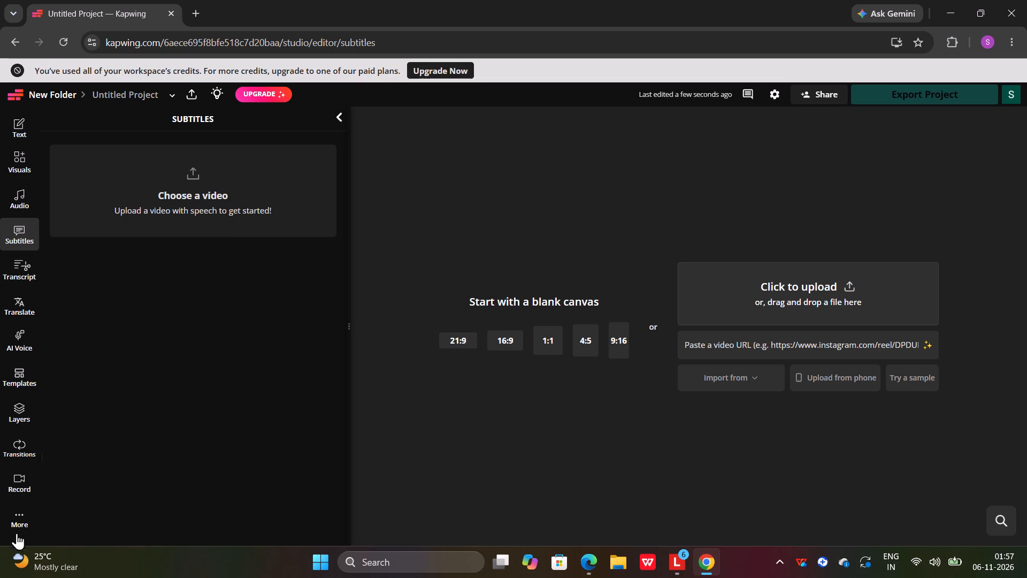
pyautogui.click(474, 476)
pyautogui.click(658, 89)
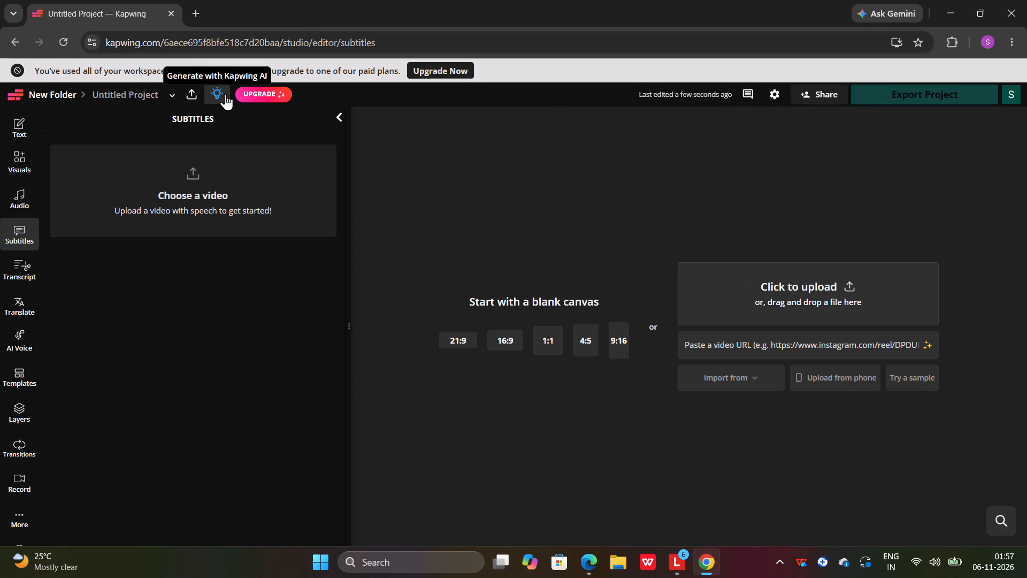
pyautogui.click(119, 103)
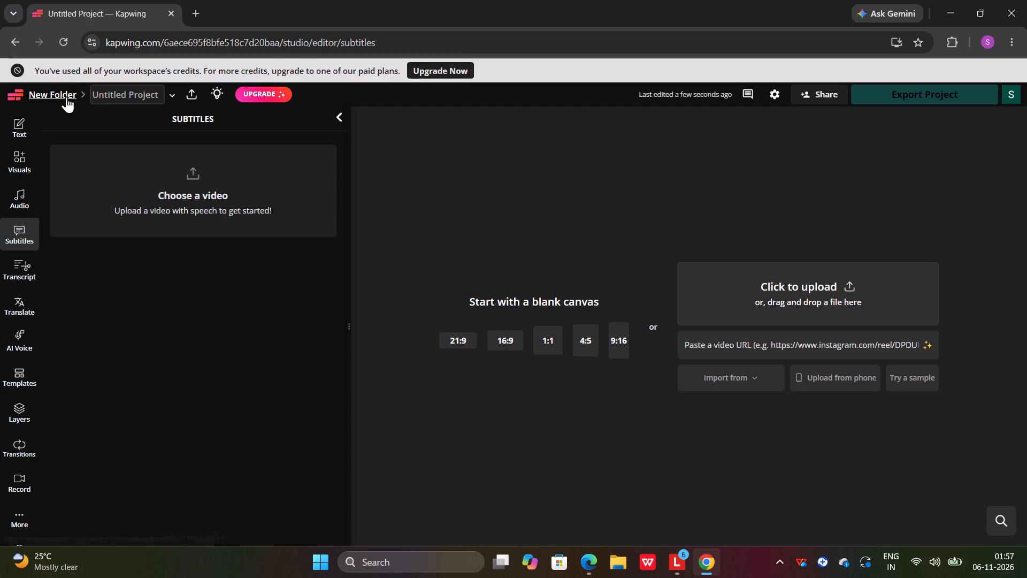
# Go to New Folder and open the existing EKON digital standees project.
pyautogui.click(65, 94)
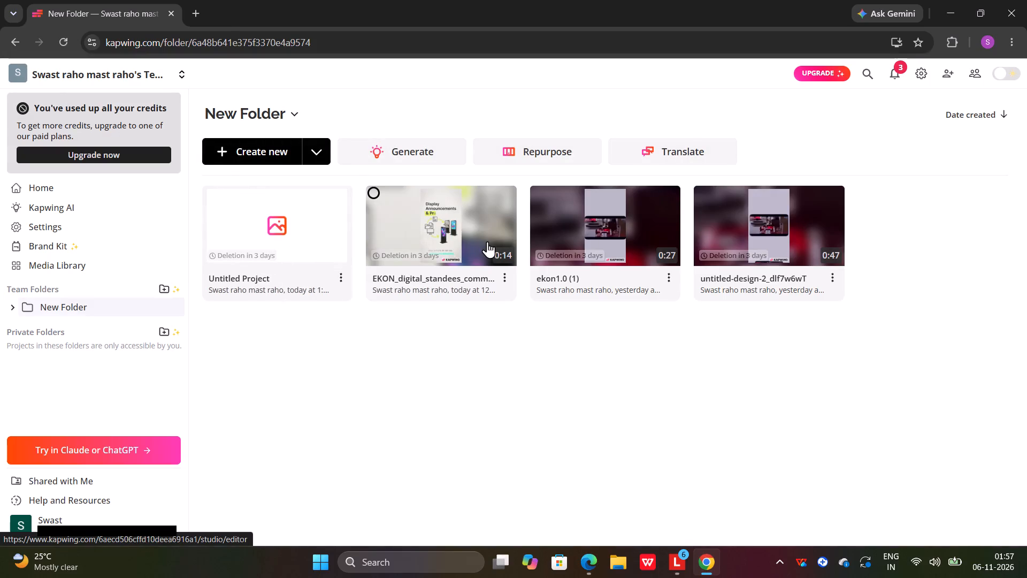
pyautogui.click(456, 239)
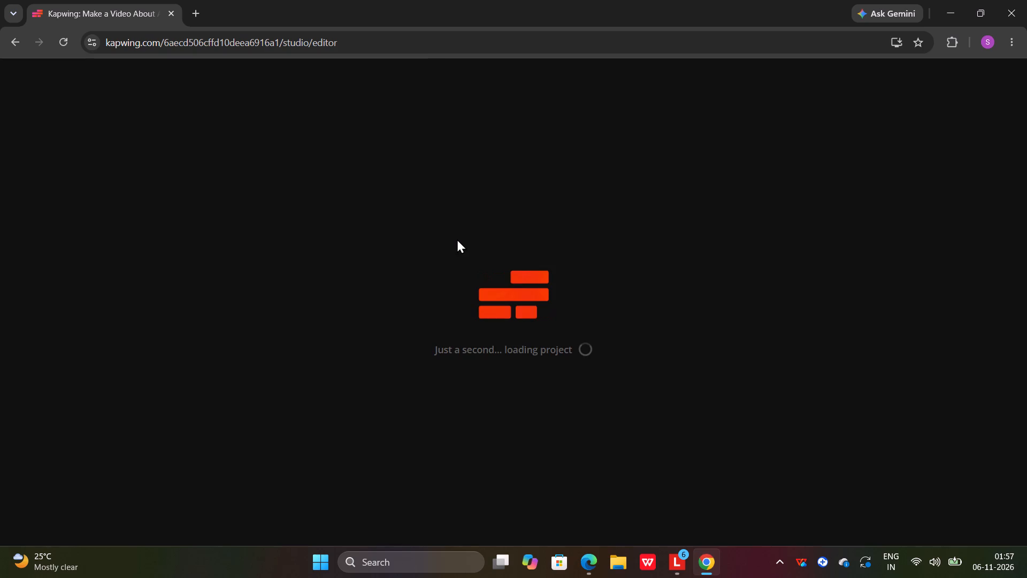
pyautogui.scroll(-1, 457, 239)
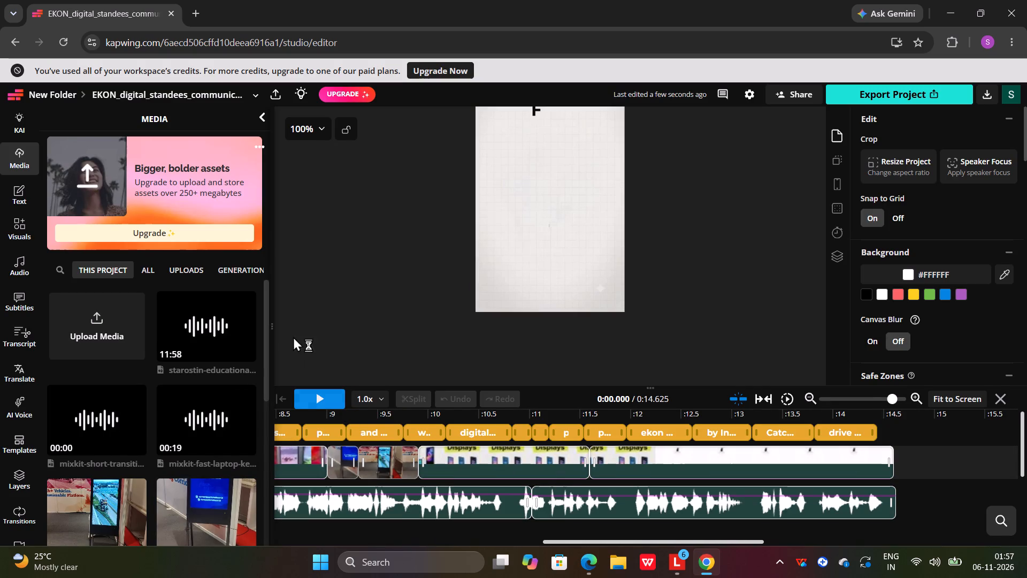
# Play the project and replay the transition from the "EKON Displays" scene to the "Catch Eyes" scene to find where it changes.
pyautogui.click(311, 399)
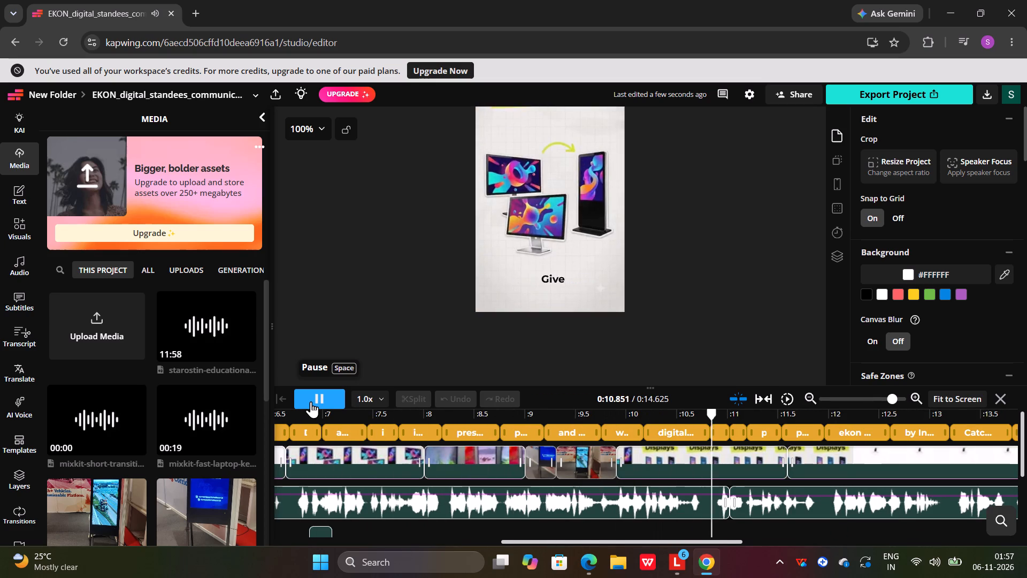
pyautogui.click(311, 401)
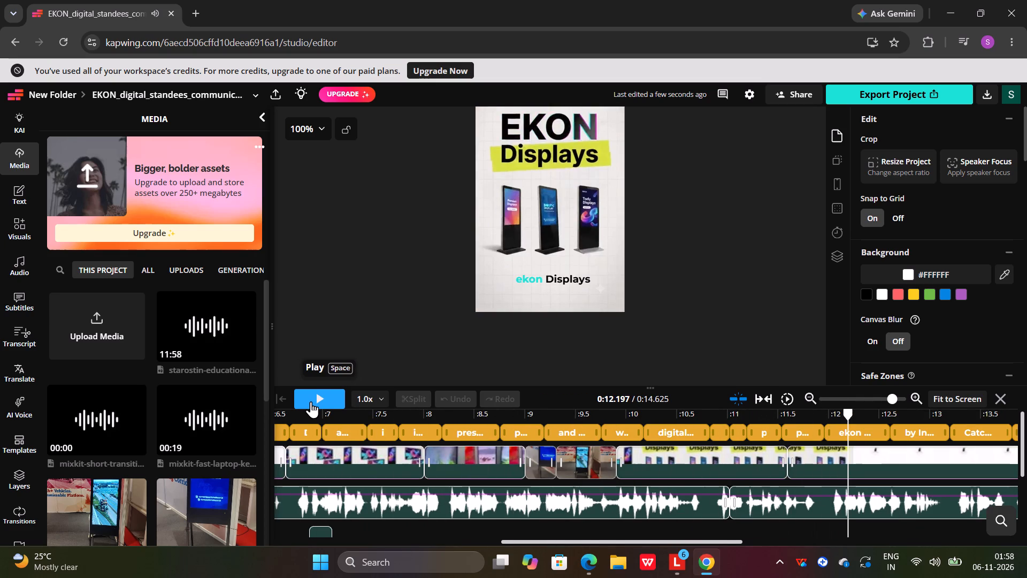
pyautogui.click(311, 401)
pyautogui.click(311, 401)
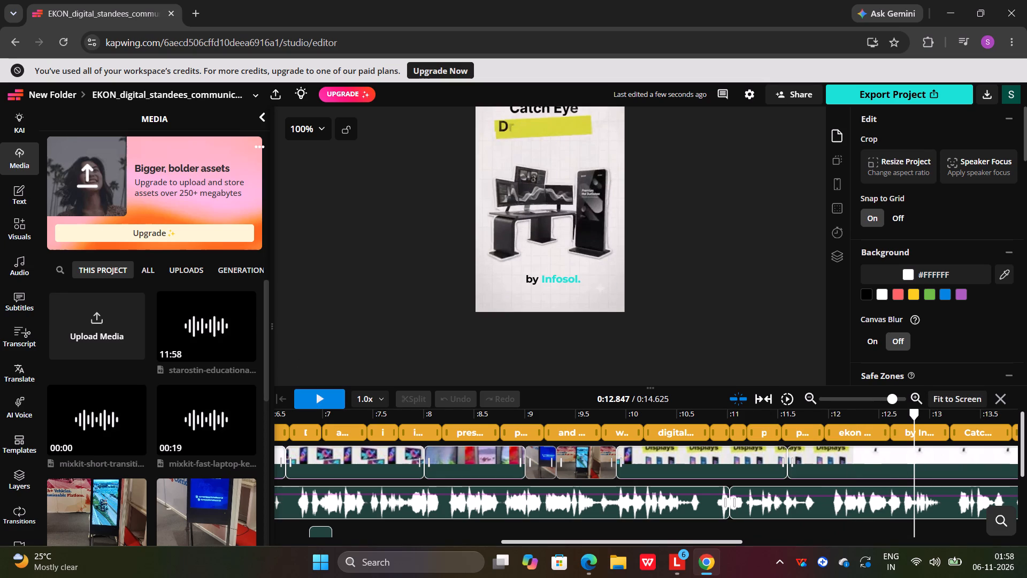
pyautogui.moveTo(915, 414); pyautogui.dragTo(887, 414)
pyautogui.click(307, 396)
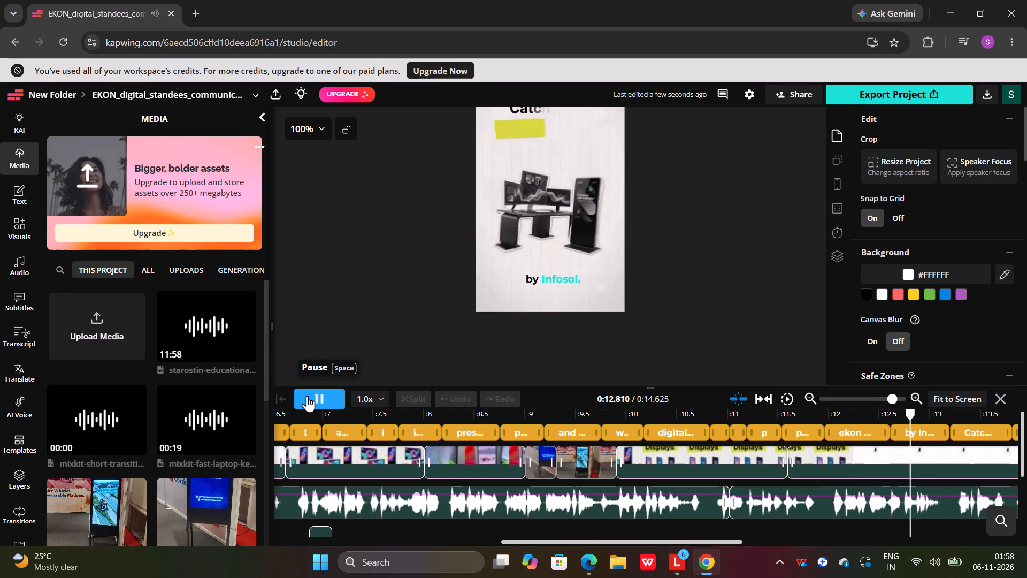
pyautogui.click(307, 396)
pyautogui.moveTo(936, 419); pyautogui.dragTo(886, 405)
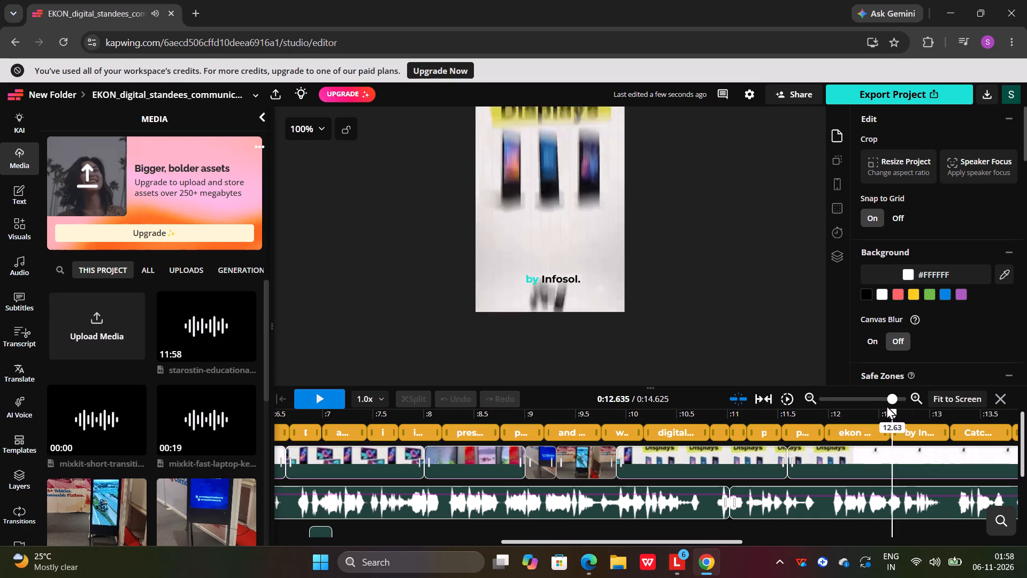
pyautogui.moveTo(886, 405); pyautogui.dragTo(868, 408)
pyautogui.scroll(-2, 642, 444)
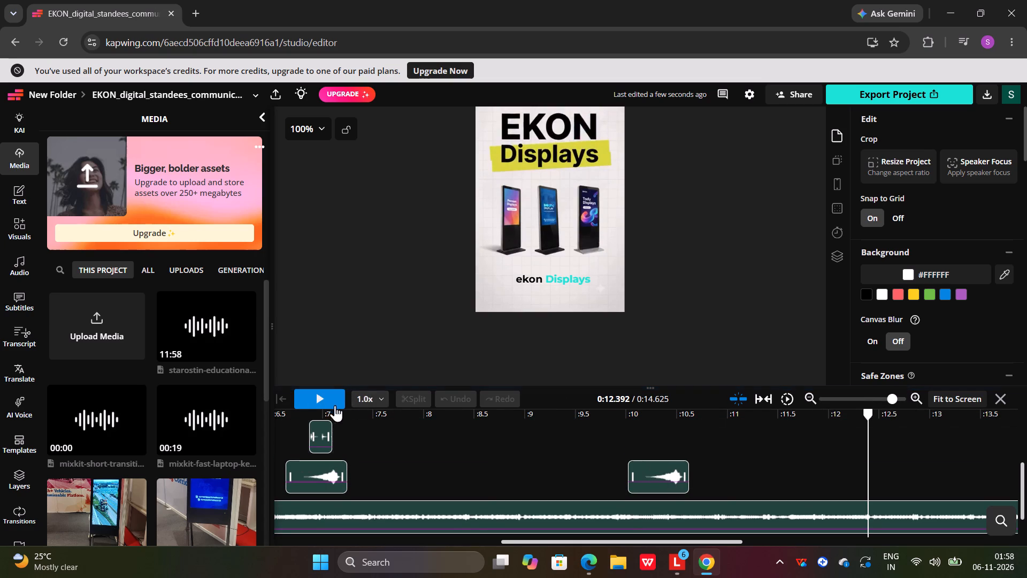
pyautogui.scroll(3, 324, 397)
pyautogui.scroll(4, 385, 439)
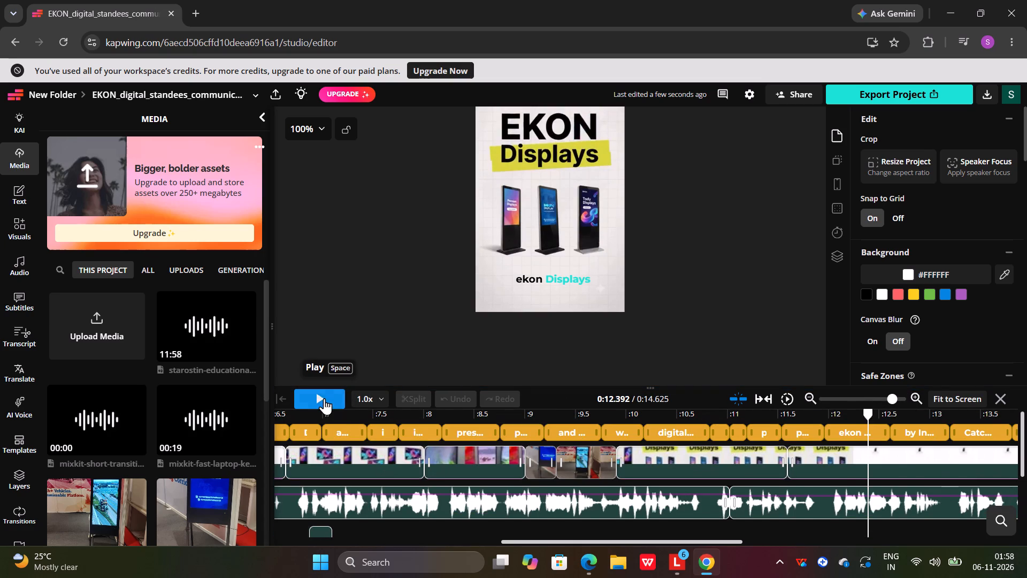
pyautogui.click(319, 394)
pyautogui.click(319, 394)
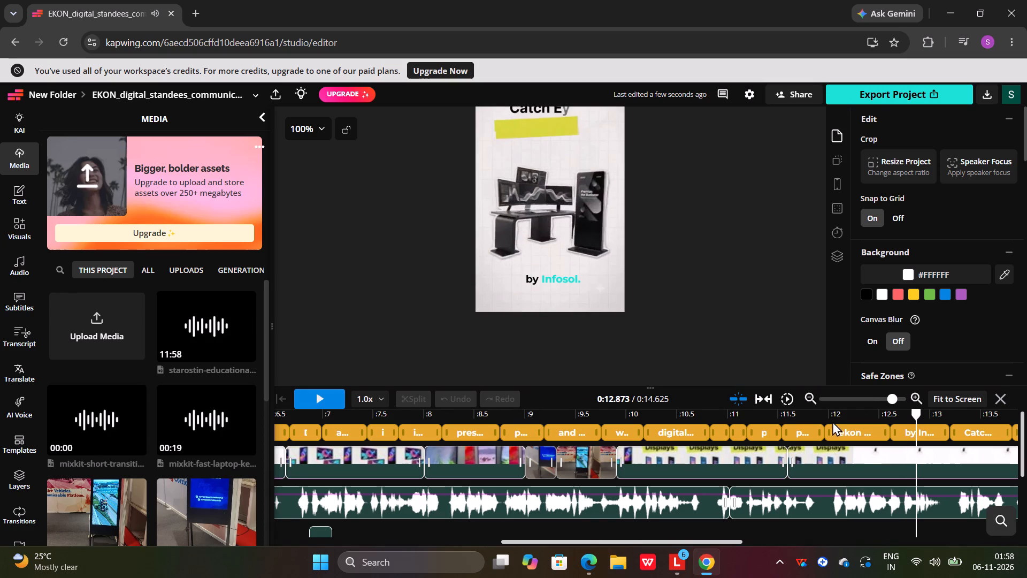
# Split the last video clip at about 12.68 s, during the transition out of the "EKON Displays" scene.
pyautogui.moveTo(917, 412); pyautogui.dragTo(895, 413)
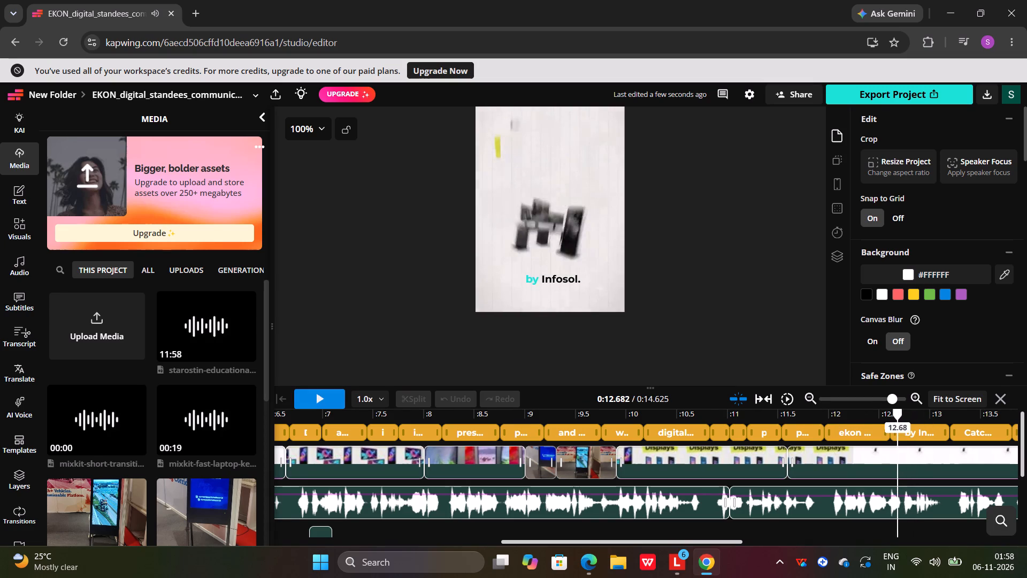
pyautogui.moveTo(895, 413); pyautogui.dragTo(897, 413)
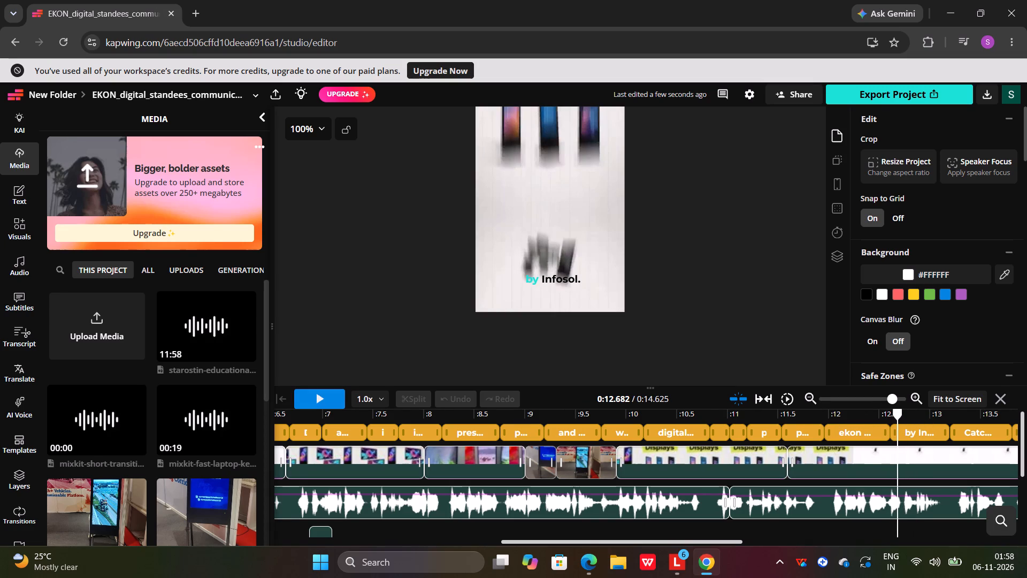
pyautogui.click(863, 454)
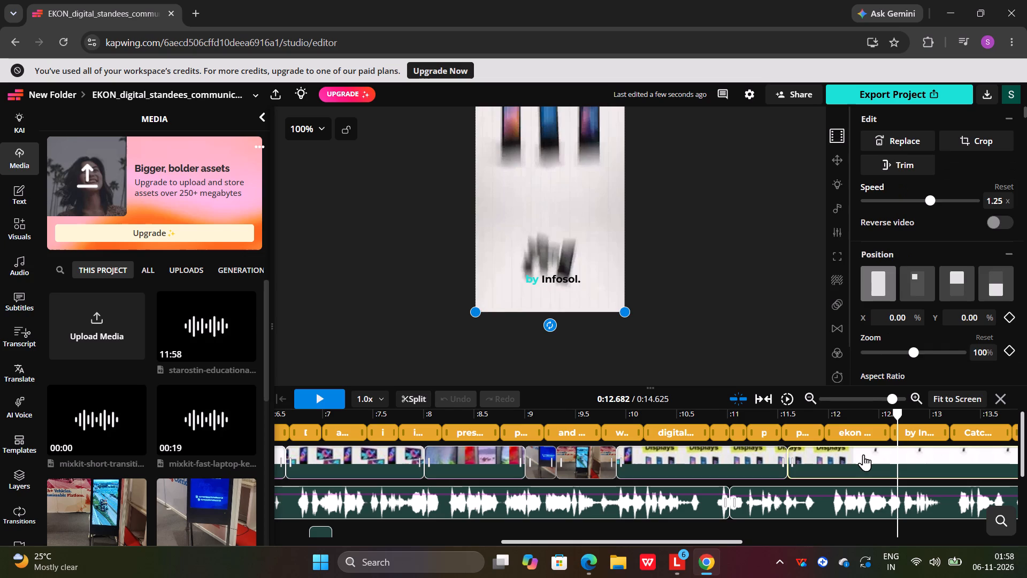
pyautogui.click(415, 399)
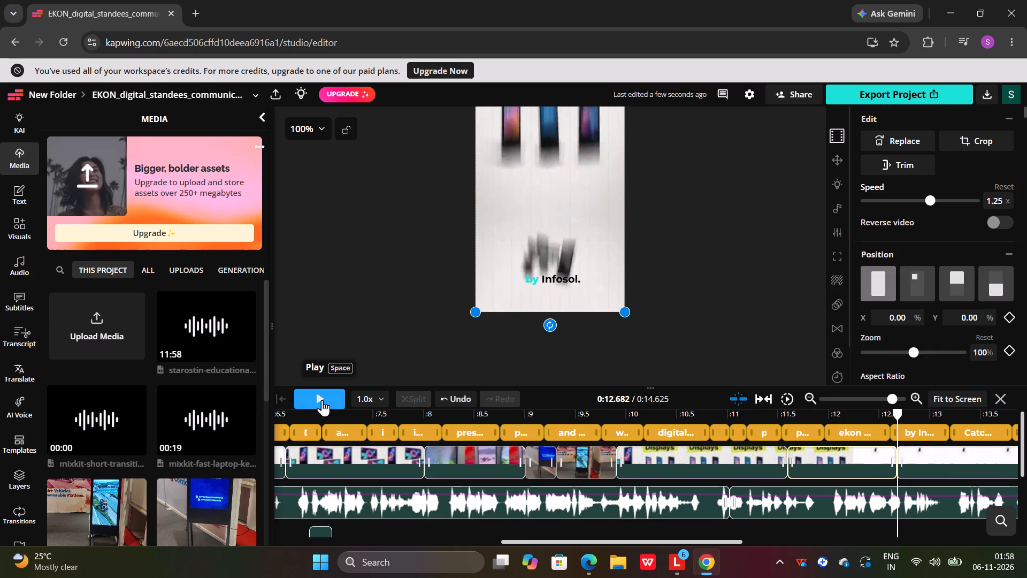
# Split the closing video clip again at about 13.33 s, during the transition out of the "Catch Eyes" scene.
pyautogui.click(322, 400)
pyautogui.click(322, 400)
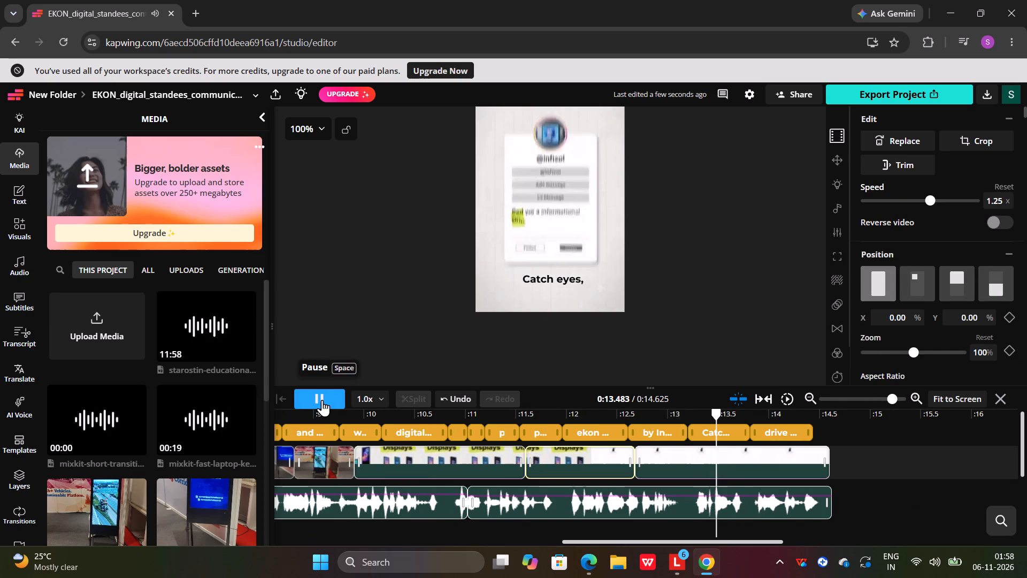
pyautogui.moveTo(719, 410); pyautogui.dragTo(648, 414)
pyautogui.click(326, 401)
pyautogui.click(324, 401)
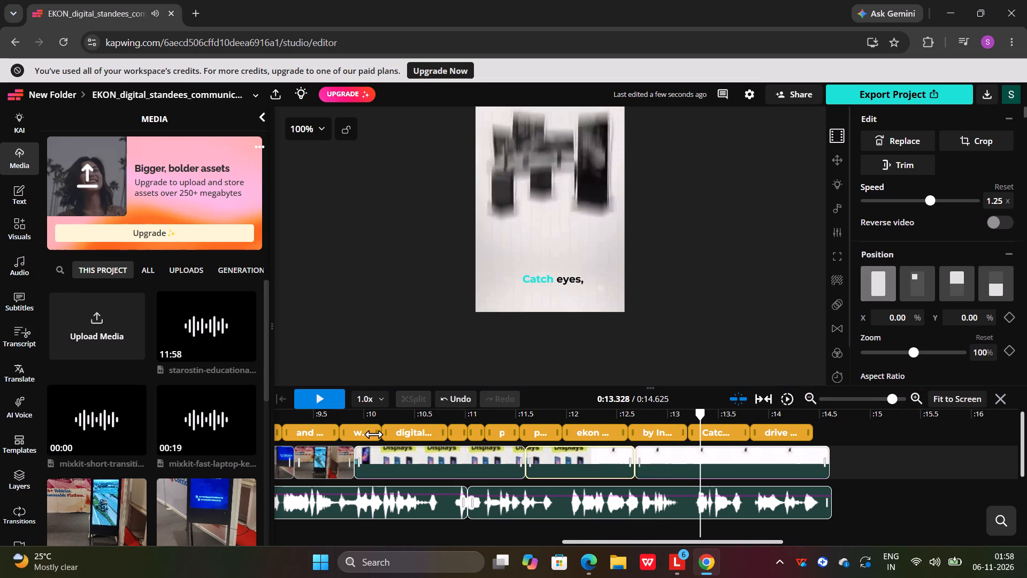
pyautogui.click(661, 461)
pyautogui.click(415, 399)
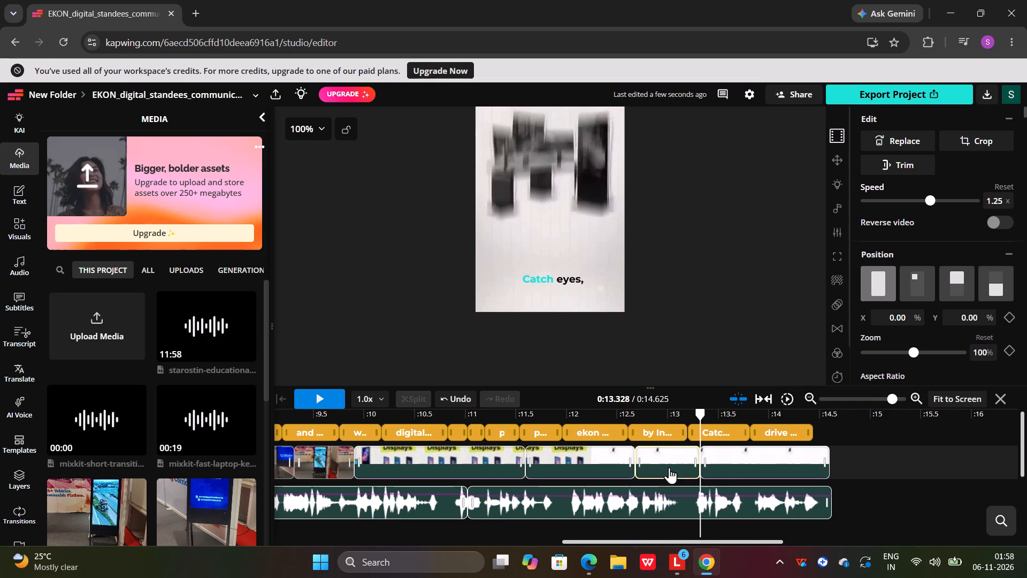
# Swap the last two video pieces so the "Catch Eyes" piece ends the video, leaving no gaps between clips.
pyautogui.moveTo(665, 467); pyautogui.dragTo(861, 468)
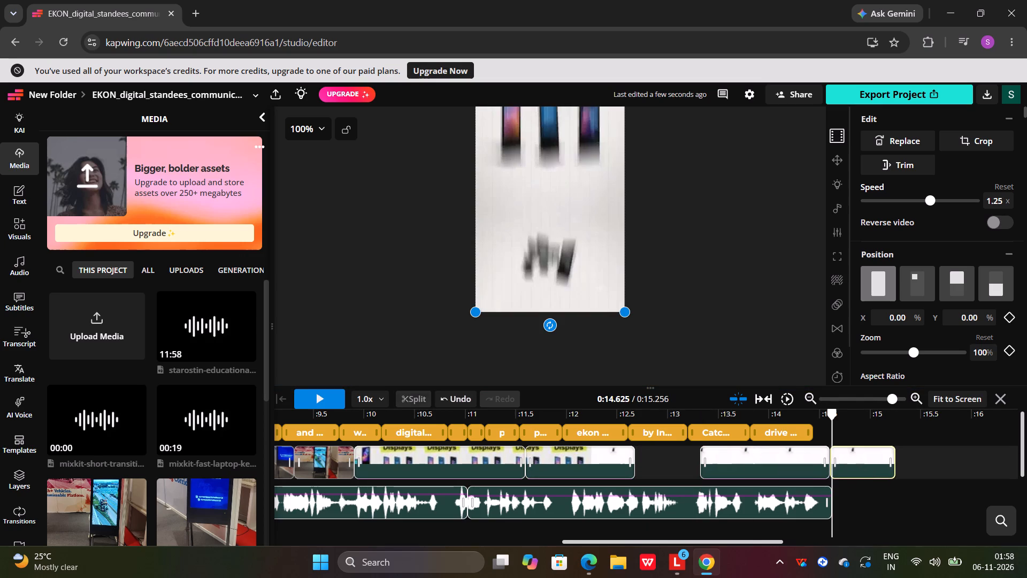
pyautogui.moveTo(776, 464); pyautogui.dragTo(715, 464)
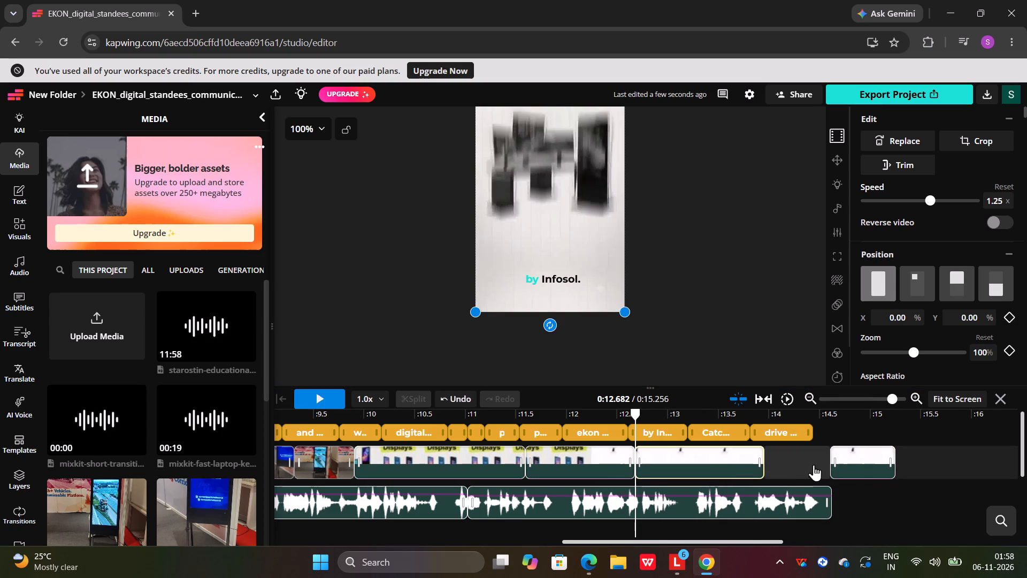
pyautogui.moveTo(856, 461); pyautogui.dragTo(787, 462)
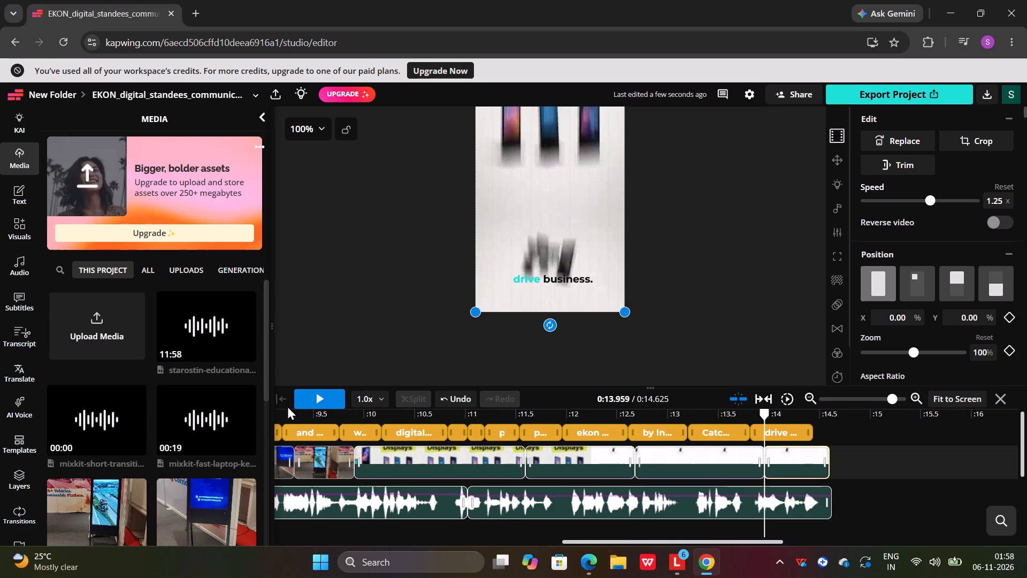
# Replay the ending from about 11.7 s to check the reordered scenes against the voice-over and subtitles.
pyautogui.moveTo(763, 411); pyautogui.dragTo(553, 427)
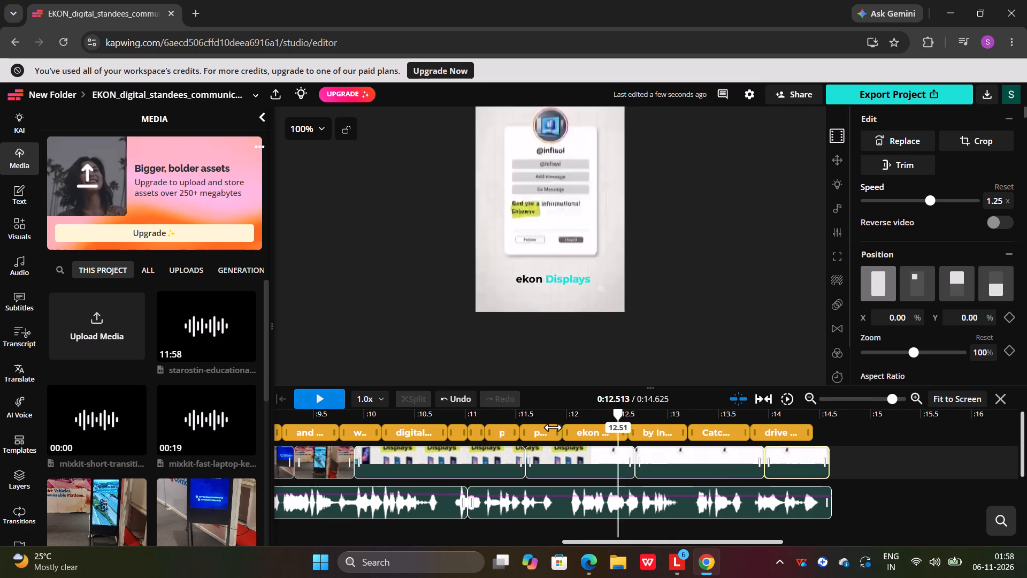
pyautogui.moveTo(553, 427); pyautogui.dragTo(537, 430)
pyautogui.scroll(1, 553, 305)
pyautogui.click(314, 389)
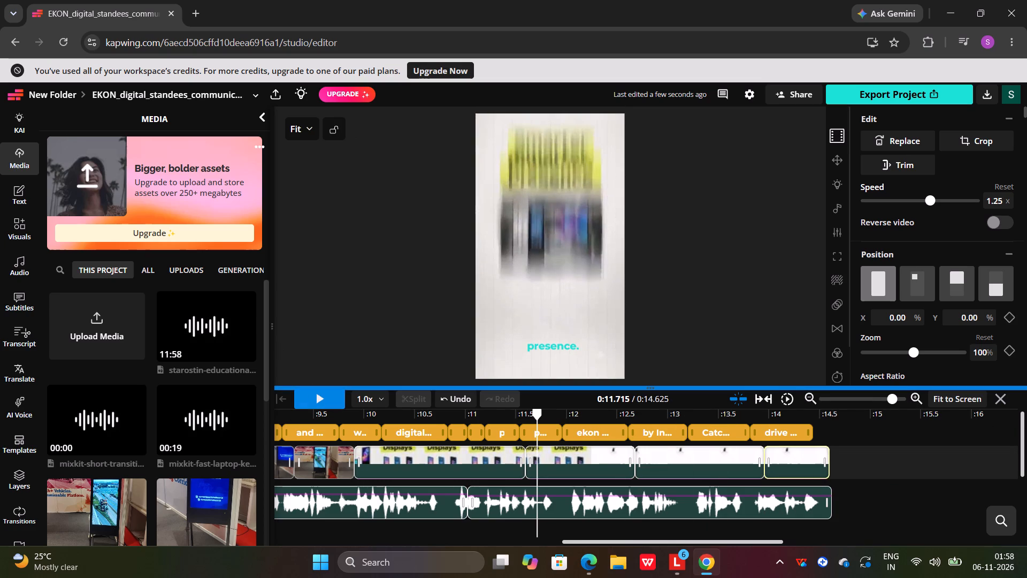
pyautogui.click(320, 400)
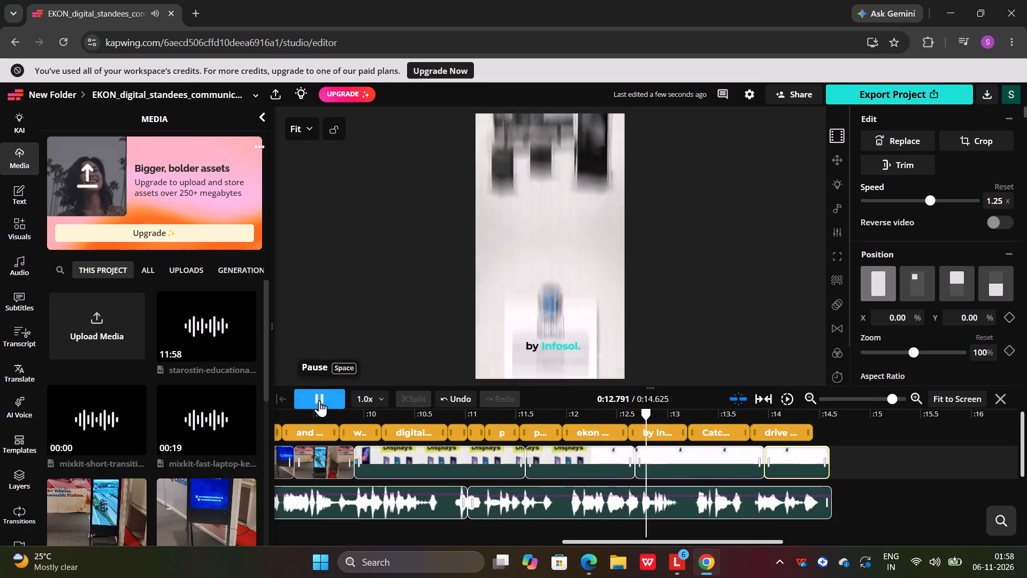
pyautogui.click(319, 401)
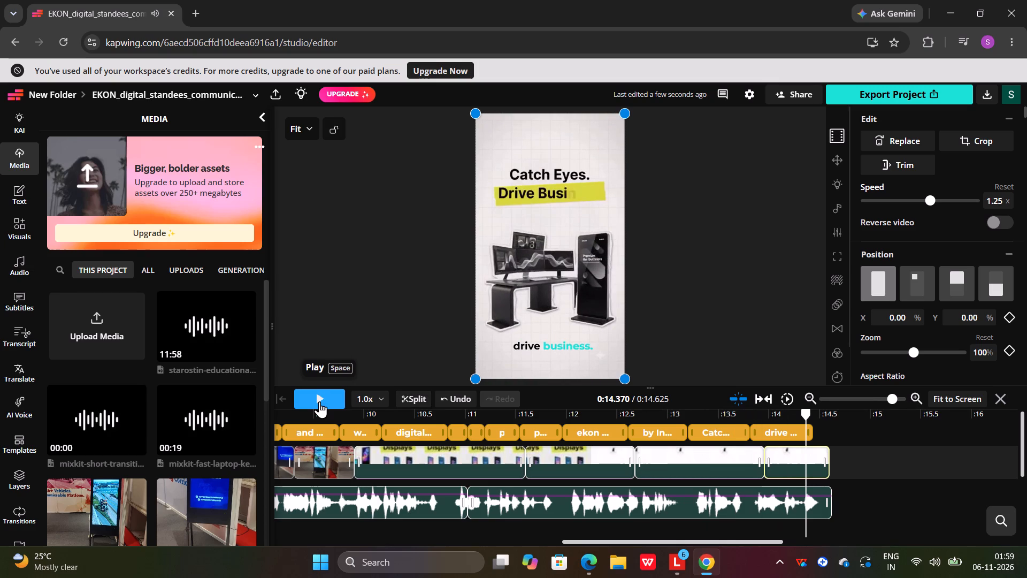
# Trim the end of the Infosol card and EKON logo piece back to about 13.73 s, removing its blank white ending.
pyautogui.click(780, 466)
pyautogui.click(727, 465)
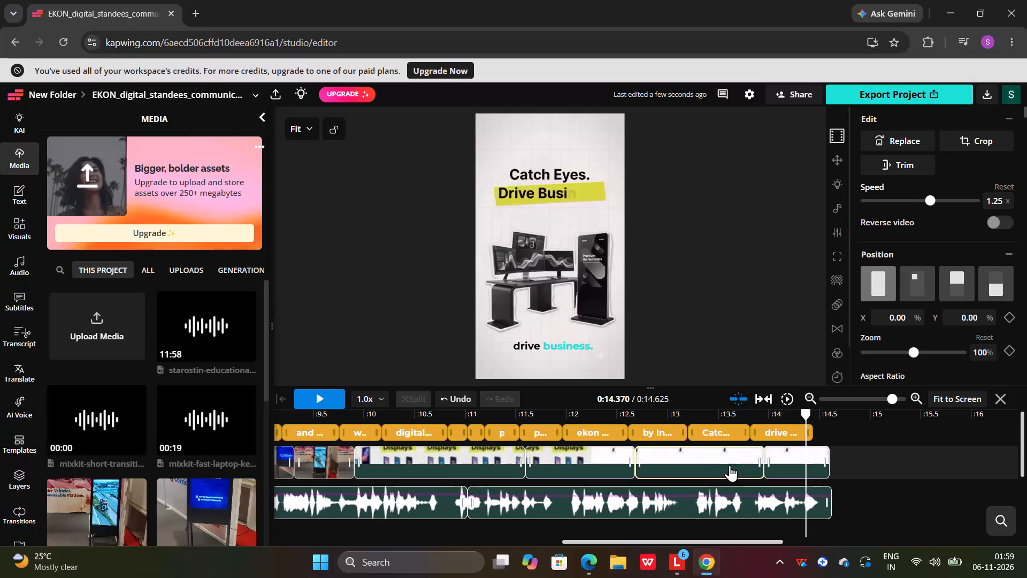
pyautogui.moveTo(762, 460); pyautogui.dragTo(741, 459)
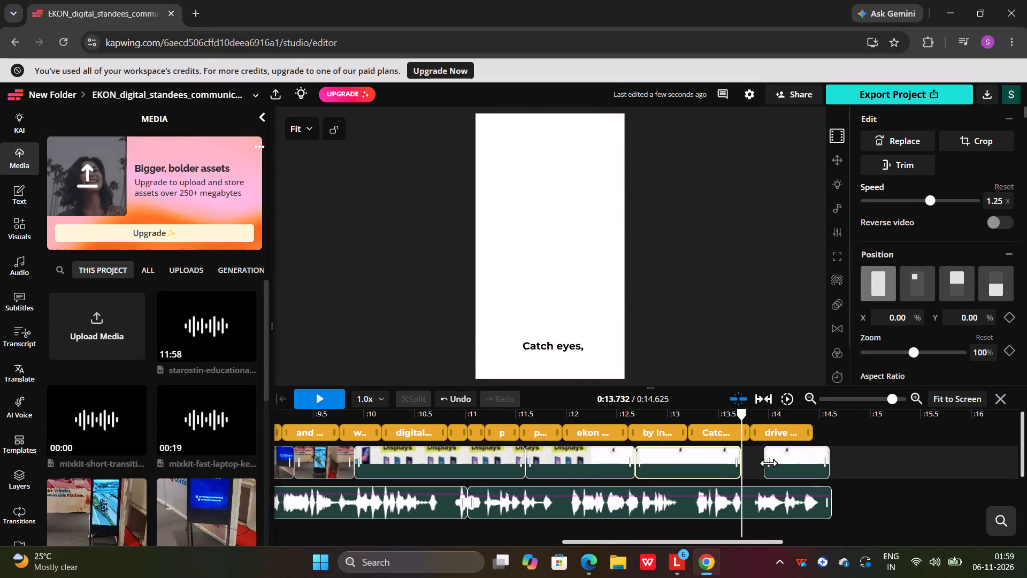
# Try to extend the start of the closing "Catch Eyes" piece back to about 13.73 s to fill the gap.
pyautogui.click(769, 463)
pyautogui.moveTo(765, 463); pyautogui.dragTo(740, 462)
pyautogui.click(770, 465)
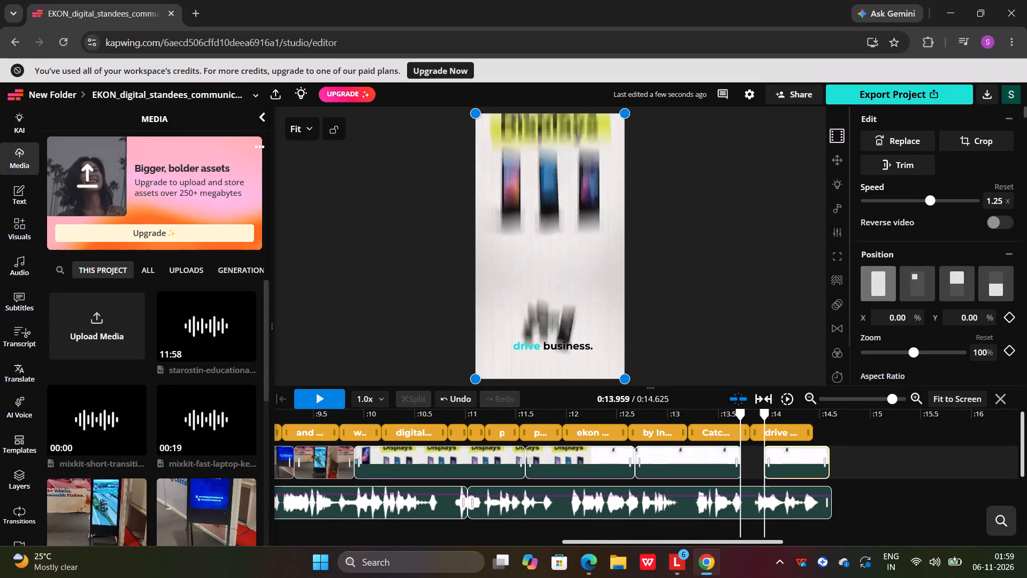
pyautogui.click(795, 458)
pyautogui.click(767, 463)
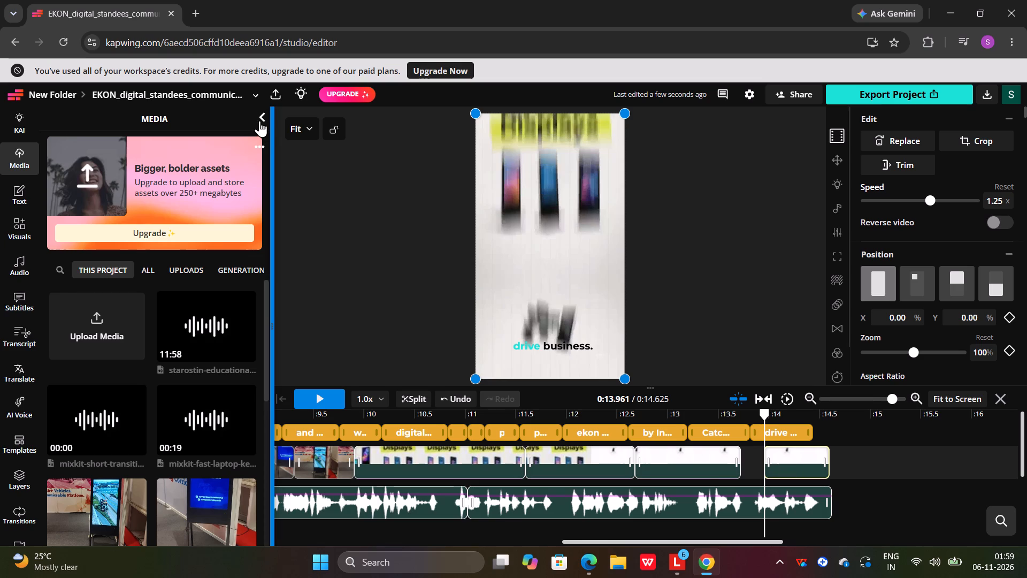
# Replay the whole video and its ending to check how the trimmed closing scenes fit the voice-over and subtitles.
pyautogui.click(321, 397)
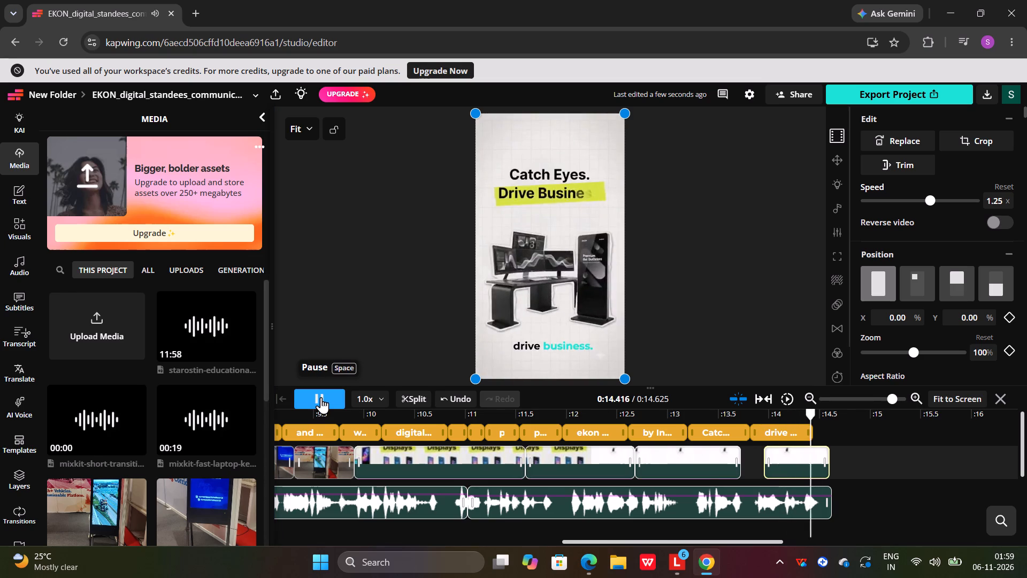
pyautogui.click(321, 397)
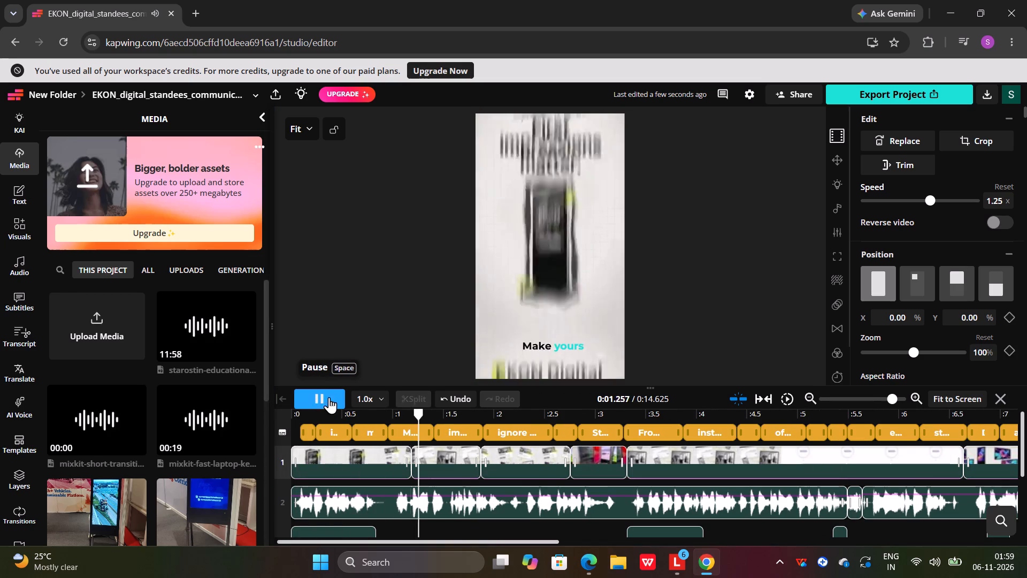
pyautogui.click(296, 392)
pyautogui.moveTo(480, 412); pyautogui.dragTo(796, 420)
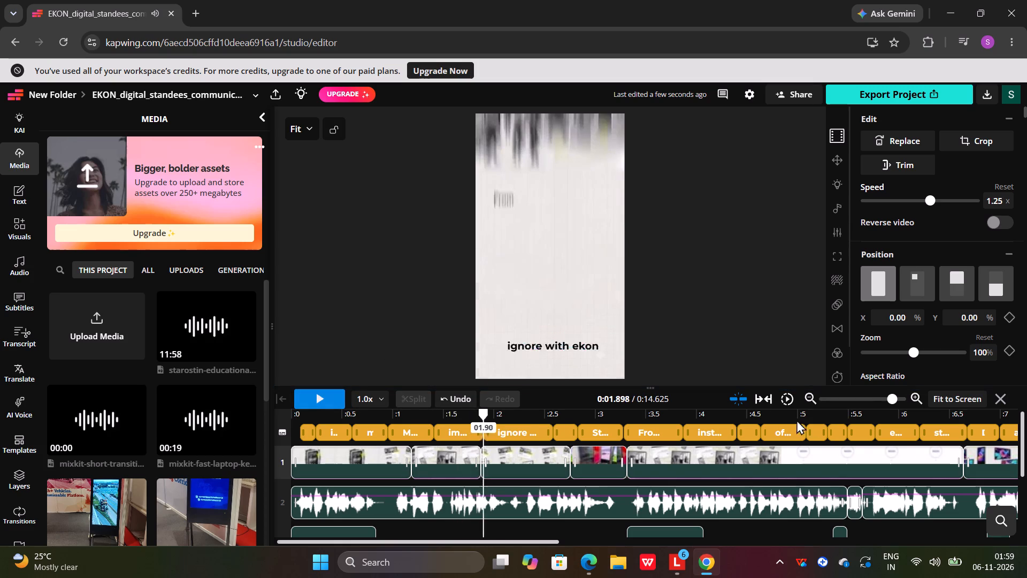
pyautogui.moveTo(796, 420); pyautogui.dragTo(801, 452)
pyautogui.moveTo(801, 450); pyautogui.dragTo(792, 451)
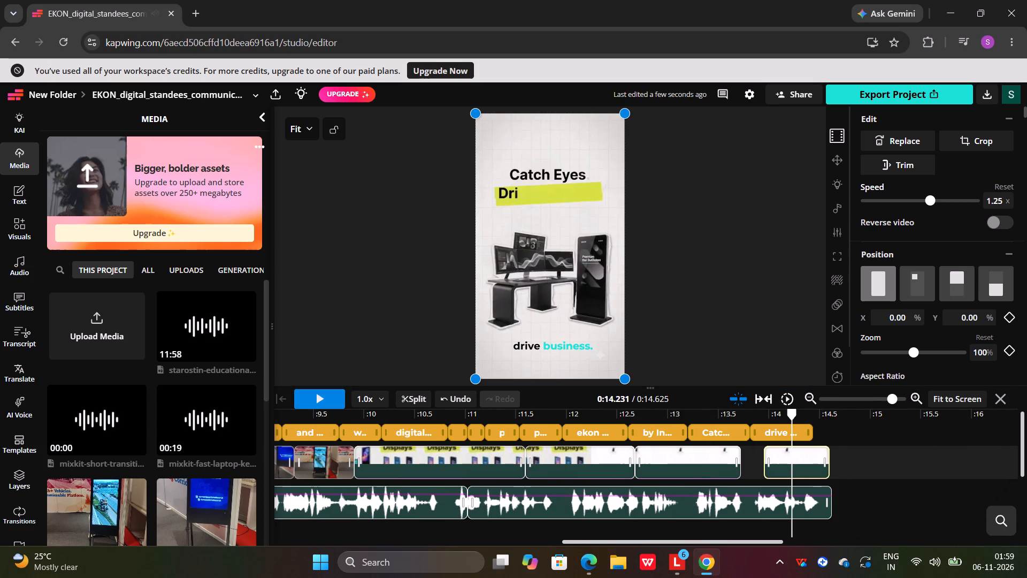
pyautogui.moveTo(791, 421); pyautogui.dragTo(693, 433)
pyautogui.click(325, 399)
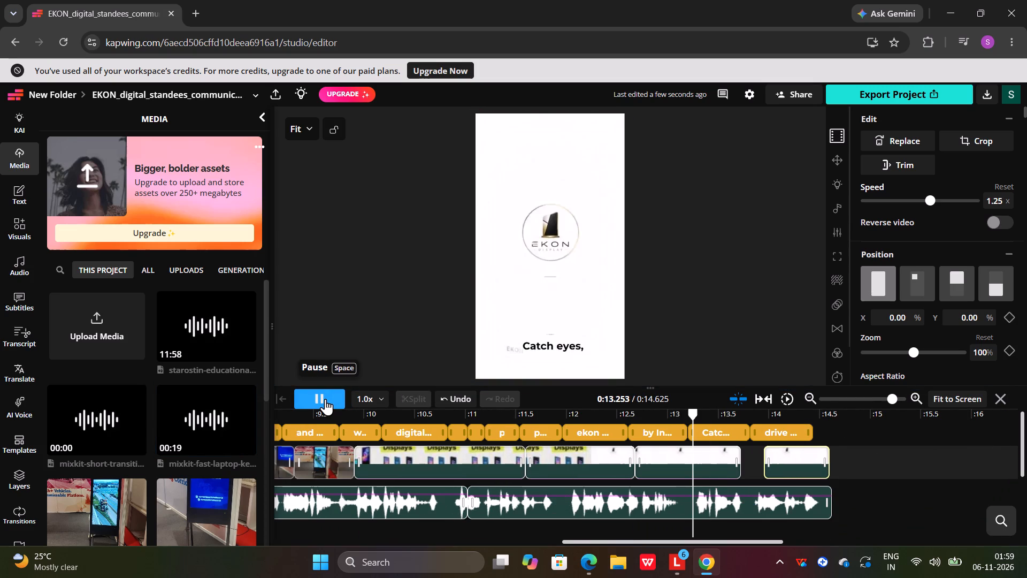
pyautogui.click(325, 399)
pyautogui.click(325, 399)
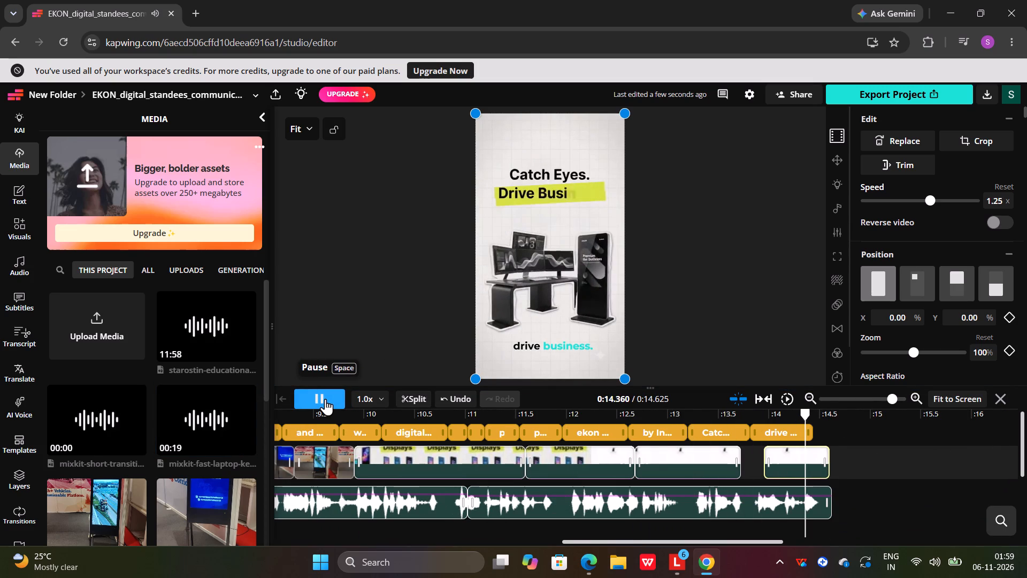
pyautogui.click(325, 399)
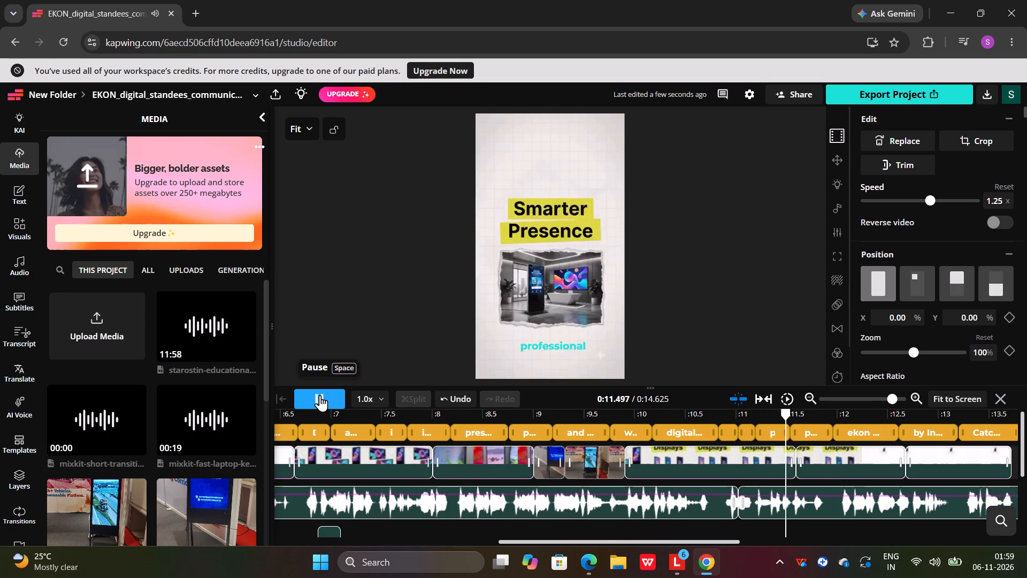
pyautogui.click(320, 395)
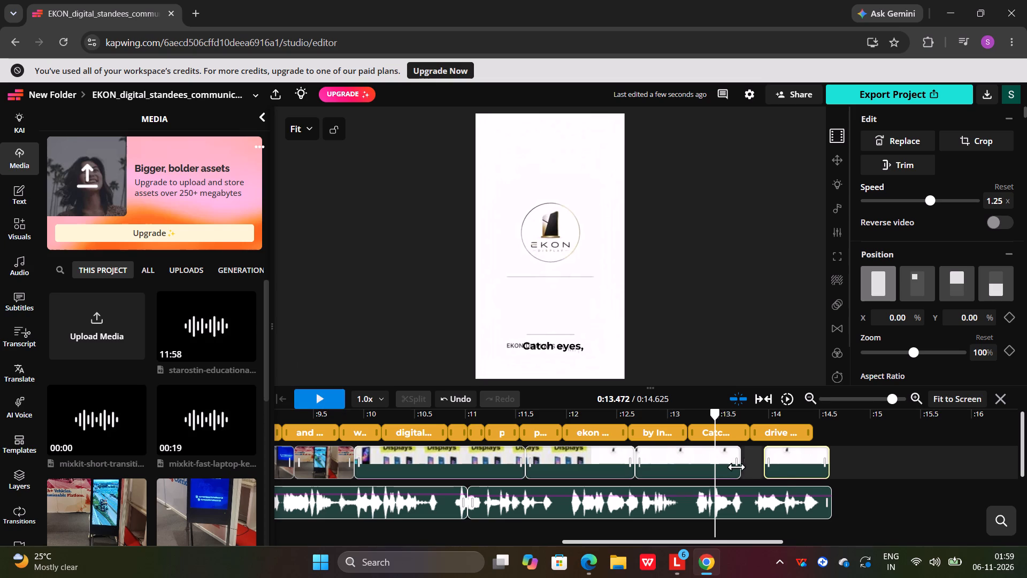
# Split the Infosol card and EKON logo piece at about 13.34 s, where the "Catch eyes," subtitle begins.
pyautogui.click(780, 467)
pyautogui.click(675, 468)
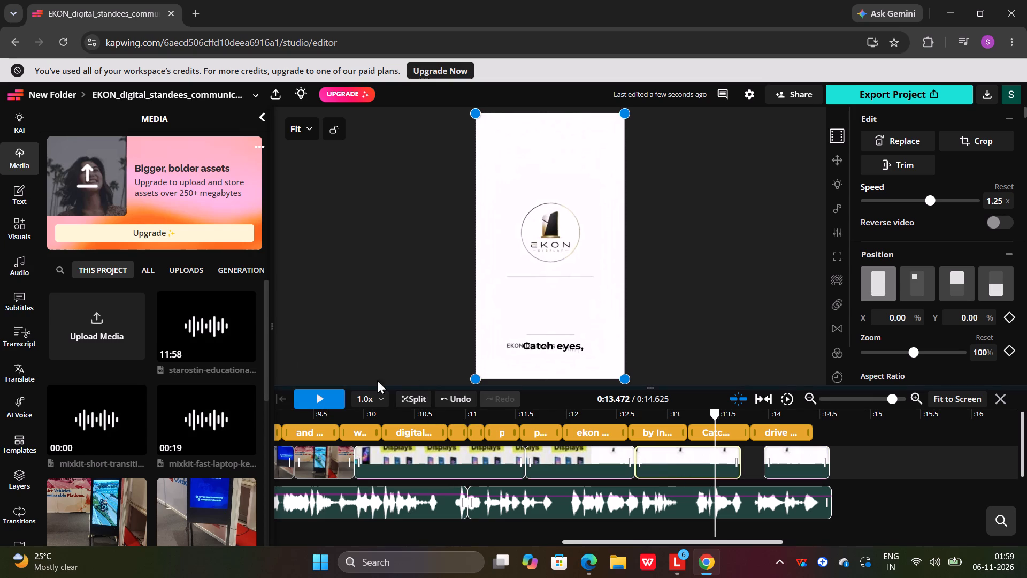
pyautogui.moveTo(712, 415); pyautogui.dragTo(708, 415)
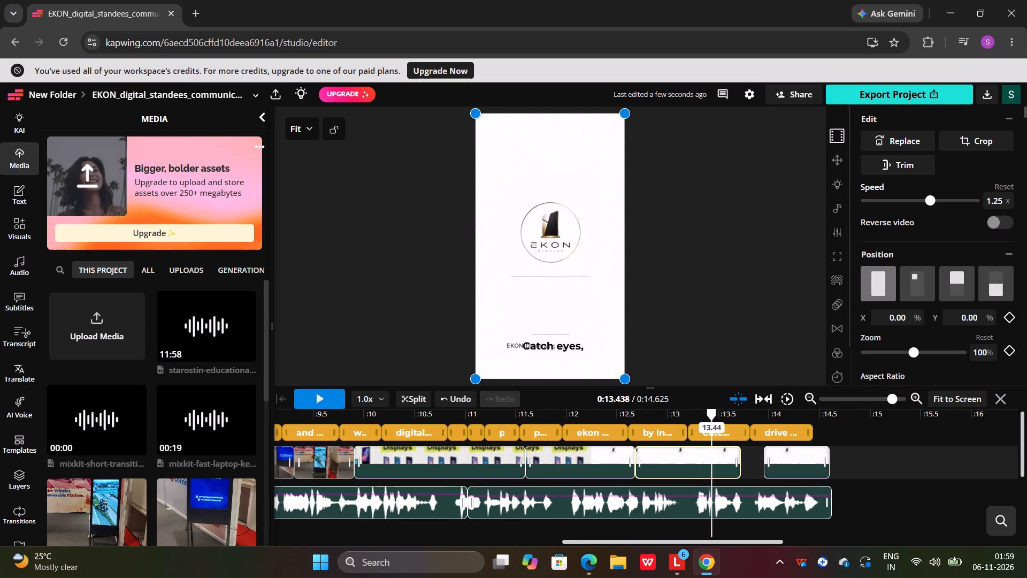
pyautogui.moveTo(708, 415); pyautogui.dragTo(695, 415)
pyautogui.click(315, 401)
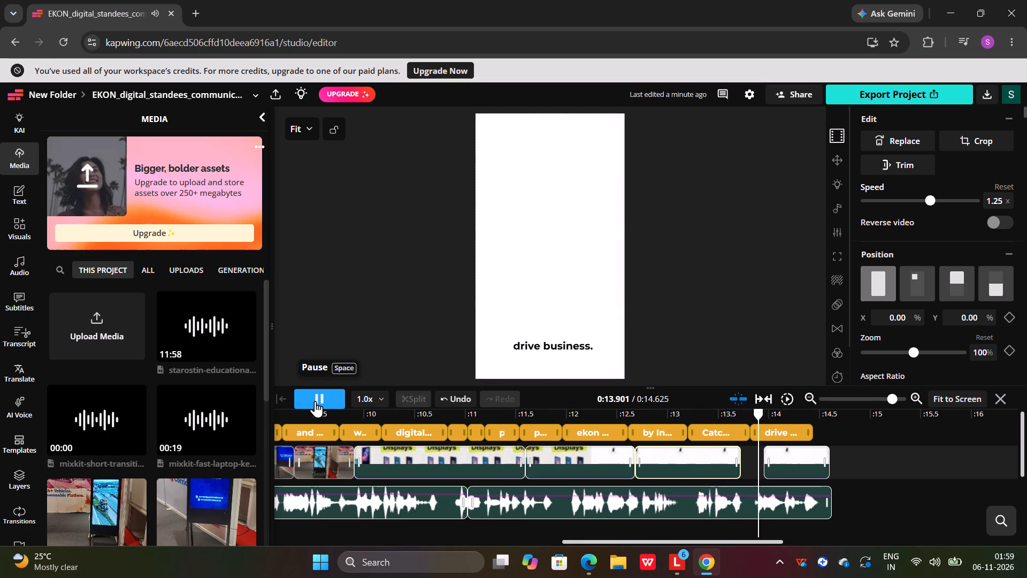
pyautogui.click(315, 401)
pyautogui.moveTo(771, 416); pyautogui.dragTo(640, 424)
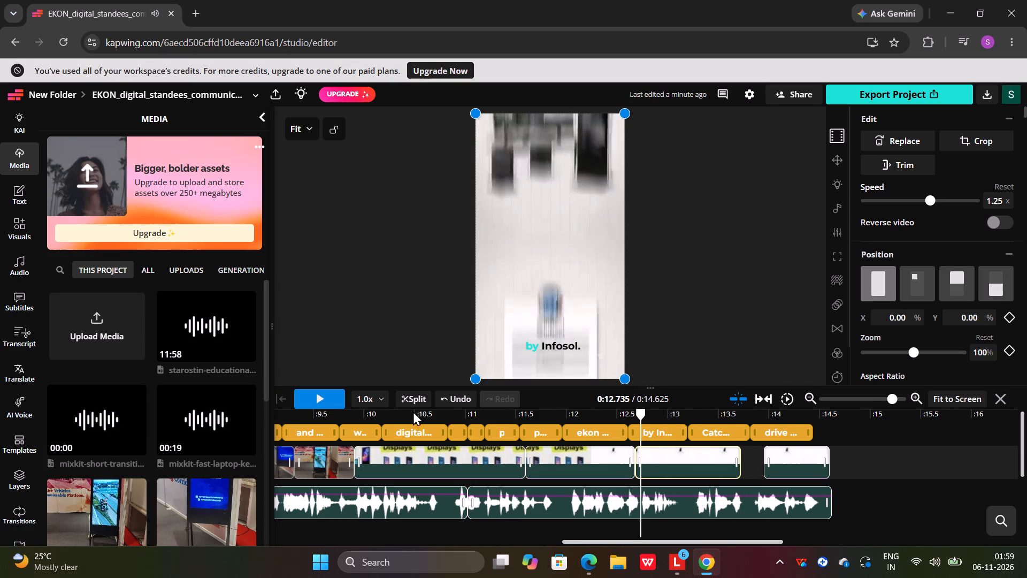
pyautogui.click(329, 393)
pyautogui.click(330, 394)
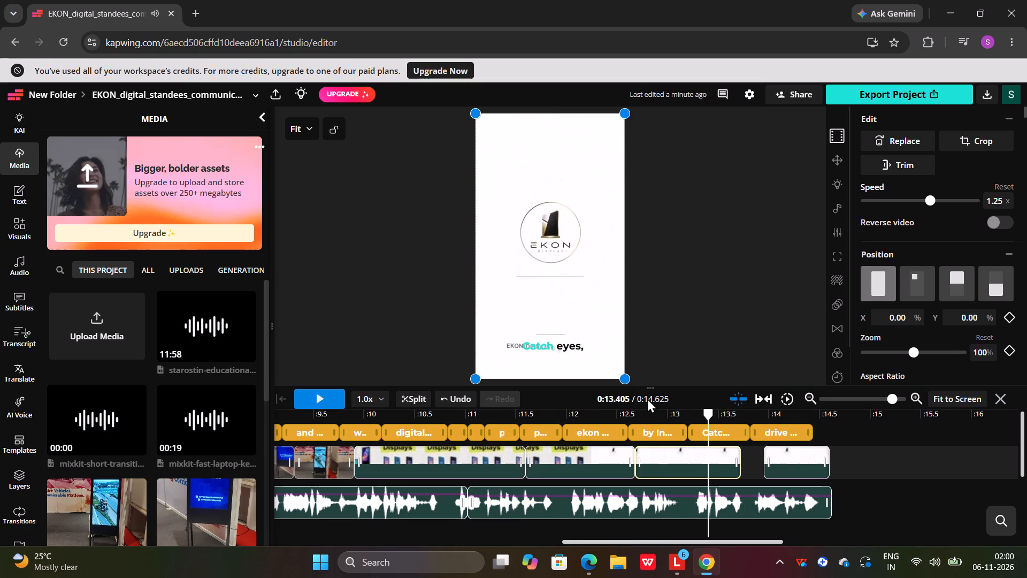
pyautogui.moveTo(710, 417); pyautogui.dragTo(706, 417)
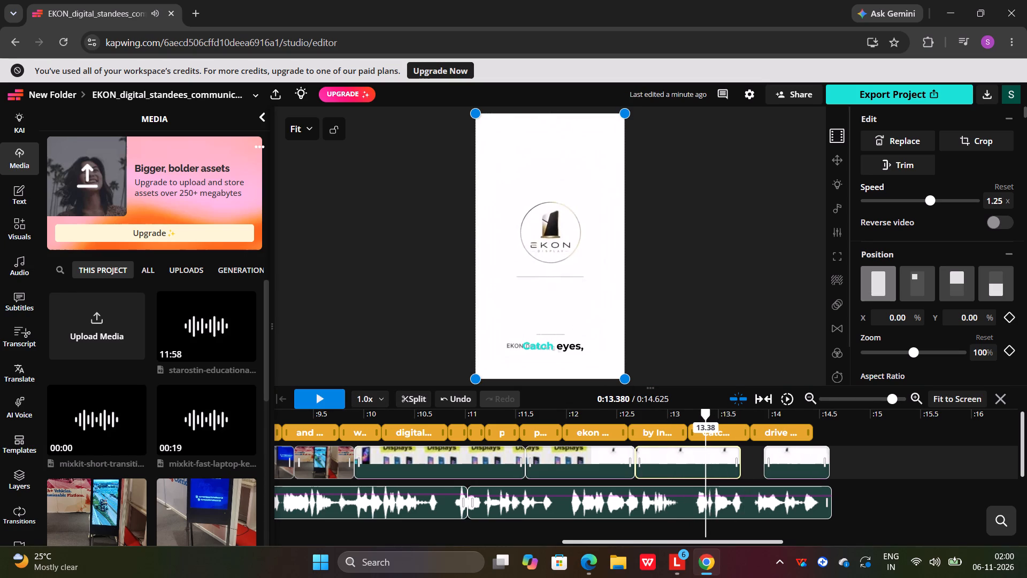
pyautogui.moveTo(706, 417); pyautogui.dragTo(702, 417)
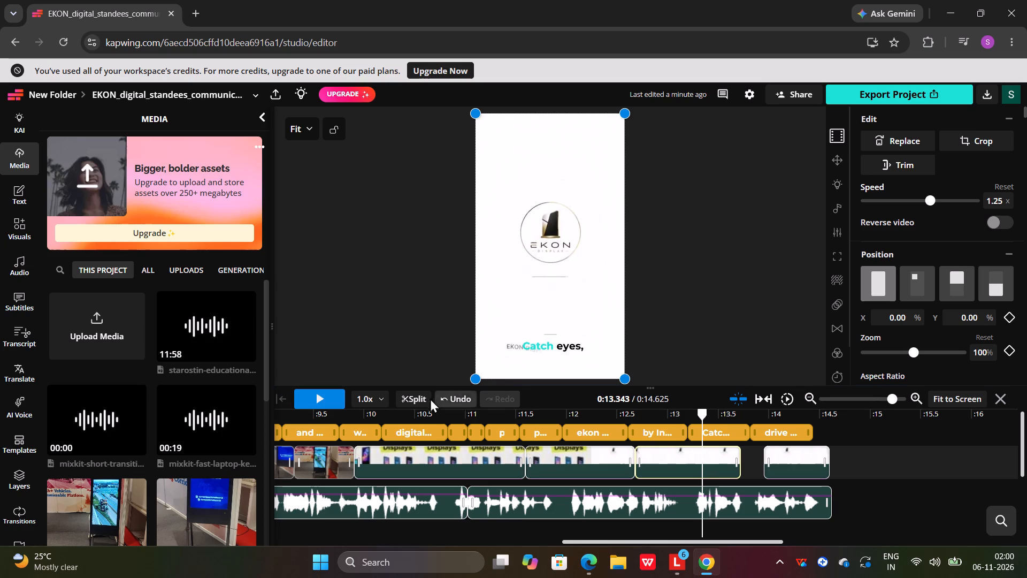
pyautogui.click(420, 399)
# Move the closing "Catch Eyes" piece back to about 13.73 s to close the gap, and play it back.
pyautogui.moveTo(791, 459); pyautogui.dragTo(779, 460)
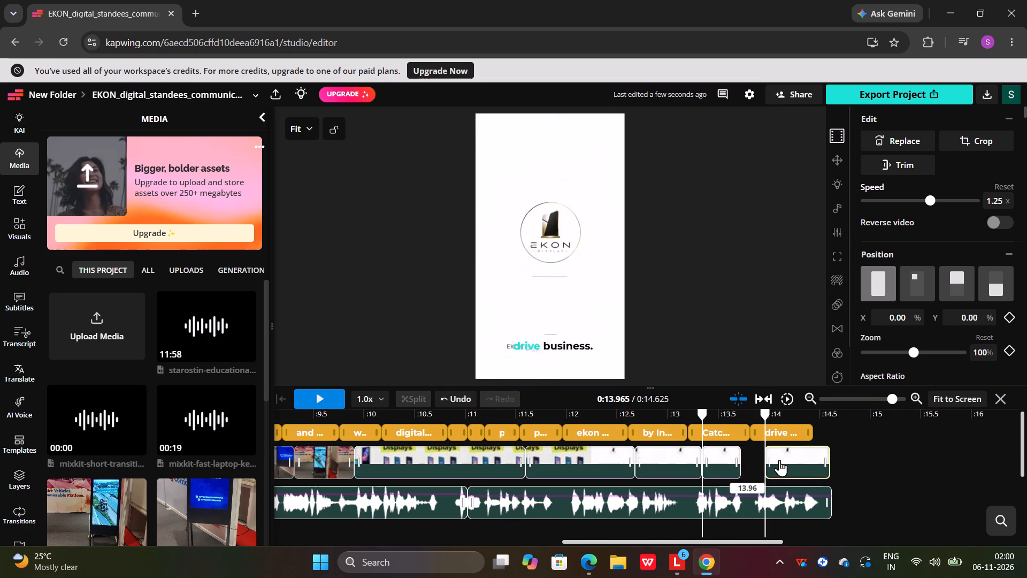
pyautogui.moveTo(779, 460); pyautogui.dragTo(730, 457)
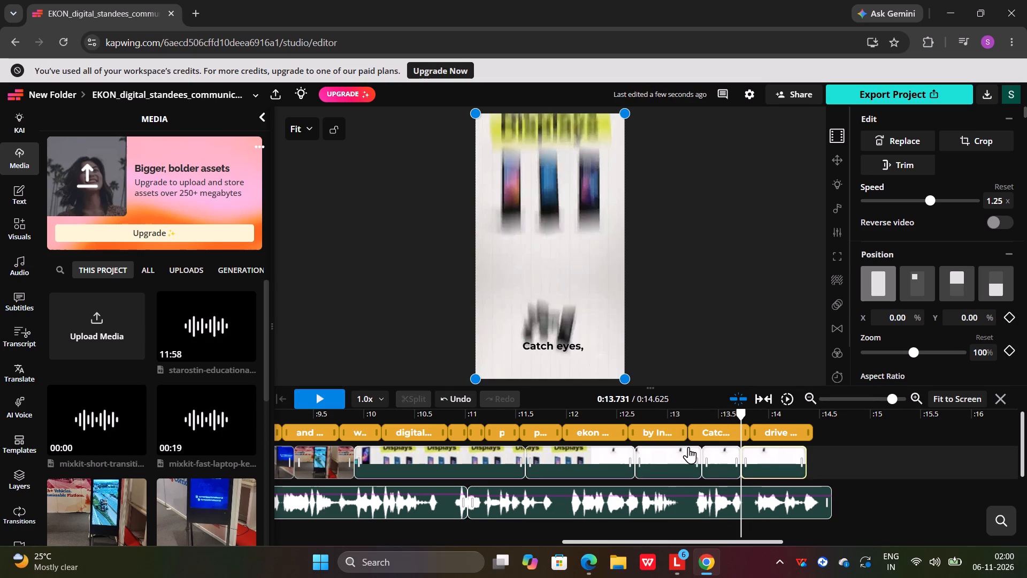
pyautogui.click(315, 397)
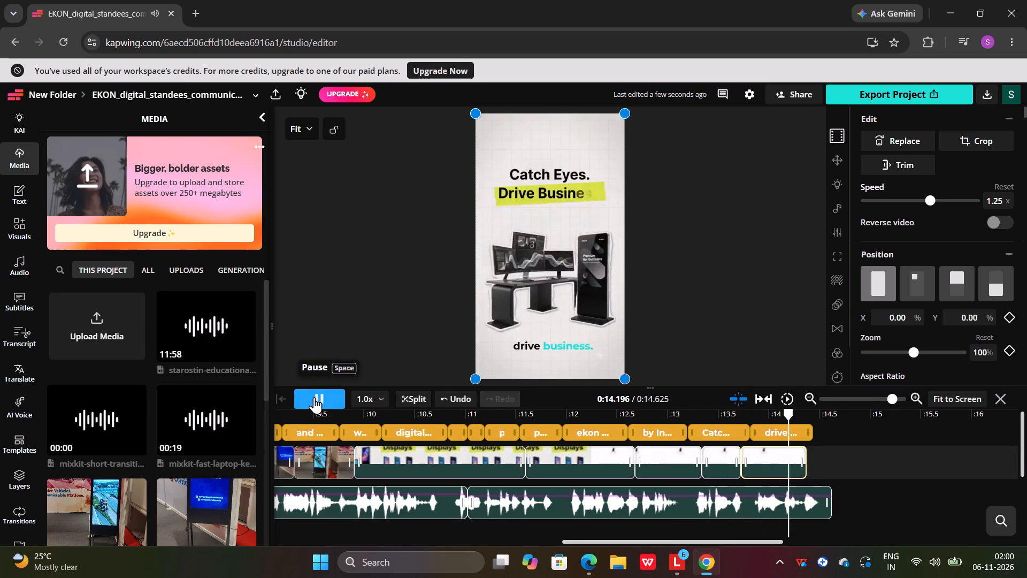
pyautogui.click(314, 397)
# Move the "Catch Eyes" piece ahead of the short EKON logo remainder so it starts at about 13.34 s.
pyautogui.moveTo(765, 470); pyautogui.dragTo(723, 471)
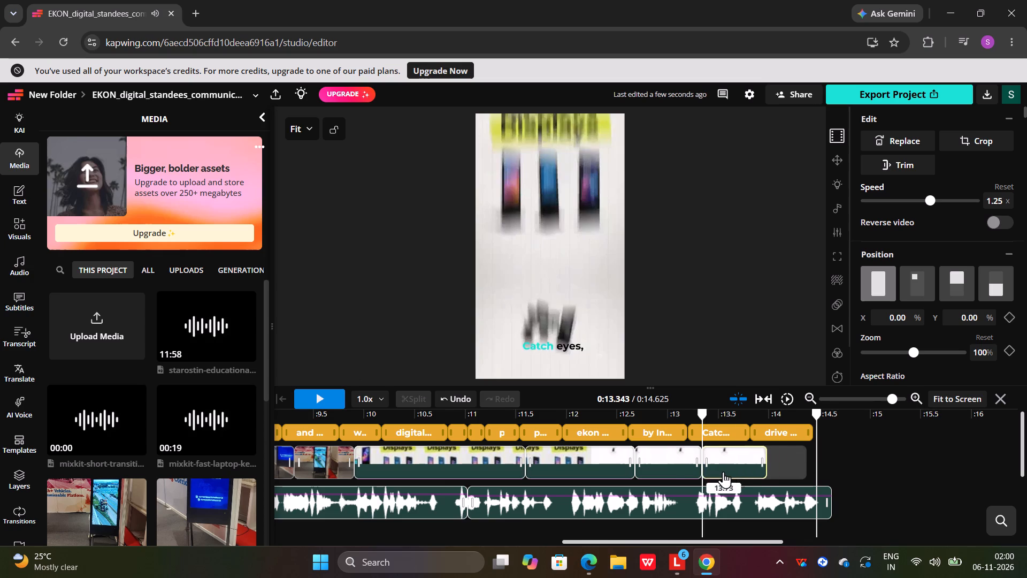
pyautogui.moveTo(723, 471); pyautogui.dragTo(713, 469)
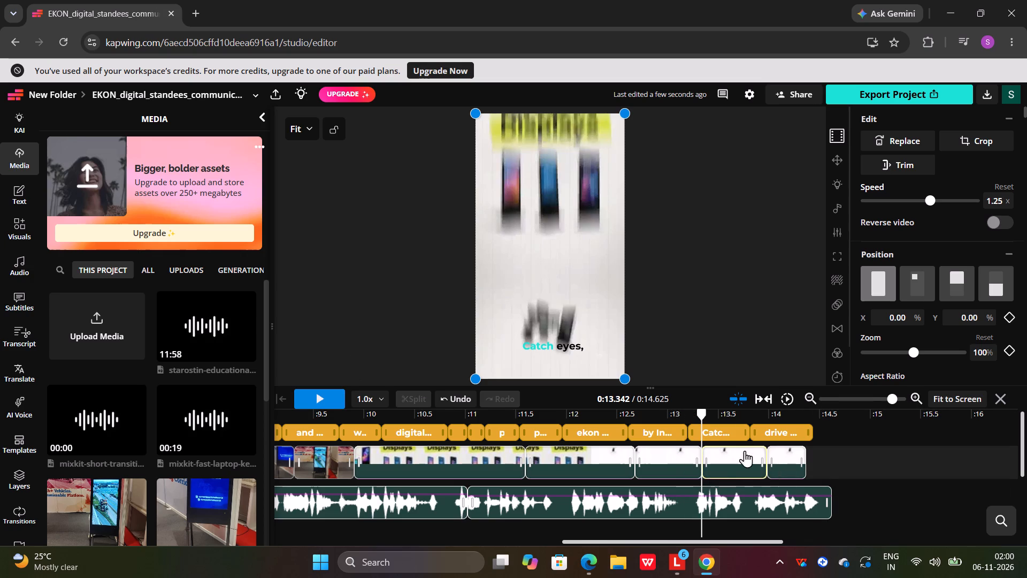
# Replay the ending from about 12.79 s and the video from its start to check the new scene order.
pyautogui.moveTo(701, 414); pyautogui.dragTo(646, 419)
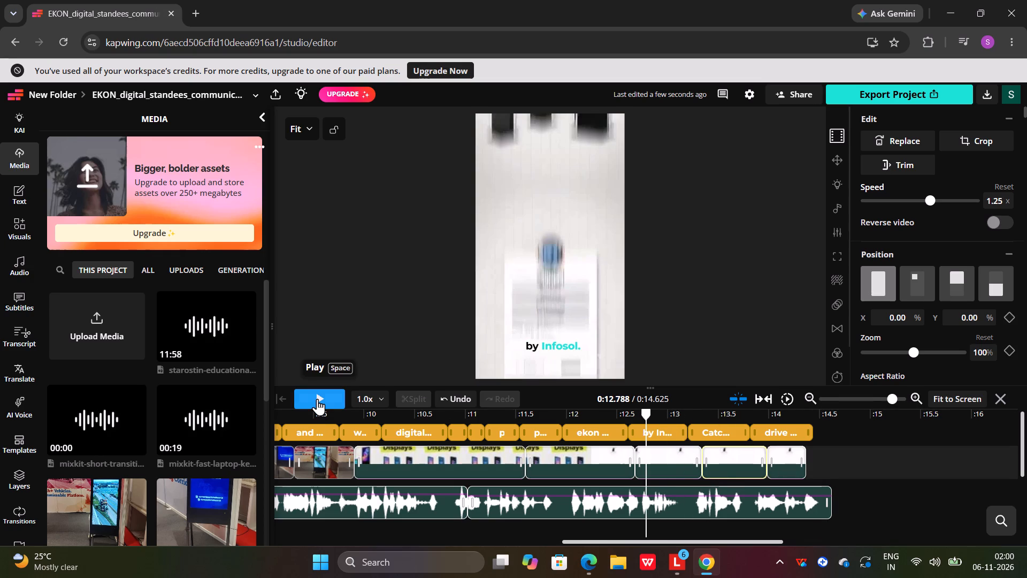
pyautogui.click(317, 399)
pyautogui.click(317, 399)
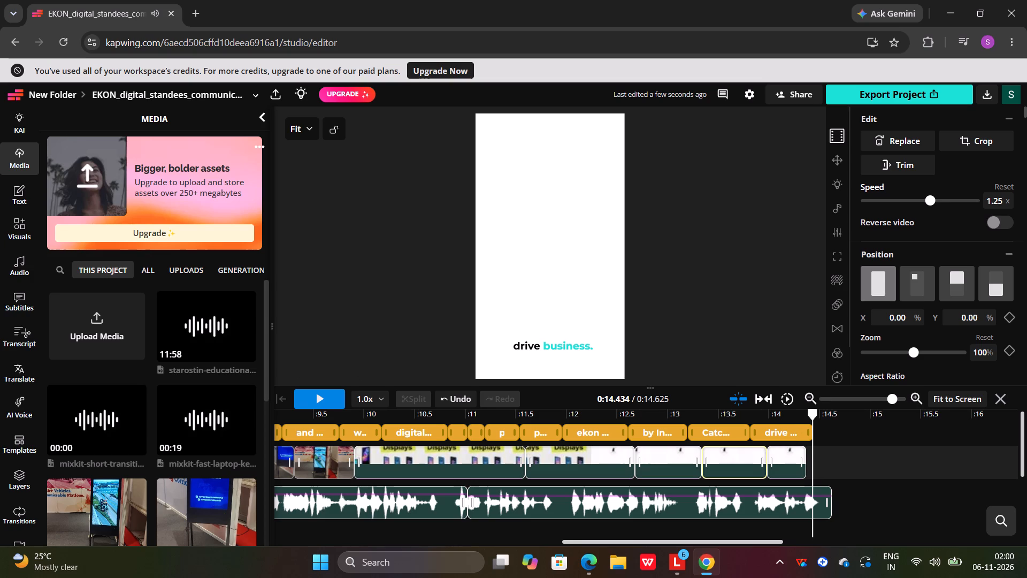
pyautogui.click(318, 401)
pyautogui.click(316, 401)
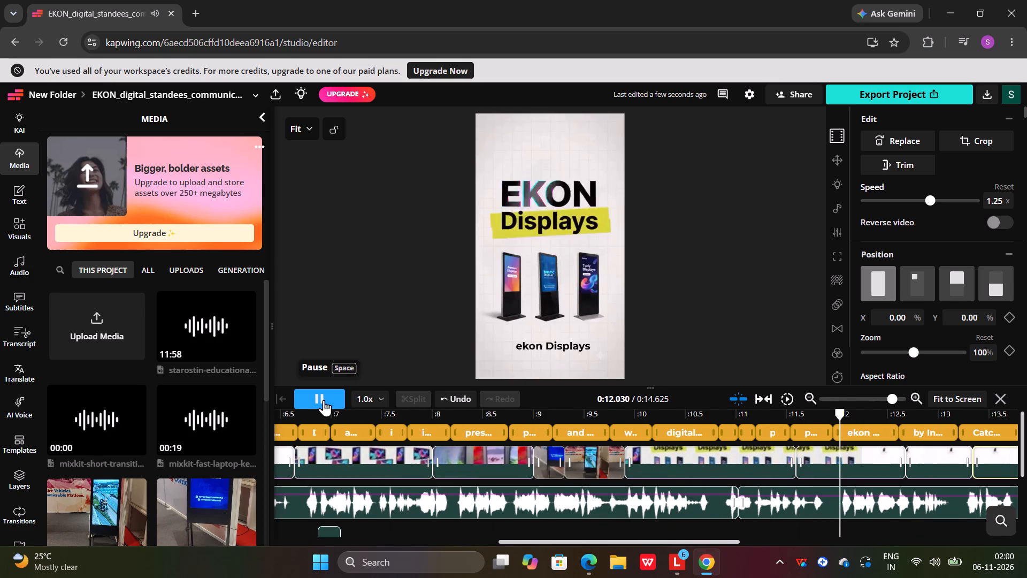
pyautogui.click(324, 400)
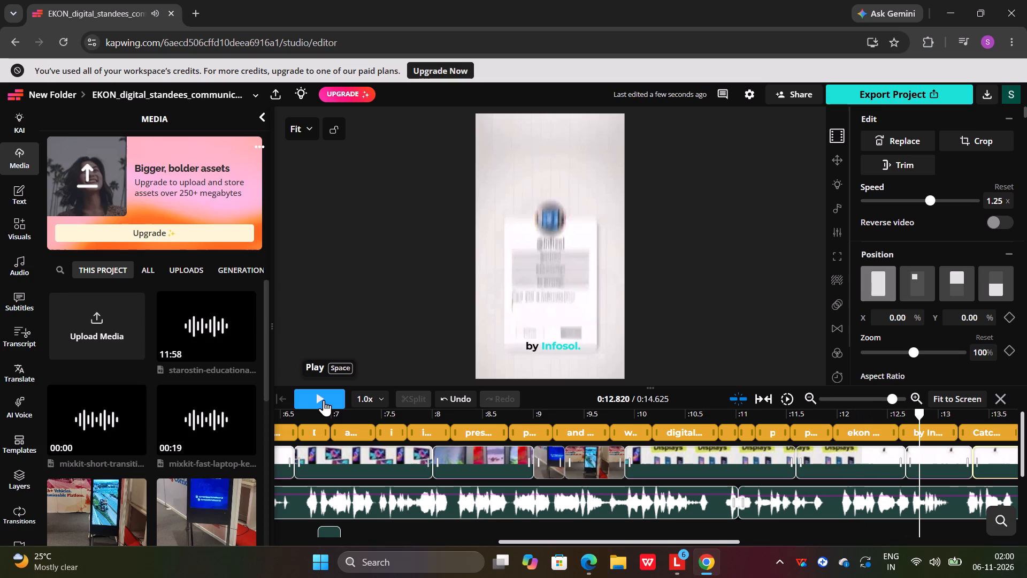
pyautogui.click(324, 400)
pyautogui.click(324, 400)
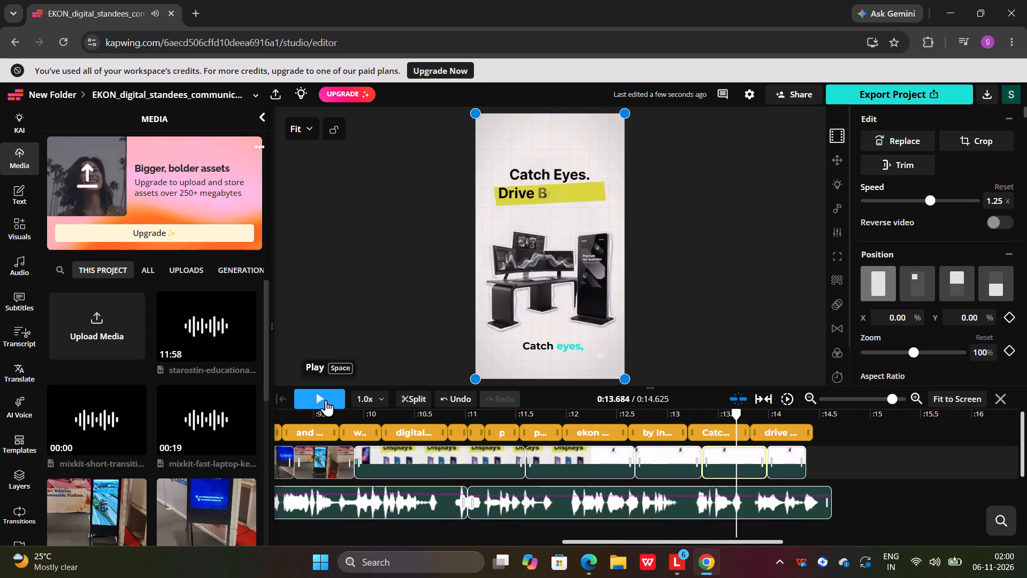
# Replay the closing scenes from about 11.57 s to compare the Infosol and "Catch Eyes" scenes with their subtitles.
pyautogui.moveTo(735, 415); pyautogui.dragTo(556, 446)
pyautogui.click(311, 402)
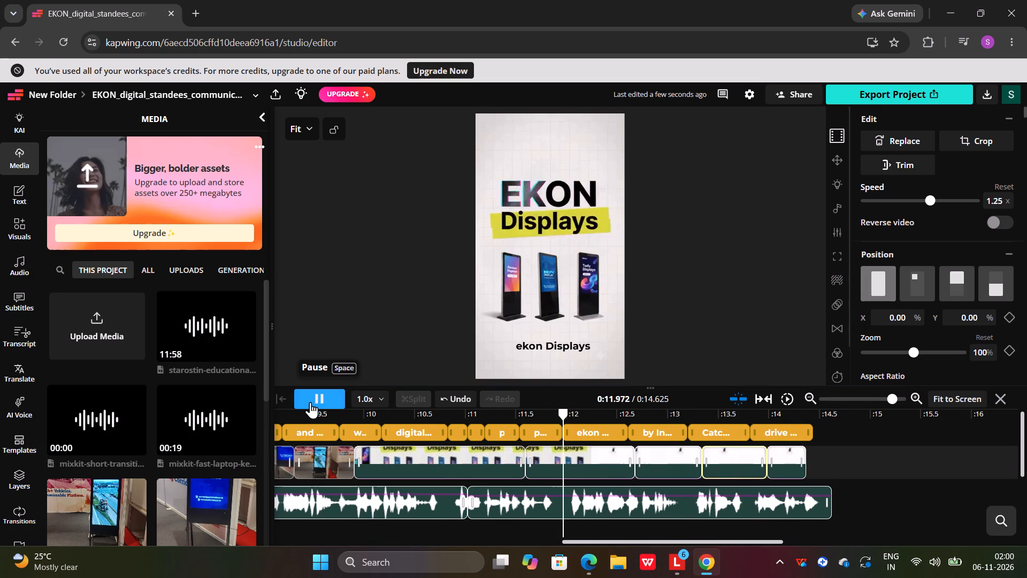
pyautogui.click(310, 402)
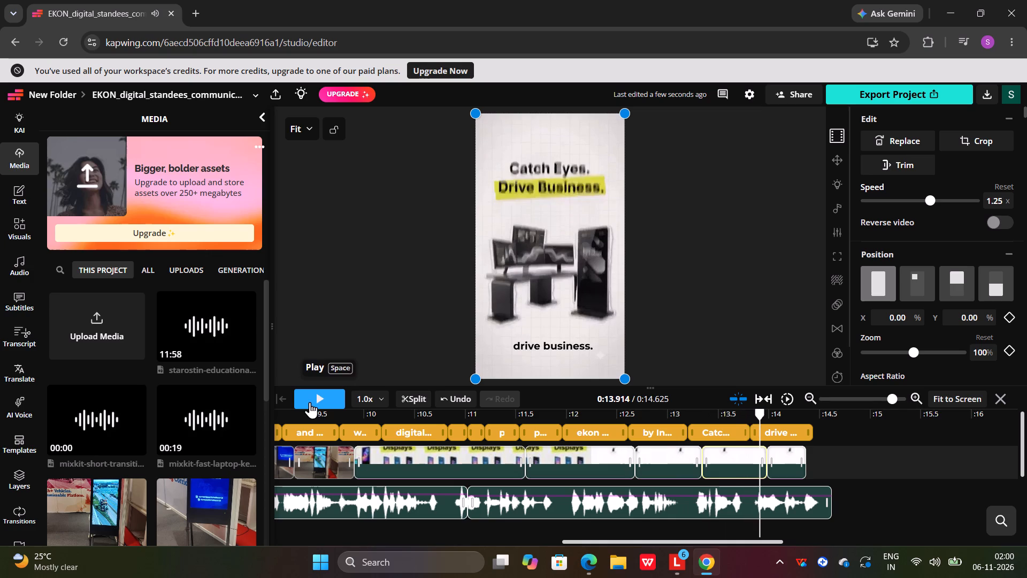
pyautogui.moveTo(760, 415); pyautogui.dragTo(523, 428)
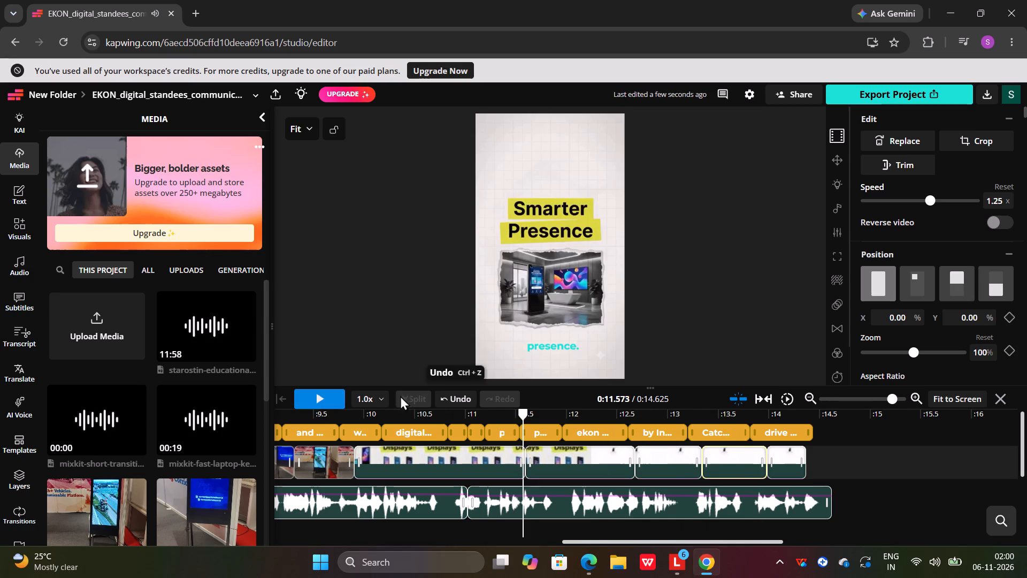
pyautogui.click(312, 398)
pyautogui.click(312, 398)
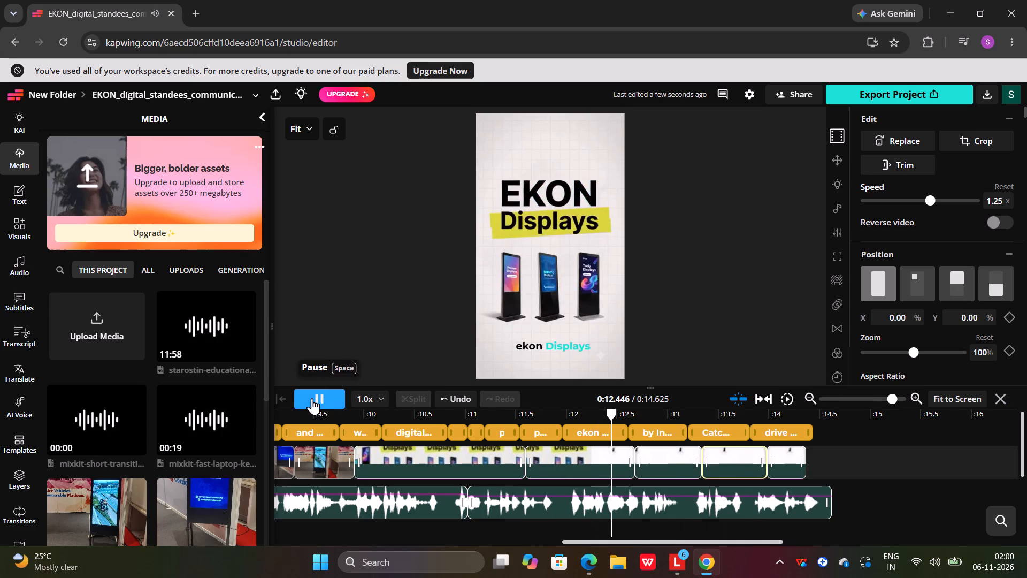
pyautogui.click(312, 398)
pyautogui.click(312, 398)
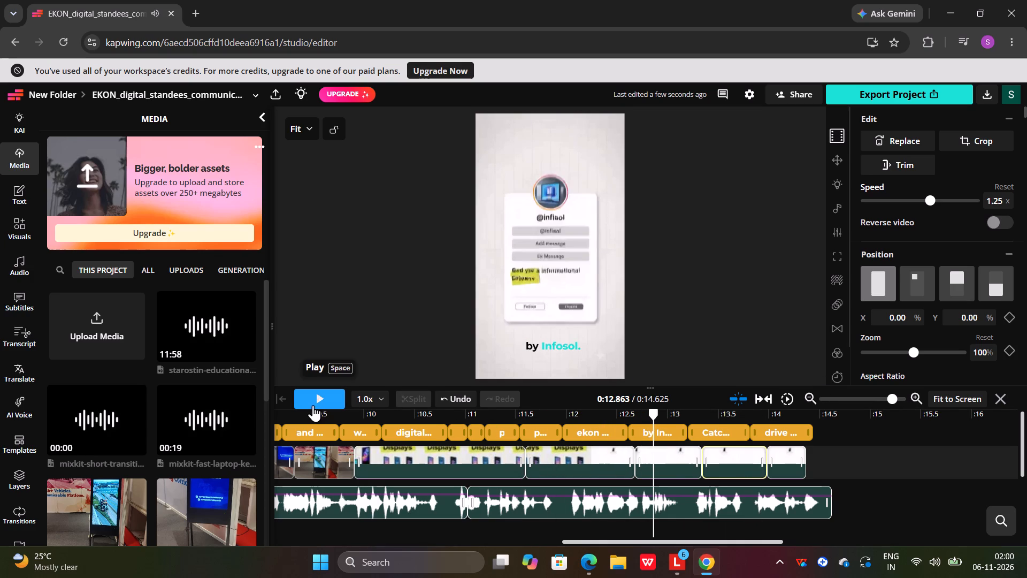
# Replay the closing scenes from about 12.3 s to check where the Infosol scene hands over to "Catch Eyes" against the subtitles.
pyautogui.click(313, 404)
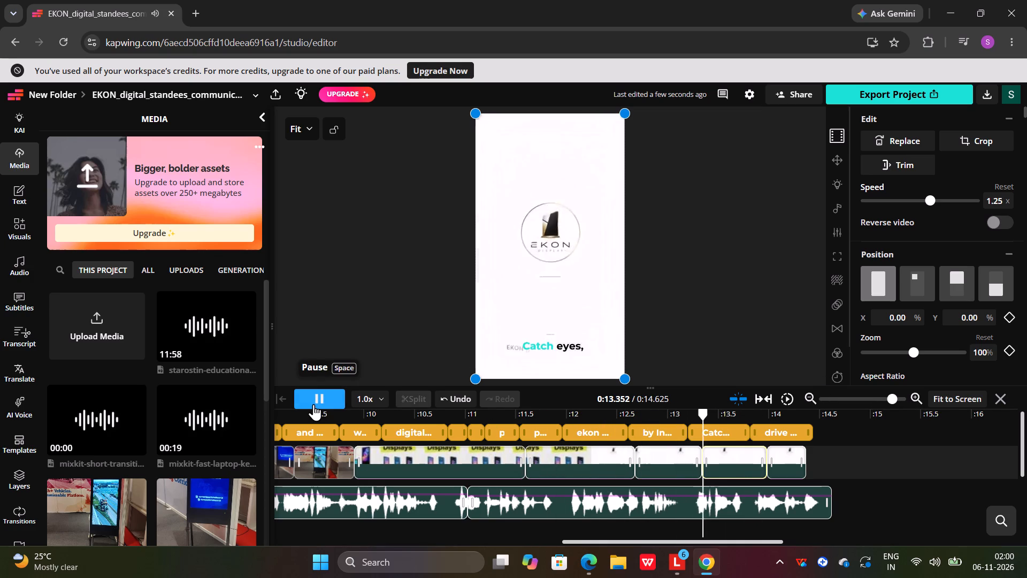
pyautogui.click(313, 404)
pyautogui.click(670, 459)
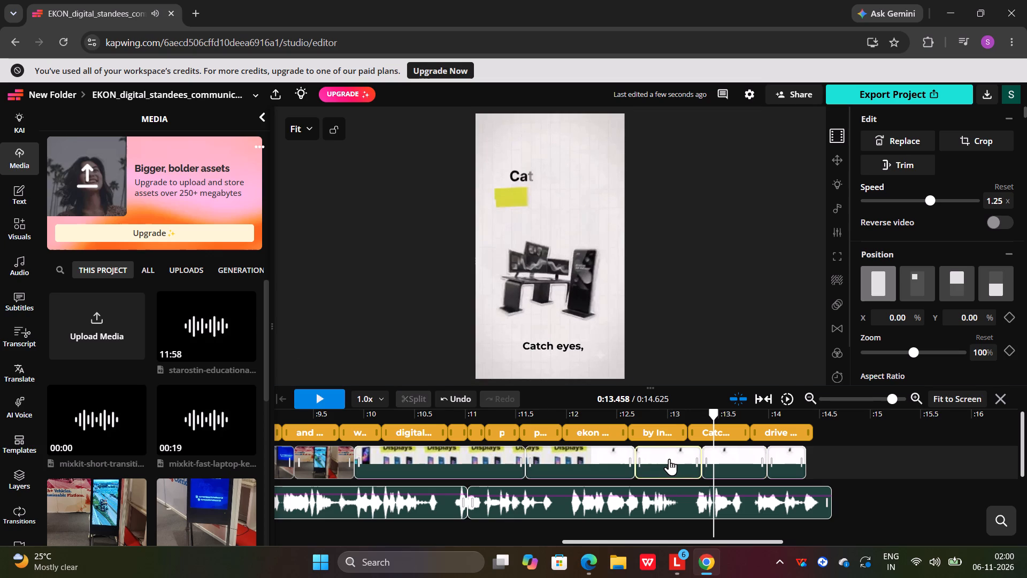
pyautogui.click(722, 464)
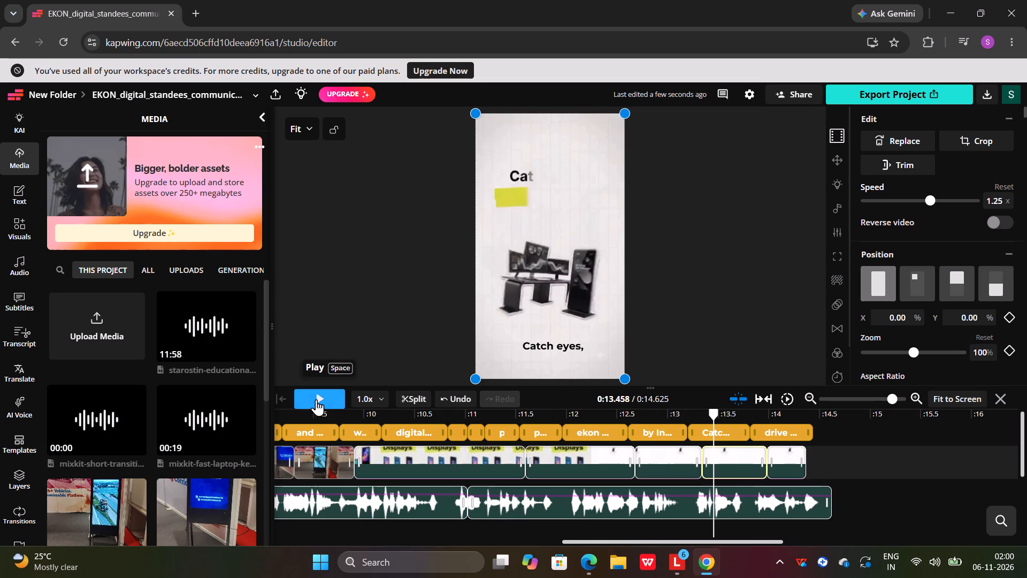
pyautogui.click(316, 399)
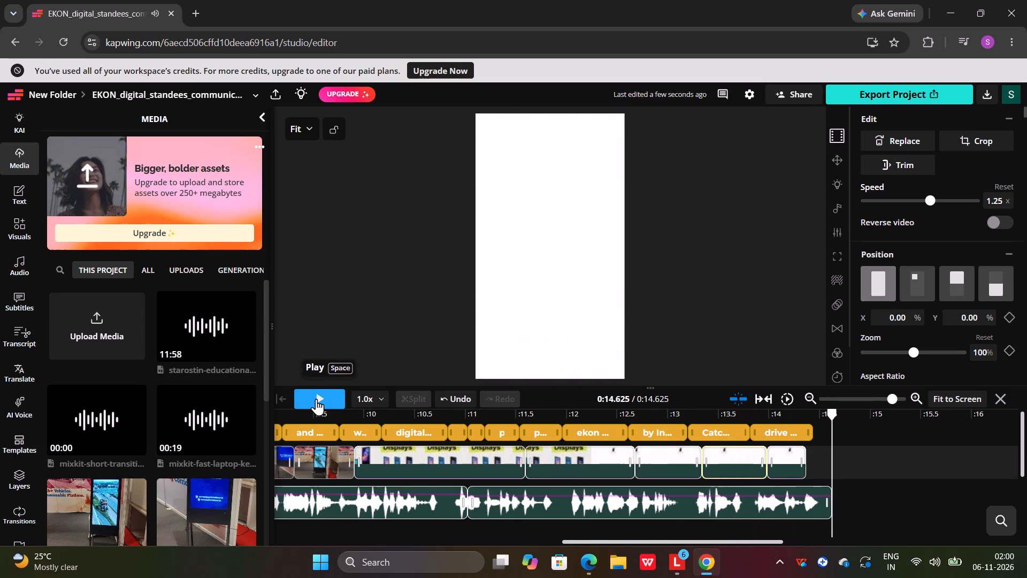
pyautogui.moveTo(832, 414); pyautogui.dragTo(640, 439)
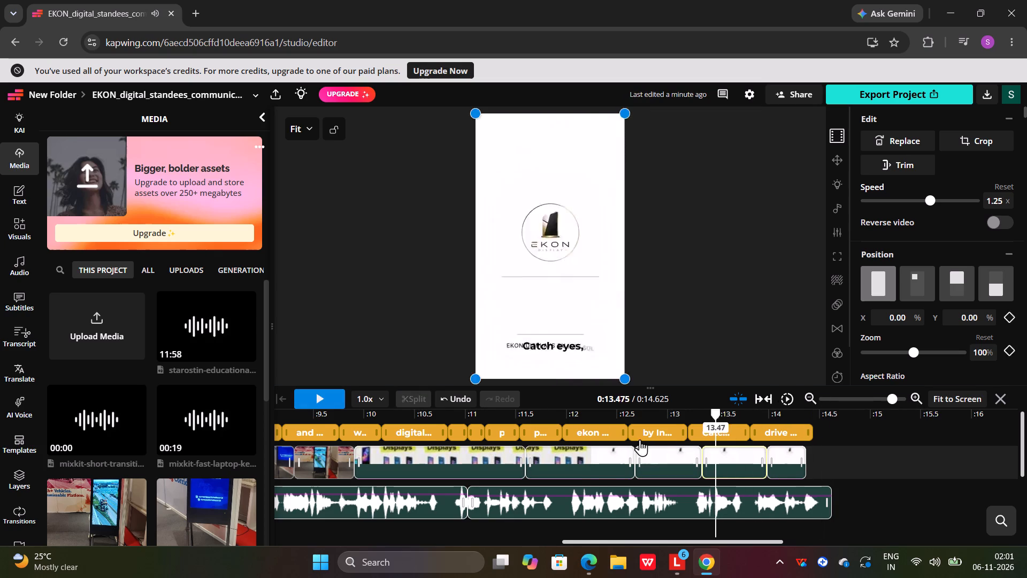
pyautogui.moveTo(640, 439); pyautogui.dragTo(597, 442)
pyautogui.click(313, 397)
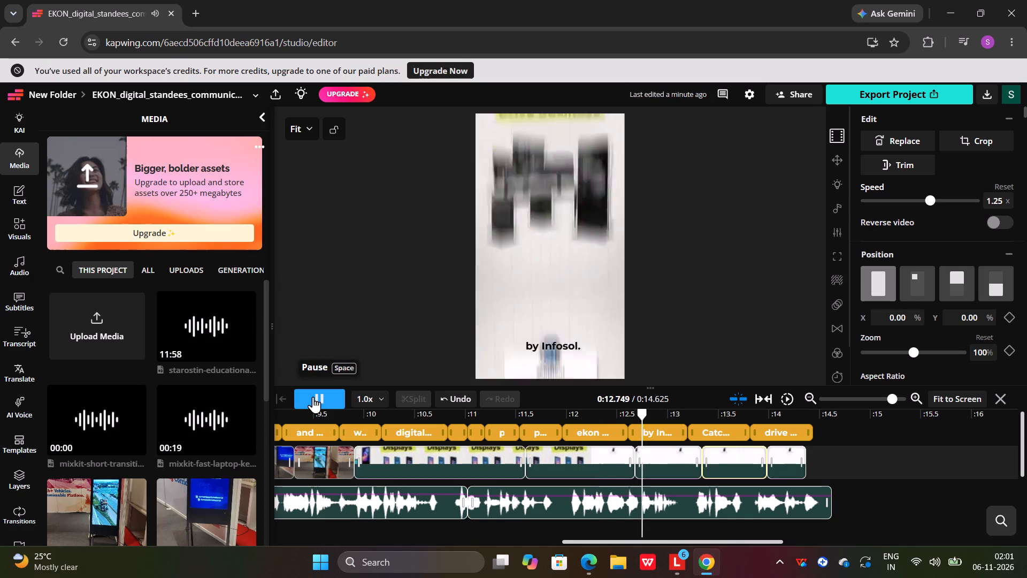
pyautogui.click(313, 397)
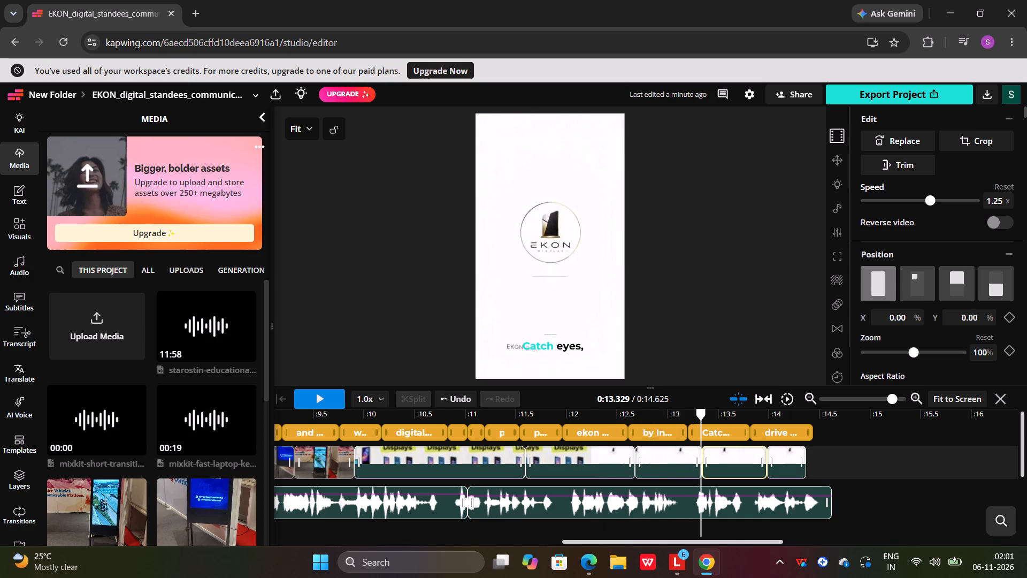
# Split the Infosol scene at about 13.10 s, near the end of its "by Infosol" subtitle, and play on from the cut.
pyautogui.moveTo(699, 408); pyautogui.dragTo(672, 414)
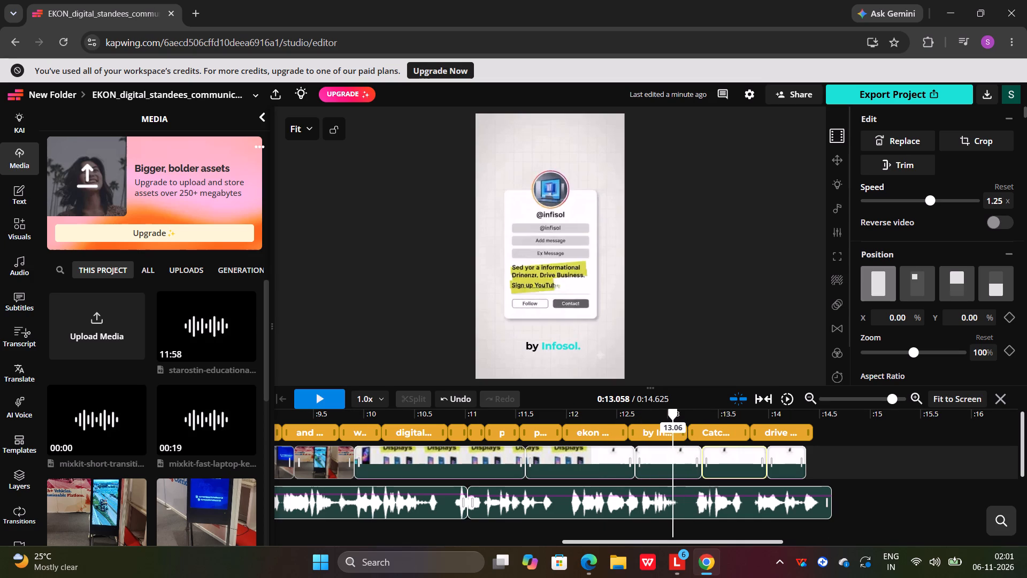
pyautogui.moveTo(672, 414); pyautogui.dragTo(677, 414)
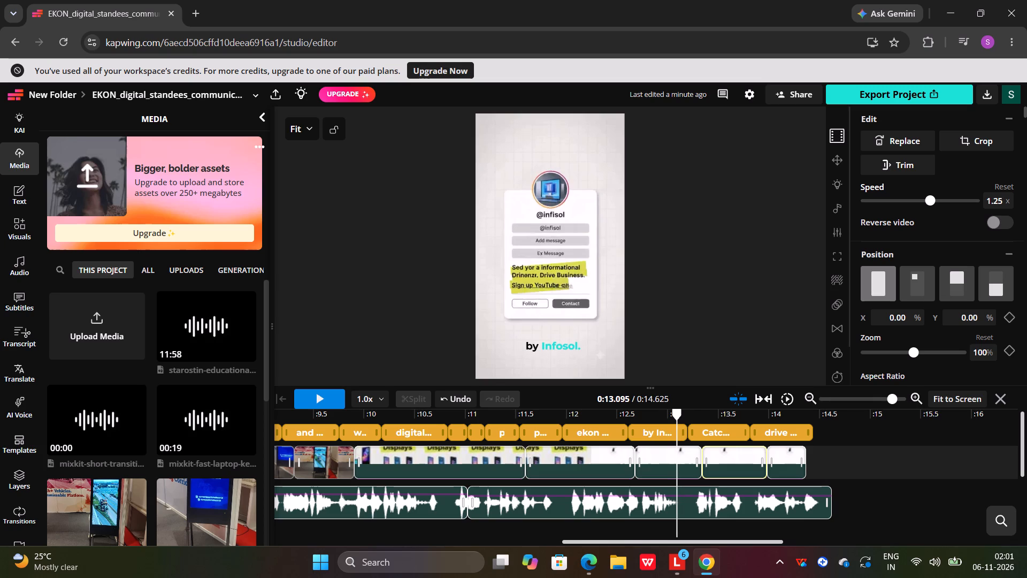
pyautogui.click(659, 465)
pyautogui.click(409, 400)
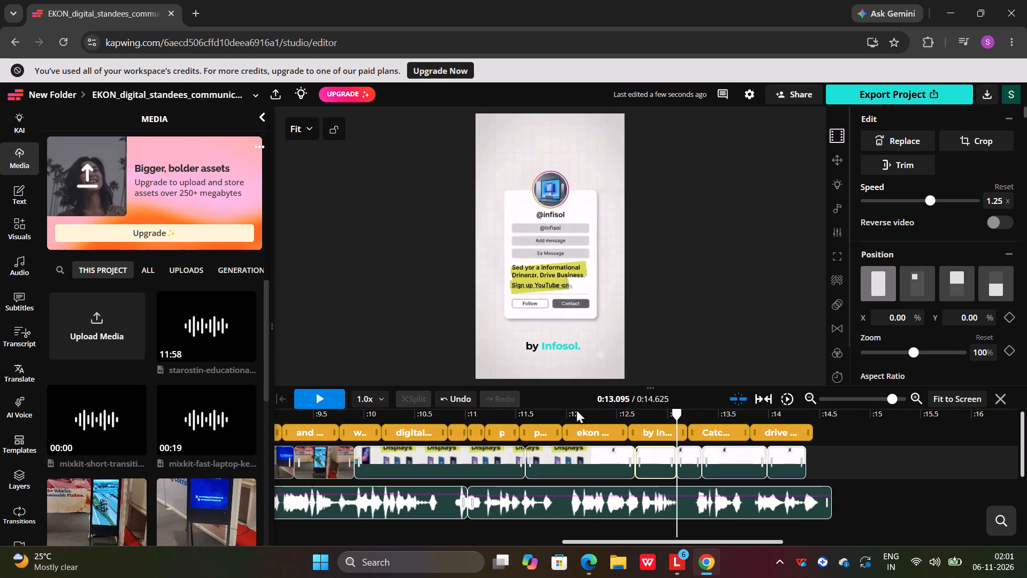
pyautogui.click(305, 400)
pyautogui.click(305, 400)
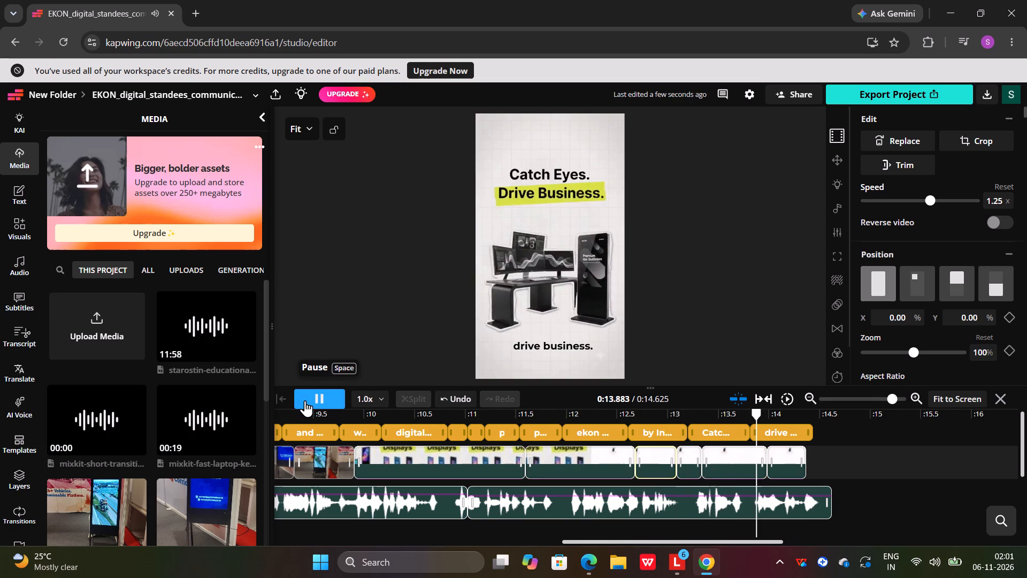
# Move the "Catch Eyes" piece ahead of the short Infosol remainder so it starts at about 13.10 s, and play back from 12.80 s.
pyautogui.moveTo(722, 467); pyautogui.dragTo(677, 467)
pyautogui.moveTo(672, 416); pyautogui.dragTo(647, 417)
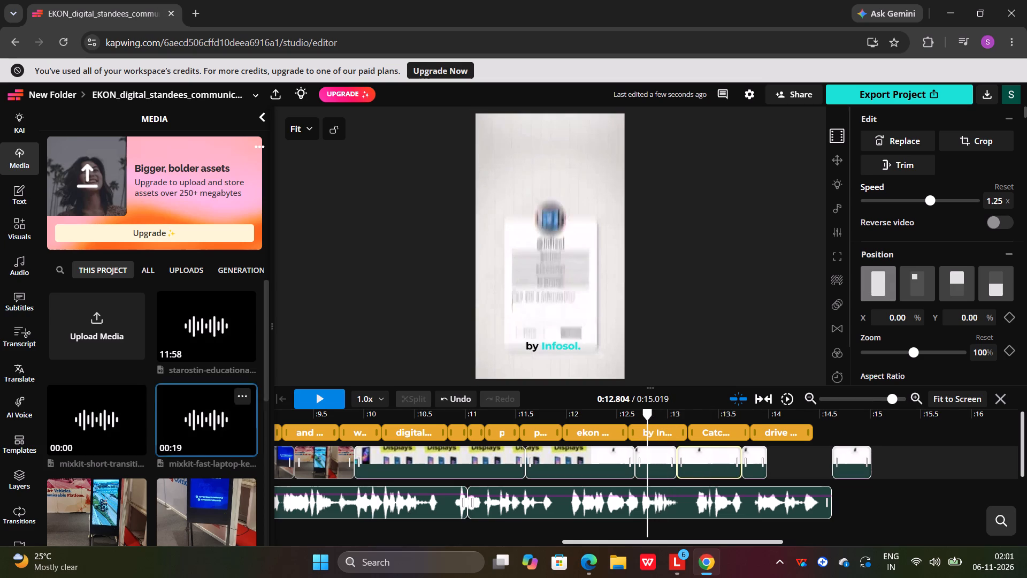
pyautogui.click(326, 400)
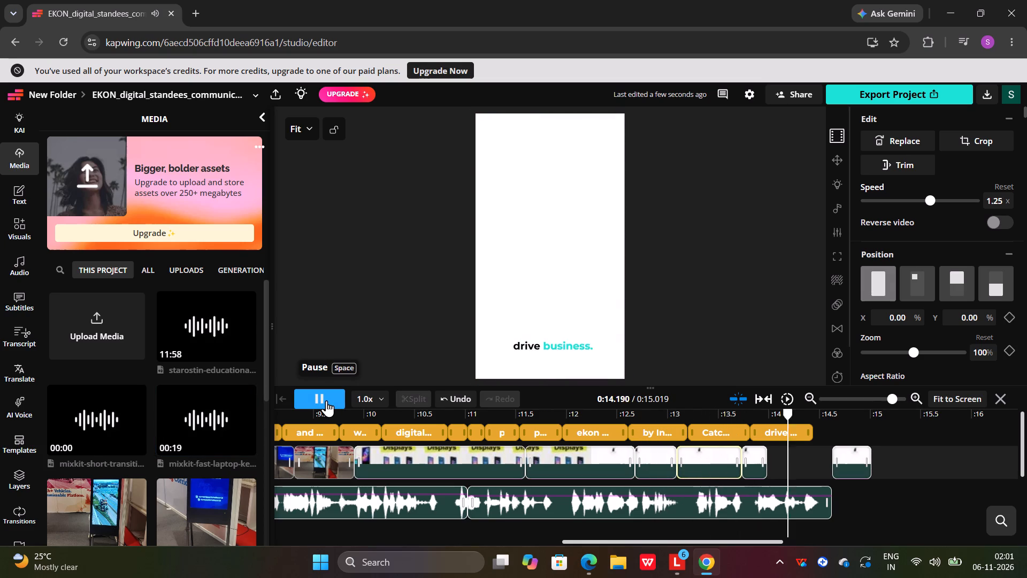
pyautogui.click(326, 400)
# Move the EKON logo piece back to about 13.99 s, extend its end to about 14.45 s, and replay the ending.
pyautogui.moveTo(843, 460); pyautogui.dragTo(796, 465)
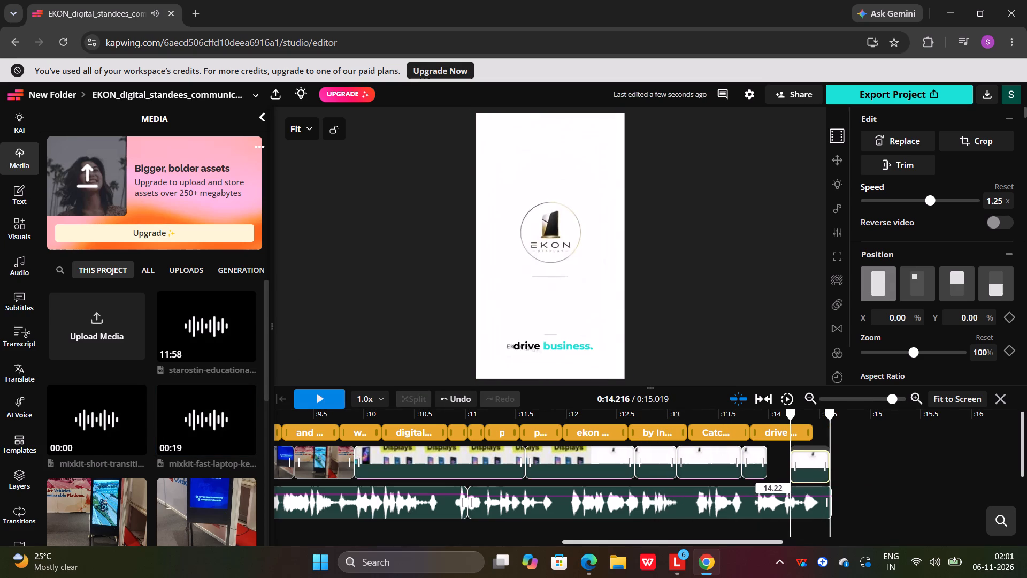
pyautogui.moveTo(796, 465); pyautogui.dragTo(785, 465)
pyautogui.moveTo(804, 463); pyautogui.dragTo(807, 463)
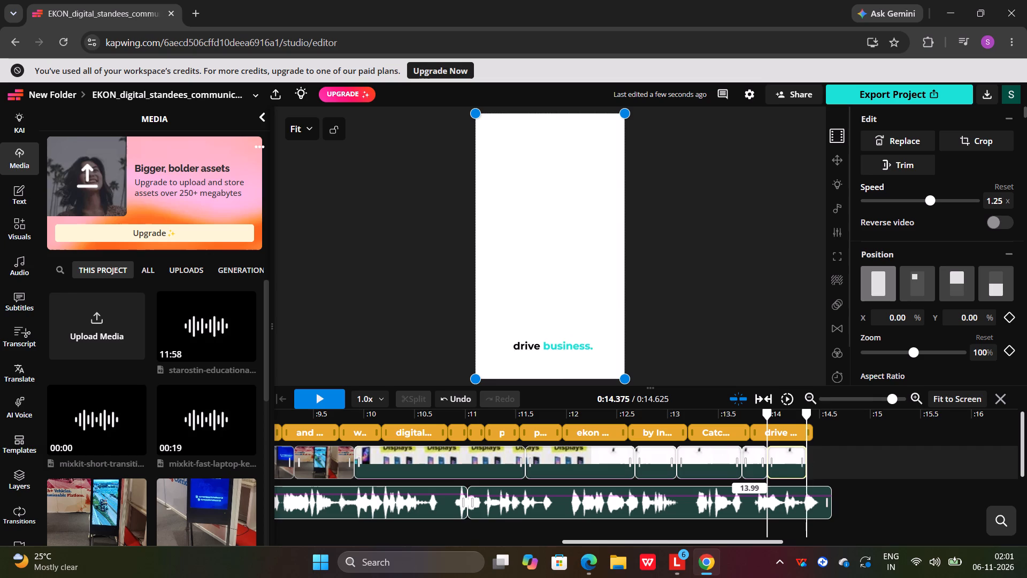
pyautogui.moveTo(807, 463); pyautogui.dragTo(811, 462)
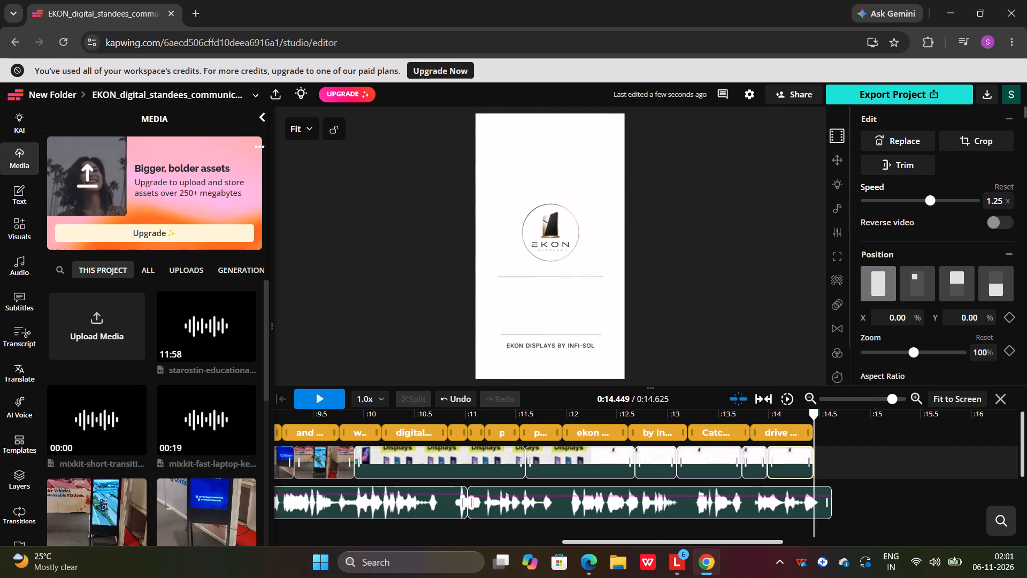
pyautogui.moveTo(815, 420); pyautogui.dragTo(665, 431)
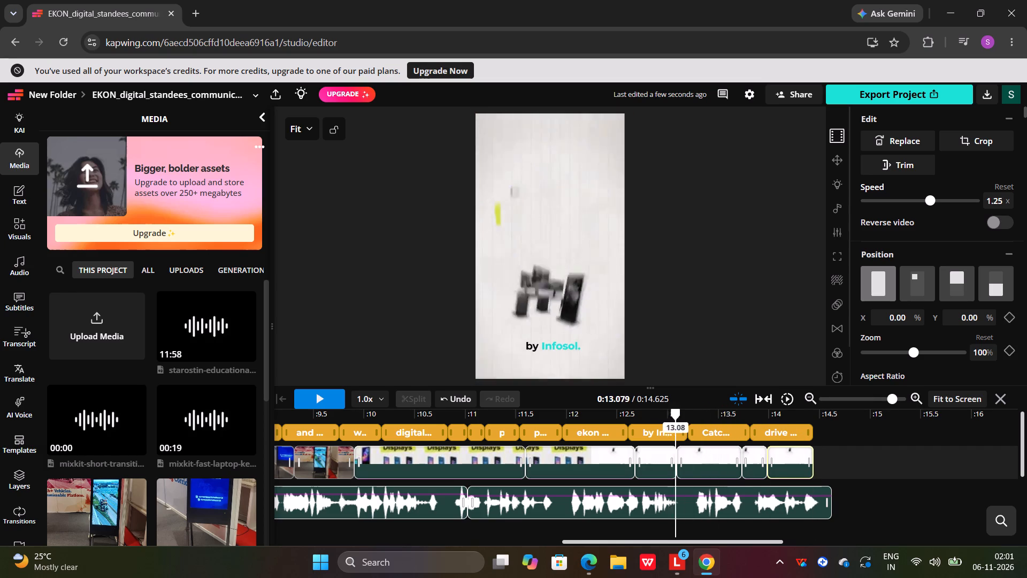
pyautogui.moveTo(665, 431); pyautogui.dragTo(662, 431)
pyautogui.click(313, 399)
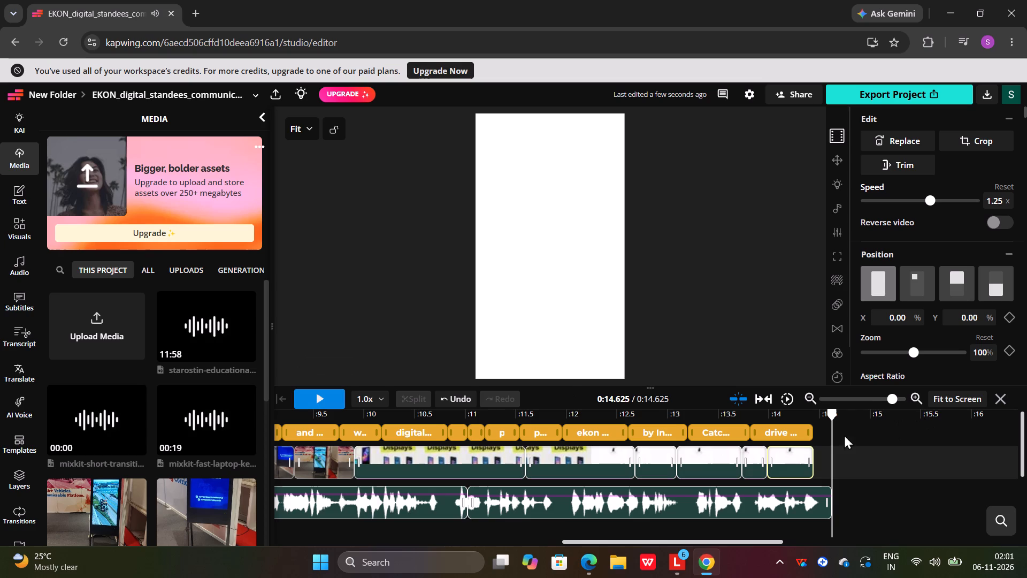
# Split the voice-over audio at about 14.45 s, where the logo scene ends, and delete the leftover tail.
pyautogui.click(820, 507)
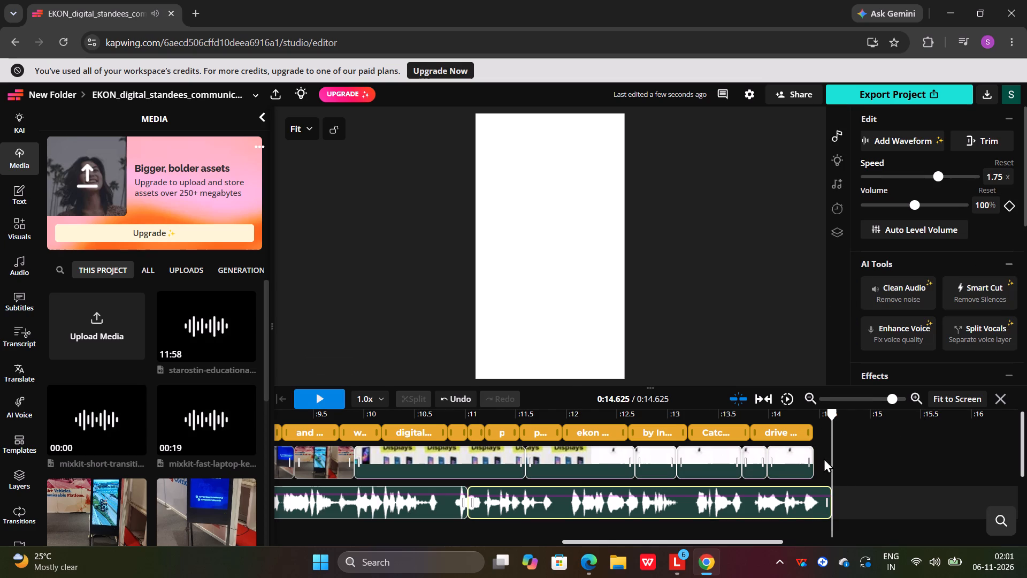
pyautogui.moveTo(831, 419); pyautogui.dragTo(814, 419)
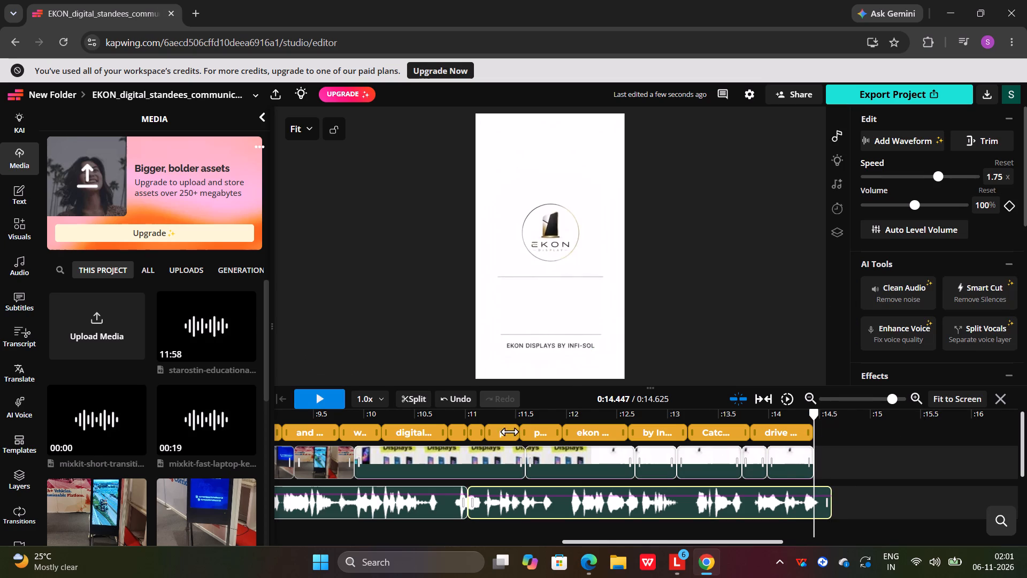
pyautogui.click(422, 398)
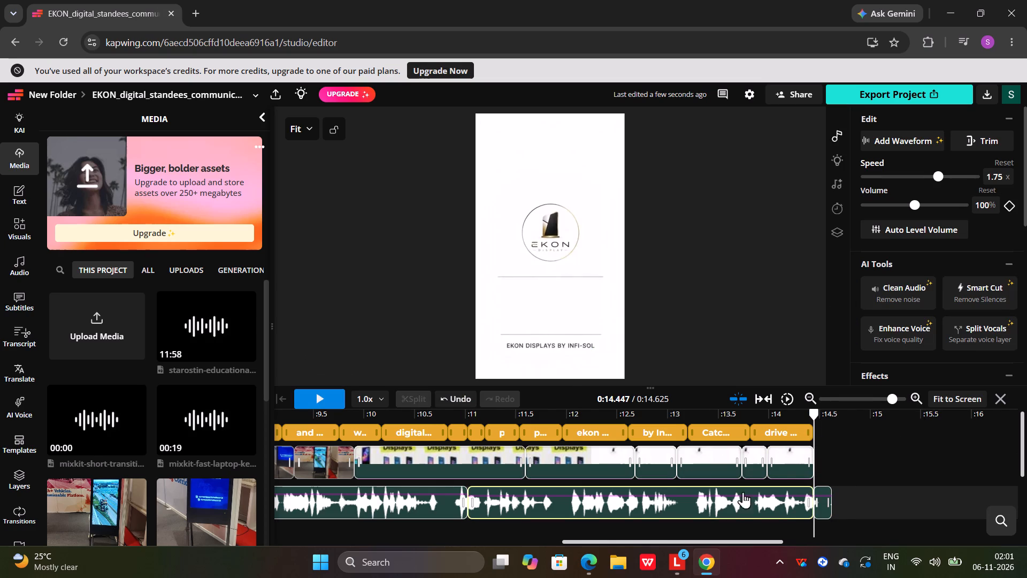
pyautogui.click(823, 505)
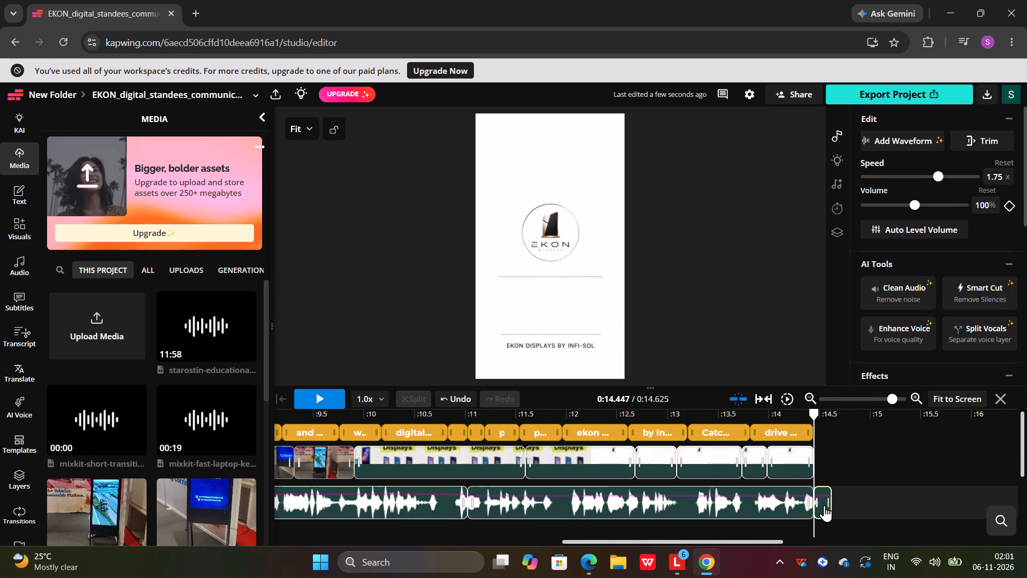
pyautogui.press('Delete')
# Reopen the EKON digital standees project from New Folder and play the whole video from the start to check the edit.
pyautogui.moveTo(818, 415); pyautogui.dragTo(387, 482)
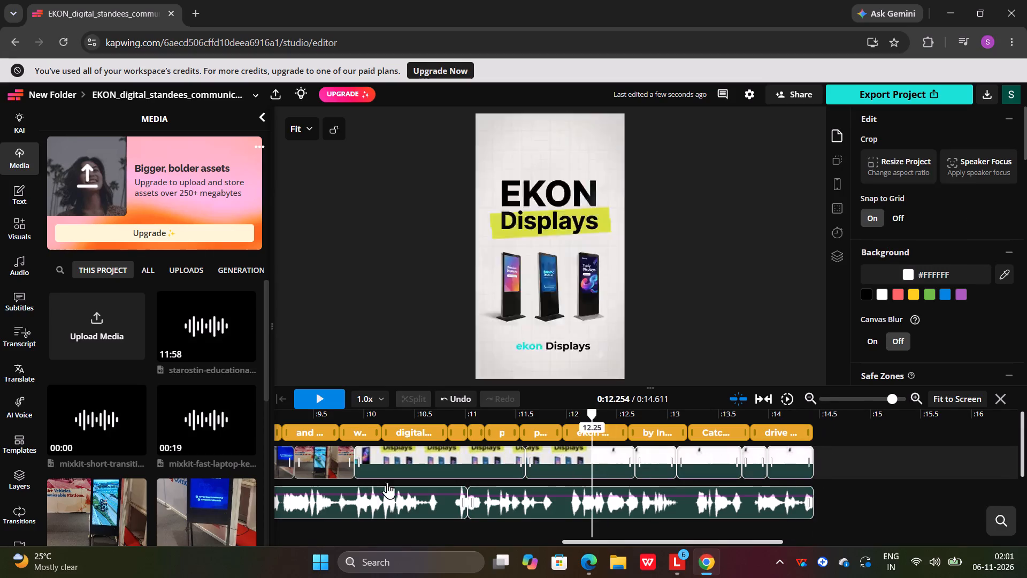
pyautogui.moveTo(387, 482); pyautogui.dragTo(196, 457)
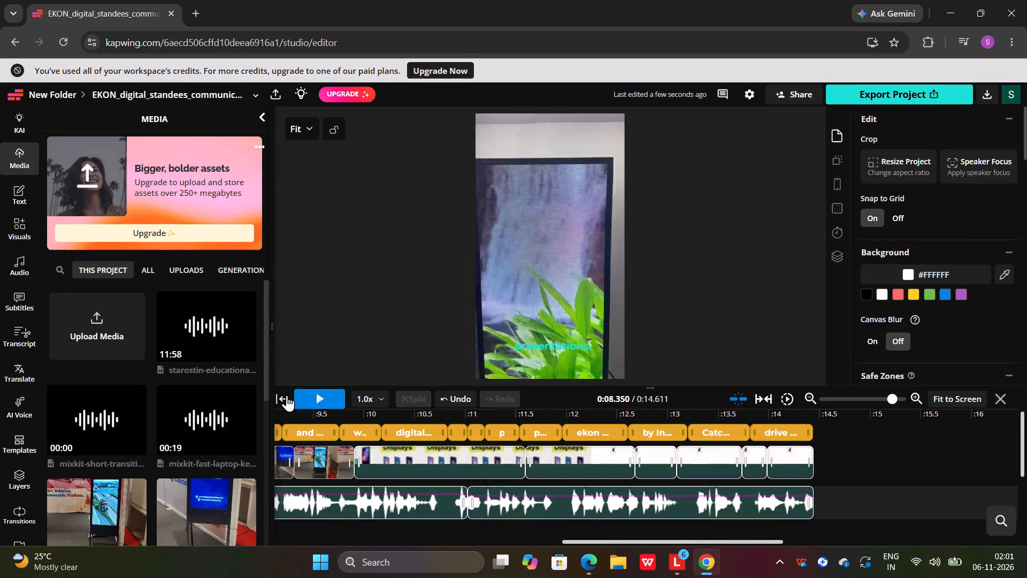
pyautogui.hscroll(8, 287, 395)
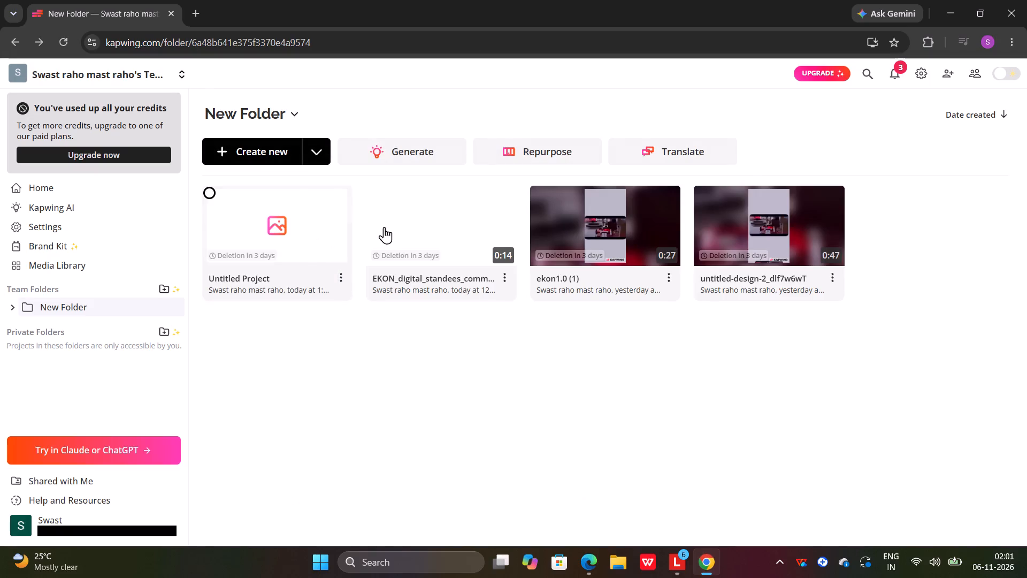
pyautogui.click(408, 222)
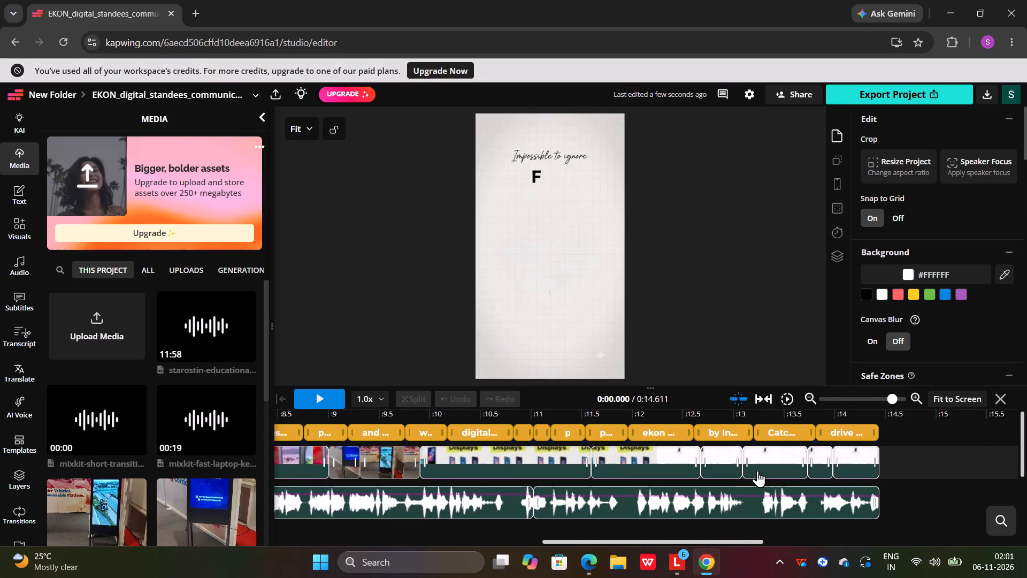
pyautogui.click(328, 398)
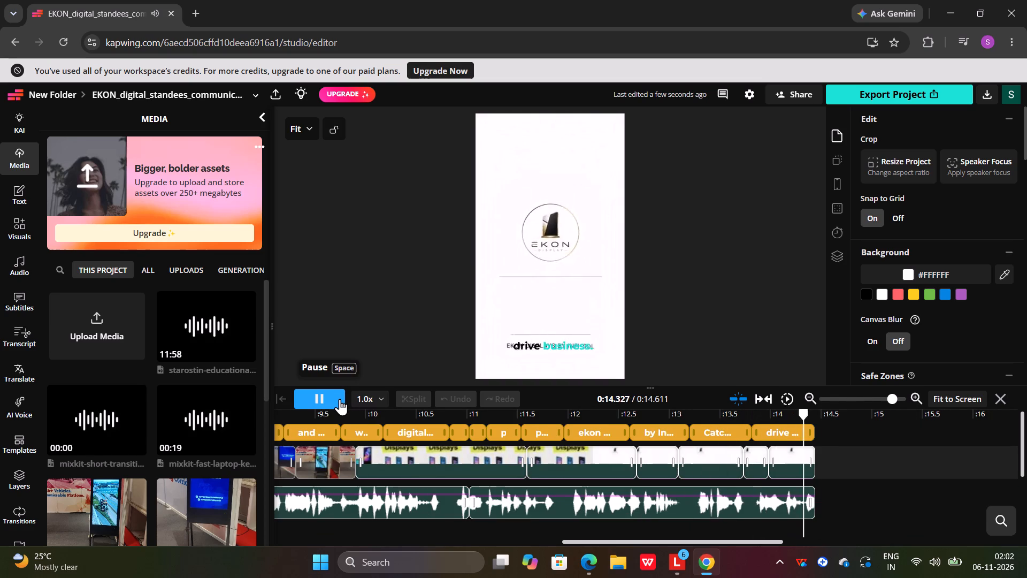
# Leave the export settings and replay the video from about 10.41 s to recheck the closing scenes.
pyautogui.click(847, 90)
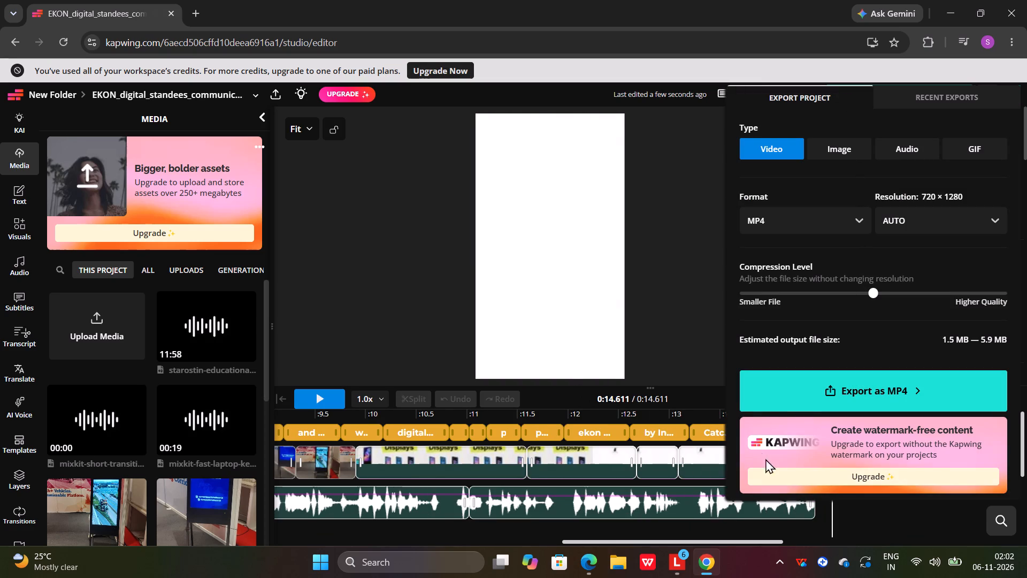
pyautogui.moveTo(830, 520); pyautogui.dragTo(710, 471)
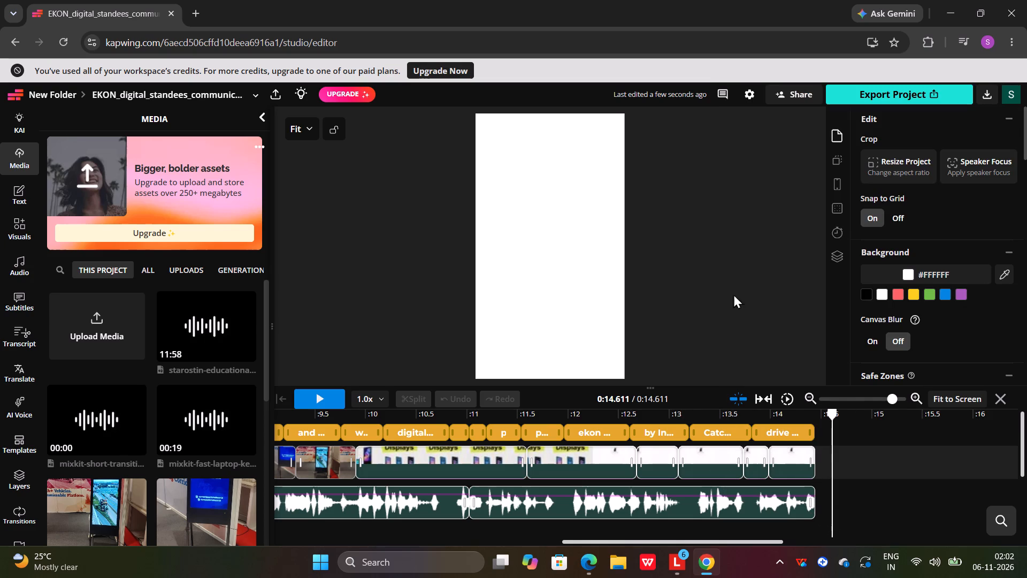
pyautogui.moveTo(833, 415); pyautogui.dragTo(406, 459)
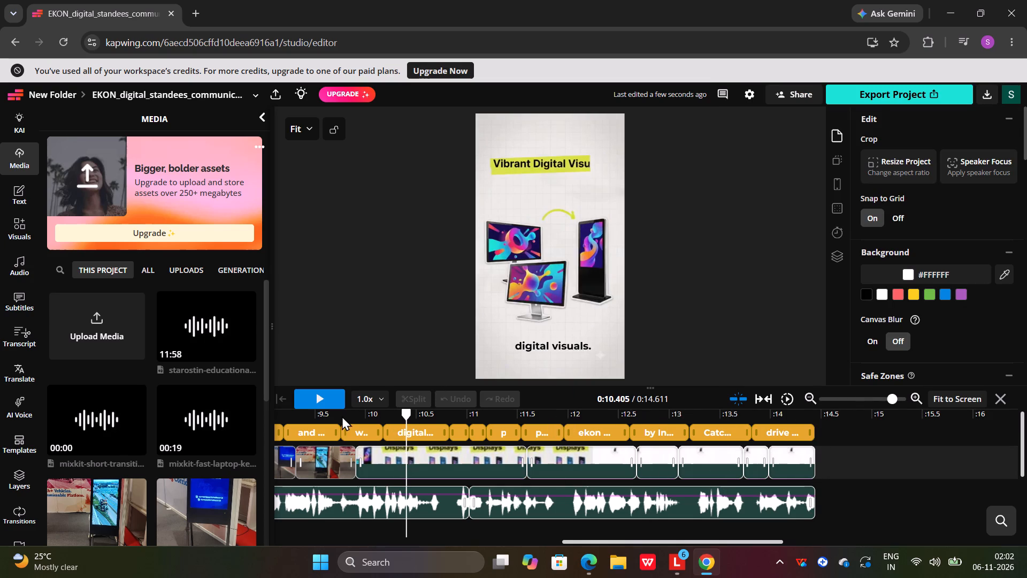
pyautogui.click(324, 400)
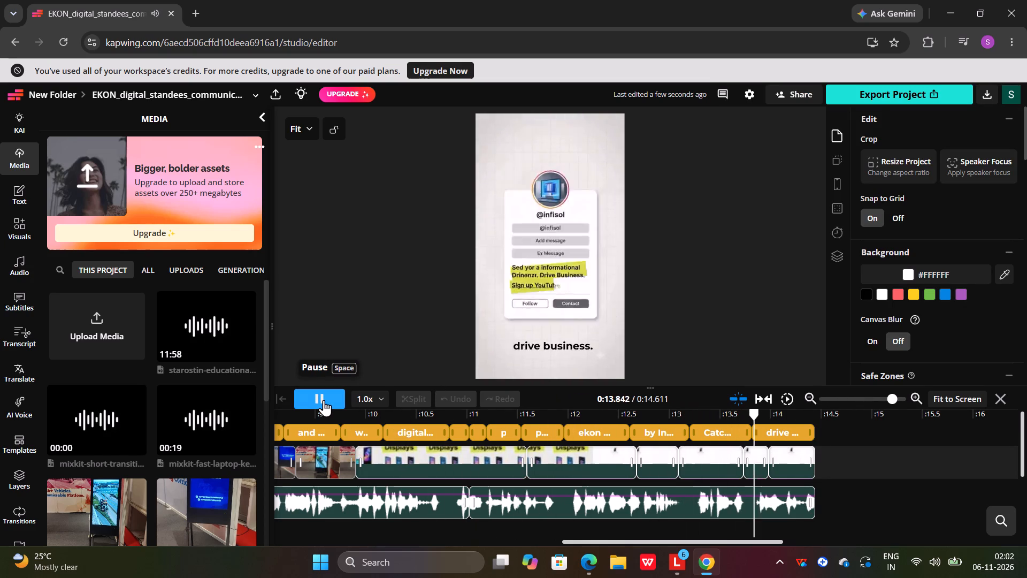
pyautogui.click(324, 400)
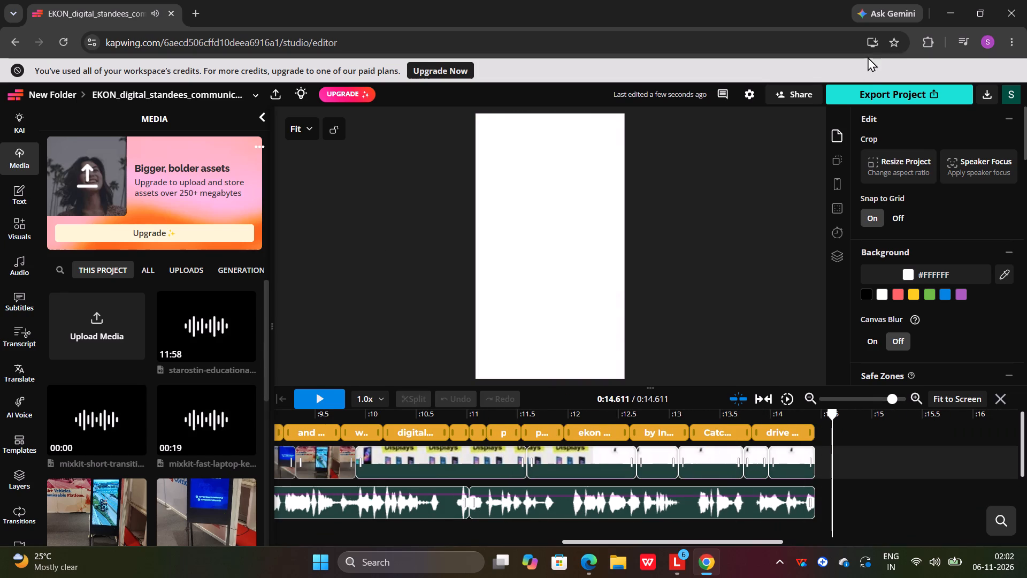
# Export the project as an MP4 video with automatic resolution.
pyautogui.click(867, 96)
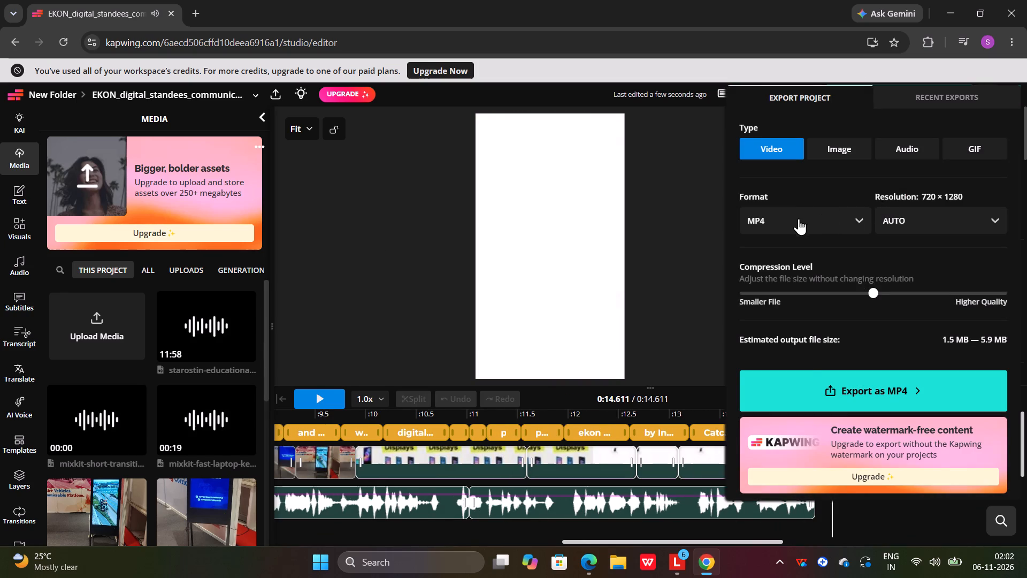
pyautogui.click(817, 391)
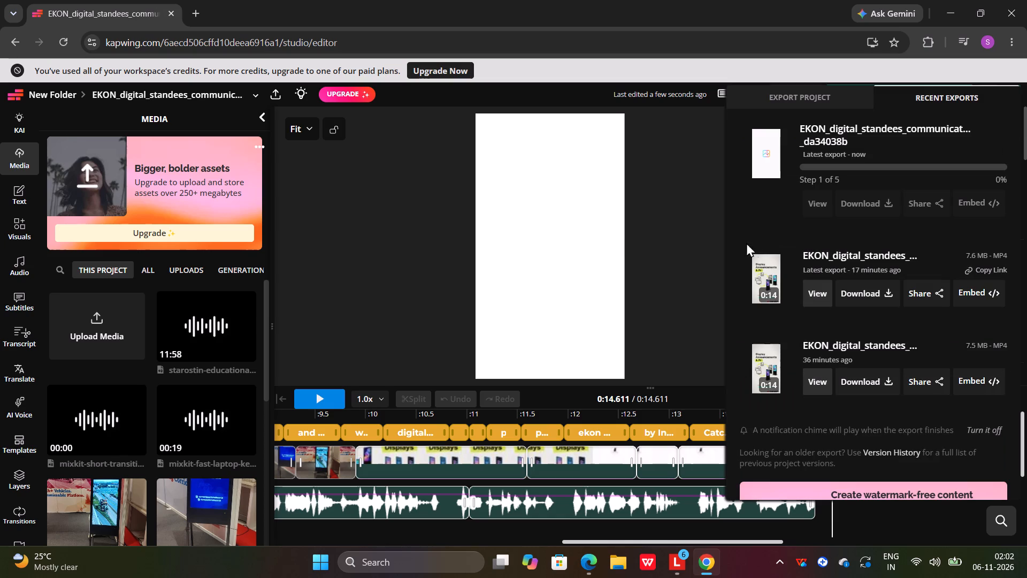
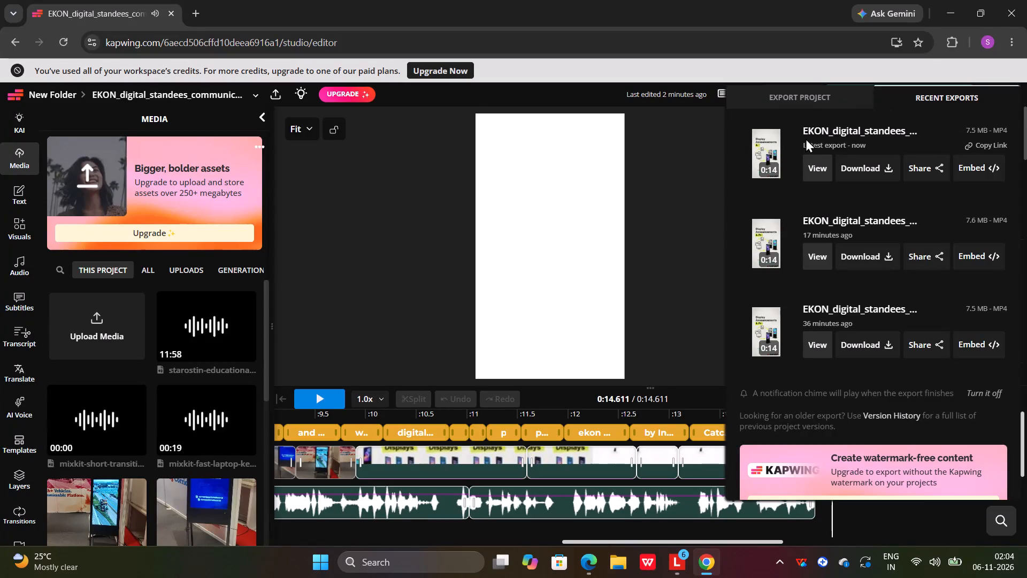
# Download the latest MP4 export of the EKON digital standees project and open the recent download history.
pyautogui.click(851, 161)
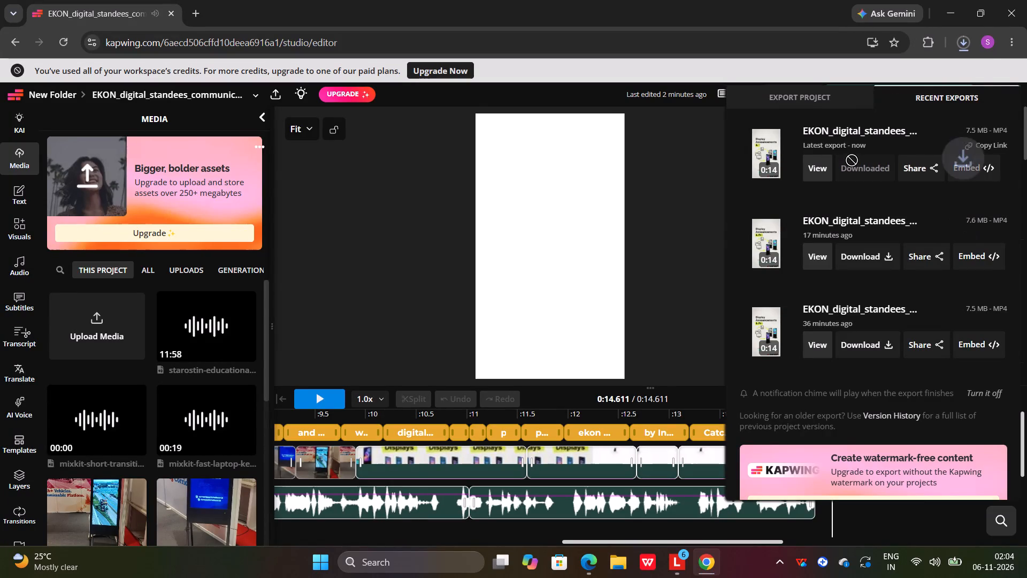
pyautogui.click(965, 42)
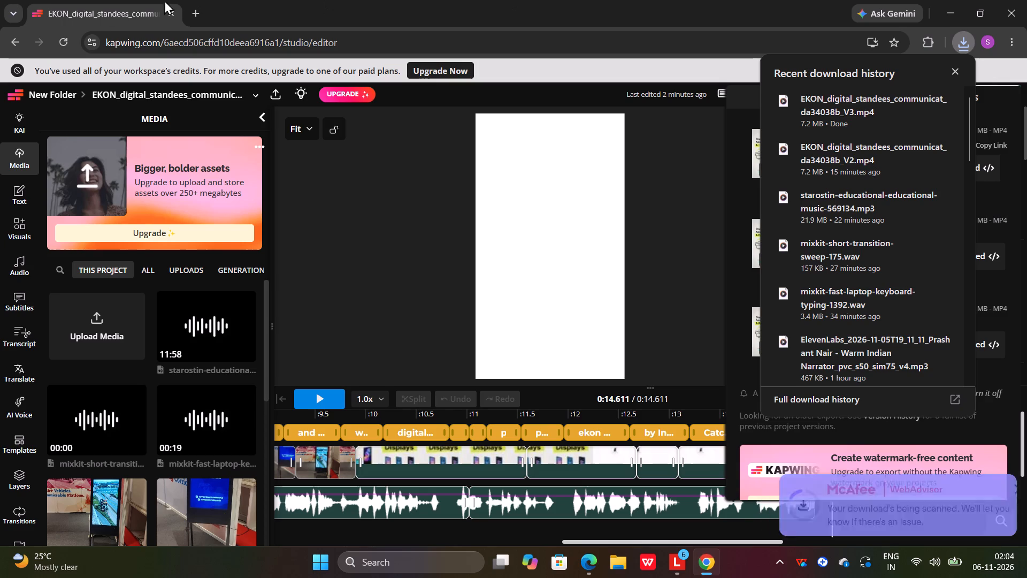
# Open Canva in a new browser tab and open the ekon_final design.
pyautogui.click(186, 12)
pyautogui.click(193, 11)
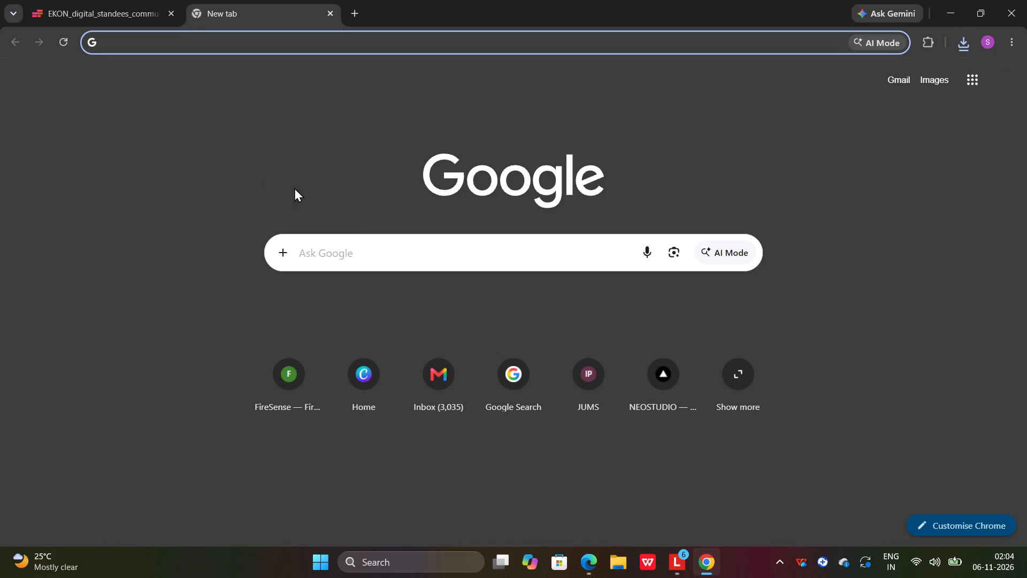
pyautogui.click(359, 378)
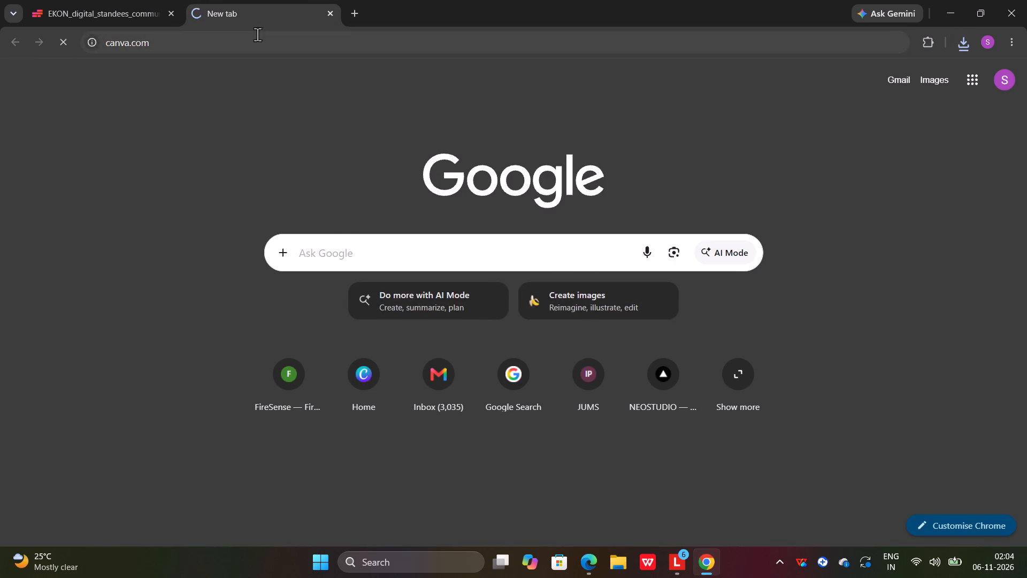
pyautogui.scroll(-2, 247, 110)
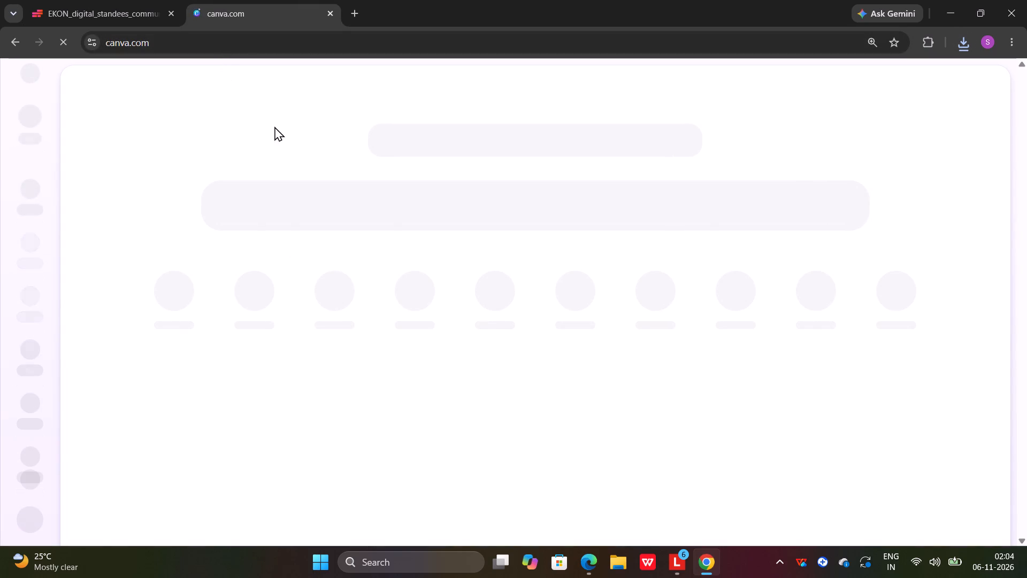
pyautogui.scroll(-5, 320, 131)
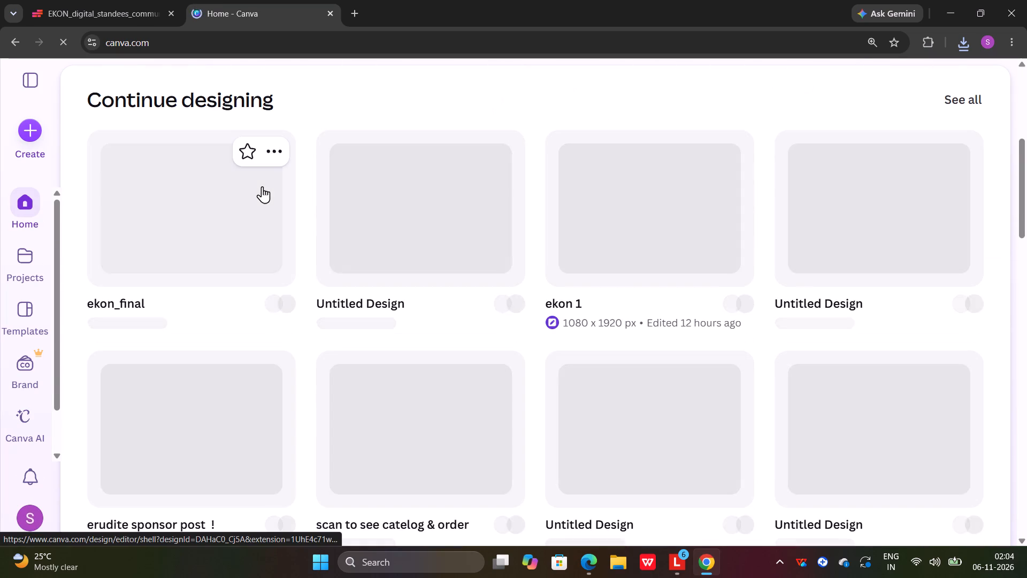
pyautogui.click(235, 235)
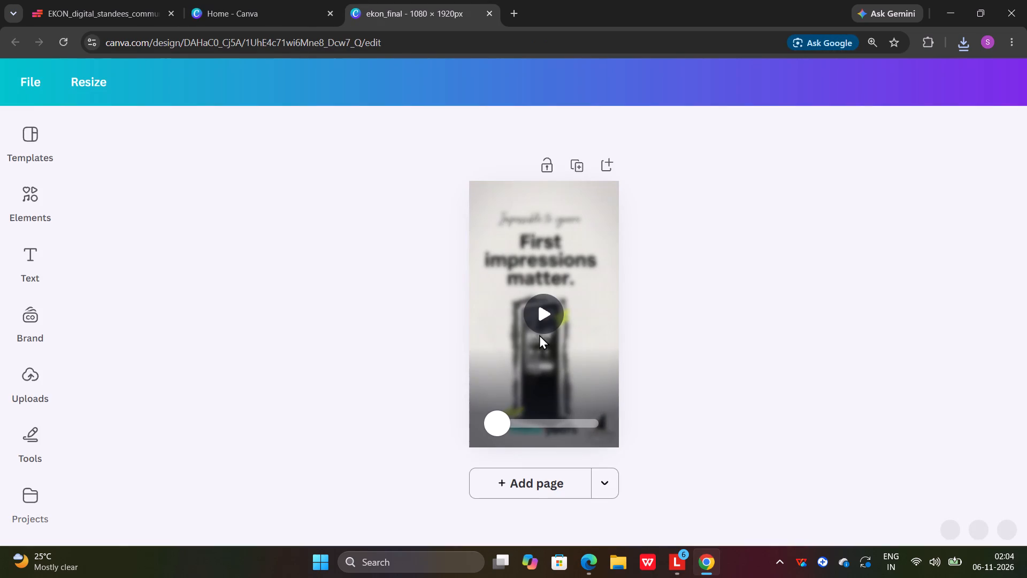
# Delete the existing full-page video from the ekon_final page, leaving the EKON logo in place.
pyautogui.click(501, 330)
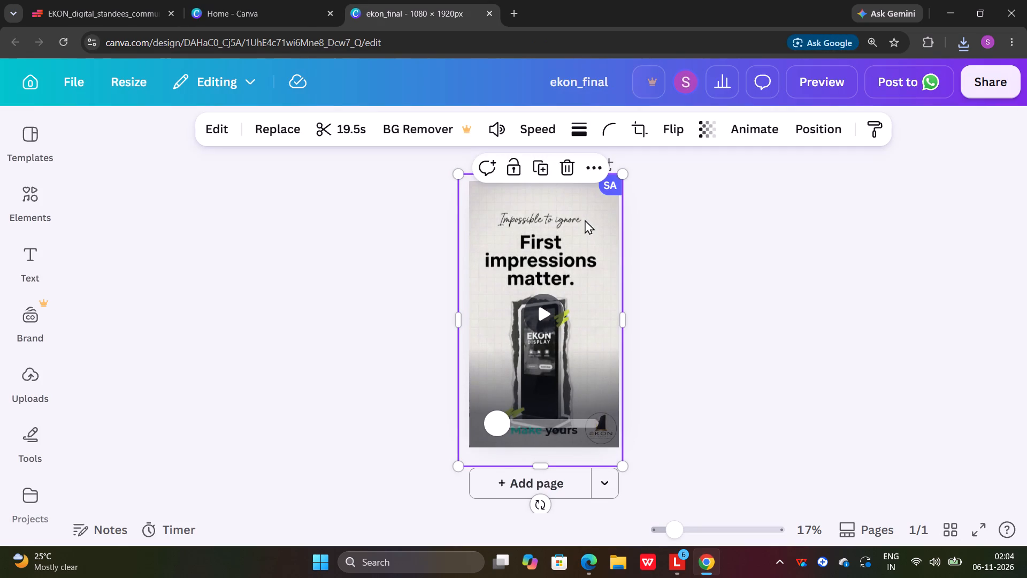
pyautogui.click(570, 170)
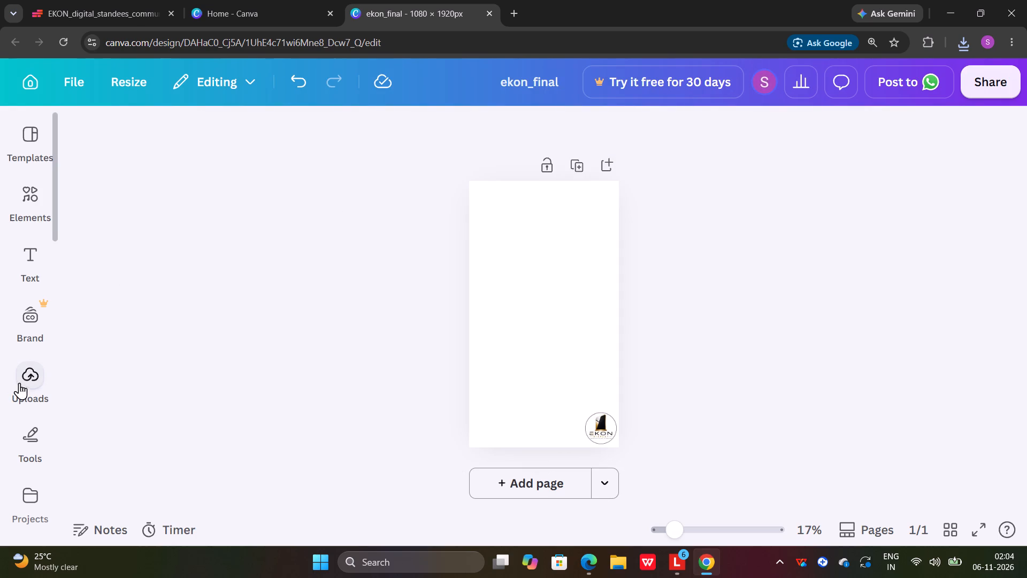
# Upload EKON_digital_standees_communicat_da34038b_V2 from Downloads and add the uploaded video to the page.
pyautogui.click(22, 380)
pyautogui.click(159, 183)
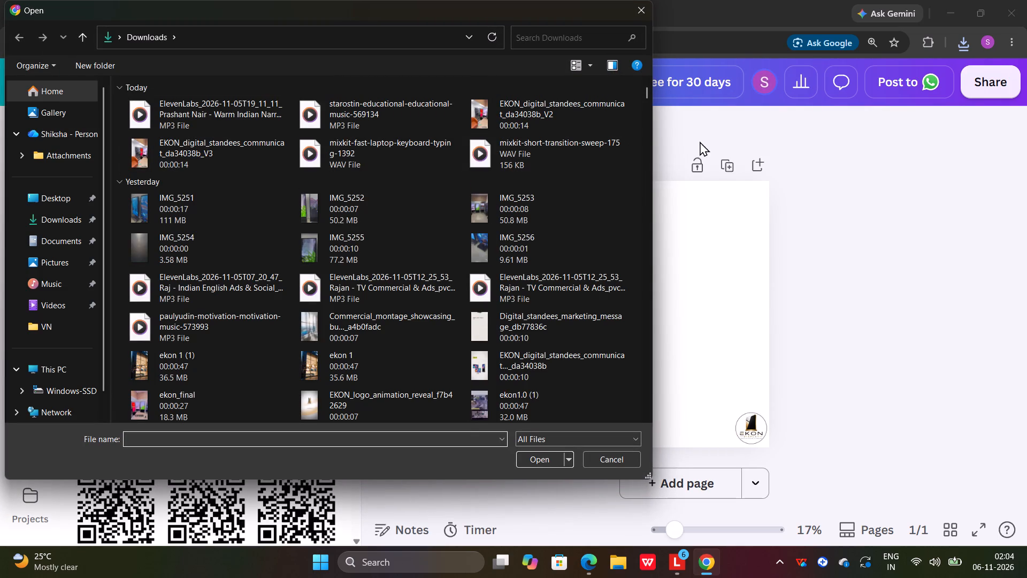
pyautogui.click(543, 124)
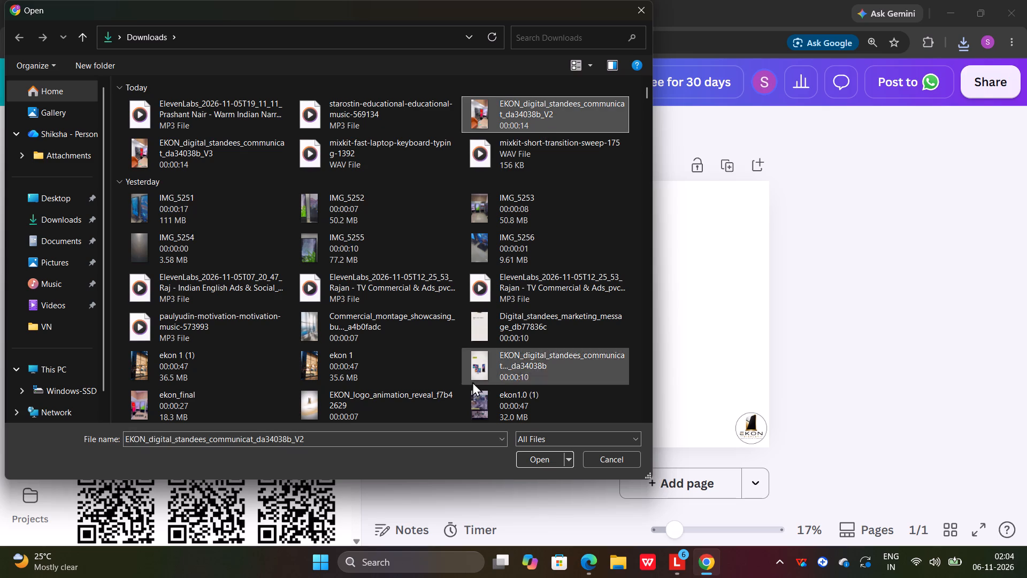
pyautogui.click(521, 456)
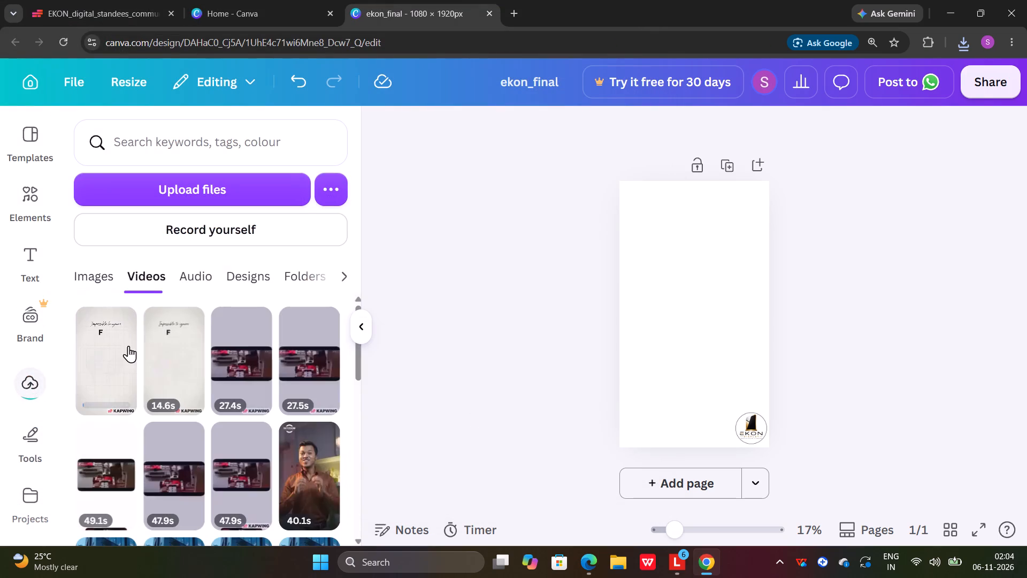
pyautogui.click(104, 353)
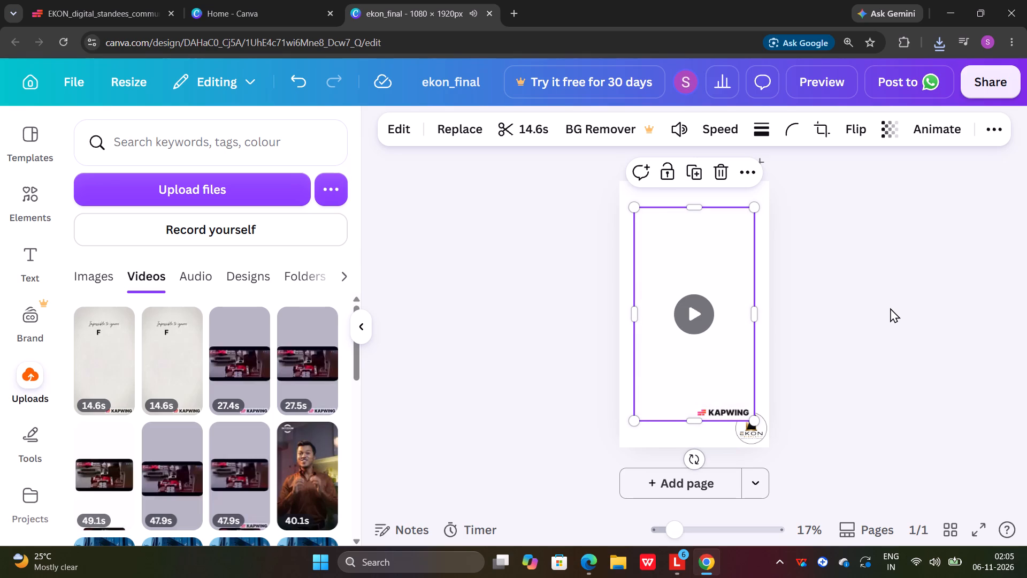
# Preview the added video, move it to the page's top-left corner and enlarge it to about 1,156 × 2,055 to cover the page.
pyautogui.scroll(-1, 1026, 159)
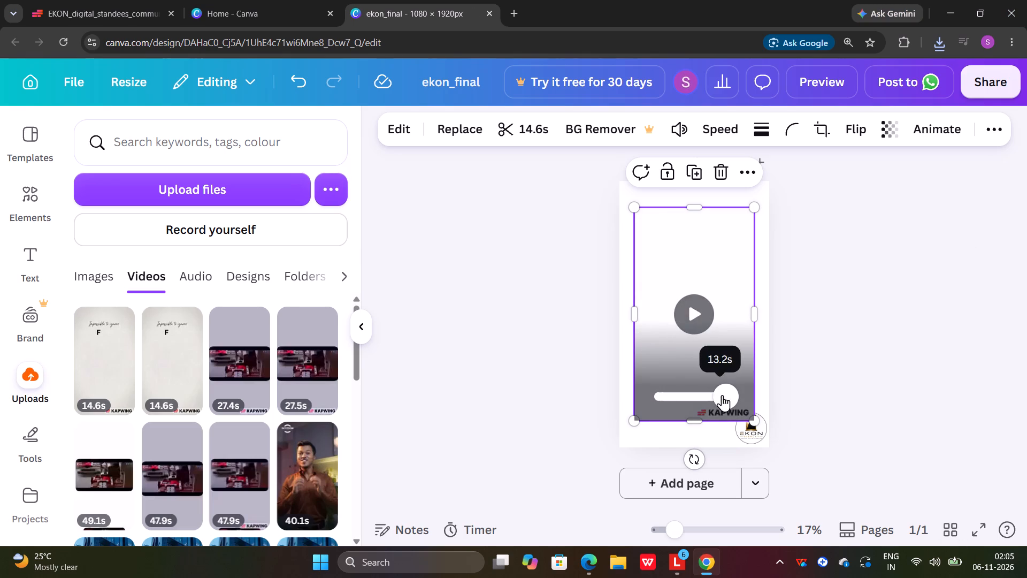
pyautogui.moveTo(722, 395); pyautogui.dragTo(691, 385)
pyautogui.click(700, 305)
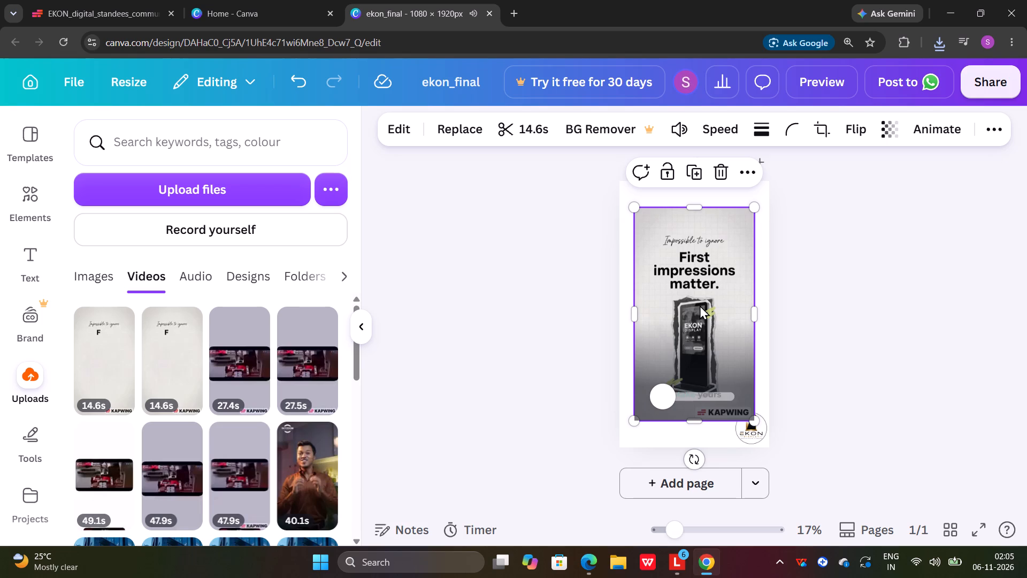
pyautogui.click(700, 391)
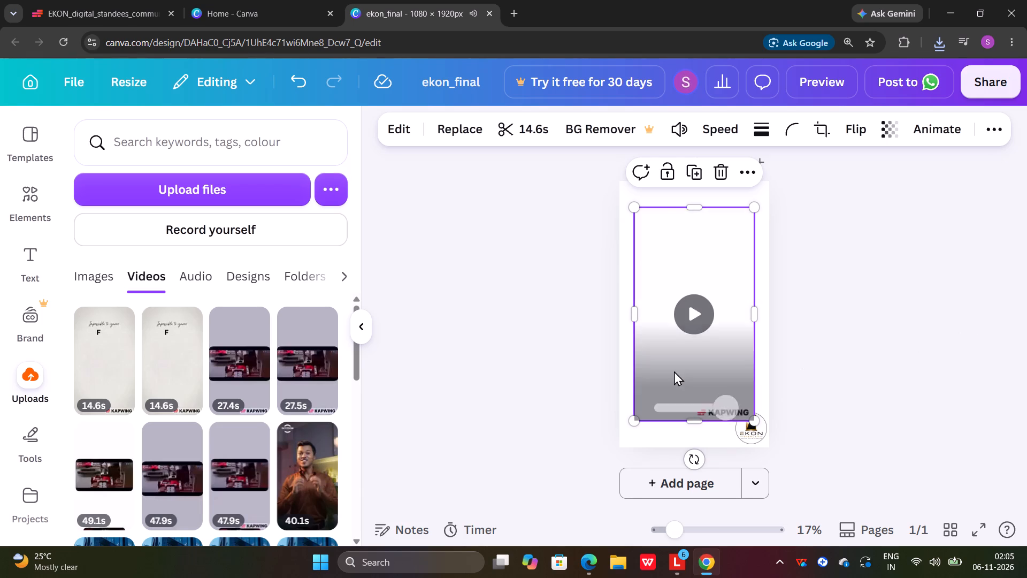
pyautogui.moveTo(666, 349); pyautogui.dragTo(658, 332)
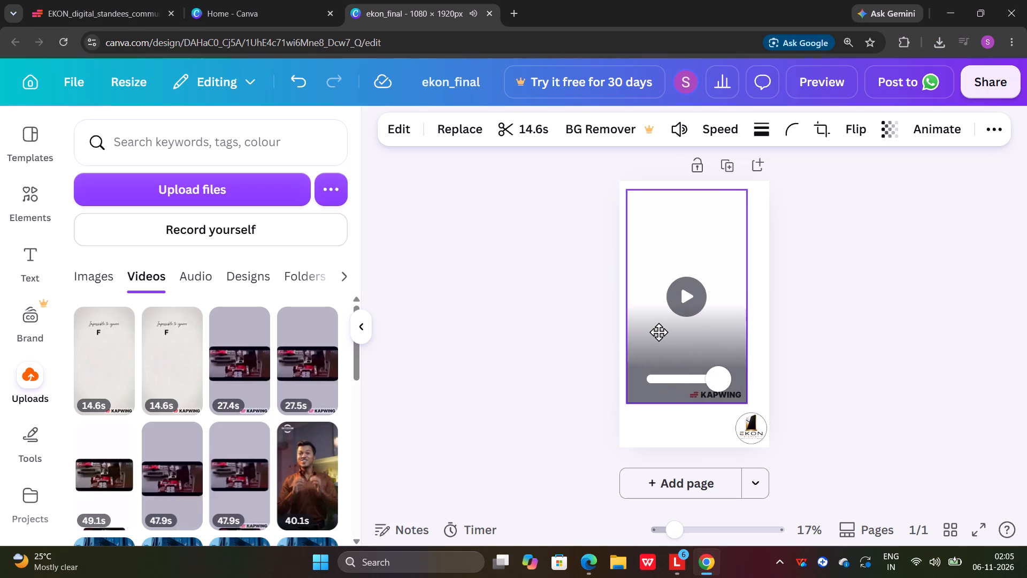
pyautogui.moveTo(658, 332); pyautogui.dragTo(652, 326)
pyautogui.moveTo(738, 395); pyautogui.dragTo(776, 466)
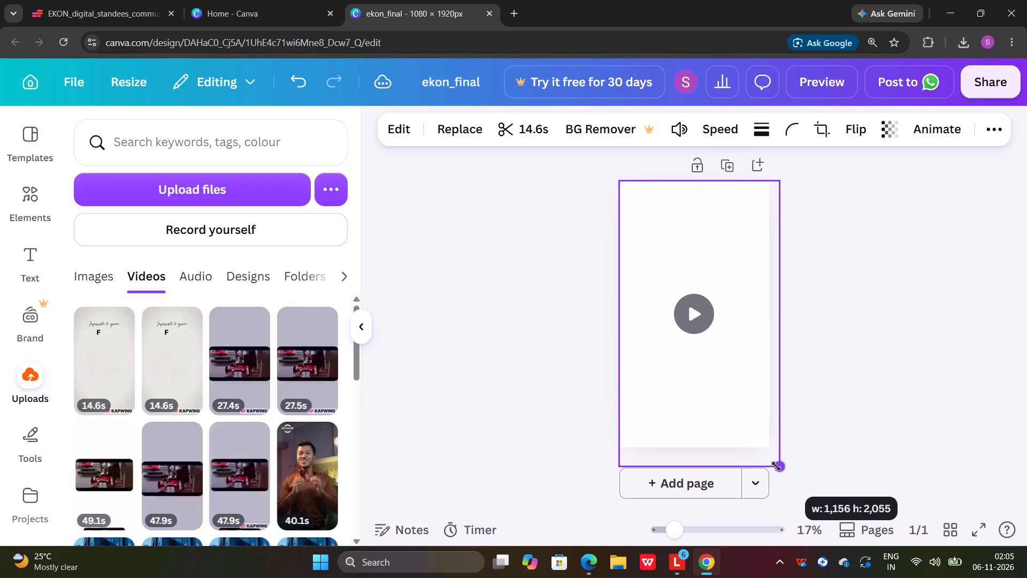
pyautogui.moveTo(776, 466); pyautogui.dragTo(779, 467)
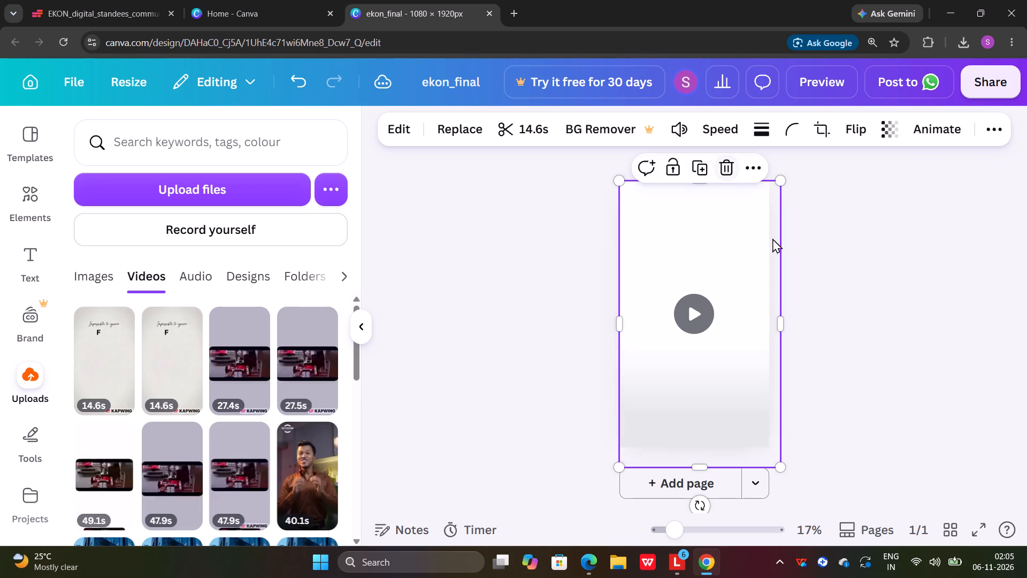
# Send the video backward so the EKON logo sits in front of it, and check with a brief playback.
pyautogui.click(923, 130)
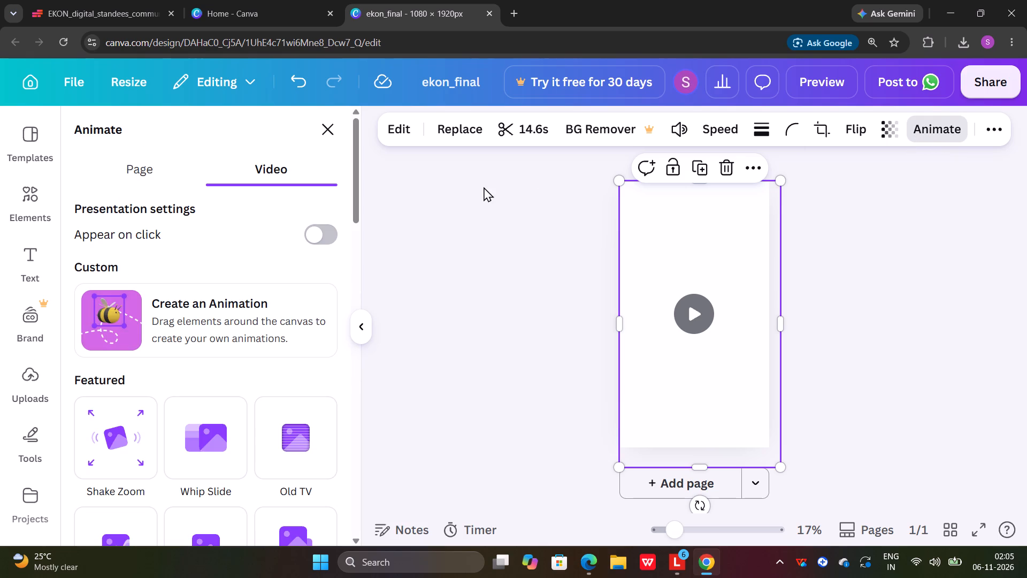
pyautogui.click(941, 228)
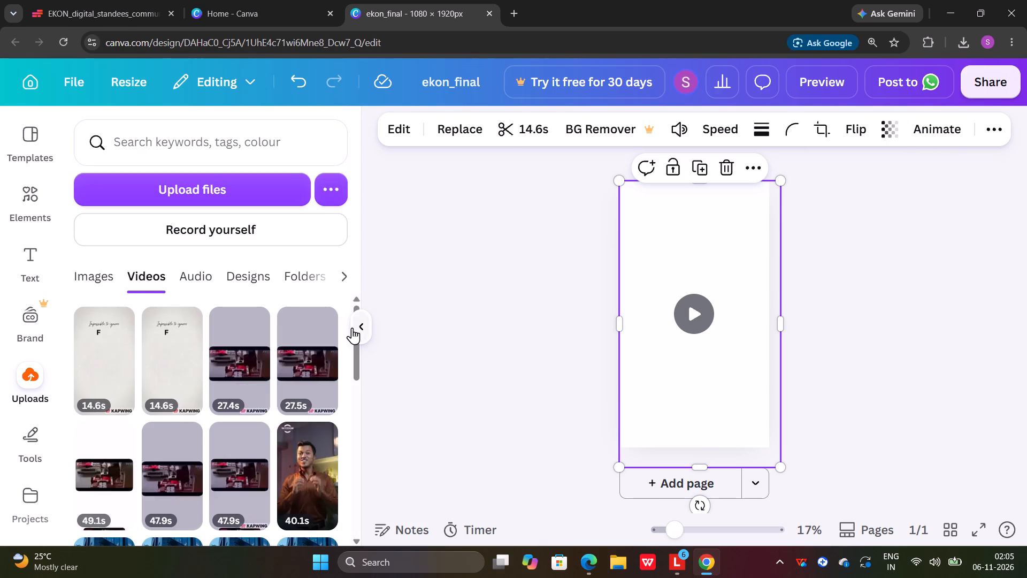
pyautogui.click(352, 328)
pyautogui.click(816, 125)
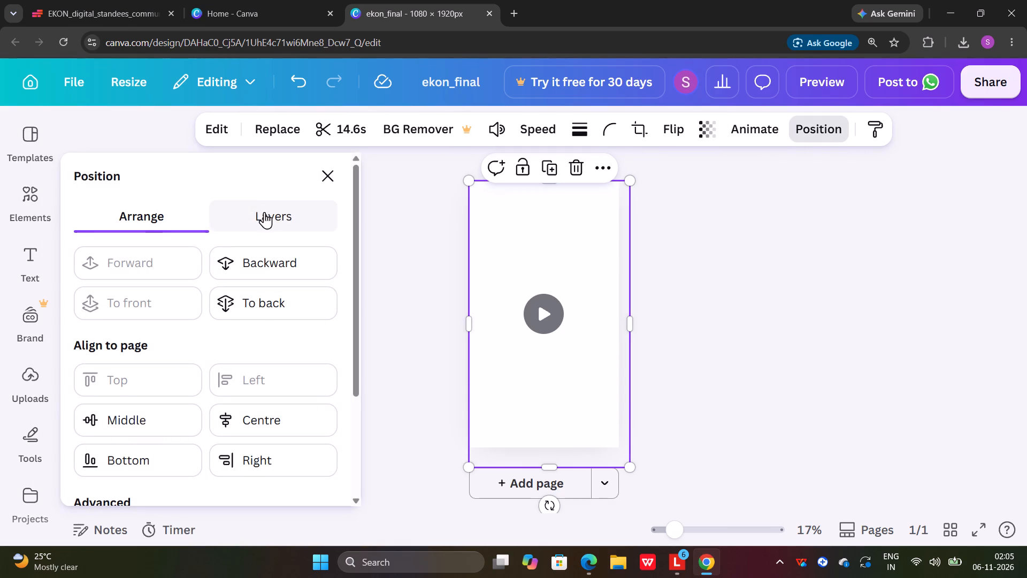
pyautogui.click(253, 250)
pyautogui.click(242, 267)
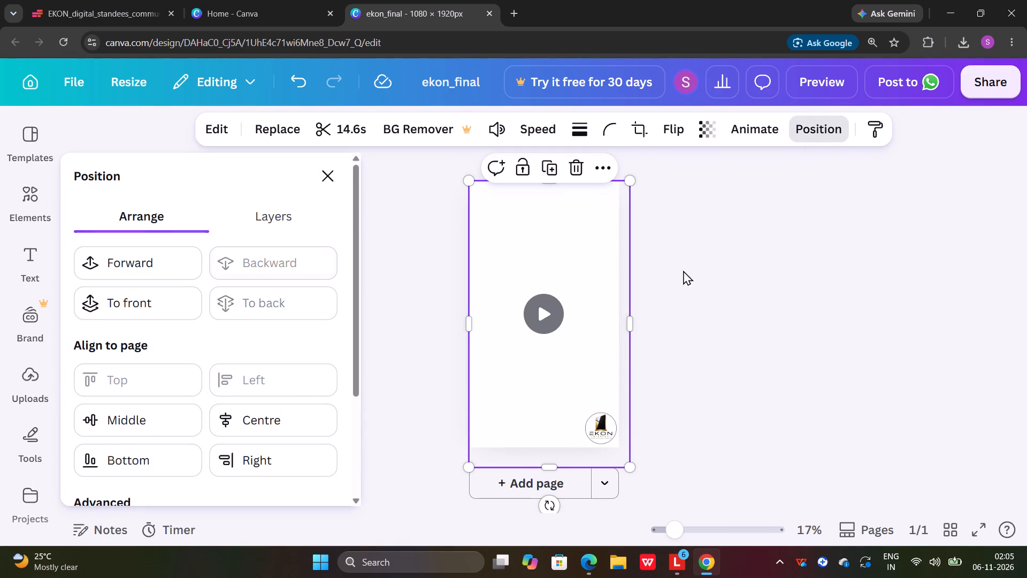
pyautogui.click(542, 311)
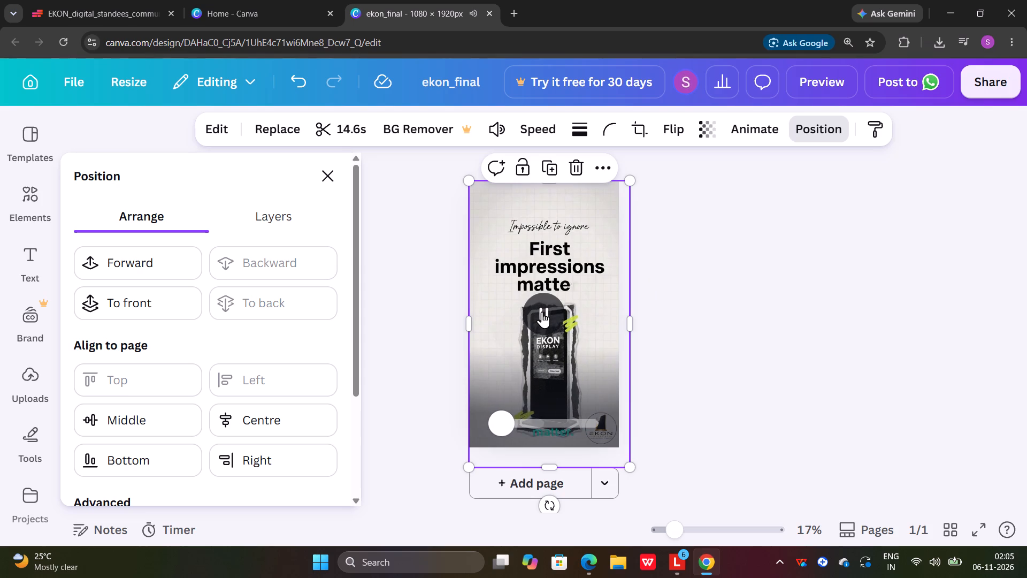
pyautogui.click(542, 311)
pyautogui.click(333, 168)
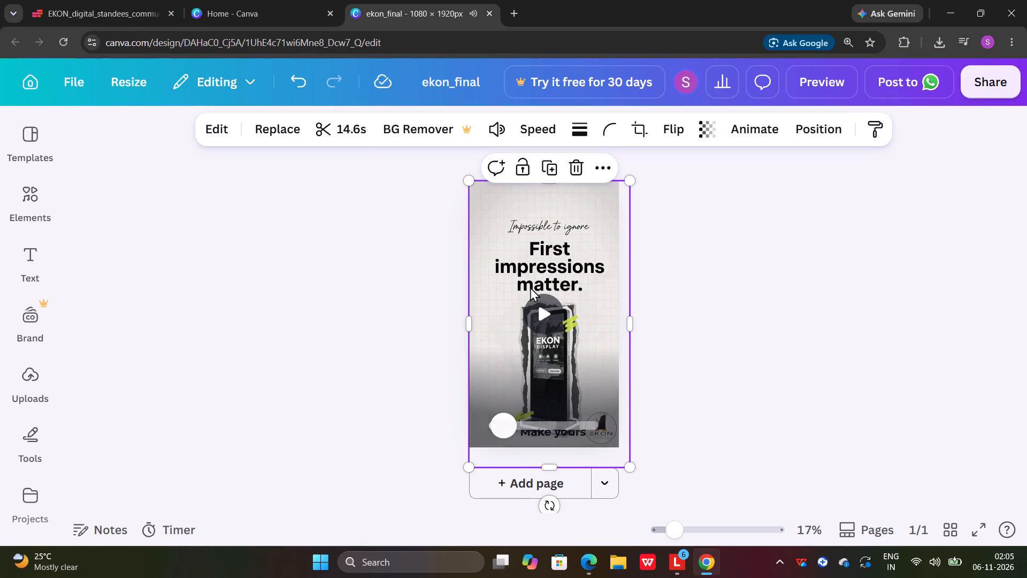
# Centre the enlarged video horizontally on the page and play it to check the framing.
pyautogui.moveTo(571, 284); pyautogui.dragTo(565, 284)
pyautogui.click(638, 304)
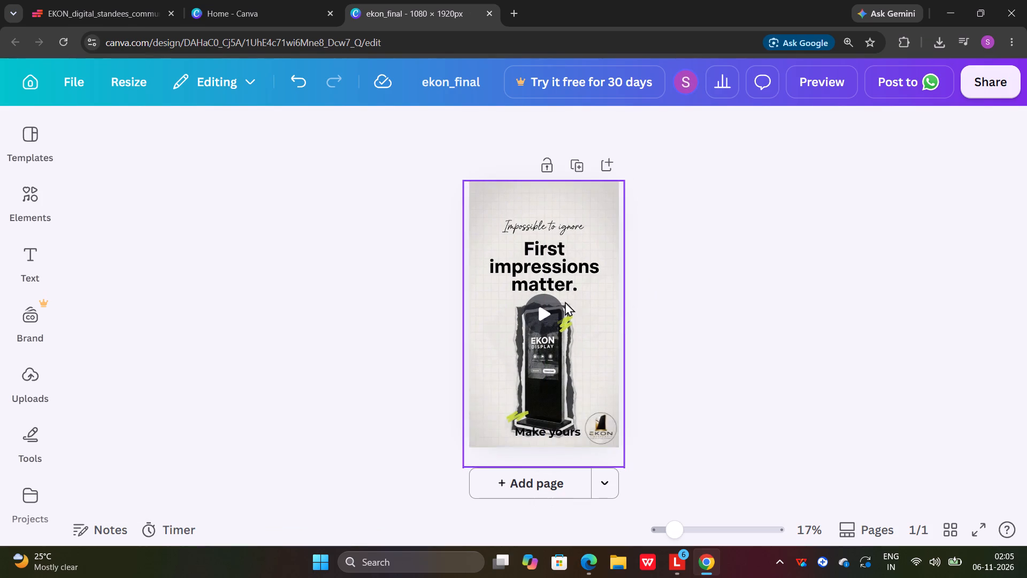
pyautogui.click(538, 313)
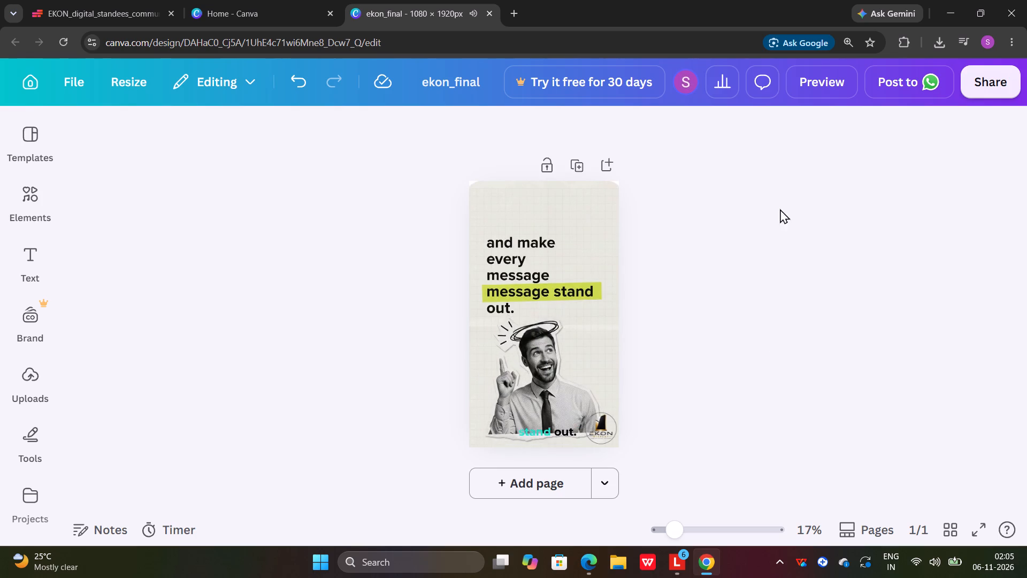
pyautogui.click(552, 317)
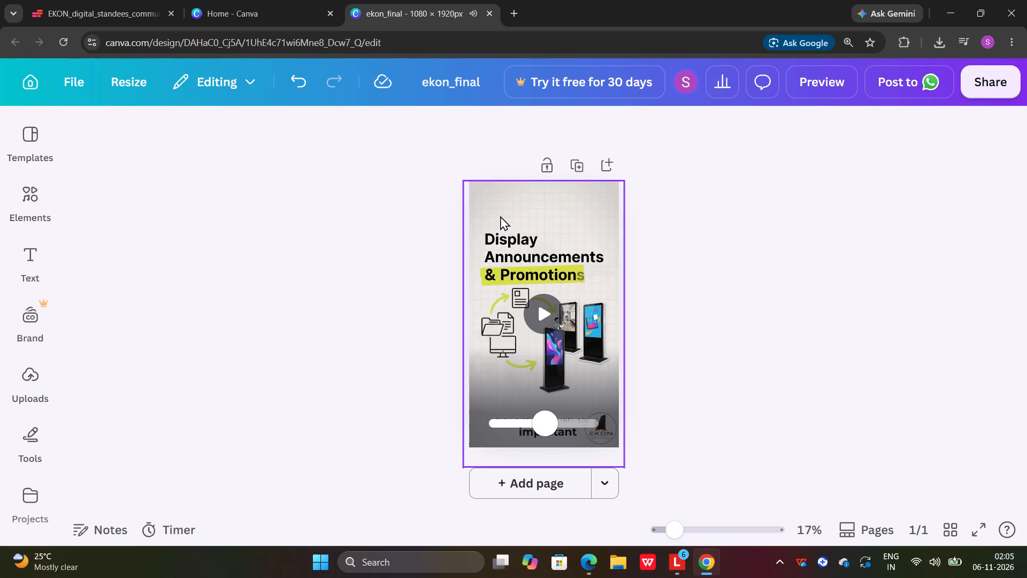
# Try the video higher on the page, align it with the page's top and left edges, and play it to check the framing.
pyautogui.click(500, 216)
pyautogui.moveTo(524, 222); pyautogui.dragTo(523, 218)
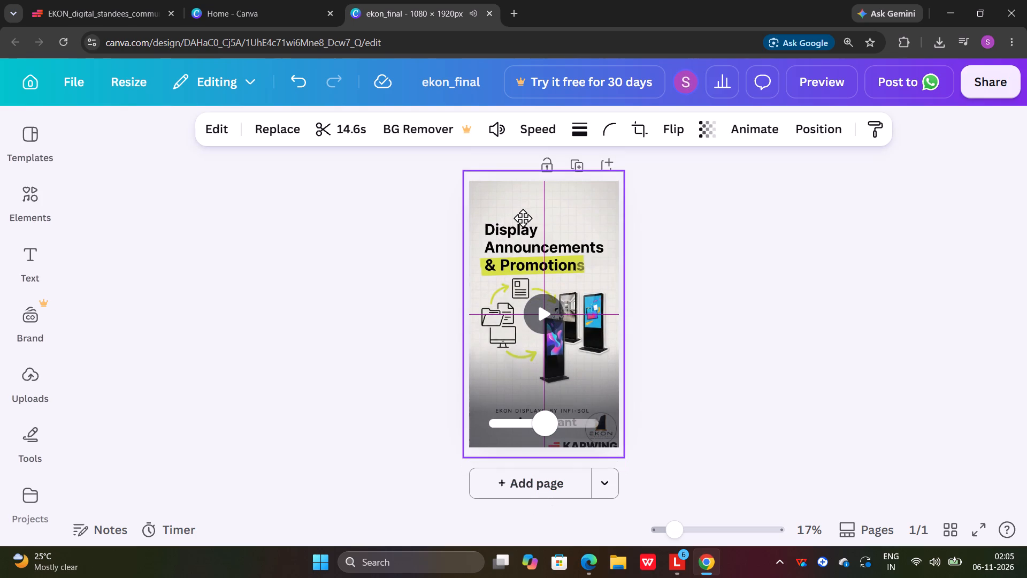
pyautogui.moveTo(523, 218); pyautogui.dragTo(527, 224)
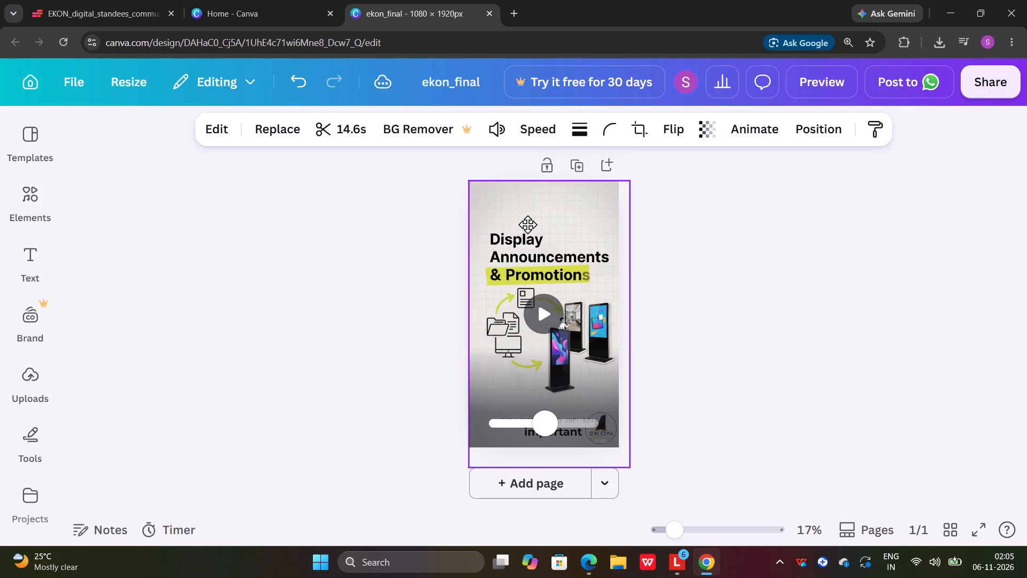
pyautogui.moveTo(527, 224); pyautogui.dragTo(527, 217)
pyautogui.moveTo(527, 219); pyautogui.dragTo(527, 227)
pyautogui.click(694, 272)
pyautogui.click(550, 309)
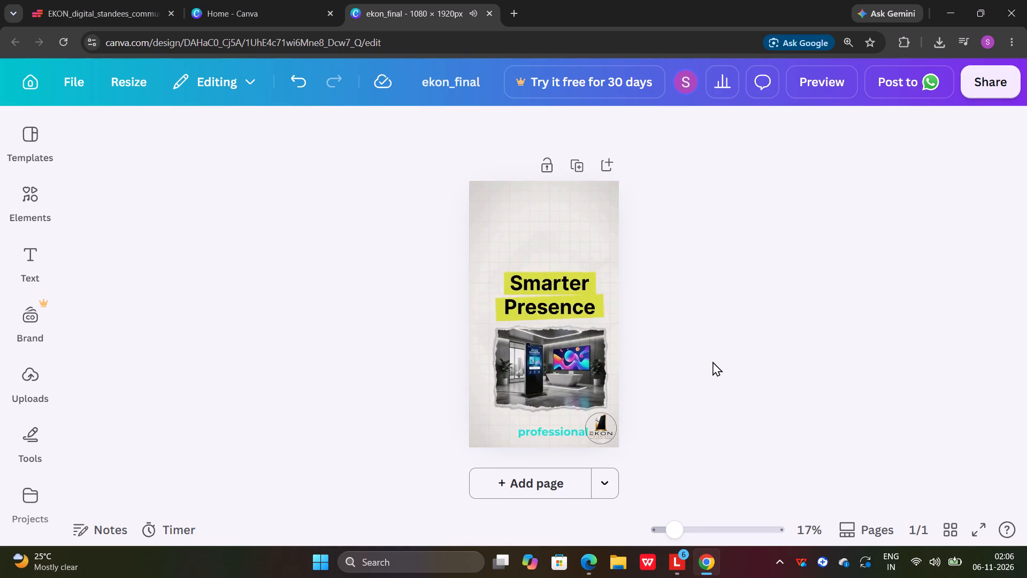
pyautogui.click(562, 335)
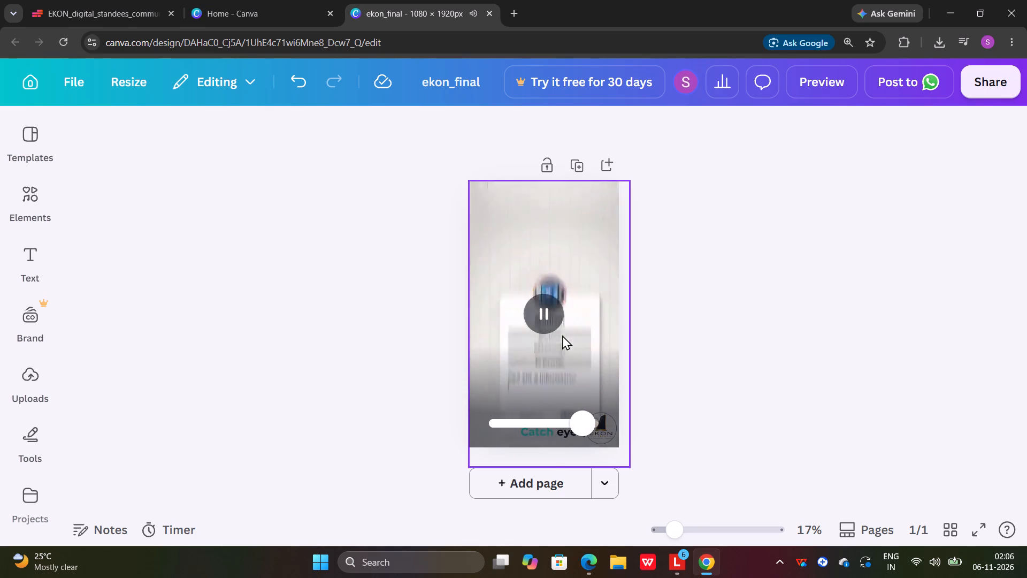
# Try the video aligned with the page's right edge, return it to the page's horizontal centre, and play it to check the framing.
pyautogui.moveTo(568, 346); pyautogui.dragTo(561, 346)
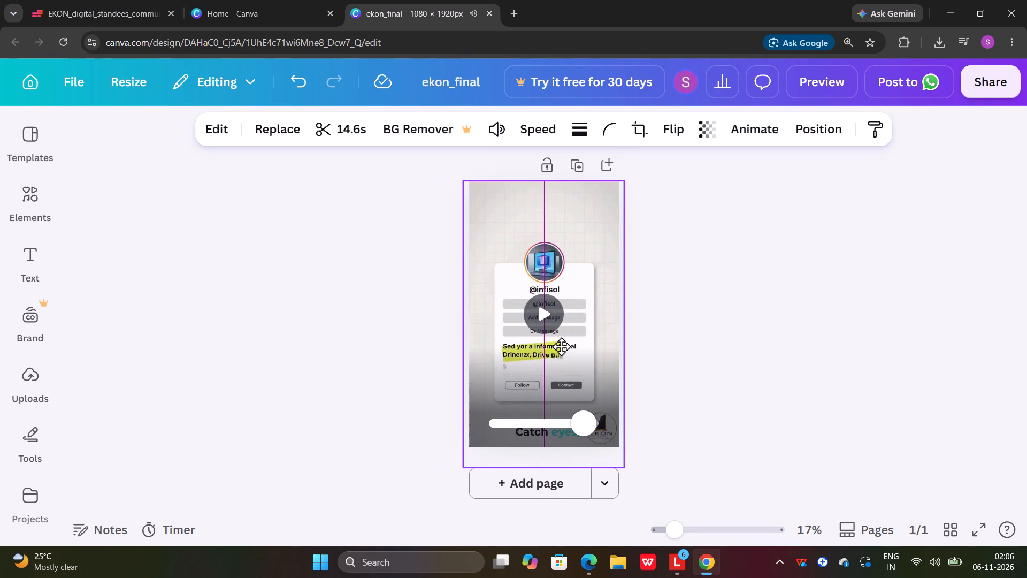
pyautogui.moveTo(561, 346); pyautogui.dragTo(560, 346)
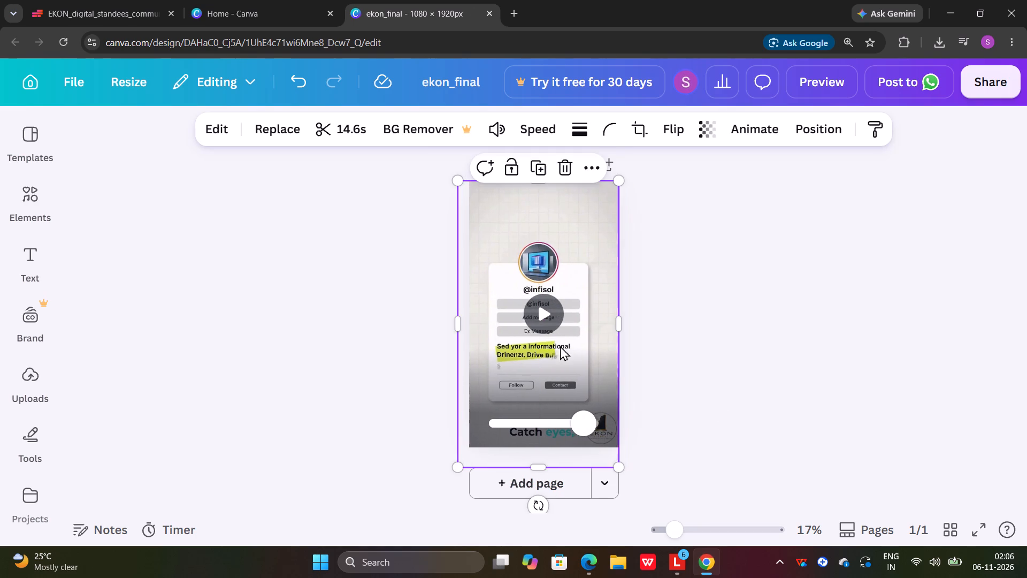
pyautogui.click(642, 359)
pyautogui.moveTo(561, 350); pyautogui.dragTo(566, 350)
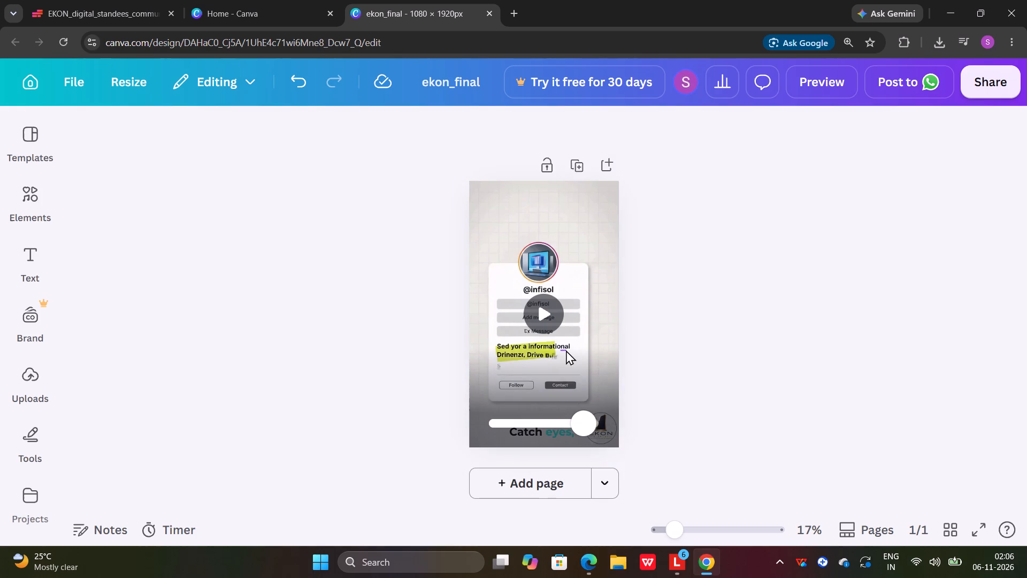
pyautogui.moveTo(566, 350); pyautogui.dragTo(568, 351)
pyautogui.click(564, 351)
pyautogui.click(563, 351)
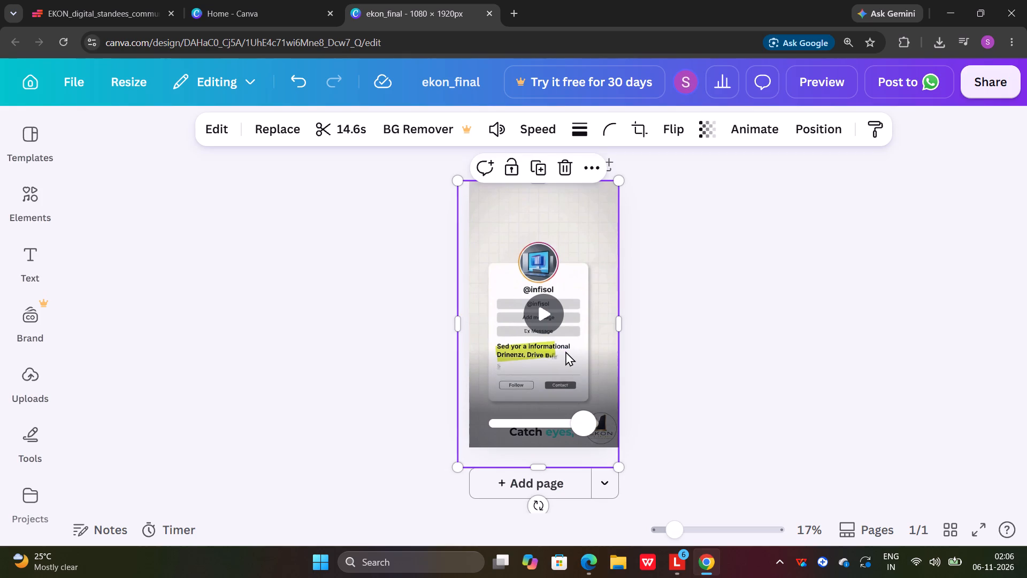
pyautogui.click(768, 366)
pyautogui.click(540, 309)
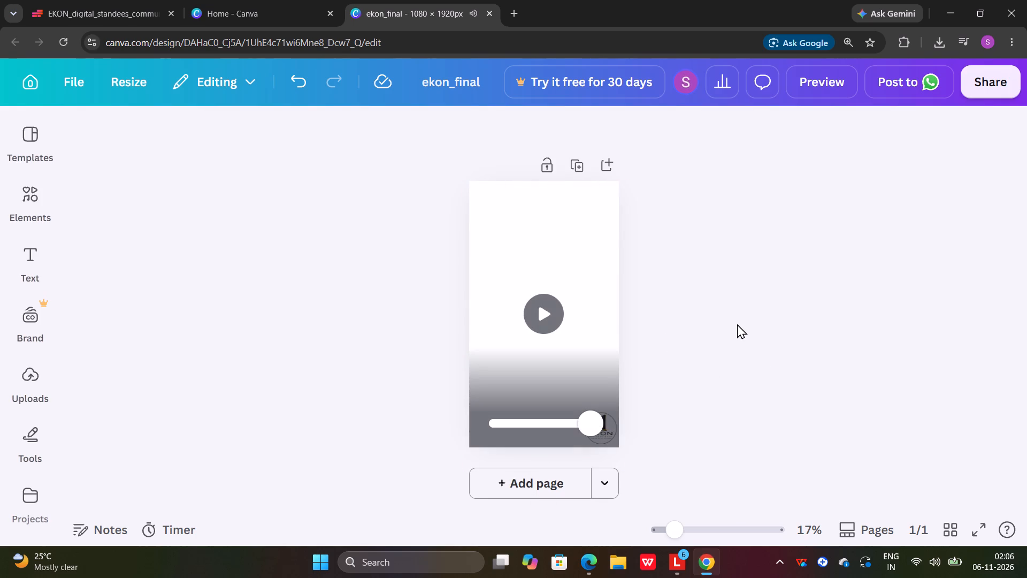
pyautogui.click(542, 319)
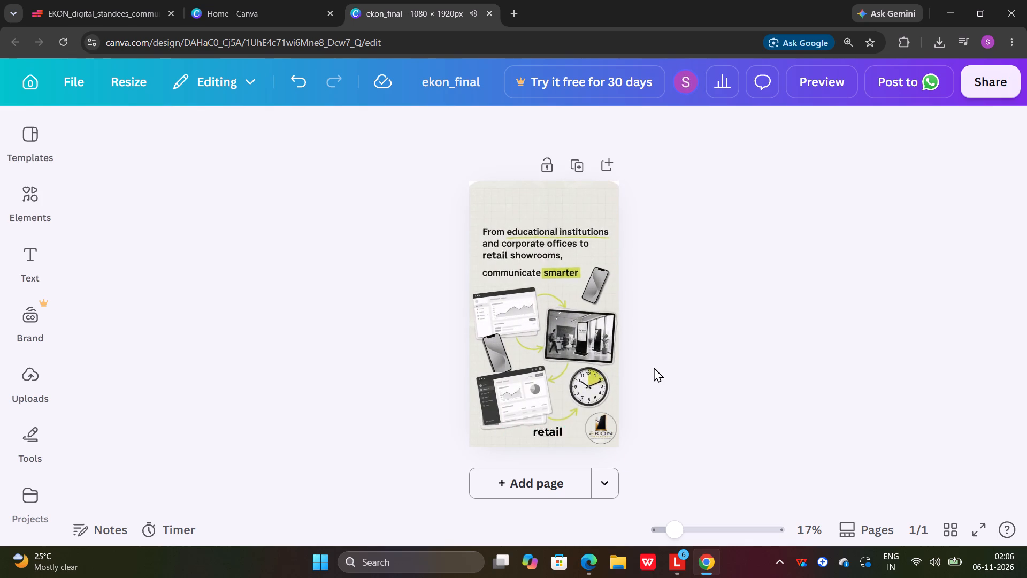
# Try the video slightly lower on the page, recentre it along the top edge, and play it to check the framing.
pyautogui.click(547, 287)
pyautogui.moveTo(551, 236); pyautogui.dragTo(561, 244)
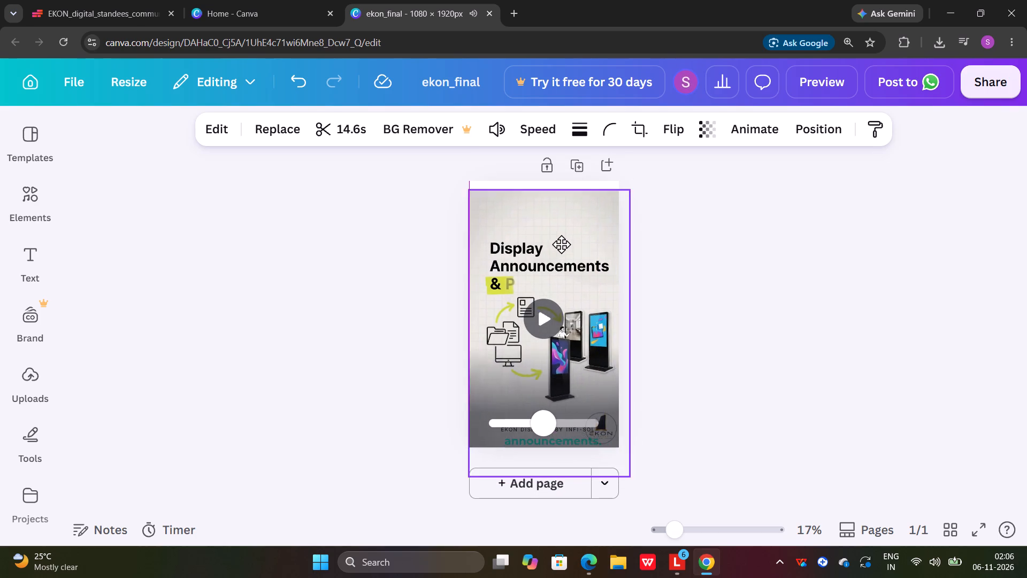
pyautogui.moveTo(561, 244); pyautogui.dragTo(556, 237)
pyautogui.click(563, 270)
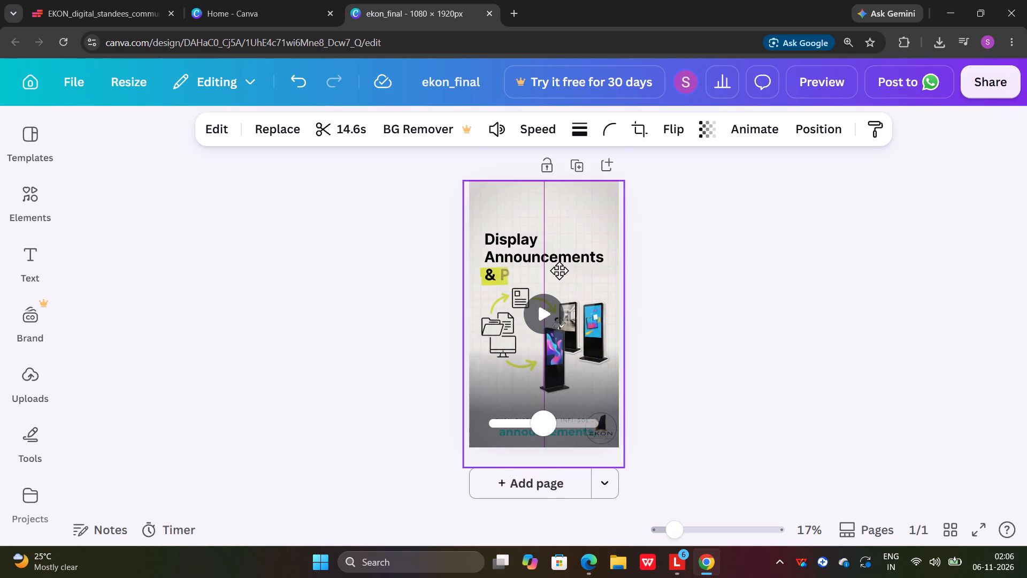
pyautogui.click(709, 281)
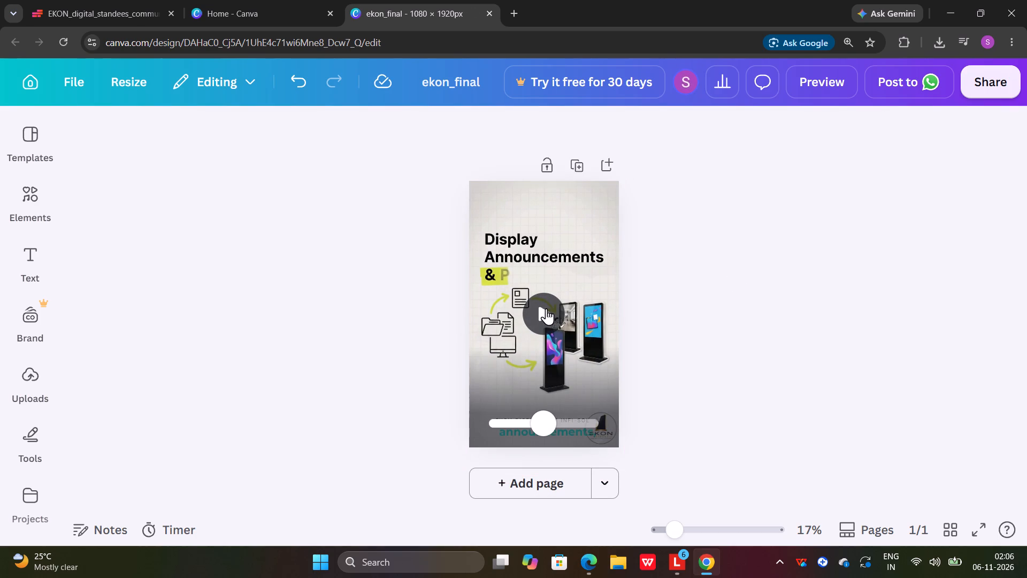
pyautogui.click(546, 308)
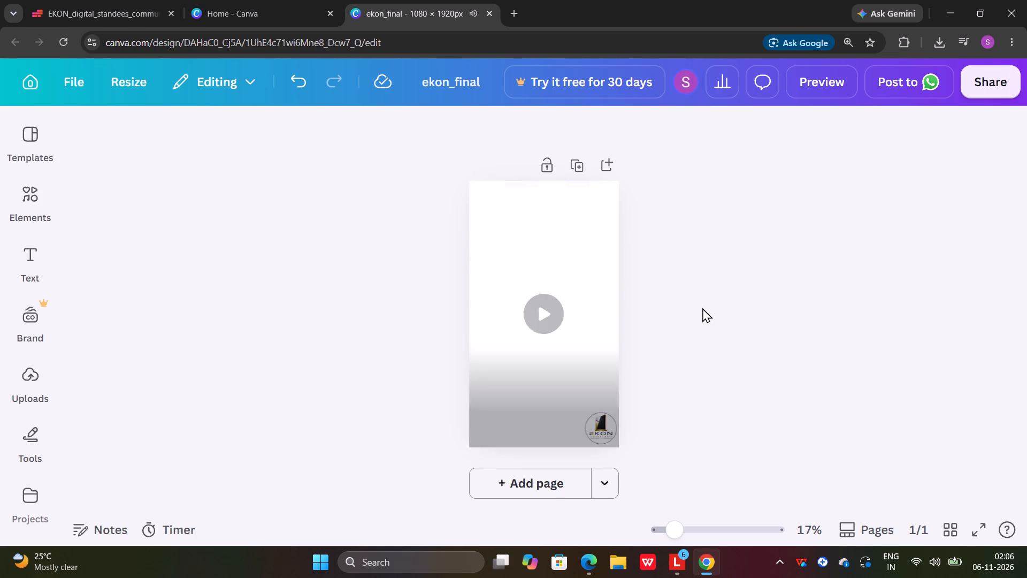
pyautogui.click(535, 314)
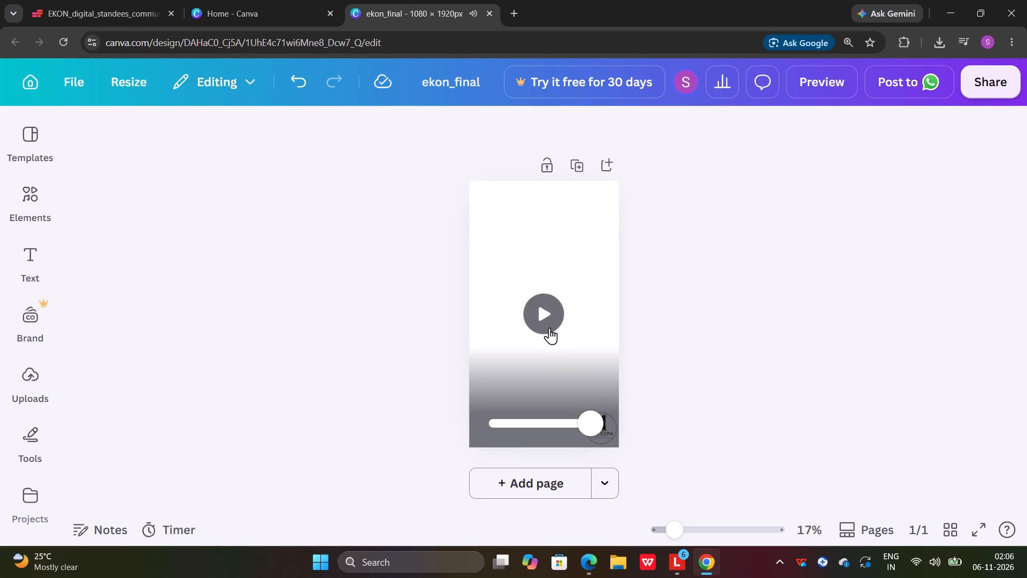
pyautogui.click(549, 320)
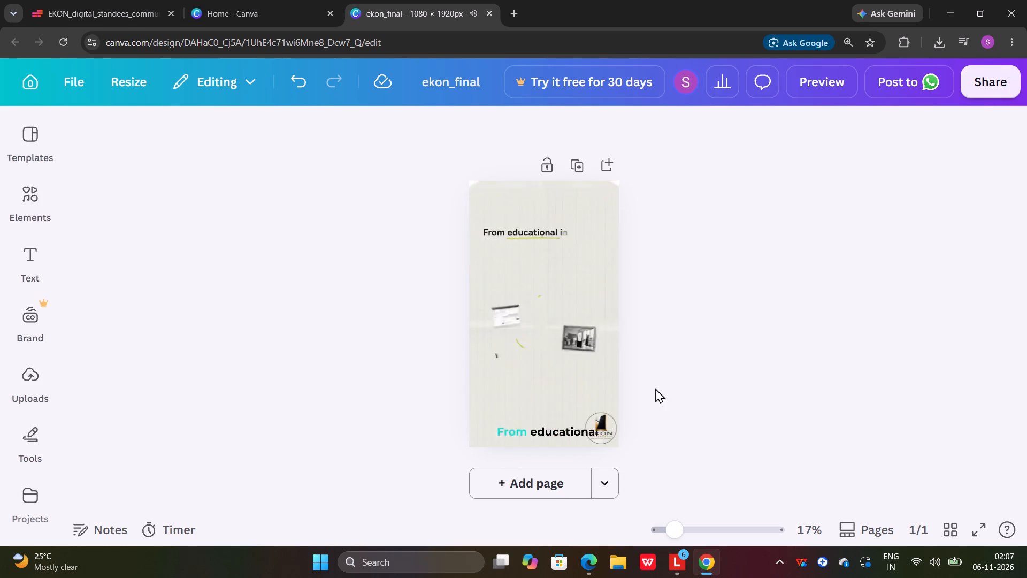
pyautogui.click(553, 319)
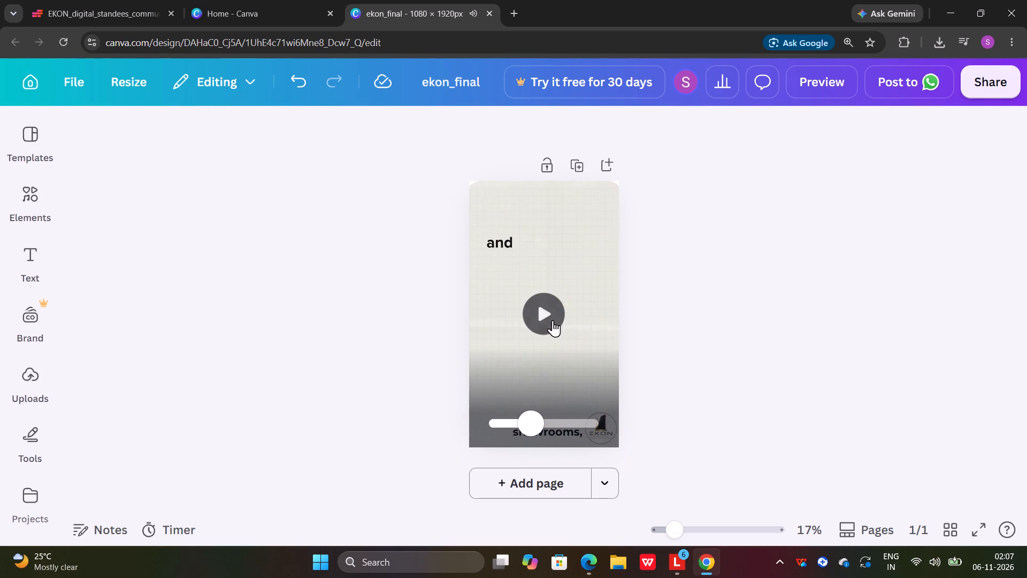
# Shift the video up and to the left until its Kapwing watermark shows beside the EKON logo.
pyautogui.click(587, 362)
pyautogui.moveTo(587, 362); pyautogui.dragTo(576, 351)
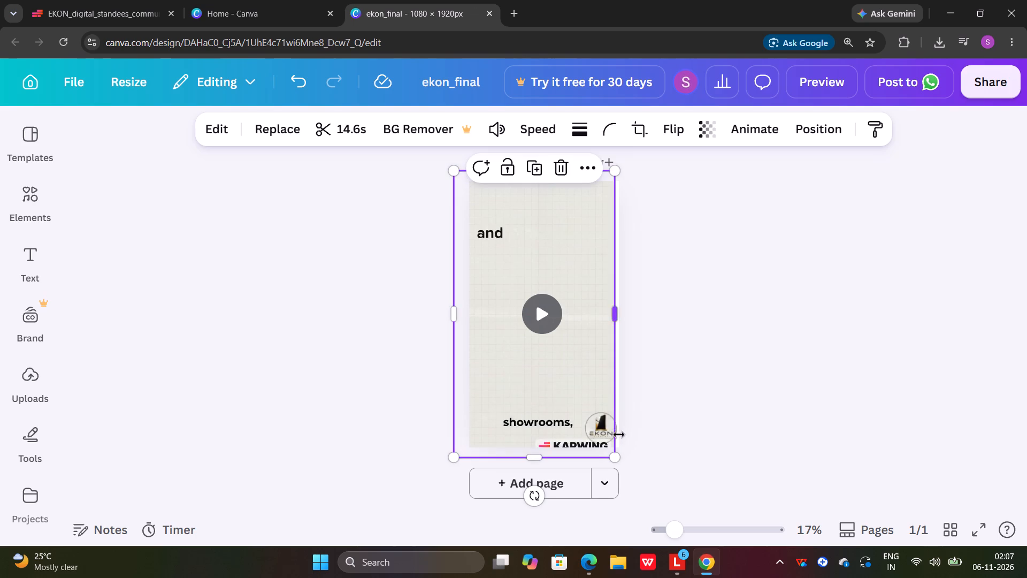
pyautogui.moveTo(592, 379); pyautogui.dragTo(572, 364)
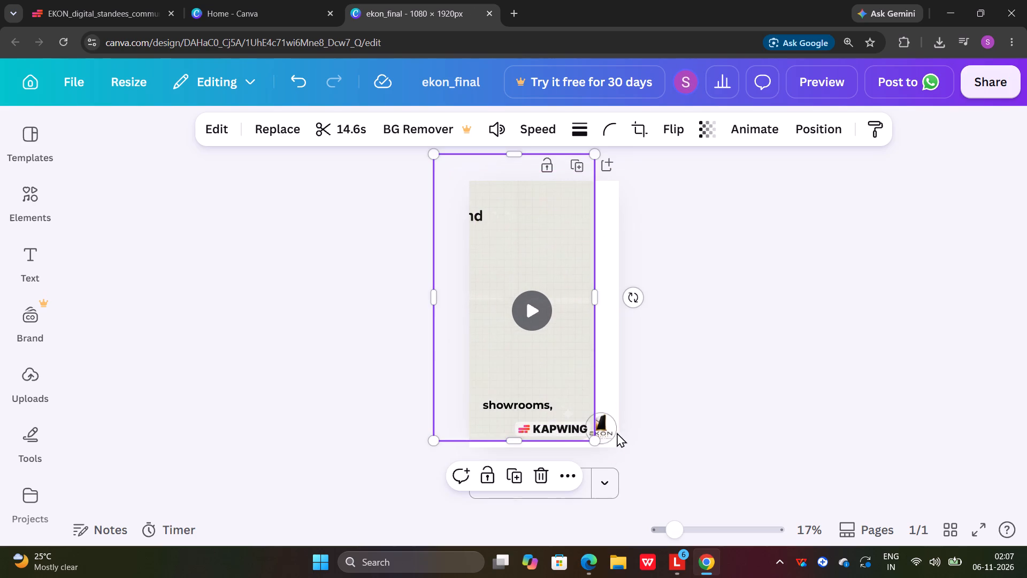
# Move the circle and the EKON logo from the page's bottom-right corner to near its top-right corner.
pyautogui.moveTo(608, 429); pyautogui.dragTo(578, 204)
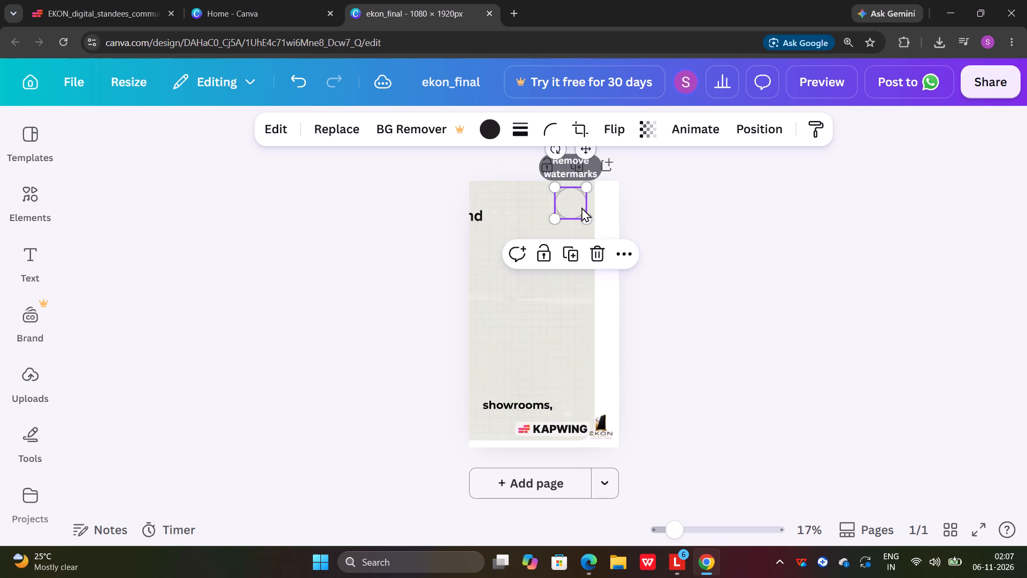
pyautogui.moveTo(596, 433); pyautogui.dragTo(562, 213)
# Move the video back over the page with its Kapwing watermark below the bottom edge, enlarge it slightly past the top-left corner, and play it.
pyautogui.moveTo(525, 343); pyautogui.dragTo(550, 353)
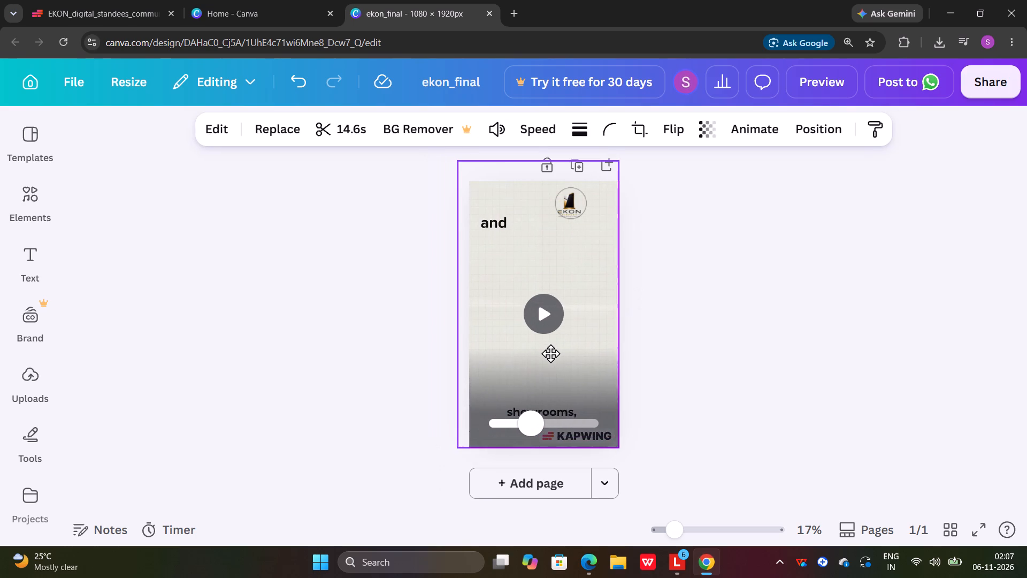
pyautogui.moveTo(550, 353); pyautogui.dragTo(557, 368)
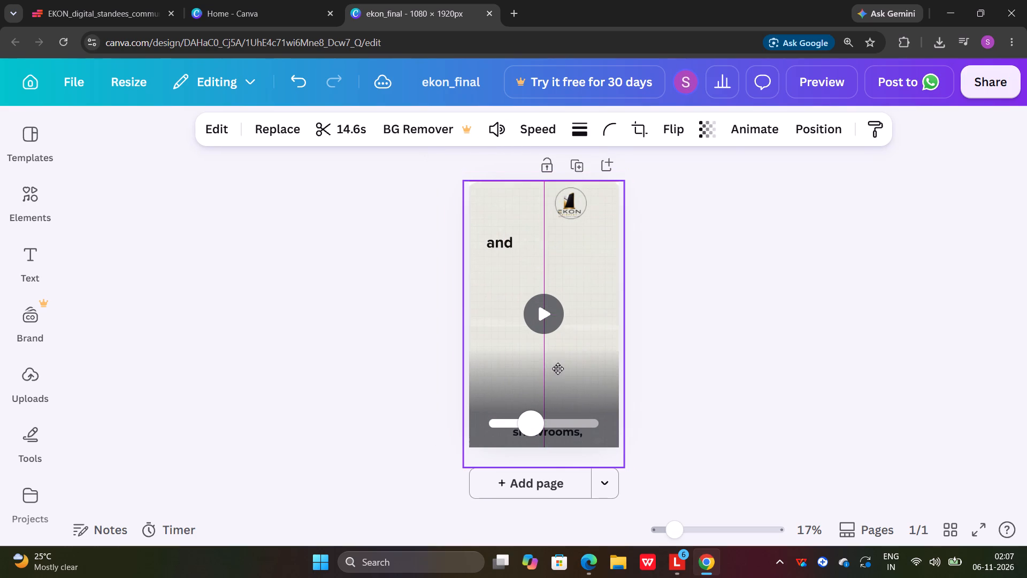
pyautogui.moveTo(557, 368); pyautogui.dragTo(559, 368)
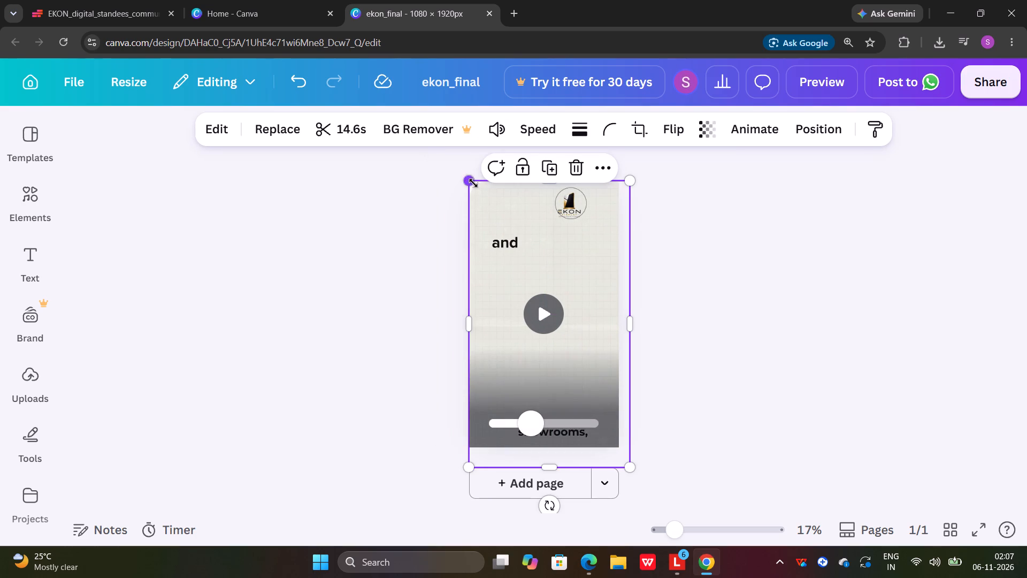
pyautogui.moveTo(470, 180); pyautogui.dragTo(464, 178)
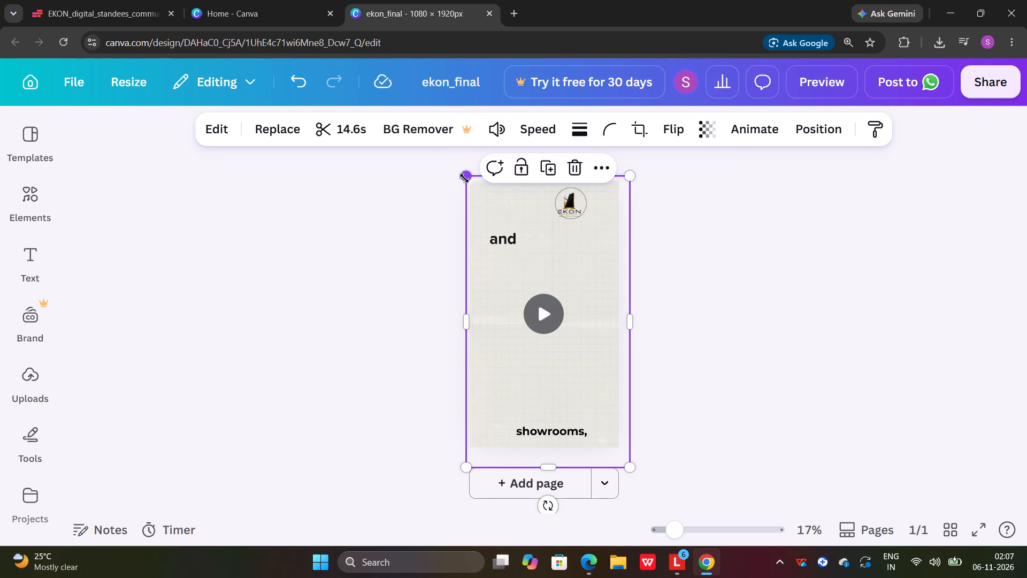
pyautogui.click(464, 178)
pyautogui.click(676, 341)
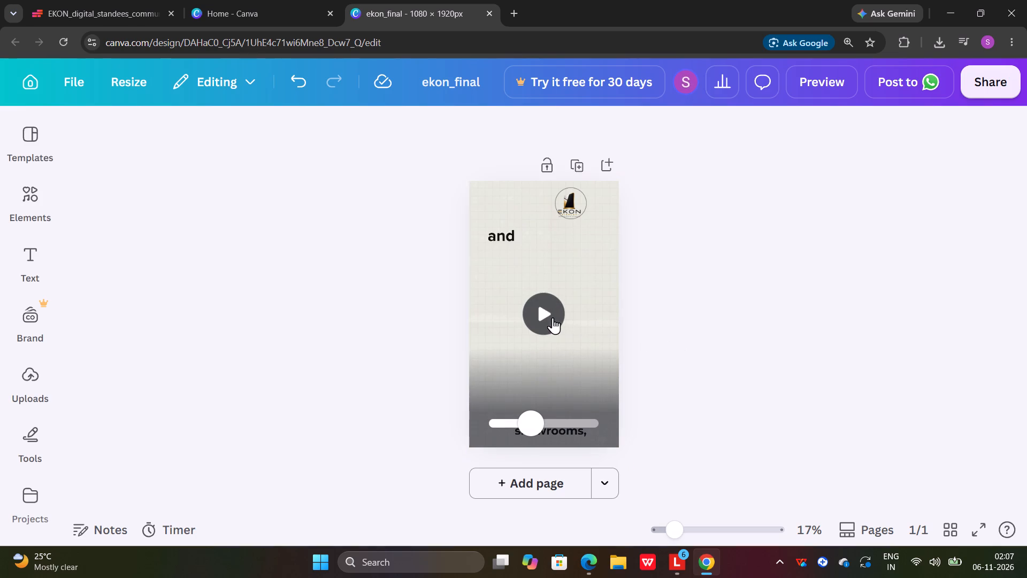
pyautogui.moveTo(525, 429); pyautogui.dragTo(472, 417)
pyautogui.click(538, 316)
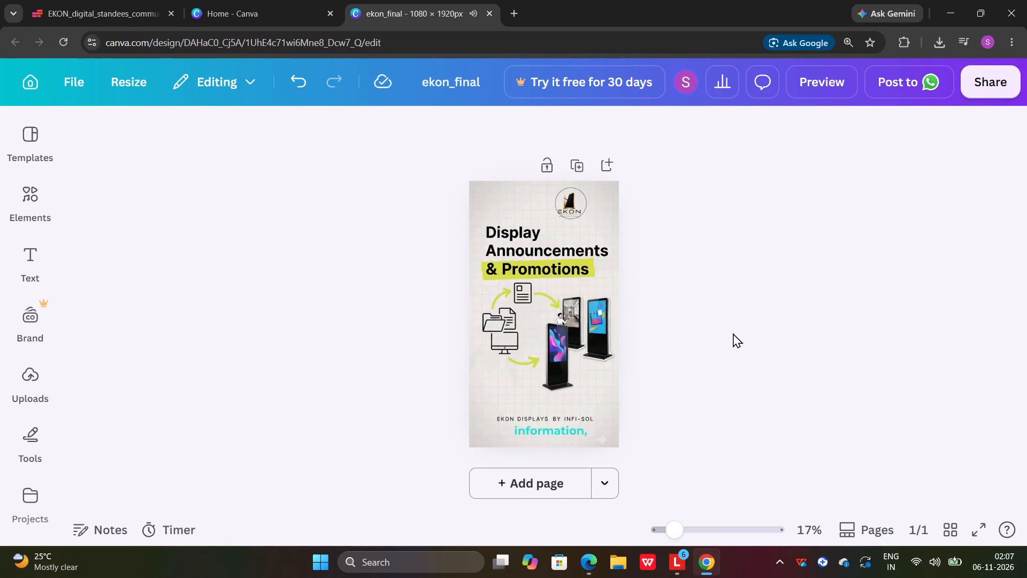
pyautogui.click(547, 313)
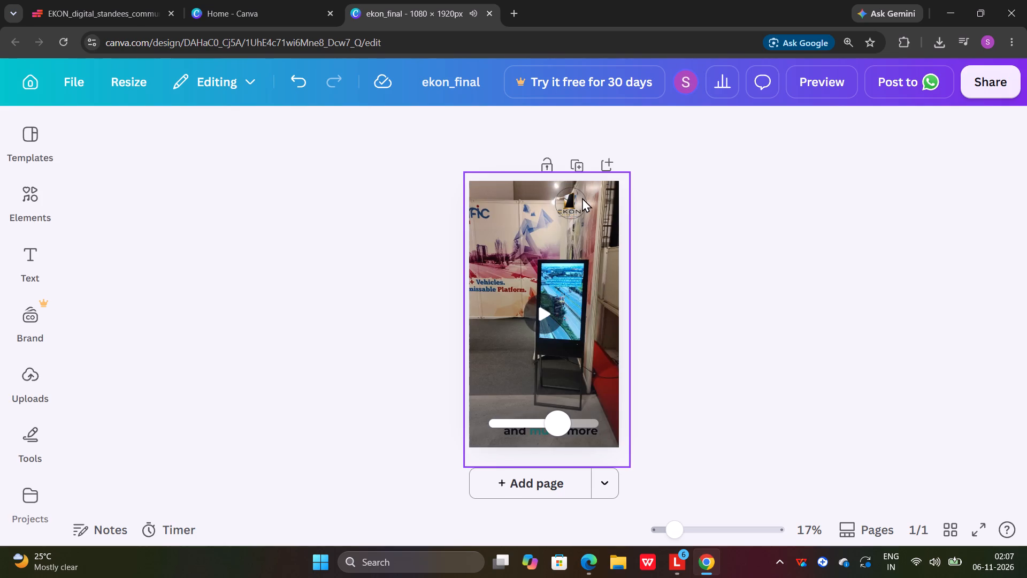
# Move the circle and the EKON logo together closer to the page's right edge, keeping them near the top.
pyautogui.moveTo(574, 201); pyautogui.dragTo(600, 202)
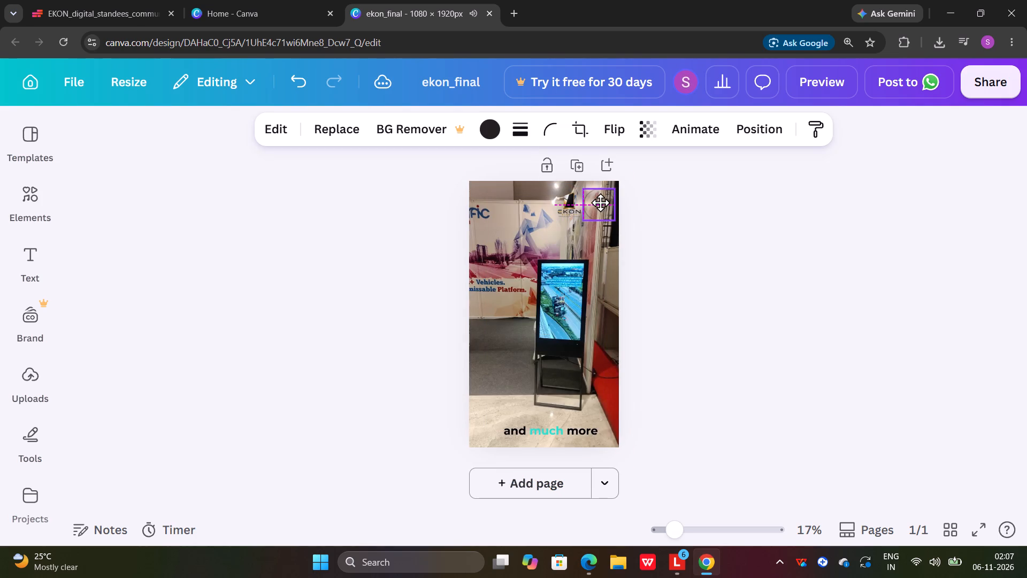
pyautogui.moveTo(600, 202); pyautogui.dragTo(596, 202)
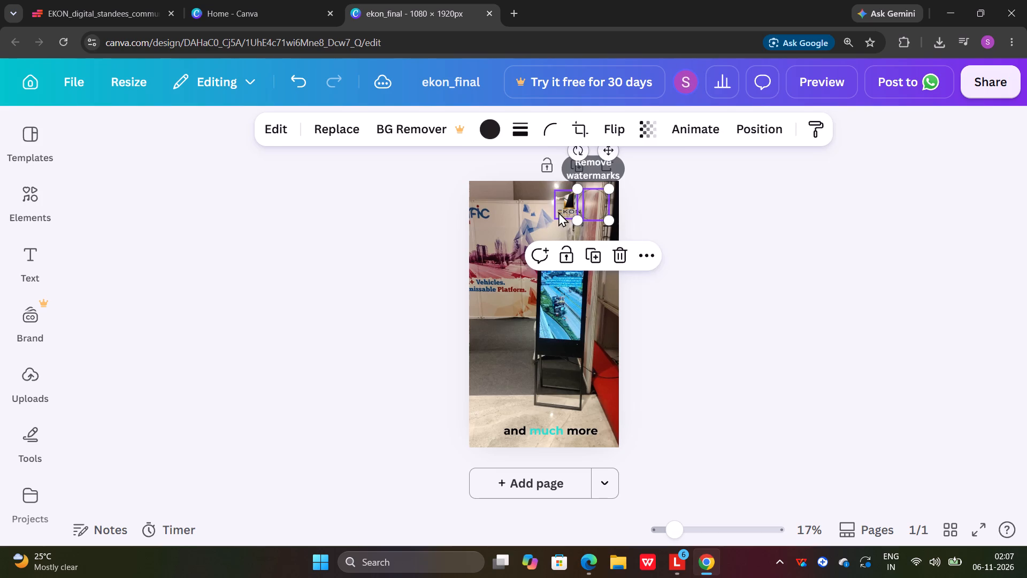
pyautogui.click(558, 212)
pyautogui.moveTo(562, 212); pyautogui.dragTo(584, 214)
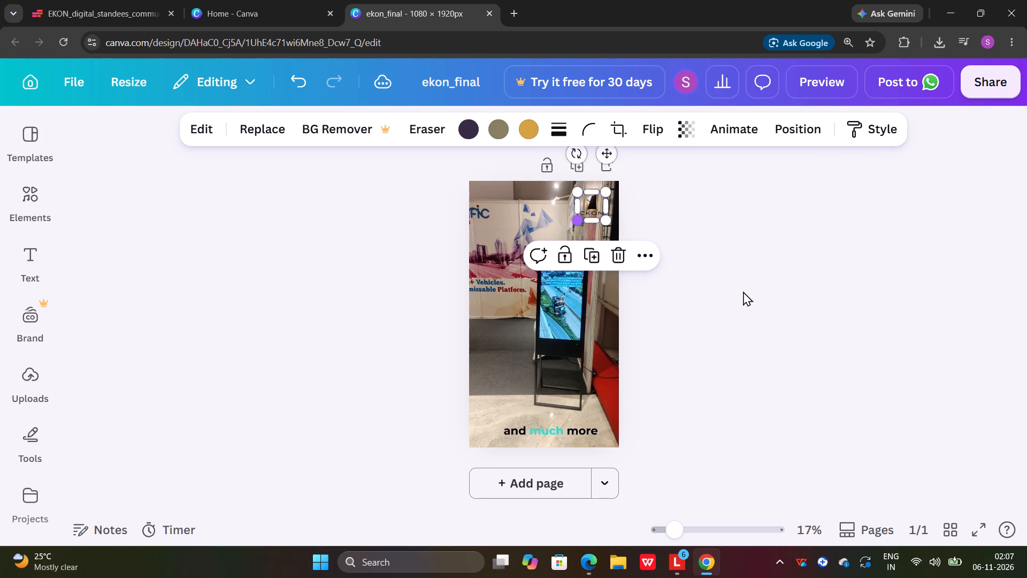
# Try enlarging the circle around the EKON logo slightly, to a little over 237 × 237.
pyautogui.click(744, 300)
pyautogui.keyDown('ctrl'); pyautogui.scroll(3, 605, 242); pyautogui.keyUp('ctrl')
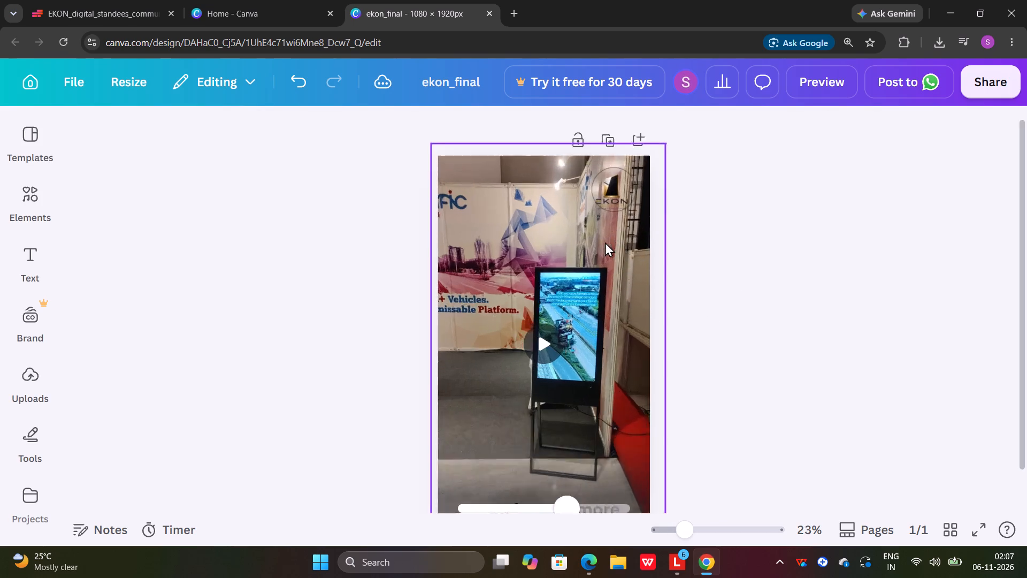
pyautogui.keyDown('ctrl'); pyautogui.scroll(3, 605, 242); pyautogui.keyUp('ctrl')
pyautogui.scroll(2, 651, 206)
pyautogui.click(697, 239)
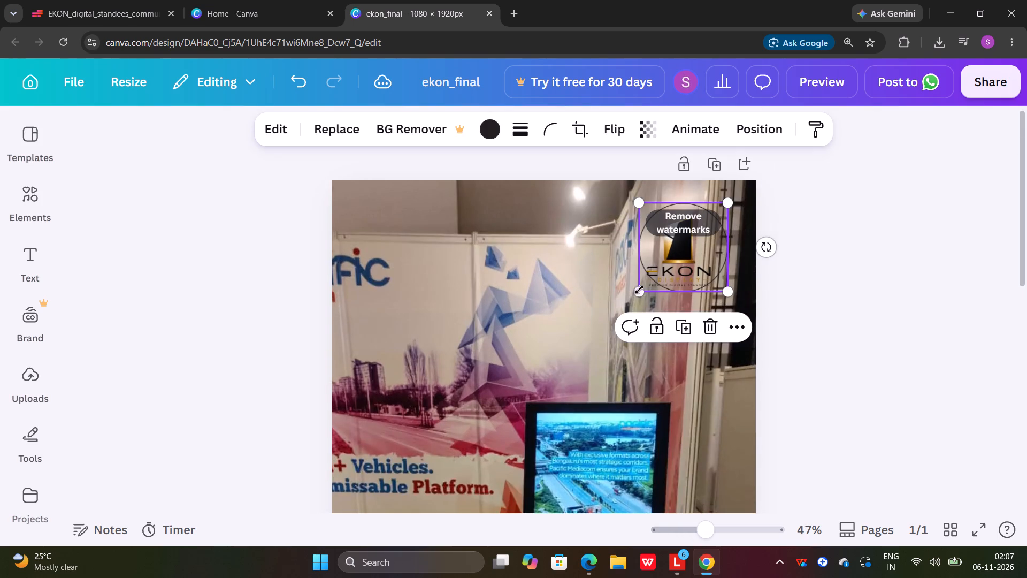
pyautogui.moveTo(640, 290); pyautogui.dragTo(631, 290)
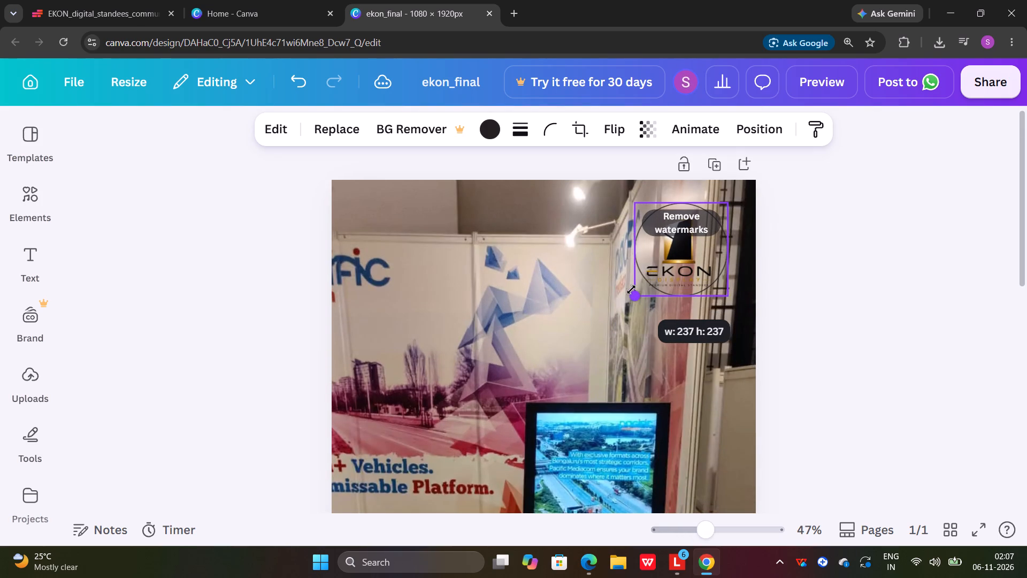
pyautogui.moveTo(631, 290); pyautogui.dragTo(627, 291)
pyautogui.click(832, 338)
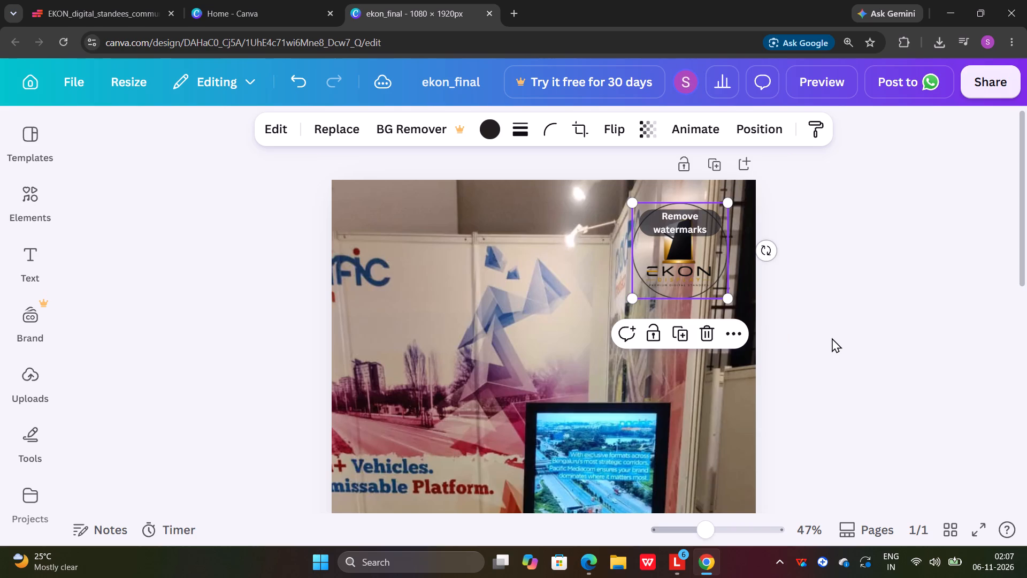
# Rewind the video to its start and reduce the circle around the EKON logo to its size before the enlargement.
pyautogui.keyDown('ctrl'); pyautogui.scroll(-4, 823, 323); pyautogui.keyUp('ctrl')
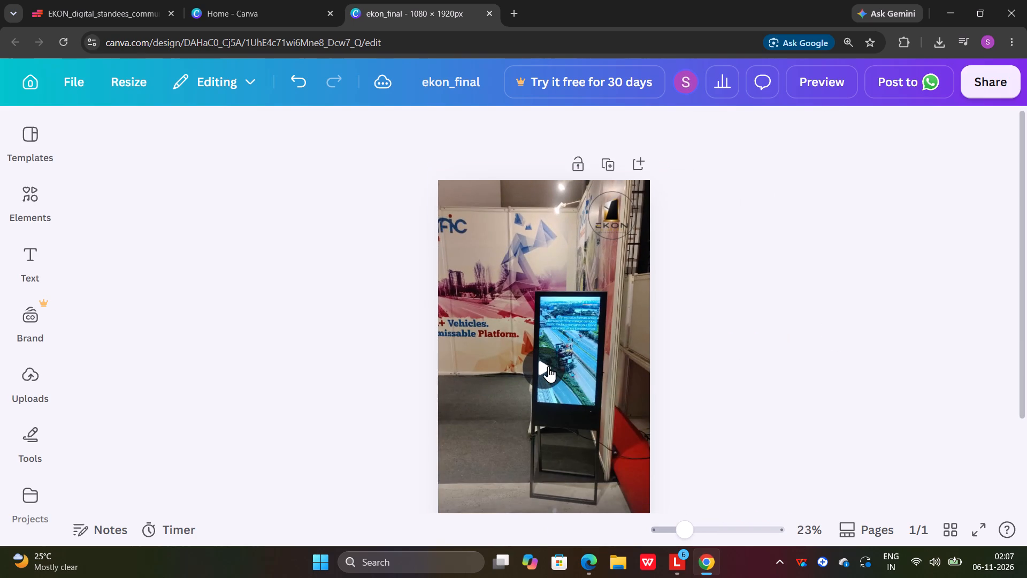
pyautogui.scroll(-1, 548, 366)
pyautogui.keyDown('ctrl'); pyautogui.scroll(-1, 548, 366); pyautogui.keyUp('ctrl')
pyautogui.moveTo(565, 436); pyautogui.dragTo(478, 414)
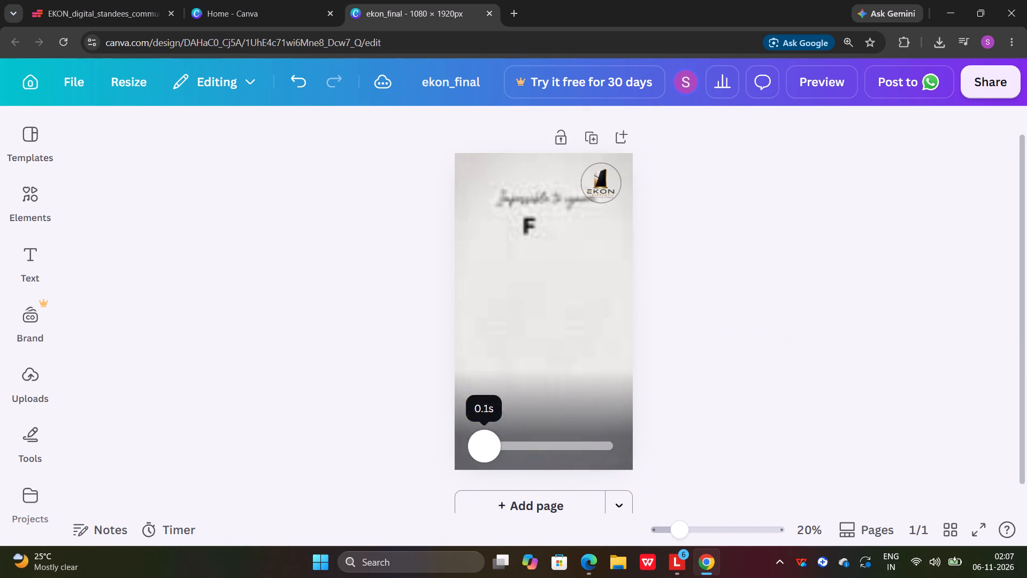
pyautogui.moveTo(478, 414); pyautogui.dragTo(474, 410)
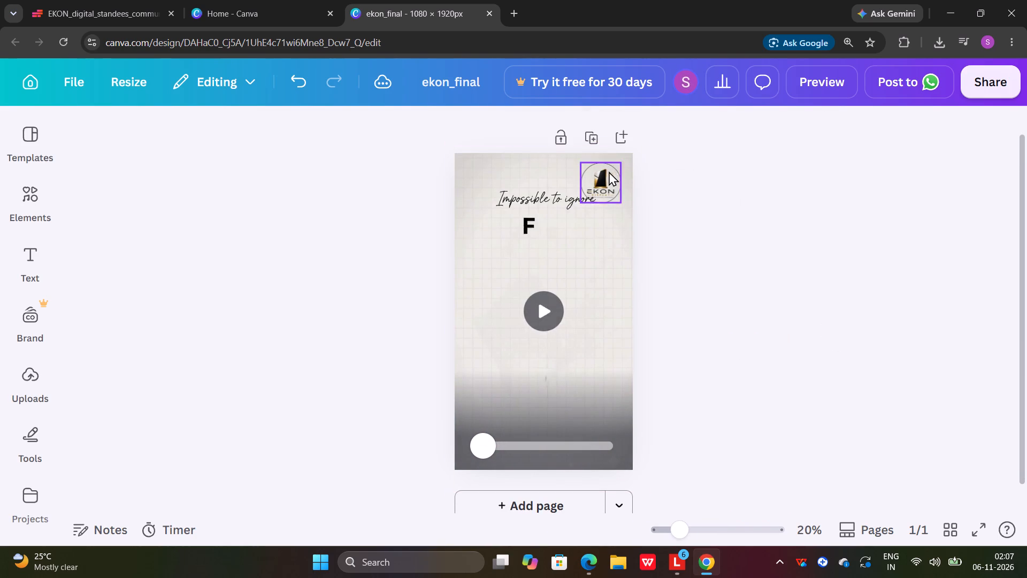
pyautogui.keyDown('ctrl'); pyautogui.scroll(5, 614, 223); pyautogui.keyUp('ctrl')
pyautogui.scroll(3, 612, 226)
pyautogui.click(653, 279)
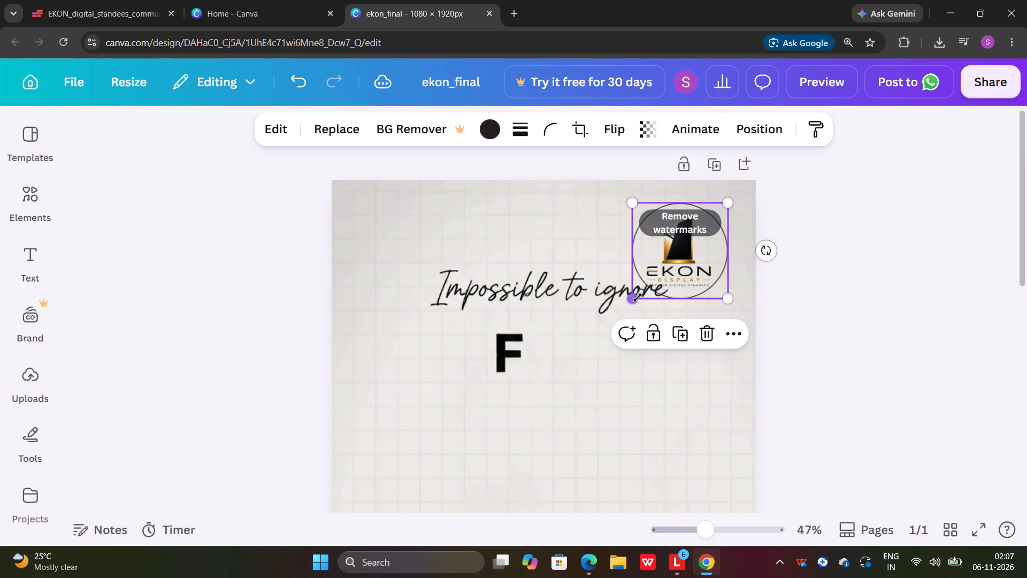
pyautogui.moveTo(637, 298); pyautogui.dragTo(646, 294)
pyautogui.click(677, 255)
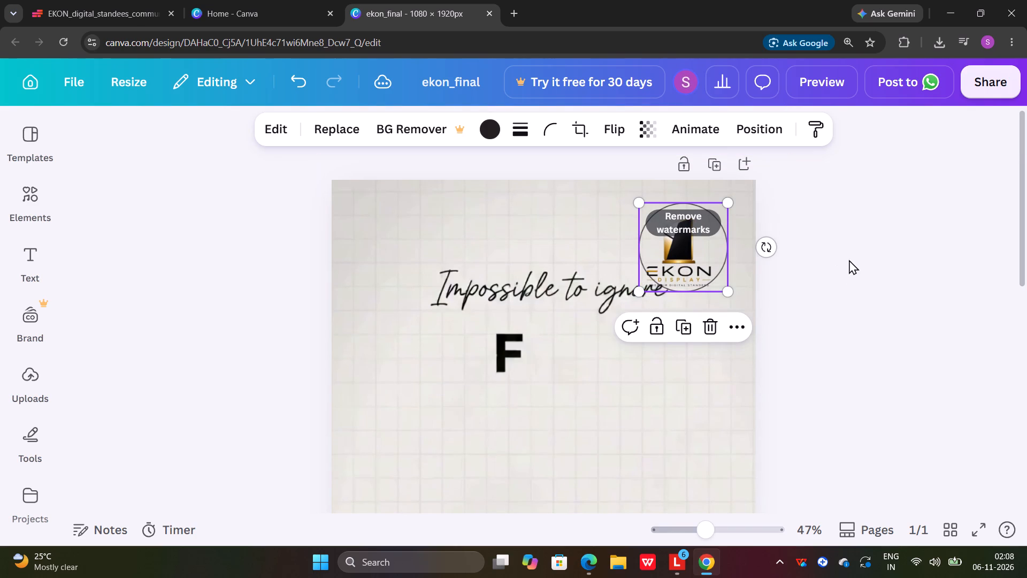
# Move the circle and the EKON logo closer to the page's top-right corner, keeping the logo centred horizontally in the circle.
pyautogui.click(849, 270)
pyautogui.moveTo(679, 247); pyautogui.dragTo(686, 245)
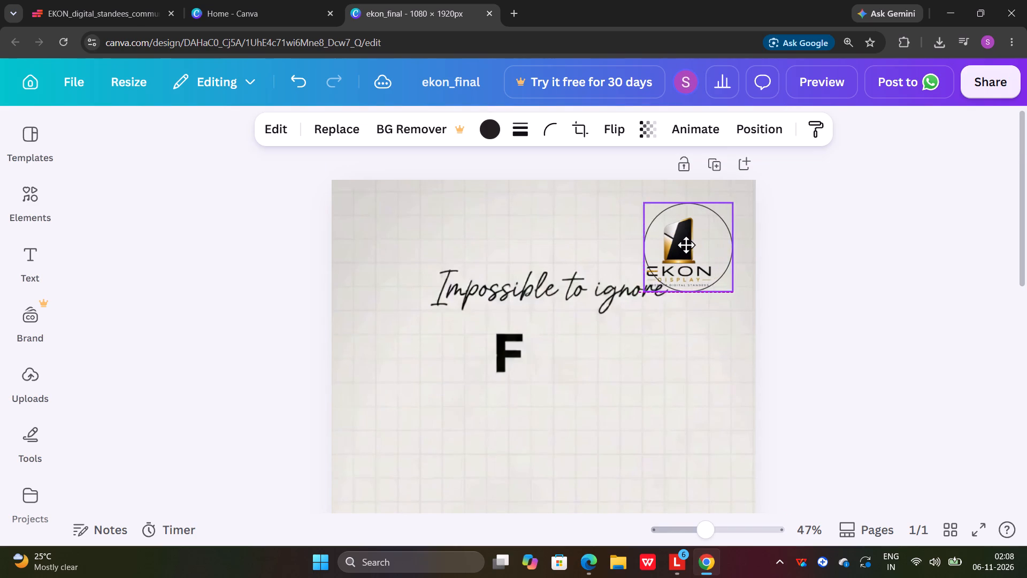
pyautogui.moveTo(686, 245); pyautogui.dragTo(692, 242)
pyautogui.click(646, 272)
pyautogui.moveTo(648, 272); pyautogui.dragTo(664, 267)
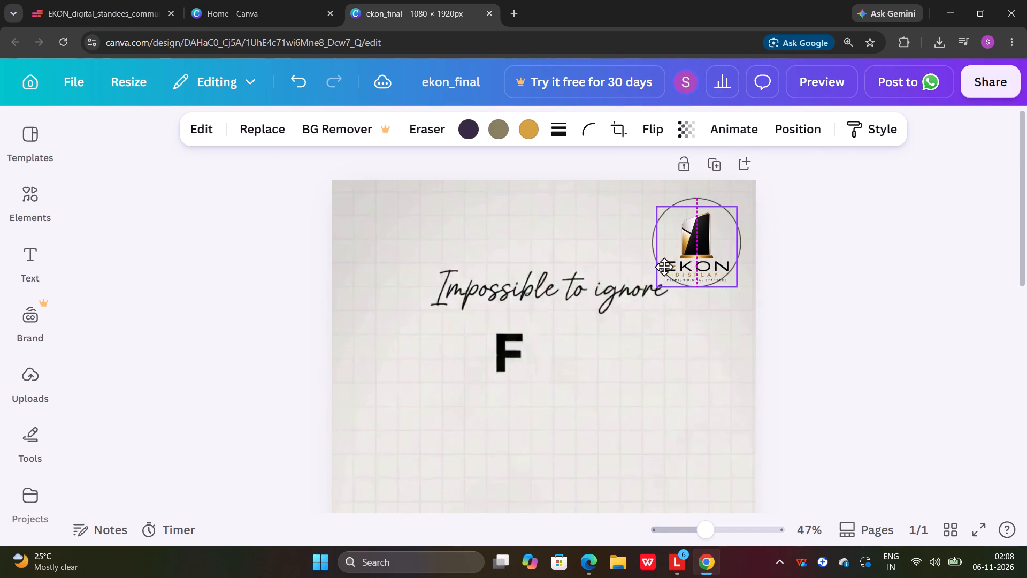
pyautogui.moveTo(664, 267); pyautogui.dragTo(664, 265)
pyautogui.click(903, 313)
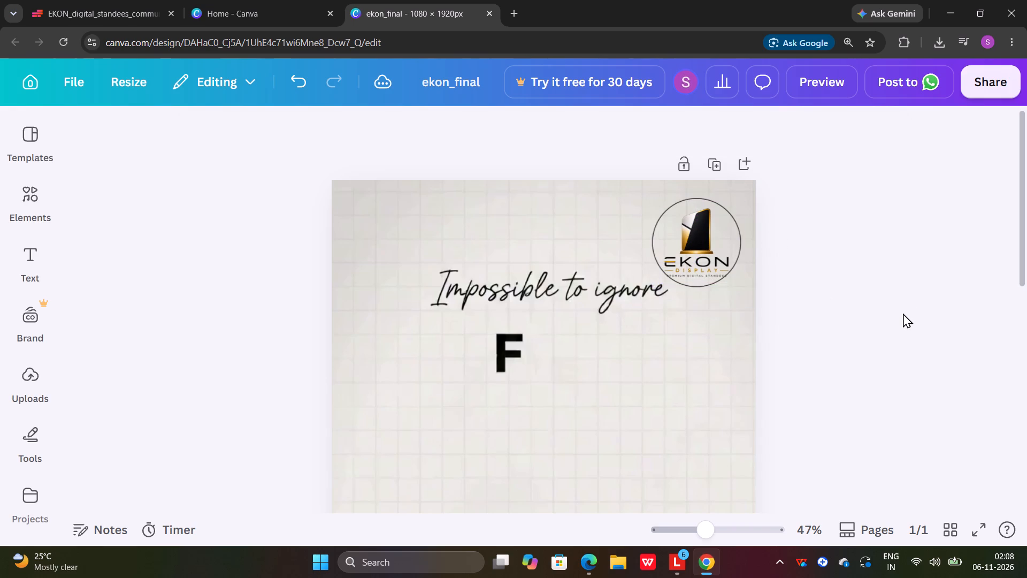
# Play the video with the whole page in view to review the reel with the repositioned EKON logo.
pyautogui.keyDown('ctrl'); pyautogui.scroll(-3, 889, 311); pyautogui.keyUp('ctrl')
pyautogui.keyDown('ctrl'); pyautogui.scroll(-1, 646, 342); pyautogui.keyUp('ctrl')
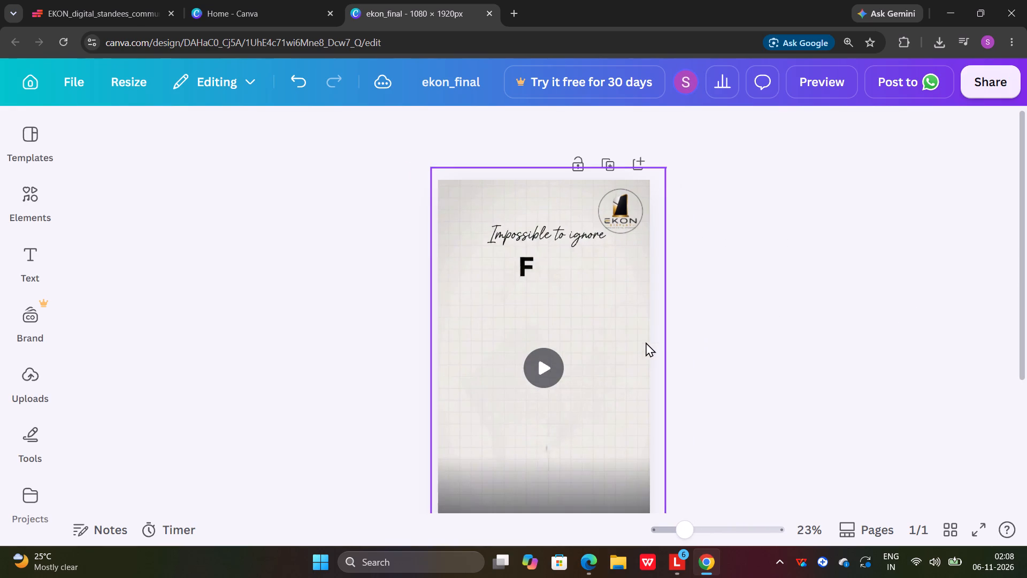
pyautogui.keyDown('ctrl'); pyautogui.scroll(-2, 552, 361); pyautogui.keyUp('ctrl')
pyautogui.click(547, 315)
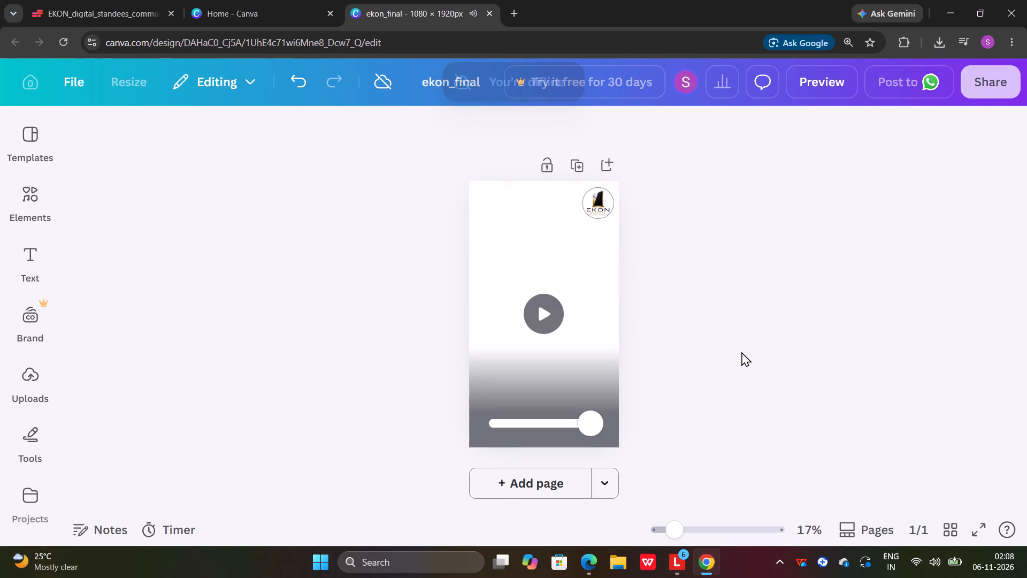
pyautogui.click(537, 316)
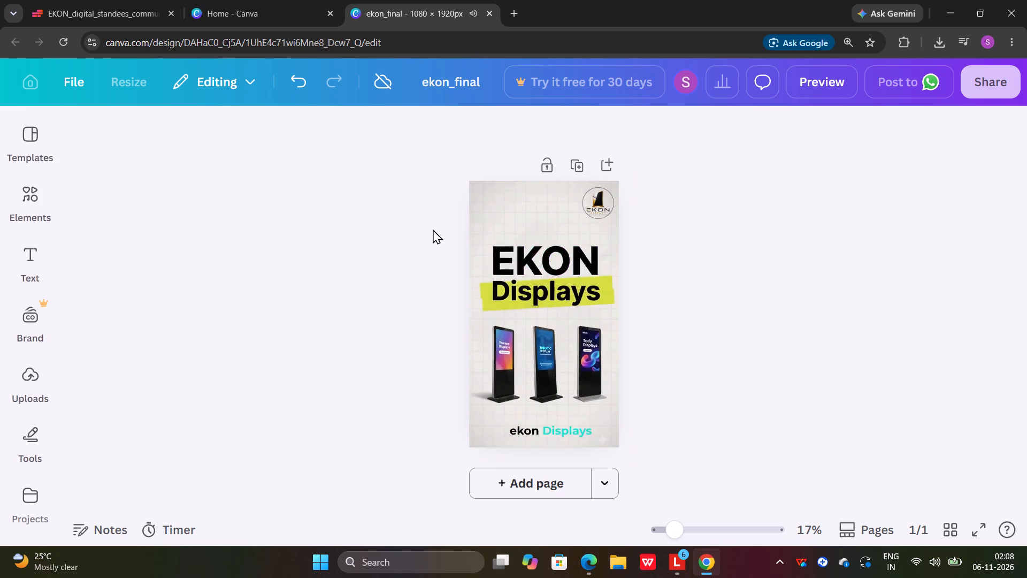
pyautogui.click(505, 234)
pyautogui.click(529, 130)
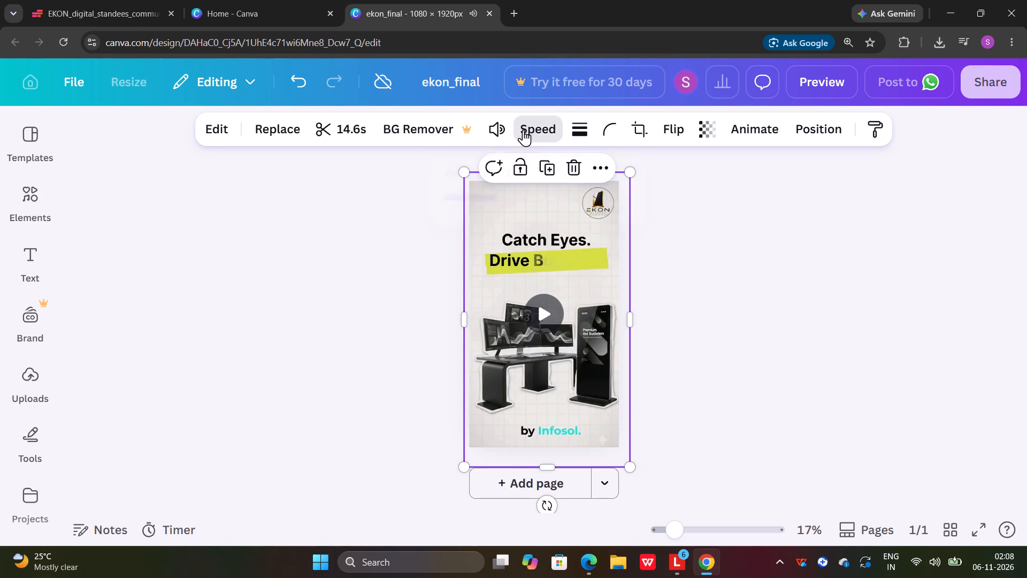
# Slow down the full-page background video's playback speed so that its duration becomes 19.5 s.
pyautogui.moveTo(508, 203); pyautogui.dragTo(493, 203)
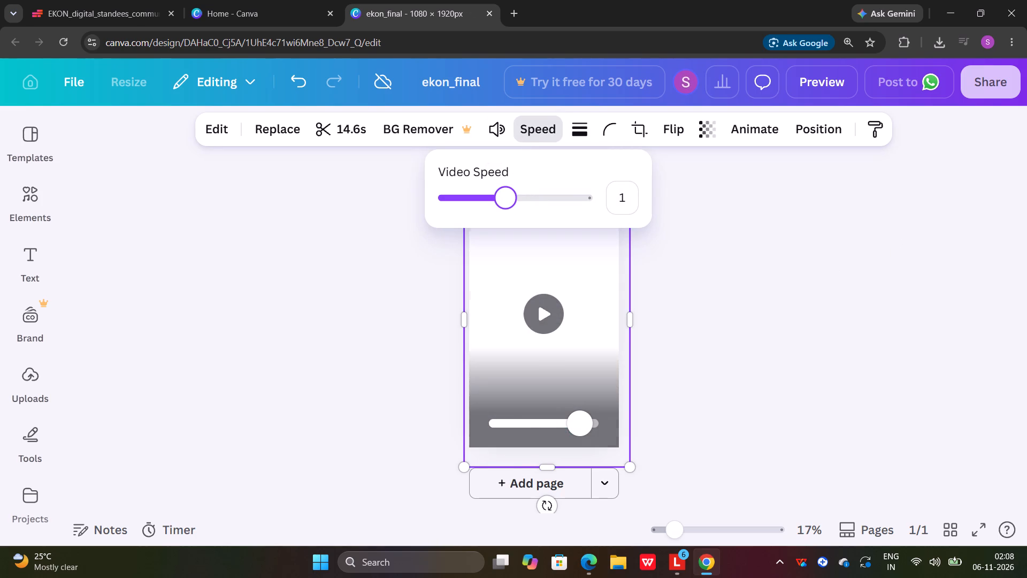
pyautogui.moveTo(493, 203); pyautogui.dragTo(489, 203)
pyautogui.click(644, 305)
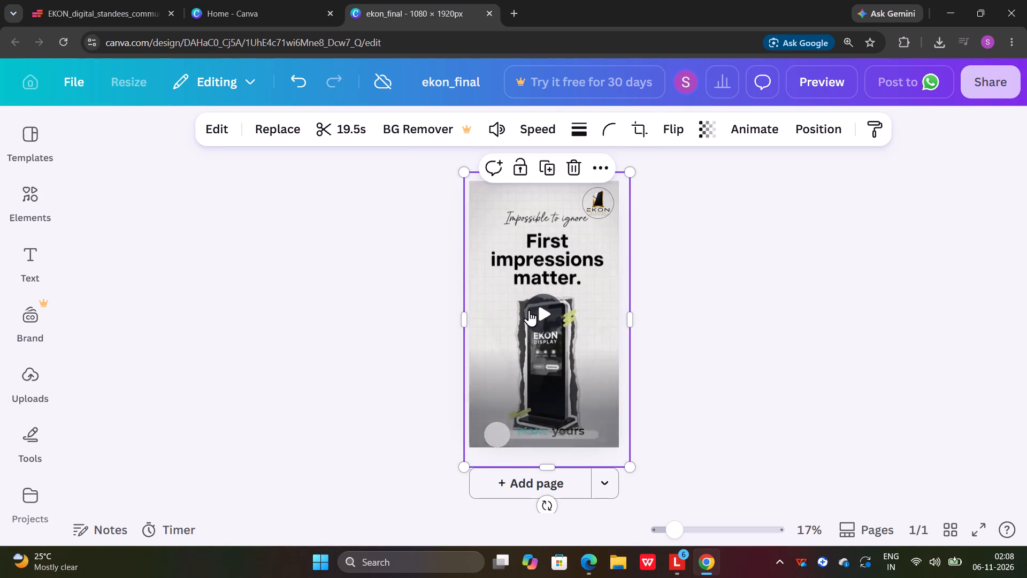
# Play the slowed video to review it, choosing to continue editing the design while offline.
pyautogui.click(545, 310)
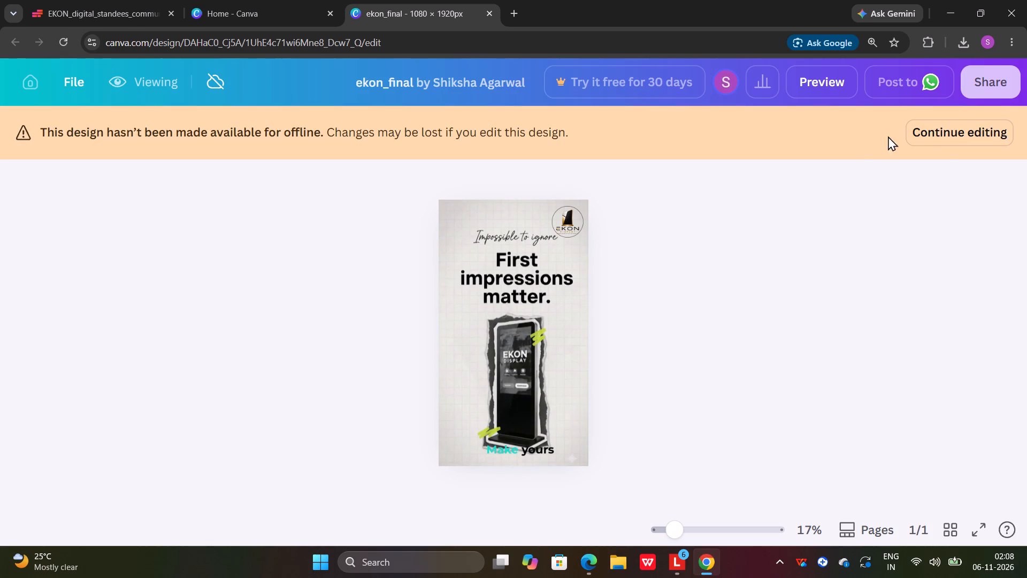
pyautogui.click(945, 138)
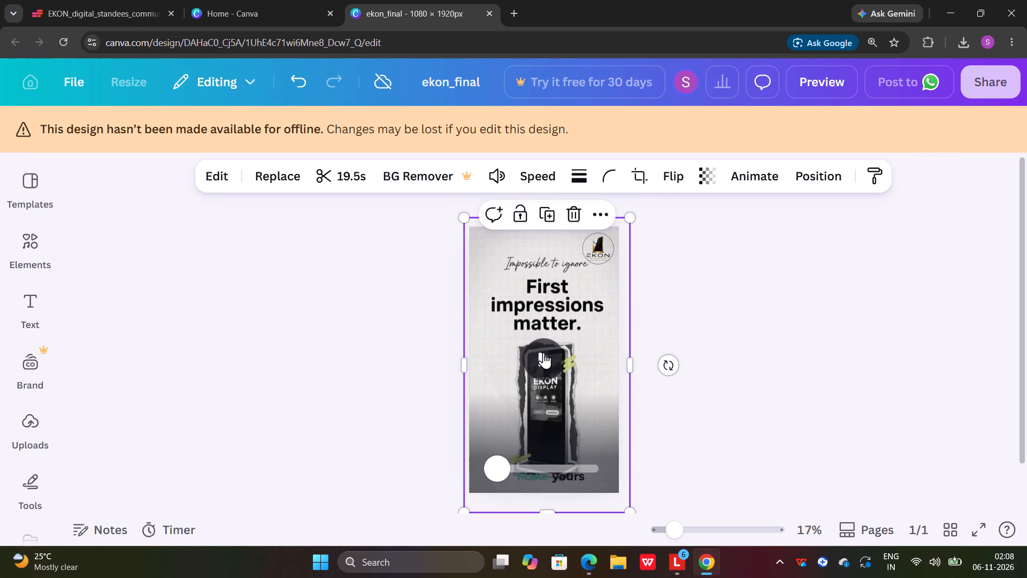
pyautogui.click(537, 354)
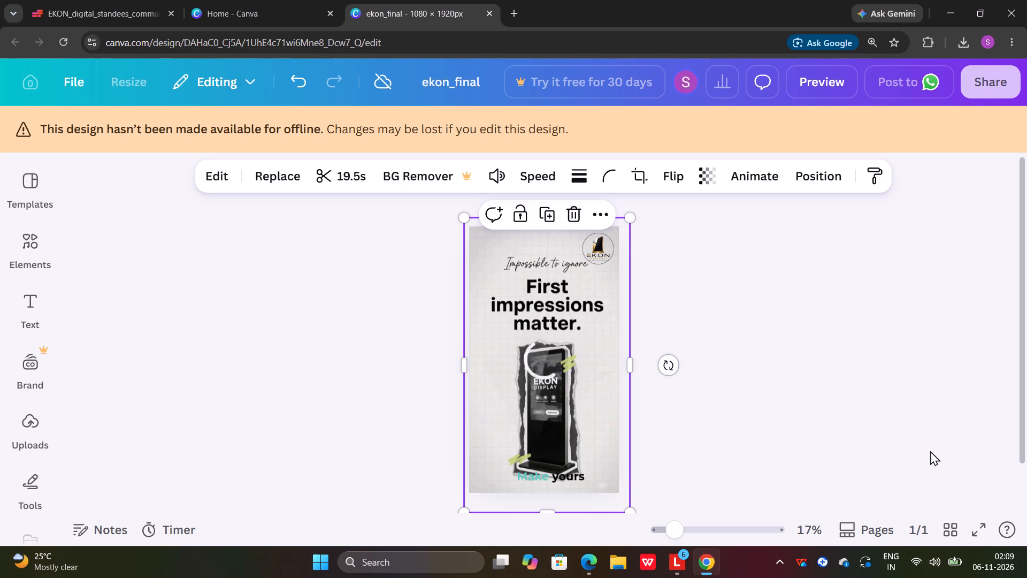
# Switch the computer's Wi-Fi off and back on, and check the wireless network connection.
pyautogui.click(932, 567)
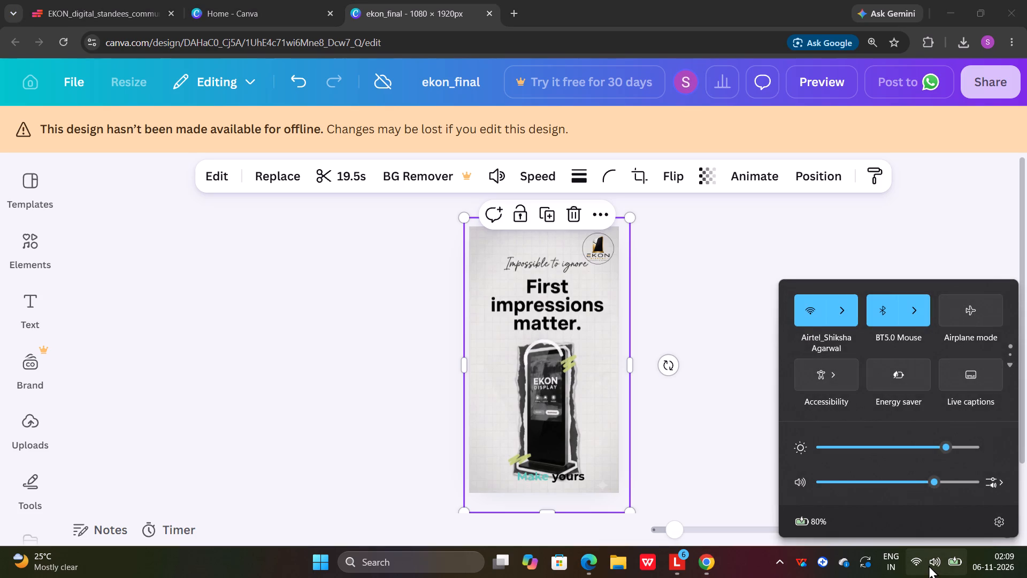
pyautogui.click(824, 309)
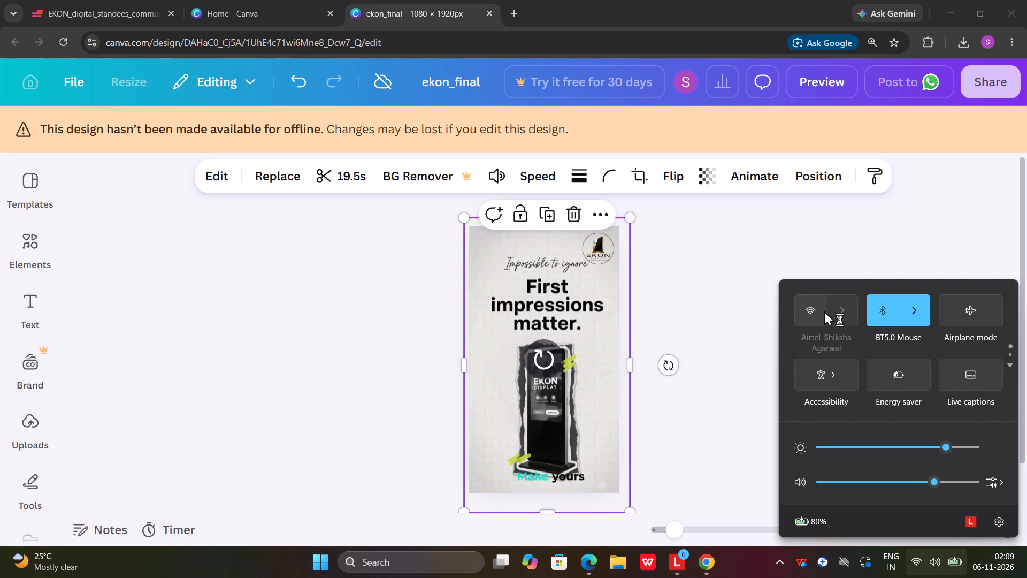
pyautogui.click(824, 311)
pyautogui.click(813, 311)
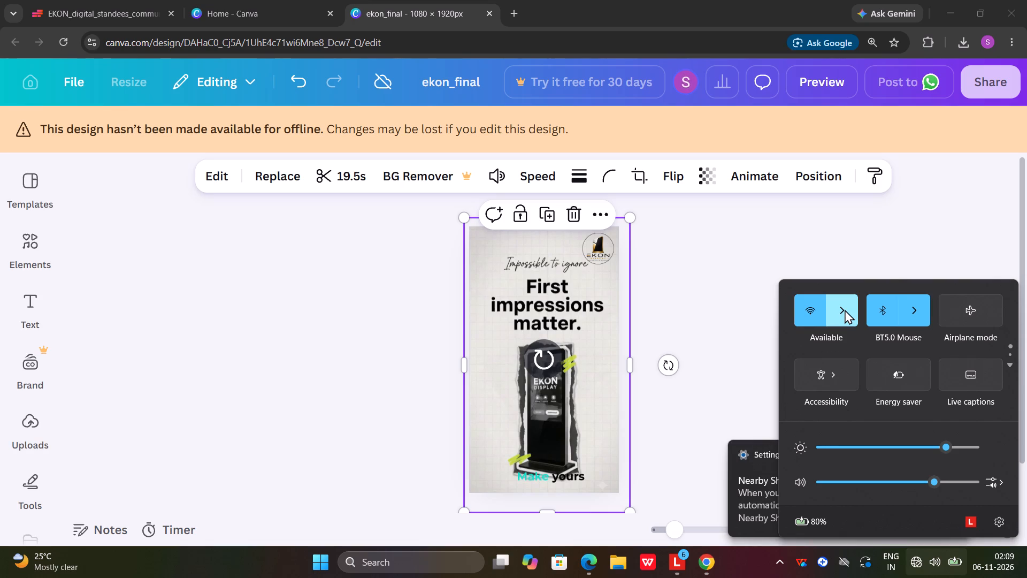
pyautogui.click(844, 314)
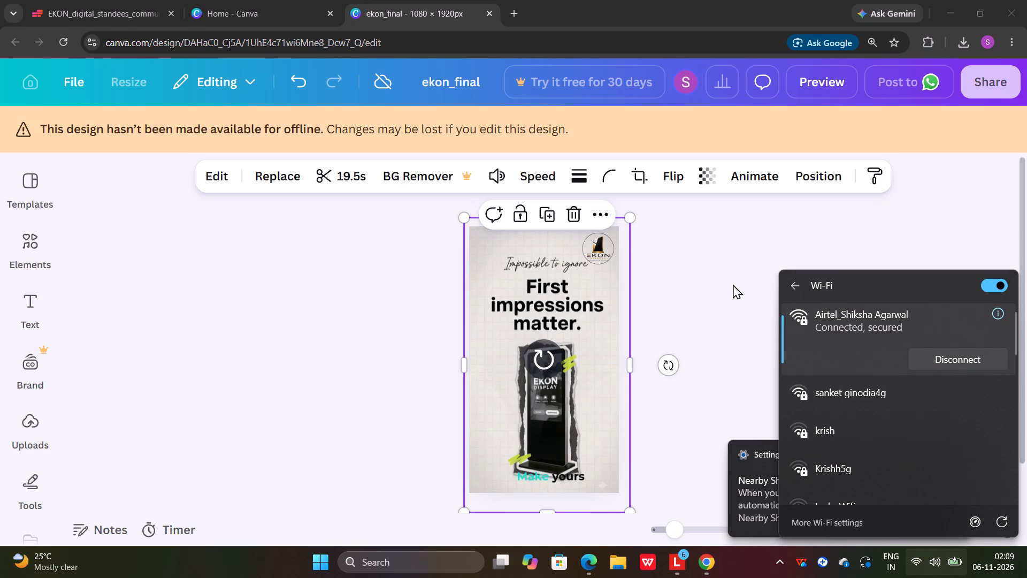
pyautogui.click(792, 286)
pyautogui.click(737, 277)
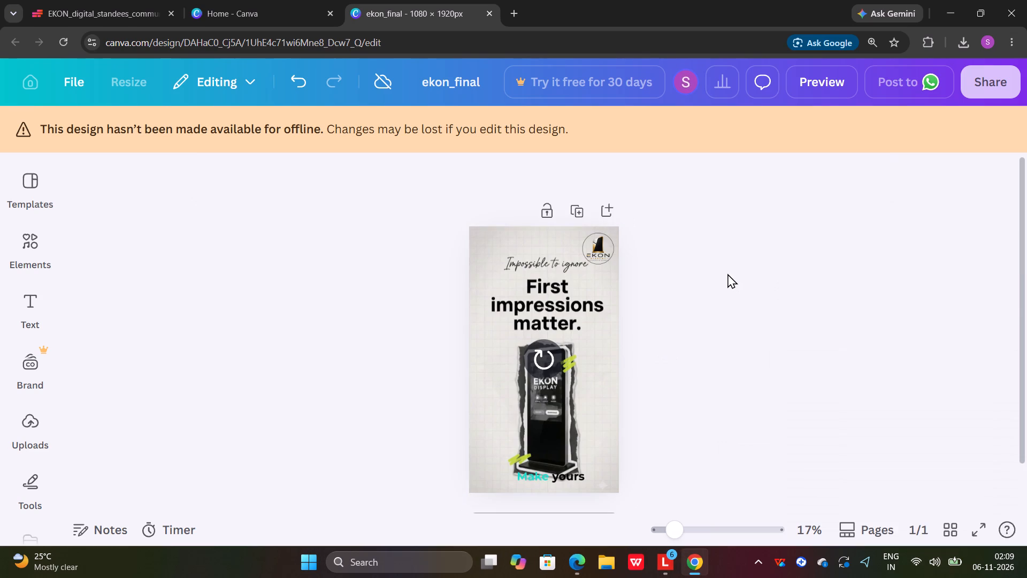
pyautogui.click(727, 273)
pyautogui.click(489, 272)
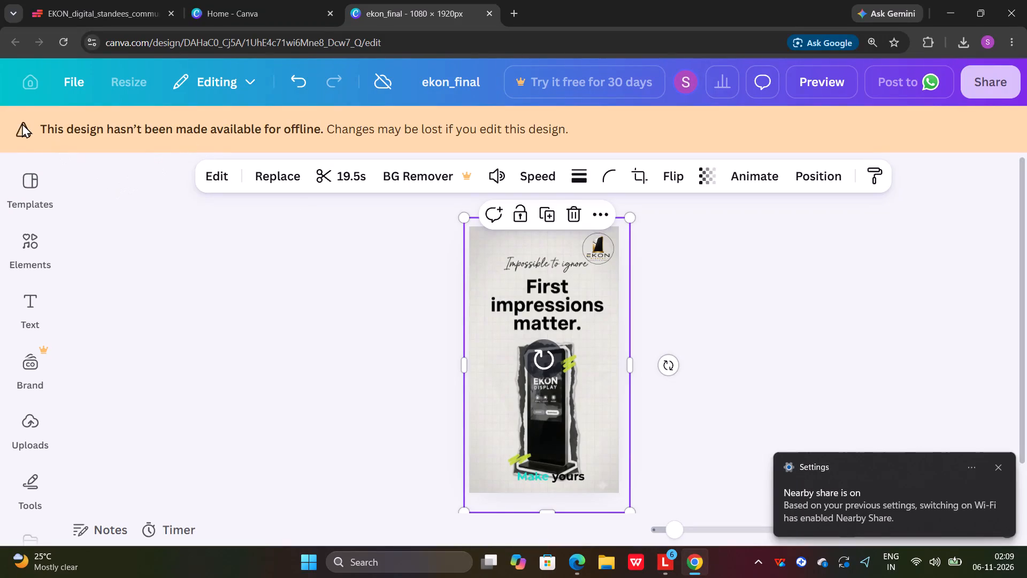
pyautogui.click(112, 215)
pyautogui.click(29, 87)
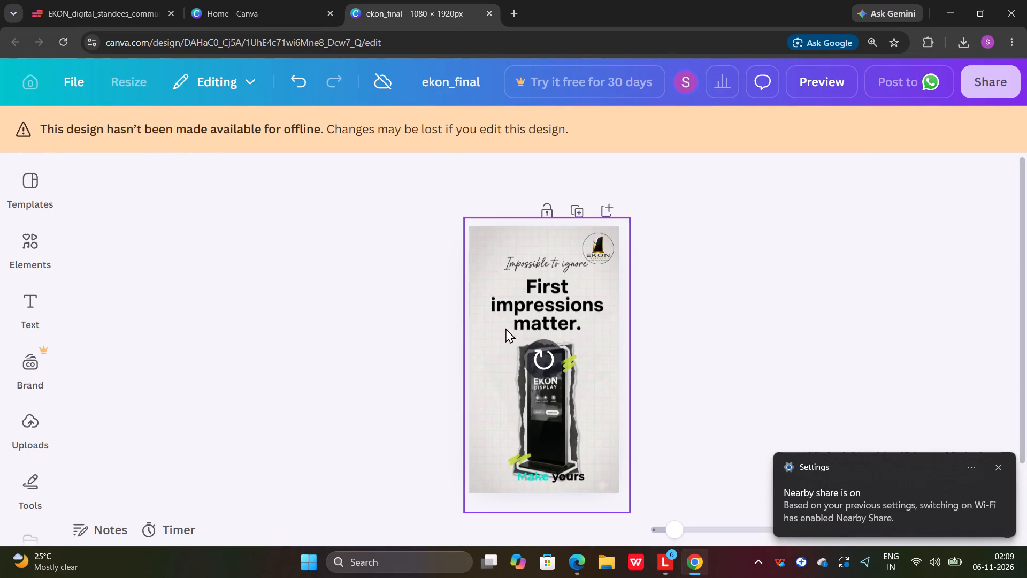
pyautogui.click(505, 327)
# Dismiss the Nearby Share notification.
pyautogui.click(998, 461)
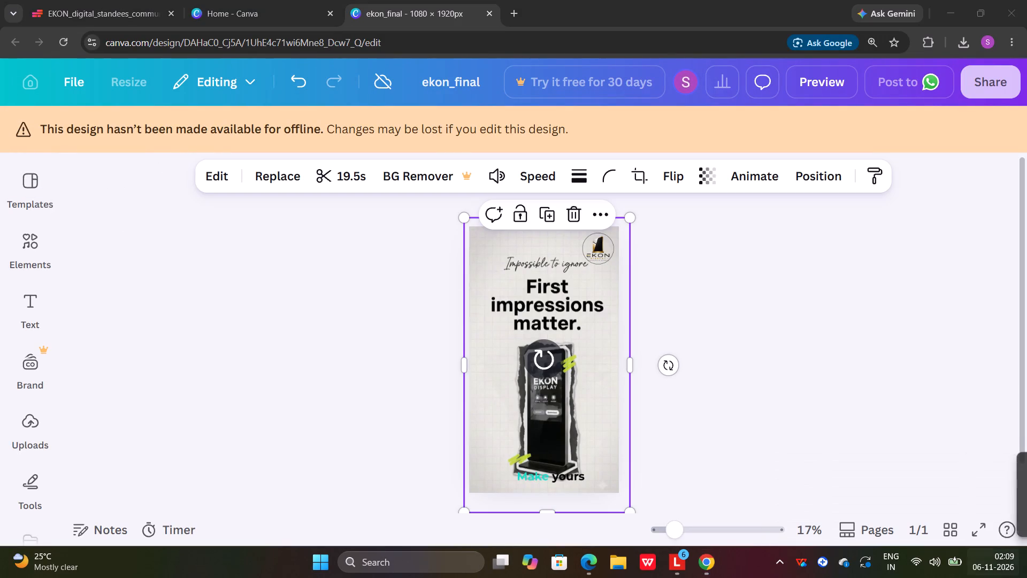
# Check the network connection and the Canva home page, and try to resume the video in the ekon_final design.
pyautogui.click(931, 557)
pyautogui.click(756, 313)
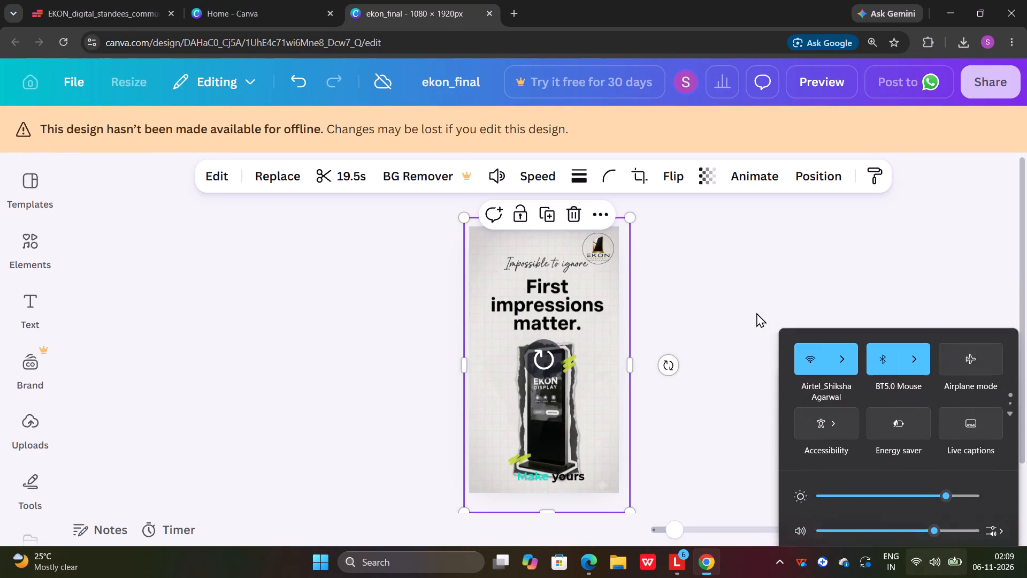
pyautogui.click(541, 352)
pyautogui.click(547, 364)
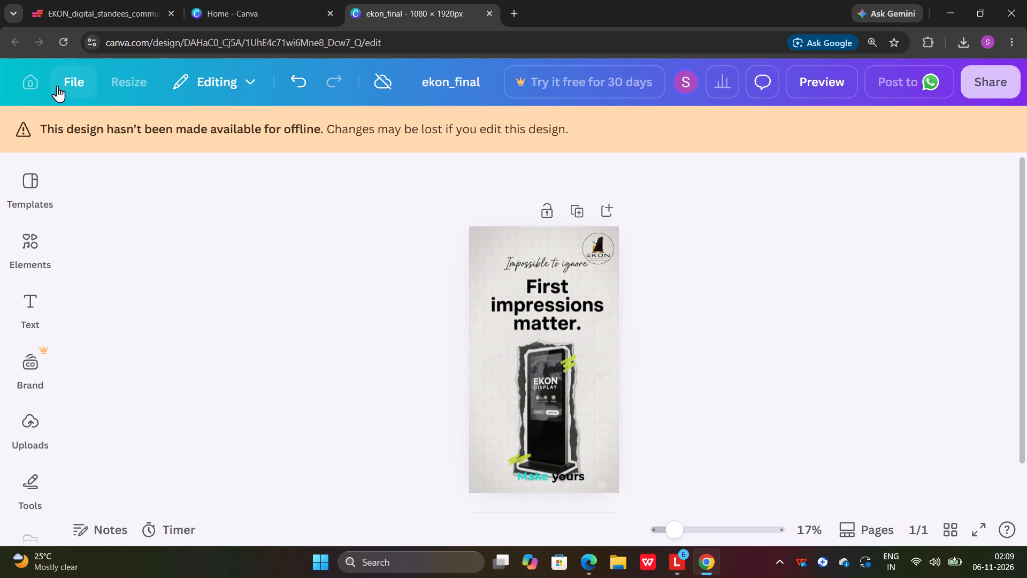
pyautogui.click(8, 39)
pyautogui.click(249, 10)
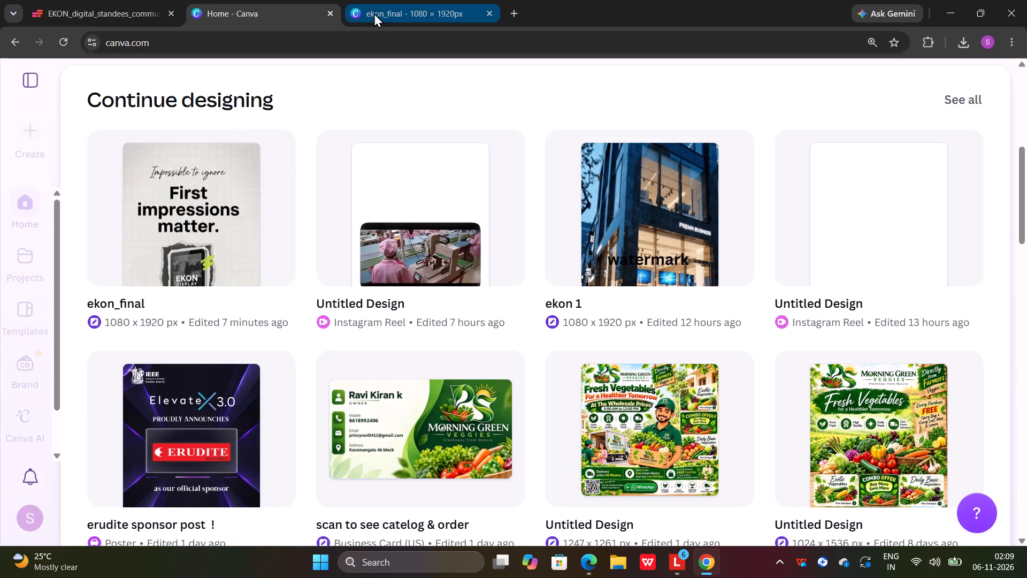
pyautogui.click(374, 13)
pyautogui.scroll(3, 760, 287)
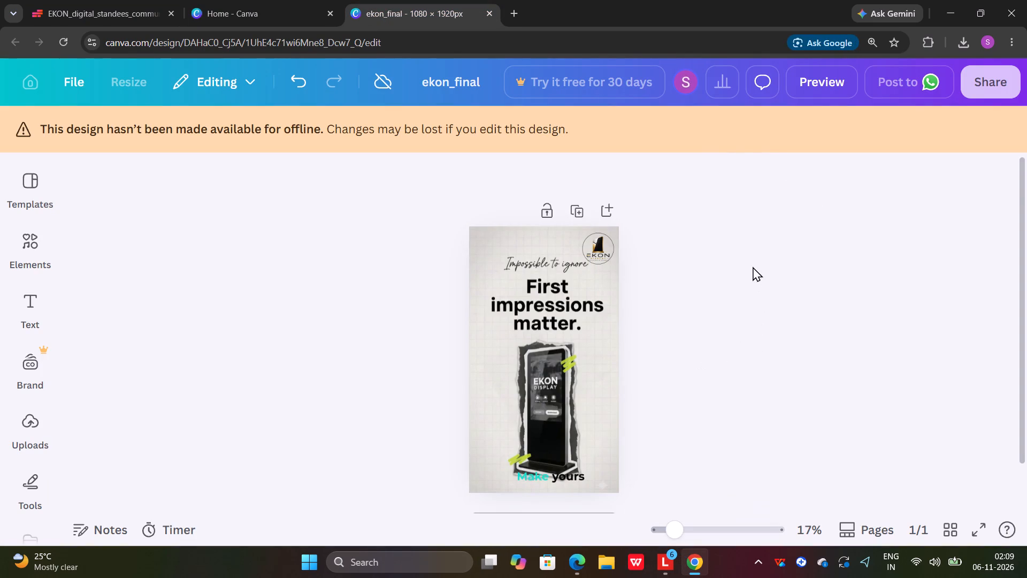
pyautogui.scroll(1, 753, 267)
pyautogui.scroll(-1, 545, 328)
pyautogui.click(494, 272)
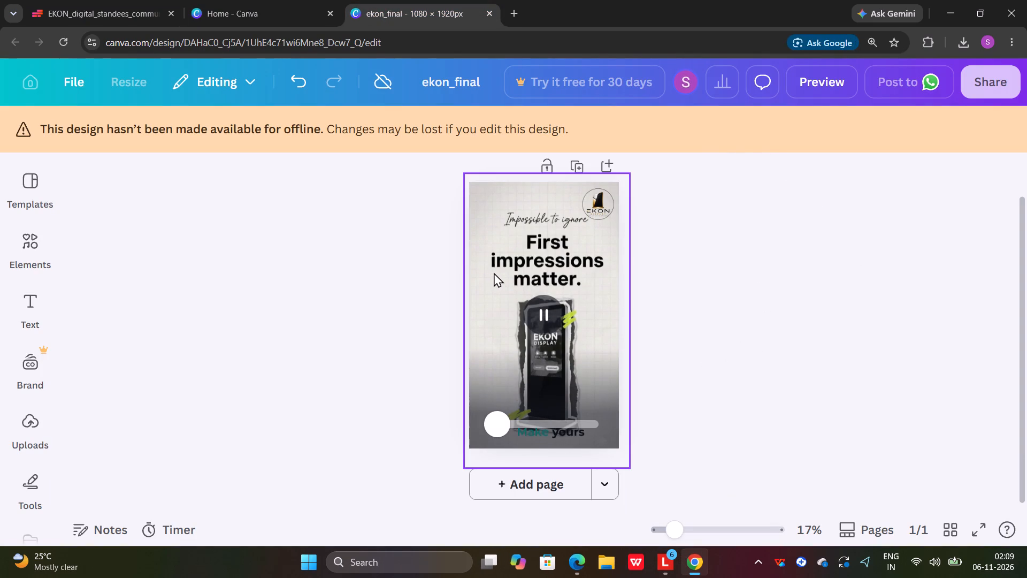
pyautogui.click(723, 297)
pyautogui.click(534, 284)
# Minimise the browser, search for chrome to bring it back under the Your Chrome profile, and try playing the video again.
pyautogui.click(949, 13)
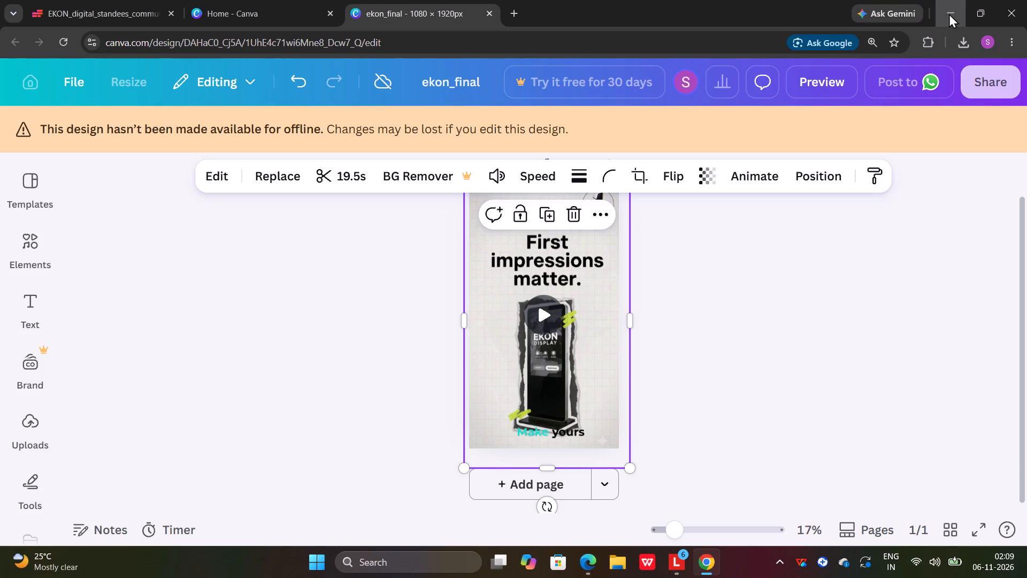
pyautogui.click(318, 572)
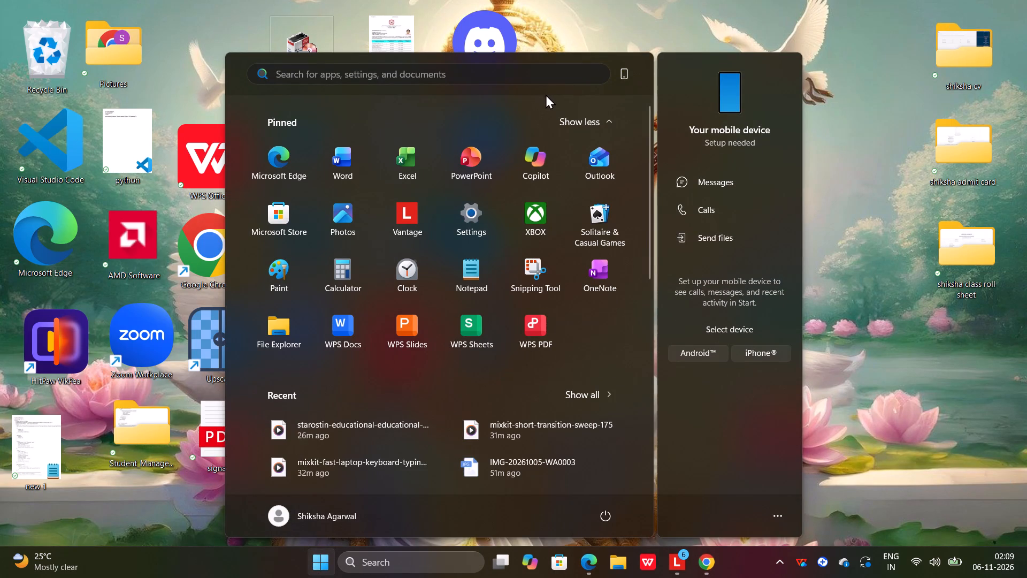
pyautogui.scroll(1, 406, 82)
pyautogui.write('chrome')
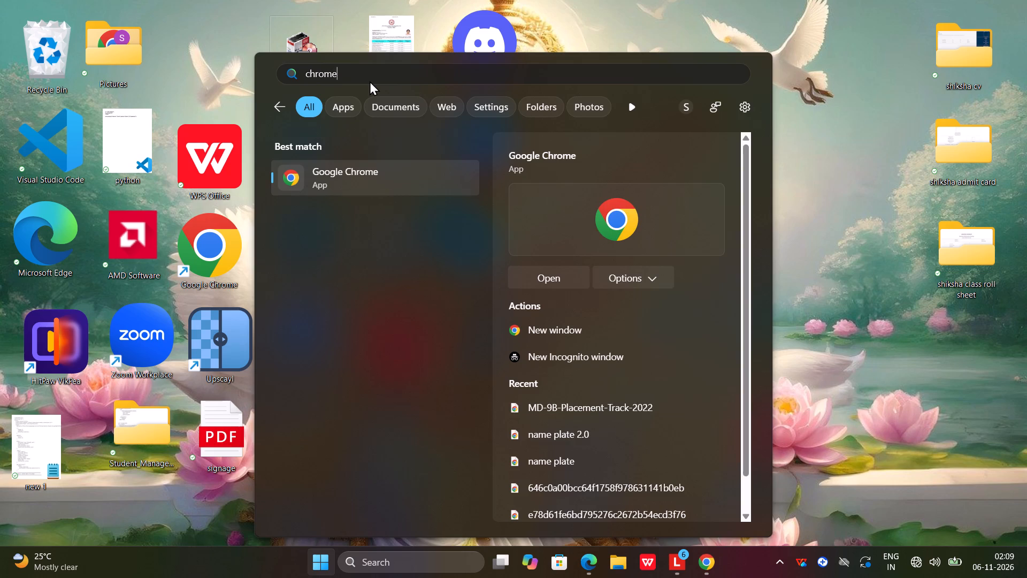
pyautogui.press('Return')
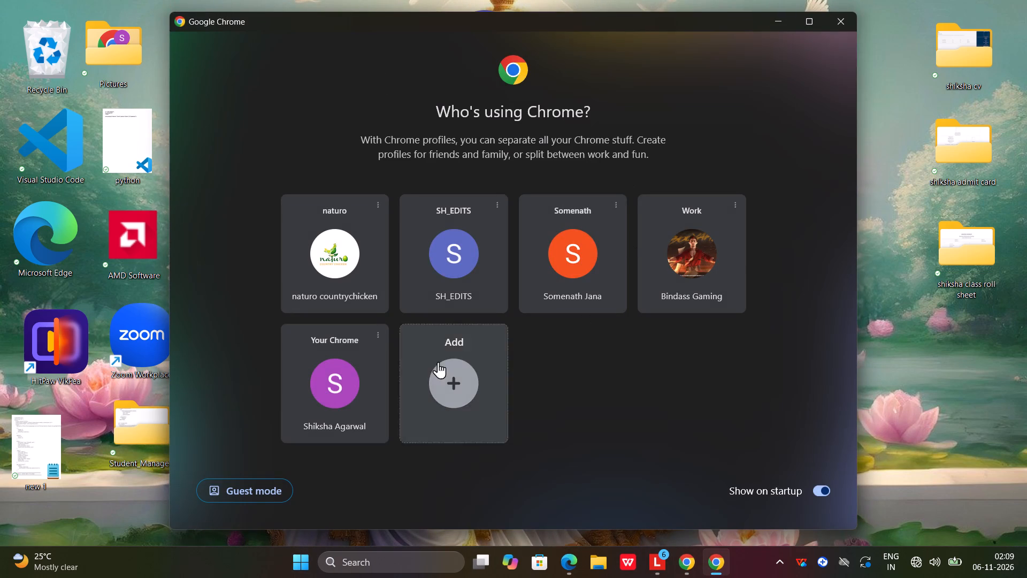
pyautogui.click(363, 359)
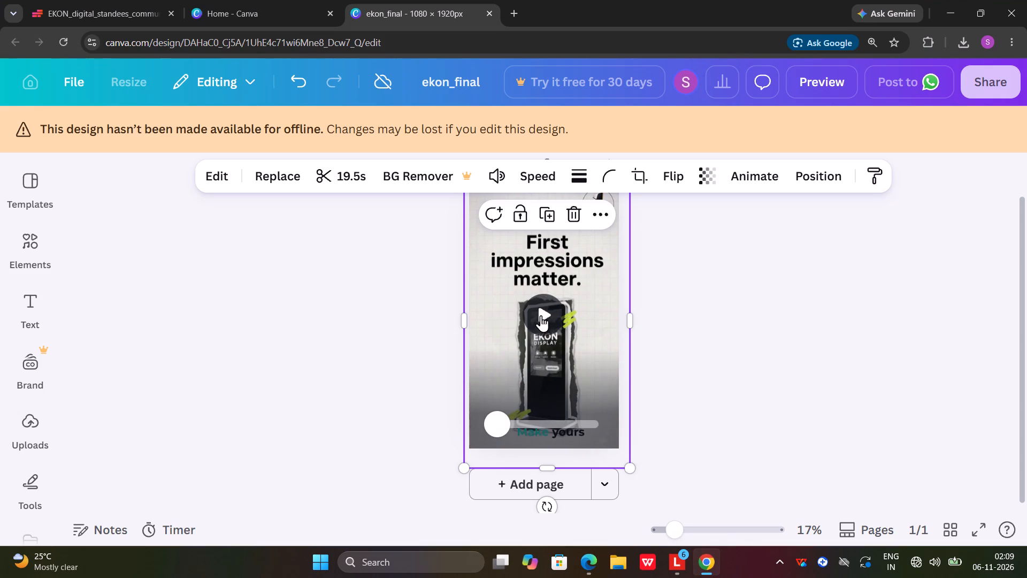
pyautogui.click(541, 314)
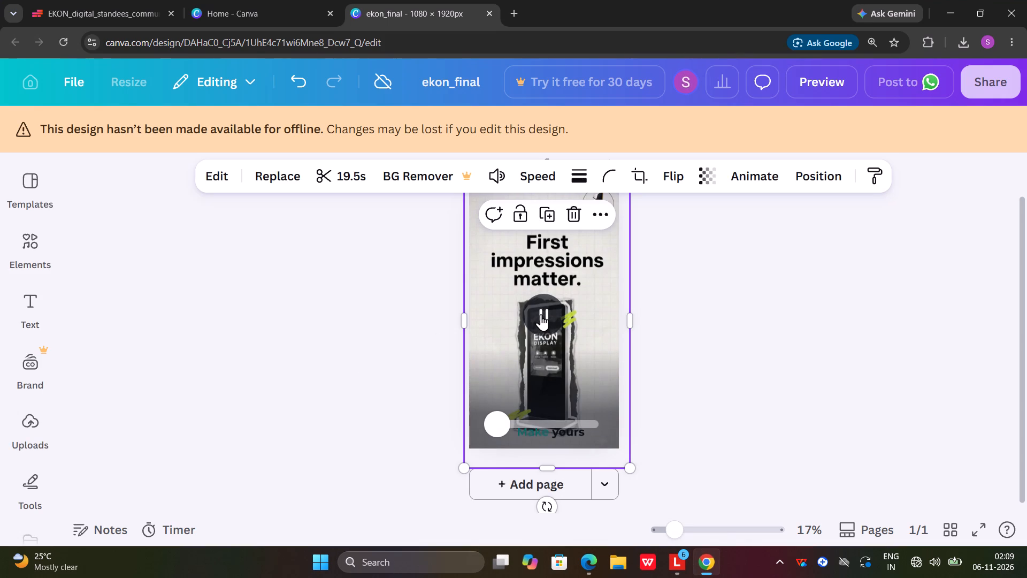
# Check the Wi-Fi connection and the available networks in the system's quick settings.
pyautogui.click(924, 555)
pyautogui.click(917, 562)
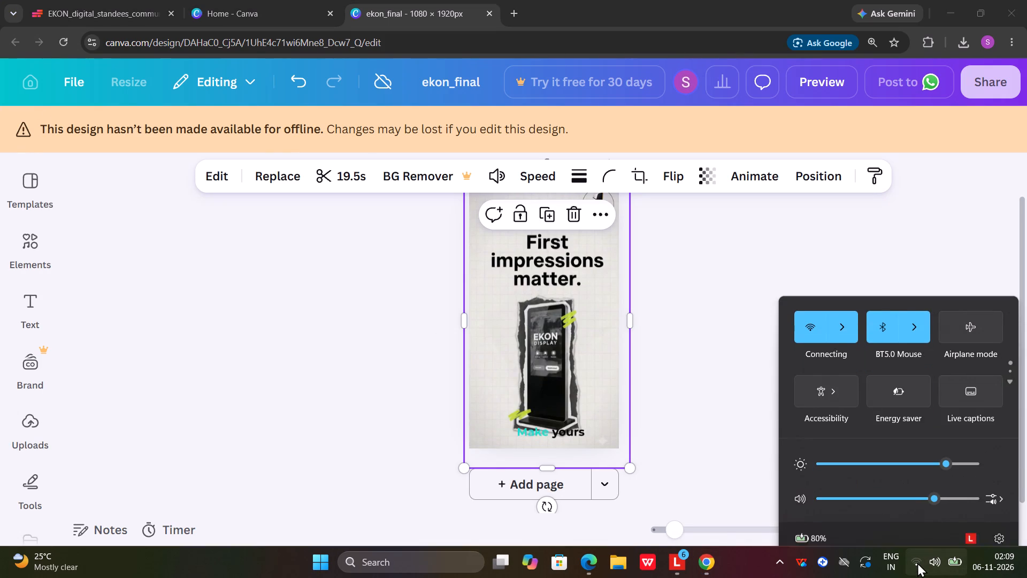
pyautogui.click(833, 318)
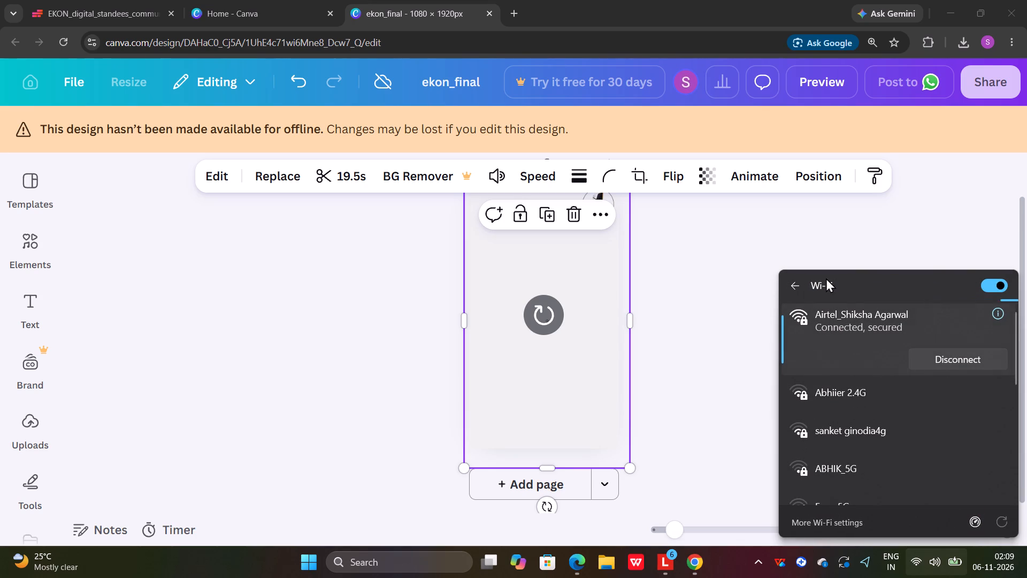
pyautogui.click(798, 281)
pyautogui.click(716, 330)
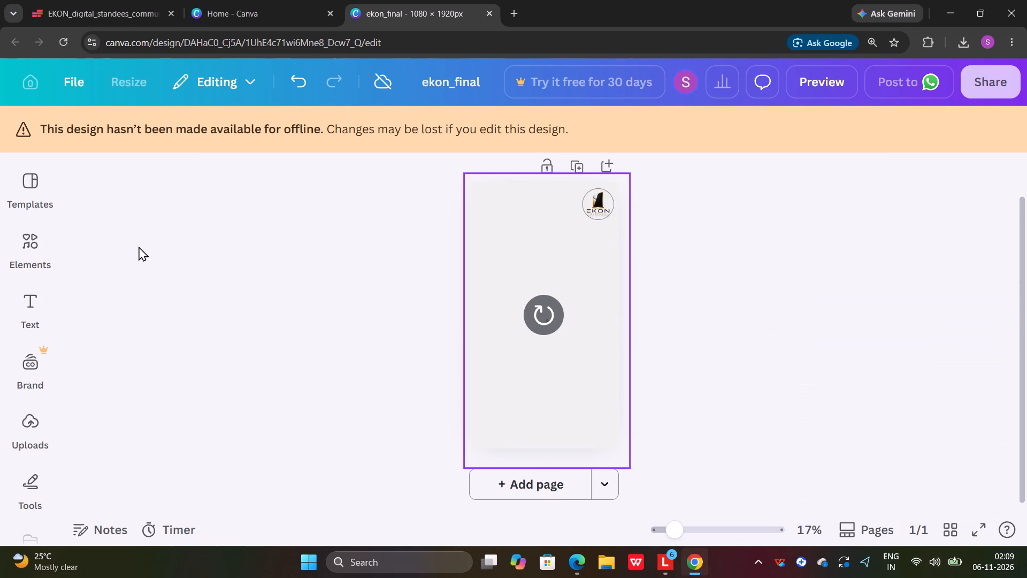
# Close the Chrome window with the ekon_final design and leave the page.
pyautogui.scroll(3, 94, 158)
pyautogui.click(1022, 0)
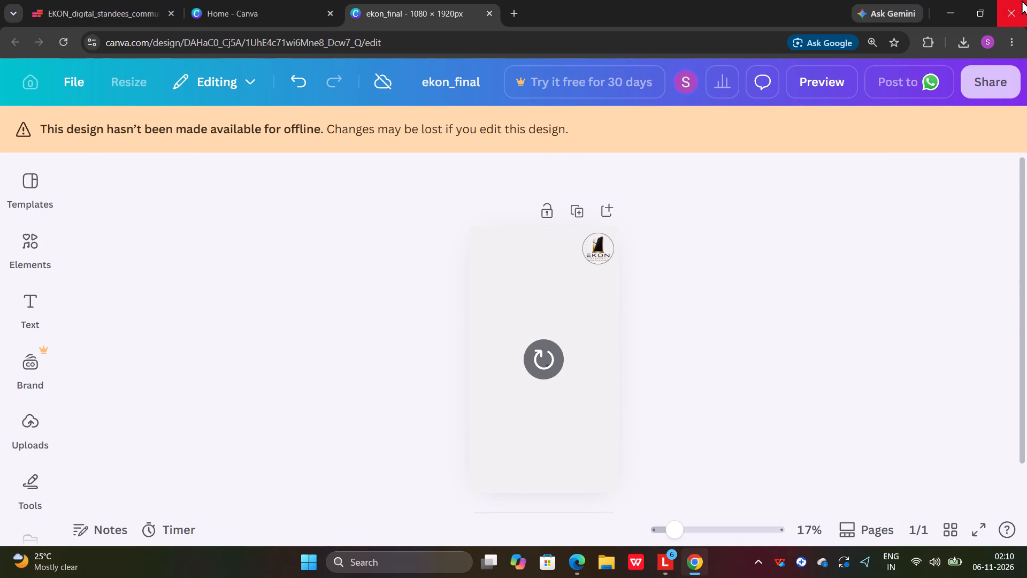
pyautogui.click(578, 134)
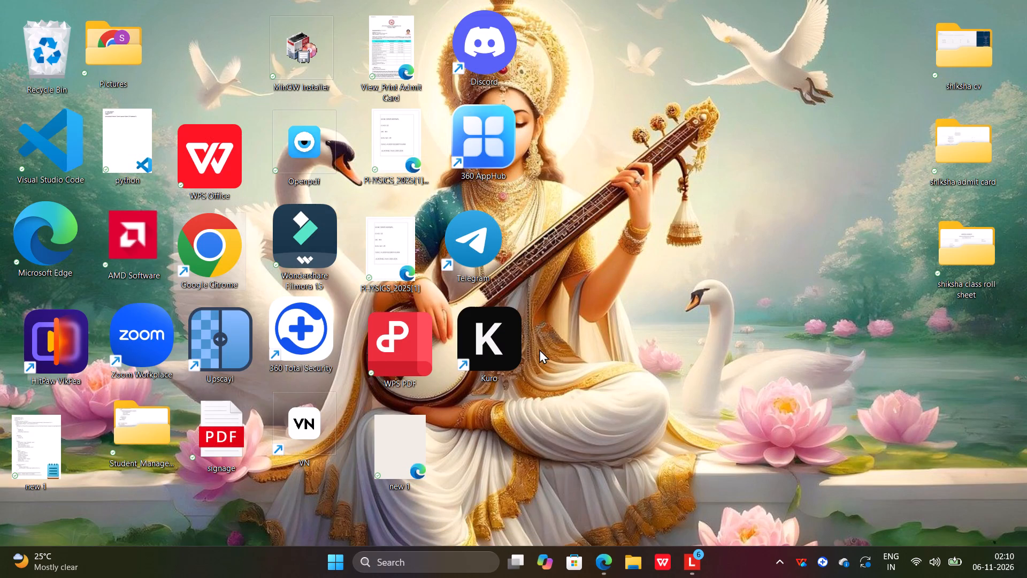
# Launch the Kuro app from the desktop.
pyautogui.doubleClick(487, 351)
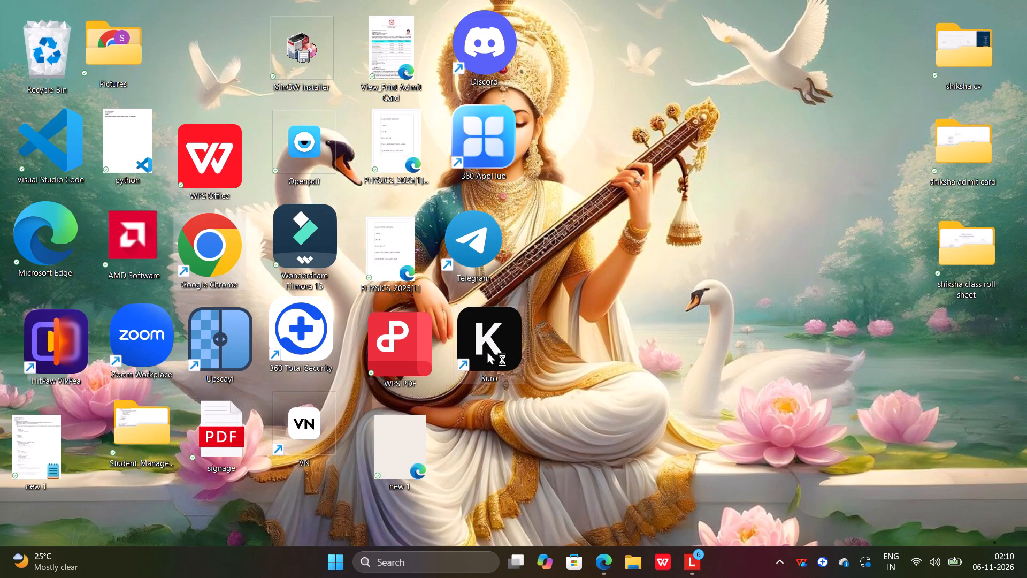